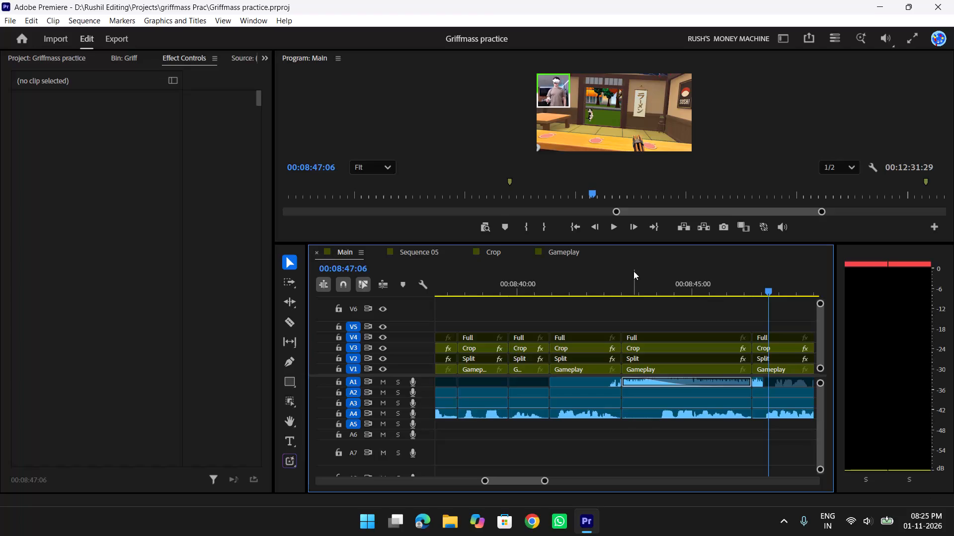
Ripple-trim about 8 frames off the start of the clips at the 00:08:46:22 cut, up to about 00:08:47:00.
left_click_drag(763, 285, 588, 290)
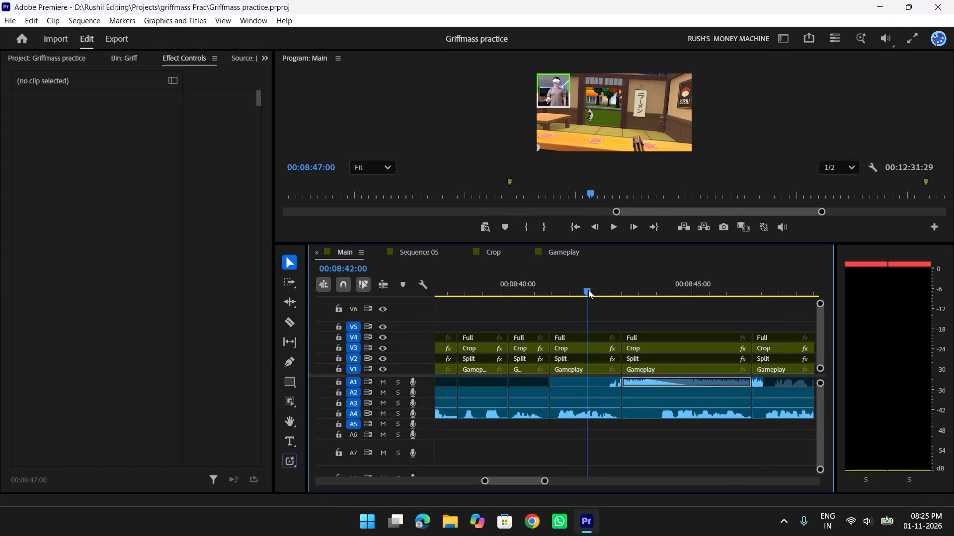
left_click_drag(588, 290, 564, 290)
left_click_drag(566, 275, 515, 286)
key("space")
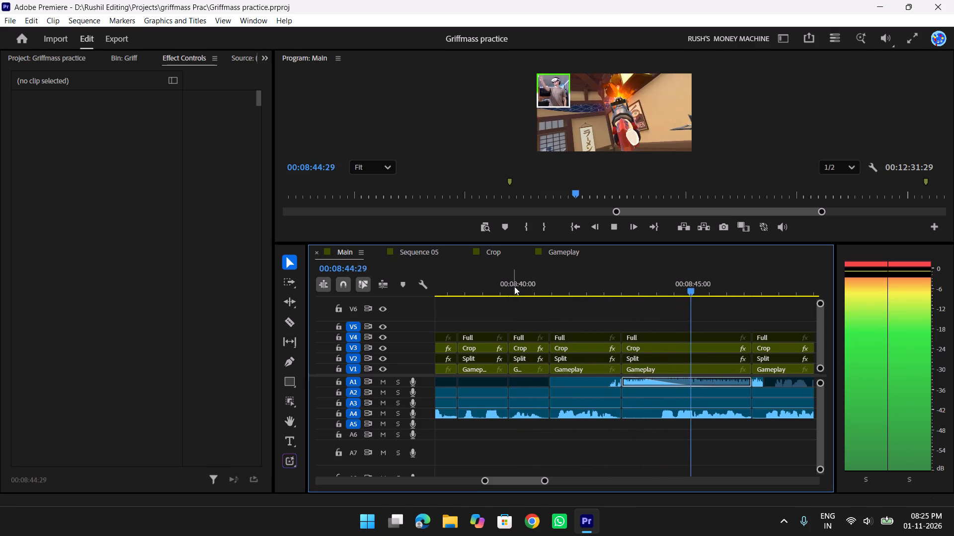
scroll(514, 286, "down", 4)
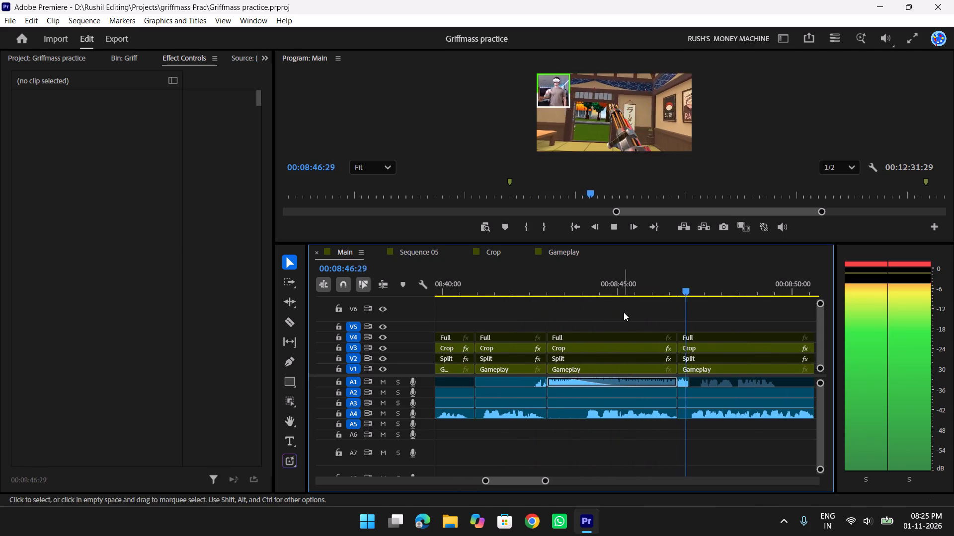
key("space")
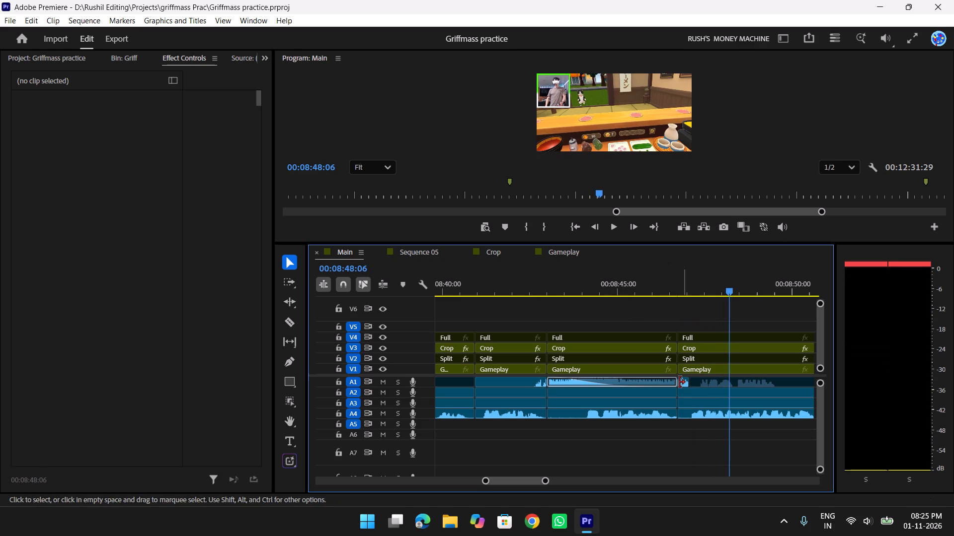
left_click(683, 383)
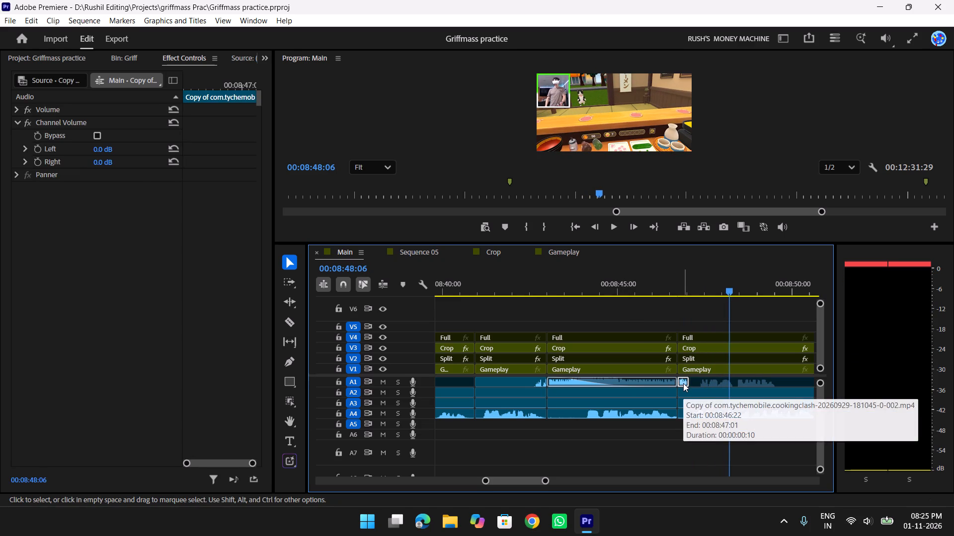
key("r")
left_click_drag(716, 294, 689, 298)
key("q")
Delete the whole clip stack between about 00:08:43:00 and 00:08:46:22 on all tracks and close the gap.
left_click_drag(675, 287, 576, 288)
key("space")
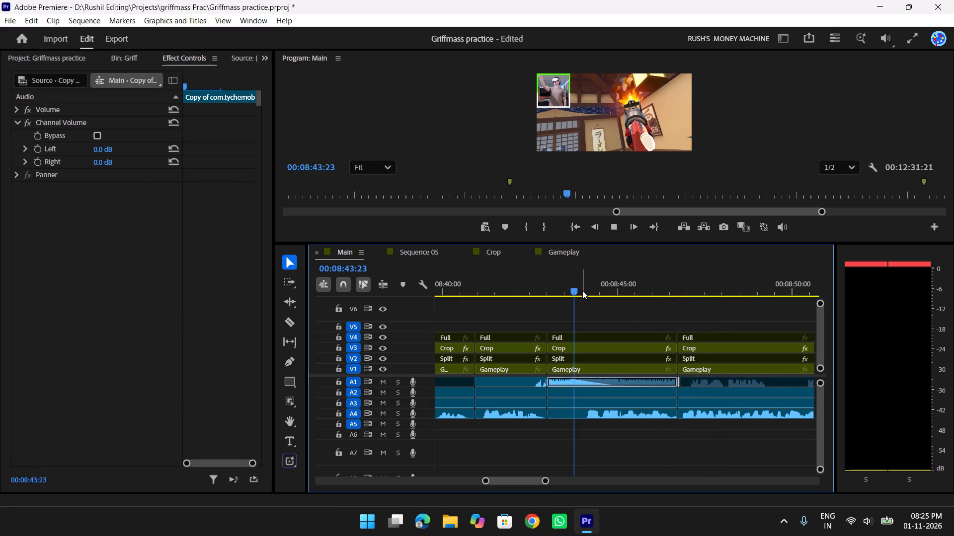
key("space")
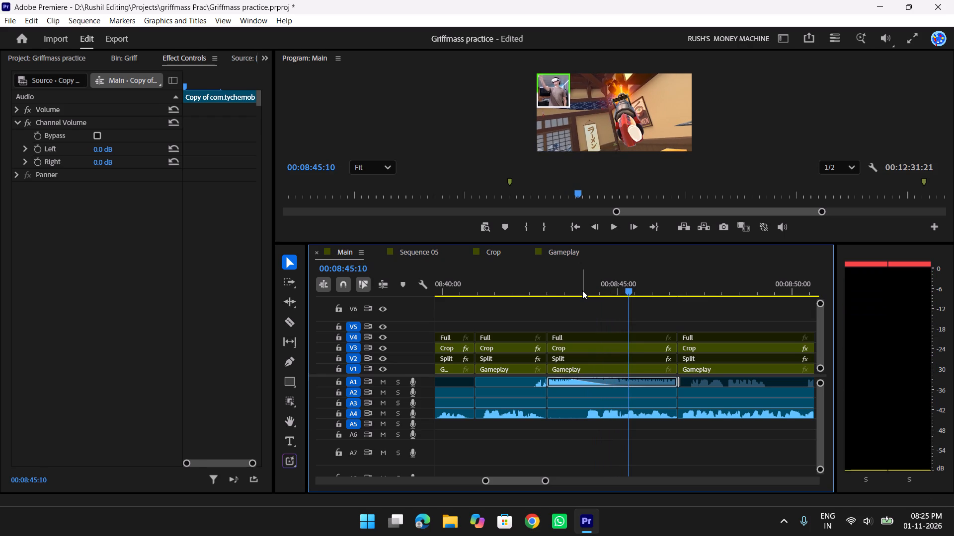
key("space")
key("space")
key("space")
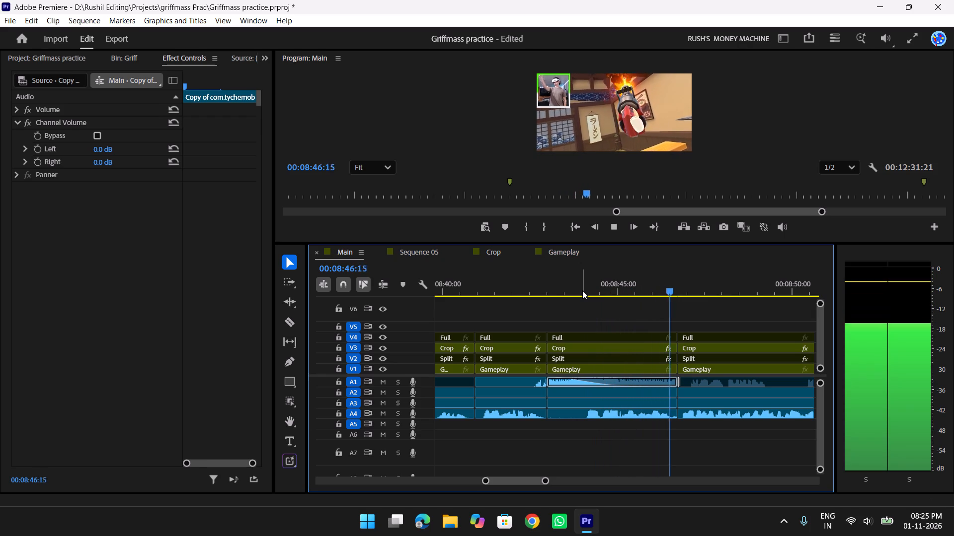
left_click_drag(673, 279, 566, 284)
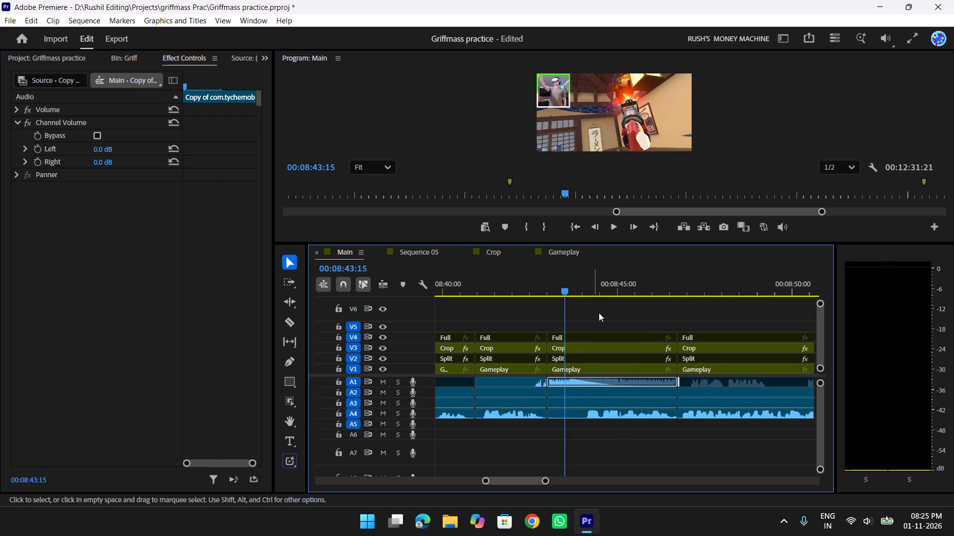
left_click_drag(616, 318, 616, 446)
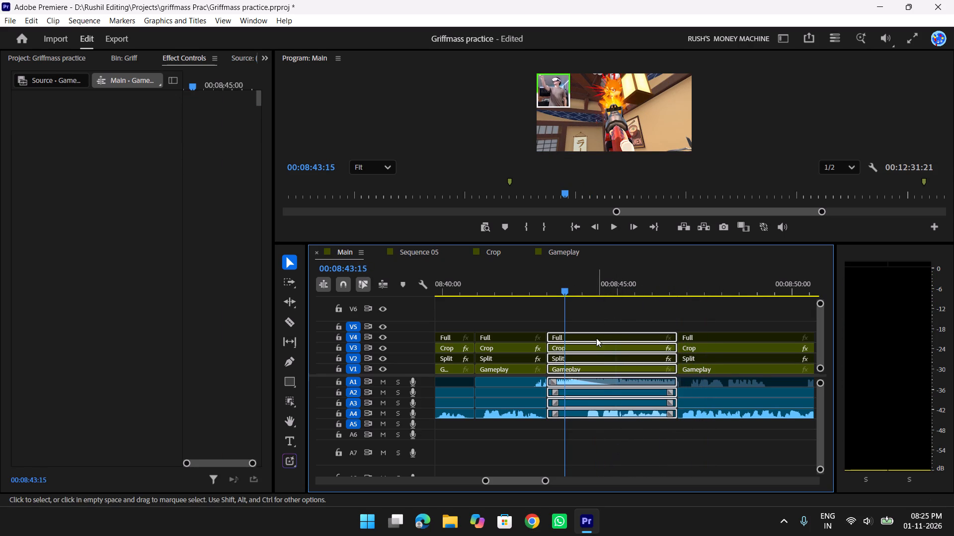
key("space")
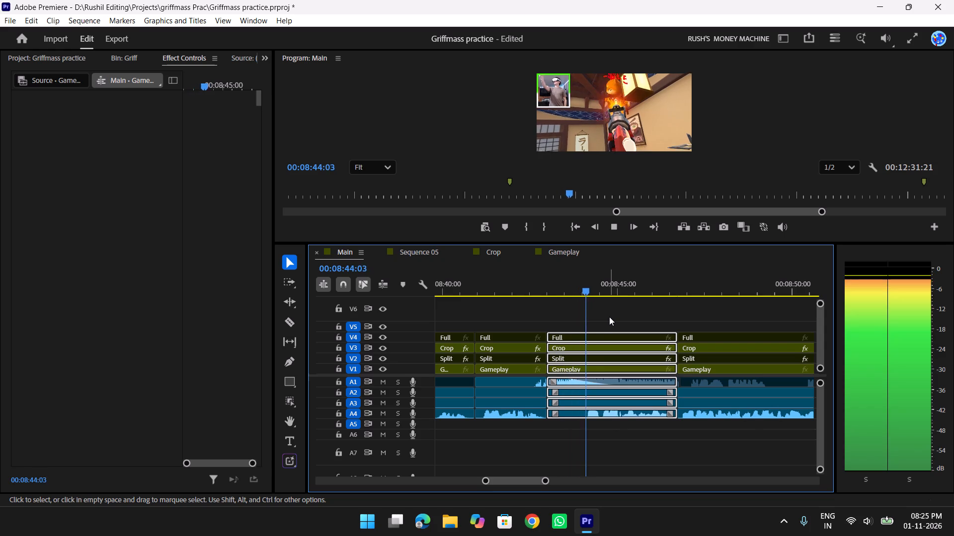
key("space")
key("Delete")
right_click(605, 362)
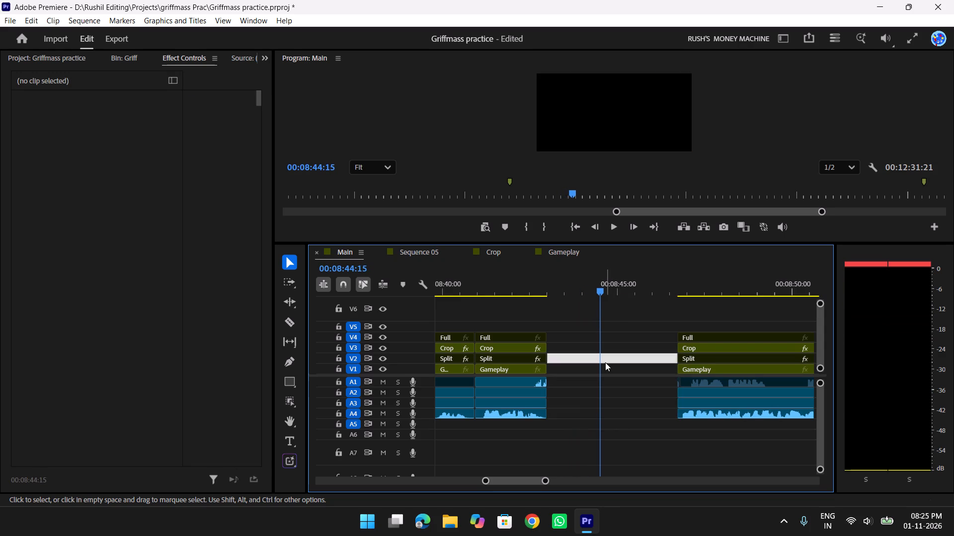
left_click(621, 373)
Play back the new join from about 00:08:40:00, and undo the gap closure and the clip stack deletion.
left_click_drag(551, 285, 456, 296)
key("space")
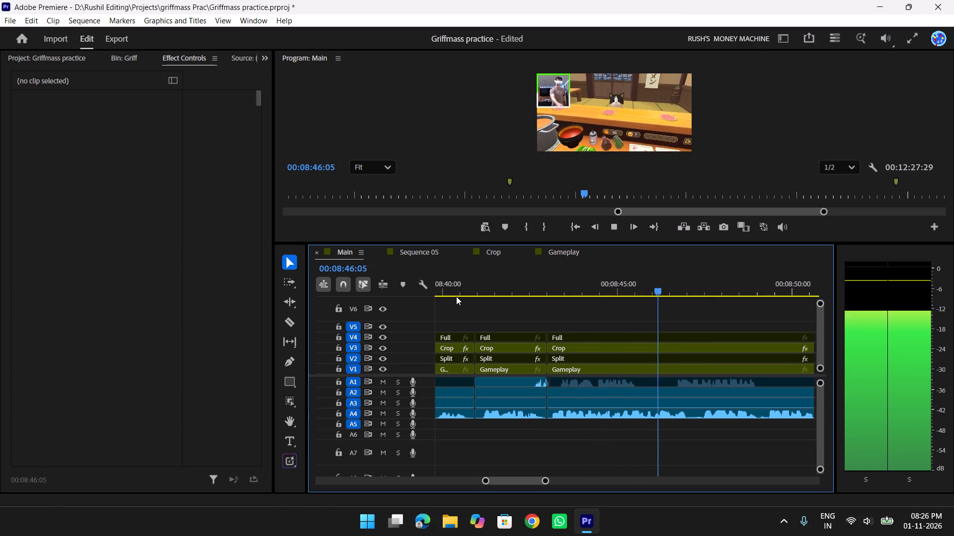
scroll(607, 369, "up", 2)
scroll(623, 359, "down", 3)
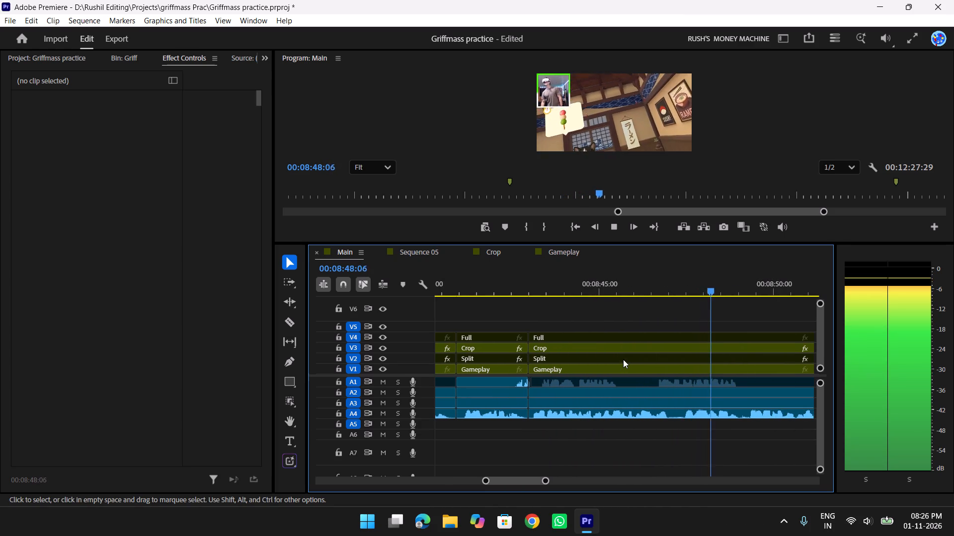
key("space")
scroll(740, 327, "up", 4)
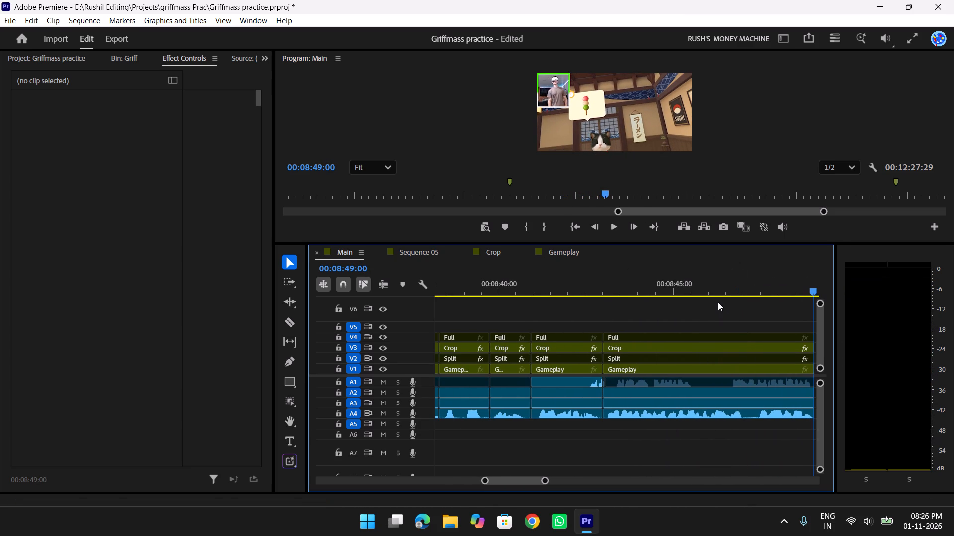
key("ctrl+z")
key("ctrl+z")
Play back and scrub the flame-shot clips between about 00:08:39:00 and 00:08:46:00 to look for a cut point.
left_click_drag(664, 285, 592, 285)
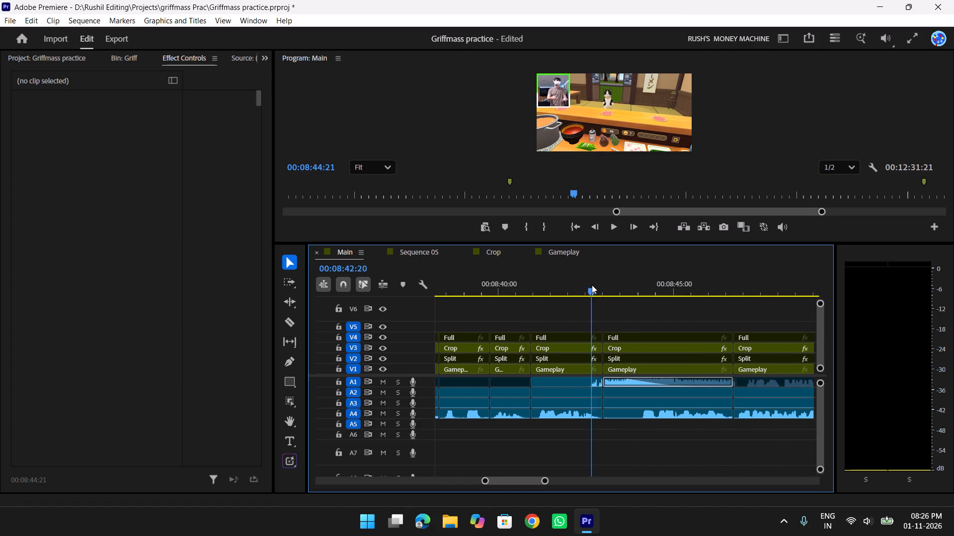
left_click_drag(592, 285, 479, 292)
key("space")
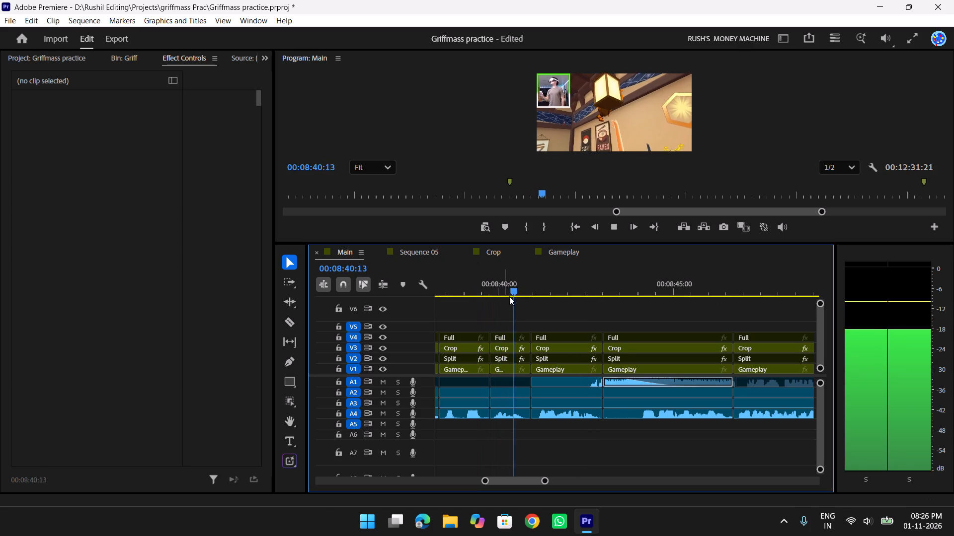
scroll(530, 299, "down", 1)
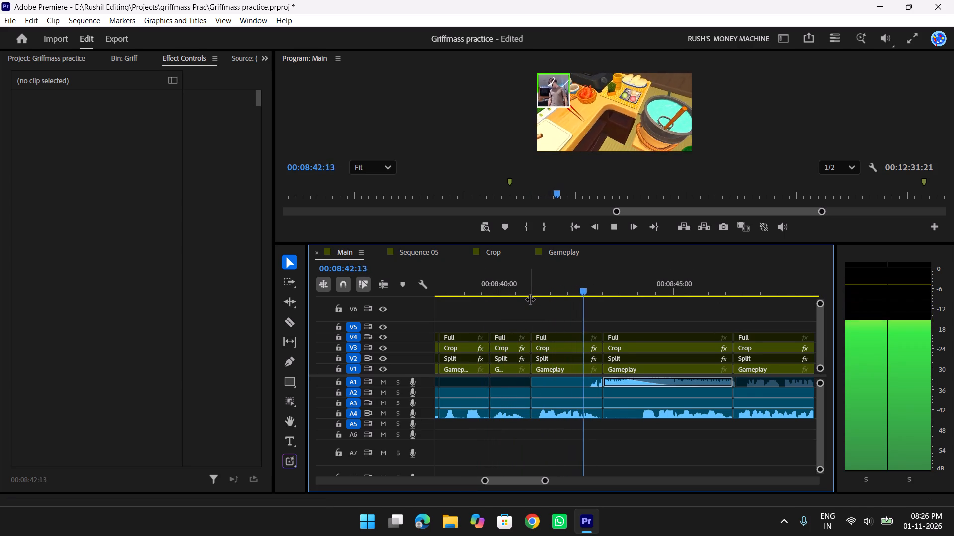
scroll(530, 299, "down", 1)
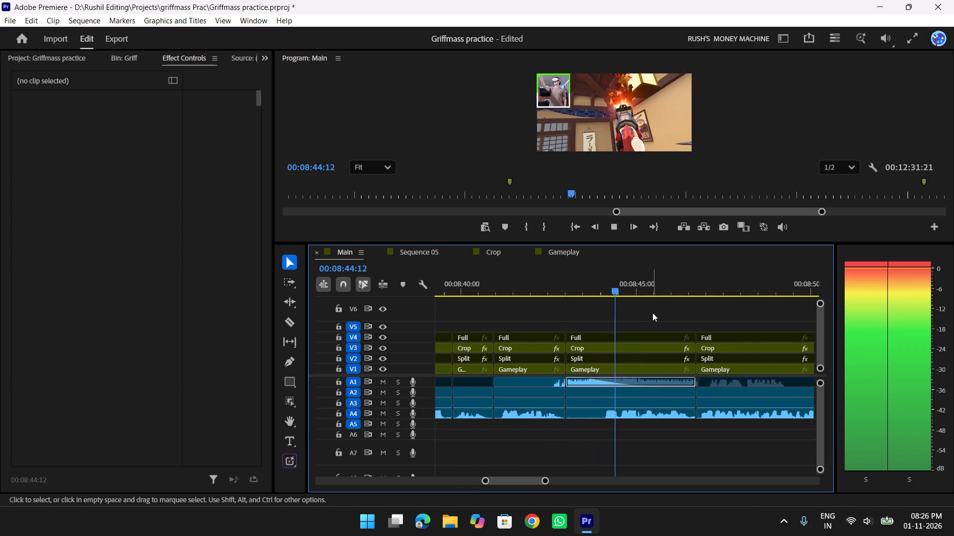
key("space")
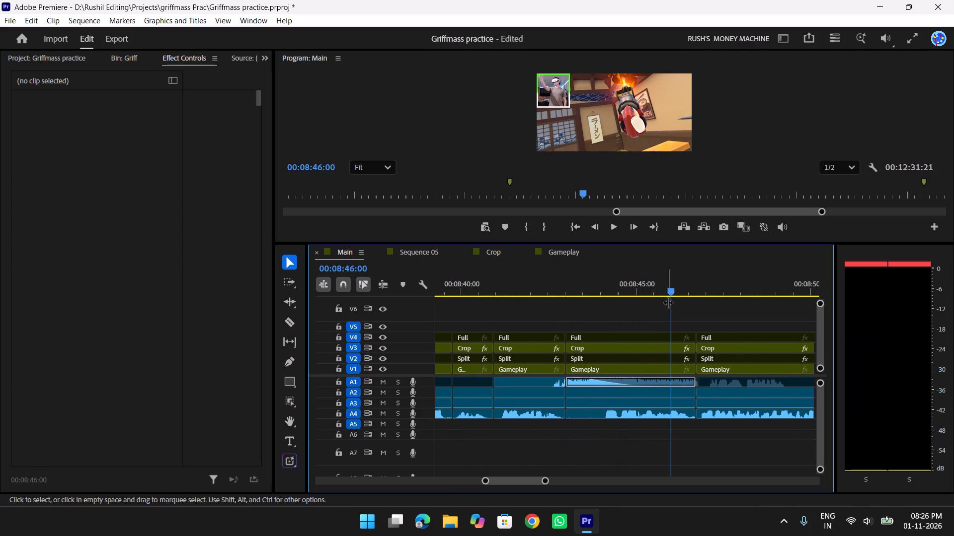
left_click_drag(667, 283, 654, 290)
type("tyy")
key("t")
type("ttt")
left_click_drag(692, 291, 683, 293)
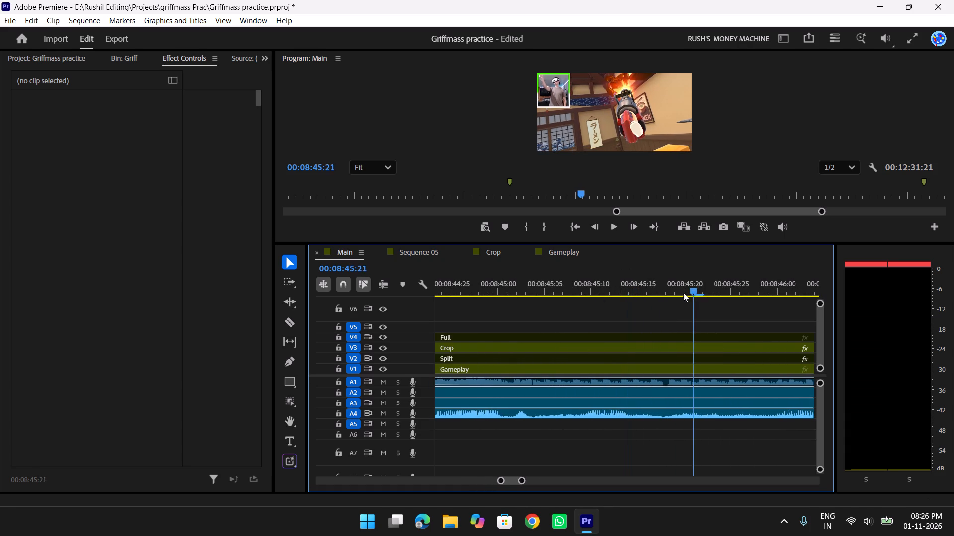
left_click_drag(683, 293, 666, 290)
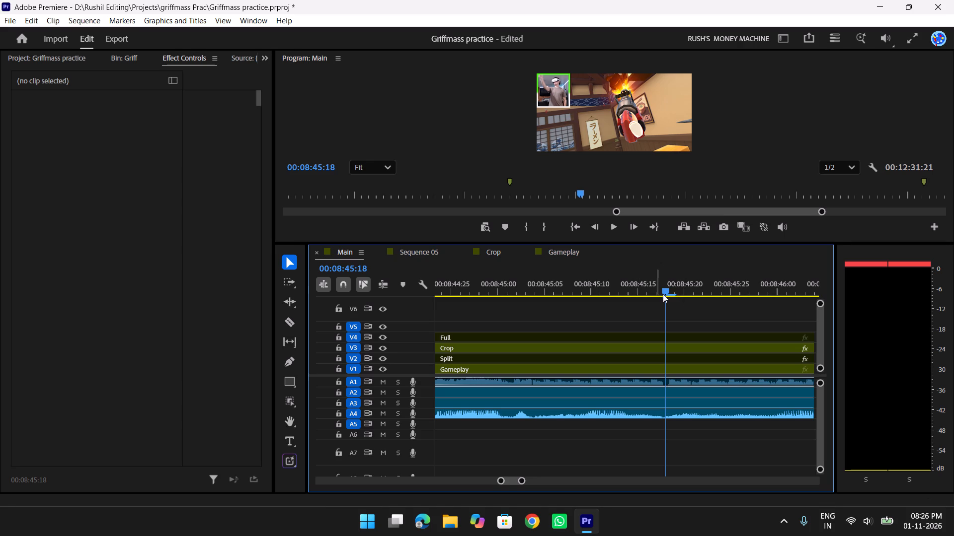
left_click_drag(665, 283, 533, 291)
key("space")
key("space")
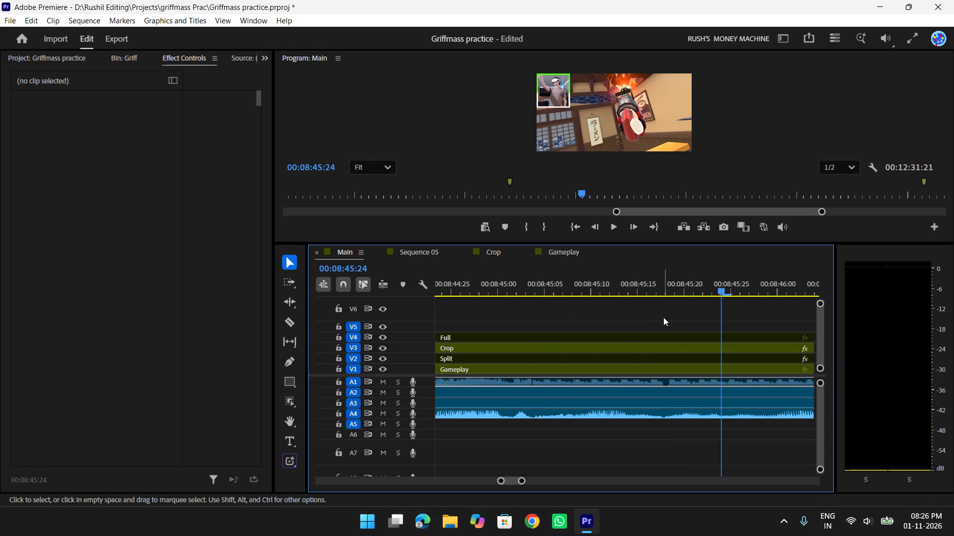
type("uu")
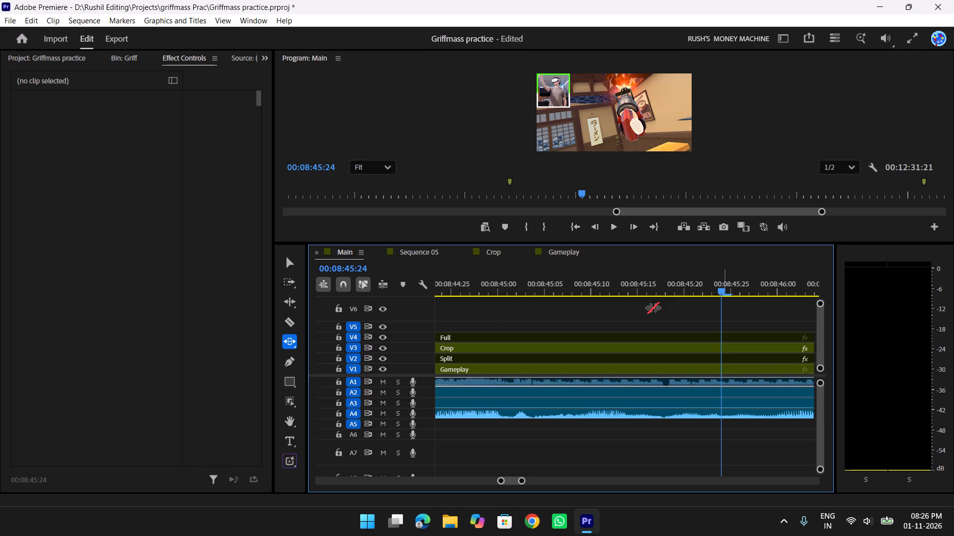
Split the clips on all tracks at 00:08:44:03.
left_click_drag(710, 286, 499, 290)
scroll(546, 300, "up", 4)
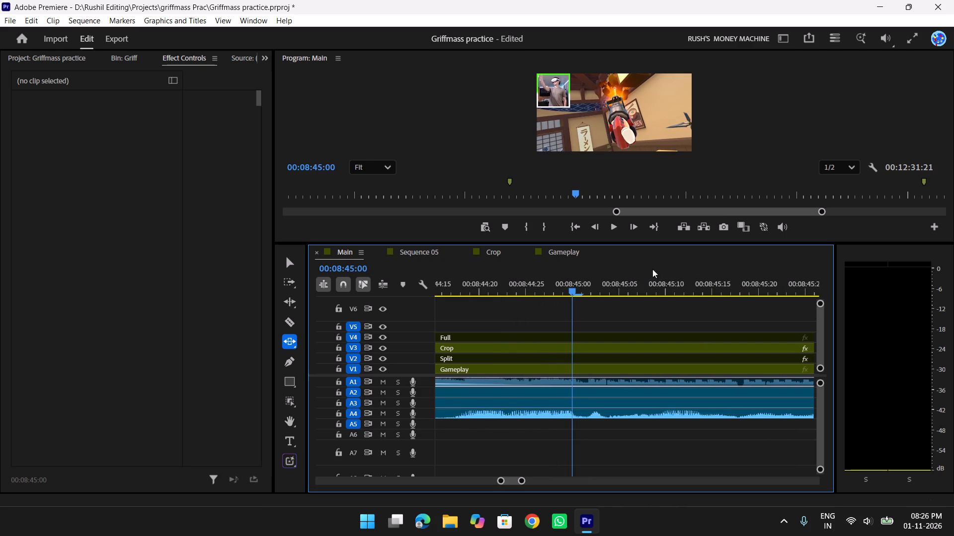
left_click_drag(563, 271, 445, 294)
scroll(541, 302, "up", 4)
type("yy")
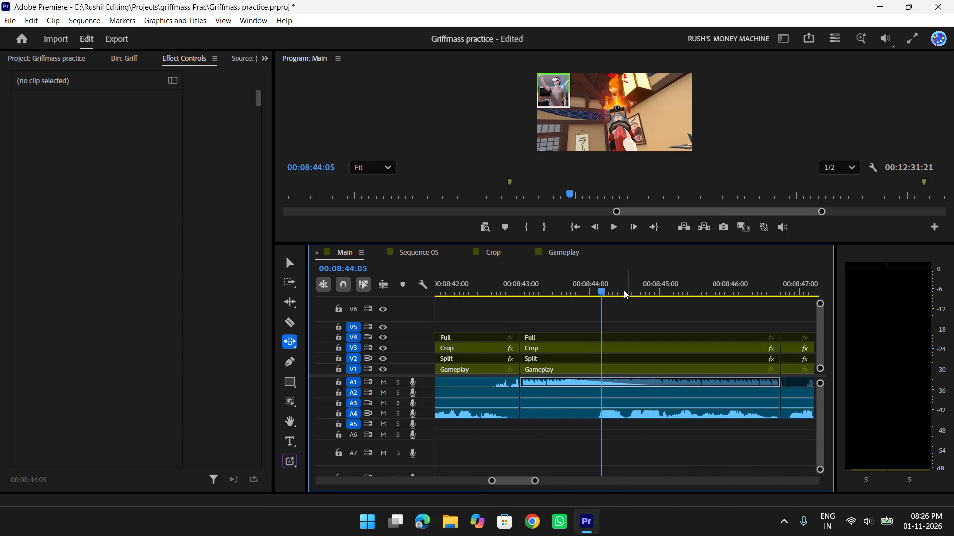
left_click_drag(592, 281, 487, 293)
key("space")
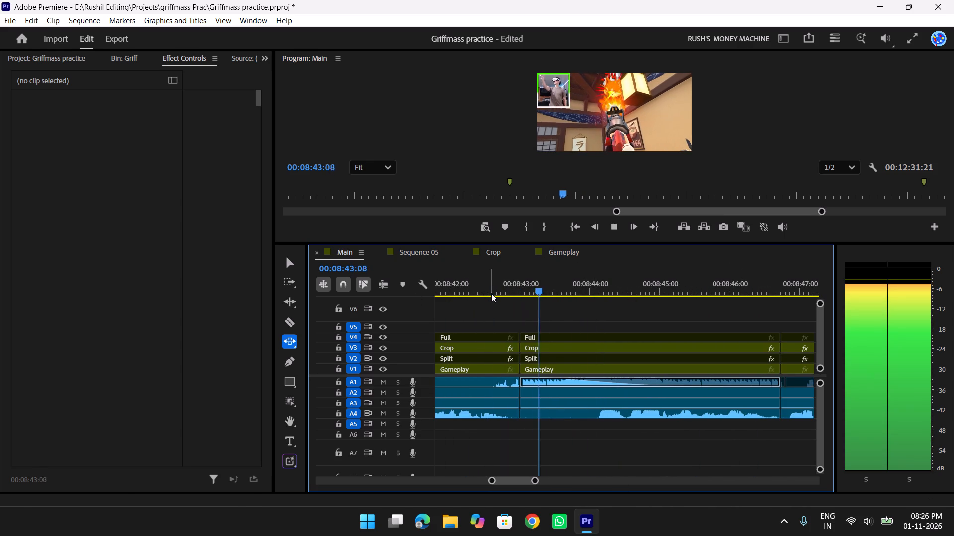
key("space")
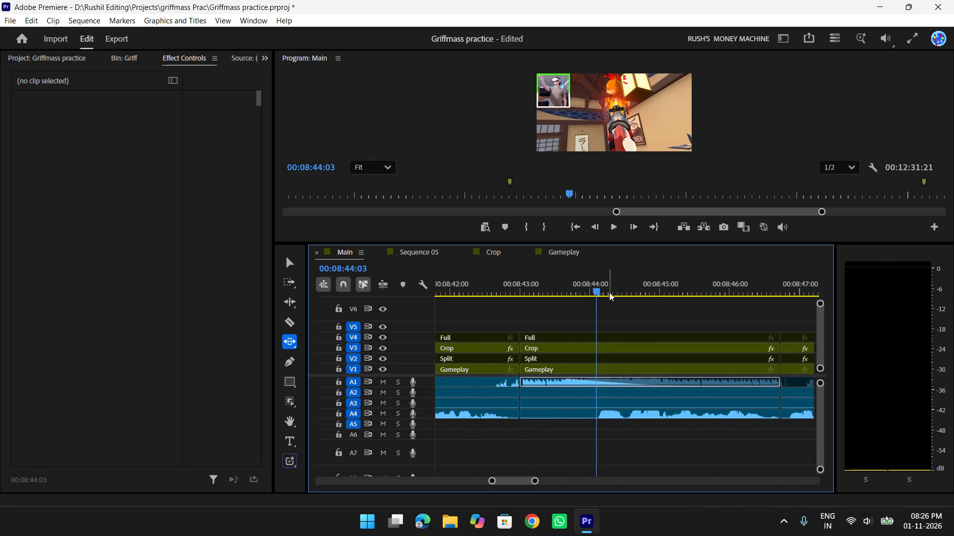
key("w")
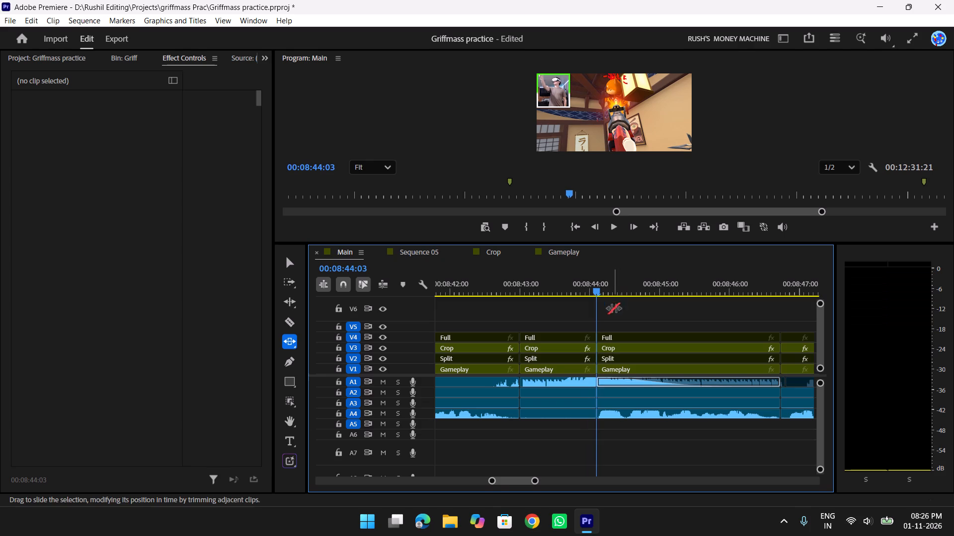
Delete the clip stack from 00:08:44:03 to the following cut on all tracks and close the gap.
left_click_drag(642, 308, 673, 515)
key("v")
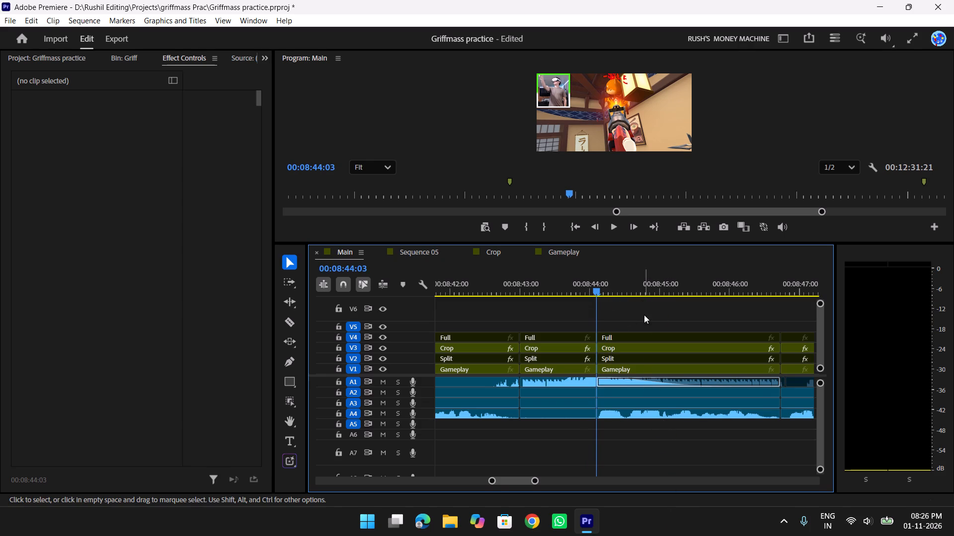
left_click_drag(644, 315, 660, 423)
key("Delete")
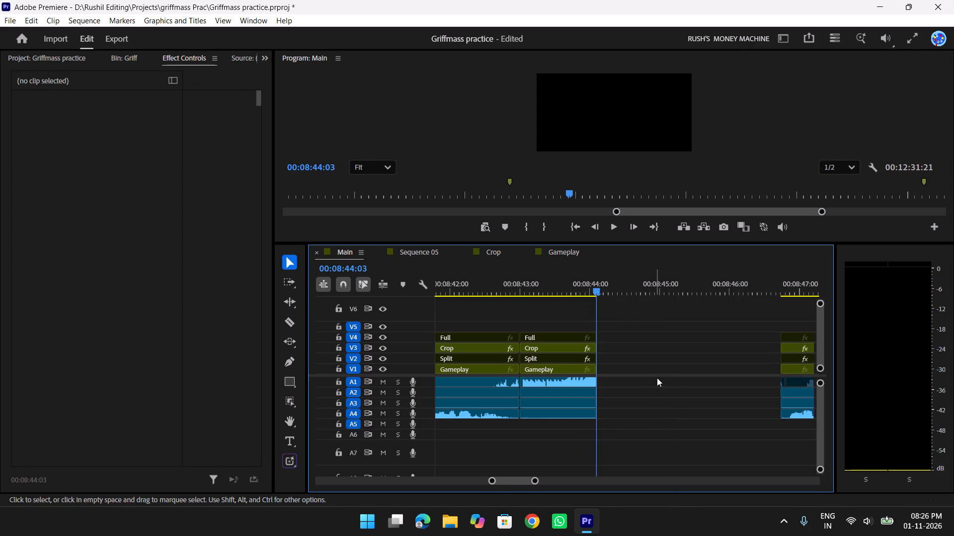
right_click(670, 373)
left_click(691, 377)
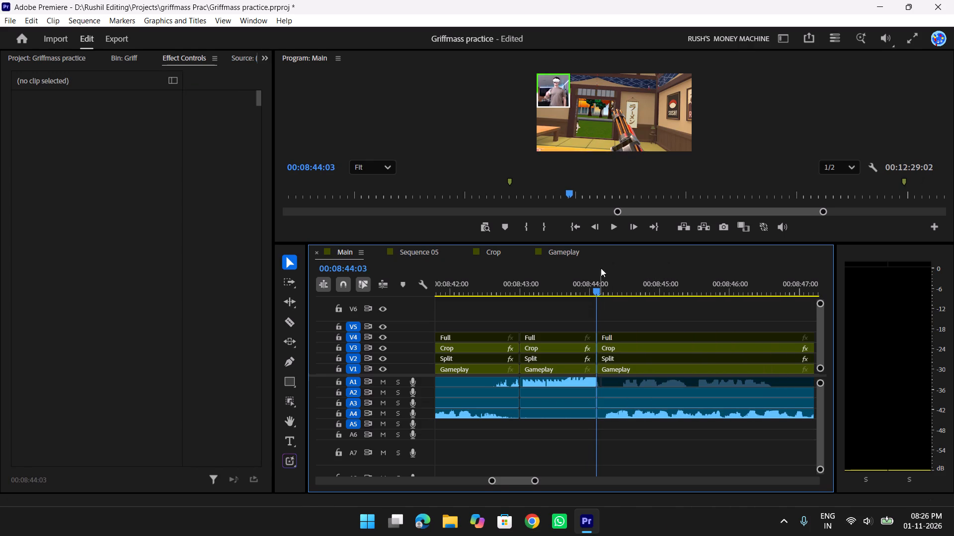
Play back and scrub across the new join between about 00:08:42:00 and 00:08:49:00 to judge the cut.
left_click_drag(594, 268, 432, 289)
left_click_drag(496, 282, 451, 284)
key("space")
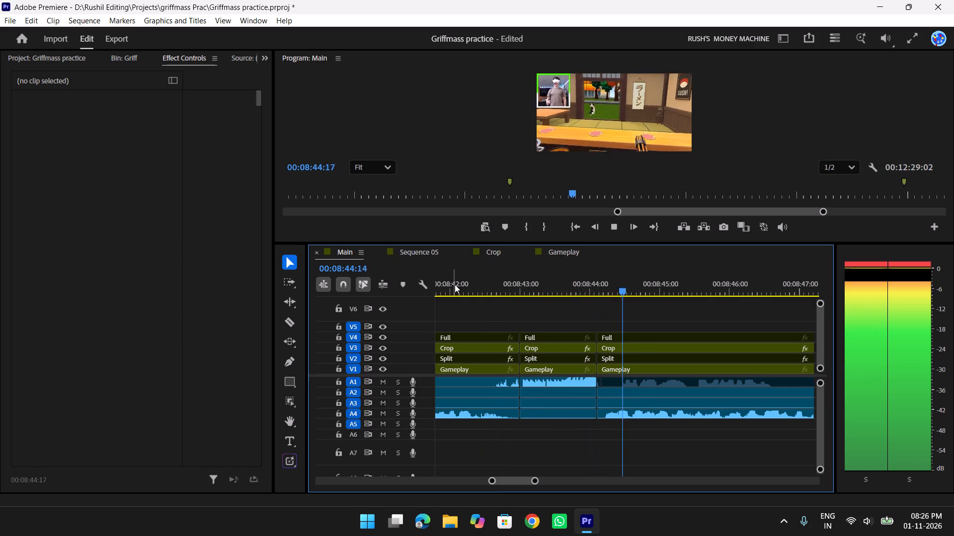
scroll(455, 284, "down", 4)
key("space")
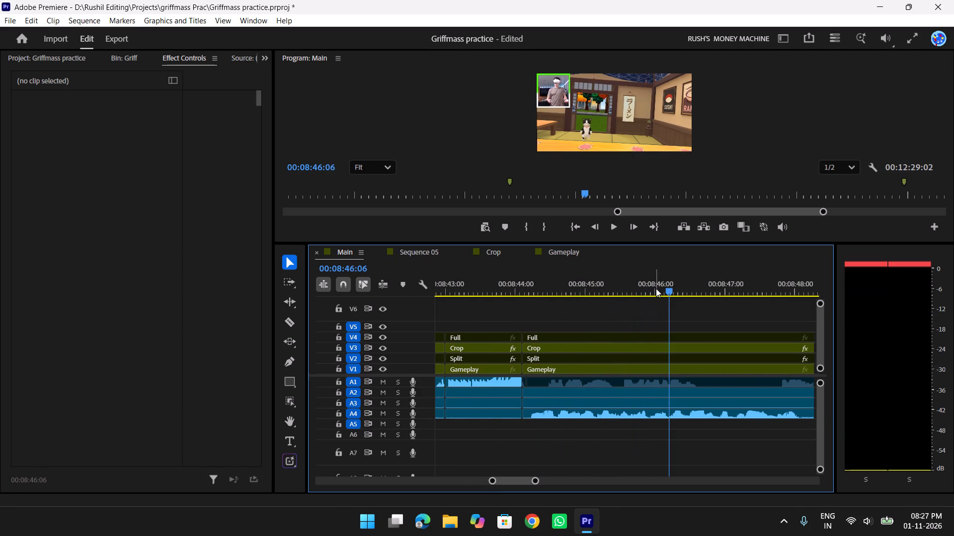
left_click_drag(645, 279, 537, 283)
scroll(586, 323, "up", 3)
left_click_drag(582, 283, 467, 286)
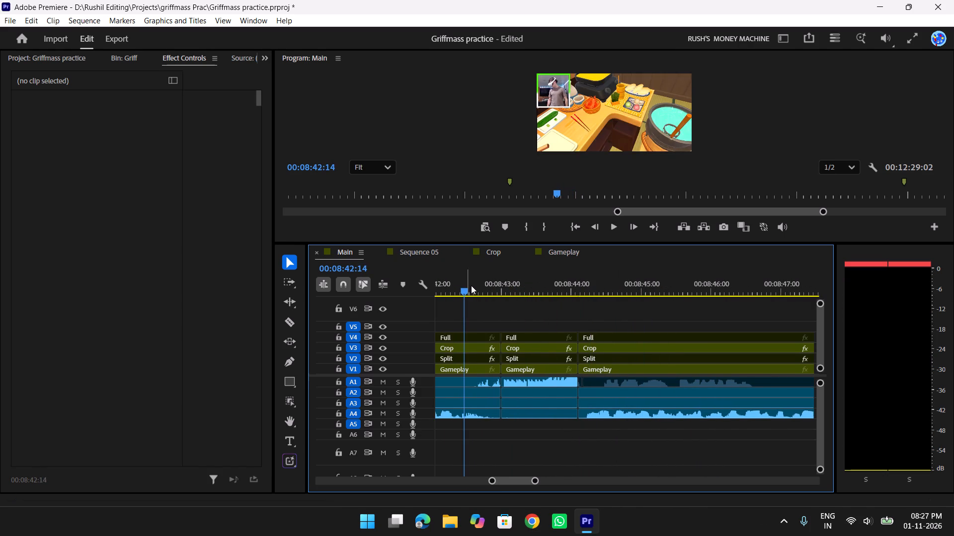
key("space")
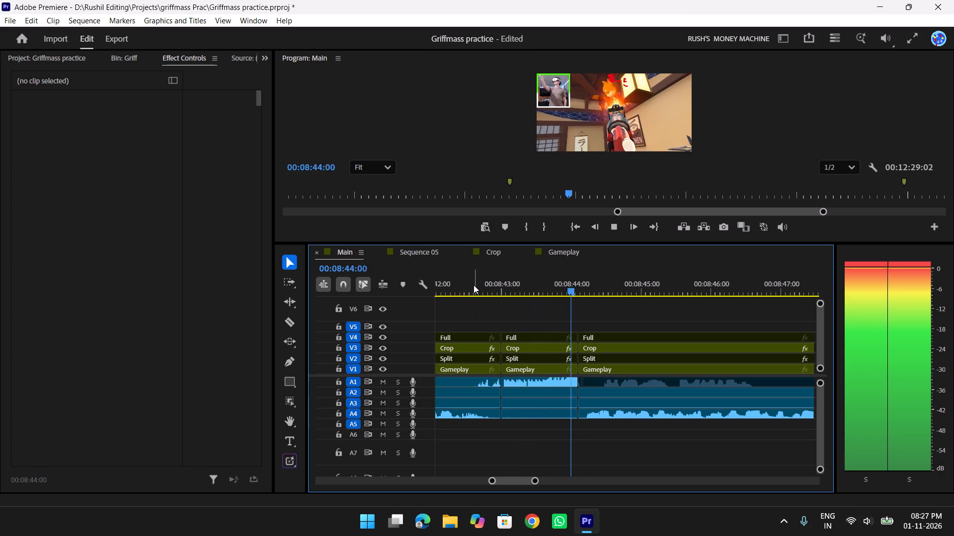
scroll(474, 285, "down", 2)
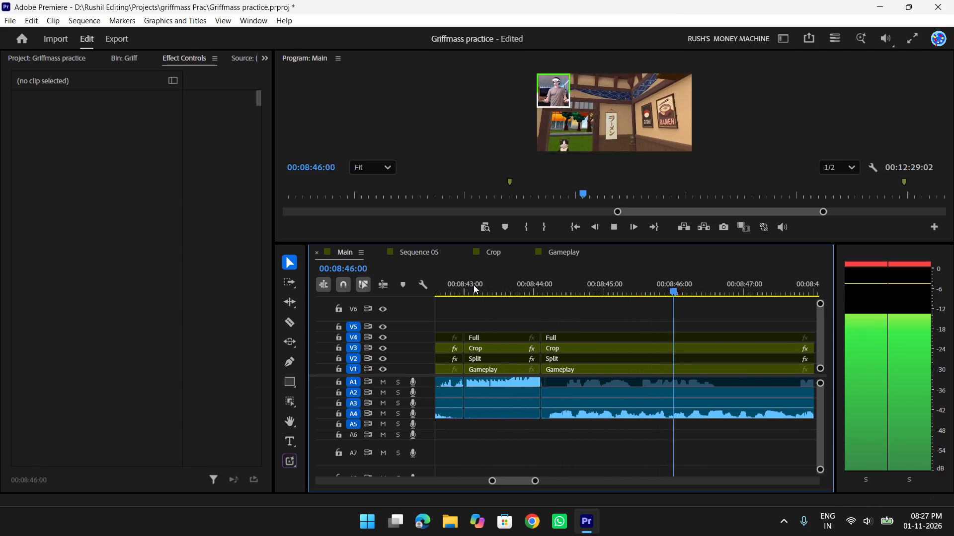
key("space")
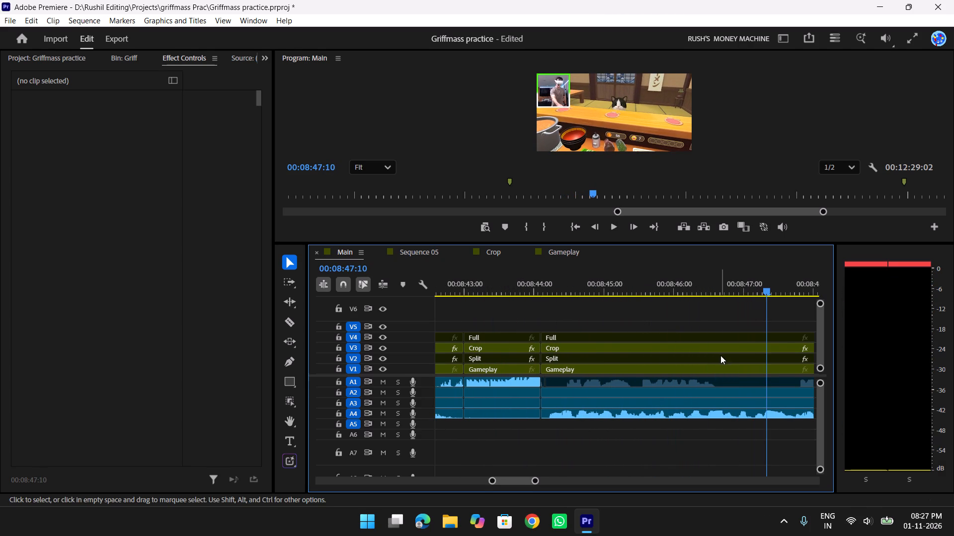
scroll(722, 359, "down", 3)
key("space")
scroll(722, 359, "down", 4)
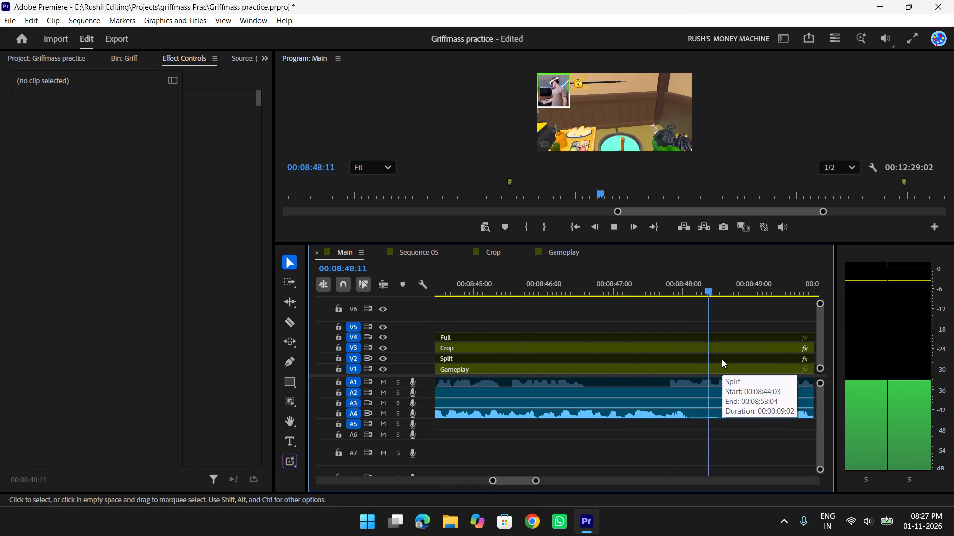
key("space")
scroll(722, 359, "up", 6)
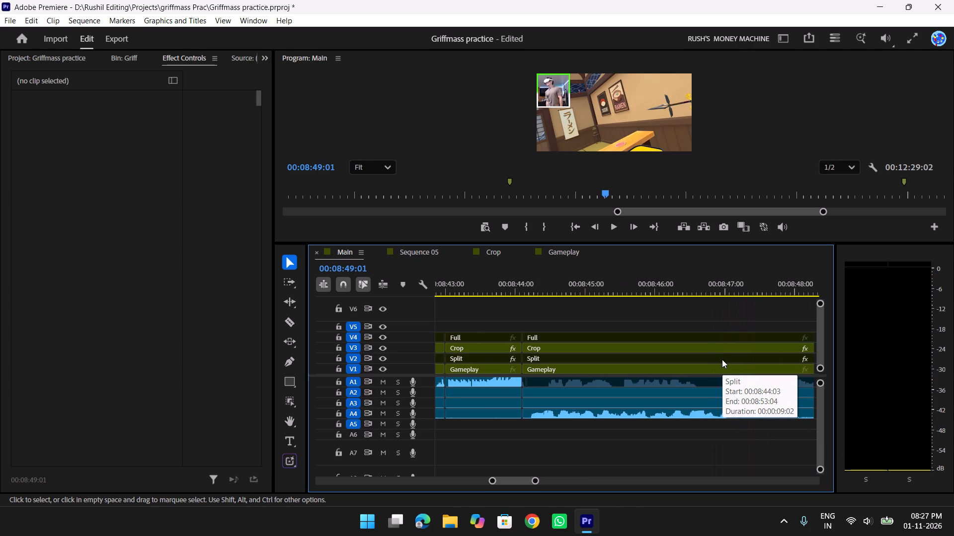
Replay the flame shot from about 00:08:42, and undo the gap closure, the clip stack deletion and the split at 00:08:44:03.
left_click_drag(574, 288, 496, 292)
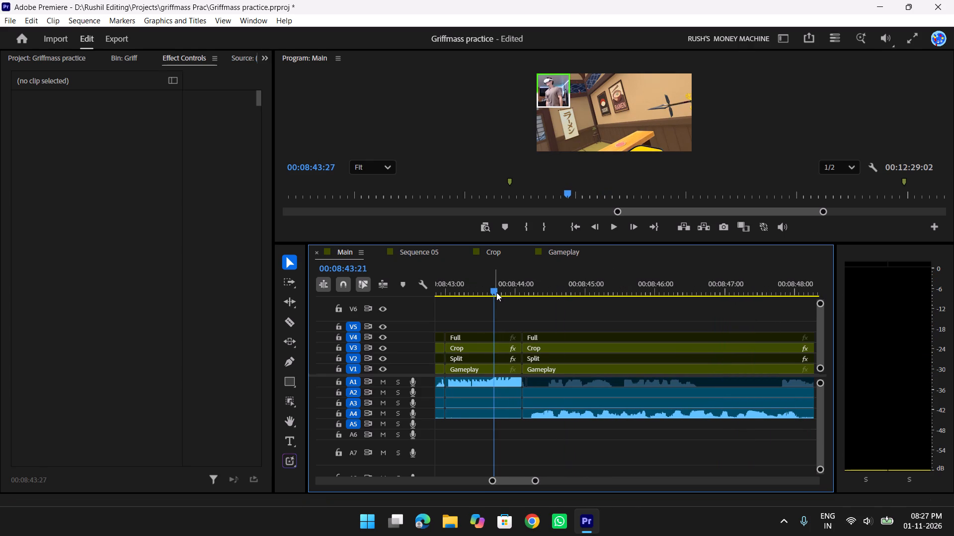
key("y")
key("y")
key("y")
left_click_drag(607, 281, 599, 282)
key("space")
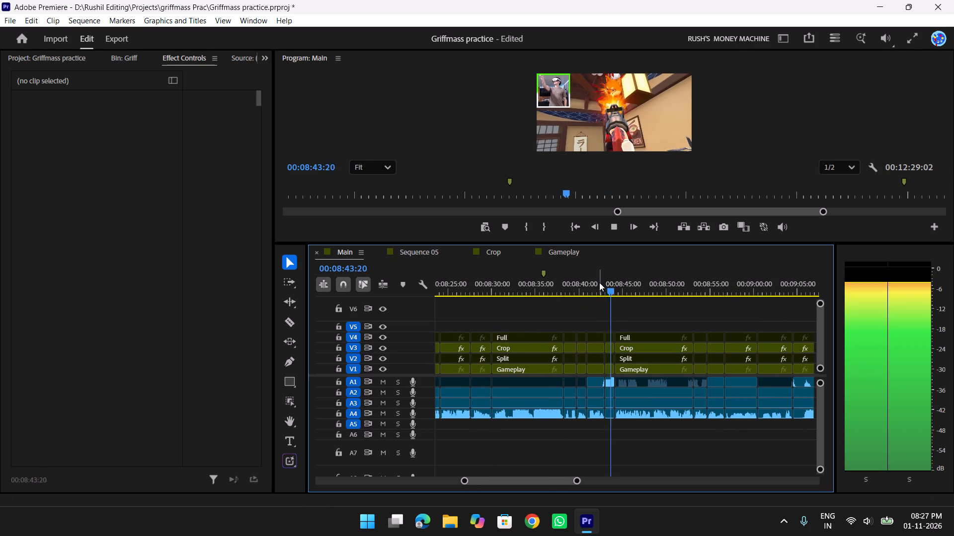
key("space")
key("ctrl+z")
key("ctrl+z")
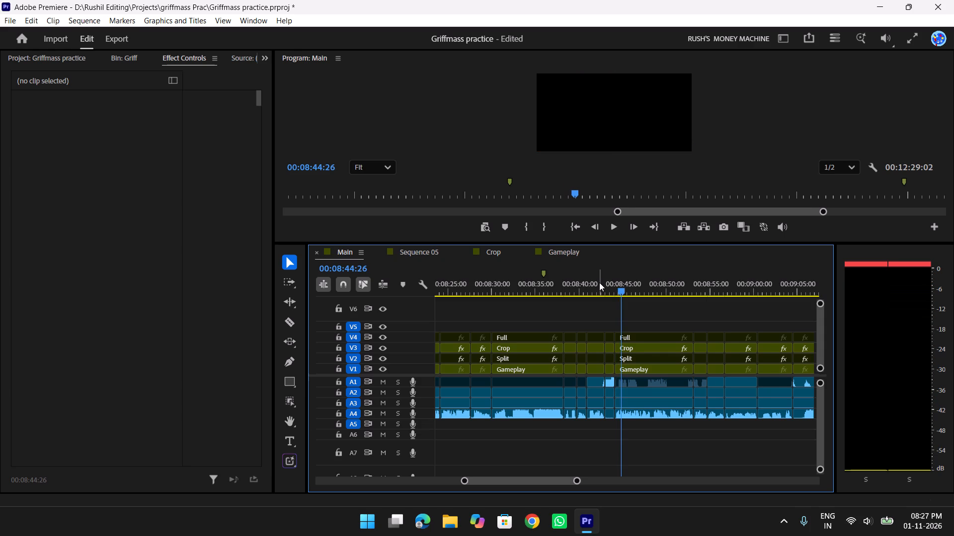
key("ctrl+z")
Play back the restored flame-shot clips from about 00:08:40 to 00:08:47 to look for footage to remove.
left_click_drag(614, 280, 585, 280)
key("space")
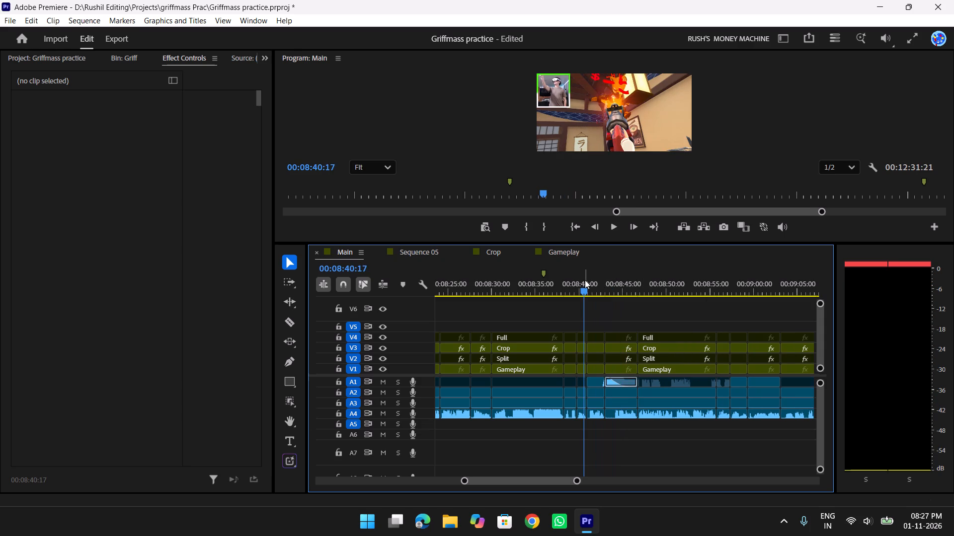
type("tt")
scroll(585, 280, "up", 1)
scroll(585, 280, "down", 4)
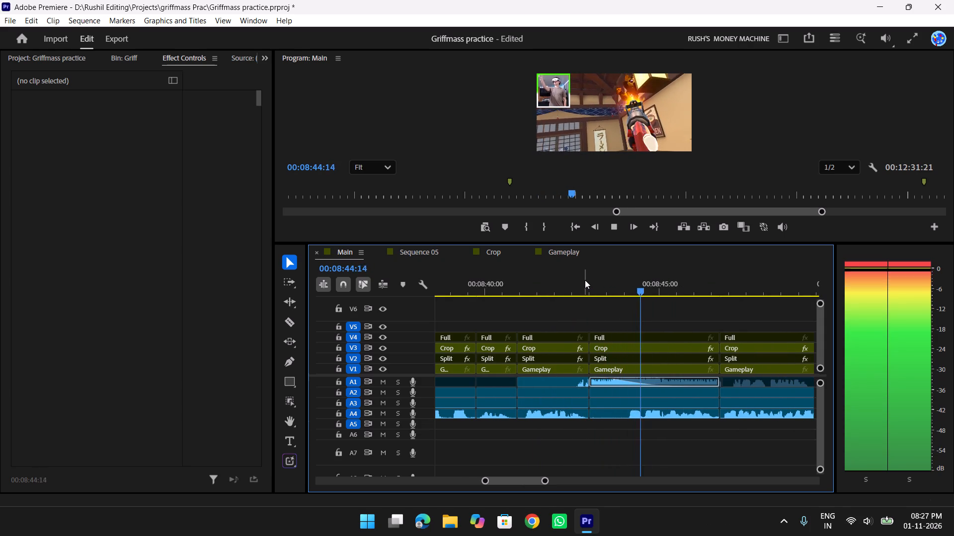
scroll(585, 280, "down", 4)
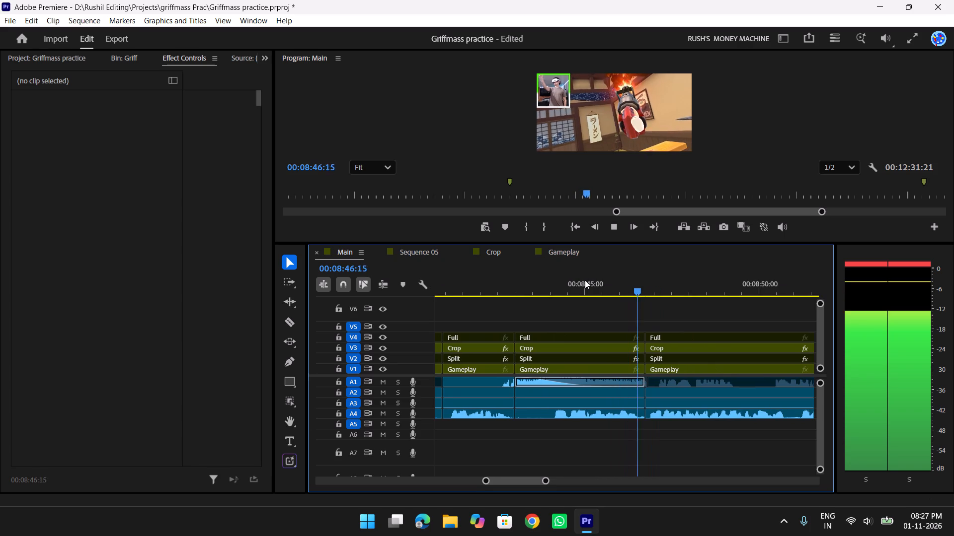
scroll(682, 315, "down", 4)
Split the clips on all tracks at 00:08:51:01.
left_click_drag(643, 290, 673, 289)
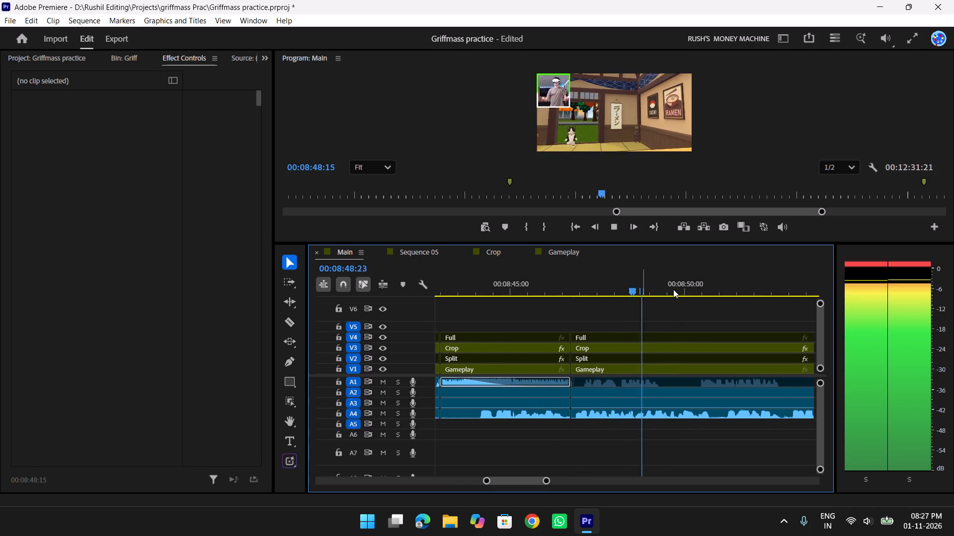
left_click_drag(673, 289, 722, 298)
key("w")
Delete the clip stack between the flame-shot clip's end and 00:08:51:01 on all tracks and ripple delete the gap.
left_click_drag(654, 320, 636, 475)
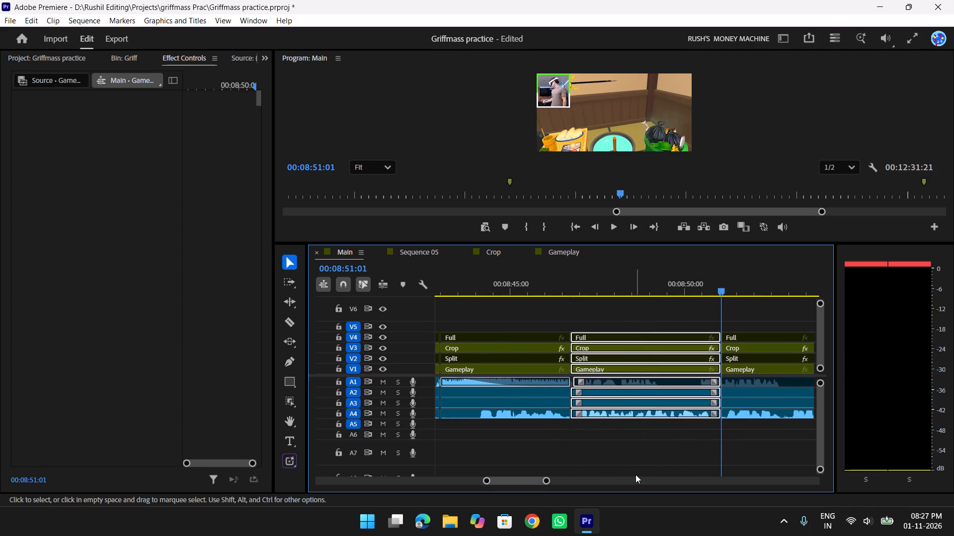
key("Delete")
right_click(623, 415)
left_click(662, 422)
Scrub back to about 00:08:44:07 and examine the flame-shot clip leading into the new join.
left_click_drag(559, 279, 508, 292)
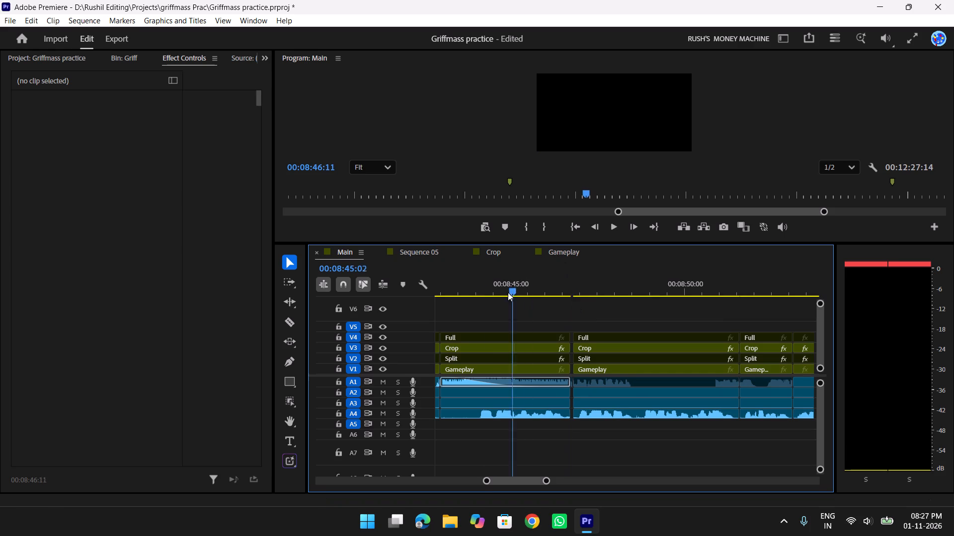
left_click_drag(508, 292, 485, 297)
key("space")
key("space")
key("t")
key("t")
scroll(746, 421, "down", 2)
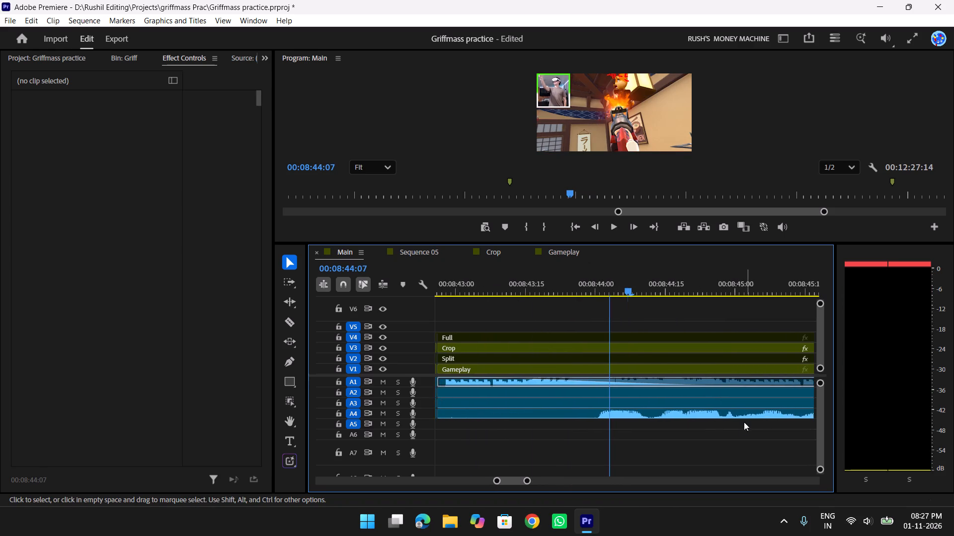
scroll(744, 422, "down", 7)
key("y")
Ripple delete the small remaining gap after the flame-shot clip at 00:08:46:22.
left_click(723, 296)
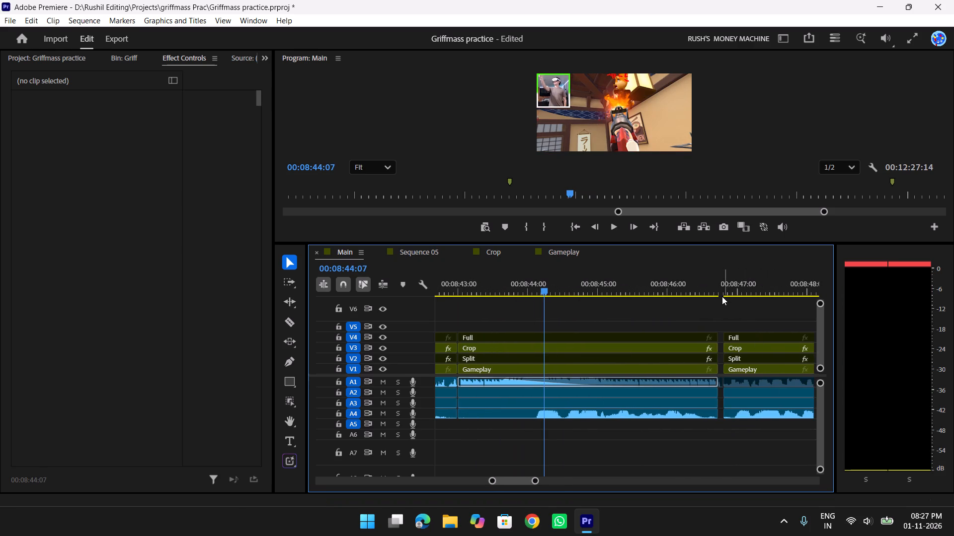
left_click(720, 271)
type("tt")
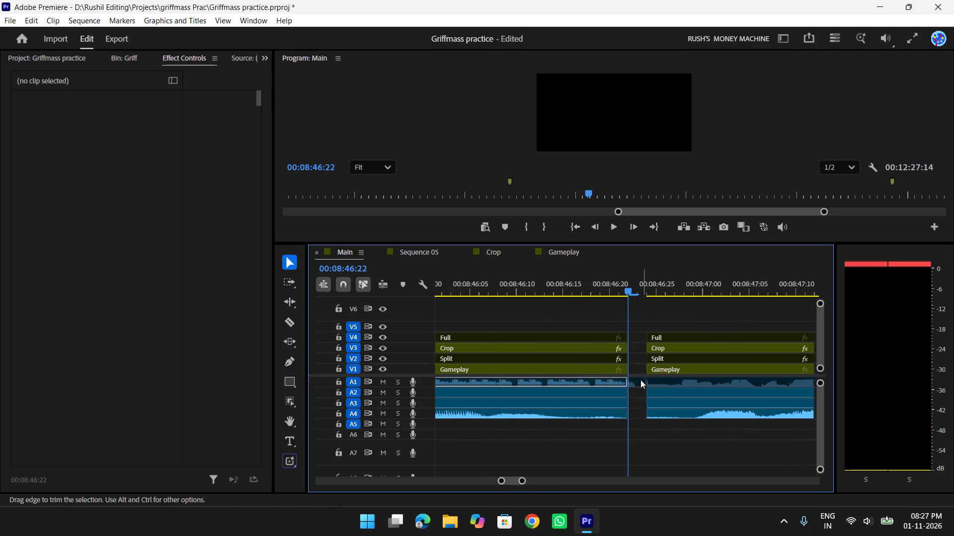
left_click(640, 382)
key("Delete")
right_click(647, 380)
right_click(640, 380)
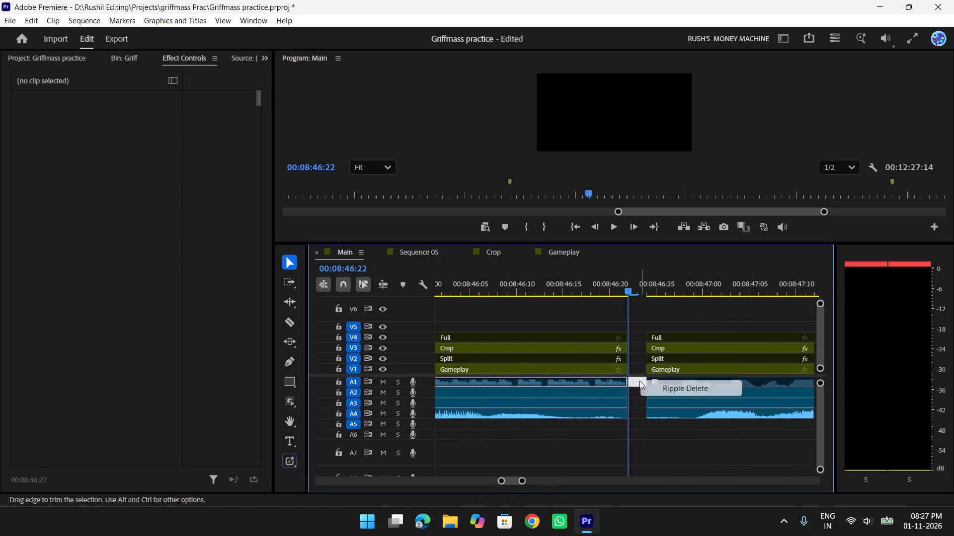
left_click(654, 390)
Play back the closed join from about 00:08:45 to 00:08:48 to check the transition.
left_click_drag(603, 285, 558, 286)
key("y")
key("y")
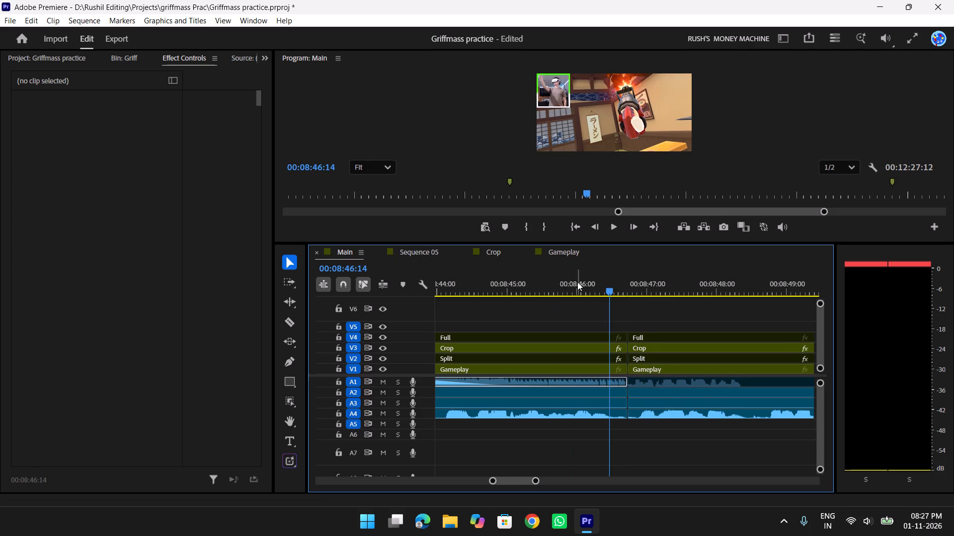
left_click_drag(616, 271, 552, 286)
key("space")
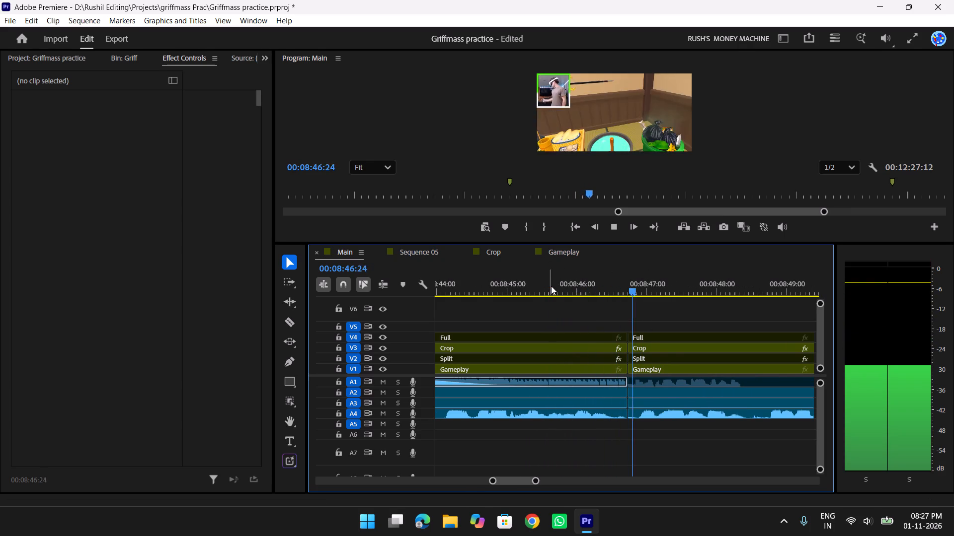
scroll(551, 286, "down", 6)
key("space")
Ripple trim the join on all tracks, cutting the following clips' start at 00:08:46:23 and the preceding clips' end at 00:08:46:20.
left_click_drag(610, 278, 500, 291)
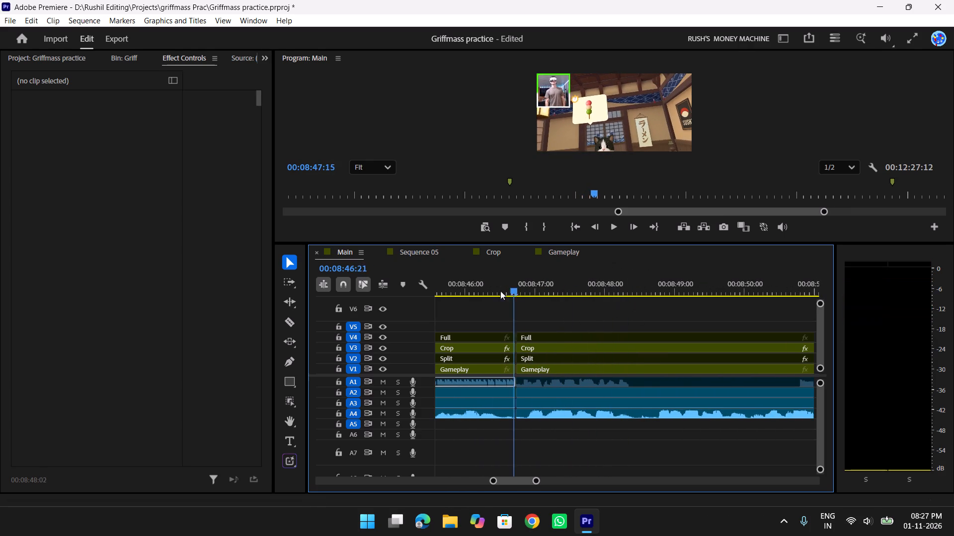
left_click_drag(500, 291, 518, 290)
key("q")
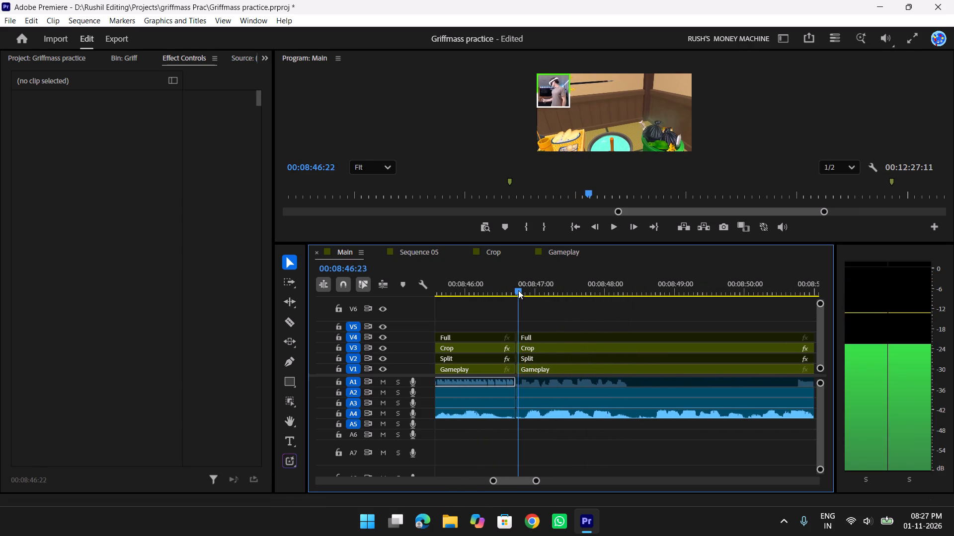
left_click_drag(518, 290, 512, 294)
key("e")
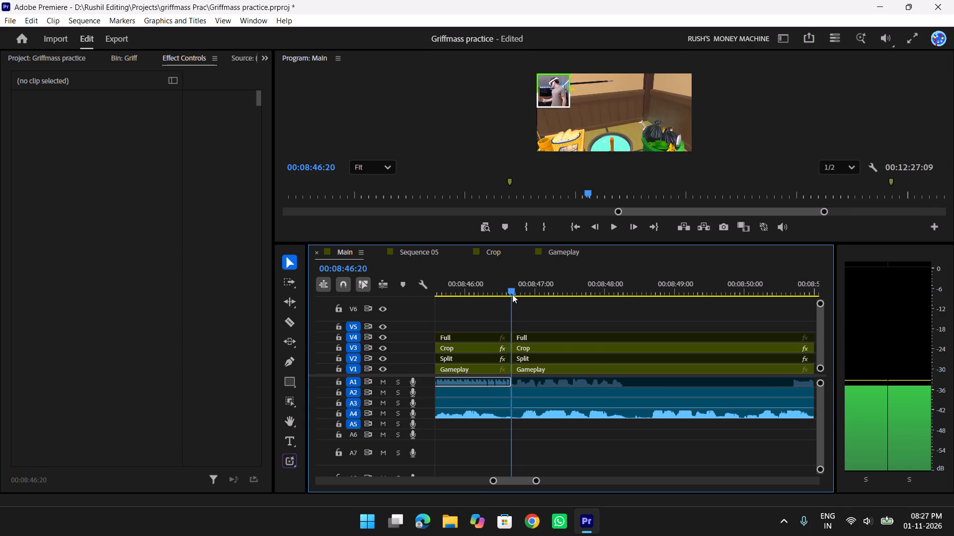
Play back the edit from the flame-shot clips through about 00:08:58:18 to look for further excess footage.
left_click_drag(512, 294, 490, 296)
scroll(597, 350, "up", 3)
type("yy")
left_click_drag(600, 283, 521, 311)
key("space")
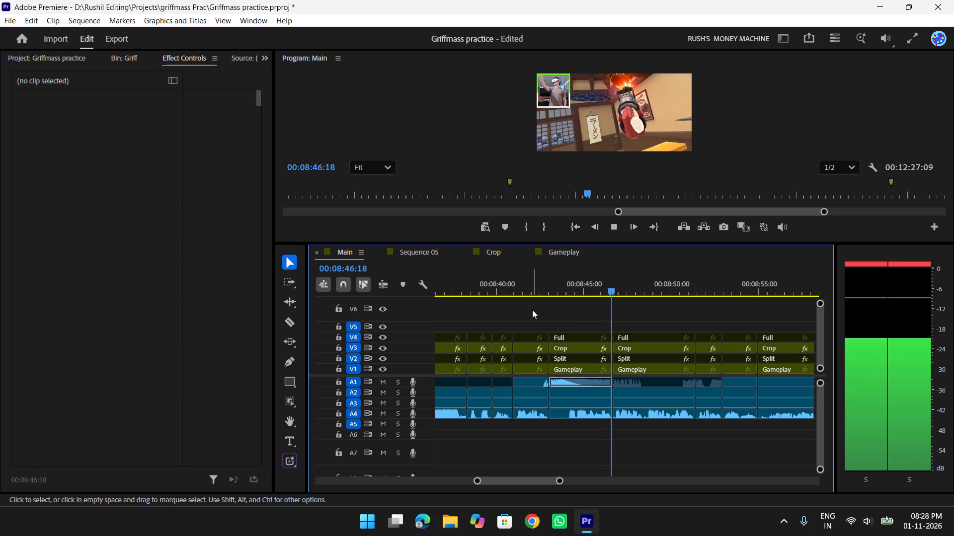
scroll(532, 310, "down", 2)
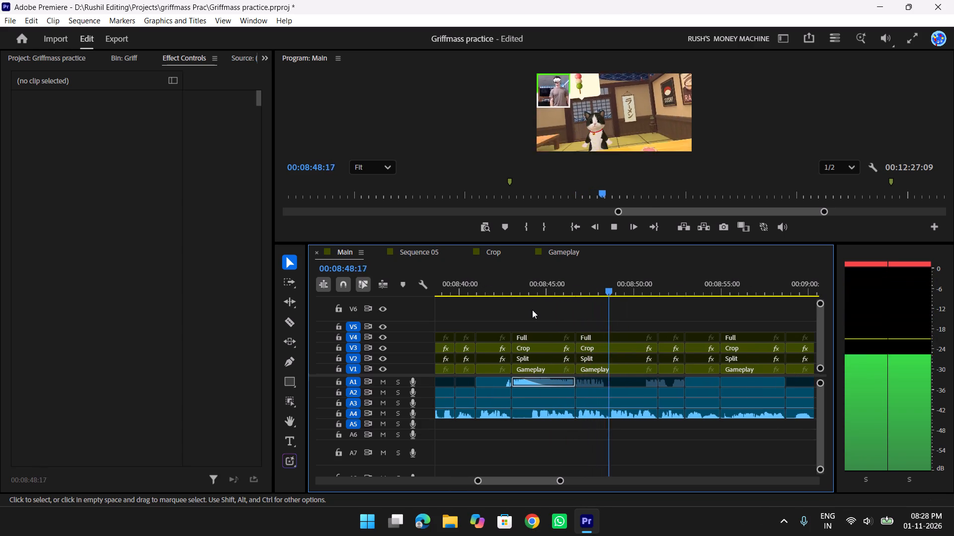
scroll(532, 310, "down", 4)
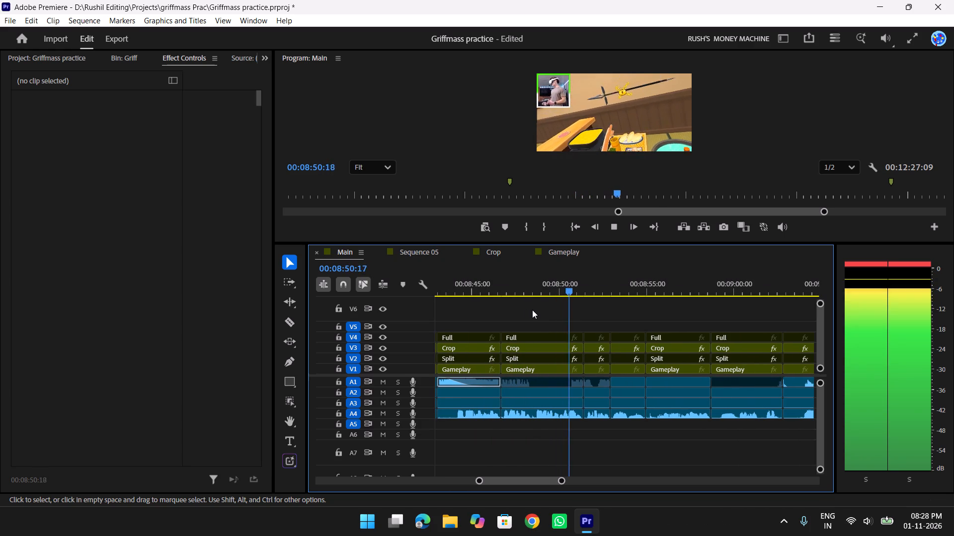
scroll(532, 310, "down", 2)
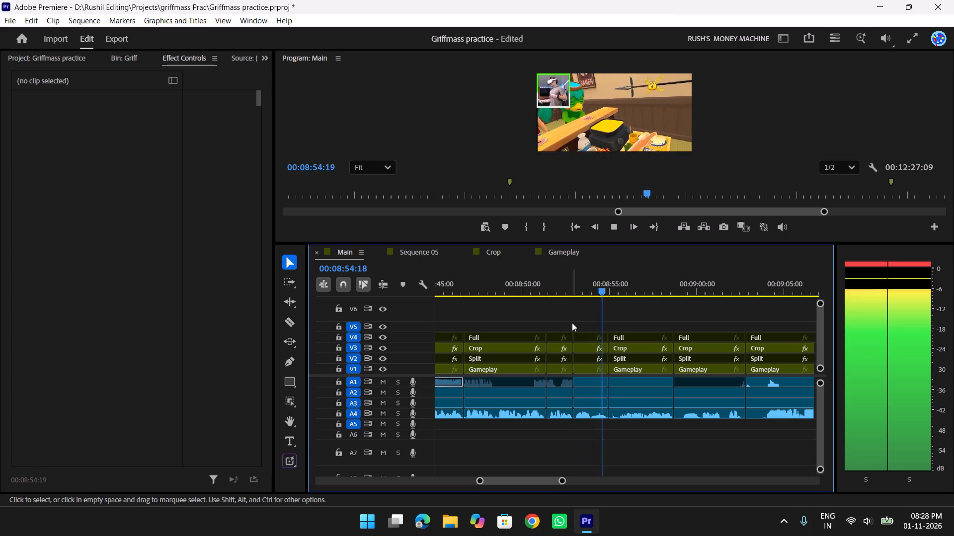
scroll(587, 323, "down", 6)
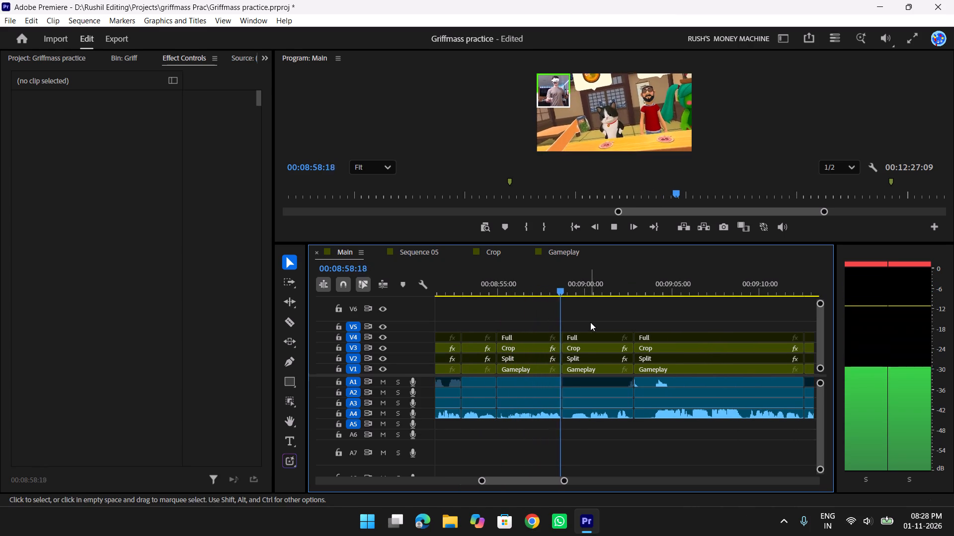
Ripple trim the start of the clip stack under the playhead to 00:08:59:01 on all tracks.
left_click_drag(570, 290, 569, 296)
key("q")
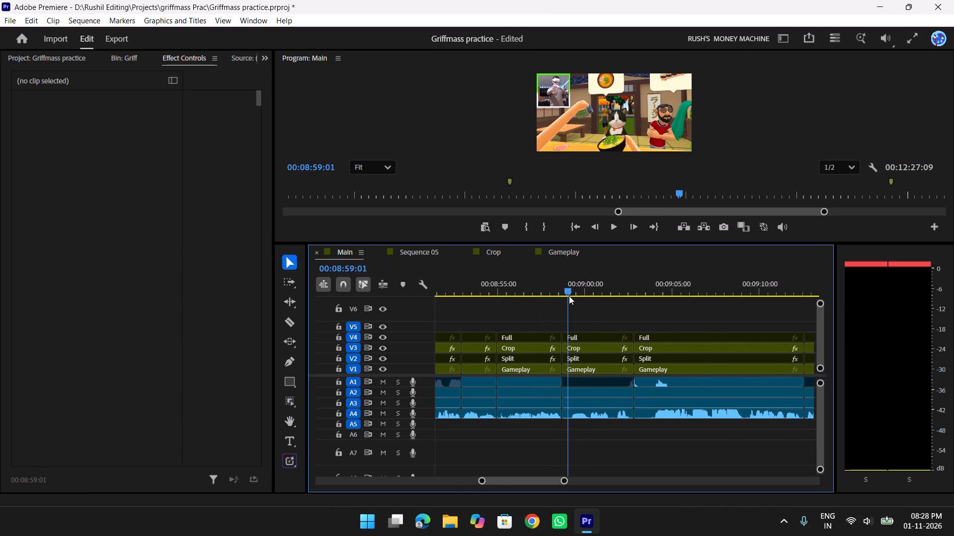
Play back from about 00:08:56 and ripple trim the start of the clip stack at the playhead to 00:09:03:12 on all tracks.
left_click_drag(569, 296, 515, 303)
key("space")
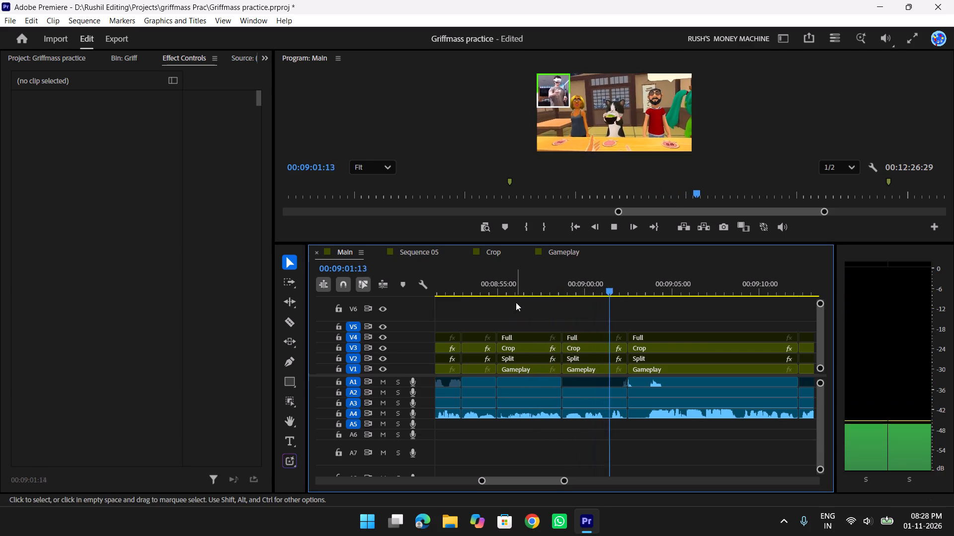
left_click(517, 302)
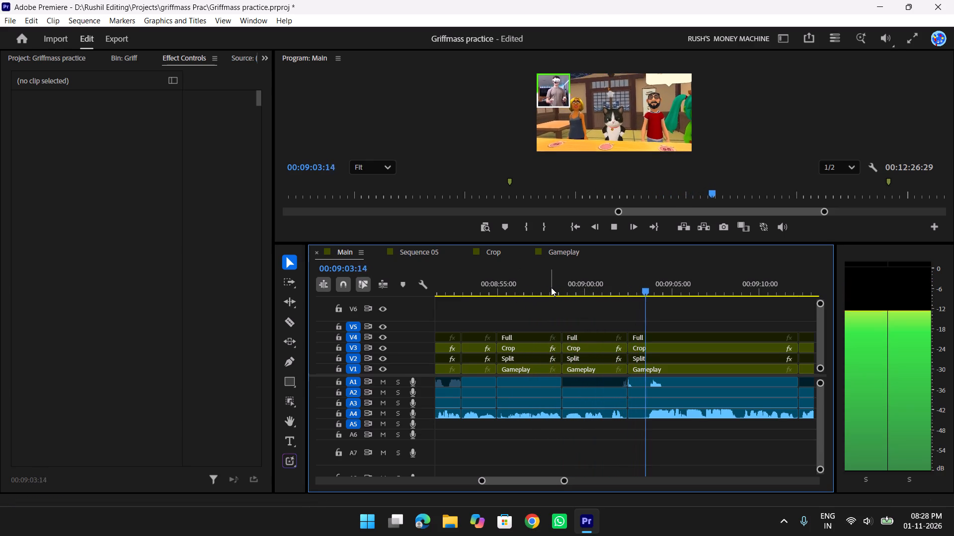
scroll(551, 287, "down", 2)
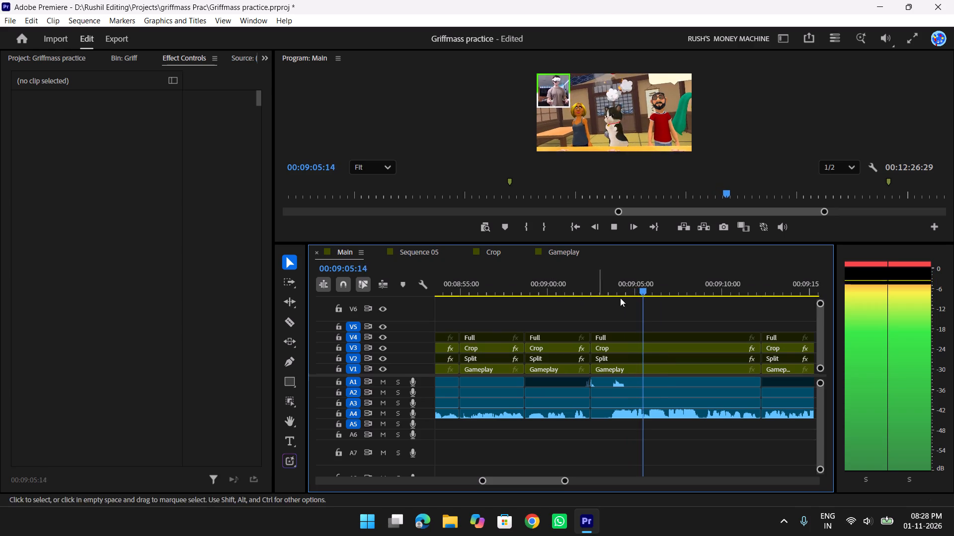
left_click_drag(629, 285, 608, 290)
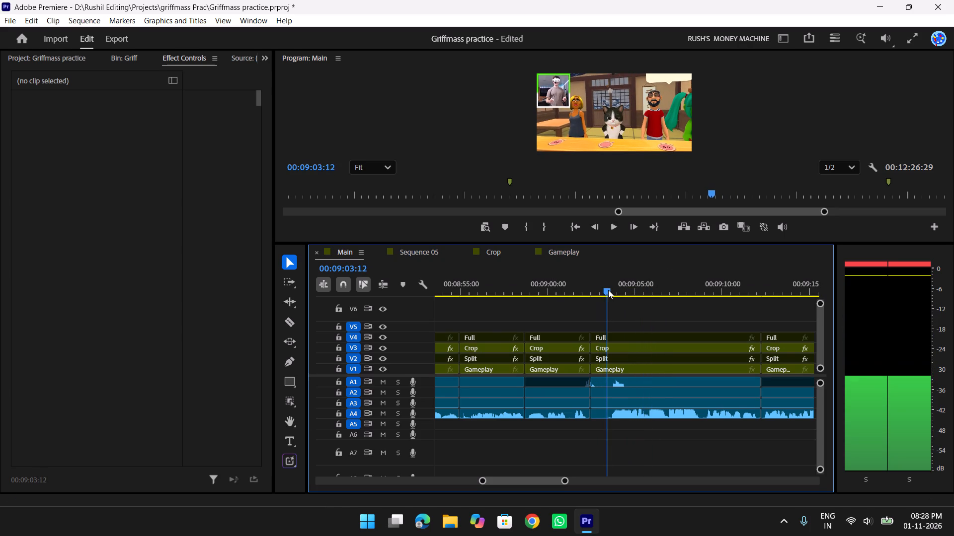
left_click_drag(608, 290, 542, 293)
key("q")
Split the clips on all tracks at 00:09:07:29 and ripple trim a few frames at the new join to shorten the pause.
key("space")
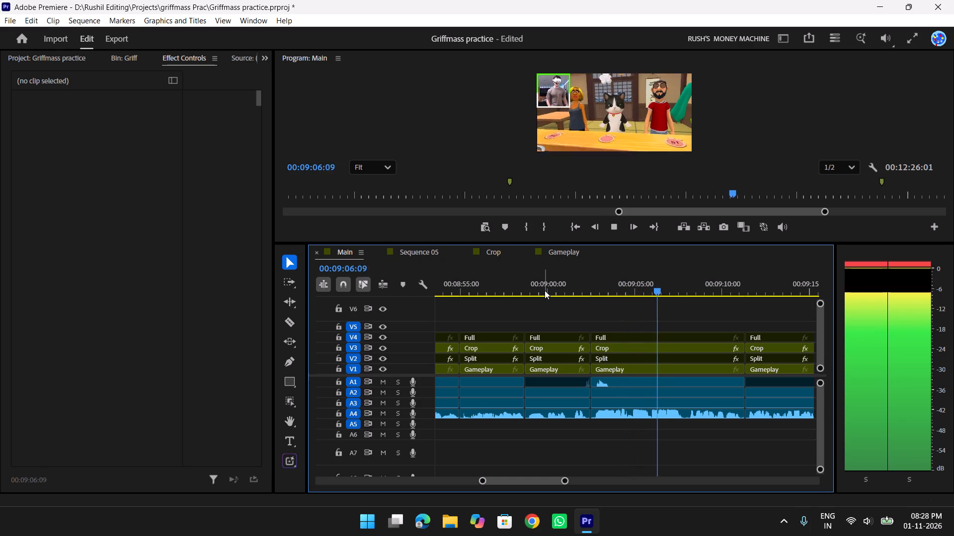
scroll(545, 290, "down", 3)
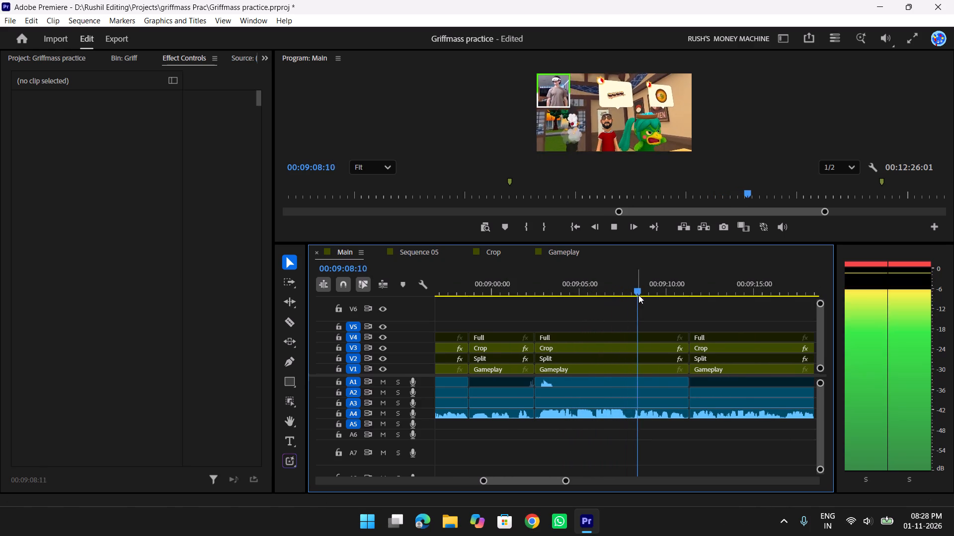
left_click_drag(636, 290, 629, 291)
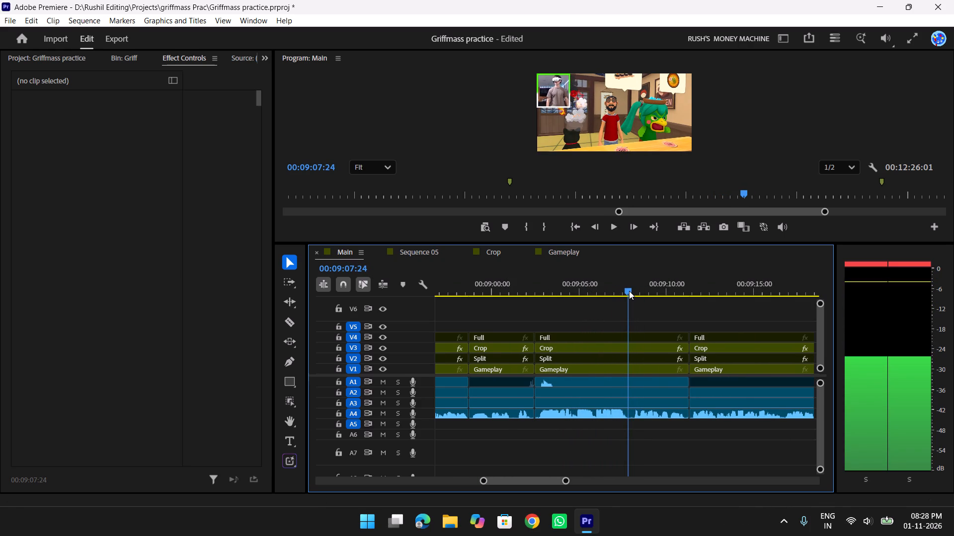
left_click_drag(629, 291, 631, 290)
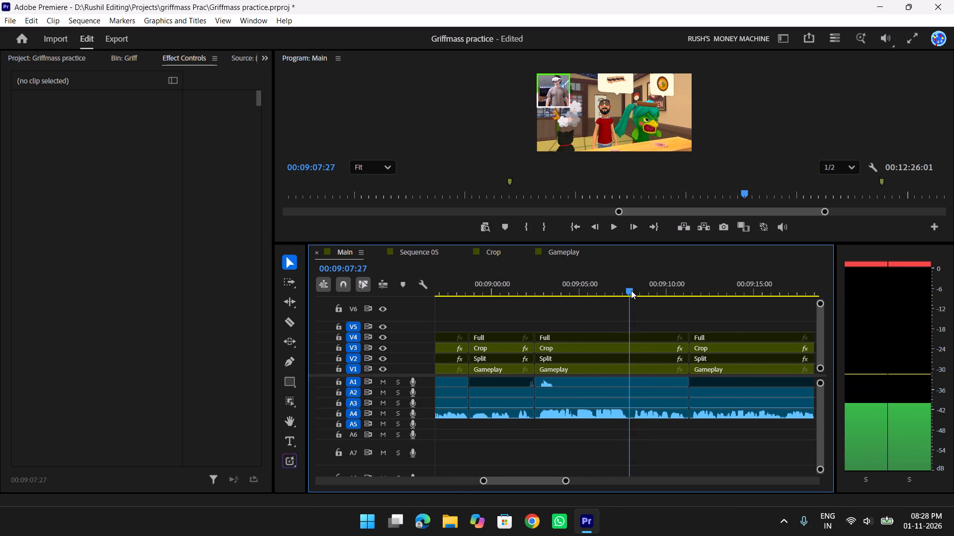
left_click_drag(631, 290, 632, 287)
key("w")
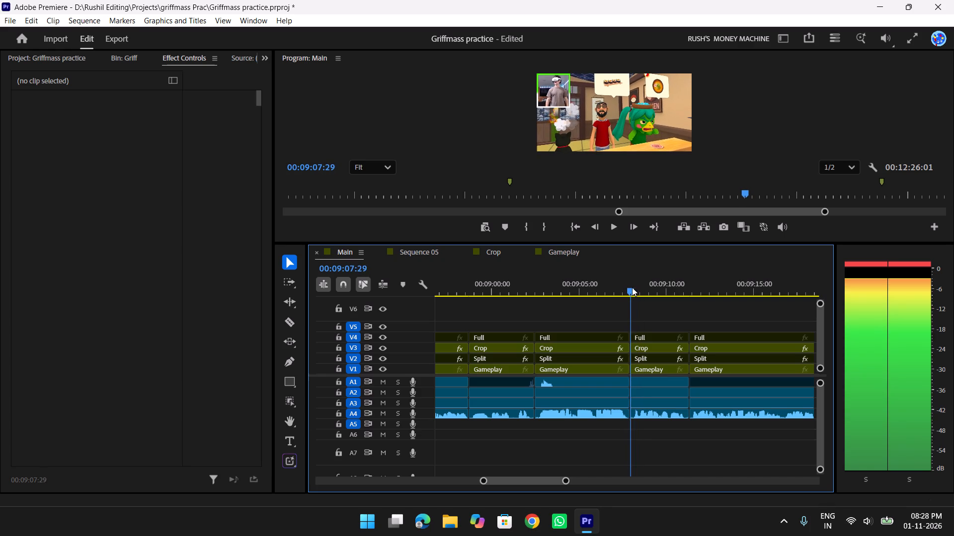
left_click_drag(632, 287, 593, 289)
key("q")
Play back from about 00:09:06 to 00:09:14, and replay from about 00:09:08 to 00:09:11 to examine the counter shot.
key("space")
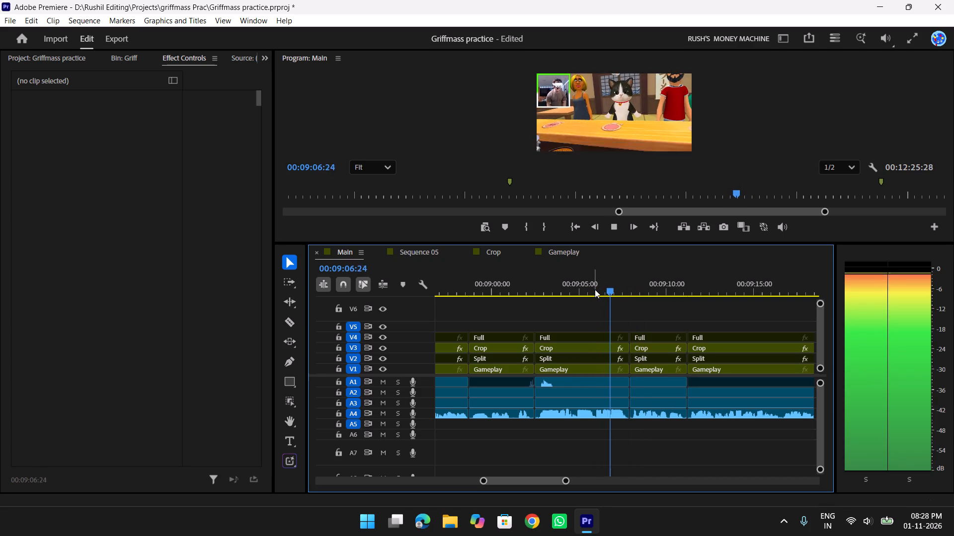
scroll(595, 289, "down", 4)
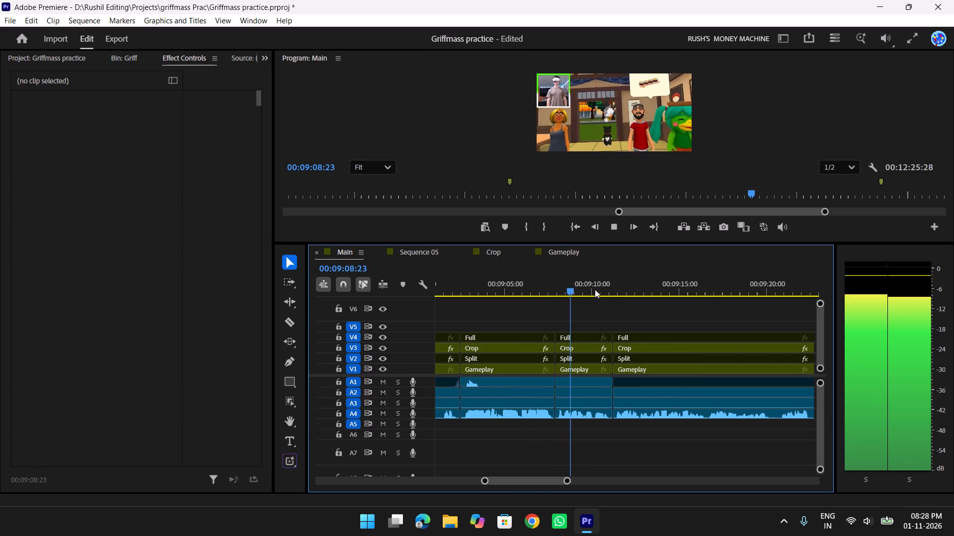
scroll(595, 289, "down", 3)
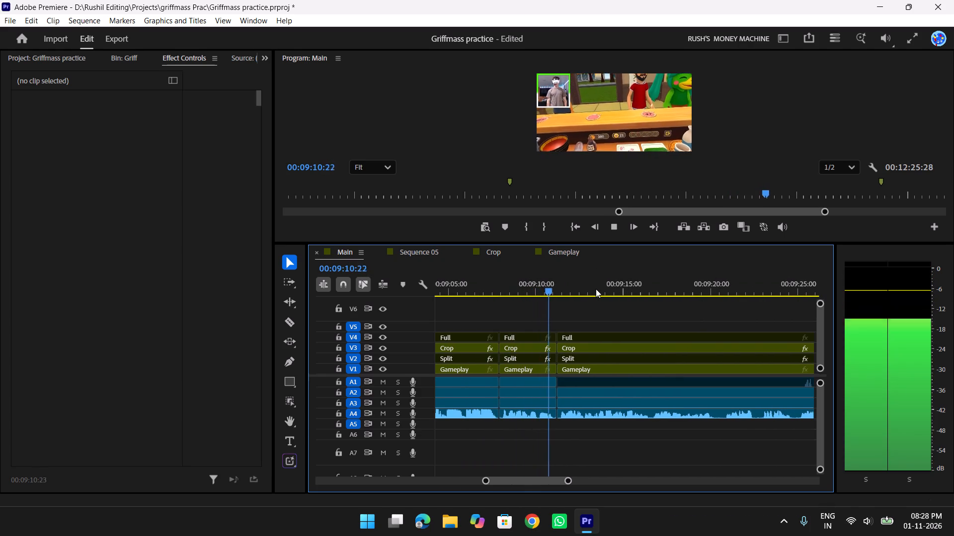
scroll(596, 289, "down", 3)
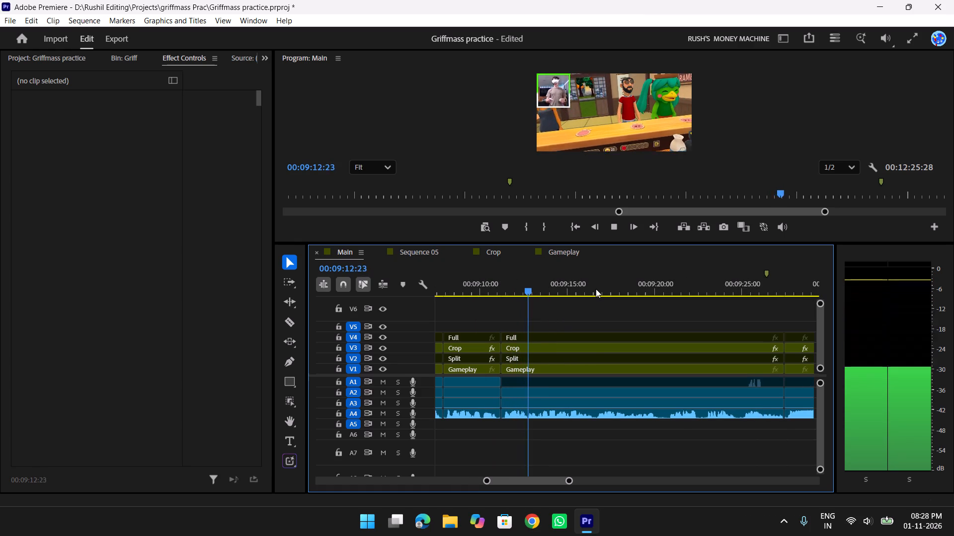
scroll(621, 299, "up", 6)
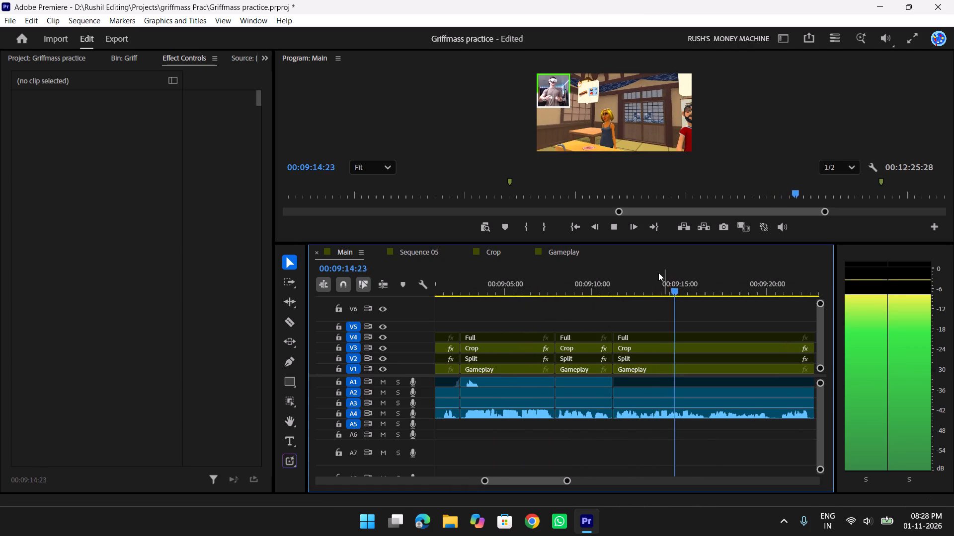
left_click_drag(654, 274, 553, 290)
key("space")
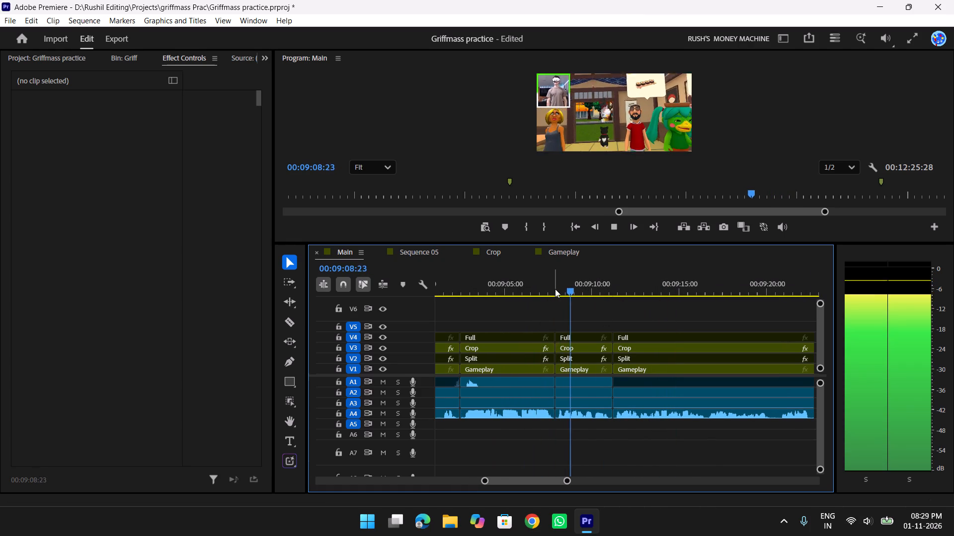
scroll(555, 289, "down", 2)
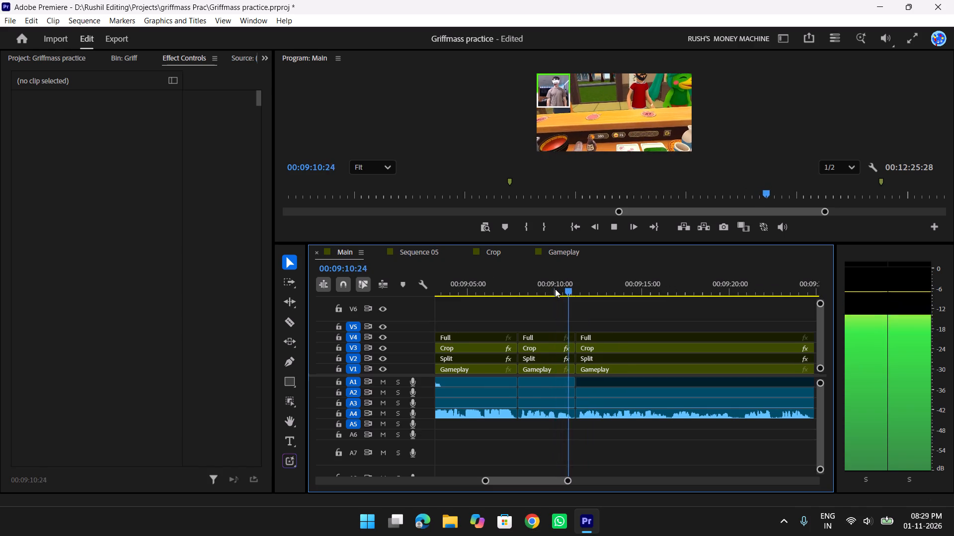
key("space")
At 00:09:09:22, zoom the V1 Gameplay clip to a scale of 162 and position it at 574, 117 to frame the counter meters.
left_click_drag(589, 285, 554, 291)
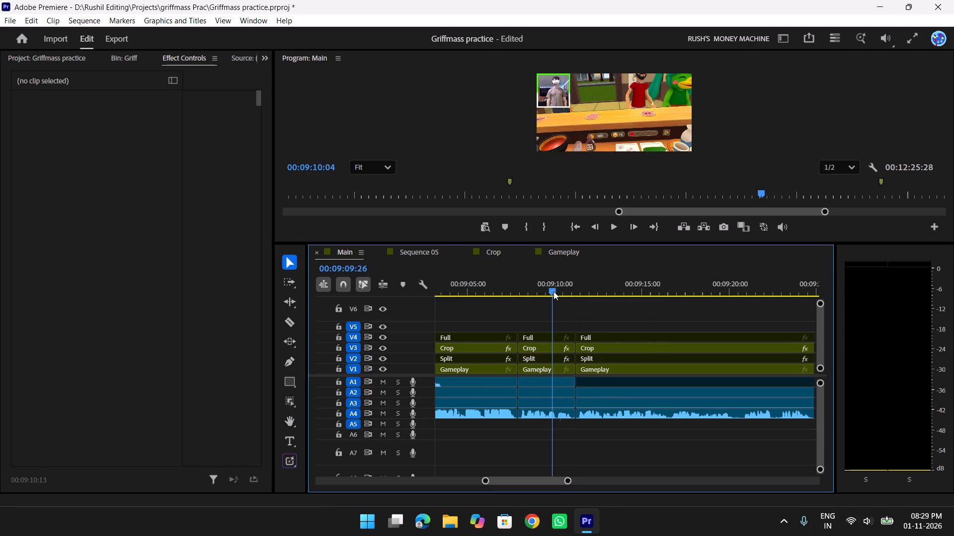
left_click_drag(554, 291, 551, 292)
left_click(534, 366)
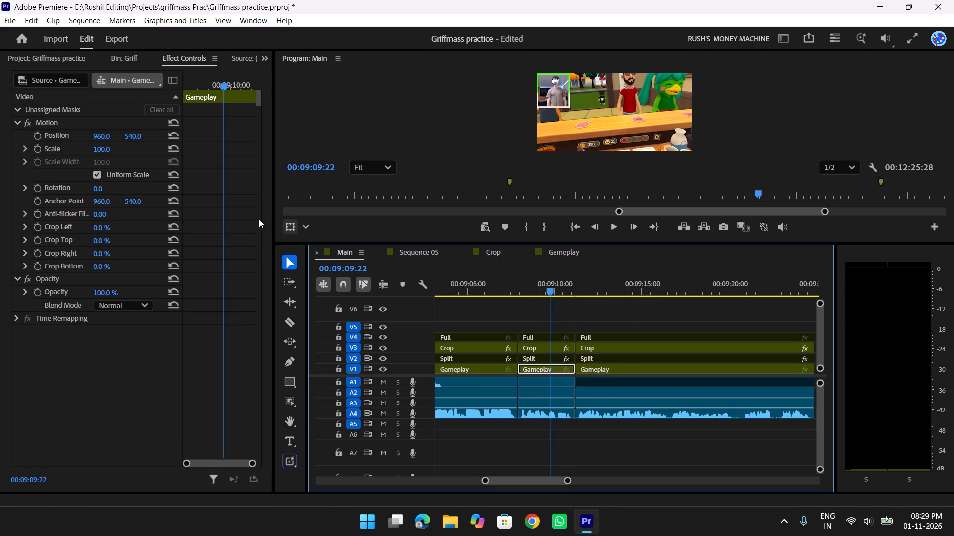
left_click_drag(97, 149, 122, 152)
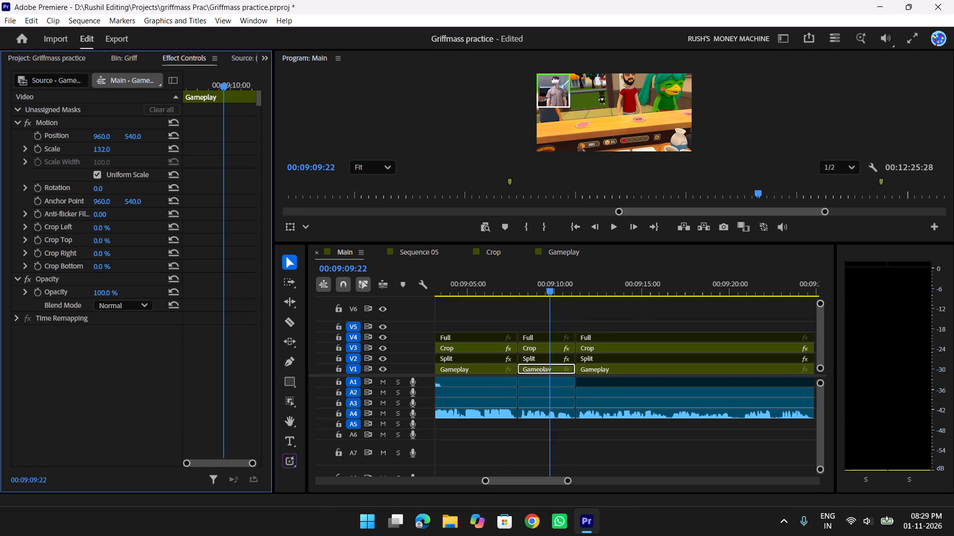
left_click_drag(122, 152, 138, 155)
left_click_drag(140, 138, 216, 129)
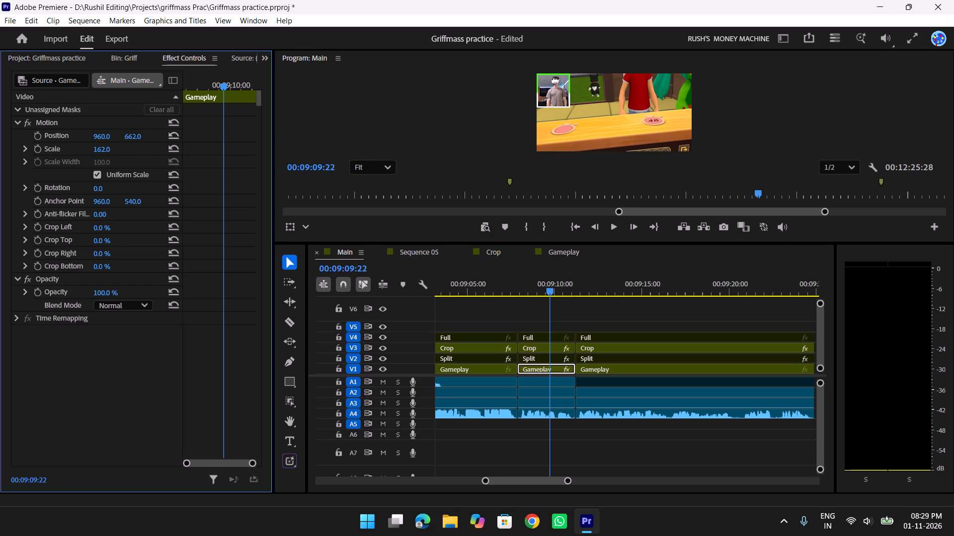
left_click_drag(216, 129, 106, 153)
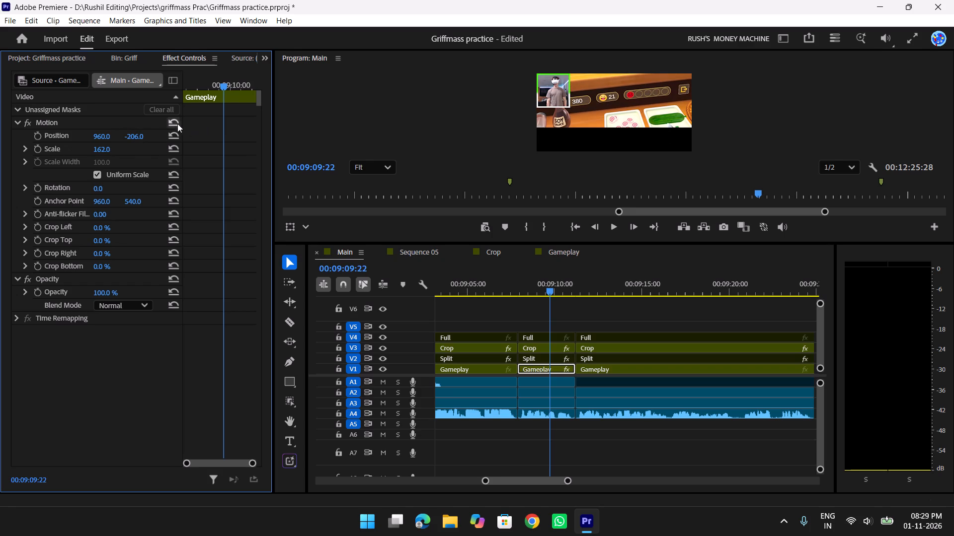
left_click_drag(139, 134, 273, 135)
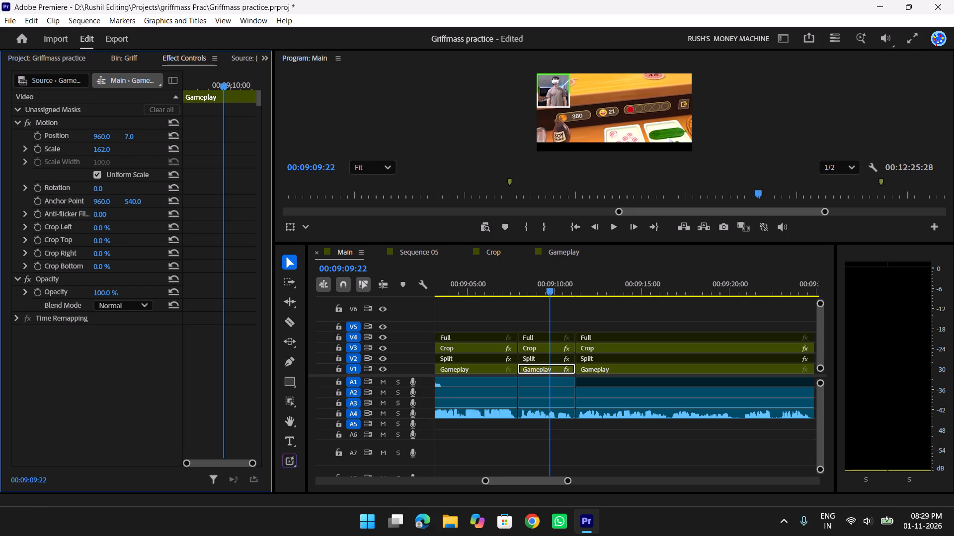
left_click_drag(273, 135, 342, 138)
left_click_drag(103, 137, 75, 141)
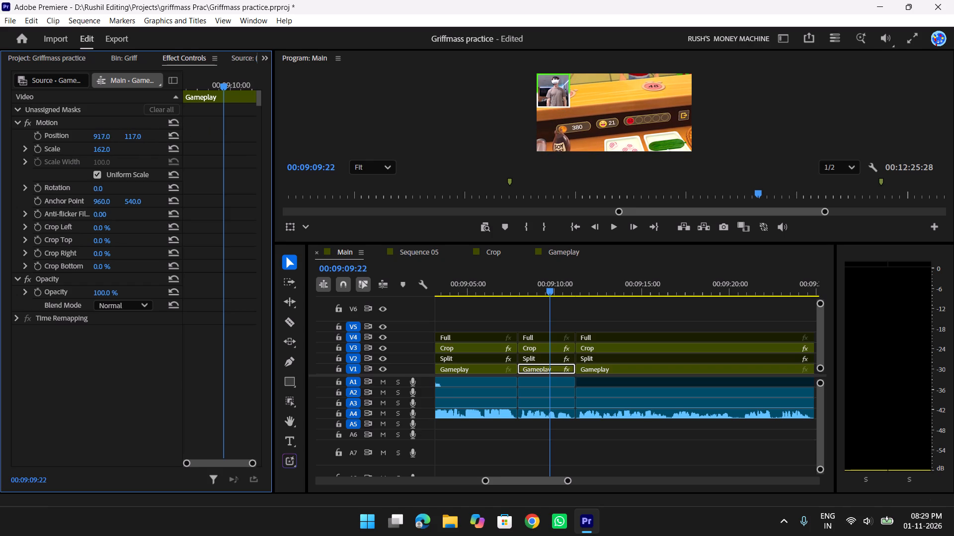
left_click_drag(75, 141, 71, 148)
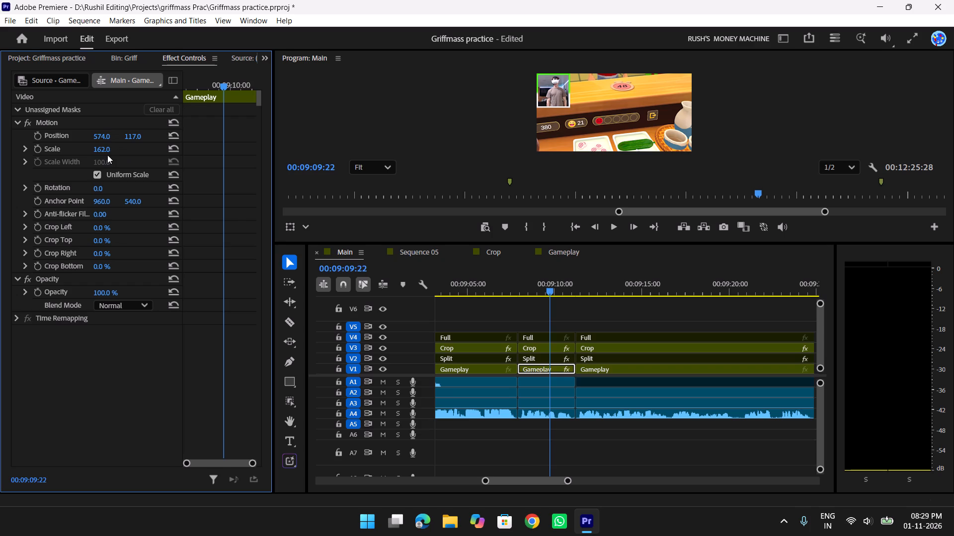
Enlarge the Gameplay clip to a scale of 213, set its vertical position to 8, and check the framing full screen.
left_click_drag(105, 150, 137, 150)
left_click_drag(137, 134, 106, 150)
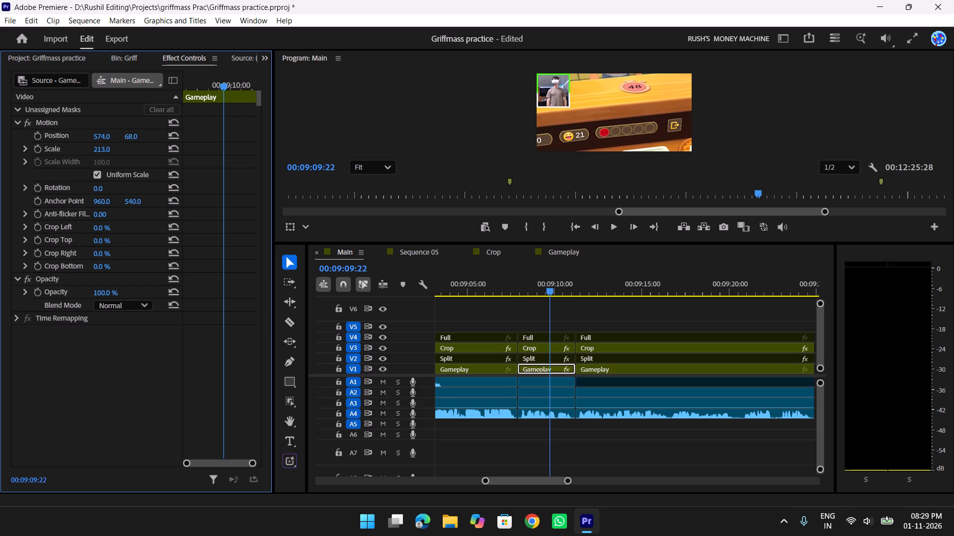
left_click_drag(106, 150, 78, 172)
key("f")
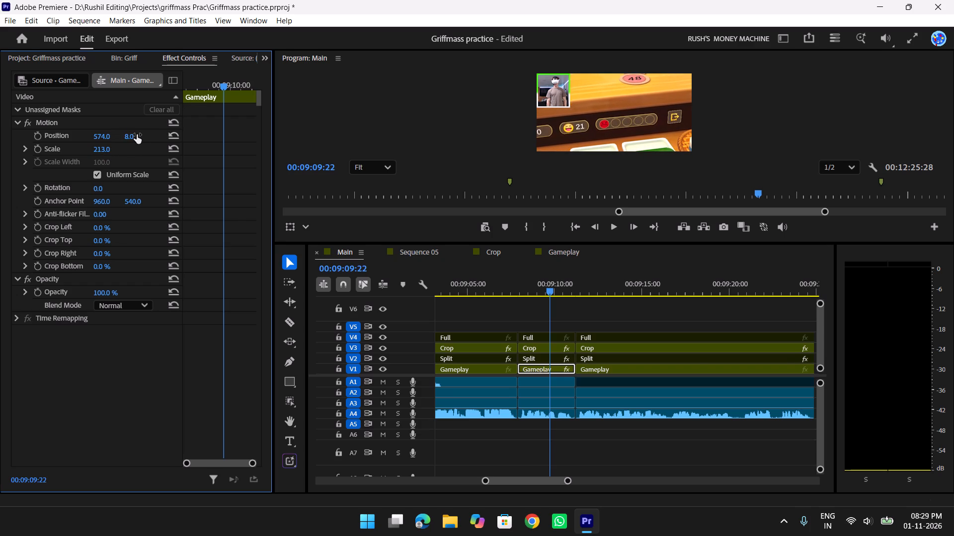
key("f")
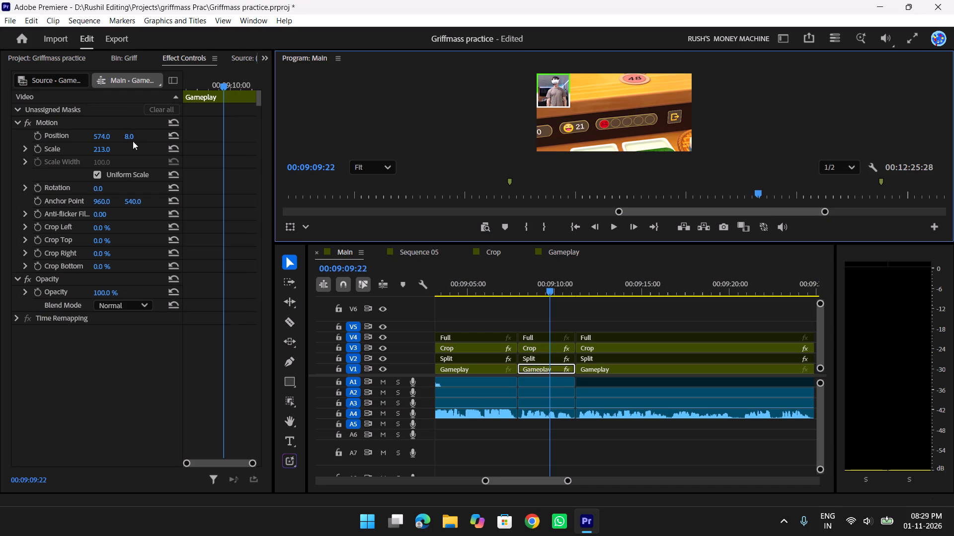
Fine-tune the Gameplay clip's position to 467, -18, checking the framing of the angry-face meter full screen.
left_click_drag(132, 137, 116, 140)
left_click_drag(99, 137, 31, 138)
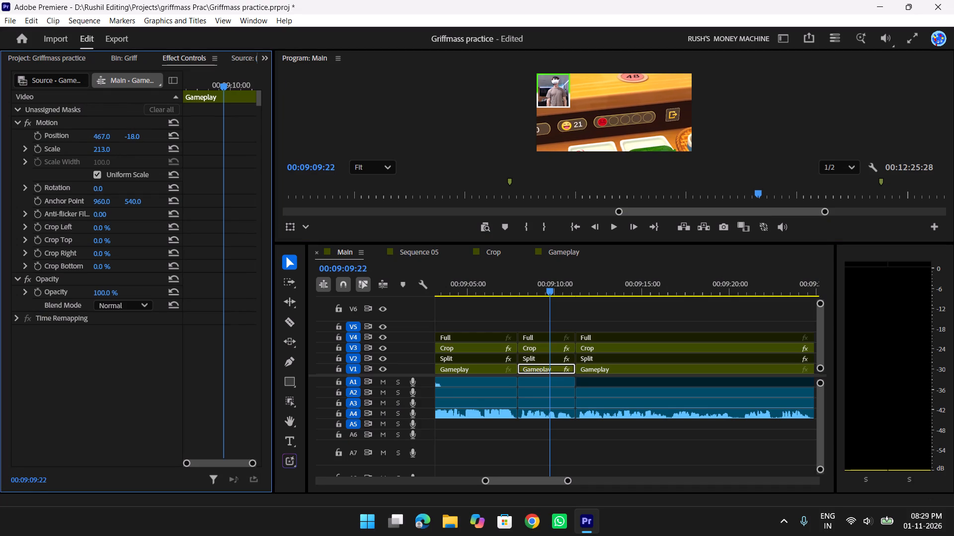
left_click_drag(31, 138, 68, 153)
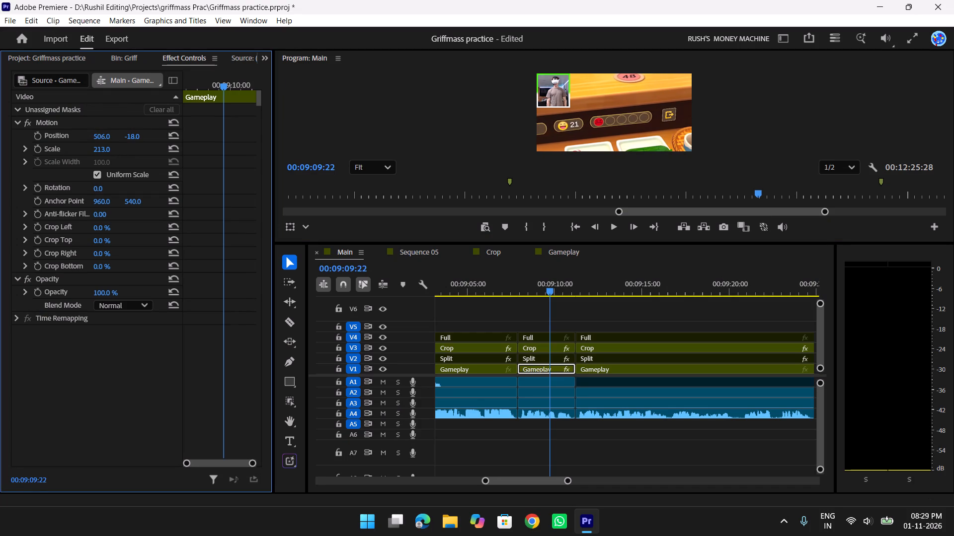
left_click_drag(68, 153, 73, 154)
key("f")
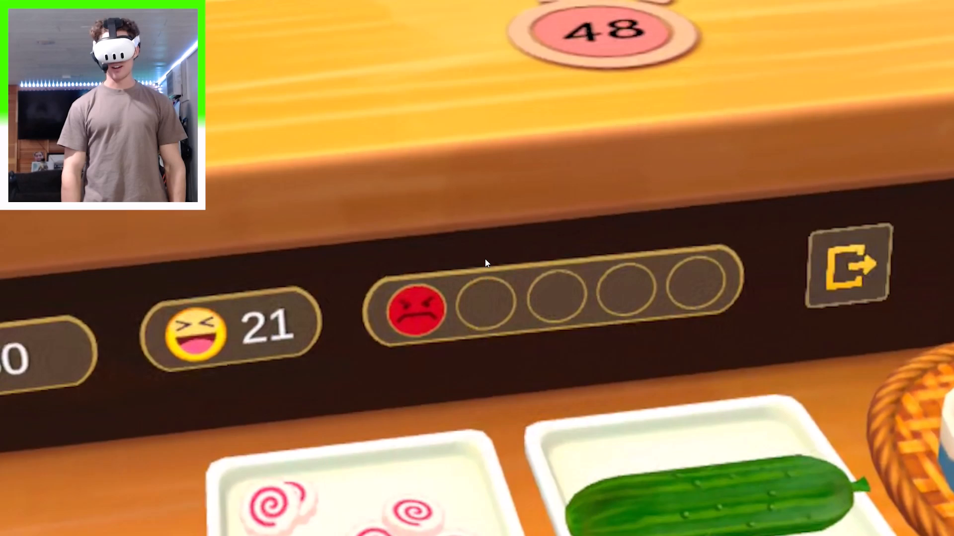
key("f")
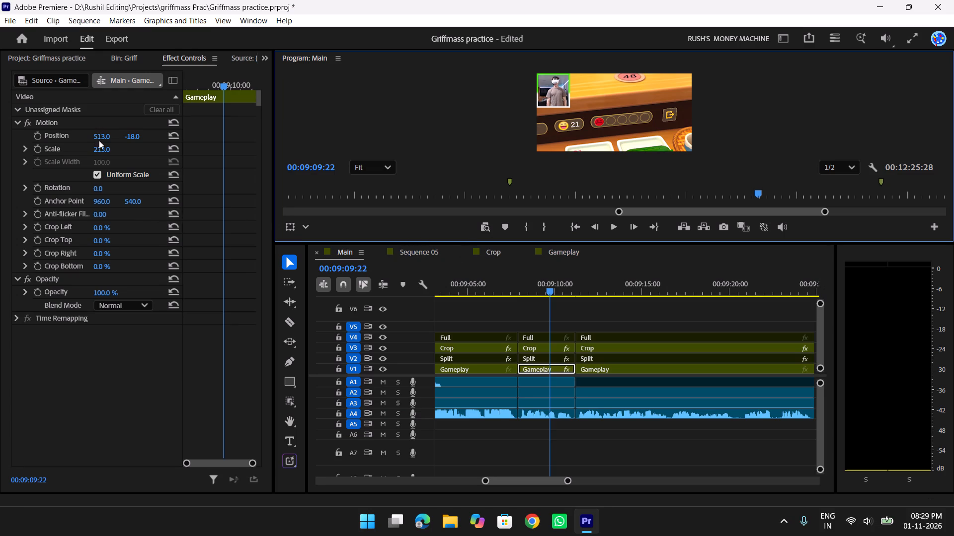
left_click_drag(98, 140, 71, 143)
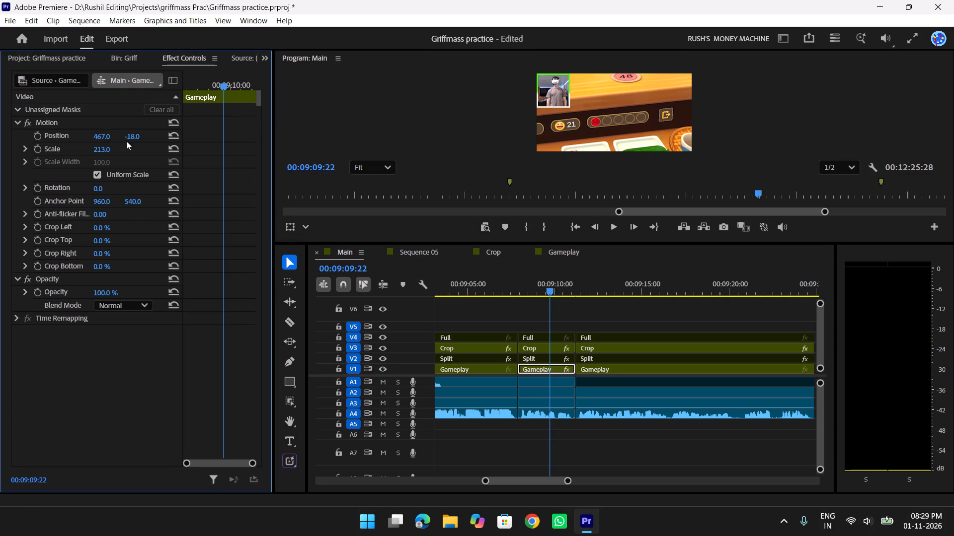
key("f")
key("f")
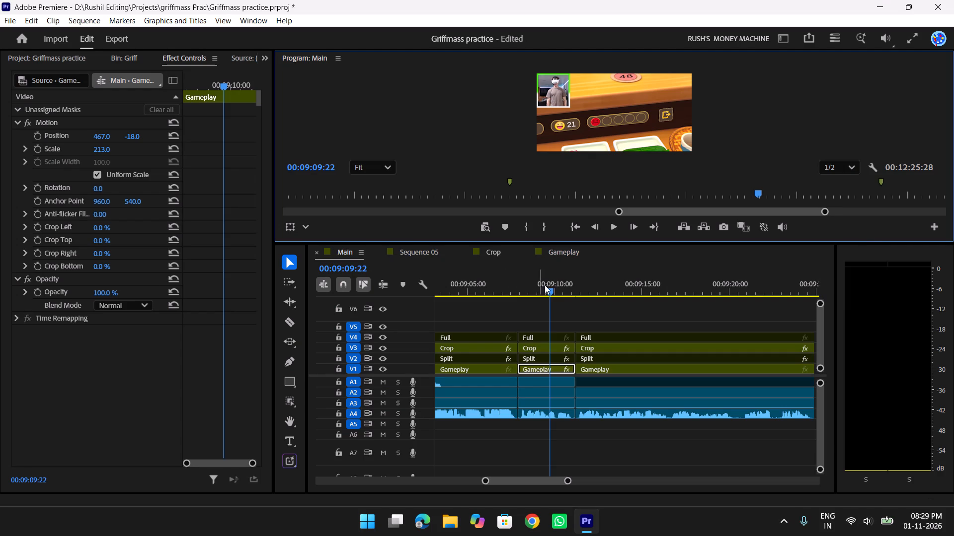
Play back from about 00:09:05 to 00:09:09:20 to check the zoomed Gameplay shot.
left_click_drag(558, 278, 469, 282)
key("space")
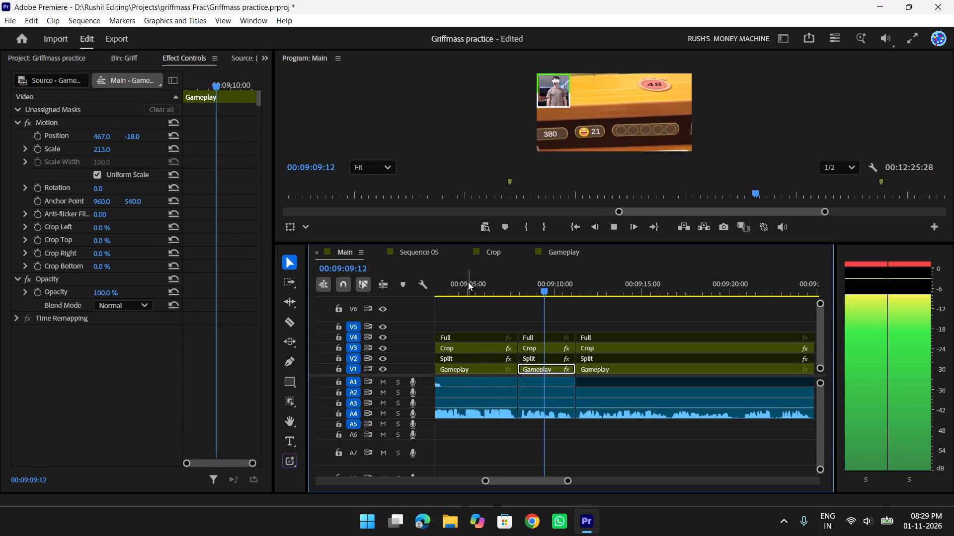
key("space")
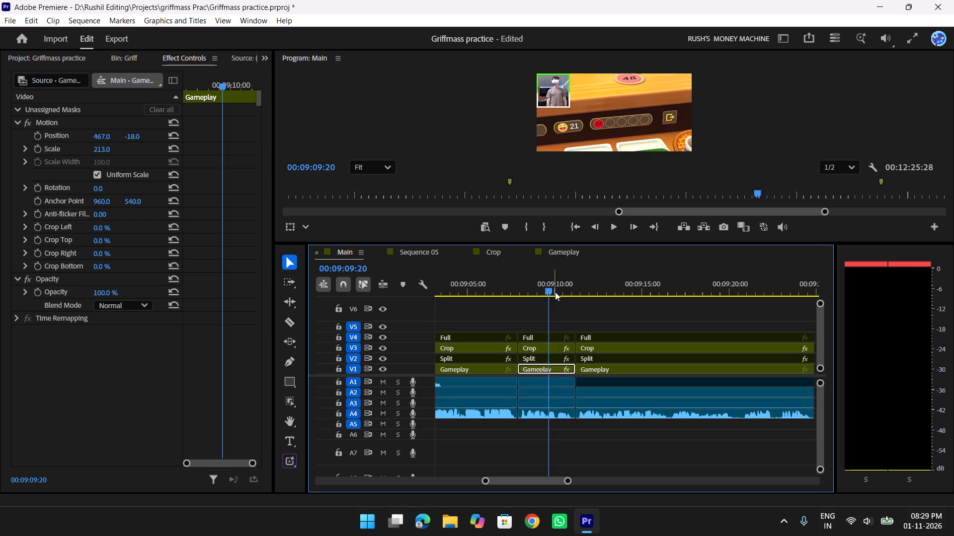
Scrub and play back the zoomed Gameplay shot from about 00:09:07:14 to examine when the counter meters come into frame.
left_click_drag(554, 293, 533, 303)
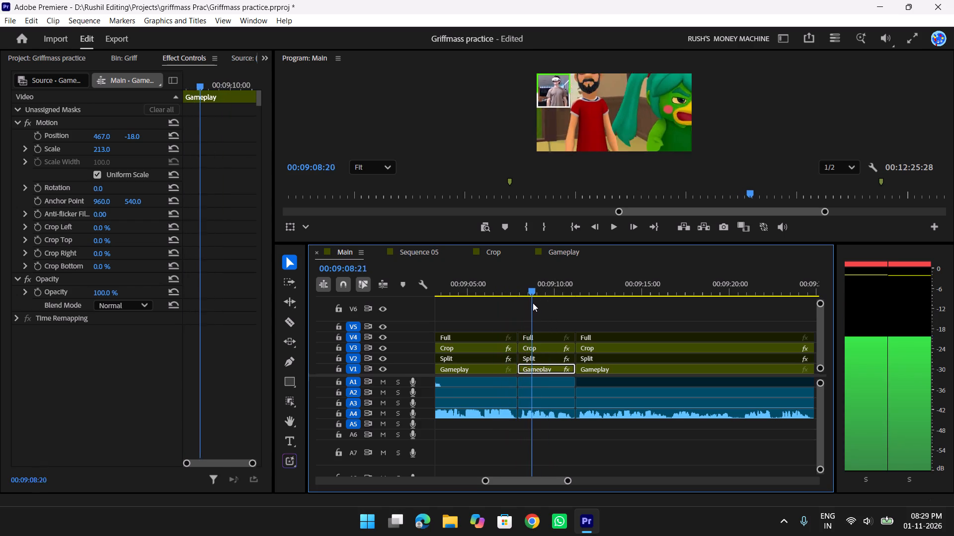
left_click_drag(533, 303, 574, 304)
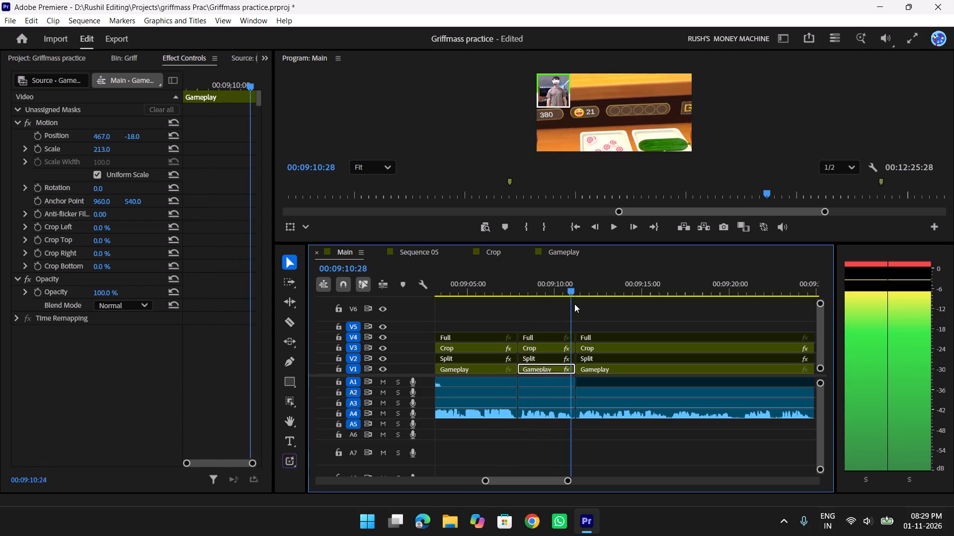
left_click_drag(574, 304, 516, 316)
type("tt")
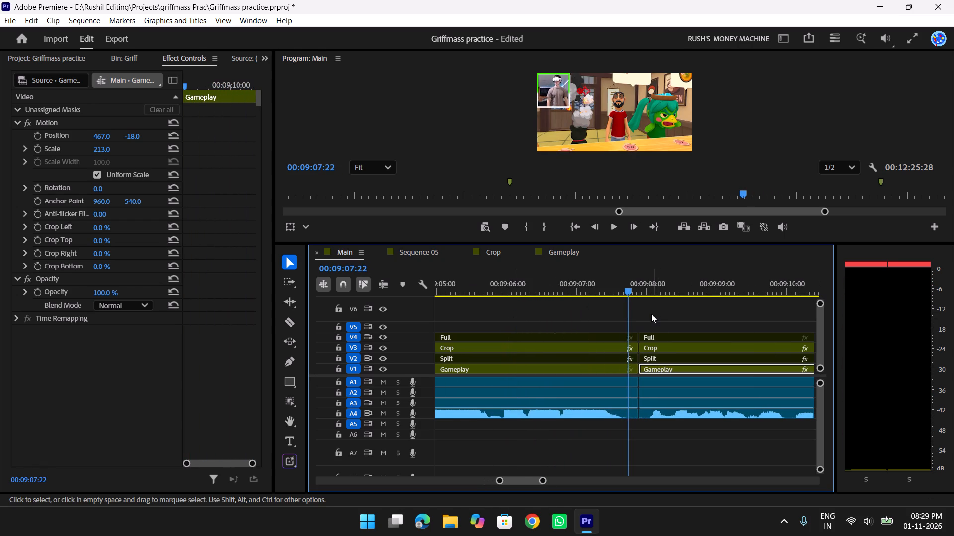
left_click_drag(625, 297, 610, 306)
key("space")
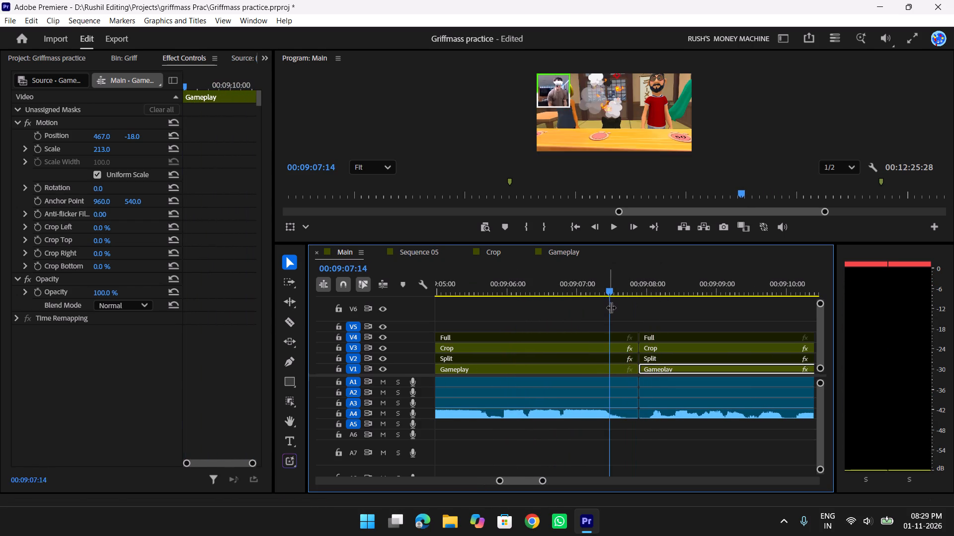
scroll(729, 305, "down", 4)
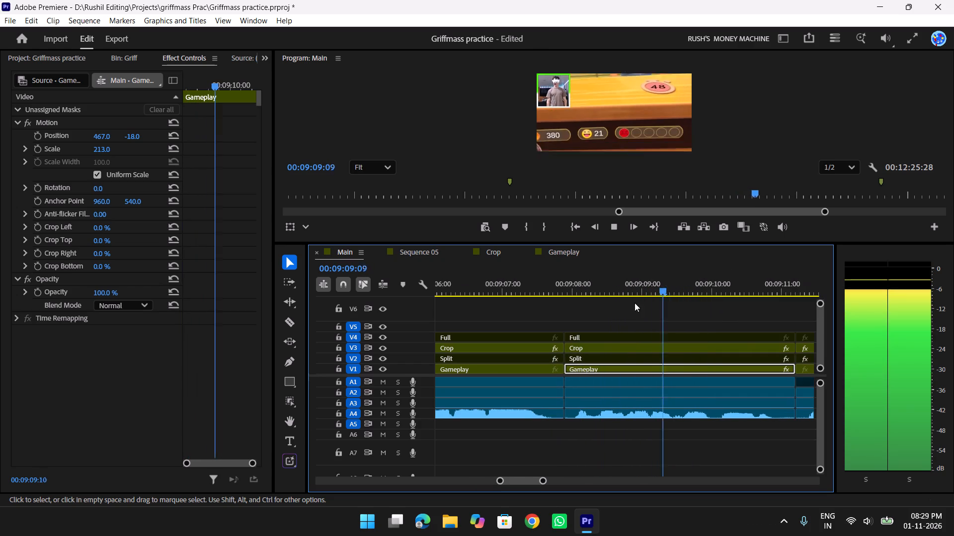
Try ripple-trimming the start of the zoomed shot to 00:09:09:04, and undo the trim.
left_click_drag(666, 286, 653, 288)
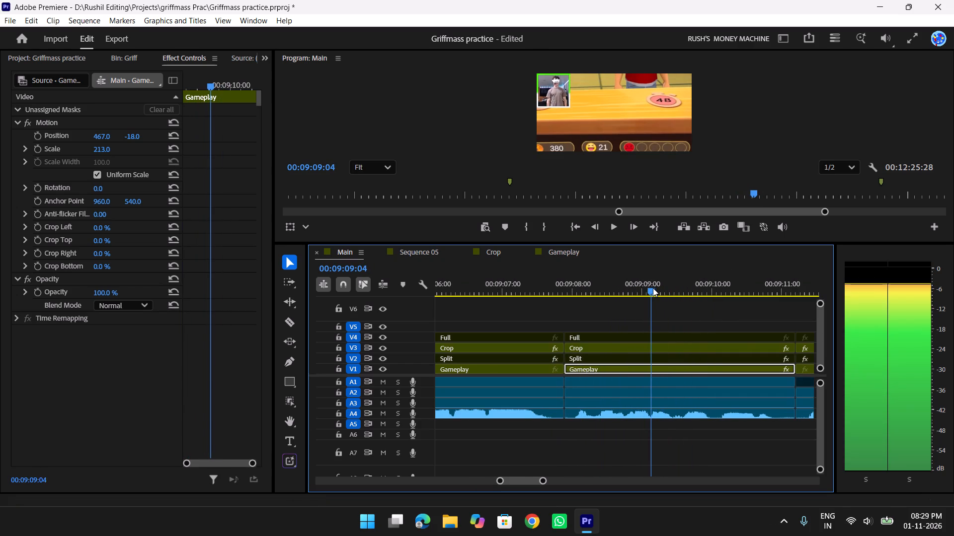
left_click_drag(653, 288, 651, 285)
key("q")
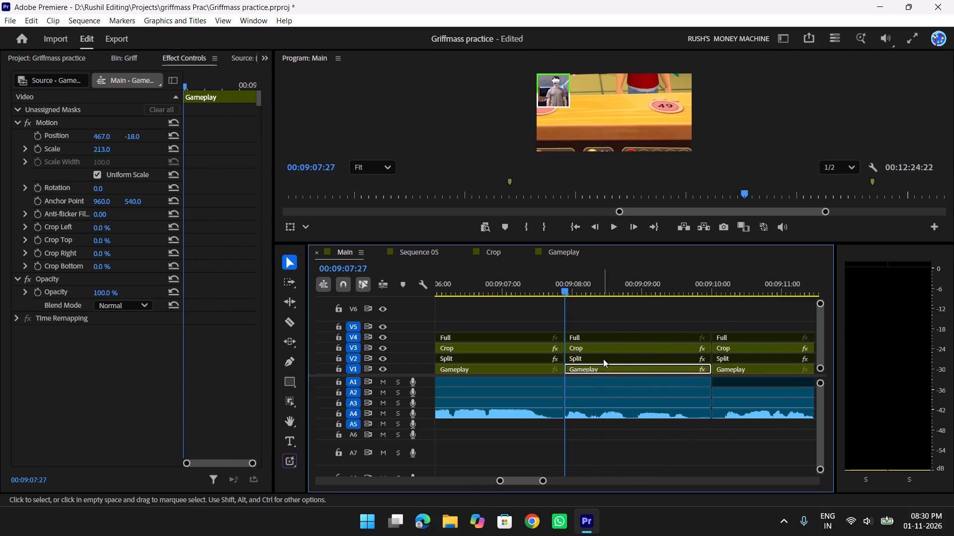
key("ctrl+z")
Replay the zoomed shot up to about 00:09:09:13 in short passes to pinpoint where the counter meters appear.
left_click_drag(573, 300, 635, 310)
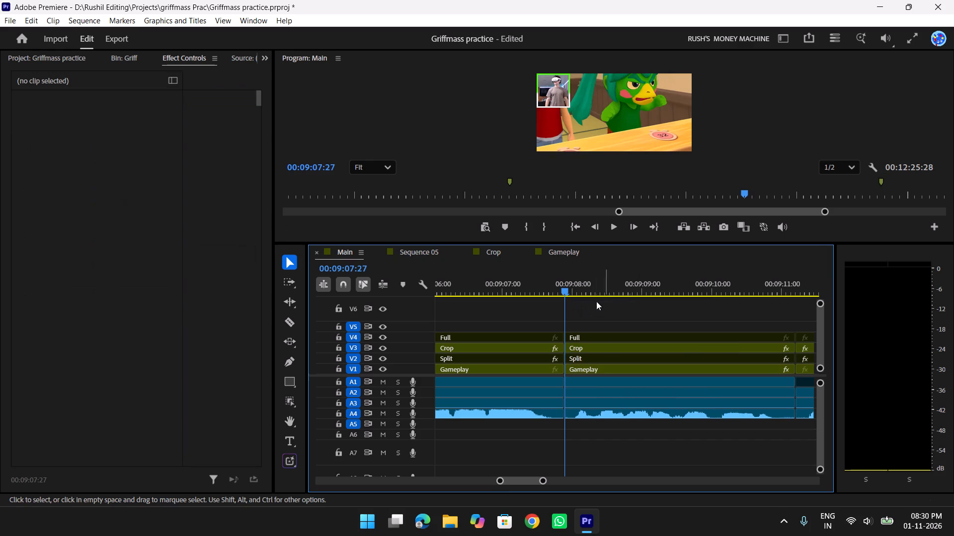
left_click_drag(562, 289, 602, 294)
key("space")
scroll(603, 294, "down", 3)
key("space")
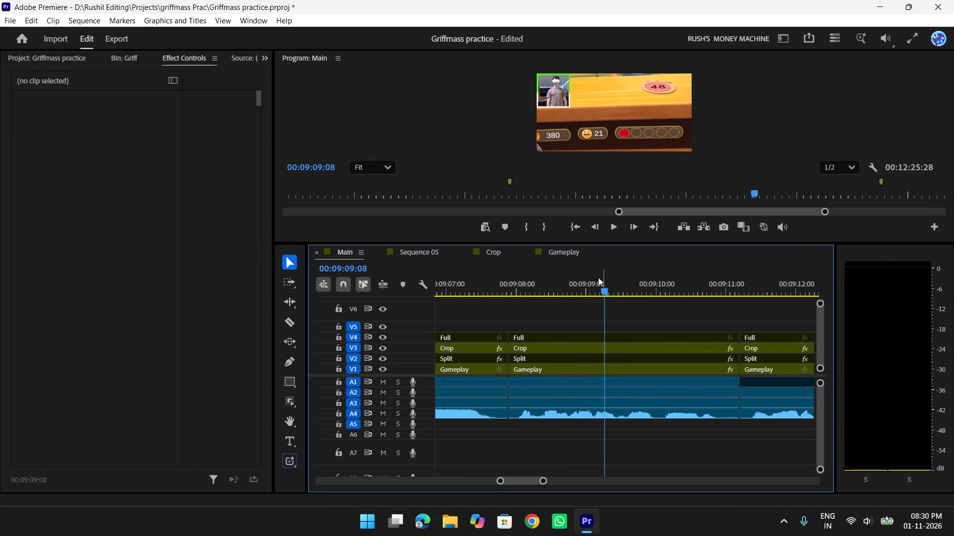
left_click_drag(589, 277, 569, 281)
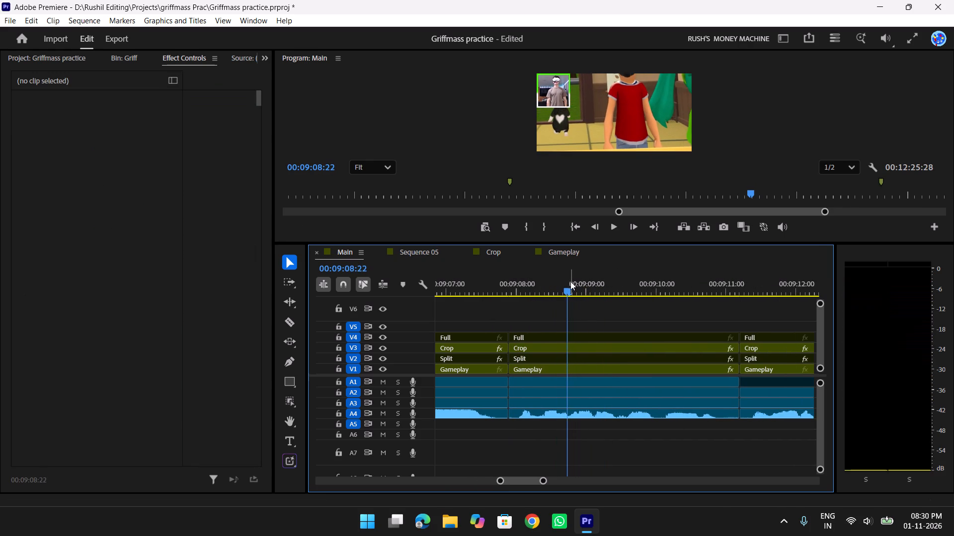
key("space")
key("space")
key("space")
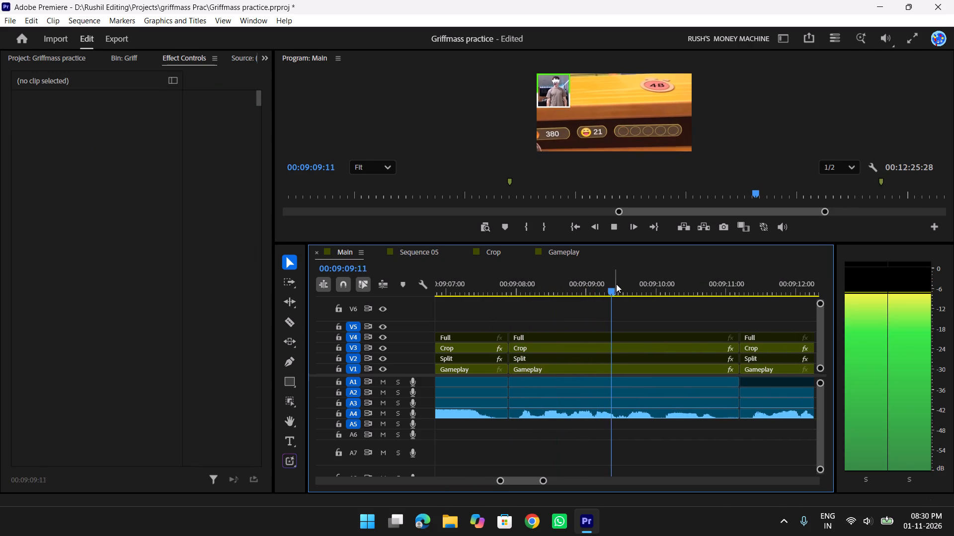
key("space")
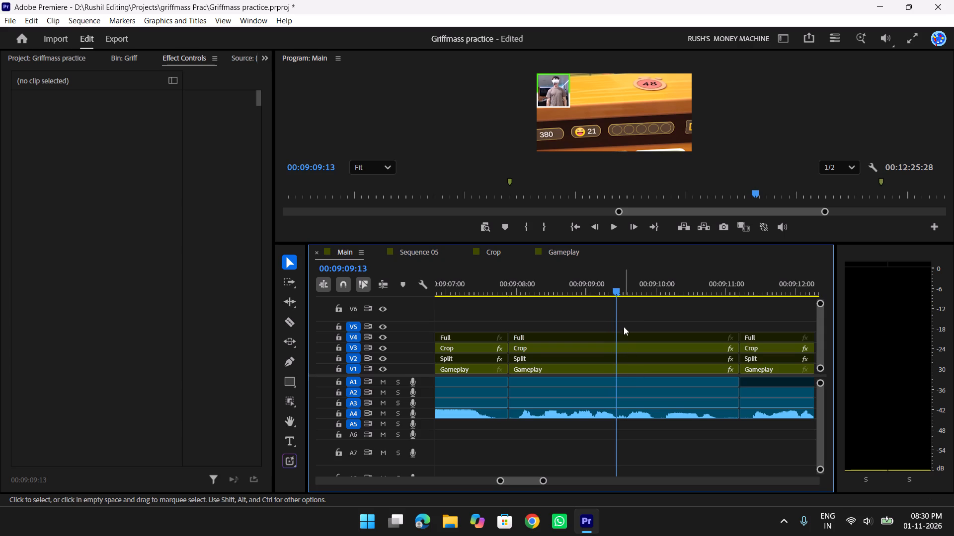
Play back from about 00:09:05:15 to 00:09:11:17 to review how the zoomed shot sits between its neighbouring clips.
left_click(634, 366)
key("y")
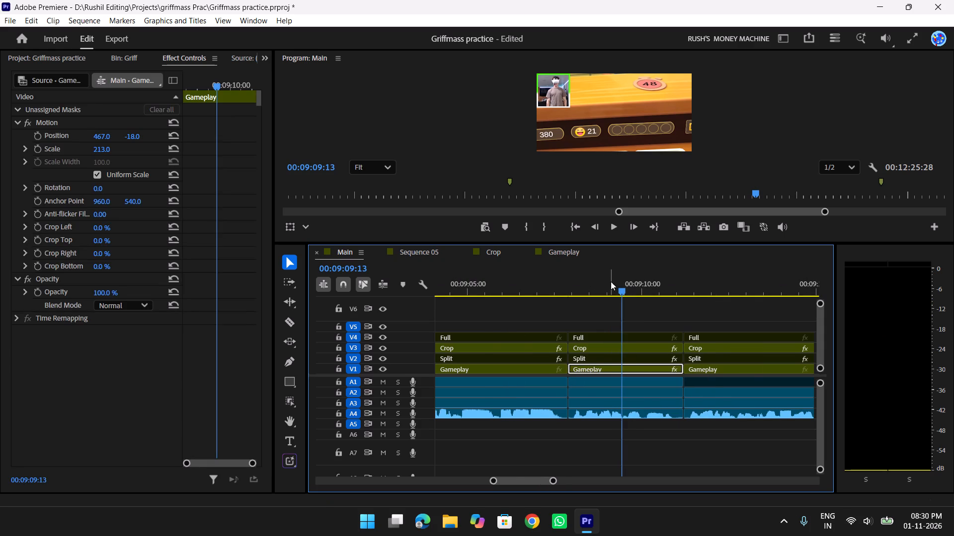
left_click_drag(611, 281, 486, 301)
key("space")
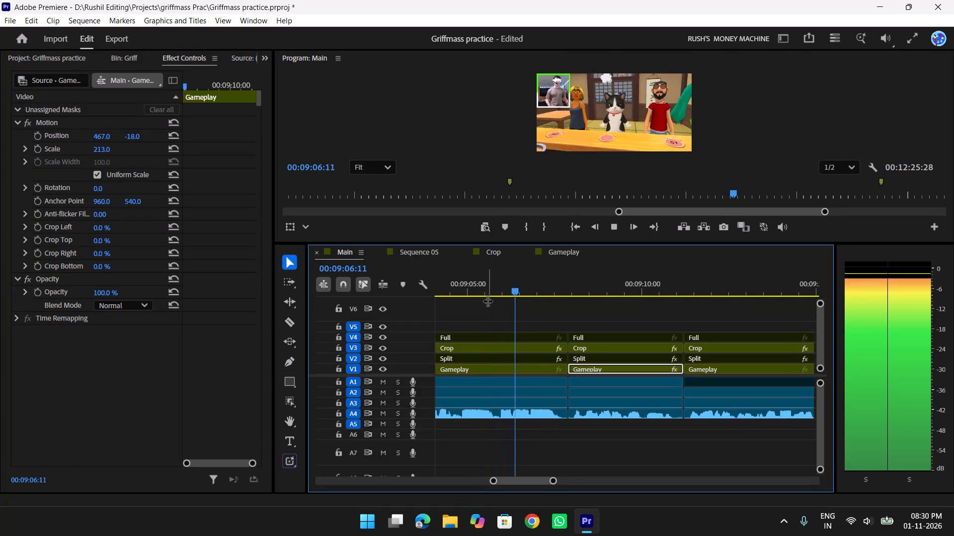
scroll(487, 301, "down", 3)
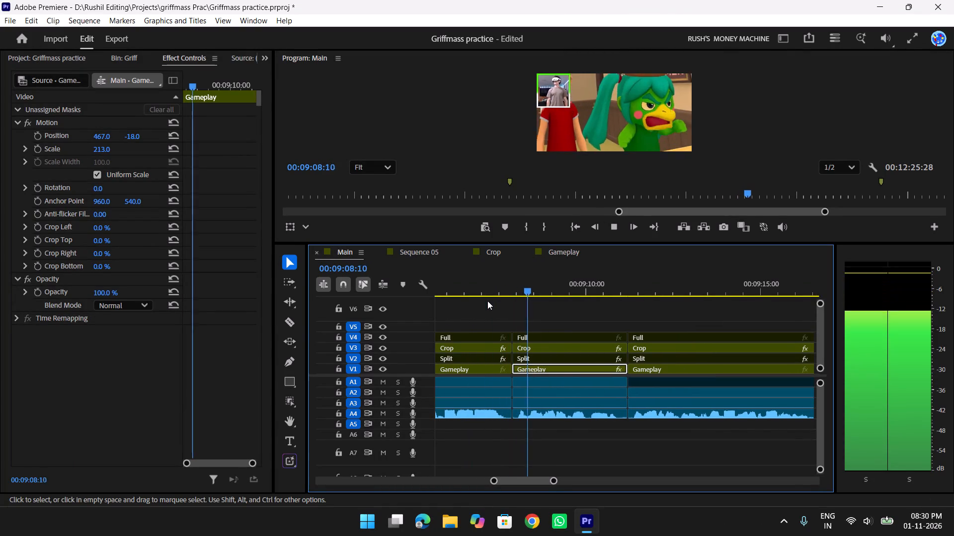
key("space")
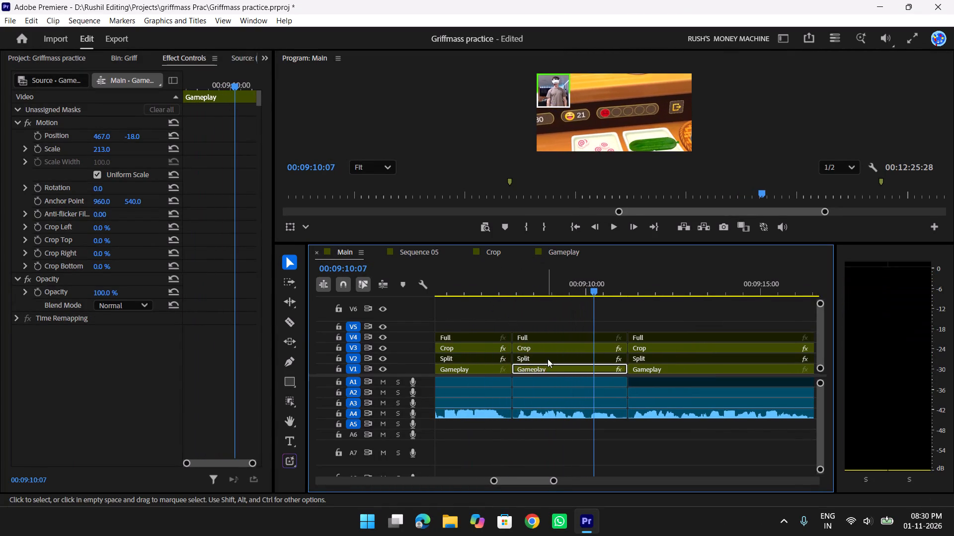
left_click(547, 371)
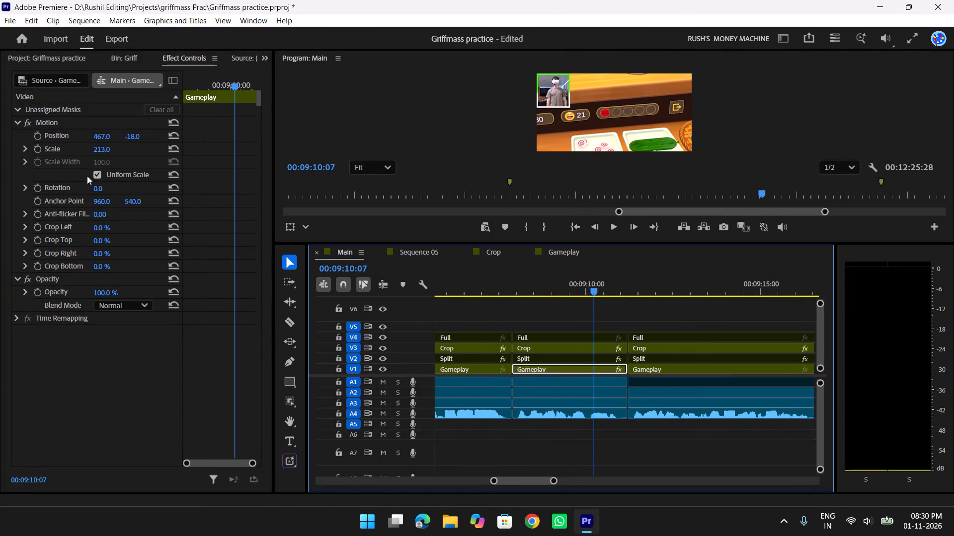
key("space")
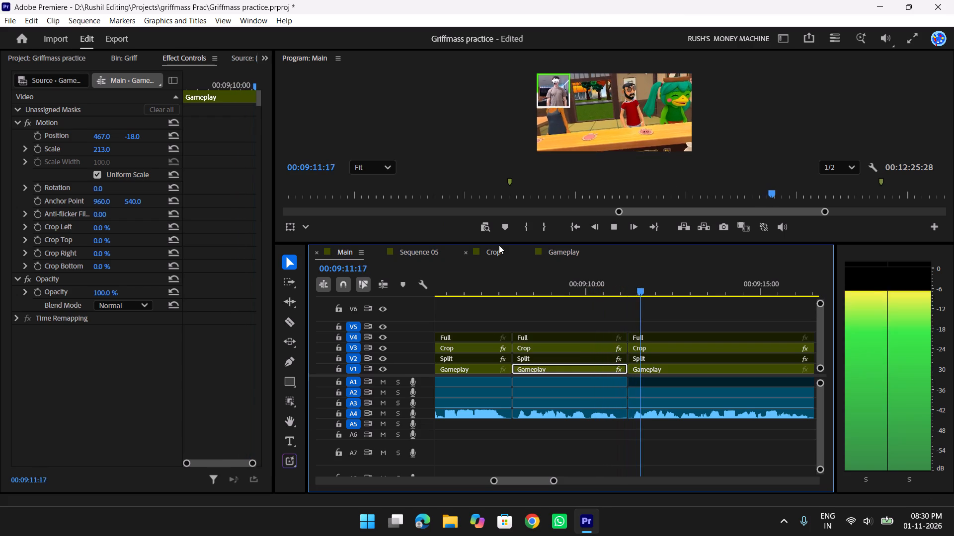
key("space")
Split the clips on all tracks at 00:09:09:04, just as the counter meters come into view.
left_click_drag(632, 284, 525, 293)
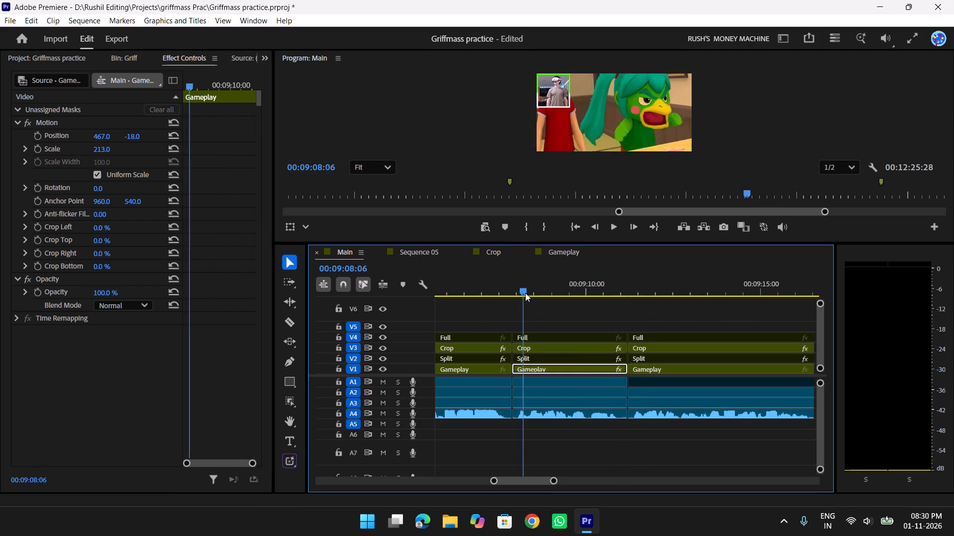
left_click_drag(525, 293, 561, 293)
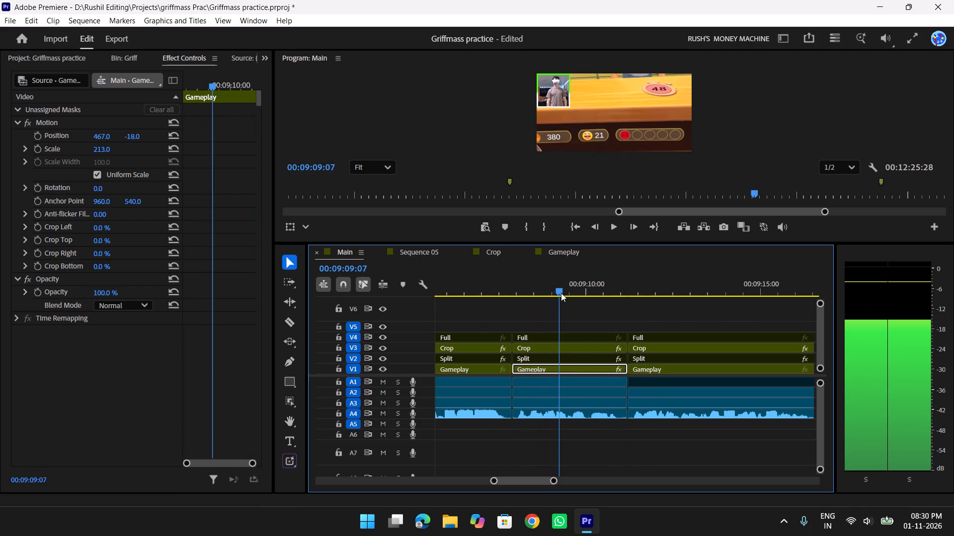
left_click_drag(561, 293, 557, 293)
type("tt")
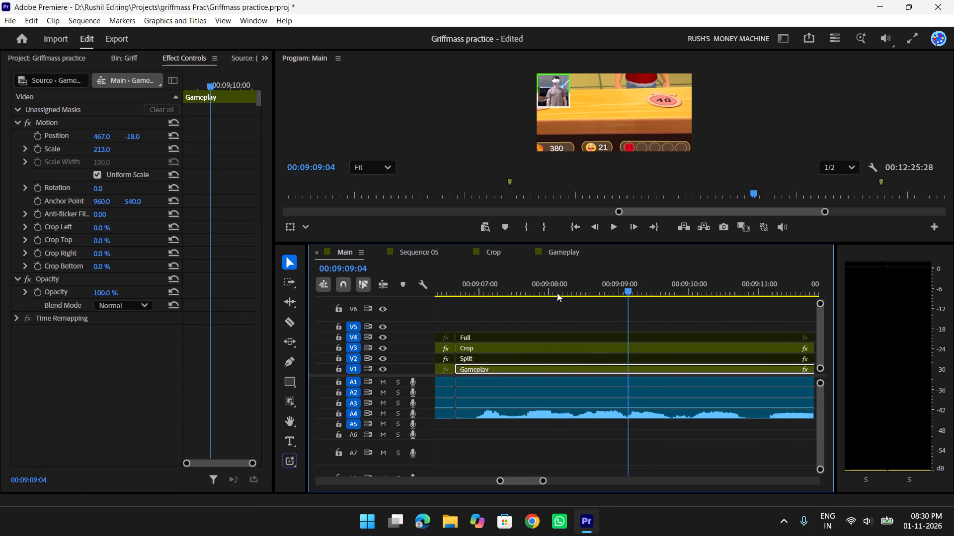
key("w")
left_click(666, 440)
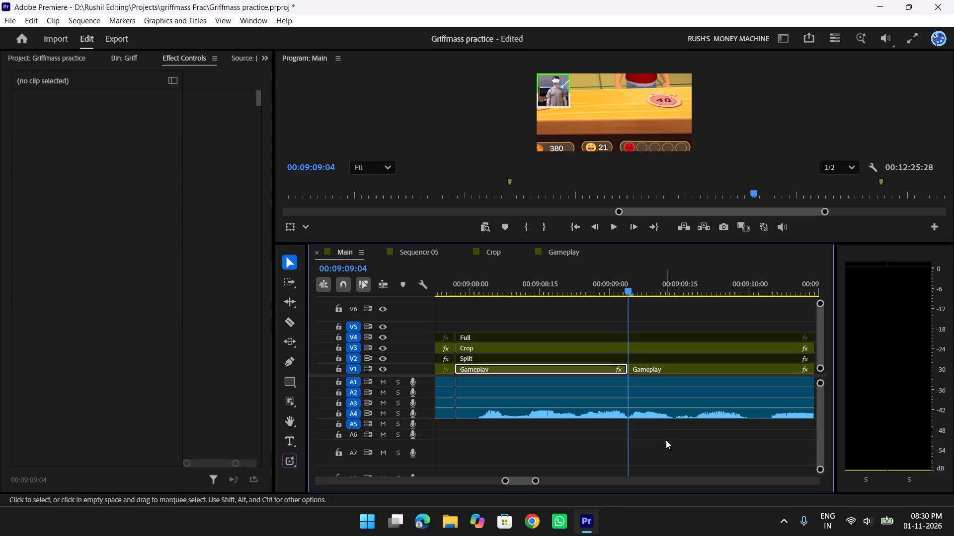
key("ctrl+z")
left_click(667, 438)
key("w")
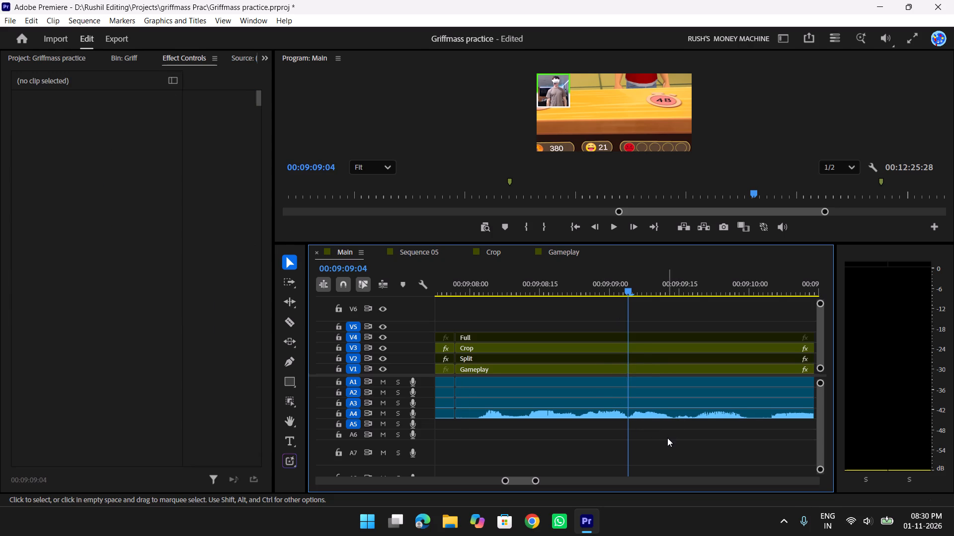
Reset the V1 Gameplay clip before the 00:09:09:04 cut to position 960, 540 and scale 100, and play back the transition.
left_click(595, 365)
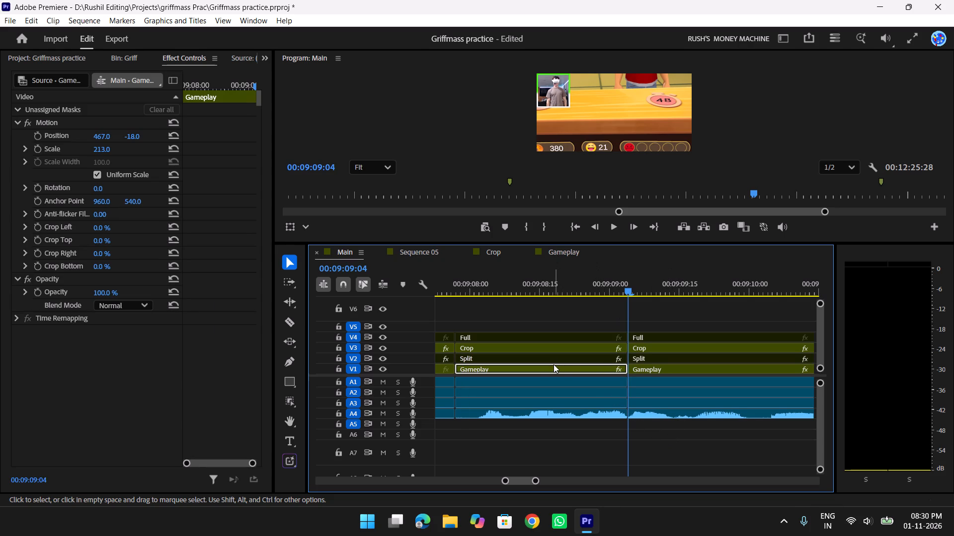
left_click(178, 136)
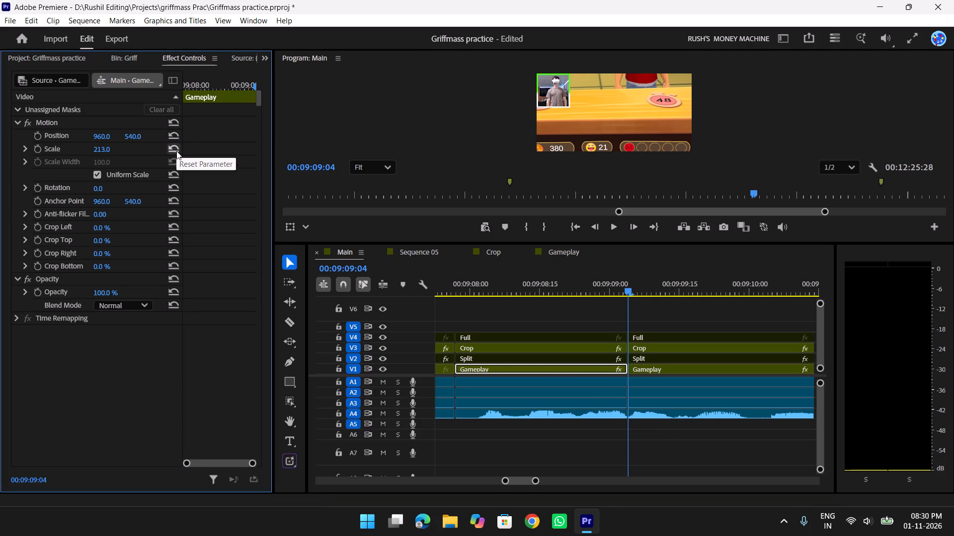
left_click(176, 150)
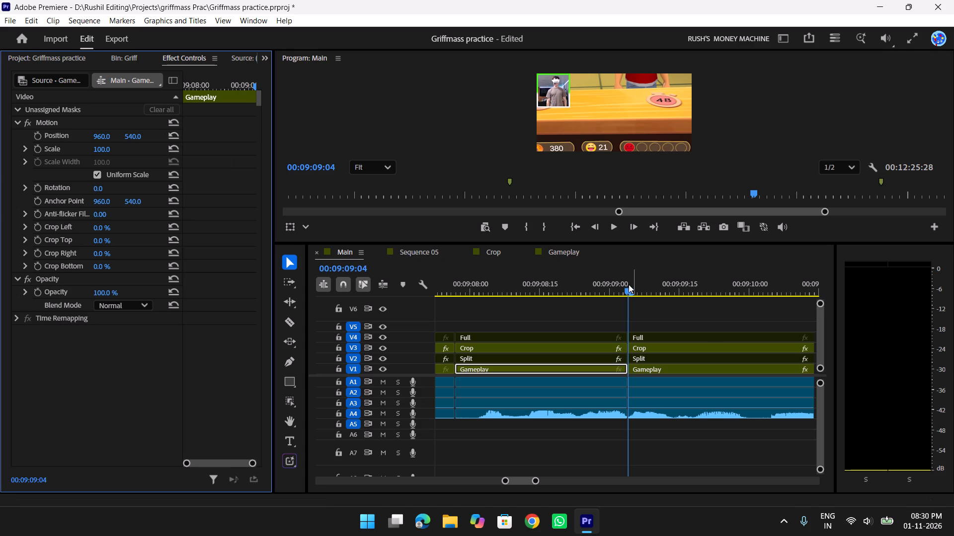
left_click_drag(611, 289, 522, 293)
key("y")
left_click_drag(572, 269, 527, 278)
key("space")
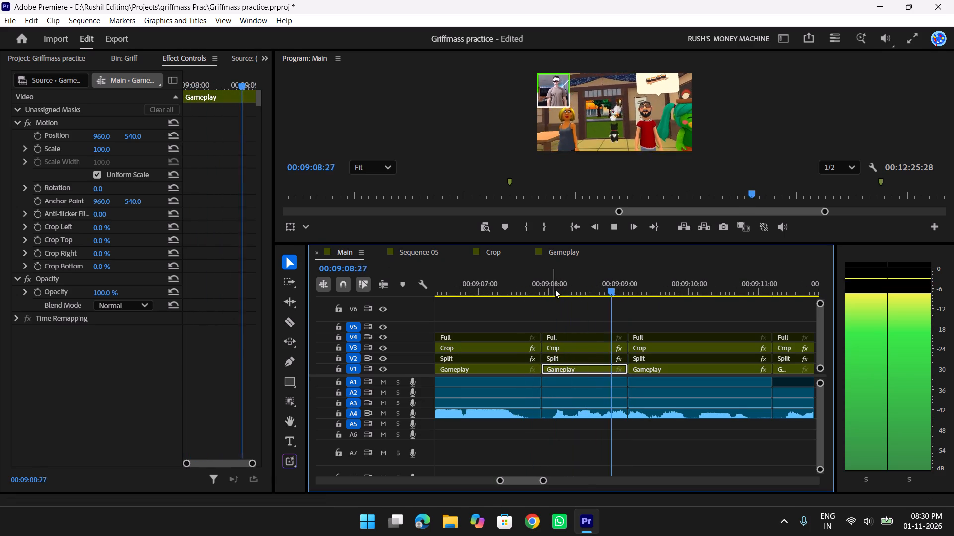
left_click_drag(690, 303, 569, 305)
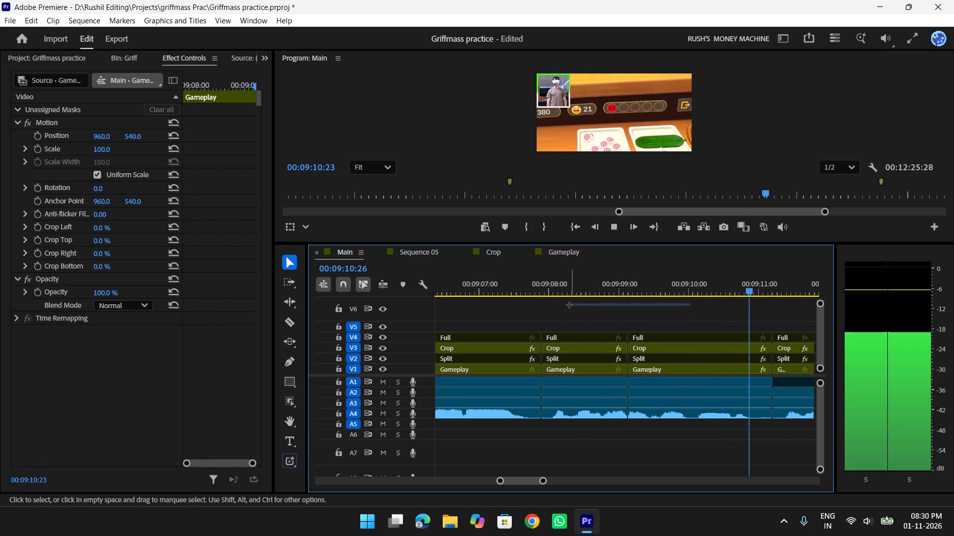
left_click_drag(569, 305, 556, 301)
Ripple-trim the first few frames of the unzoomed shot, up to about 00:09:07:29, and play back through 00:09:11:05.
left_click_drag(595, 284, 548, 293)
key("q")
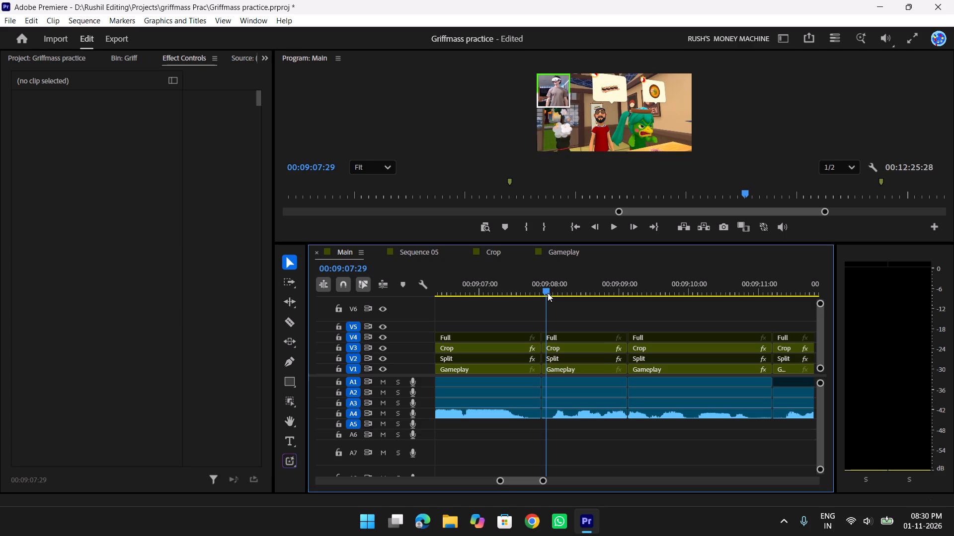
left_click_drag(548, 293, 508, 295)
key("q")
key("space")
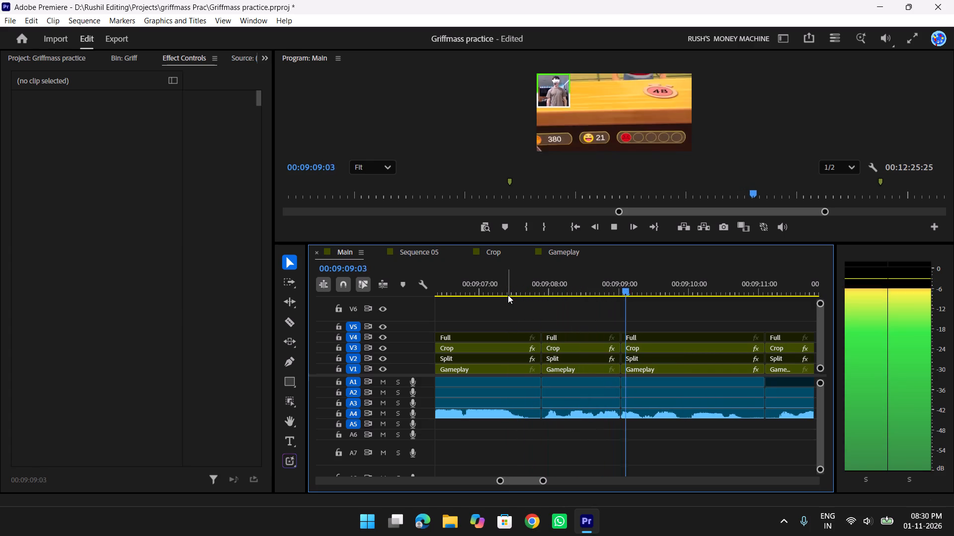
scroll(508, 295, "down", 3)
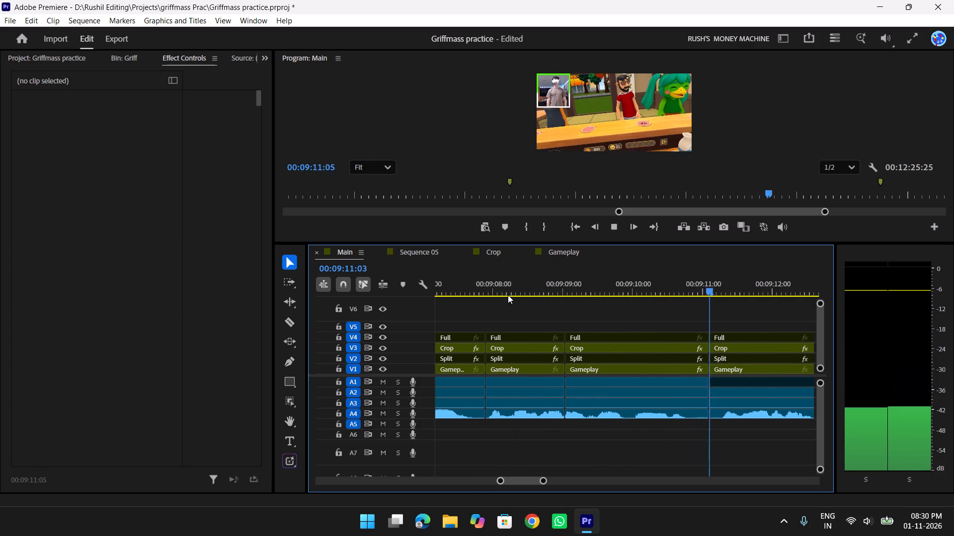
key("space")
Split all tracks at 00:09:09:28 within the zoomed shot and ripple-trim the first couple of frames after the cut.
left_click_drag(675, 293, 627, 294)
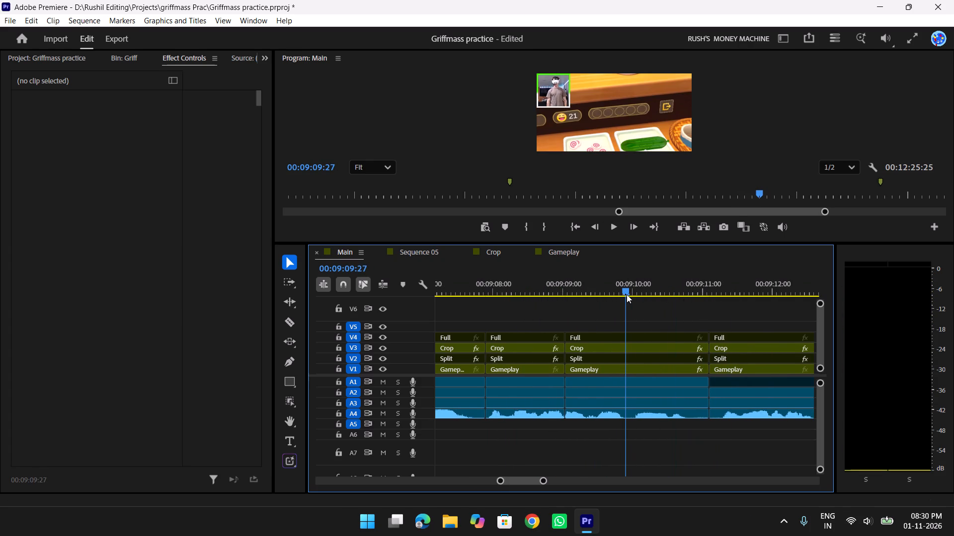
left_click_drag(627, 294, 629, 293)
key("w")
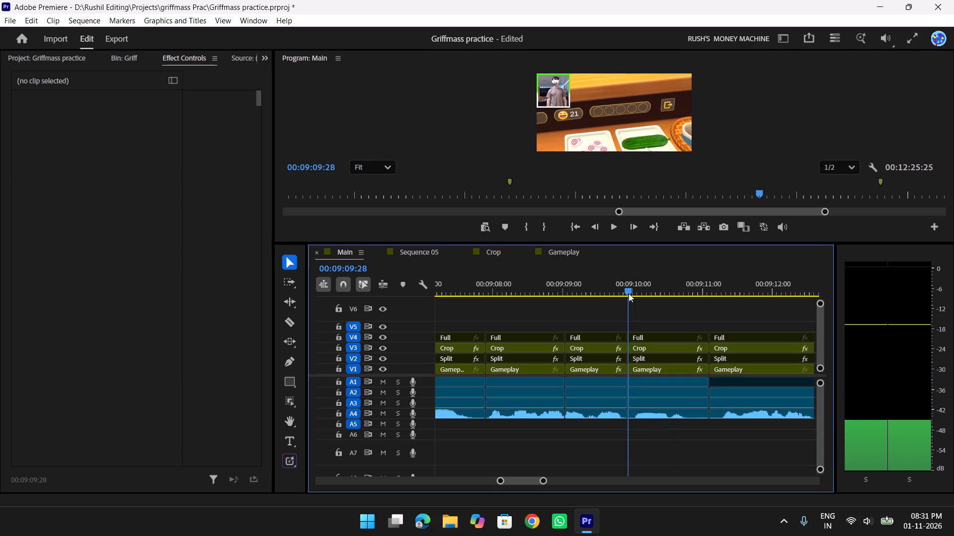
left_click_drag(629, 293, 688, 294)
key("q")
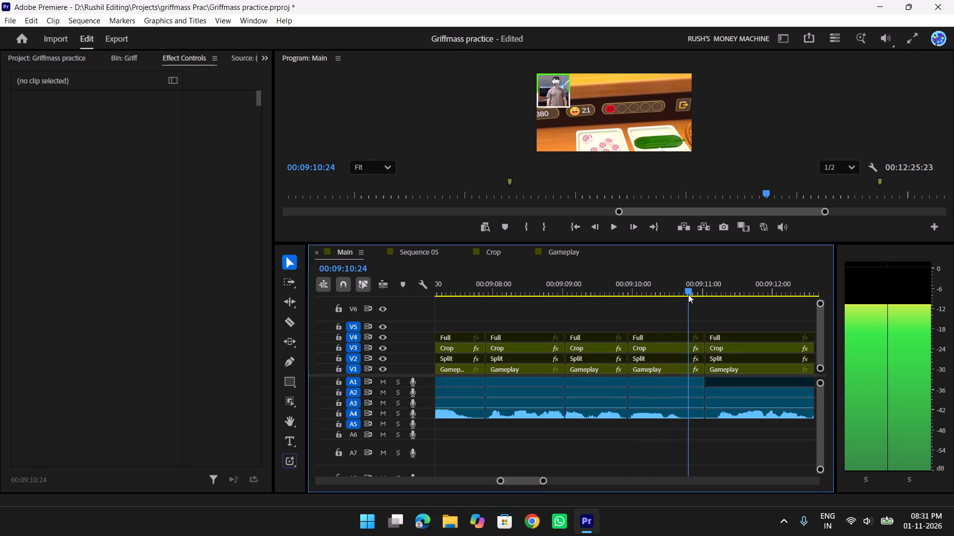
Ripple-trim the end of the last zoomed segment to 00:09:10:24, and play back from about 00:09:08:20.
left_click_drag(688, 294, 540, 298)
key("e")
key("space")
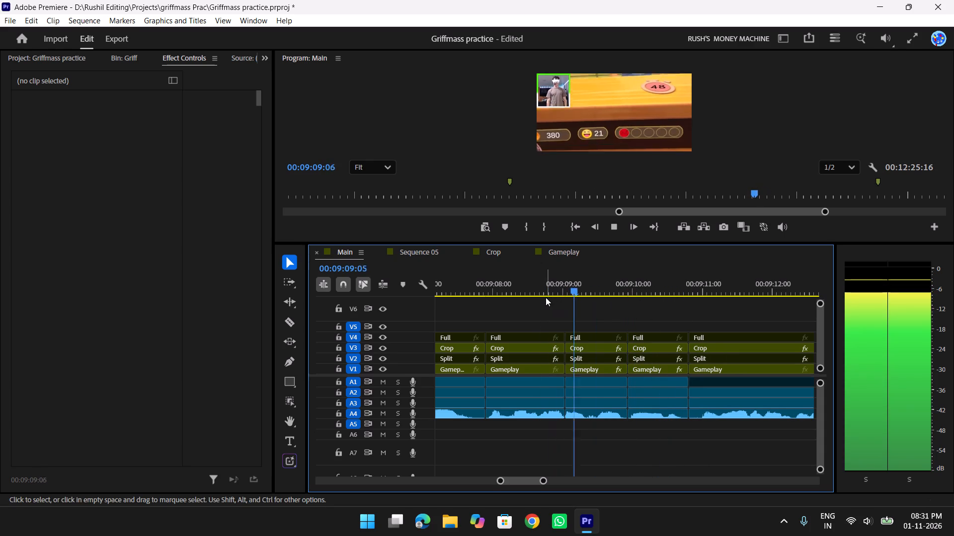
Split all tracks at about 00:09:16:00 in the long Gameplay segment, ripple-trim the first few frames after the cut, and play back the lead-up.
scroll(546, 297, "down", 4)
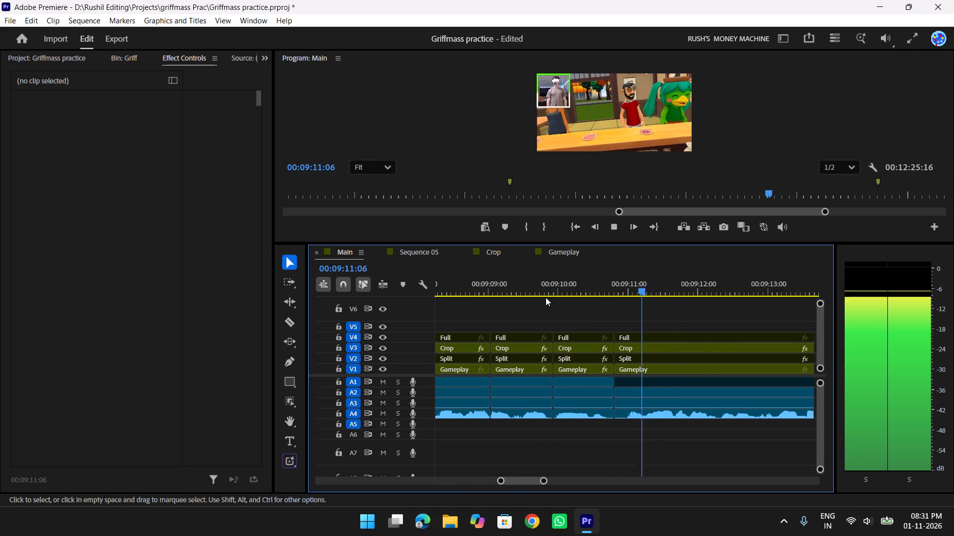
scroll(546, 297, "down", 8)
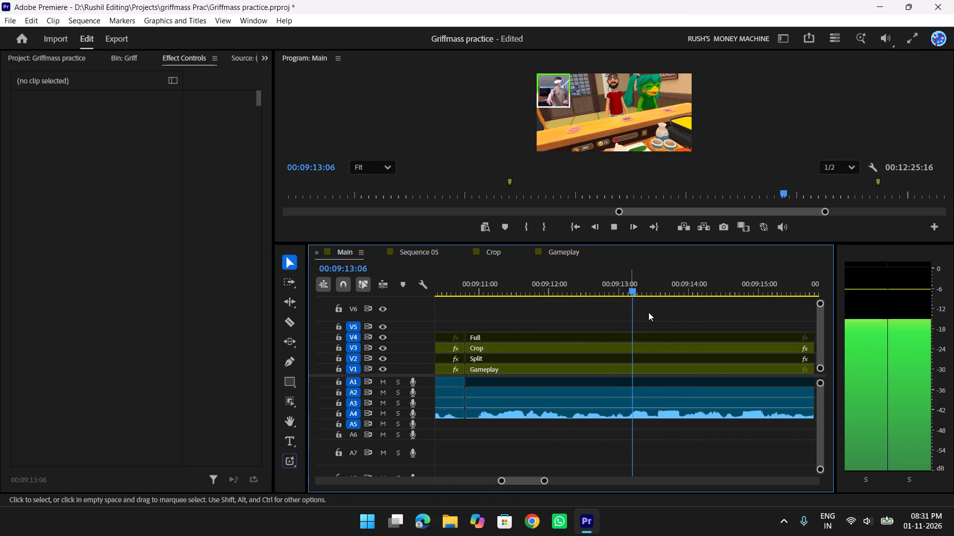
key("y")
scroll(704, 298, "down", 2)
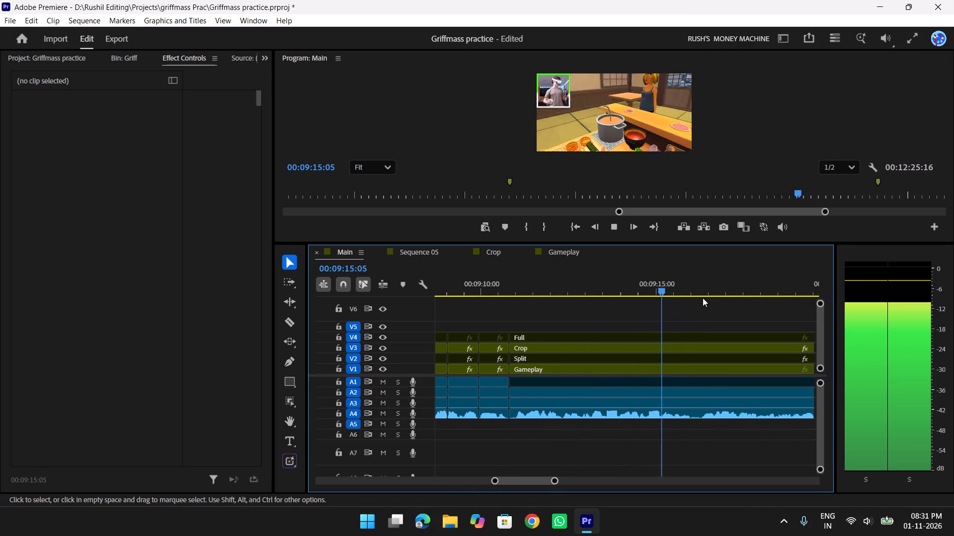
scroll(703, 298, "down", 3)
left_click_drag(669, 278, 629, 286)
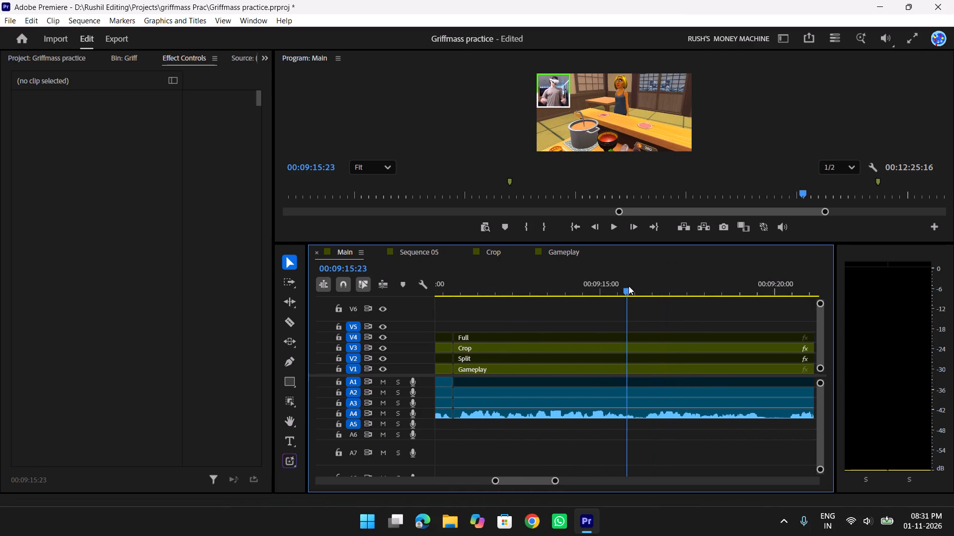
left_click_drag(629, 286, 583, 288)
key("w")
key("q")
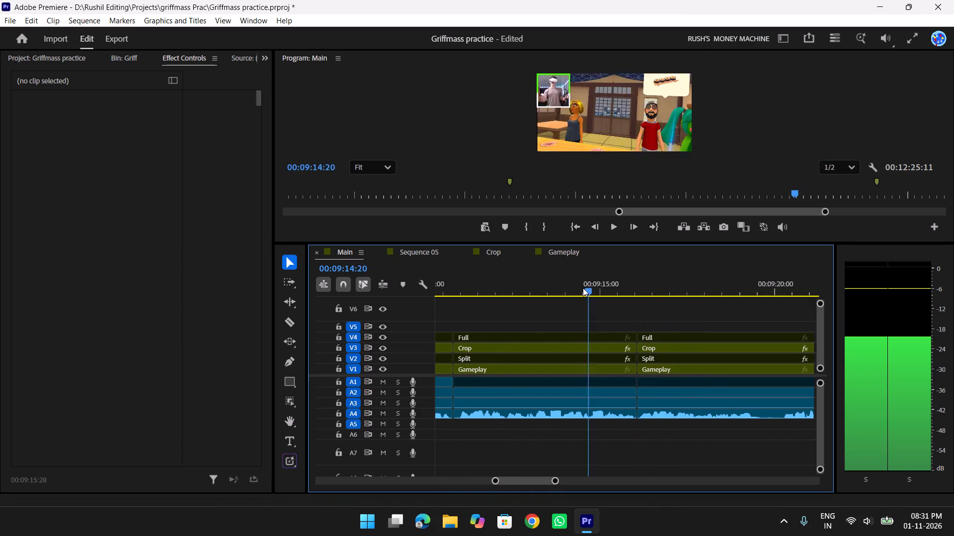
left_click_drag(583, 288, 444, 285)
key("space")
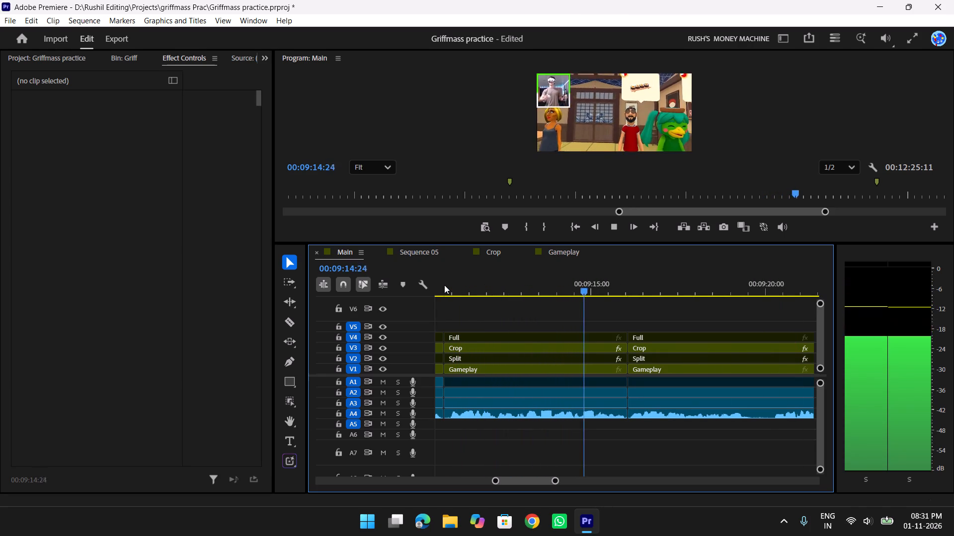
Delete the segment between the 00:09:10:24 cut and the cut near 00:09:16 on all tracks, close the gap, and play back from about 00:09:07.
scroll(444, 285, "down", 4)
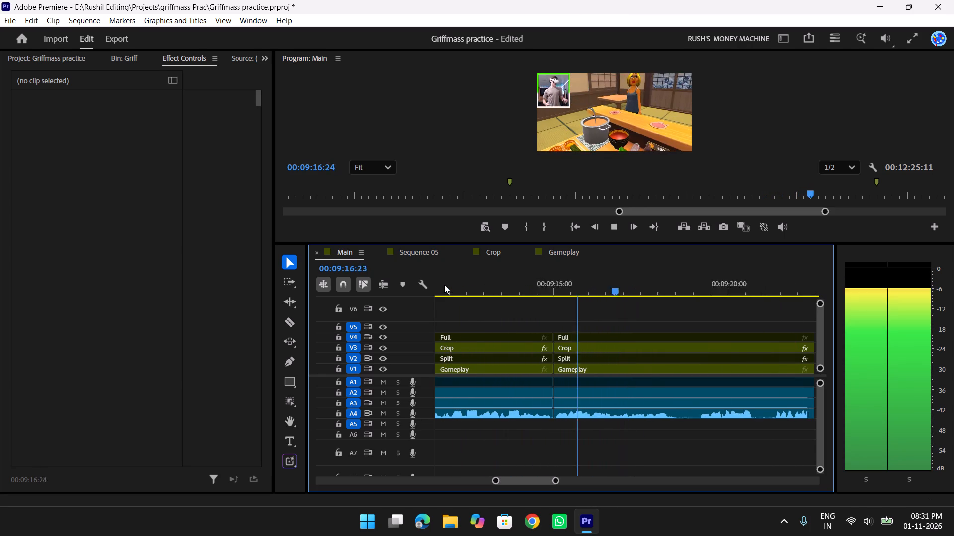
scroll(682, 326, "up", 6)
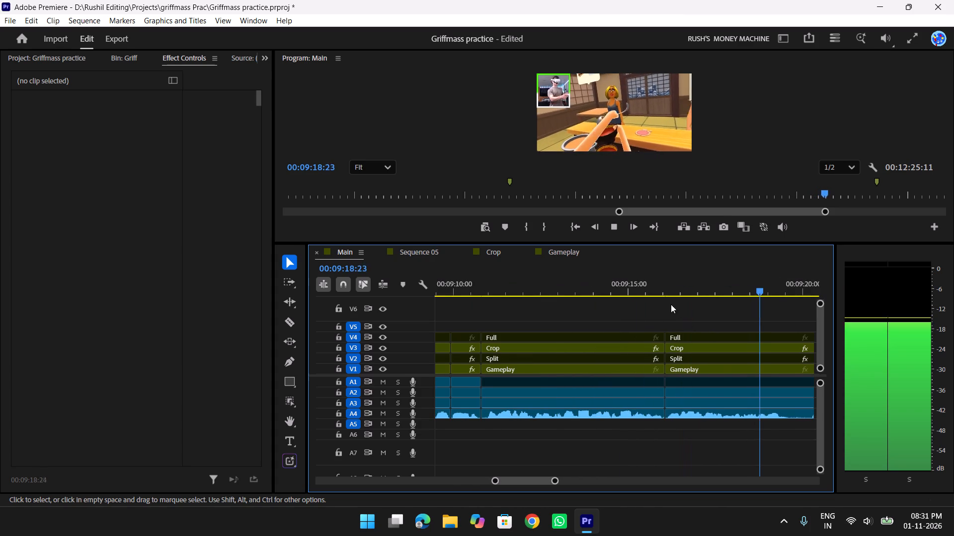
scroll(599, 287, "up", 1)
left_click_drag(613, 284, 571, 285)
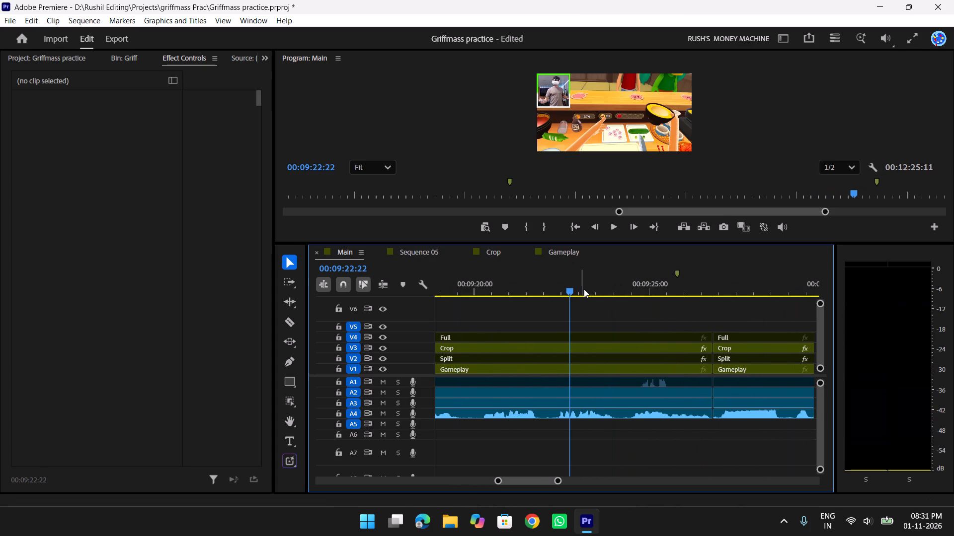
type("yy")
left_click_drag(551, 282, 527, 283)
key("space")
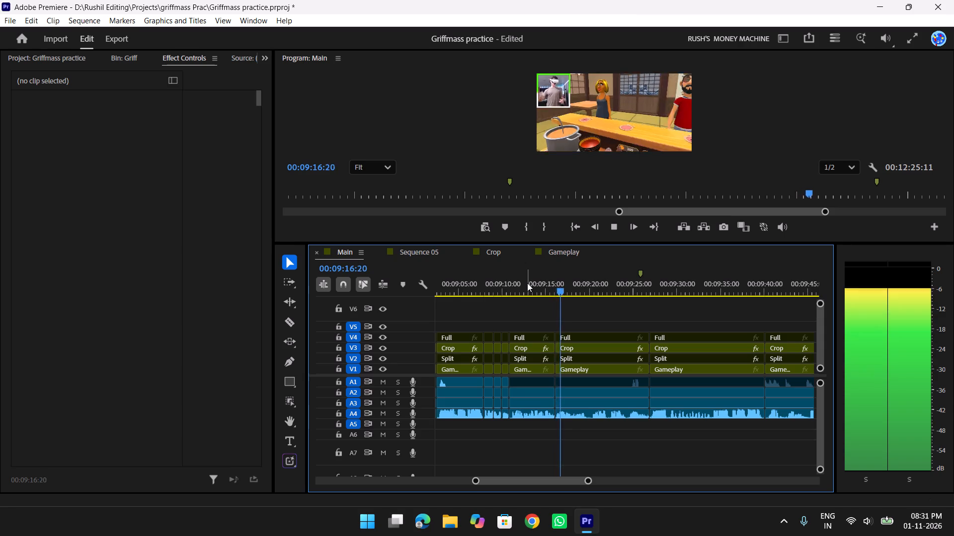
key("t")
key("space")
left_click_drag(561, 304, 554, 392)
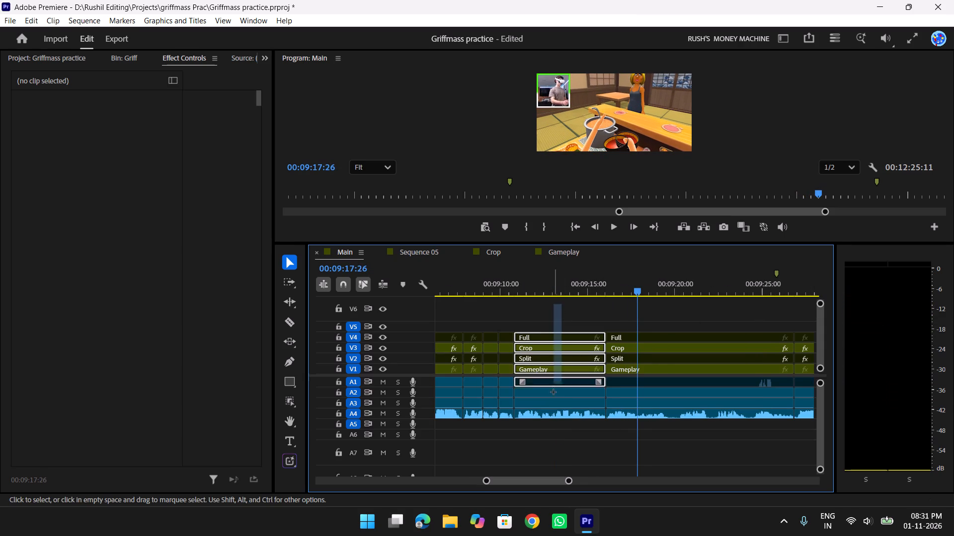
left_click_drag(554, 392, 557, 438)
key("Delete")
right_click(561, 413)
left_click(570, 416)
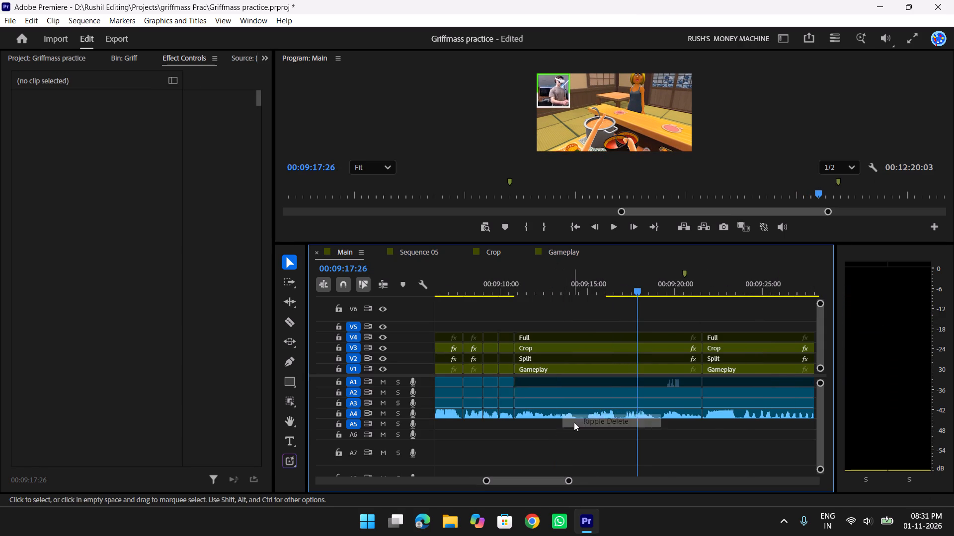
left_click_drag(512, 265, 474, 273)
left_click_drag(495, 286, 444, 295)
key("space")
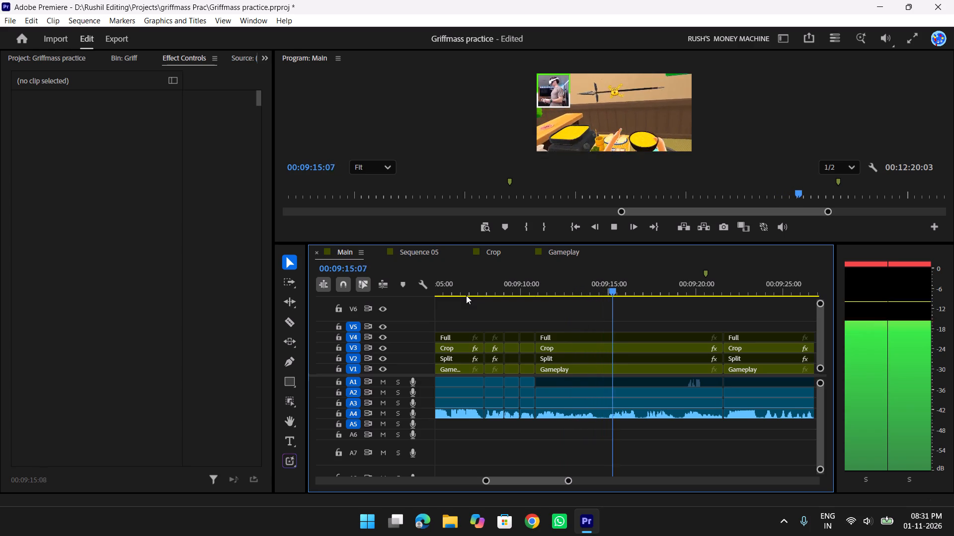
Split all tracks at about 00:09:14:16, ripple-trim the first frames after the cut up to about 00:09:14:26, and play back the join.
left_click_drag(631, 285, 603, 291)
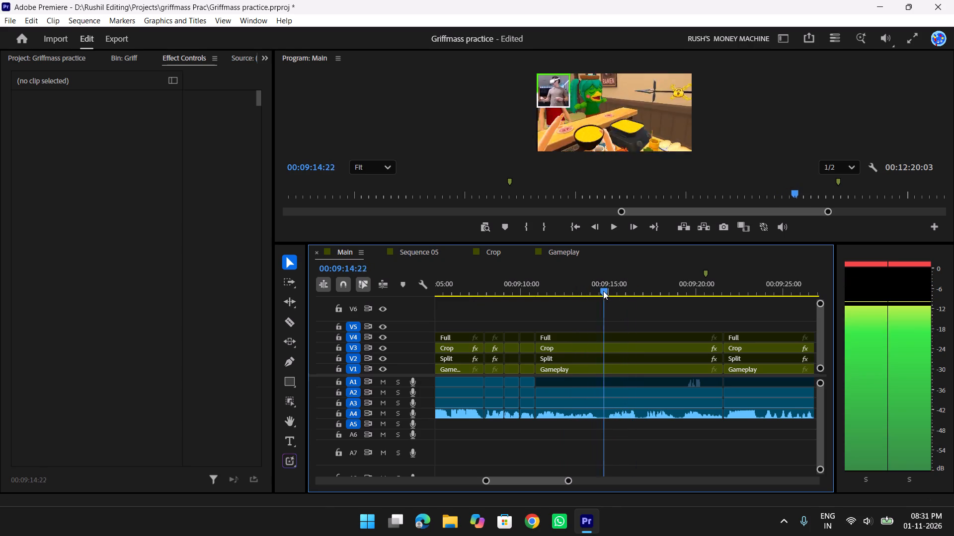
left_click_drag(603, 291, 607, 295)
key("w")
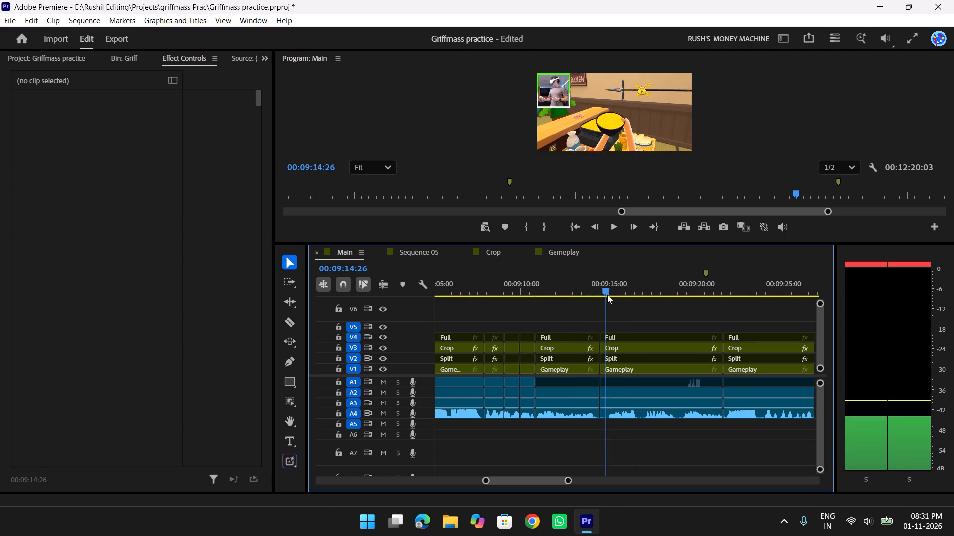
left_click_drag(607, 295, 565, 294)
key("q")
key("space")
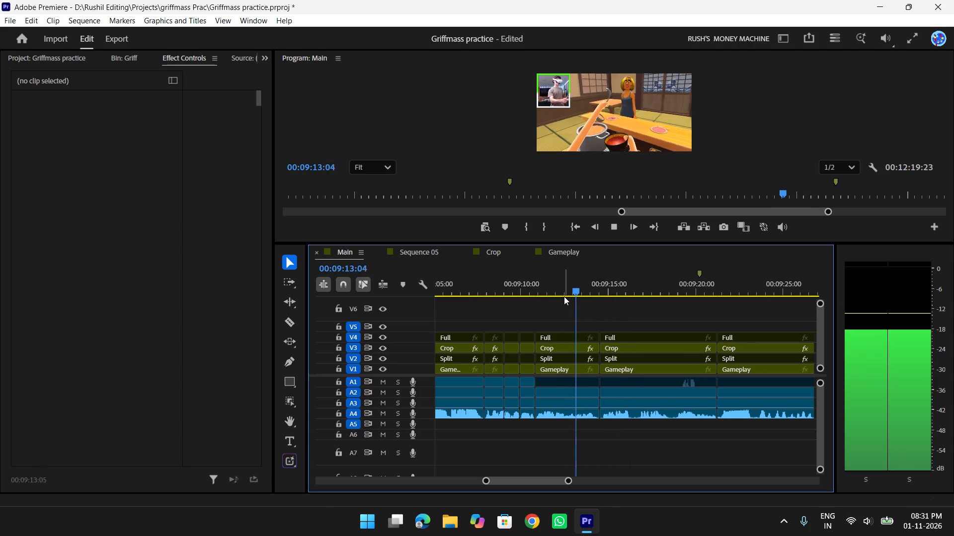
Split all tracks at about 00:09:16:14, ripple-trim the first few frames after the cut, and play back the join.
scroll(564, 296, "down", 5)
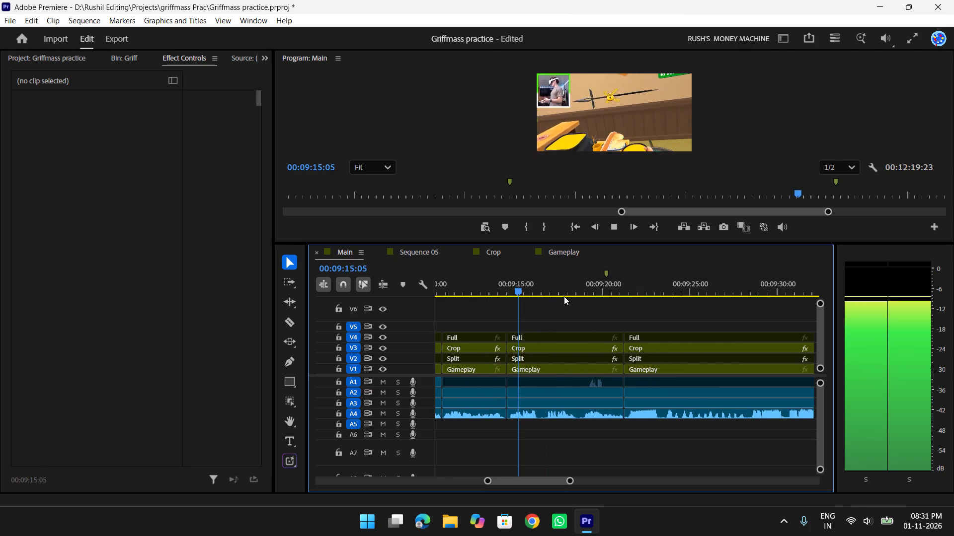
scroll(564, 296, "down", 4)
scroll(621, 347, "up", 6)
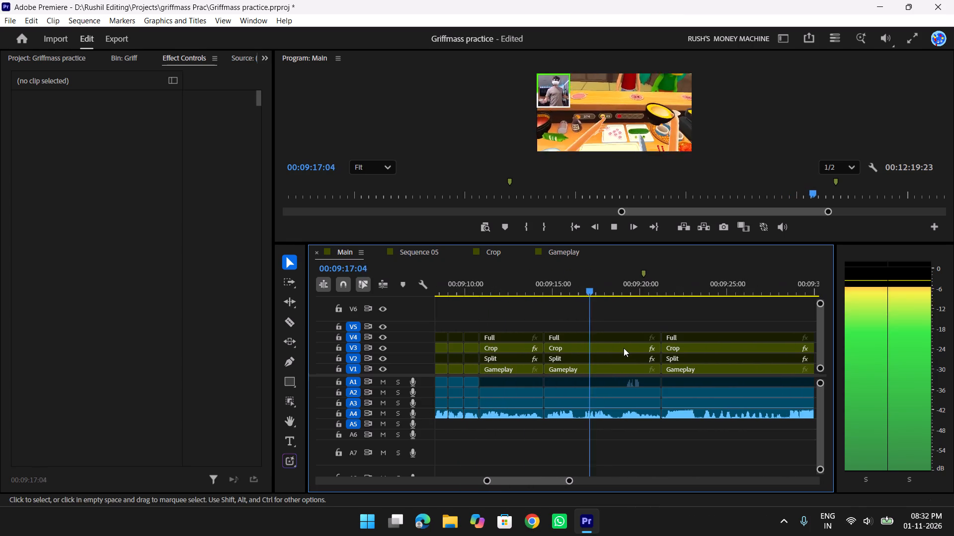
left_click_drag(593, 286, 579, 286)
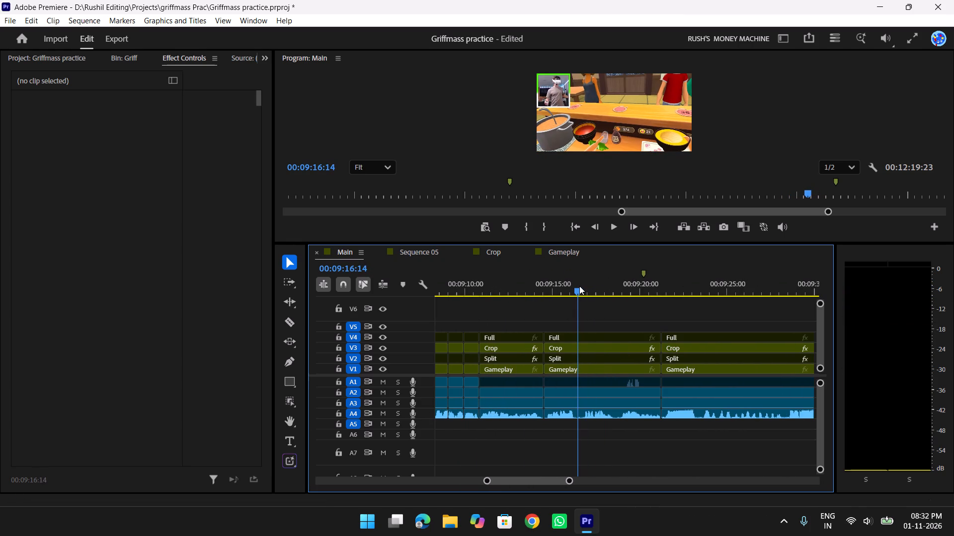
left_click_drag(579, 286, 555, 287)
key("w")
key("q")
key("space")
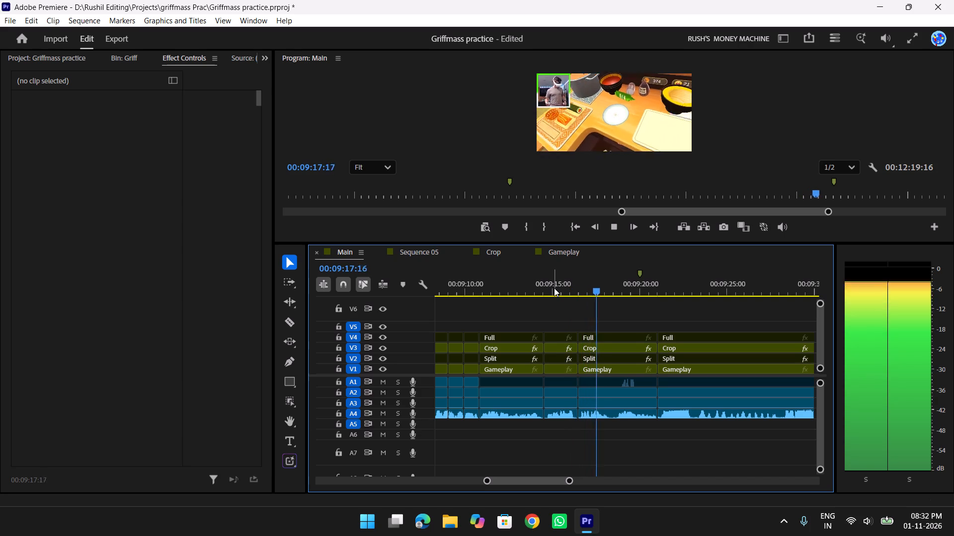
Ripple-trim the end of the segment that starts near 00:09:16:14 back to about 00:09:18:14, and play back the transition.
scroll(554, 288, "down", 2)
left_click_drag(582, 288, 559, 289)
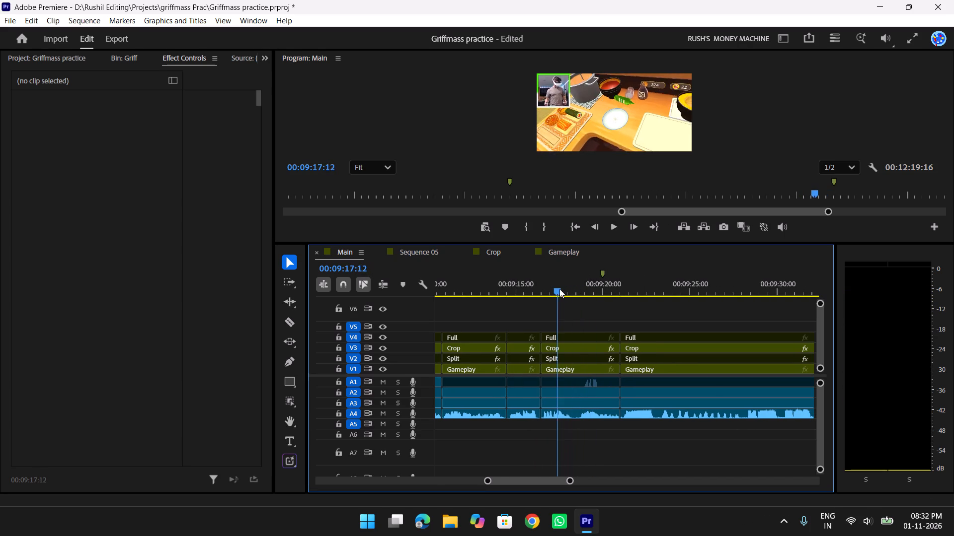
left_click_drag(559, 289, 515, 293)
key("e")
key("space")
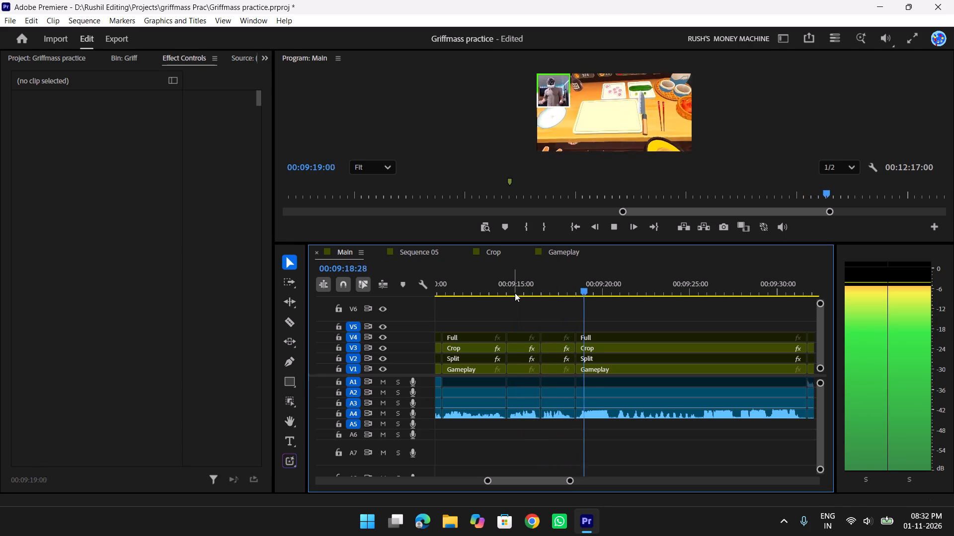
Split all tracks at about 00:09:20:18, ripple-trim the first few frames after the cut, and play back the join.
scroll(515, 293, "down", 1)
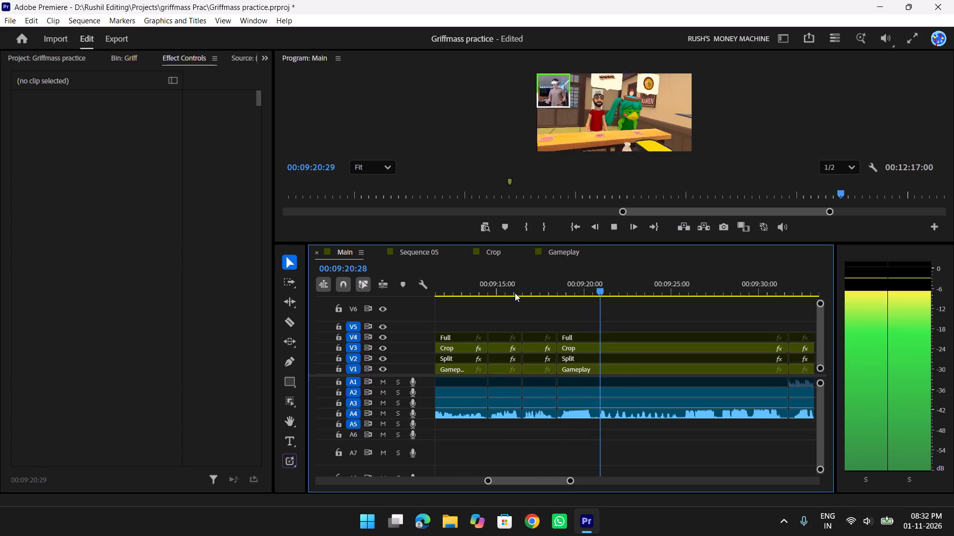
left_click_drag(605, 279, 597, 282)
key("w")
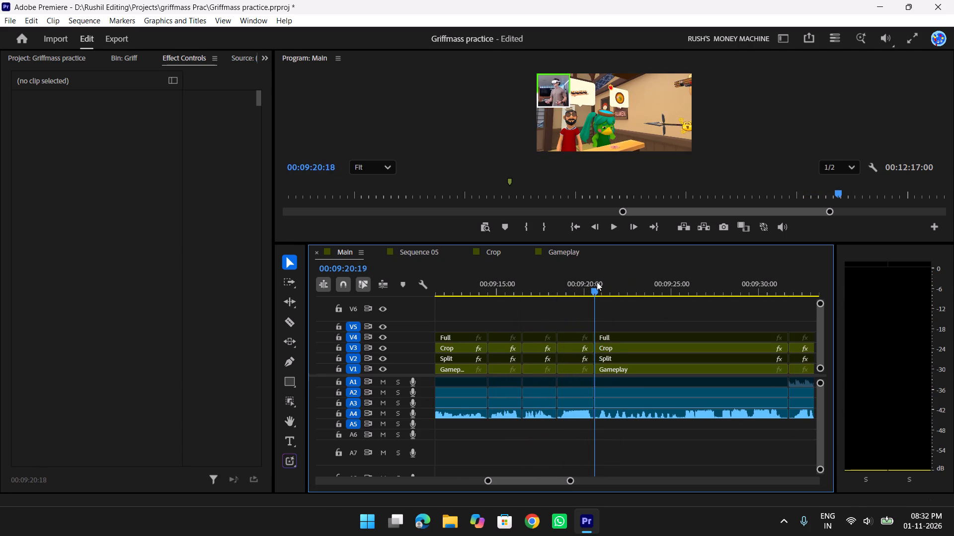
left_click_drag(597, 282, 575, 284)
key("q")
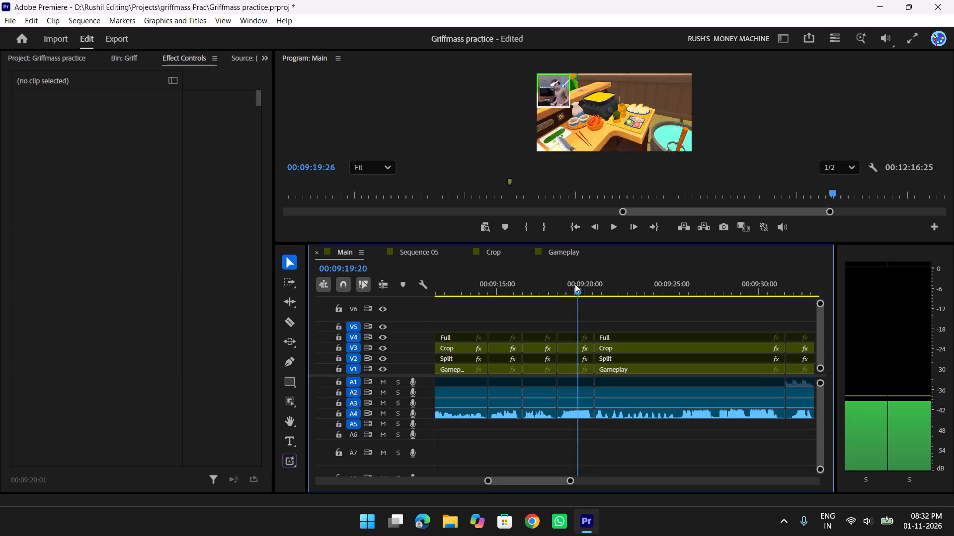
left_click_drag(575, 284, 571, 284)
key("space")
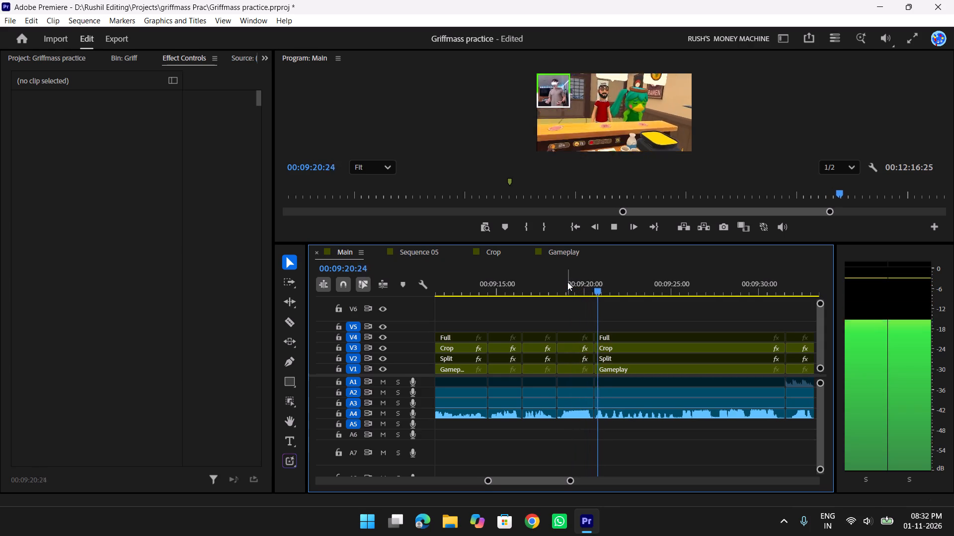
Review the footage after 00:09:20:18, split all tracks at about 00:09:25:09, and ripple-trim the first few frames after the cut.
scroll(567, 282, "down", 3)
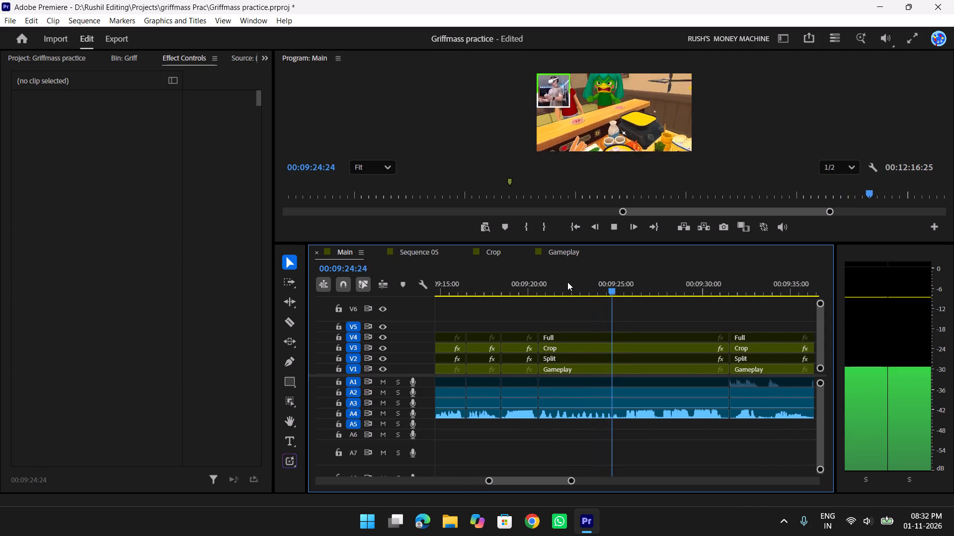
key("space")
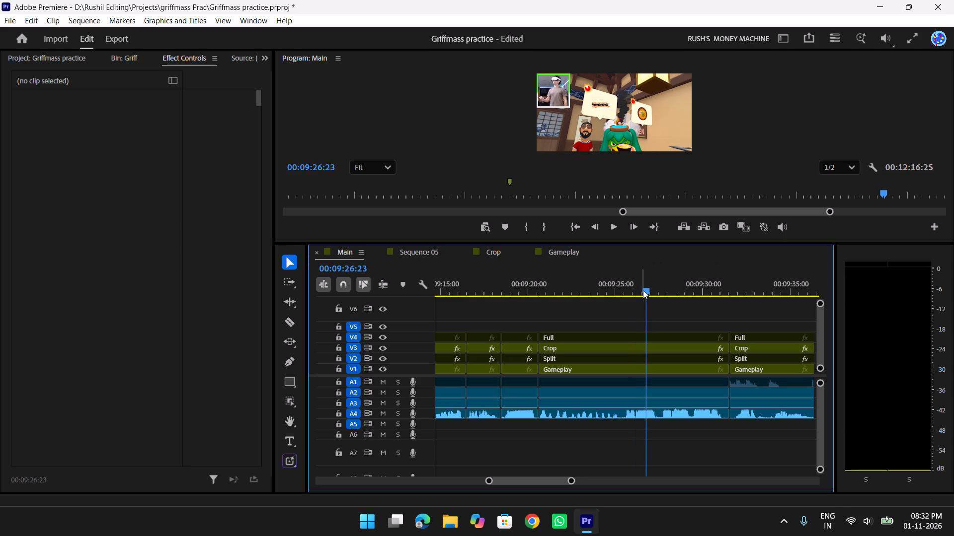
left_click_drag(641, 284, 622, 286)
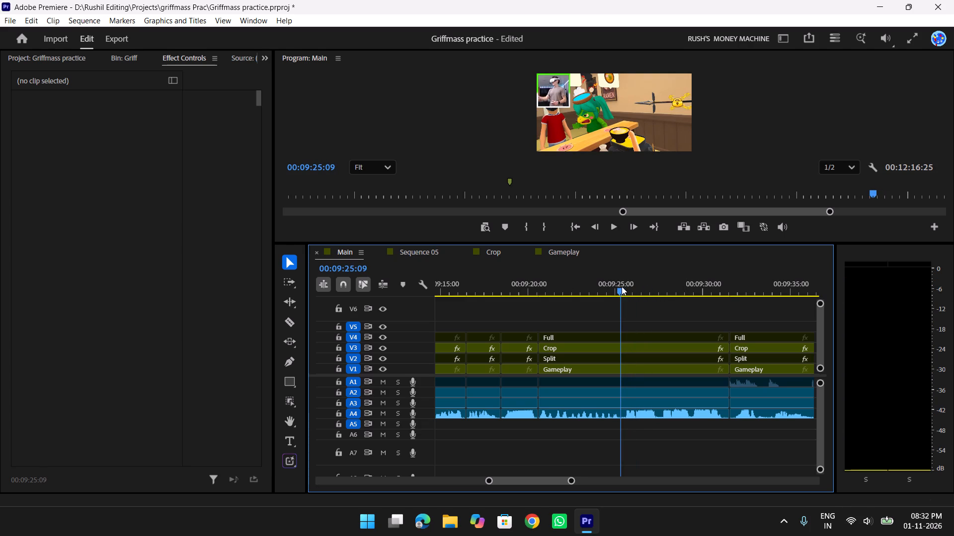
left_click_drag(622, 286, 601, 288)
key("w")
key("q")
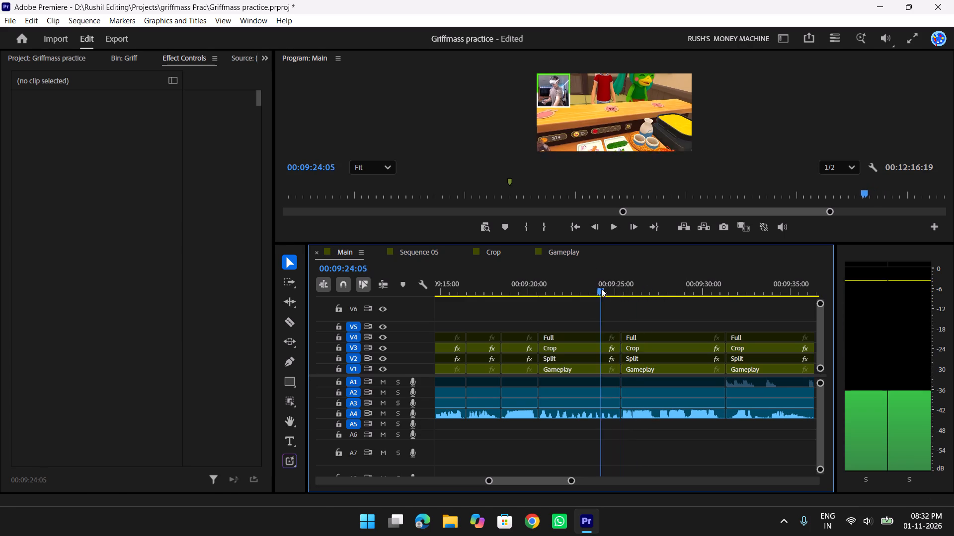
Enable the V4 Full clip between about 00:09:20:18 and 00:09:25:09 to switch that segment to the full camera view.
left_click_drag(601, 288, 601, 288)
left_click(592, 362)
left_click(572, 370)
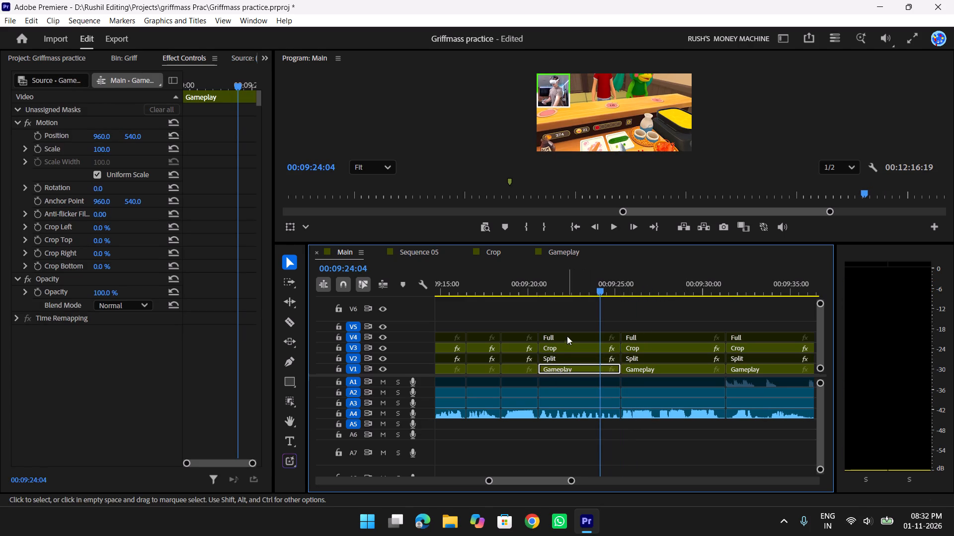
left_click(564, 330)
left_click(563, 338)
key("r")
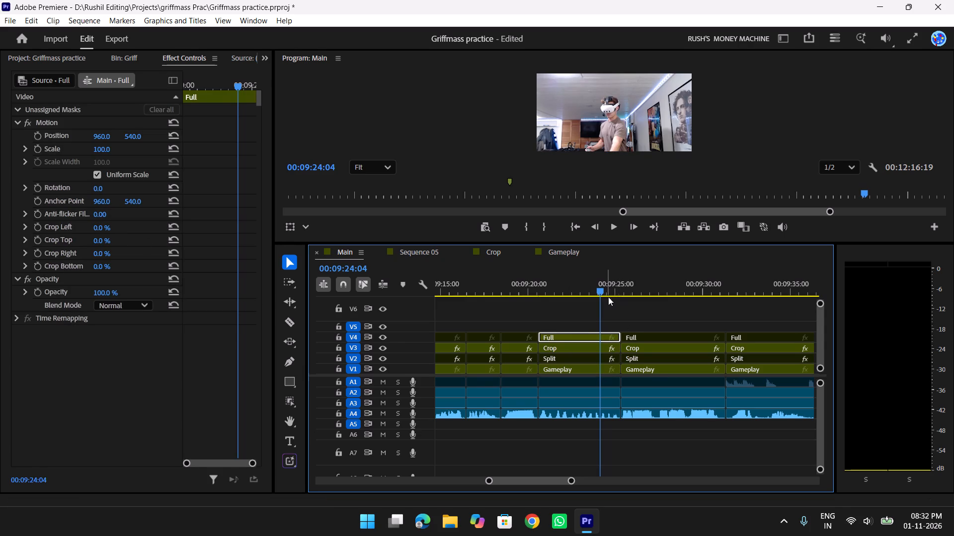
Add a sequence marker at 00:09:24:04 with no clip selected.
left_click(633, 303)
key("m")
Scrub back through the Main sequence from the 00:09:24:04 marker to its opening minute, examining the earlier camera layouts.
type("yyyyy")
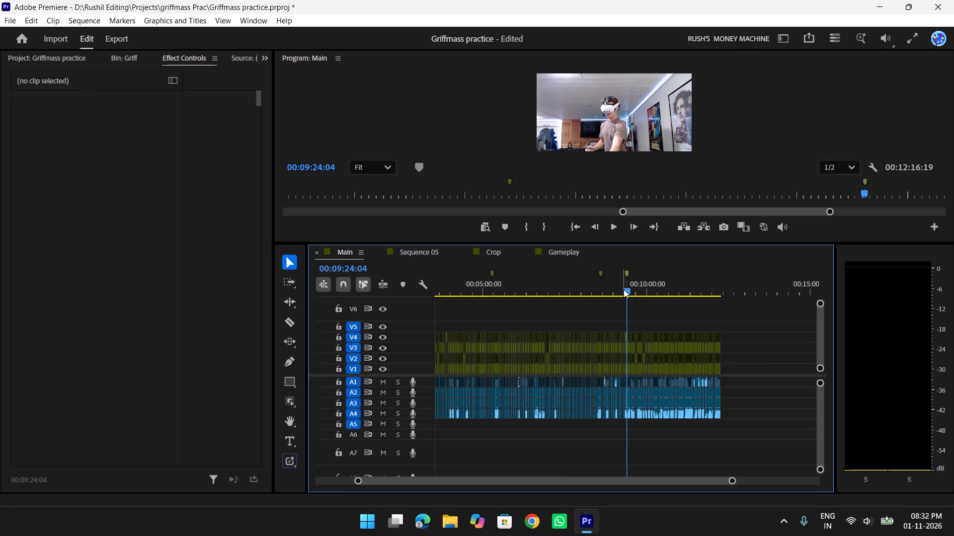
left_click_drag(620, 290, 450, 312)
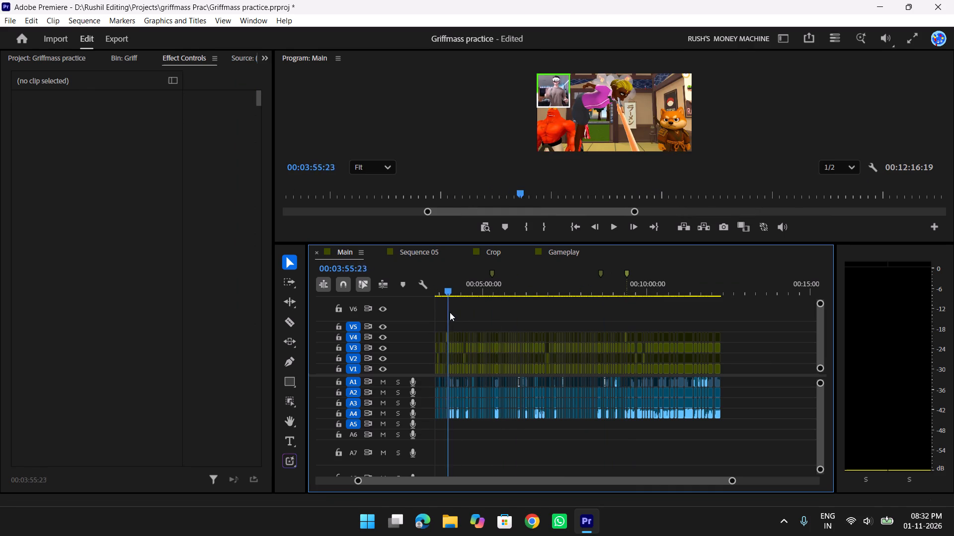
left_click_drag(450, 312, 446, 315)
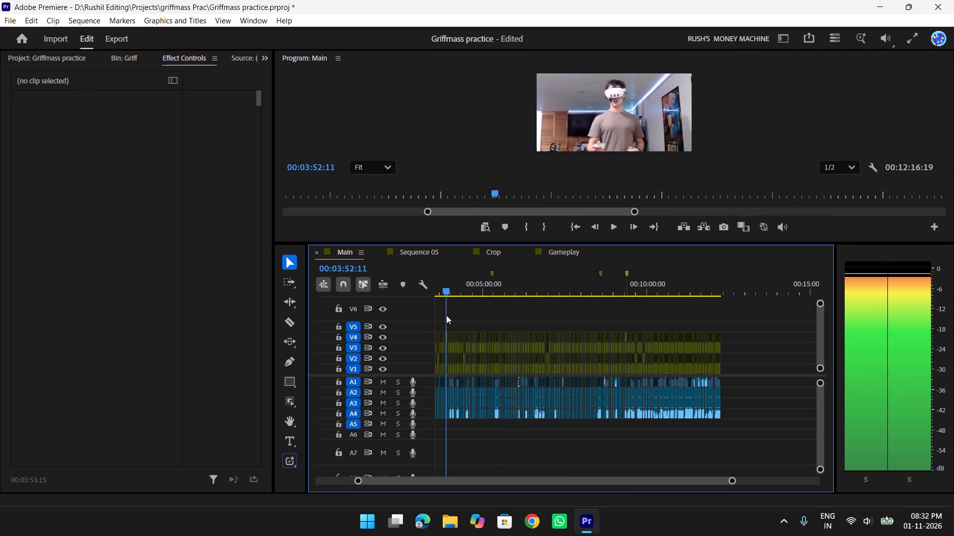
left_click_drag(446, 315, 442, 316)
key("t")
key("t")
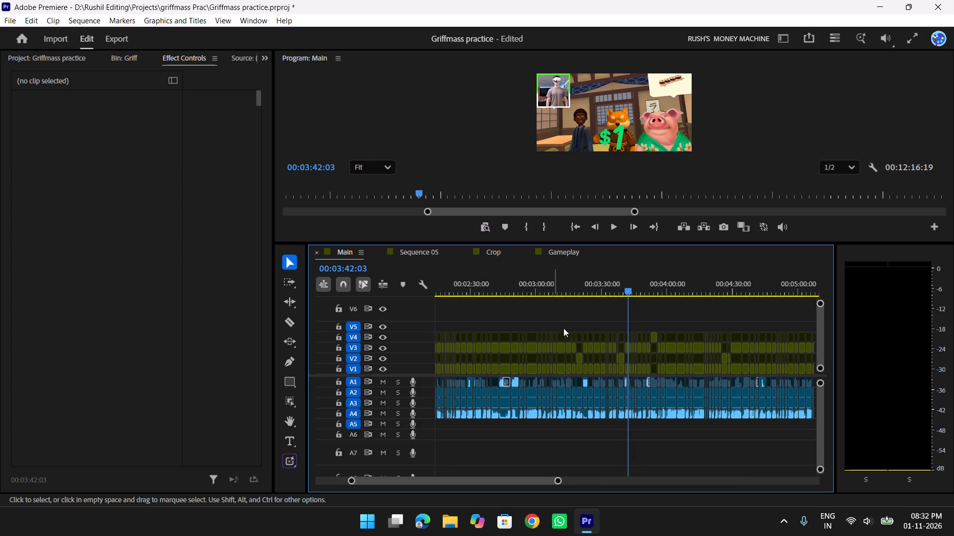
left_click_drag(630, 295, 446, 307)
key("y")
key("y")
key("y")
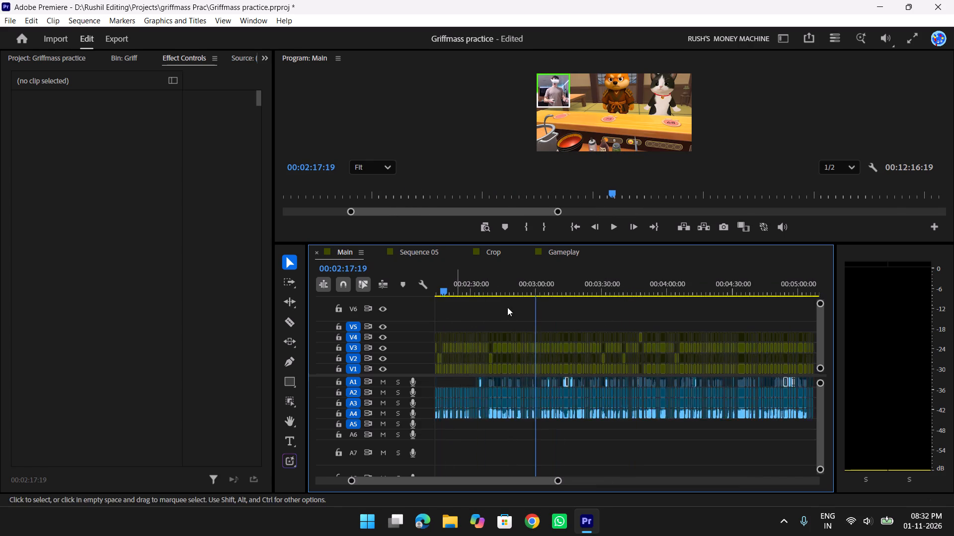
left_click_drag(480, 288, 432, 302)
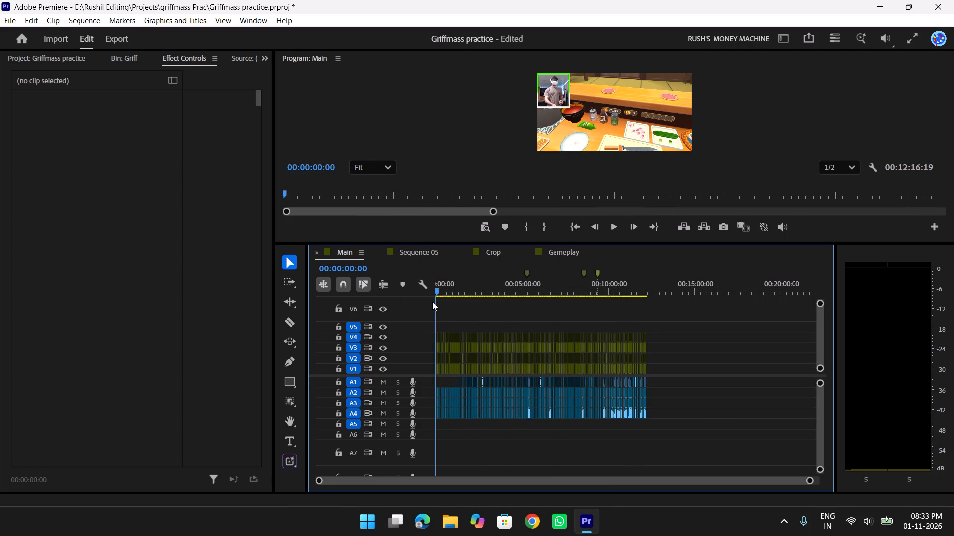
left_click_drag(432, 302, 451, 302)
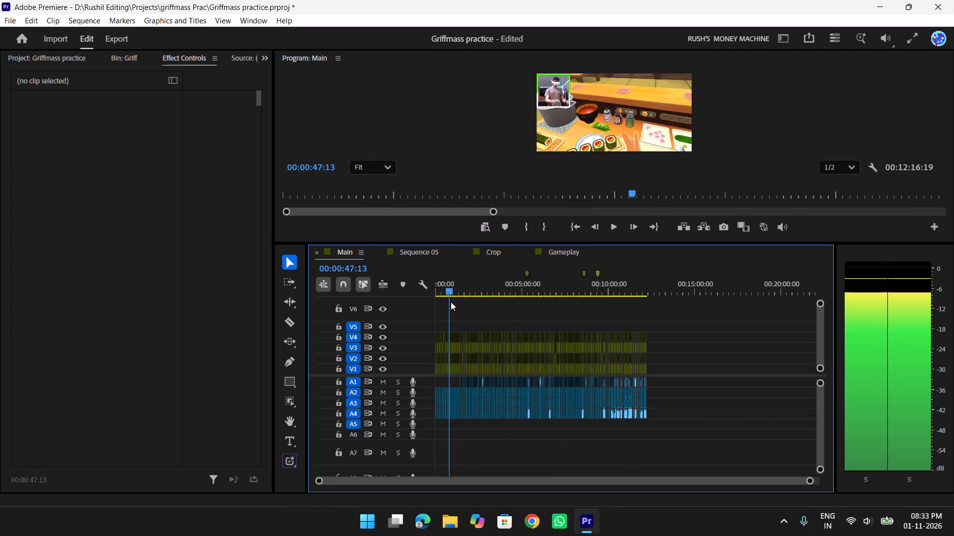
left_click_drag(451, 302, 443, 304)
Reset Position to 960, 540 and Scale to 100 on the V1 Gameplay clip at 00:00:30:12, and play the segment full screen.
type("ttttt")
left_click_drag(622, 294, 630, 297)
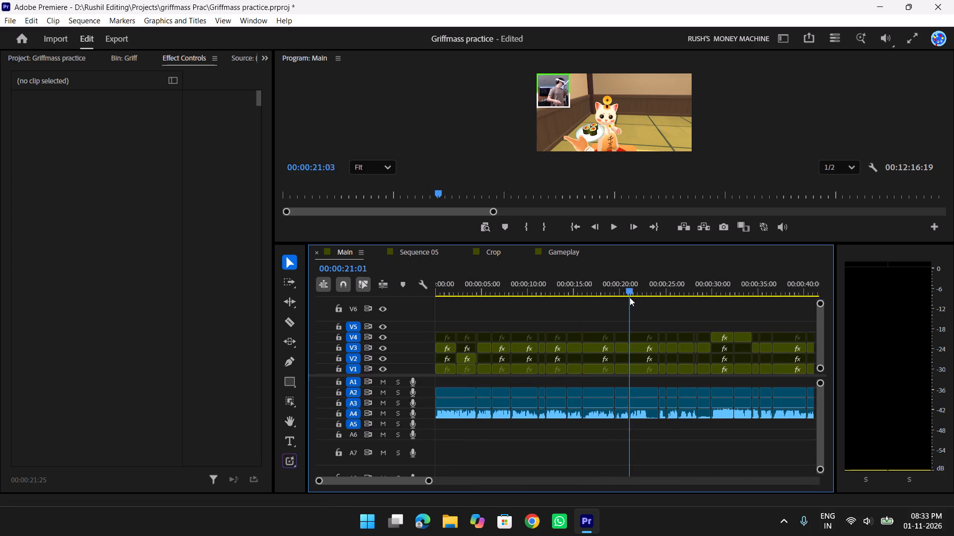
left_click_drag(630, 297, 735, 305)
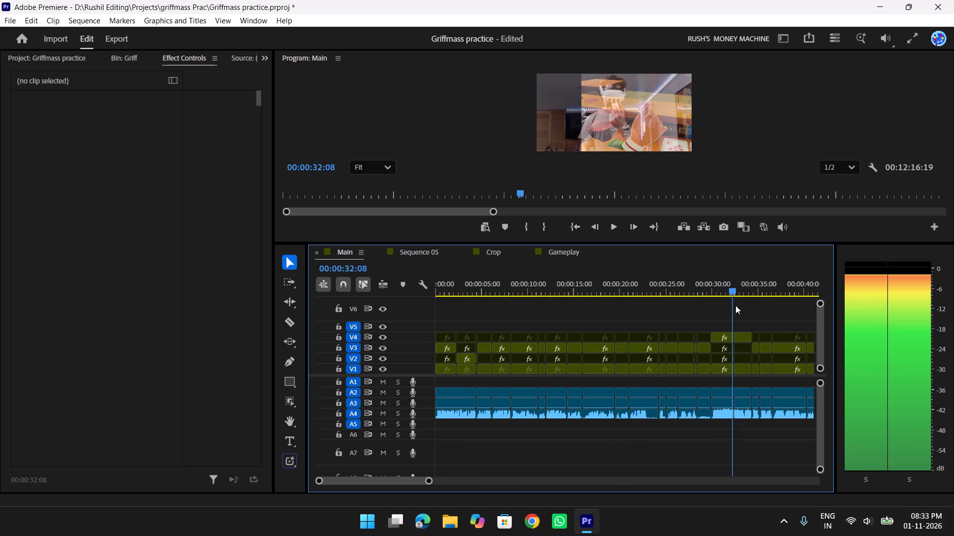
left_click_drag(735, 305, 702, 308)
key("space")
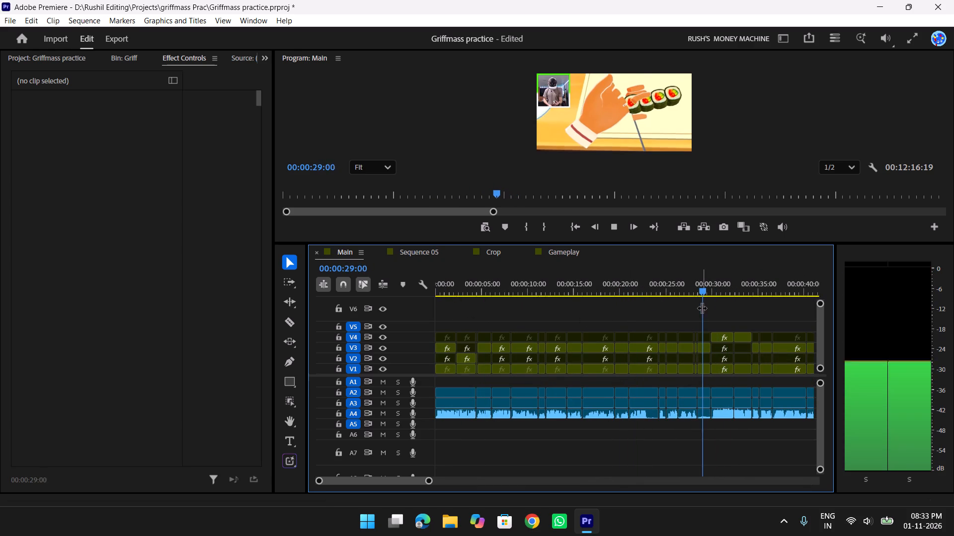
key("space")
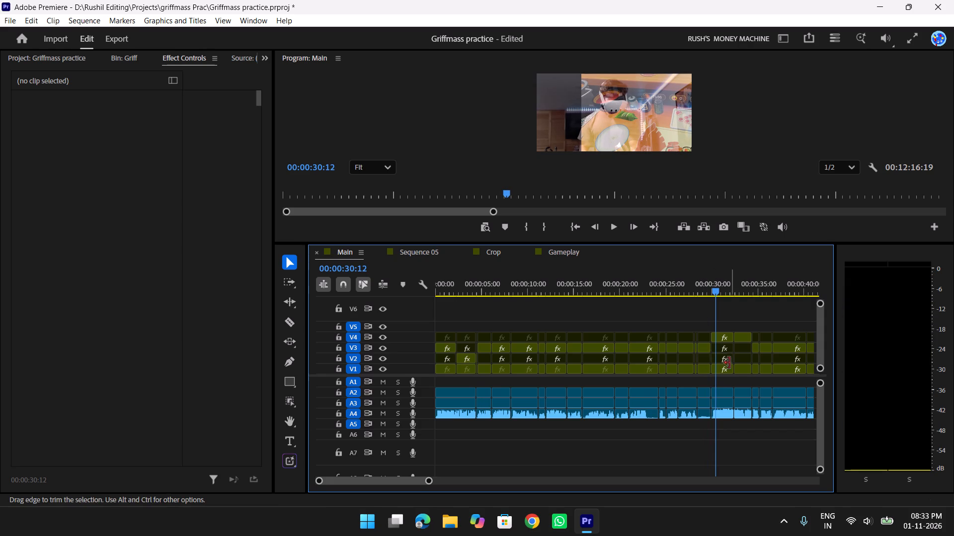
left_click(724, 369)
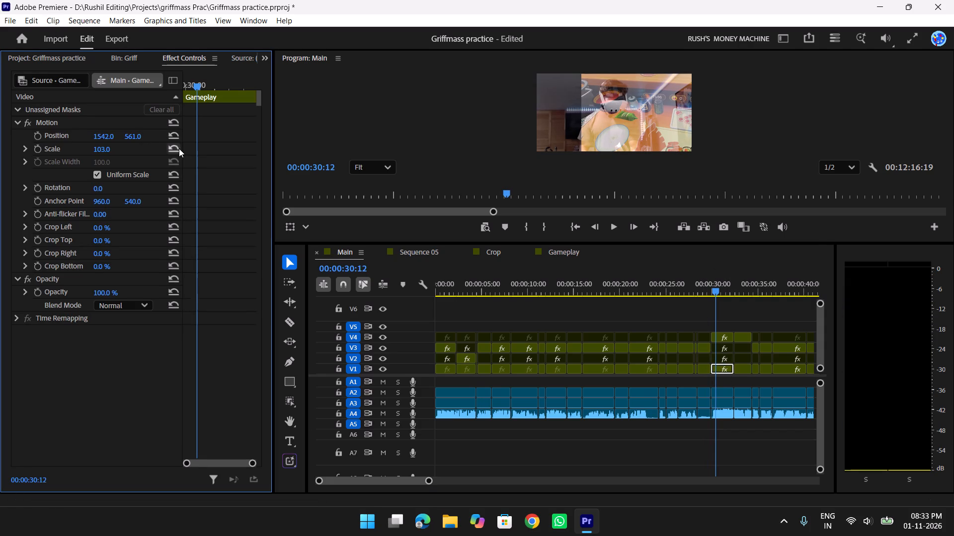
left_click(169, 137)
left_click(173, 145)
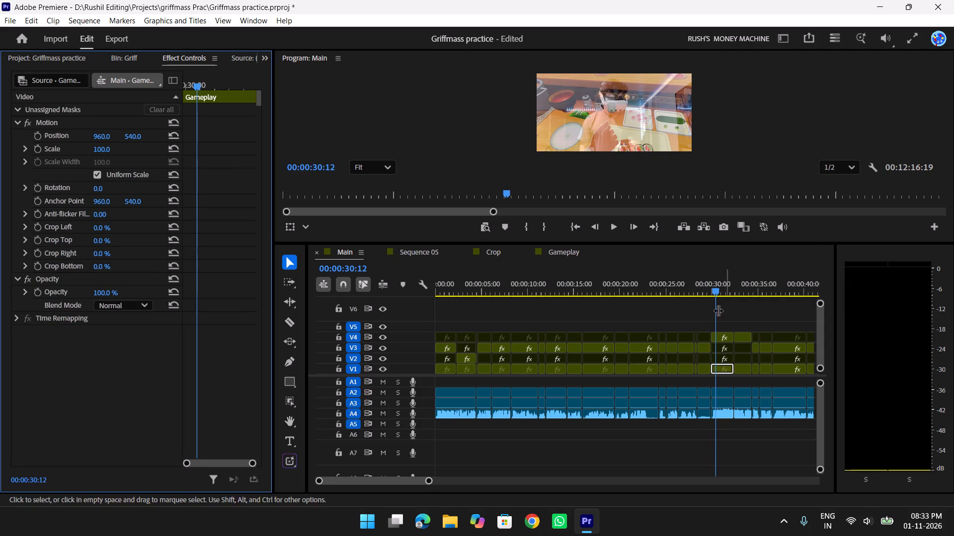
left_click_drag(702, 283, 681, 289)
type("f")
key("space")
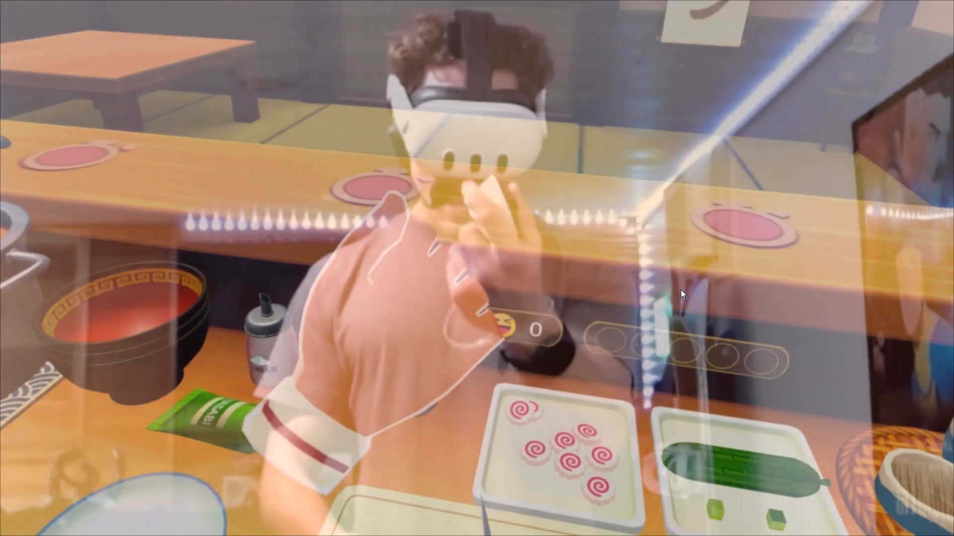
key("space")
type("f")
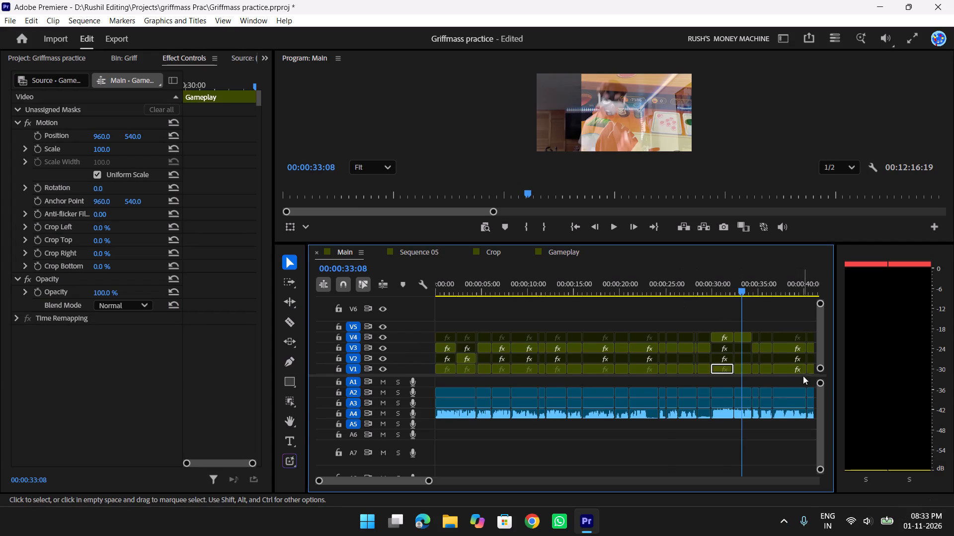
Reset Position to 960, 540 and Scale to 100 on the V1 Gameplay clip at 00:00:33:08.
scroll(801, 374, "down", 4)
left_click(666, 372)
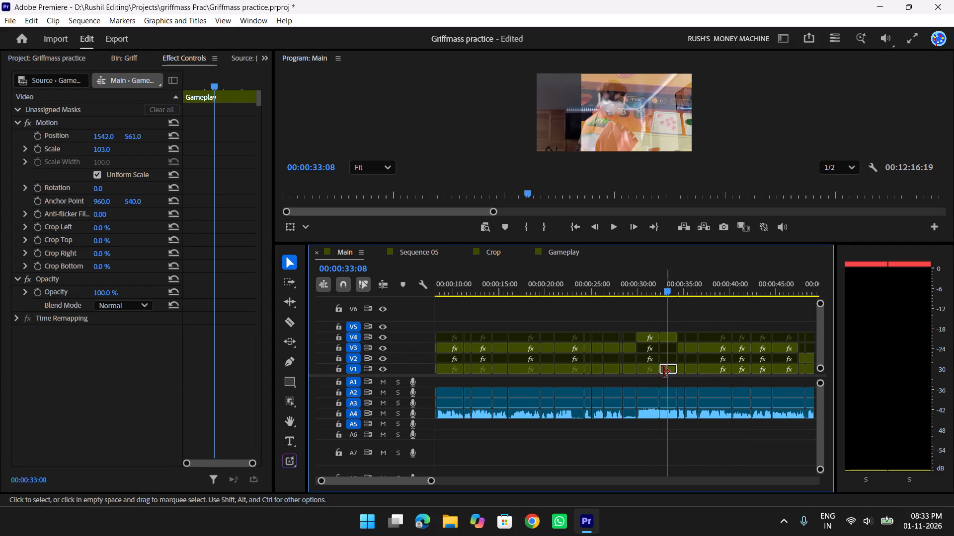
left_click(176, 134)
left_click(168, 151)
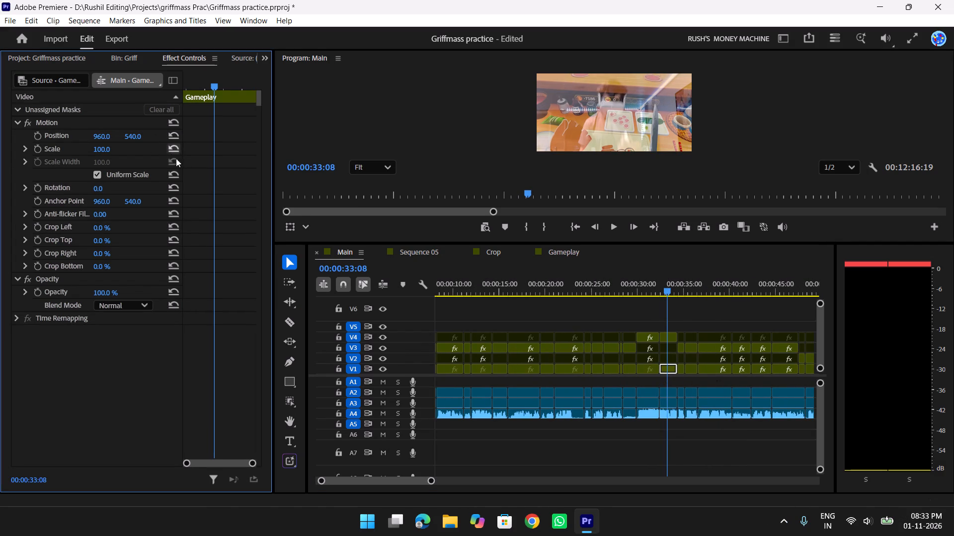
Play the Main sequence full screen from about 00:00:30 to 00:01:26 to review the blended camera segment and following footage.
left_click_drag(669, 282, 643, 283)
type("f")
key("space")
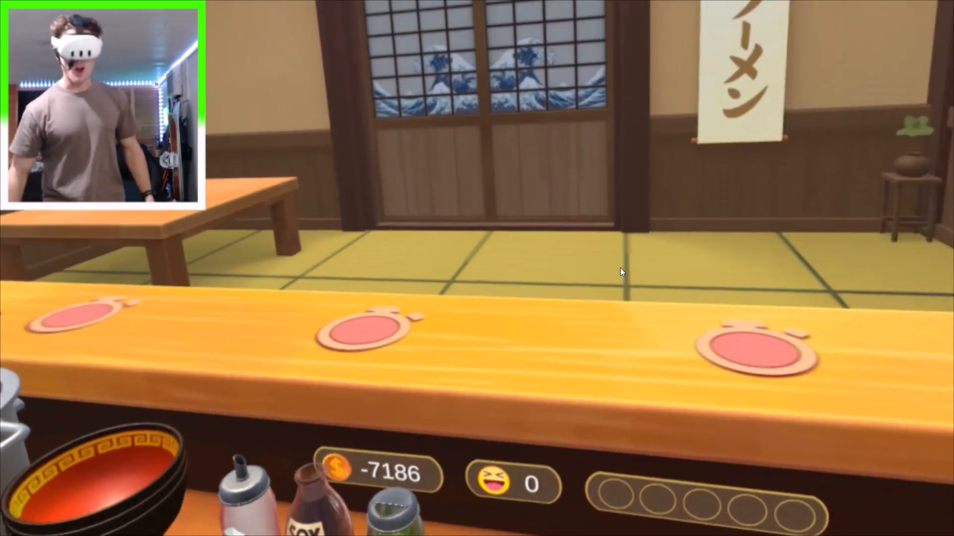
key("f")
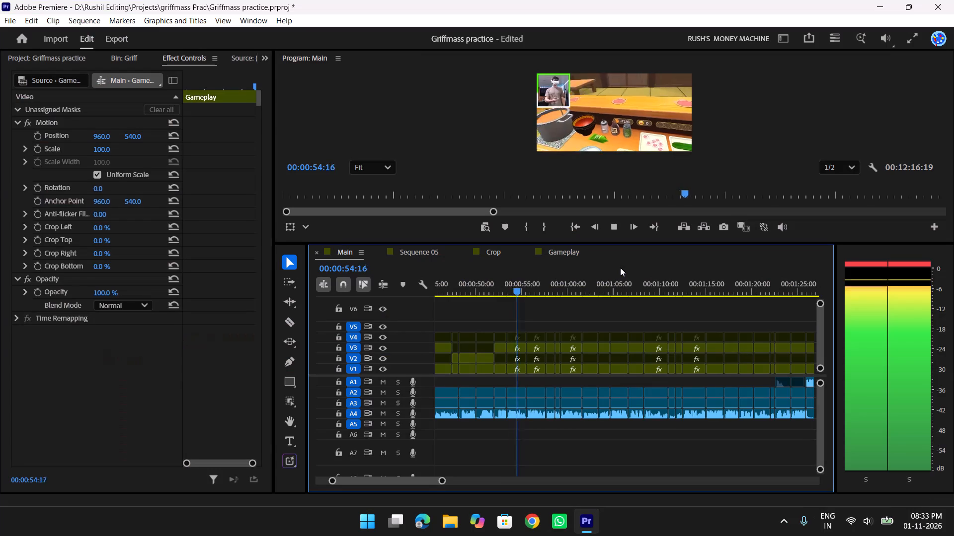
key("f")
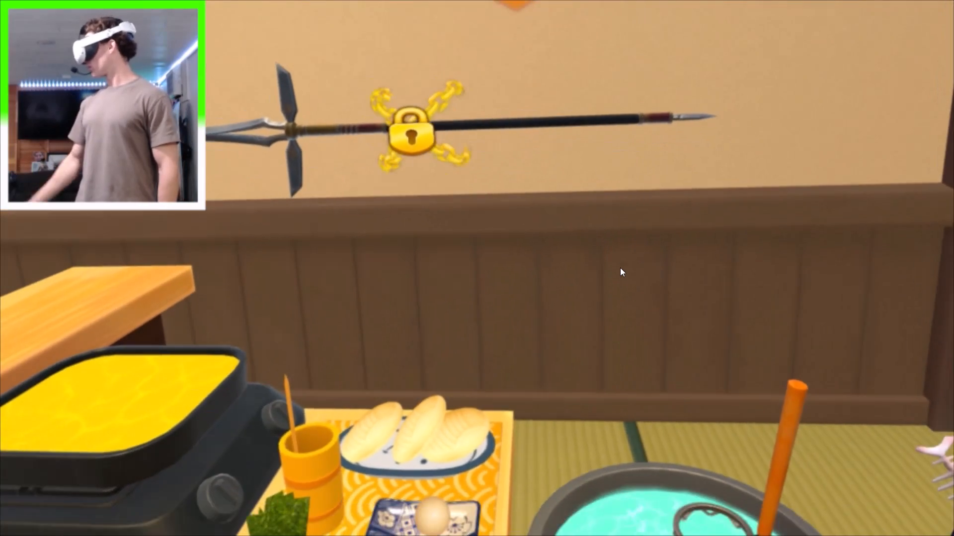
key("space")
key("space")
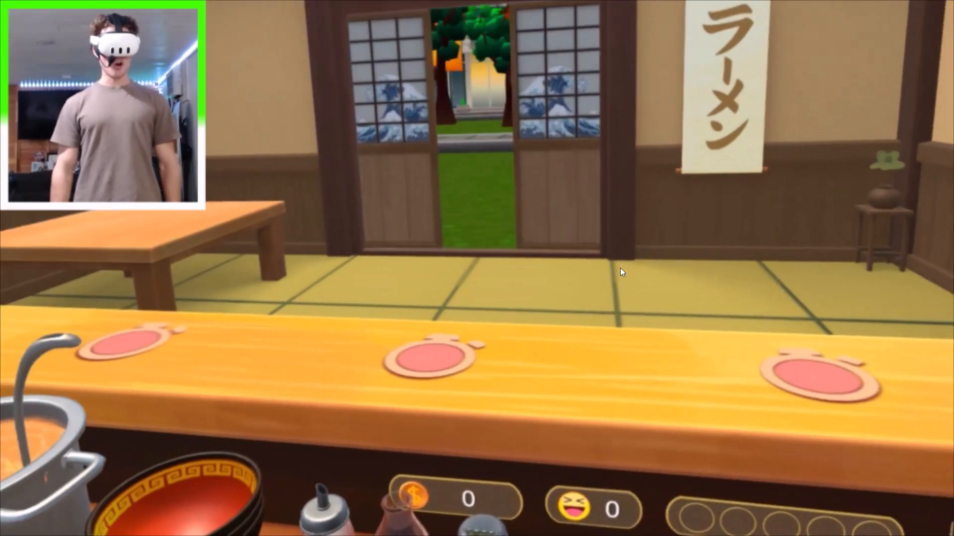
Save the project.
key("ctrl+s")
Return to the blended camera segment near 00:00:31 and copy the Motion effect of the selected V1 Gameplay clip.
type("yyy")
key("f")
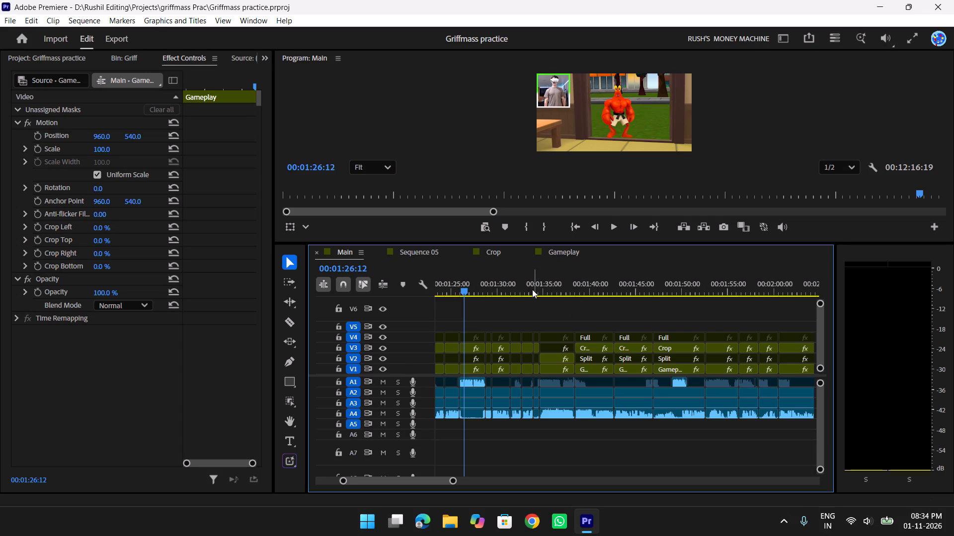
scroll(475, 290, "up", 6)
left_click_drag(569, 286, 497, 292)
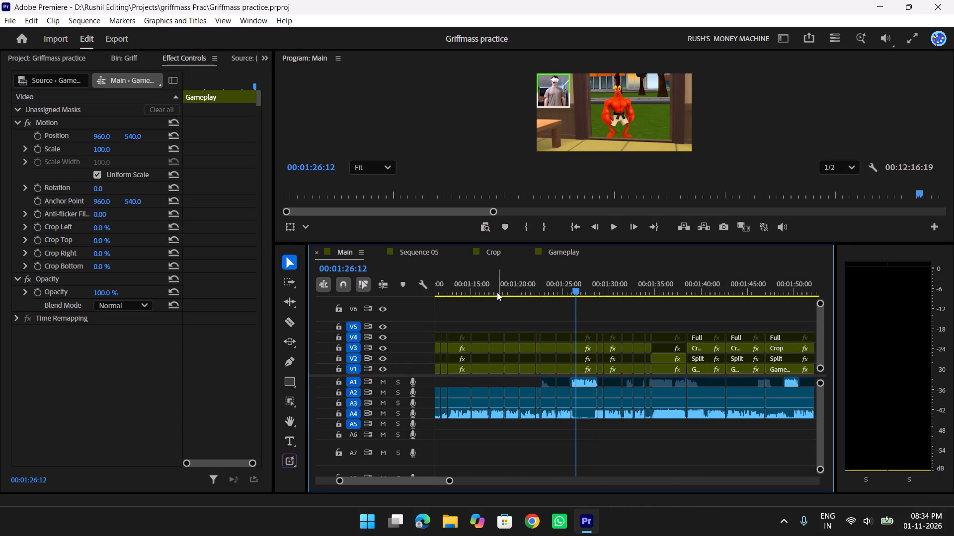
left_click_drag(497, 292, 491, 292)
left_click_drag(559, 282, 519, 281)
type("yy")
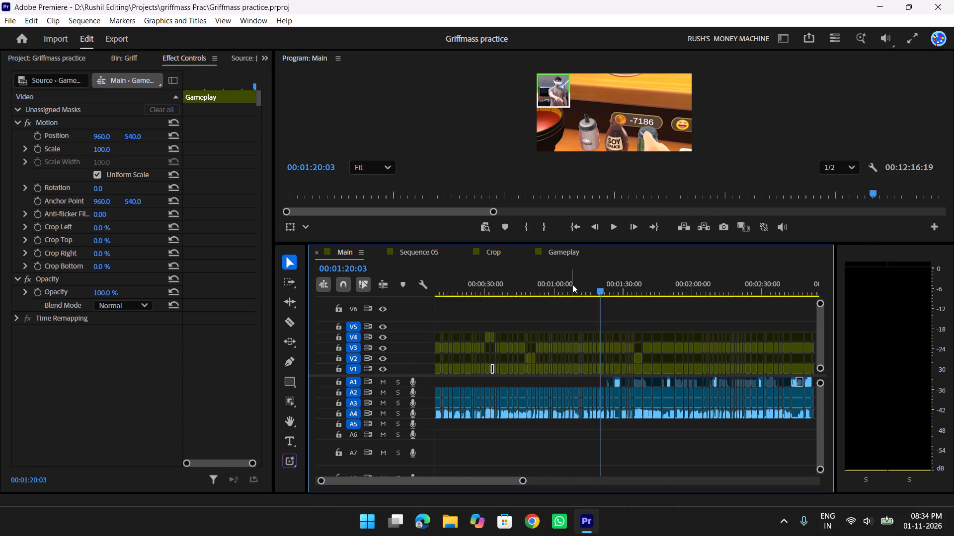
left_click_drag(569, 284, 486, 293)
key("t")
key("t")
key("t")
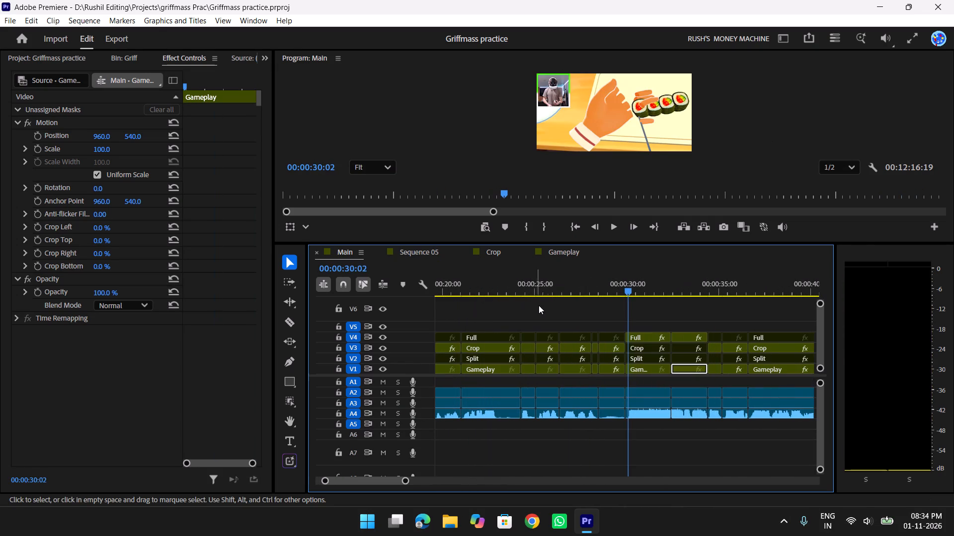
left_click_drag(642, 286, 658, 291)
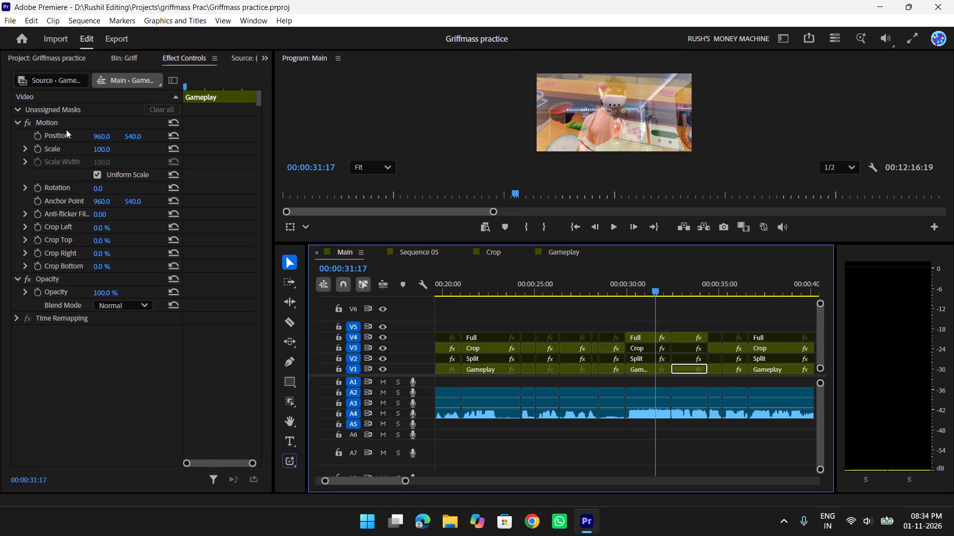
left_click(68, 123)
key("ctrl+c")
key("ctrl+c")
key("ctrl+c")
key("ctrl+c")
key("ctrl+c")
key("ctrl+c")
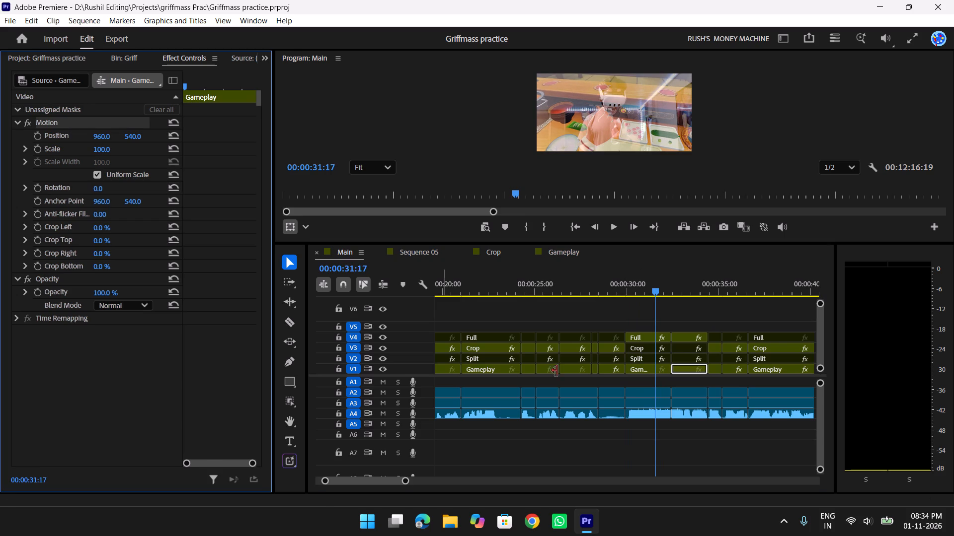
Move the playhead back to the sequence marker at 00:09:24:04.
key("y")
key("y")
key("y")
left_click_drag(669, 286, 738, 299)
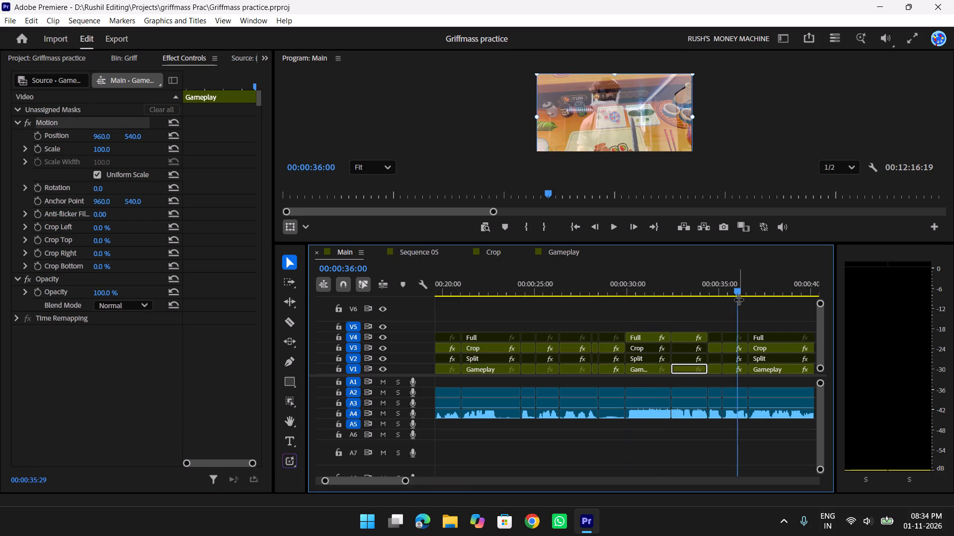
key("y")
key("y")
key("y")
key("y")
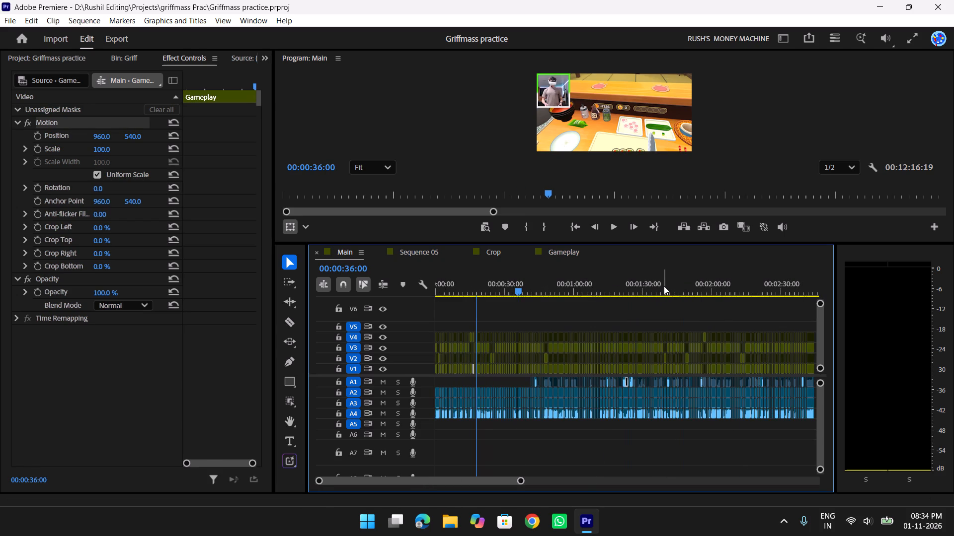
scroll(676, 297, "down", 6)
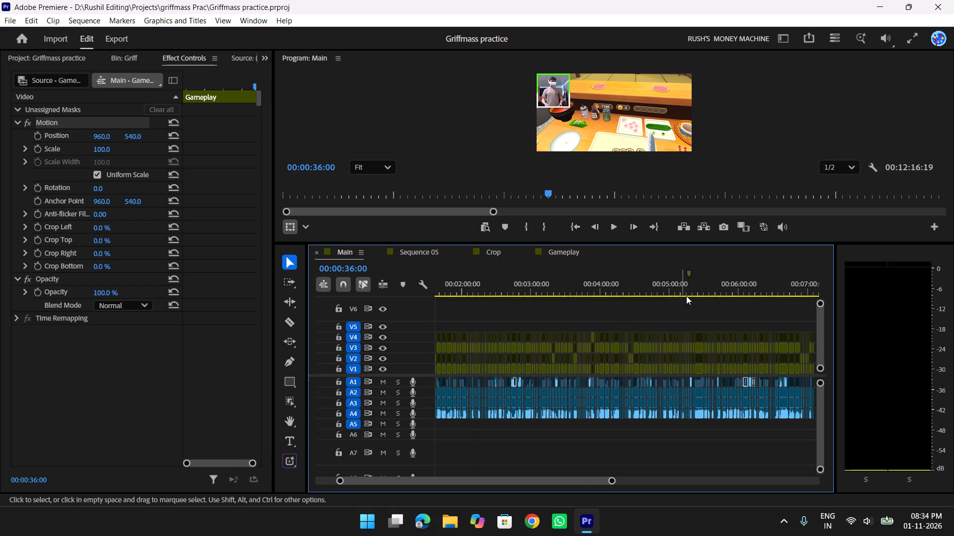
scroll(686, 296, "down", 3)
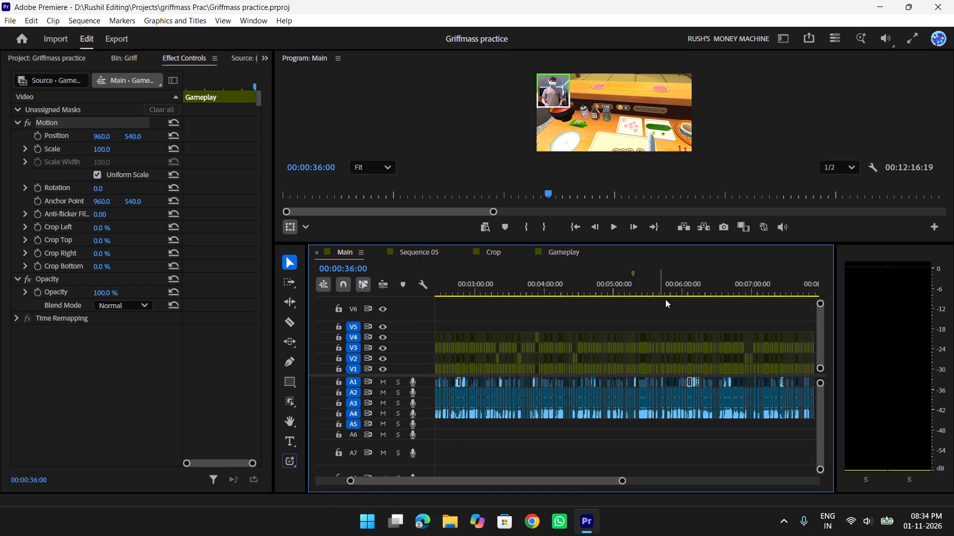
type("yy")
key("t")
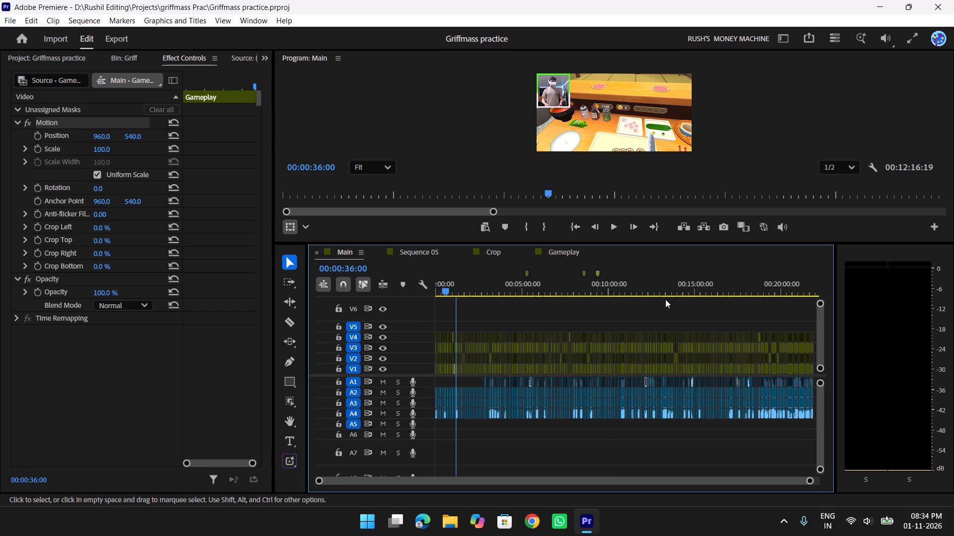
scroll(665, 299, "down", 3)
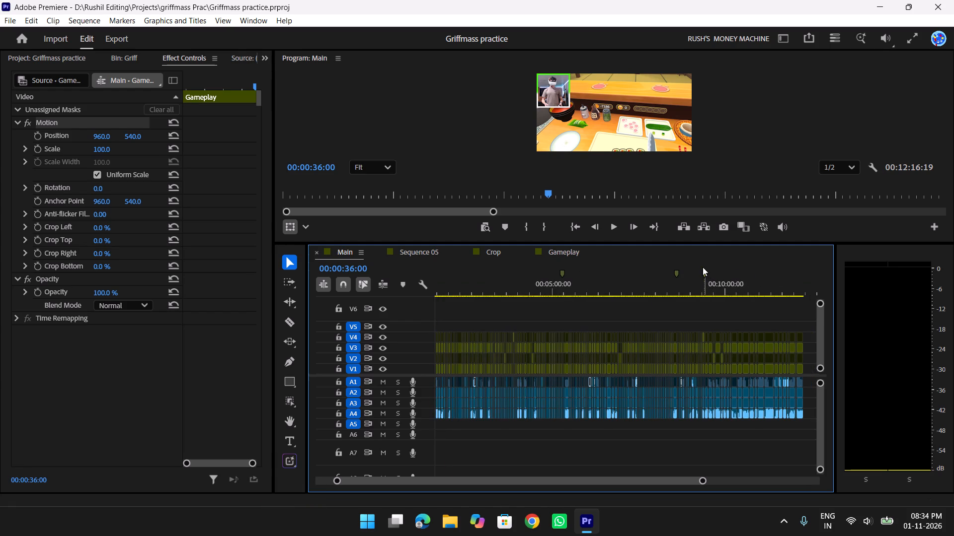
left_click(703, 269)
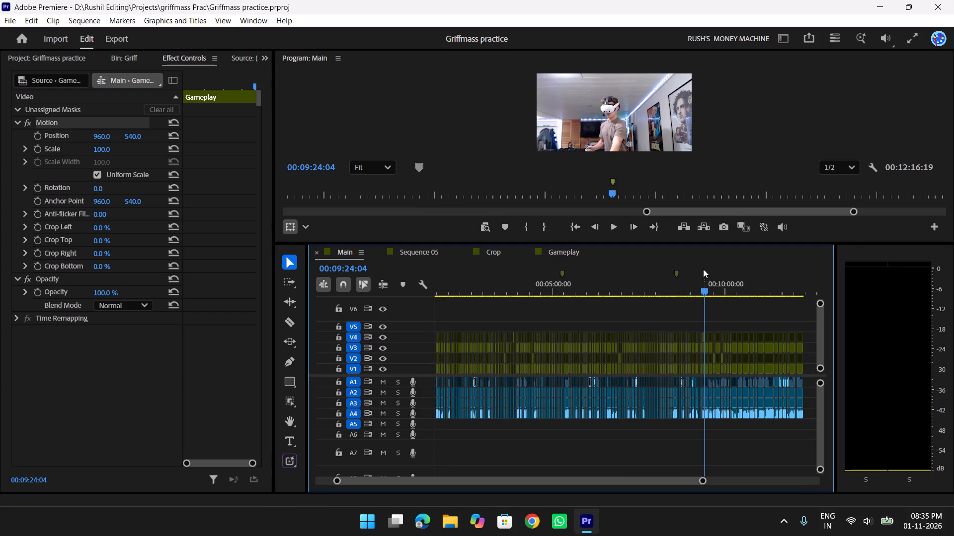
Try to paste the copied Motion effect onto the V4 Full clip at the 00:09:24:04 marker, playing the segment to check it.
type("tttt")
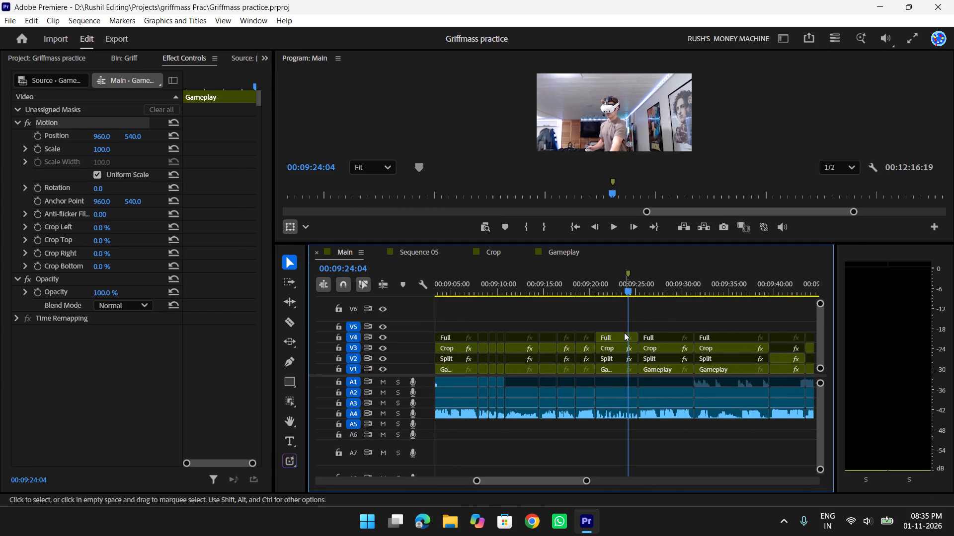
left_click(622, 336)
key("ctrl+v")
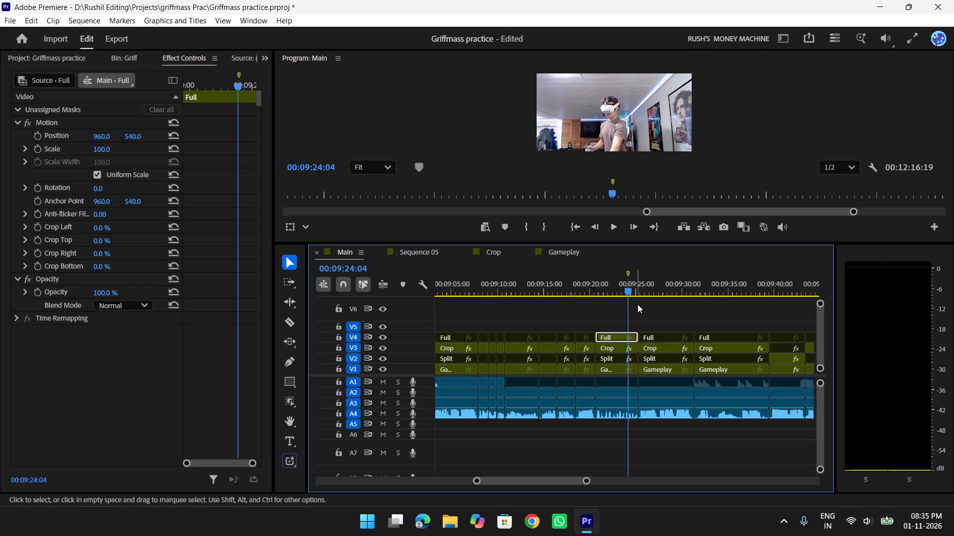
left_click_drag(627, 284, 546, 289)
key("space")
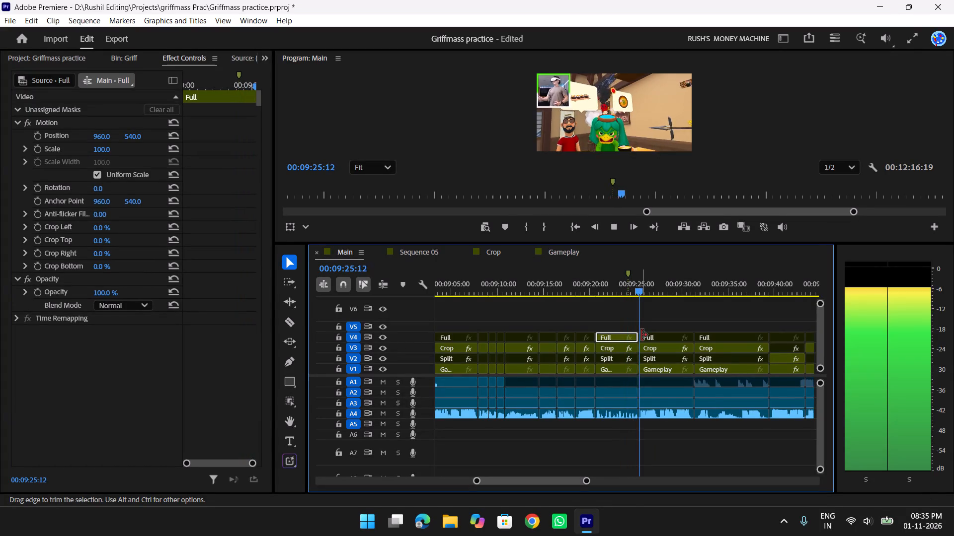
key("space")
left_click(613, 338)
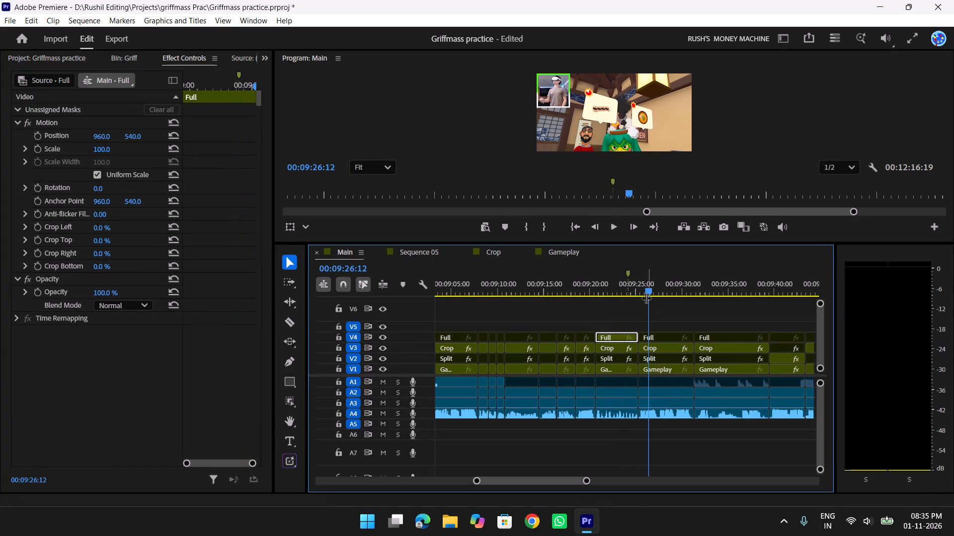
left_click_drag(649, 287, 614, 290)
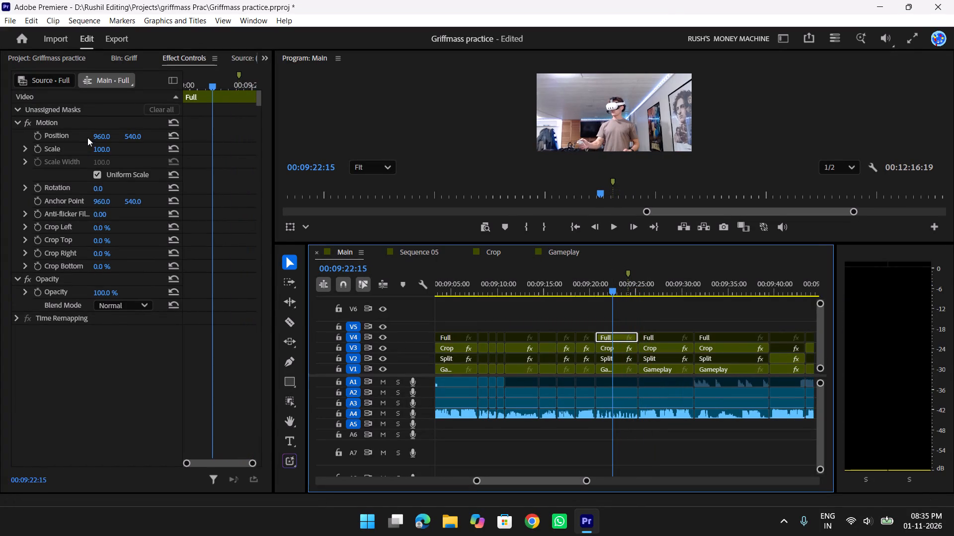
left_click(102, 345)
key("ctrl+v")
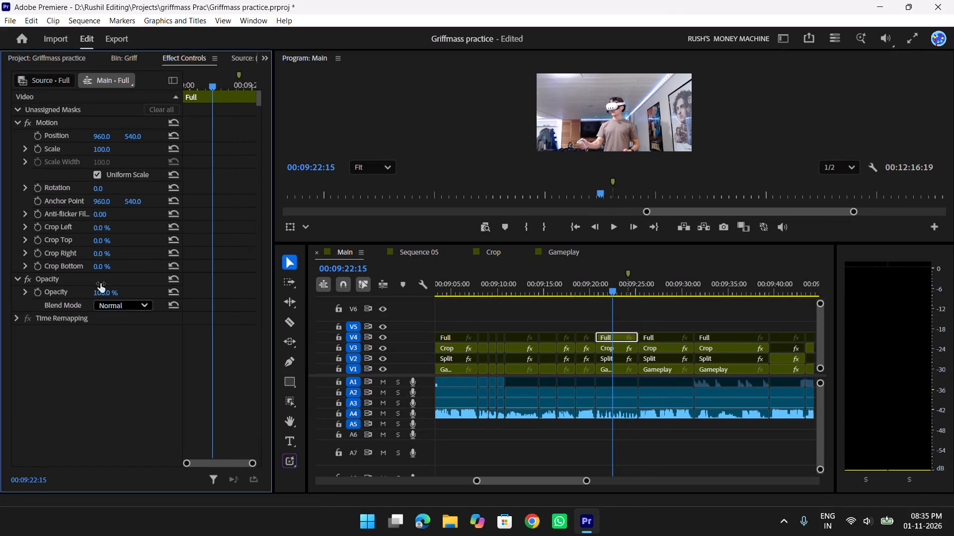
Reframe the V4 Full clip near 00:09:22 closer on the player, with scale 159 and position about 885, 427, checking it full screen.
left_click_drag(102, 151, 121, 165)
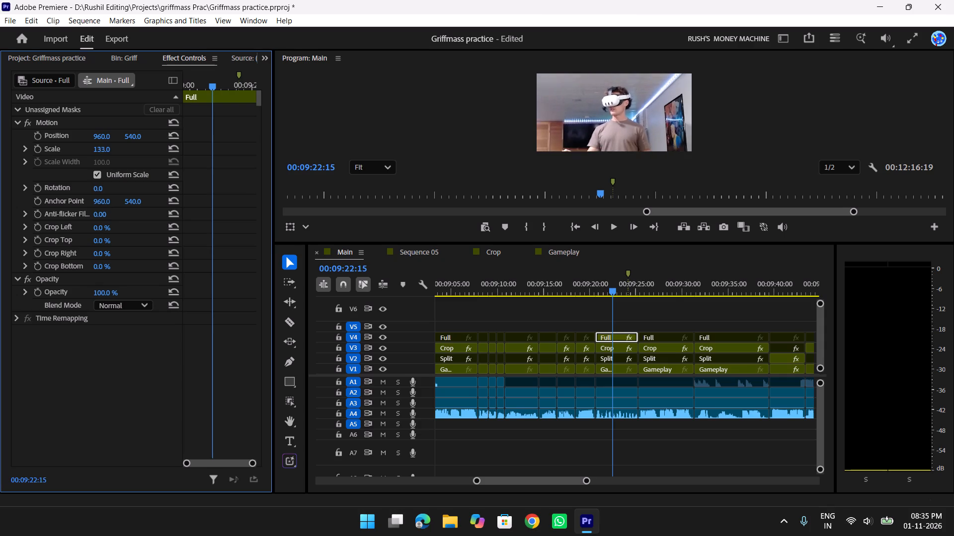
left_click_drag(121, 165, 119, 165)
key("f")
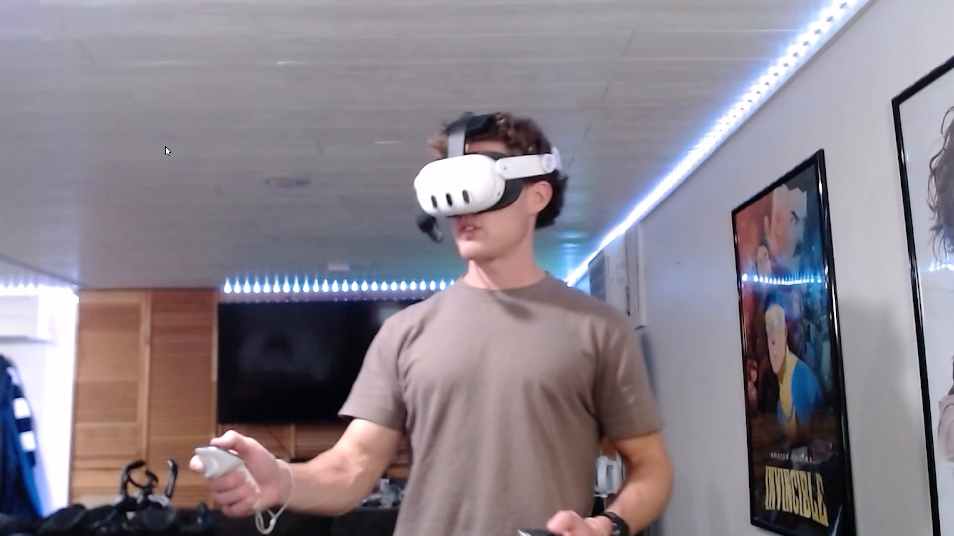
key("f")
left_click_drag(102, 148, 87, 155)
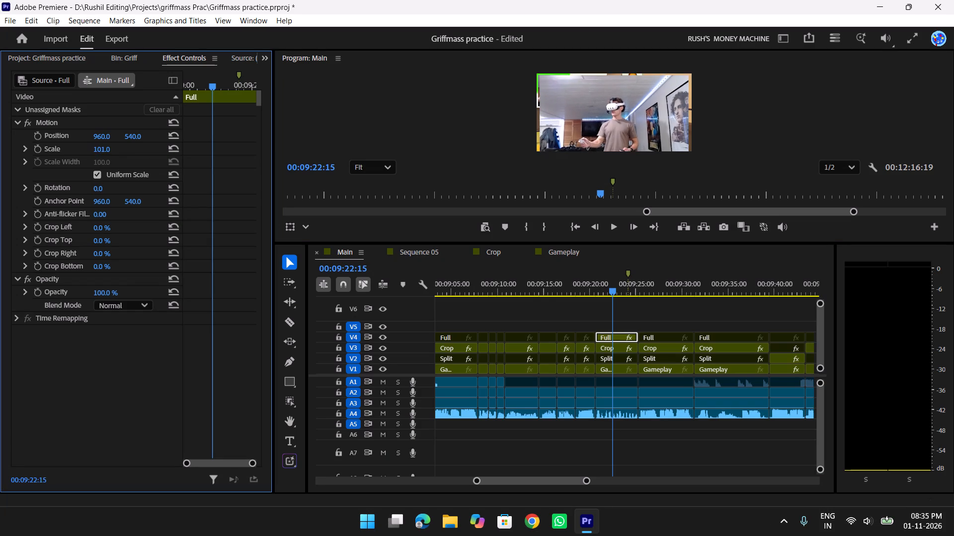
left_click_drag(87, 155, 94, 155)
left_click_drag(133, 138, 86, 160)
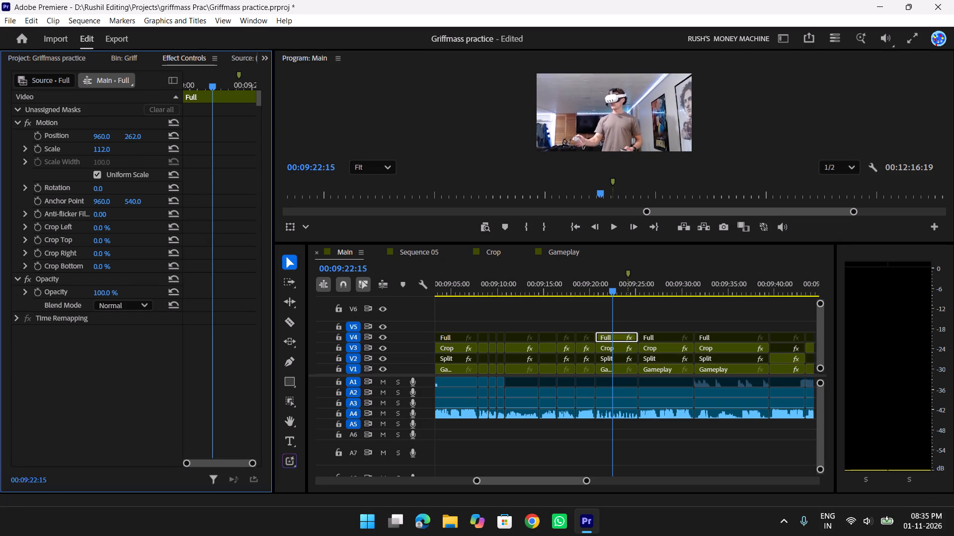
left_click_drag(86, 160, 194, 170)
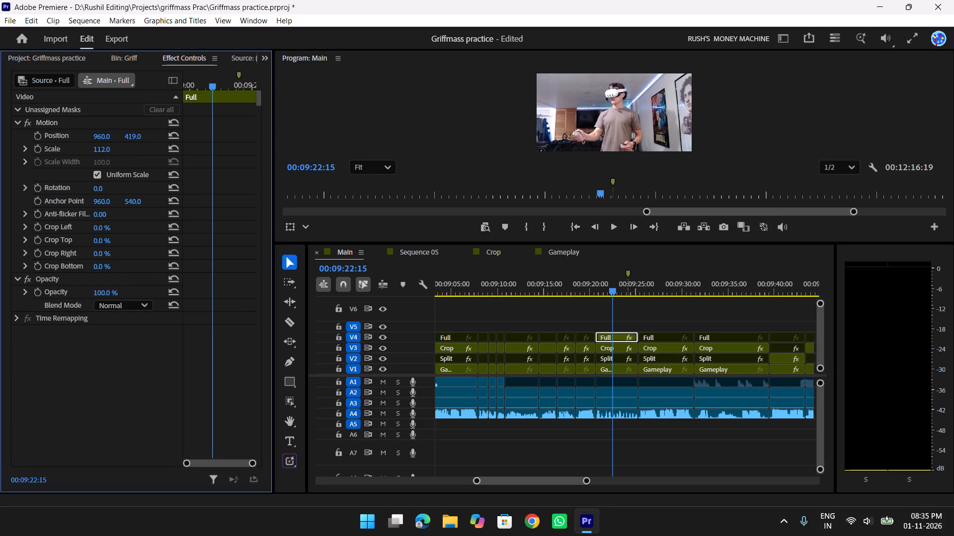
left_click_drag(194, 170, 201, 171)
left_click_drag(99, 148, 135, 158)
left_click_drag(100, 136, 44, 138)
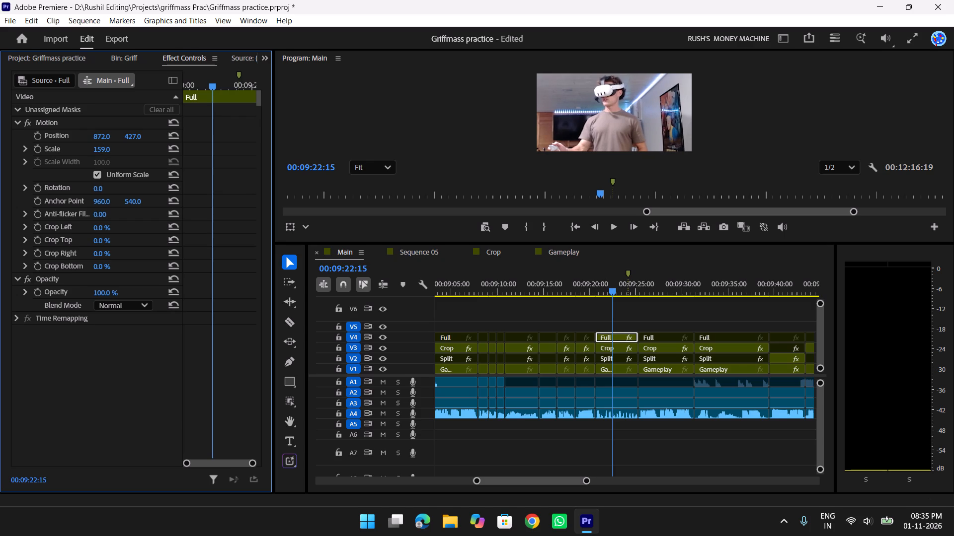
left_click_drag(44, 138, 61, 145)
key("f")
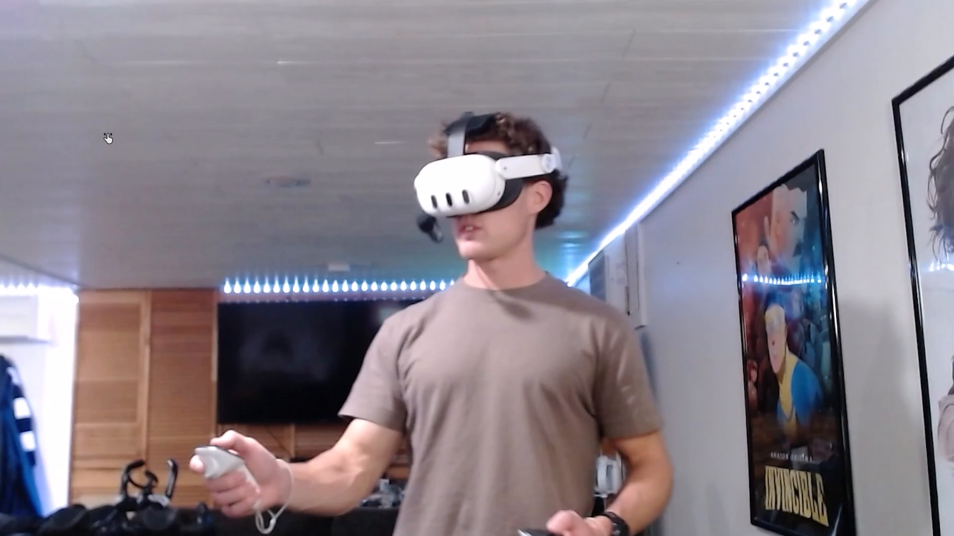
key("f")
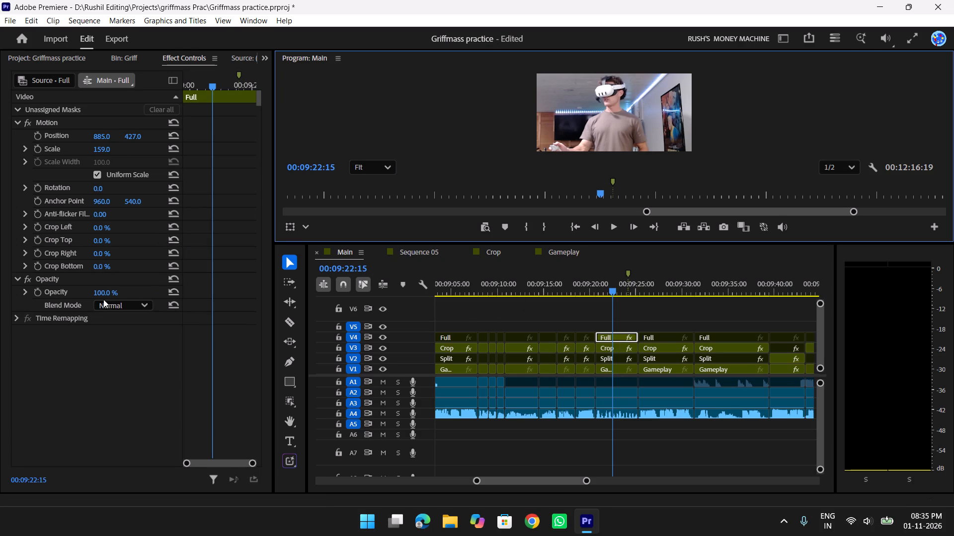
Lower the V4 Full clip's opacity to about 61% and play the blended segment full screen from 00:09:18:24.
left_click_drag(103, 294, 97, 302)
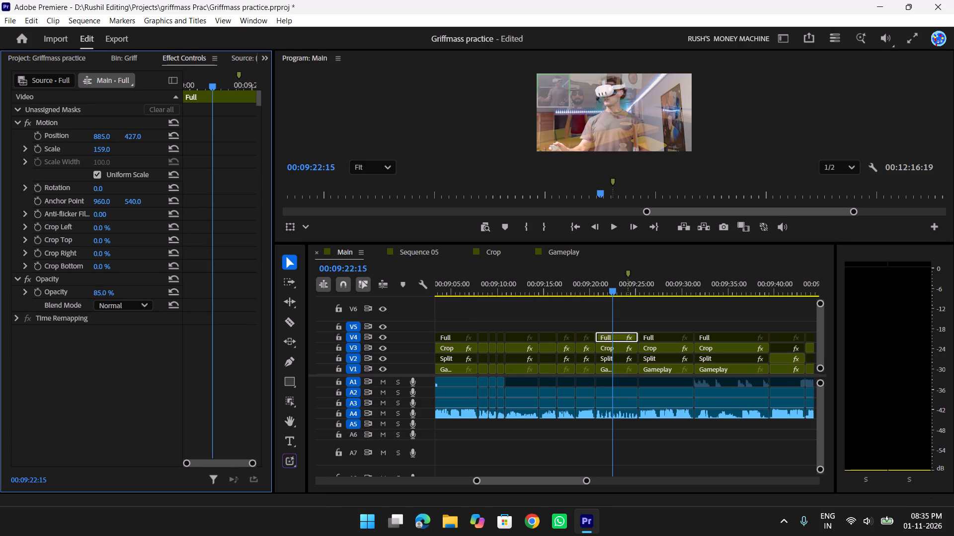
left_click_drag(97, 302, 100, 307)
left_click_drag(100, 307, 90, 315)
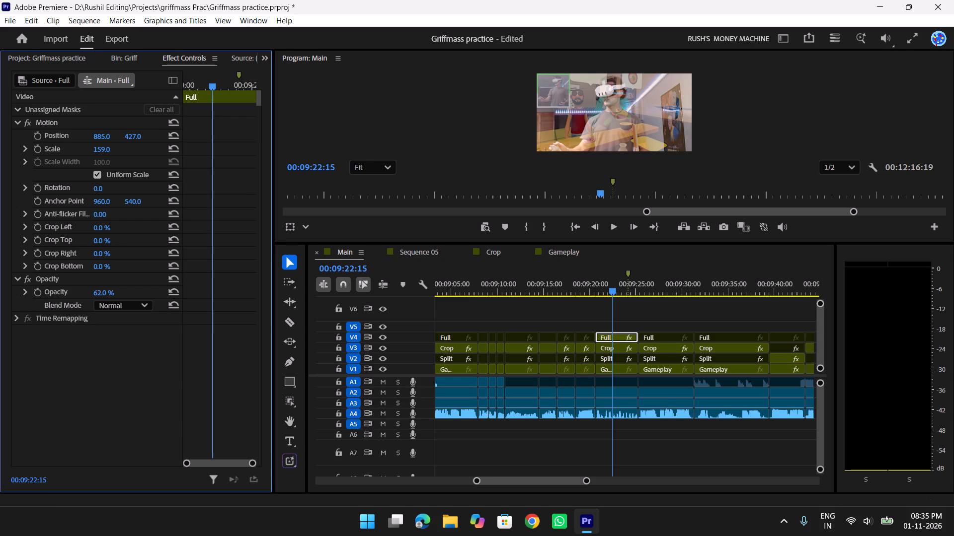
left_click_drag(90, 315, 89, 315)
left_click_drag(603, 287, 580, 293)
key("space")
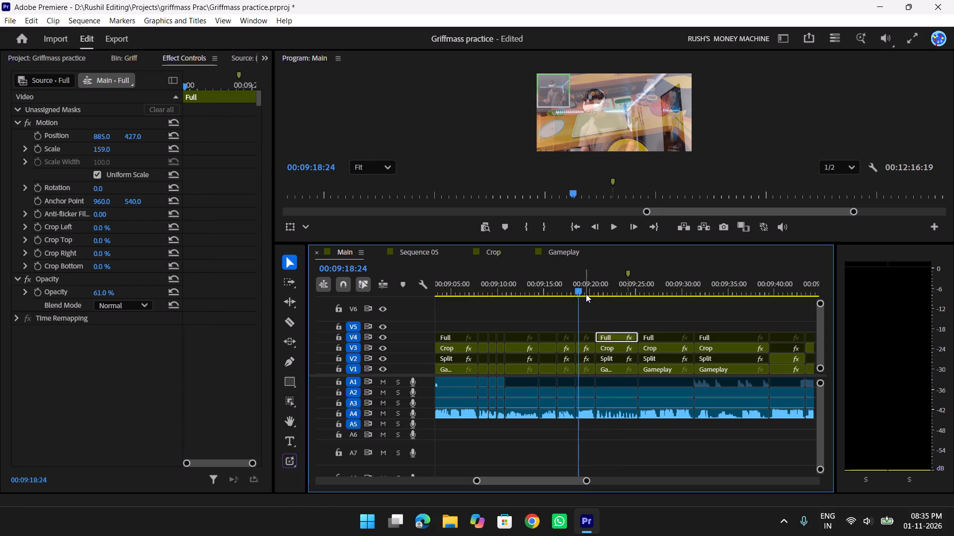
type("f")
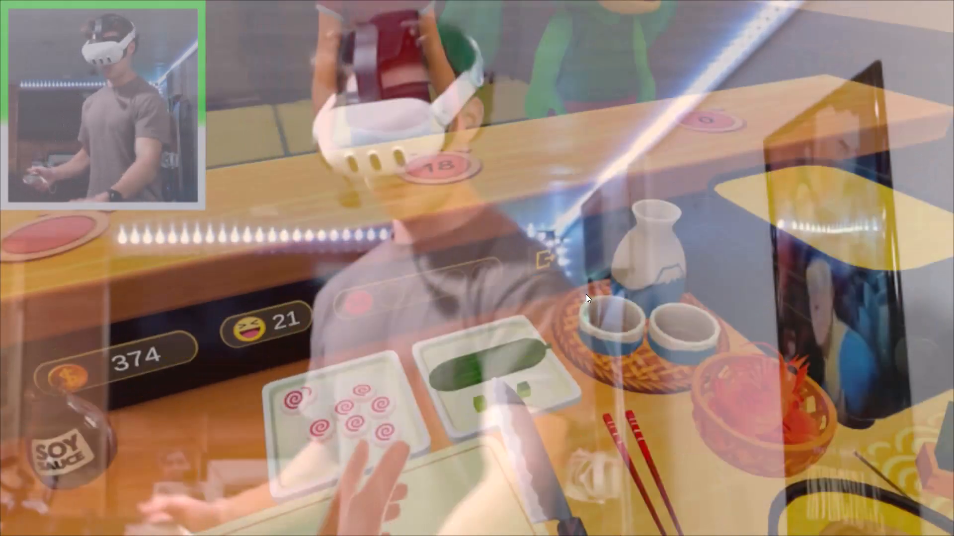
key("space")
type("f")
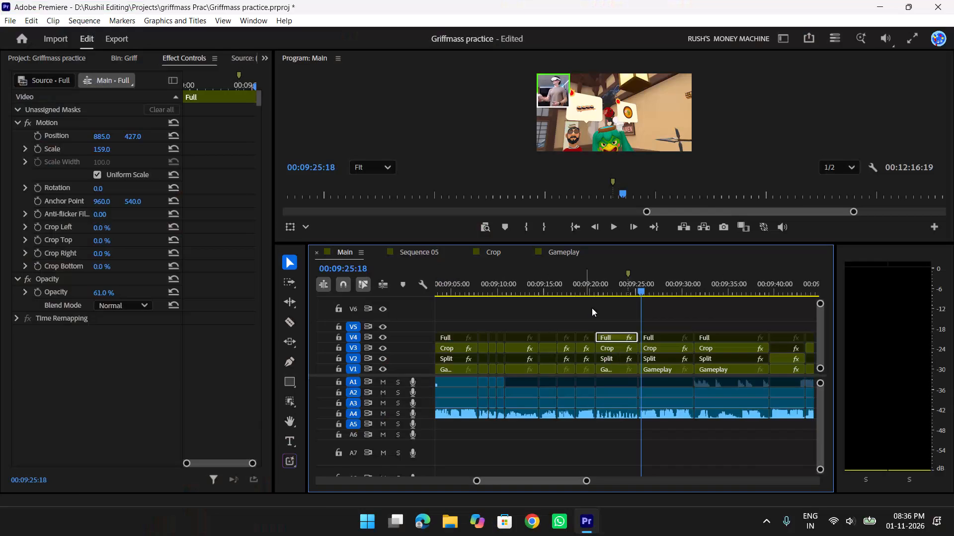
Disable the V3 Crop clip beneath the blended Full clip and replay the segment from about 00:09:20.
left_click(622, 351)
key("r")
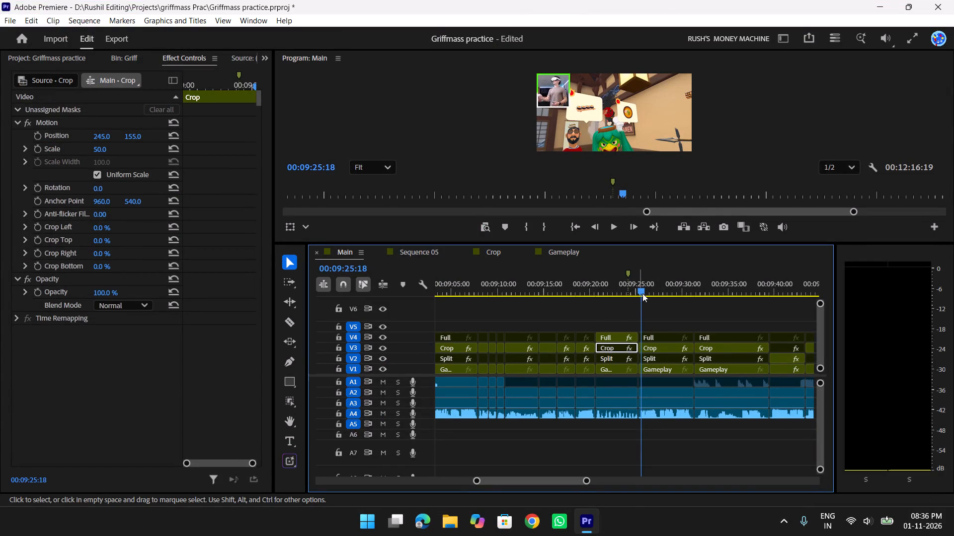
left_click_drag(642, 278, 586, 288)
key("space")
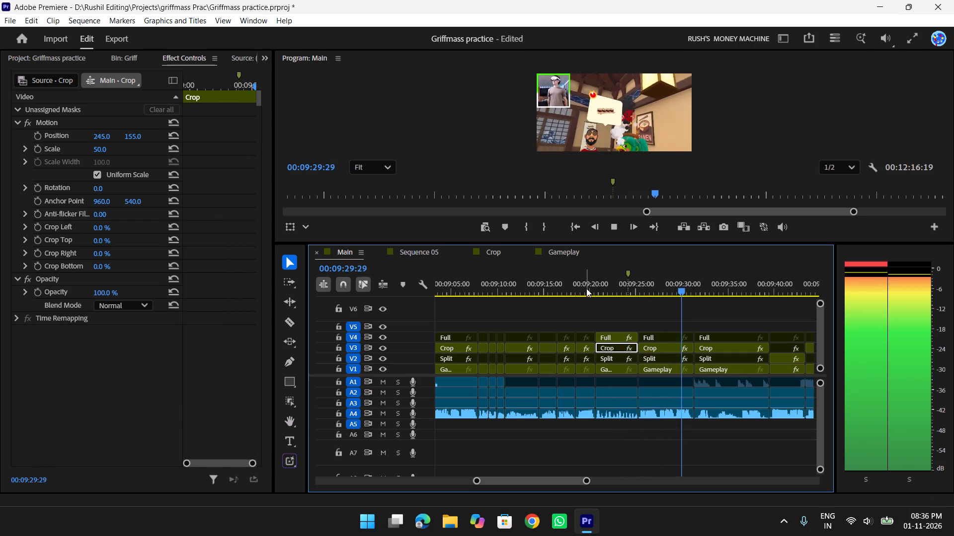
Ripple trim about 15 frames around the cut near 00:09:31, from the outgoing clip's end and the incoming clip's start.
scroll(586, 288, "down", 3)
key("space")
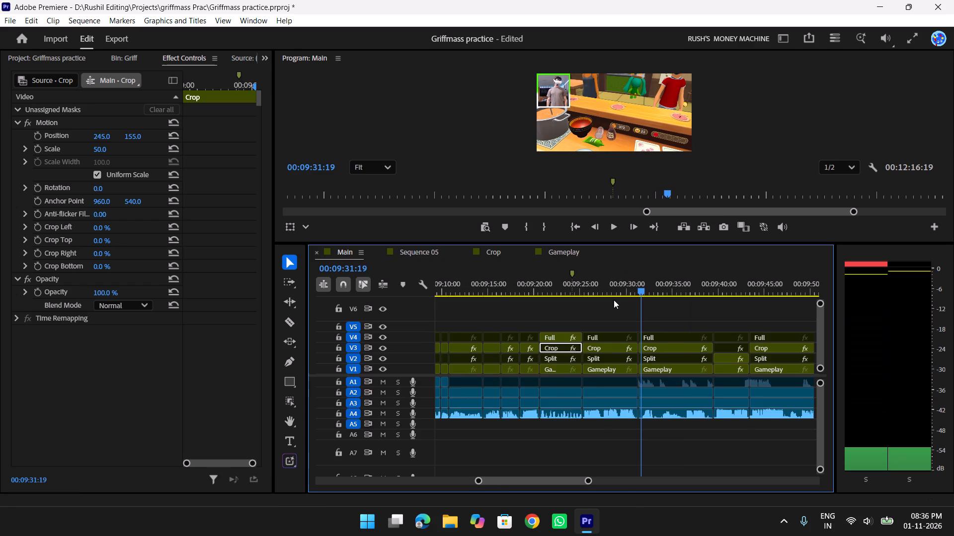
type("tt")
left_click_drag(631, 282, 626, 286)
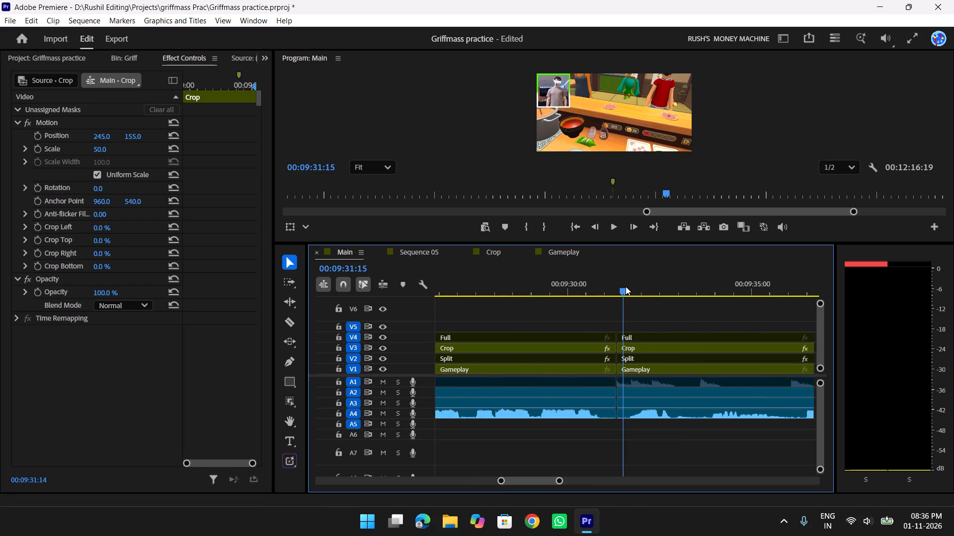
left_click_drag(626, 286, 609, 289)
key("q")
key("e")
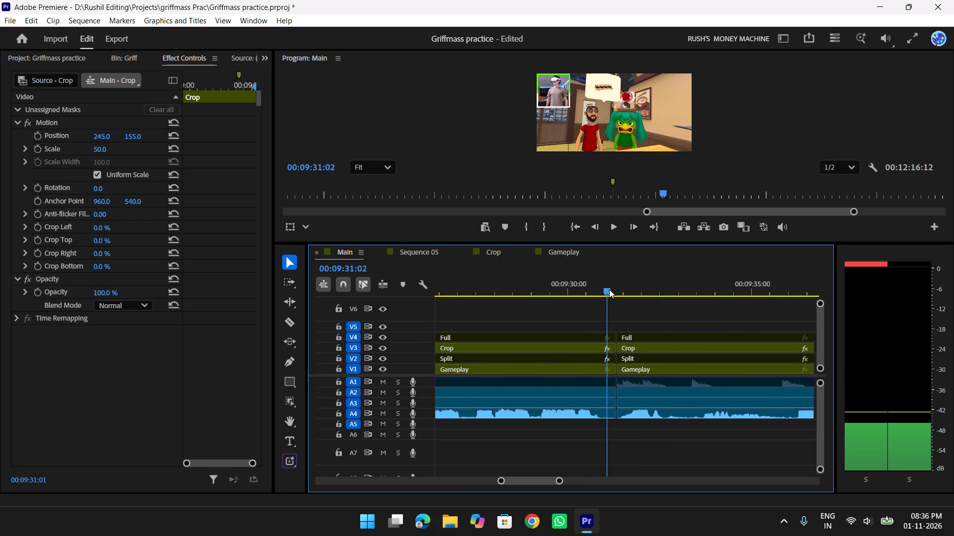
Replay the trimmed cut, split all layers near 00:09:32:23 and ripple-remove about 16 frames following the split.
left_click_drag(609, 289, 554, 292)
key("space")
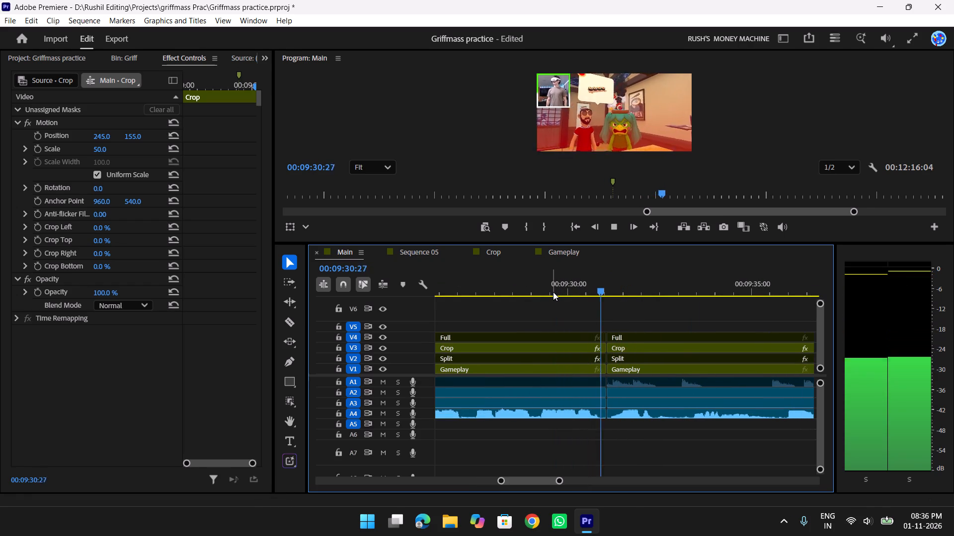
scroll(553, 292, "down", 3)
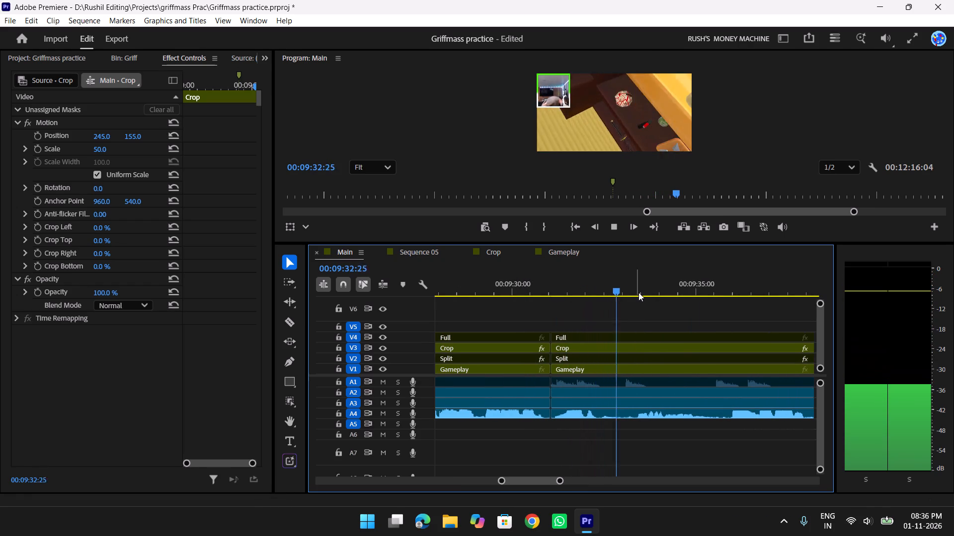
left_click_drag(637, 291, 623, 294)
key("w")
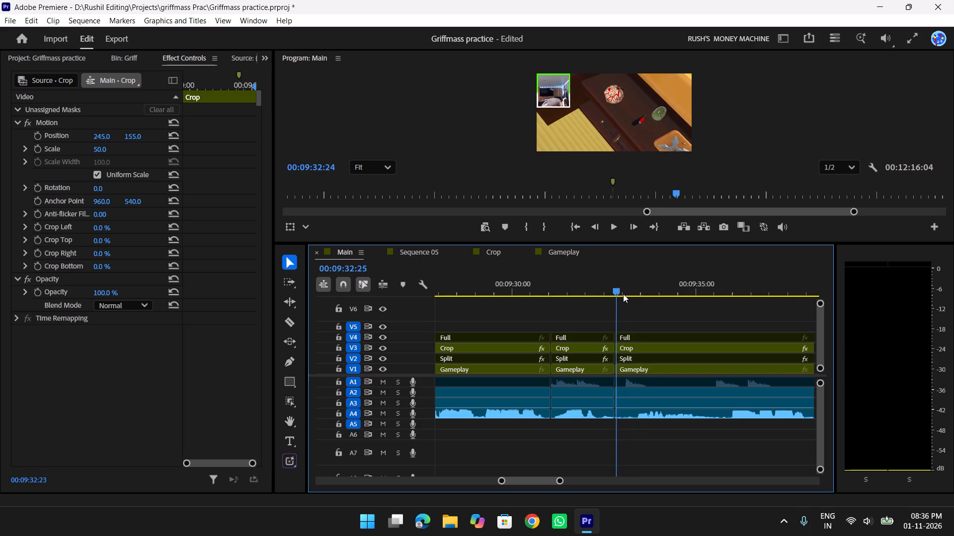
left_click_drag(623, 294, 571, 296)
key("q")
Play on, split all layers near 00:09:34:25 and ripple-remove about 16 frames following the split.
key("space")
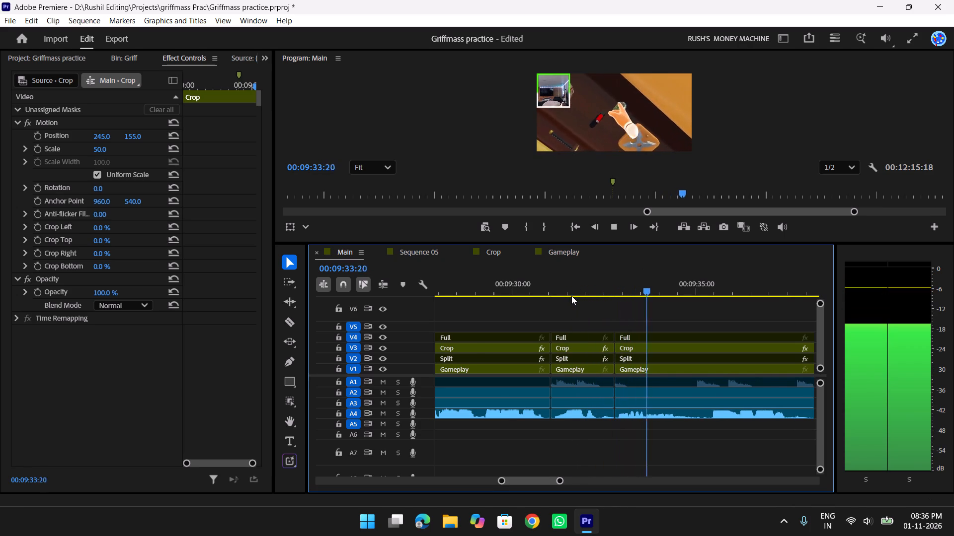
scroll(571, 296, "down", 3)
left_click_drag(650, 293, 636, 294)
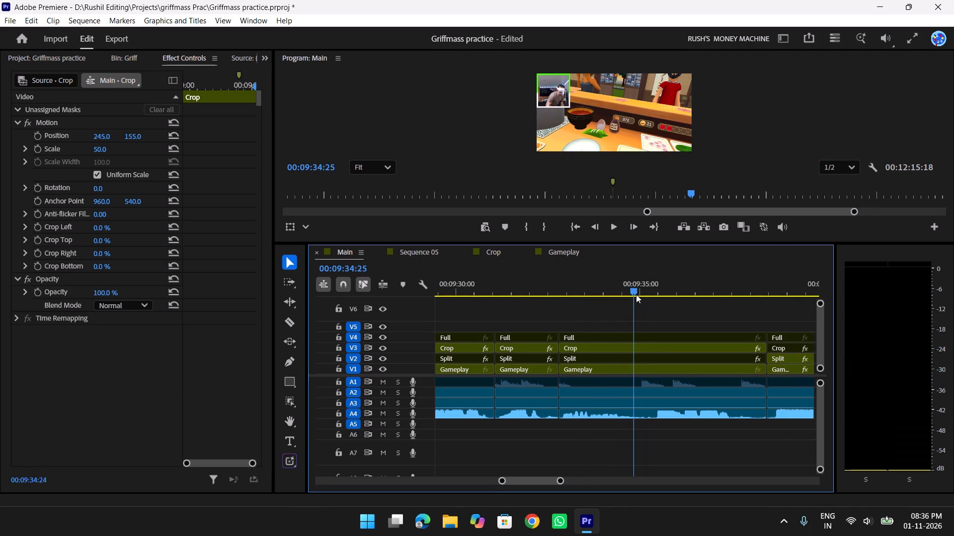
left_click_drag(636, 294, 596, 295)
key("w")
key("q")
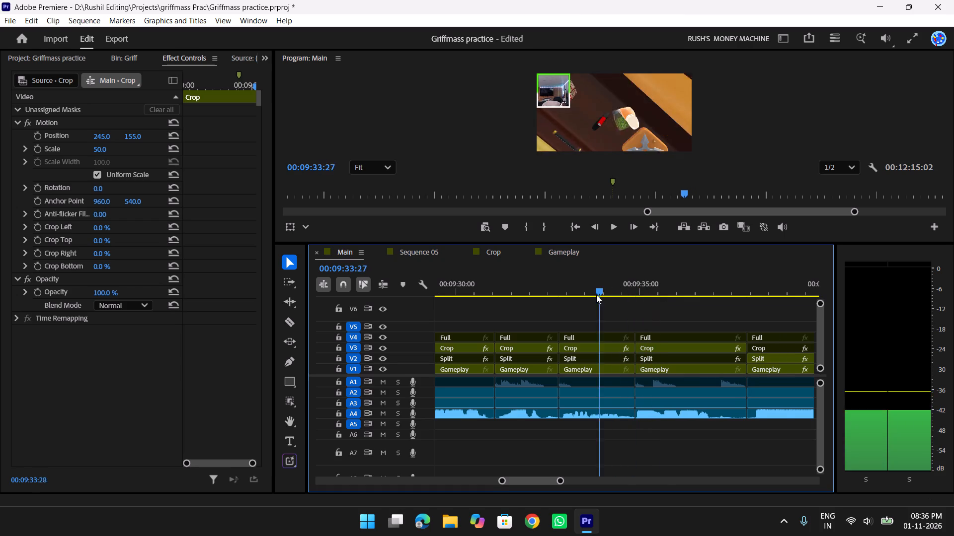
Review playback from about 00:09:33:27 through the split-view clip to about 00:09:41.
left_click_drag(596, 295, 595, 295)
key("space")
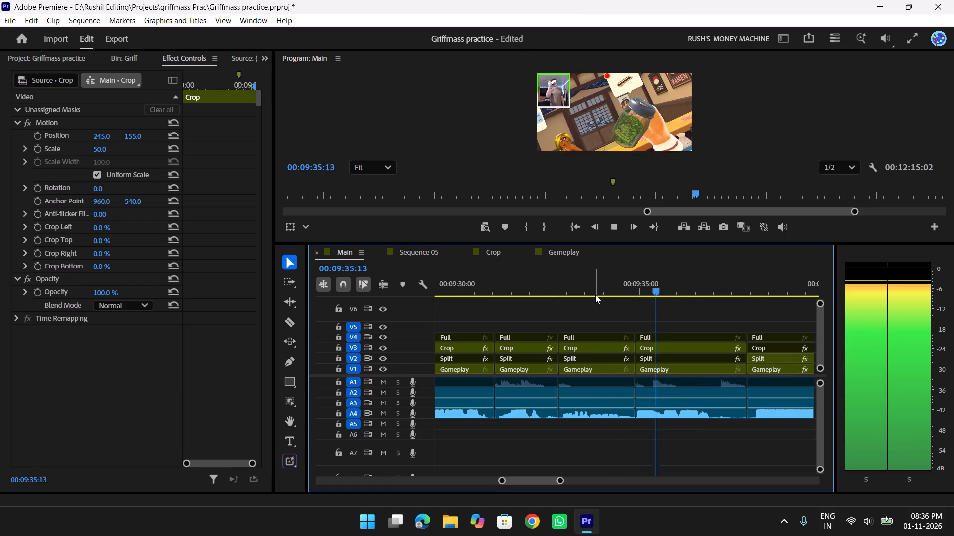
scroll(595, 295, "down", 3)
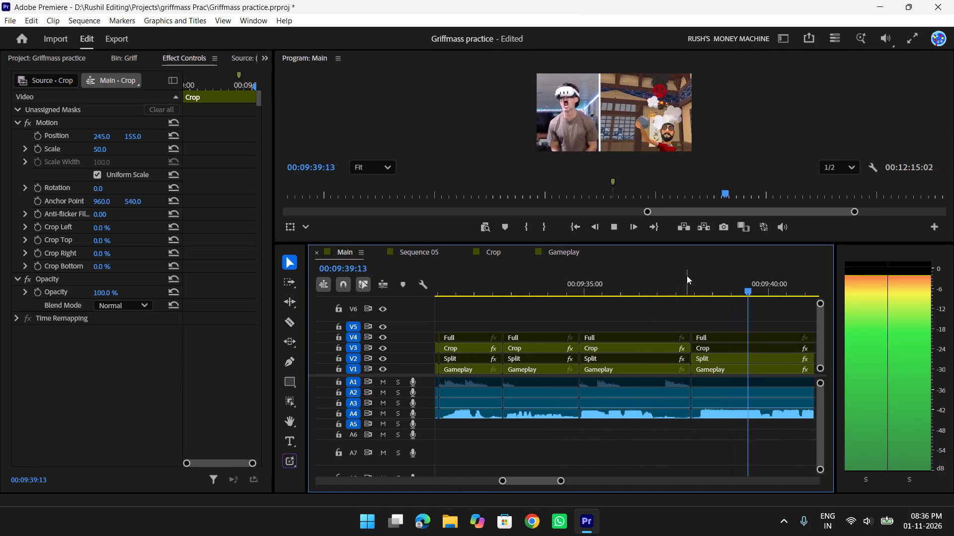
left_click_drag(681, 276, 643, 279)
left_click_drag(643, 305, 643, 309)
key("space")
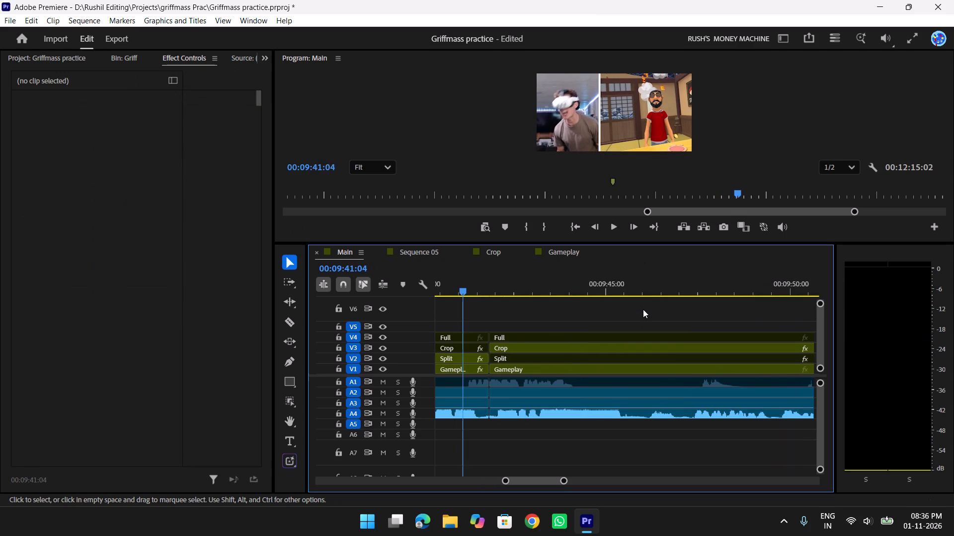
type("yy")
left_click_drag(589, 292, 572, 293)
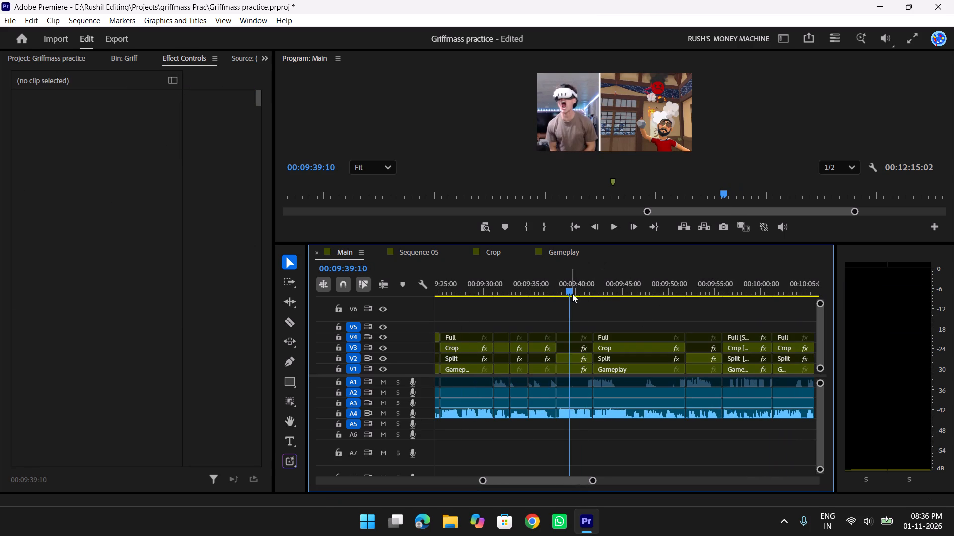
left_click_drag(578, 313, 572, 420)
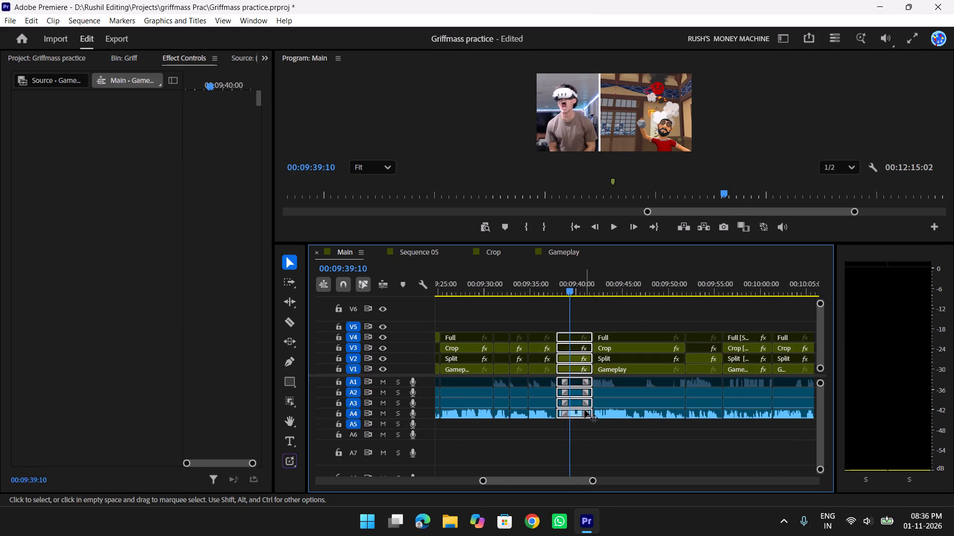
type("tt")
Ripple delete all layers of the roughly three-second segment between about 00:09:34:26 and 00:09:37:27.
left_click_drag(617, 280, 552, 288)
key("space")
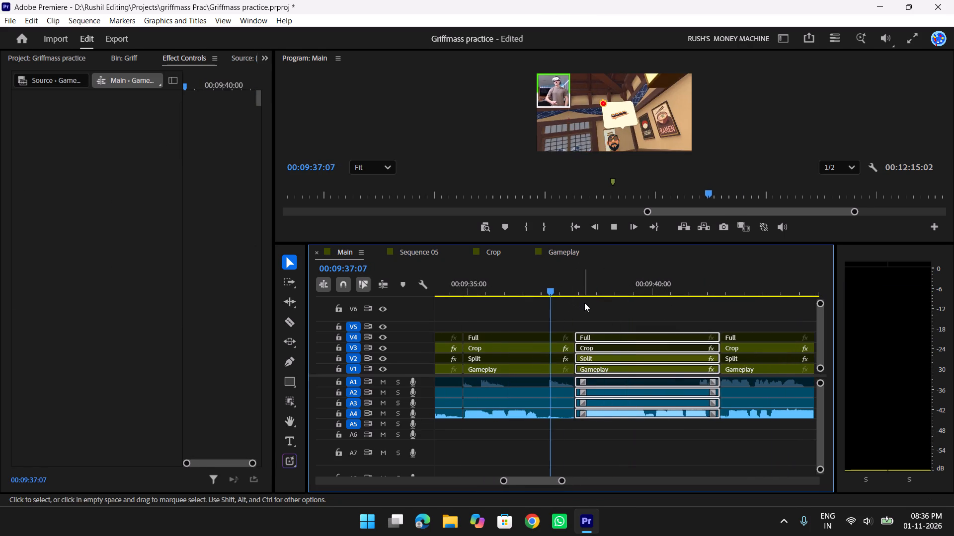
key("space")
left_click_drag(524, 321, 515, 444)
key("Delete")
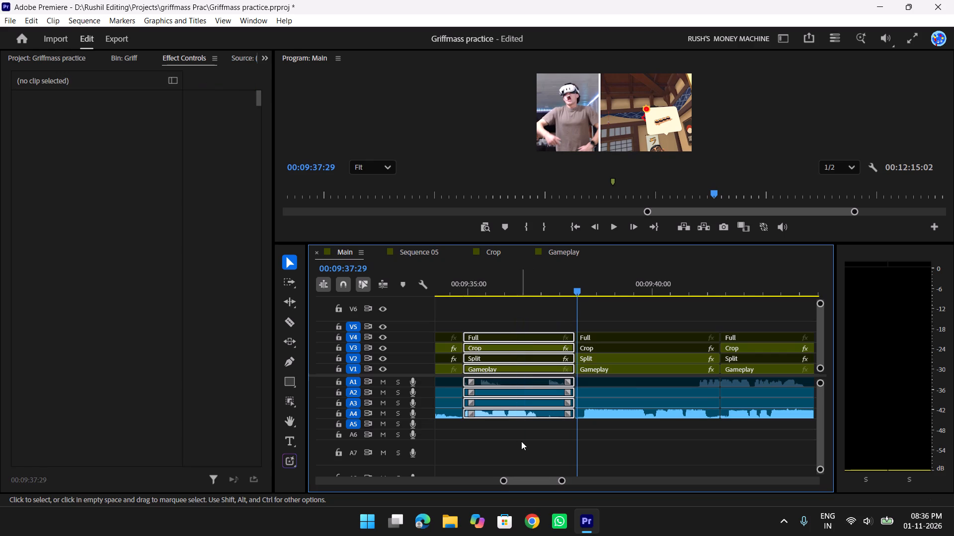
right_click(533, 387)
left_click(552, 392)
Replay the new join and ripple trim about 6 frames off the split-view clip's end, to 00:09:38:18.
scroll(602, 389, "up", 4)
scroll(633, 330, "up", 4)
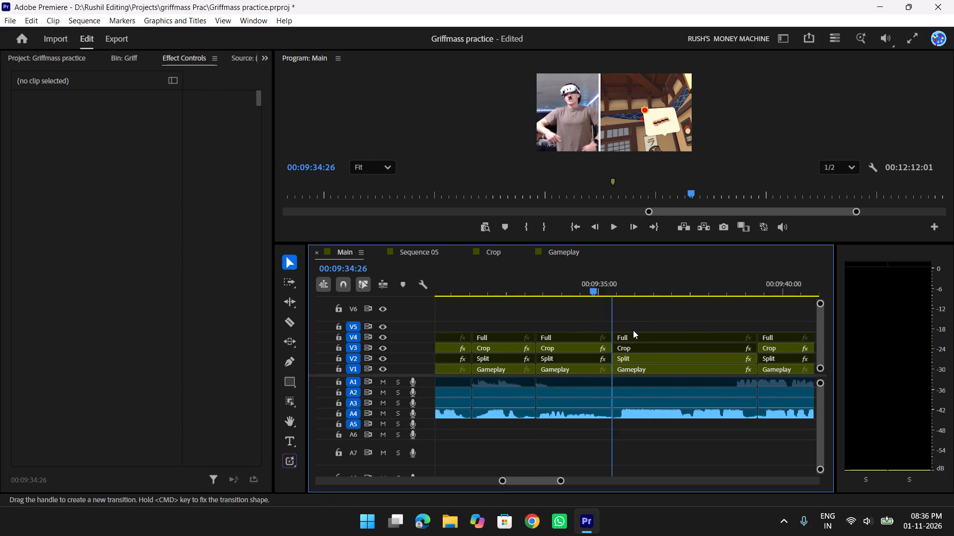
left_click_drag(615, 283, 530, 295)
left_click_drag(580, 290, 522, 289)
key("space")
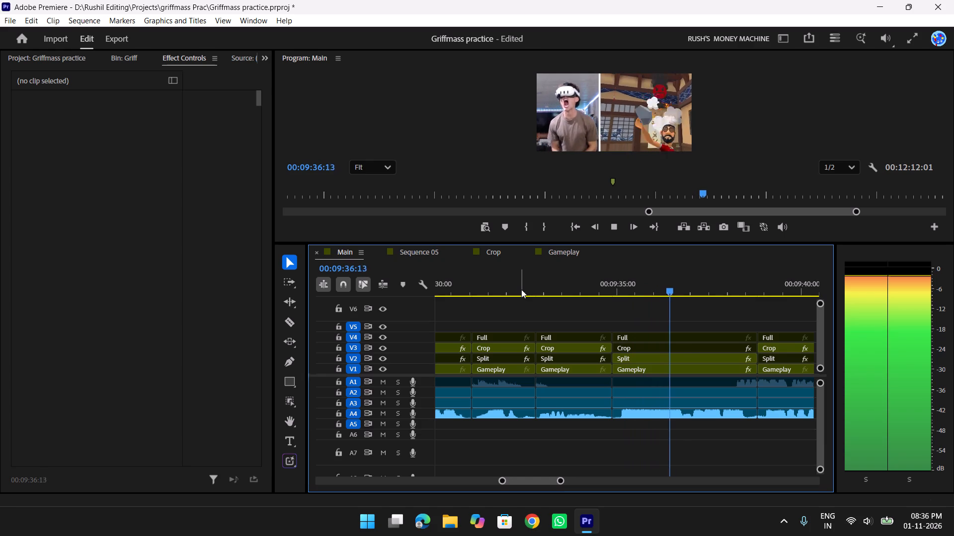
scroll(521, 289, "down", 3)
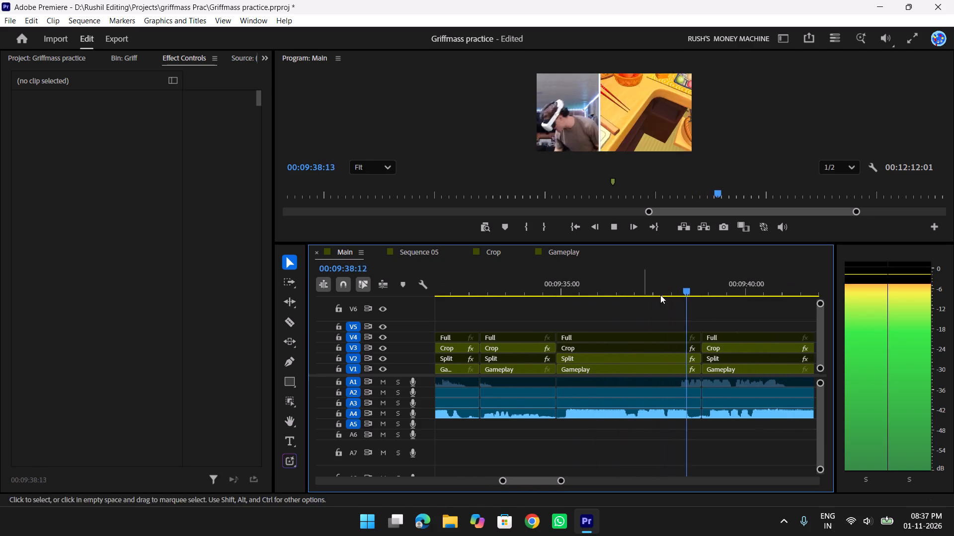
left_click_drag(714, 298, 693, 306)
key("space")
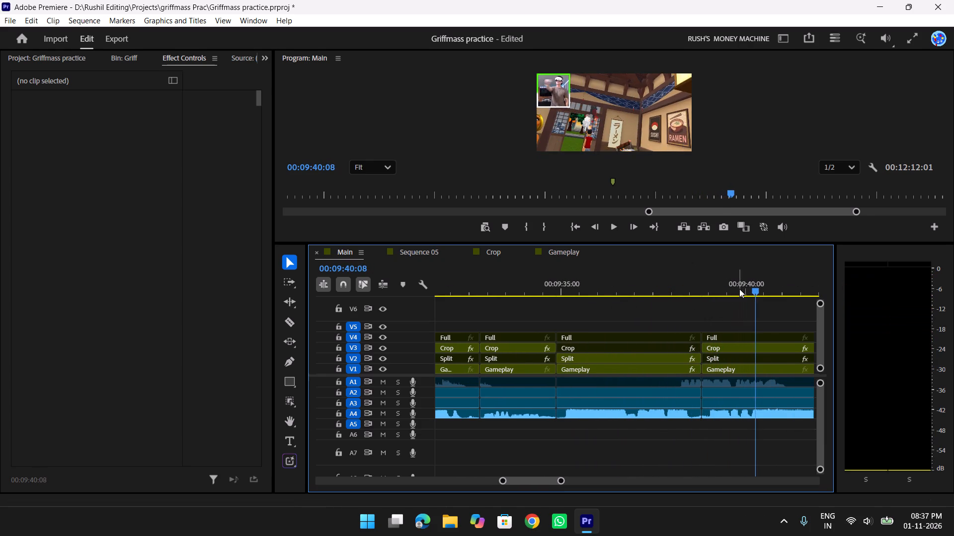
left_click_drag(702, 286, 695, 290)
key("e")
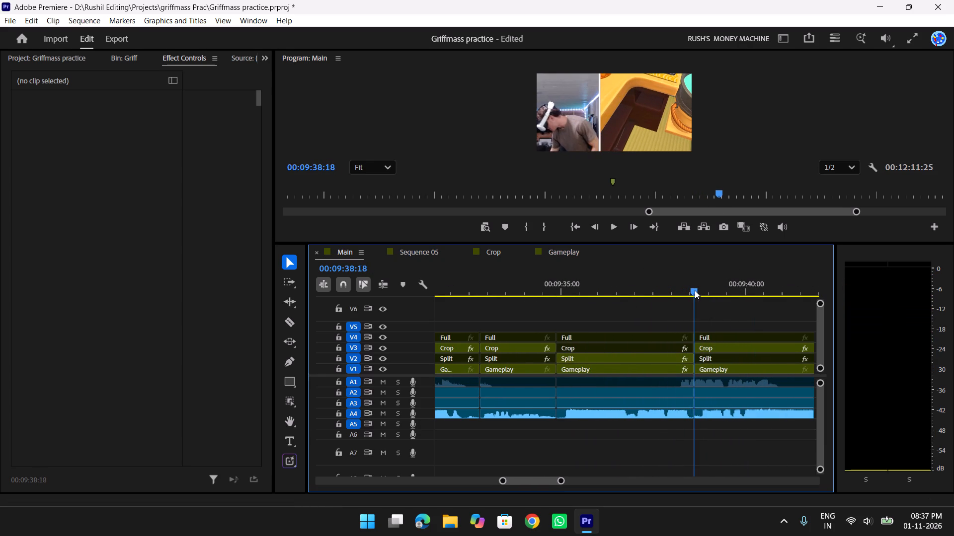
Play on, split all layers near 00:09:42:10 and ripple-remove about 18 frames following the split.
left_click_drag(695, 290, 621, 294)
key("space")
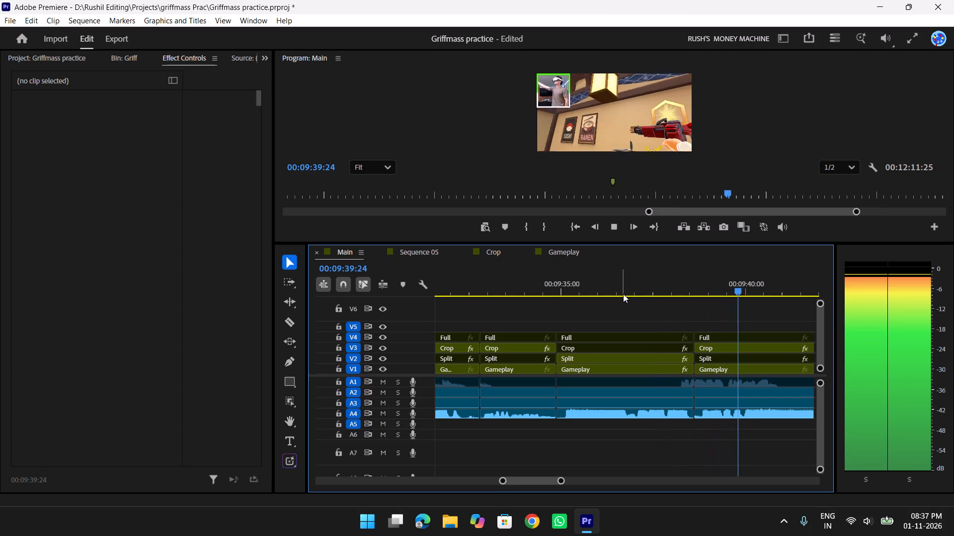
scroll(623, 294, "down", 10)
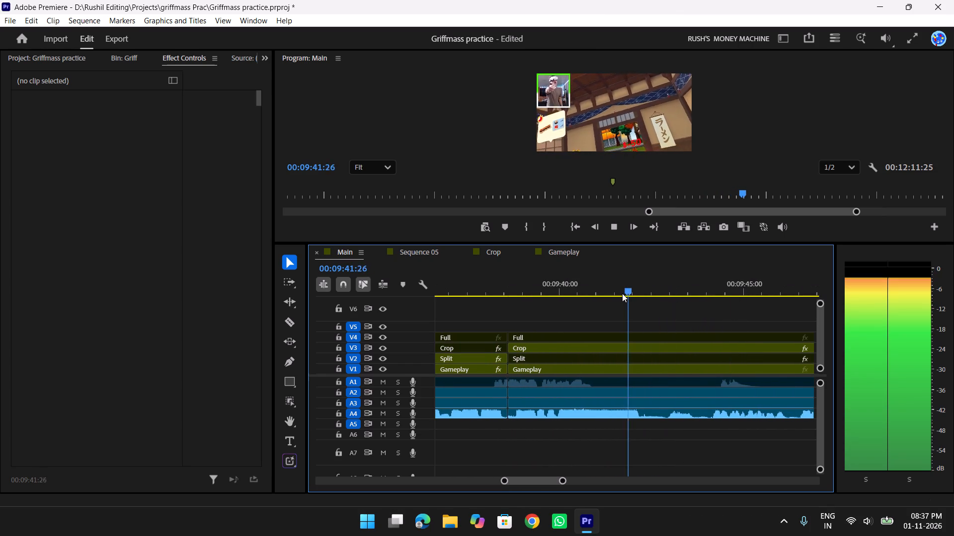
left_click_drag(681, 292, 643, 290)
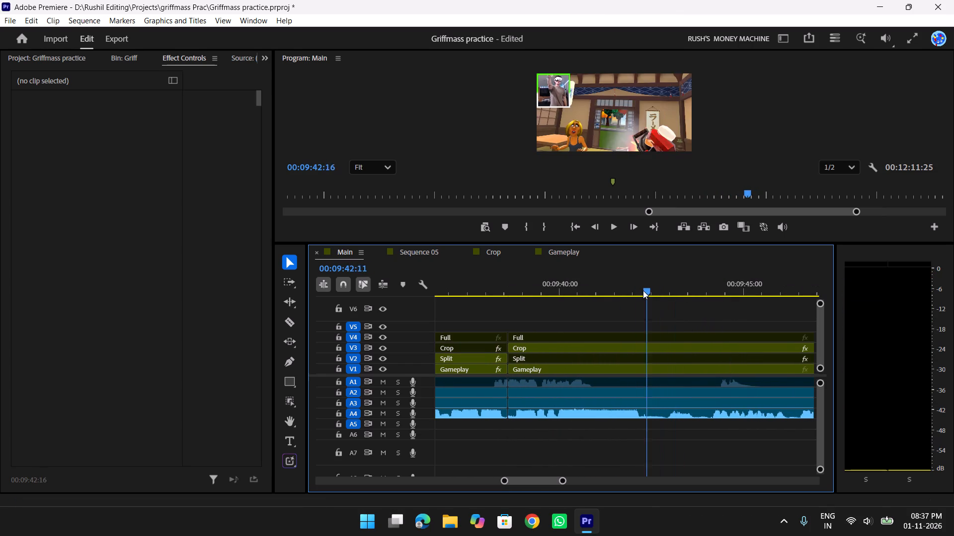
left_click_drag(643, 290, 667, 292)
key("w")
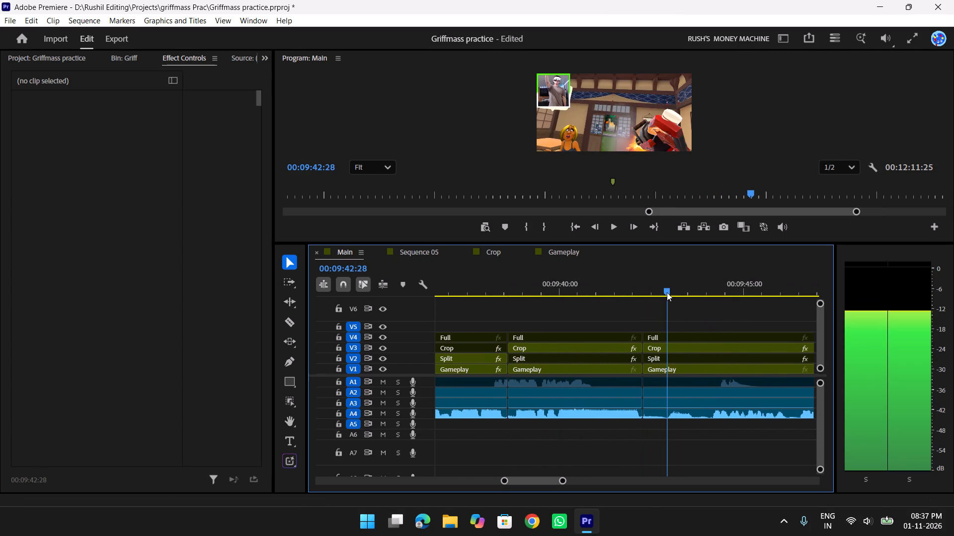
left_click_drag(667, 292, 572, 293)
key("q")
Replay the segment, split all layers near 00:09:41:07 and ripple-remove about 17 frames following the split.
key("space")
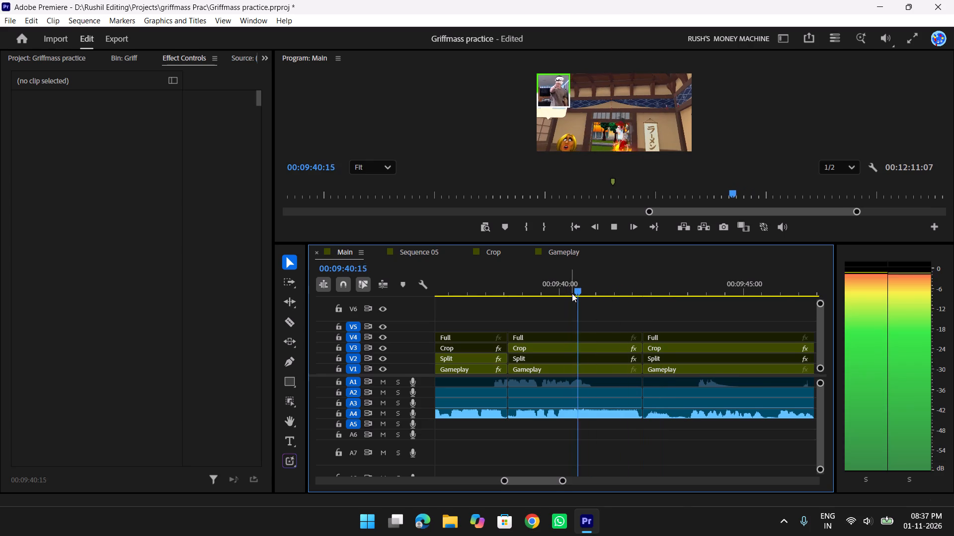
key("space")
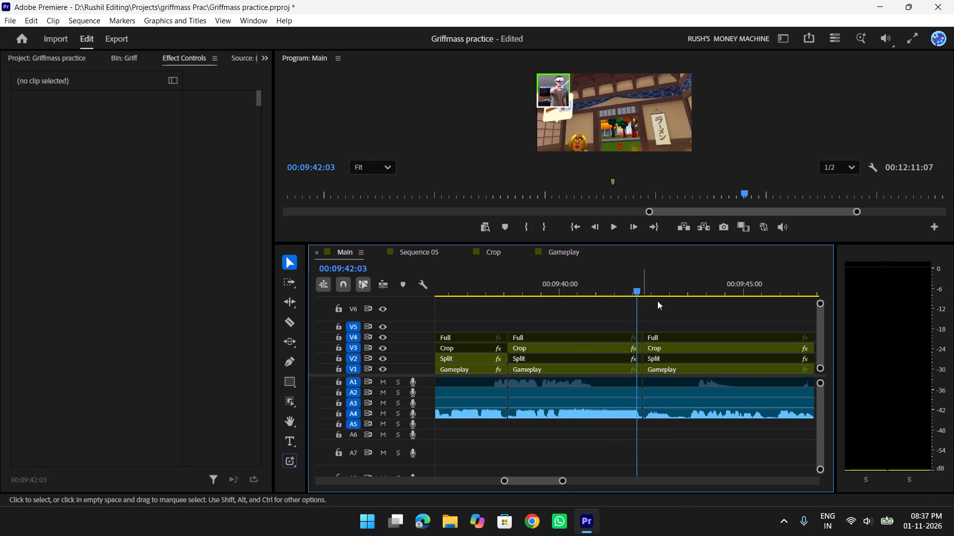
key("space")
left_click_drag(634, 284, 601, 287)
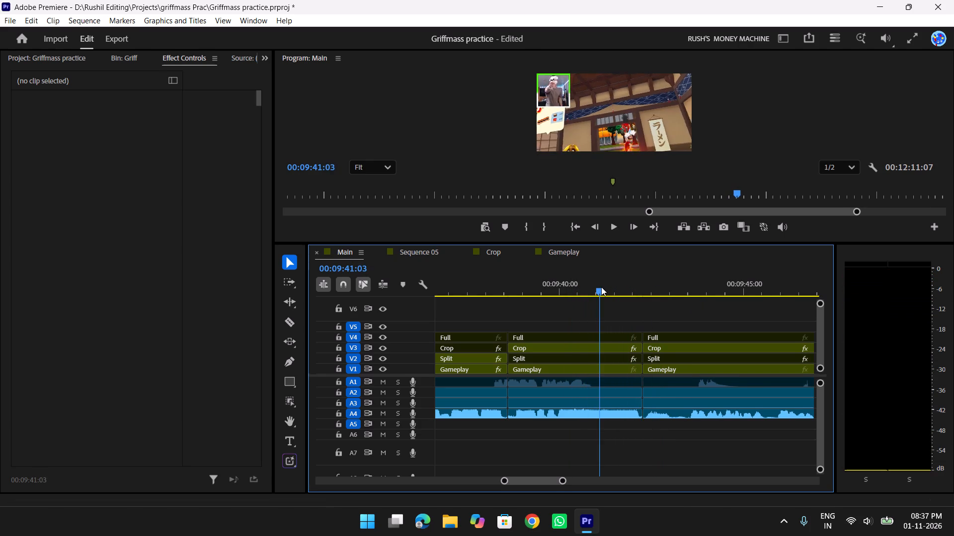
left_click_drag(601, 287, 626, 292)
key("w")
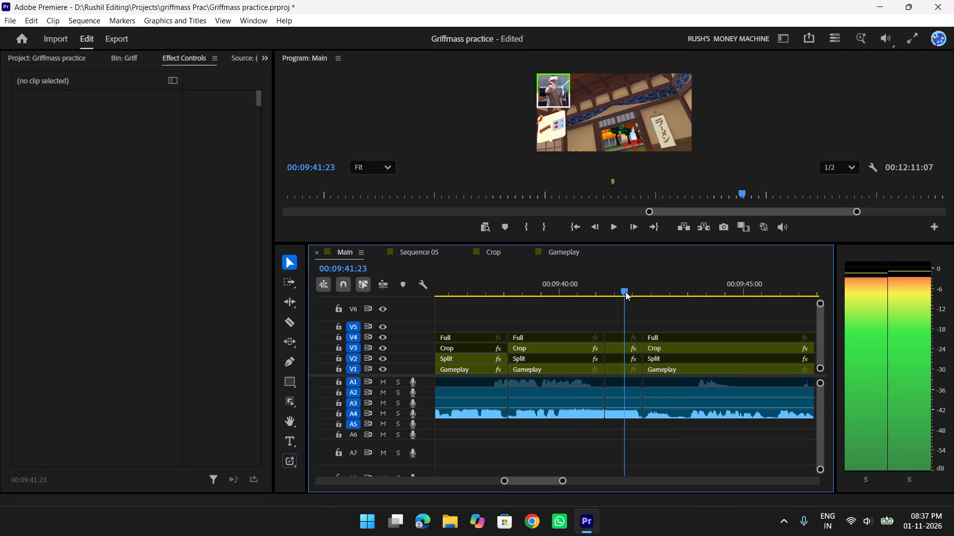
left_click_drag(626, 292, 569, 291)
key("q")
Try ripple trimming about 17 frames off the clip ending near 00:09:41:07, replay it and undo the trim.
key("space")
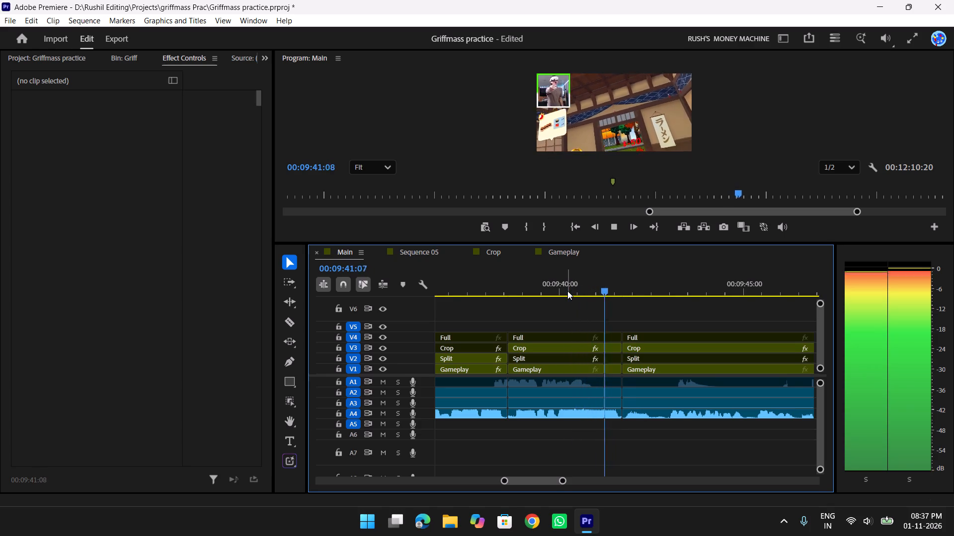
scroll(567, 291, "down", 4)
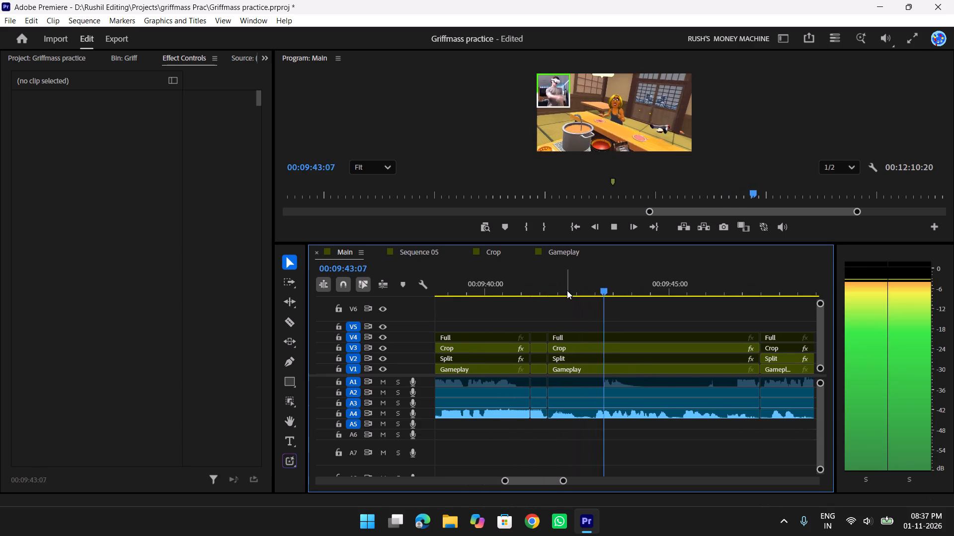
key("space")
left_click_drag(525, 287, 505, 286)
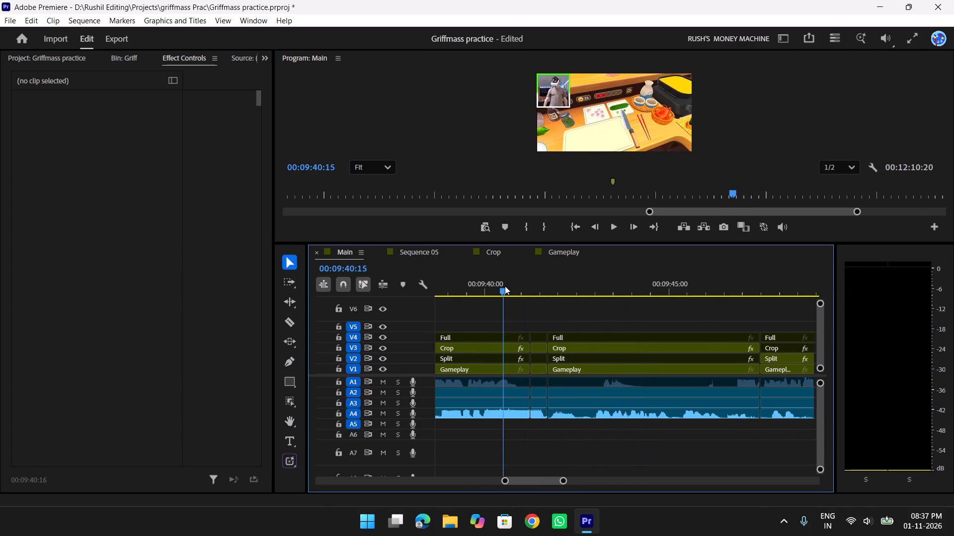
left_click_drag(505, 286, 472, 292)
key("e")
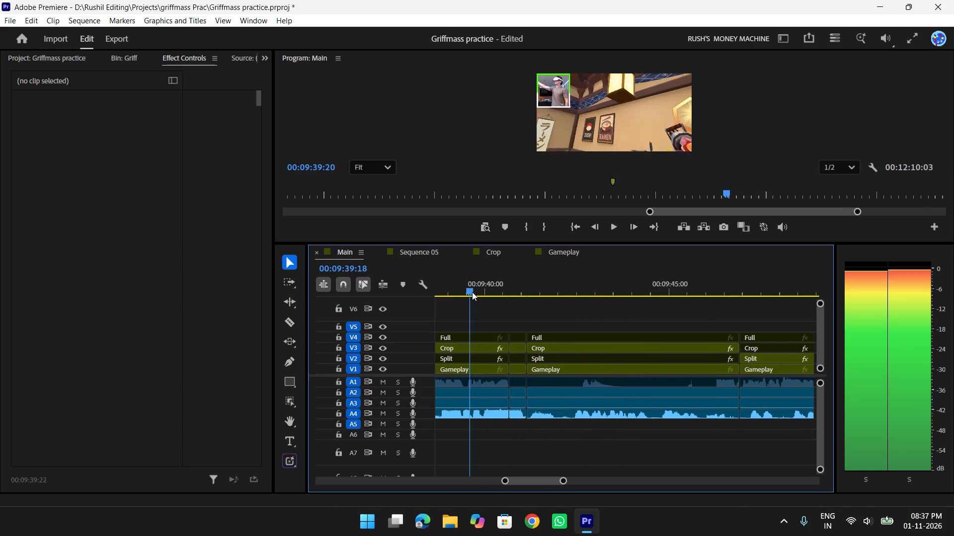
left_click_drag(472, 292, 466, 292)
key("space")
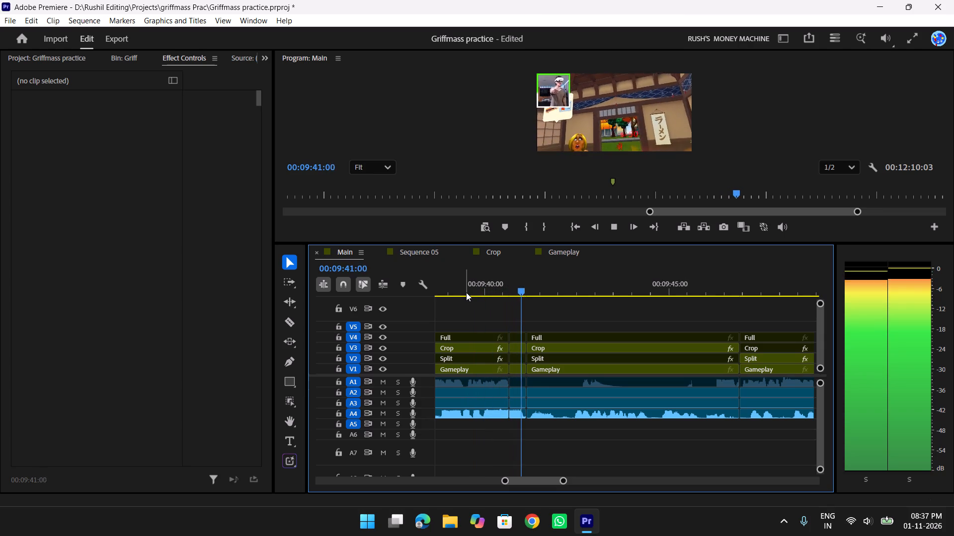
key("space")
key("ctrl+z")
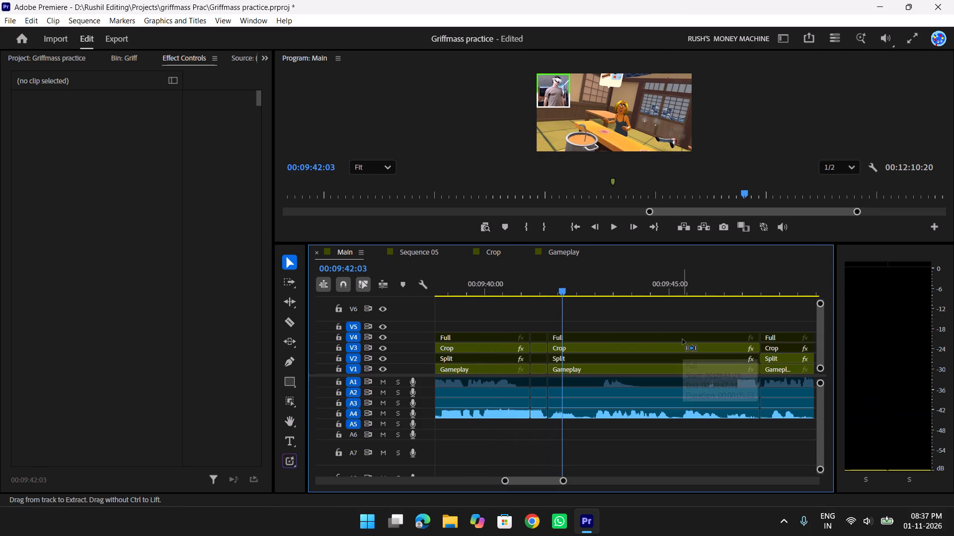
Replay the segment, split all layers near 00:09:42:19 and ripple-remove about 9 frames following the split.
scroll(624, 333, "up", 4)
left_click_drag(621, 285, 465, 288)
key("space")
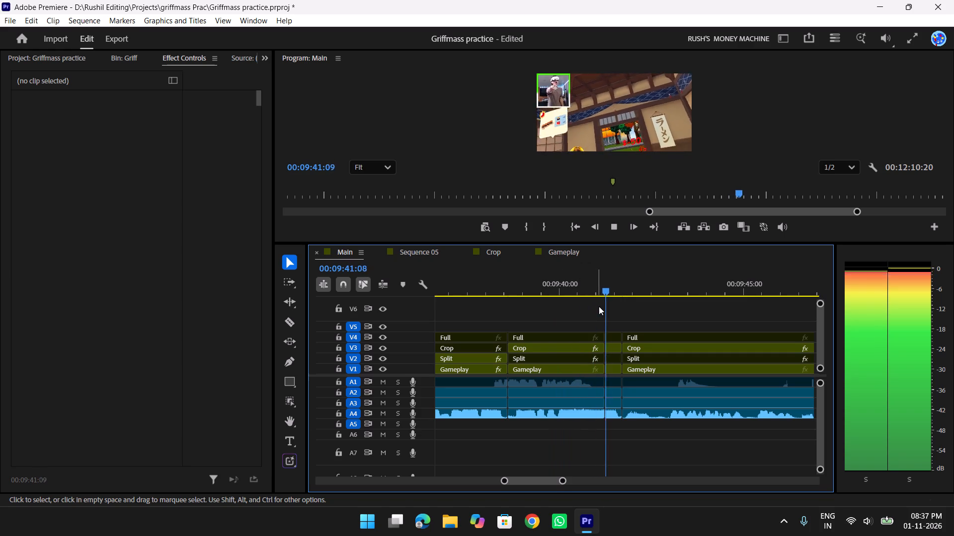
scroll(631, 309, "down", 4)
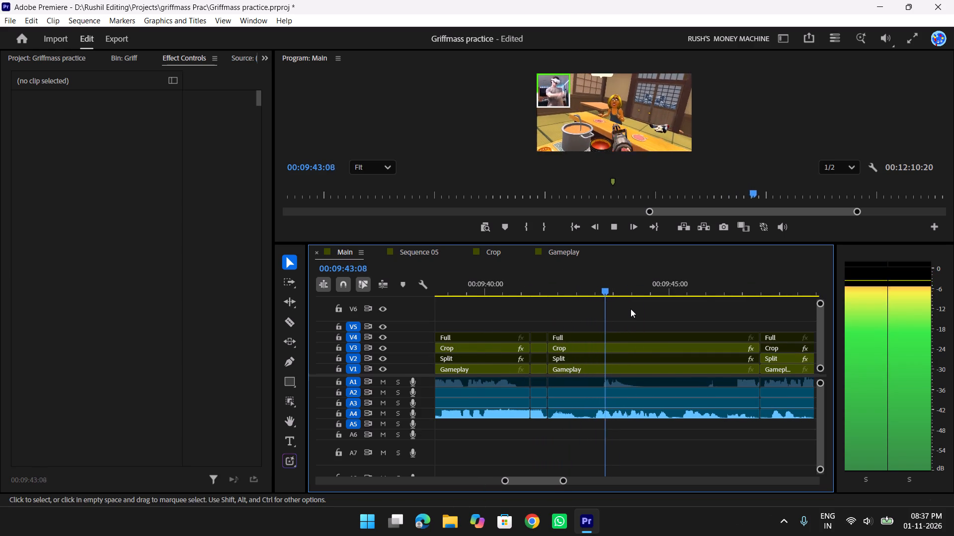
left_click_drag(614, 283, 587, 295)
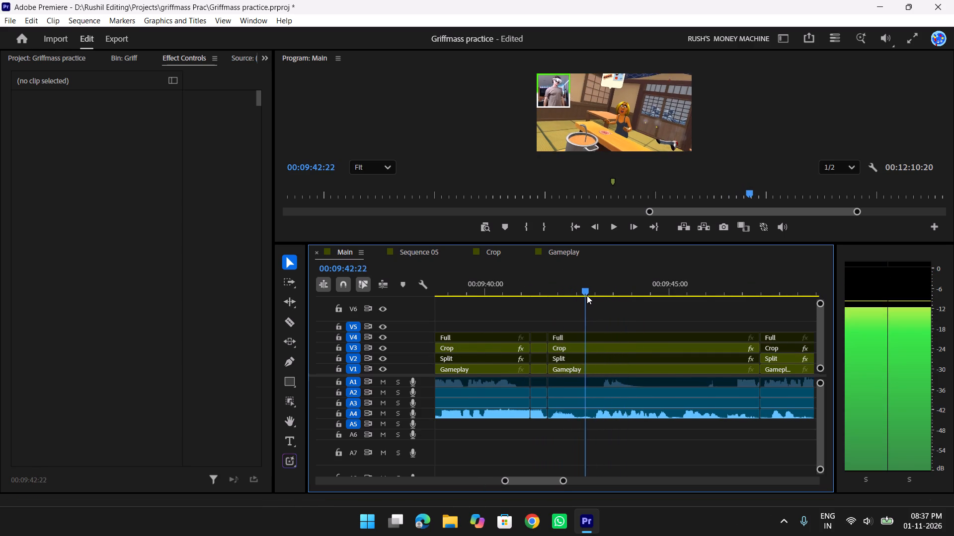
left_click_drag(587, 295, 594, 299)
key("w")
key("q")
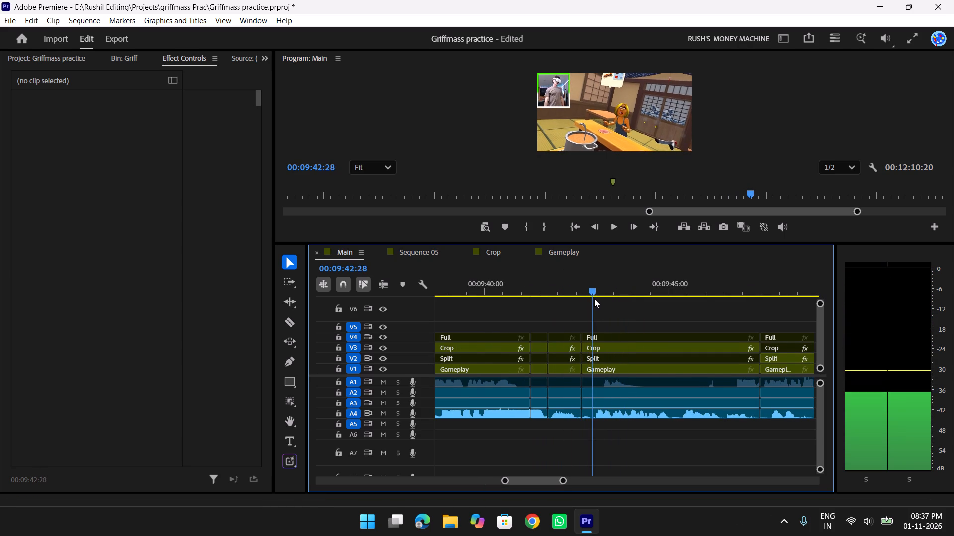
Play on, split all layers near 00:09:44:23, ripple-remove about 7 frames around the split and replay the result.
left_click_drag(594, 299, 547, 299)
key("space")
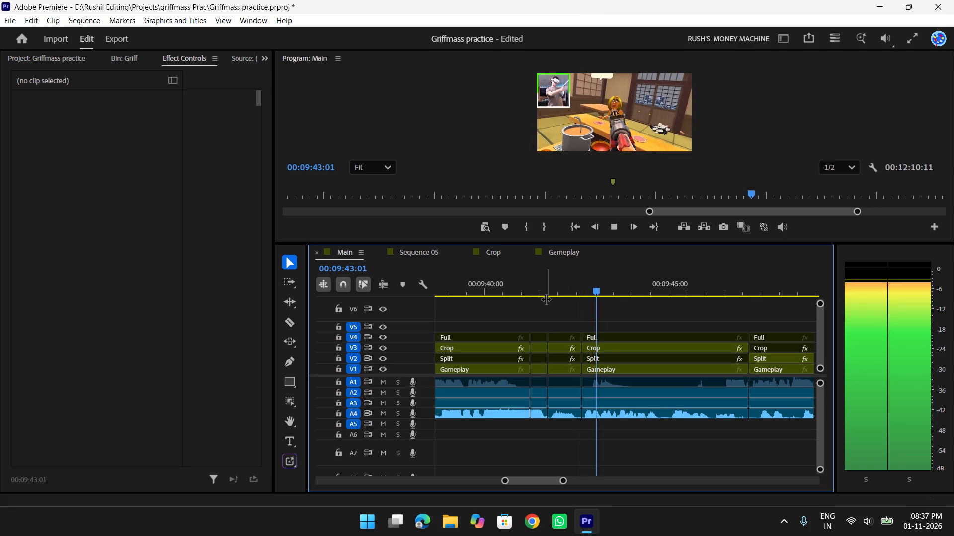
scroll(546, 299, "down", 4)
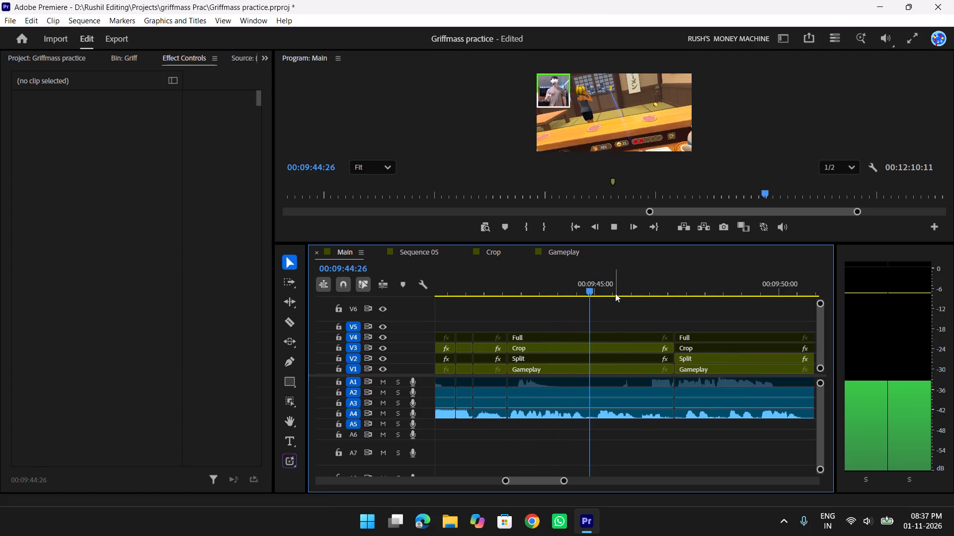
left_click_drag(596, 292, 588, 292)
key("w")
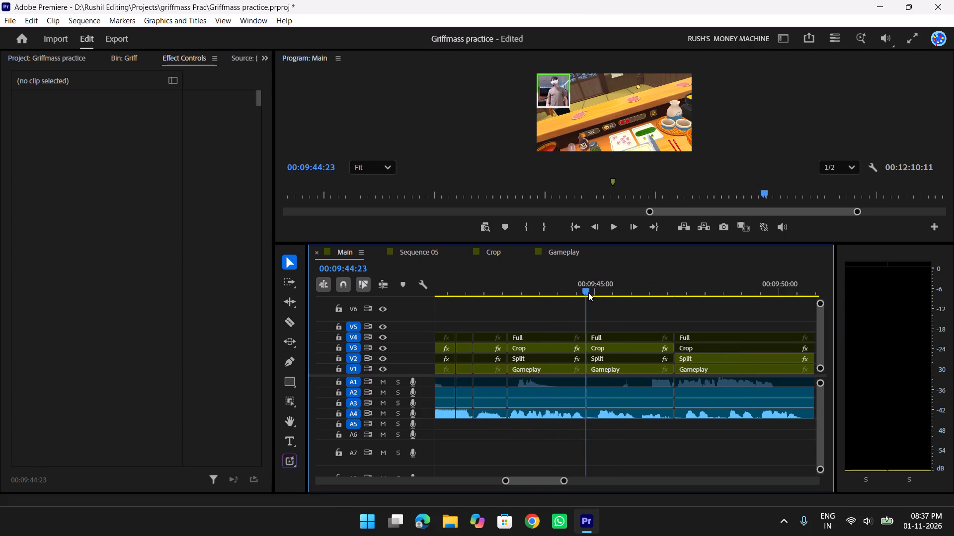
left_click_drag(588, 292, 591, 289)
key("q")
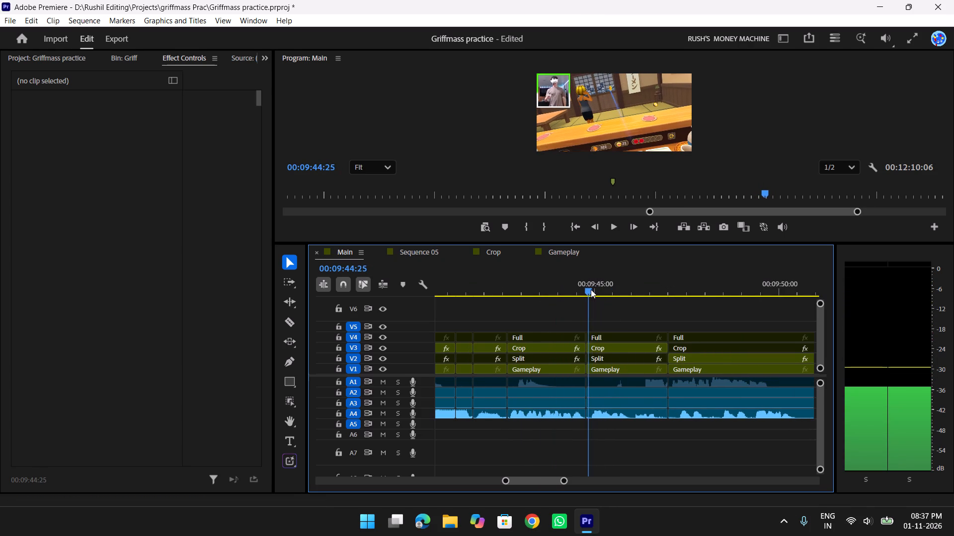
left_click_drag(591, 289, 439, 285)
key("q")
key("space")
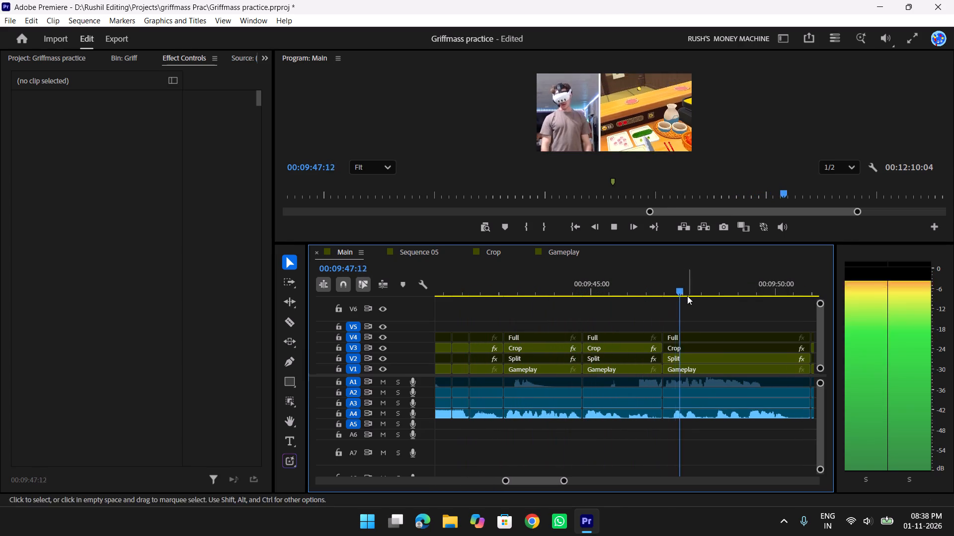
Split all layers near 00:09:45:27, ripple-remove about 3 frames following the split and replay the result.
left_click_drag(674, 285, 624, 289)
type("tt")
left_click_drag(629, 292, 638, 294)
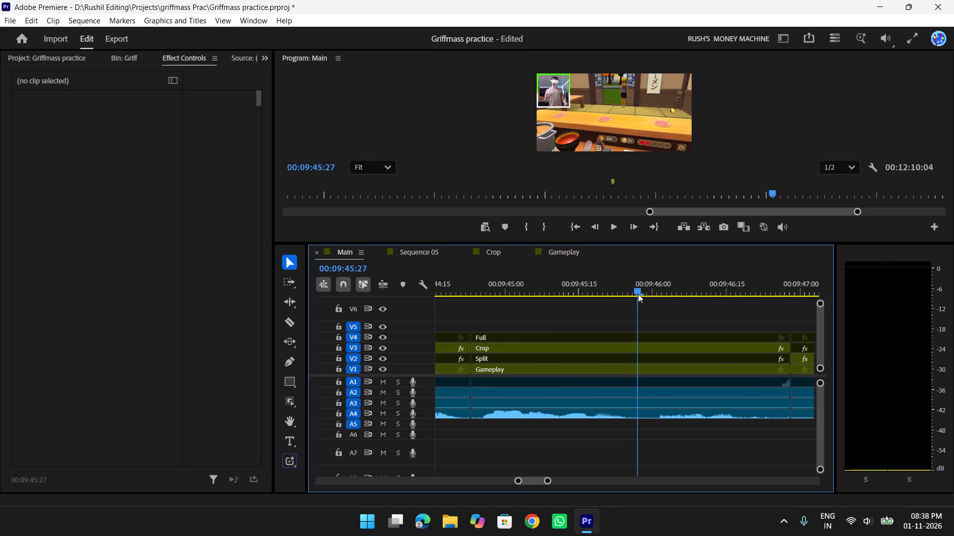
left_click_drag(638, 294, 571, 295)
key("w")
key("q")
key("space")
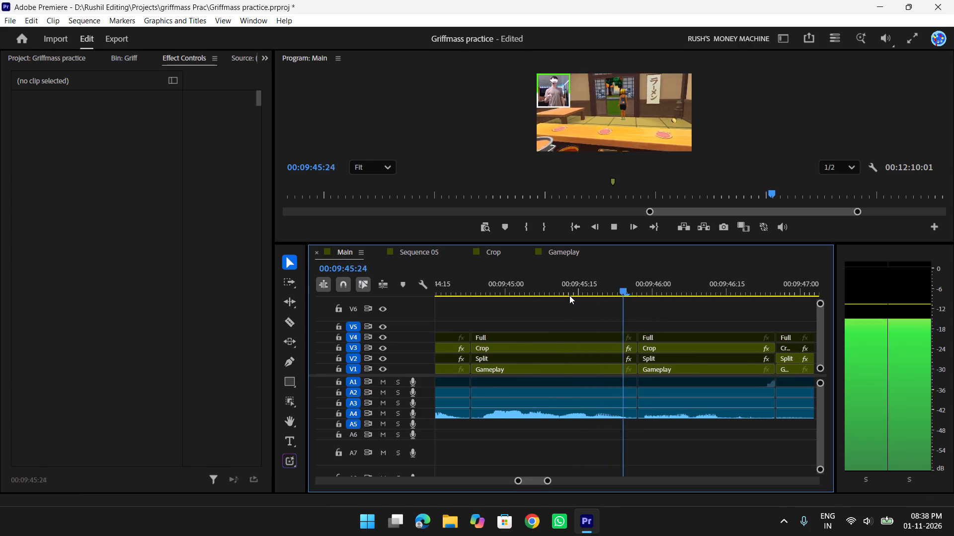
type("y")
scroll(569, 295, "down", 4)
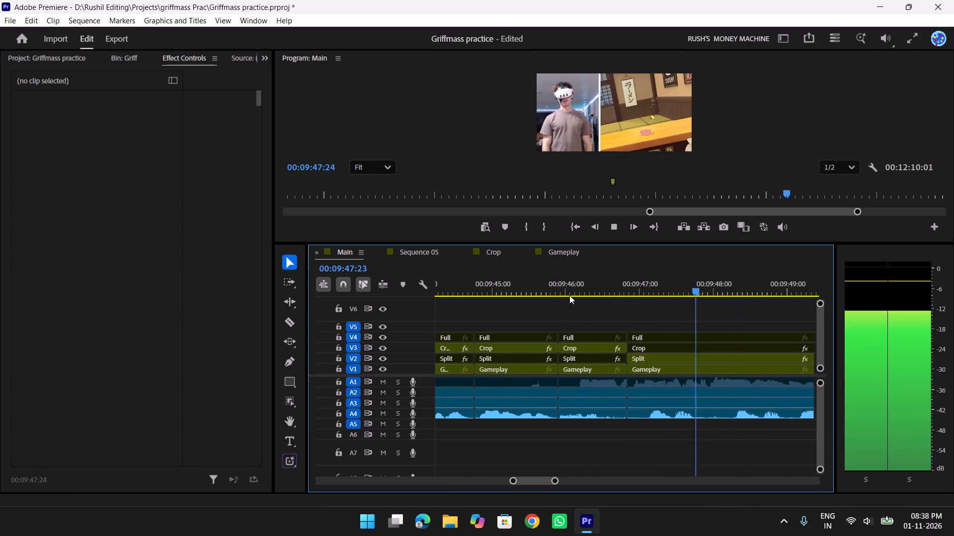
Play on and ripple trim about 7 frames off the start of the clip beginning near 00:09:46:25.
scroll(569, 295, "down", 4)
key("space")
left_click_drag(660, 293, 572, 293)
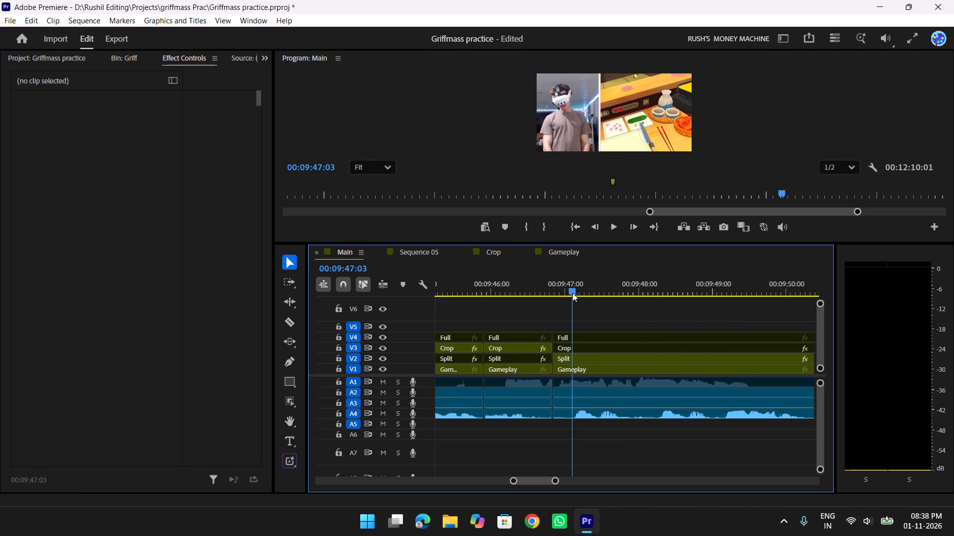
left_click_drag(572, 293, 612, 300)
key("q")
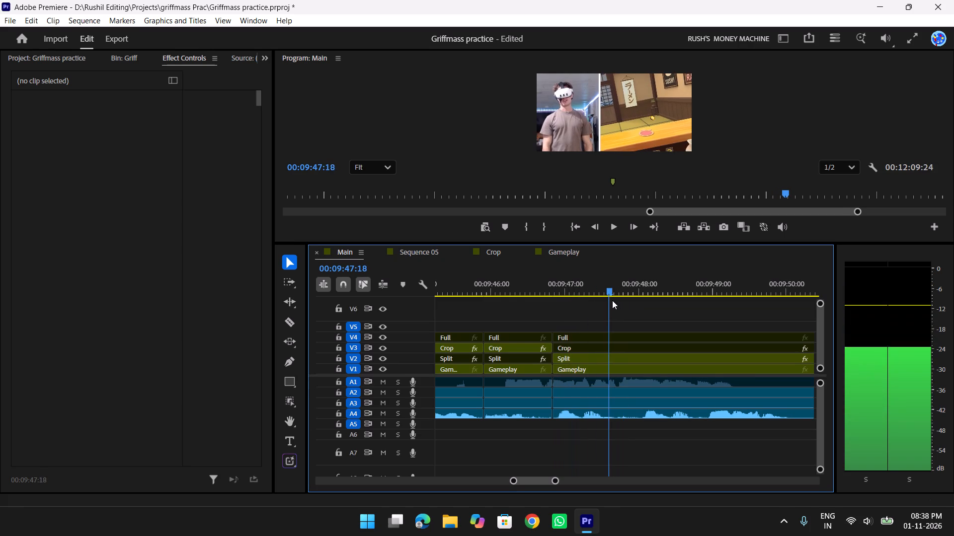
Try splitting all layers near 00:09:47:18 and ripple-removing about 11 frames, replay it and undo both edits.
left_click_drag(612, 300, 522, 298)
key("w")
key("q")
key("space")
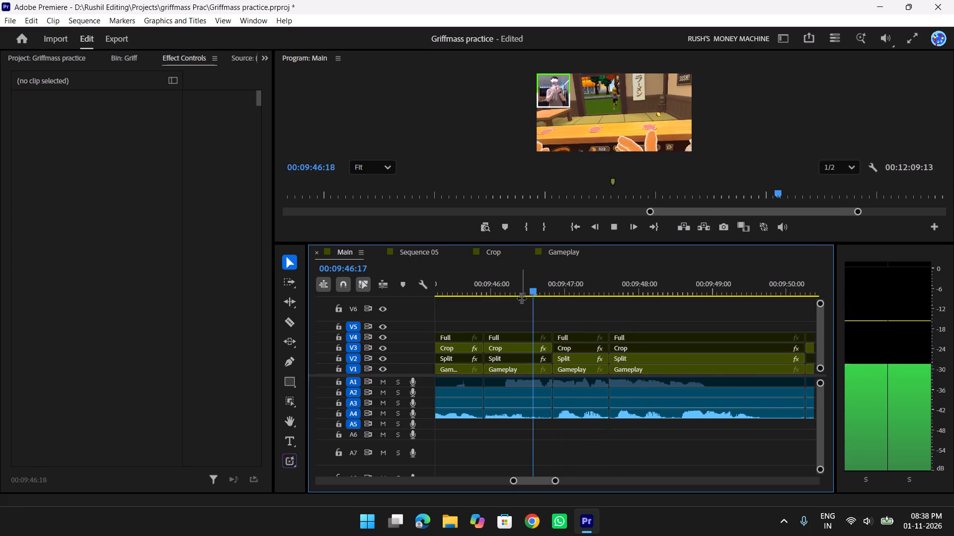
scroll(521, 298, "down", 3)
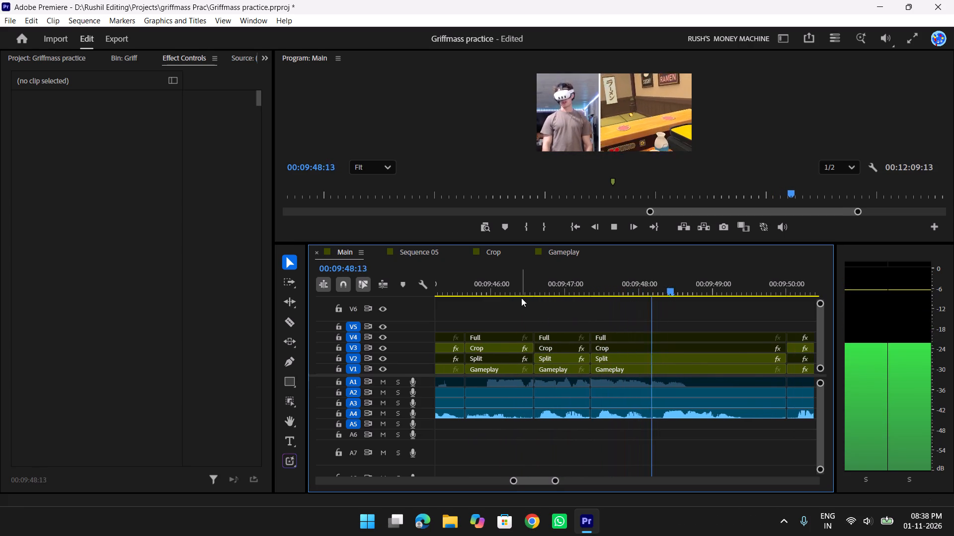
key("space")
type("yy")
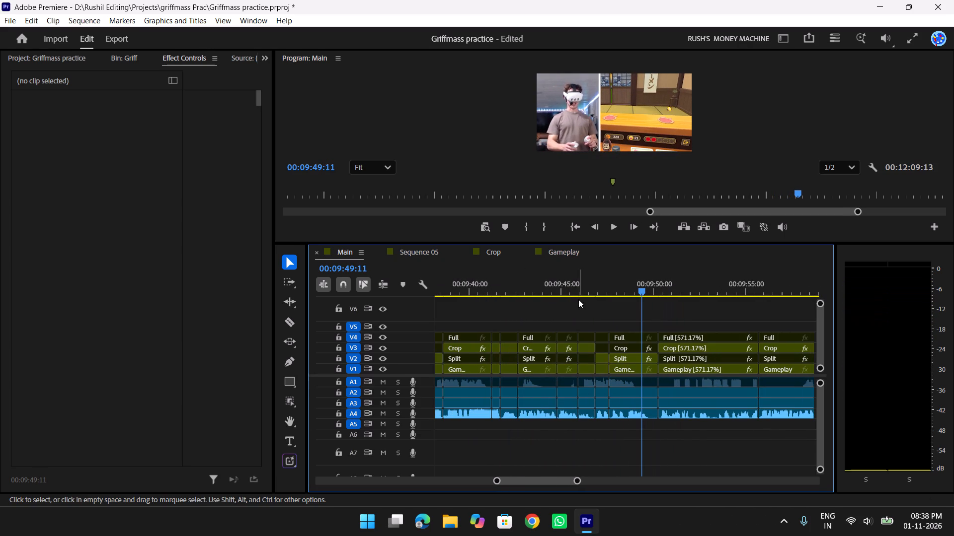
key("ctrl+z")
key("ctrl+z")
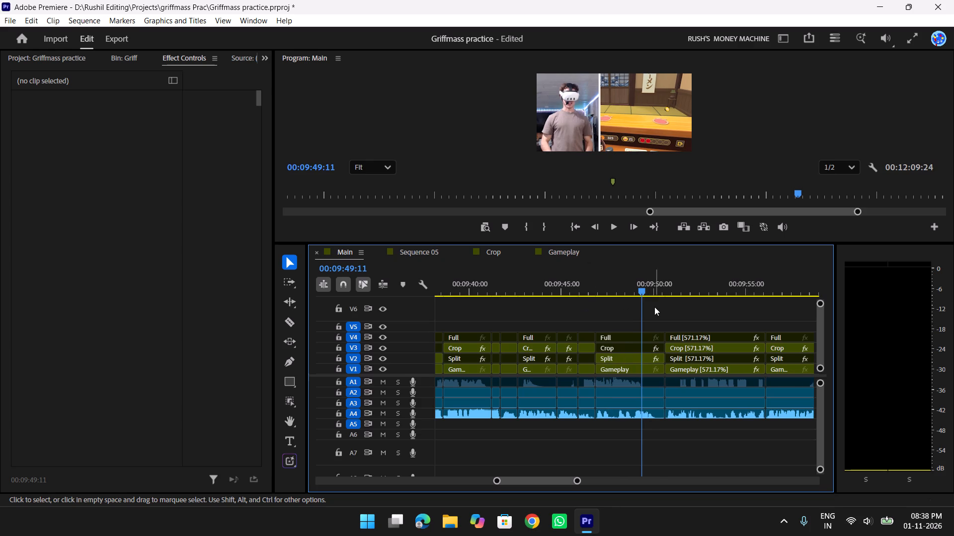
Replay the segment and ripple trim about 6 frames off the end of the clip, cutting it near 00:09:46:18.
left_click_drag(623, 296, 562, 303, "ctrl")
left_click_drag(638, 286, 583, 291)
type("tt")
key("space")
left_click_drag(676, 290, 661, 291)
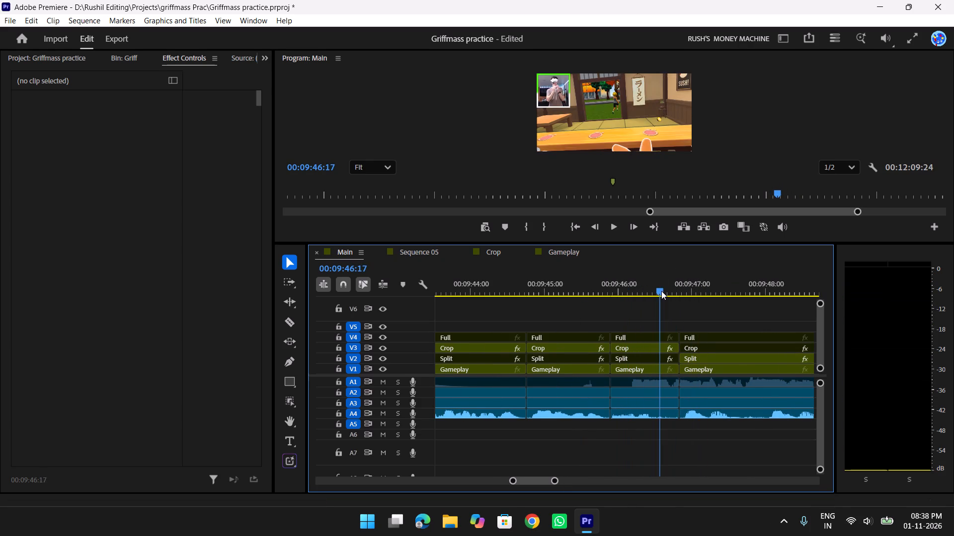
left_click_drag(661, 291, 549, 295)
key("e")
key("space")
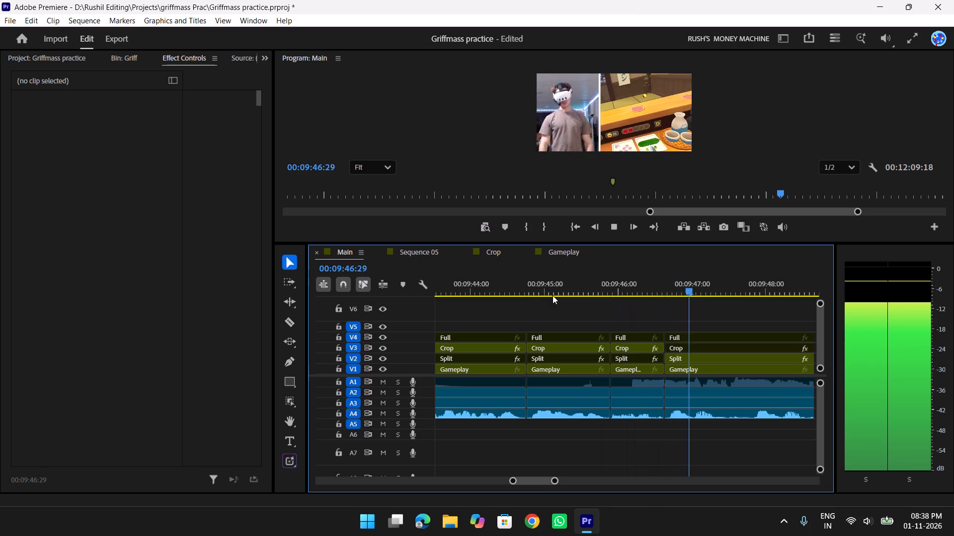
Play on, ripple trim about 13 frames off the clip before the 571.17% segment so it ends at 00:09:50:00, and replay.
scroll(553, 295, "down", 11)
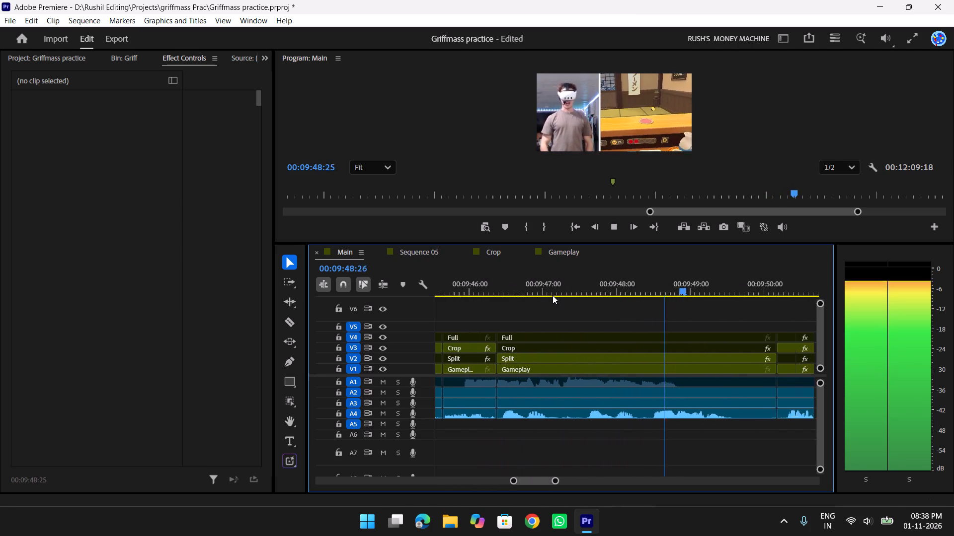
left_click_drag(727, 287, 720, 287)
key("e")
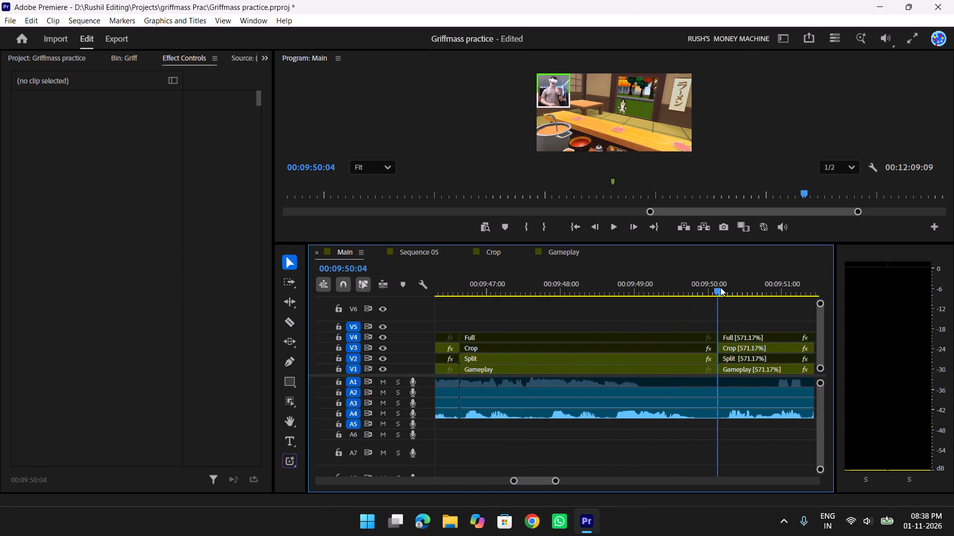
left_click_drag(720, 287, 623, 294)
key("e")
key("space")
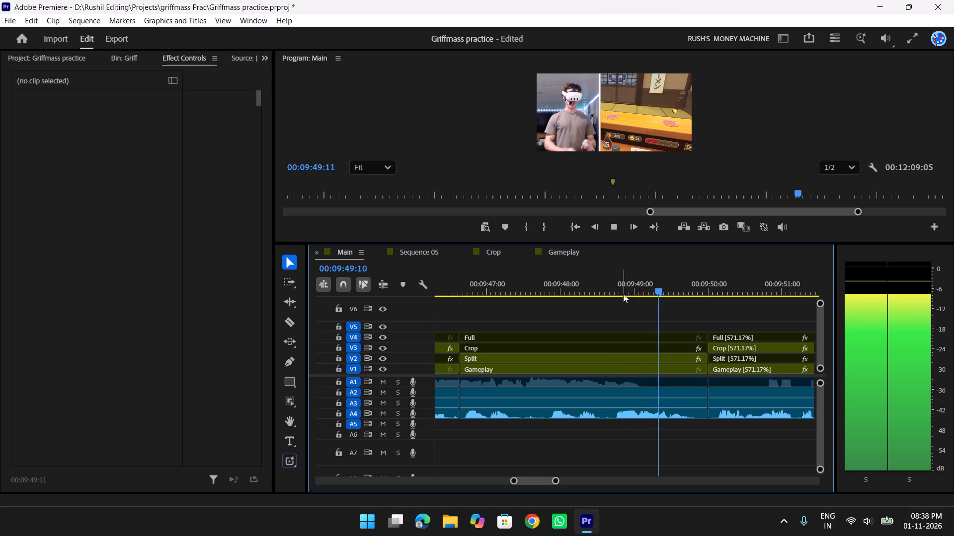
key("y")
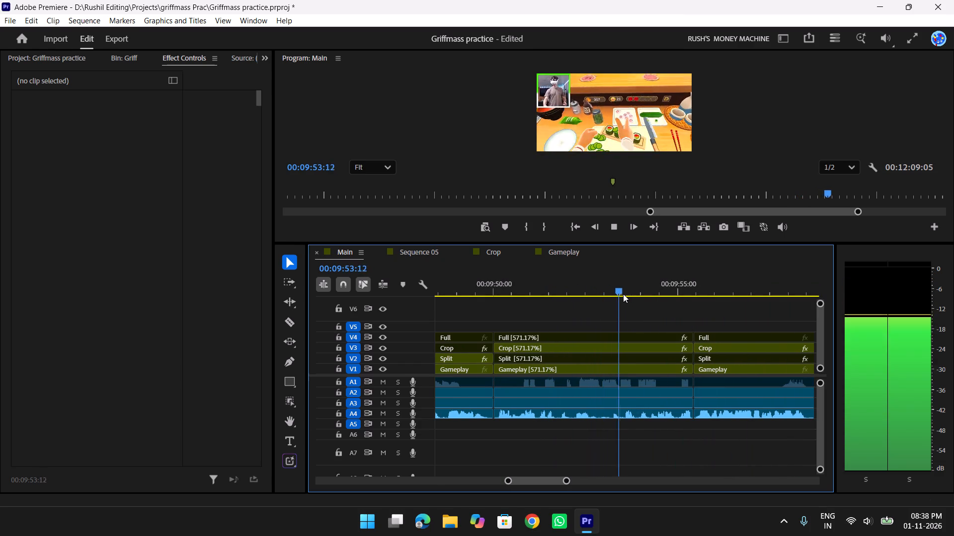
Disable the A2, A3 and A4 audio clips of the 571.17% segment starting at 00:09:50:00 and replay its start.
key("space")
left_click(600, 339)
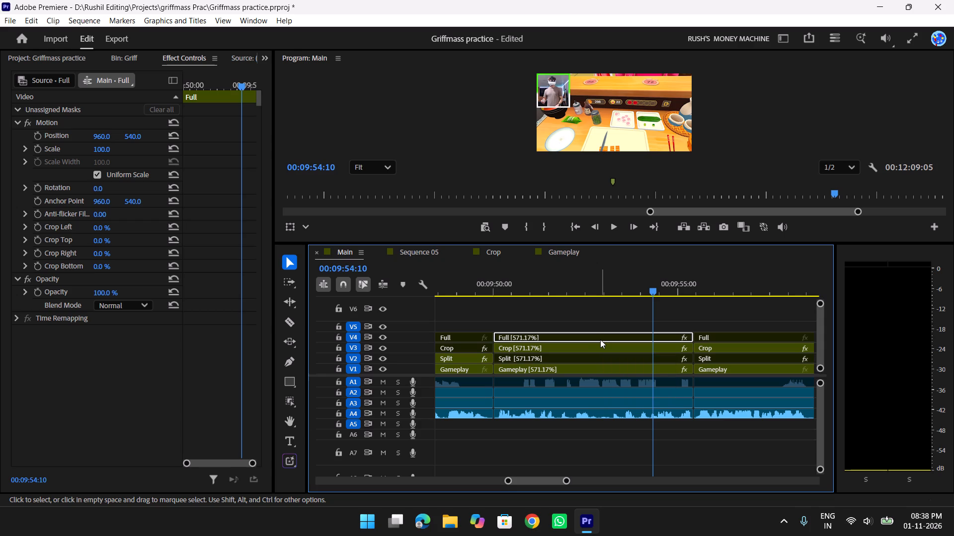
left_click(590, 378)
left_click(585, 416)
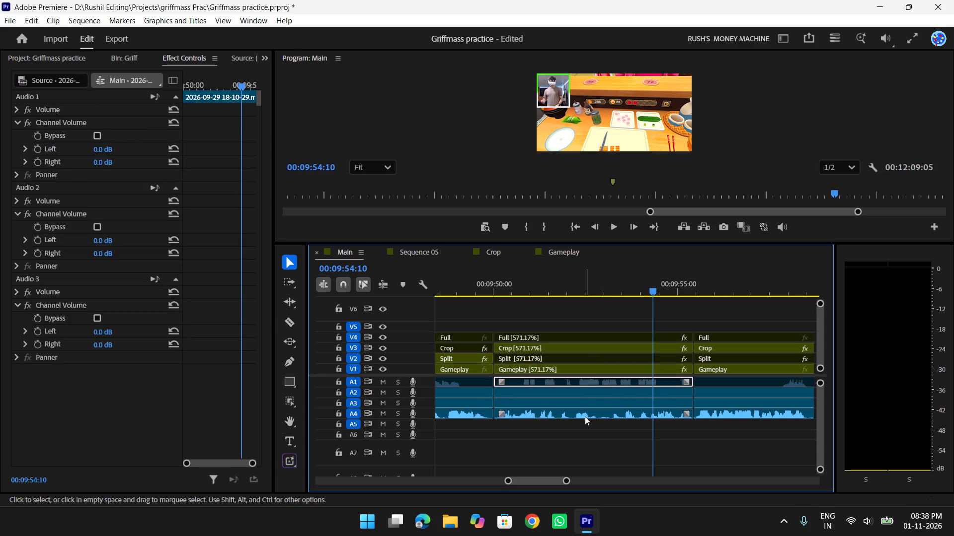
key("r")
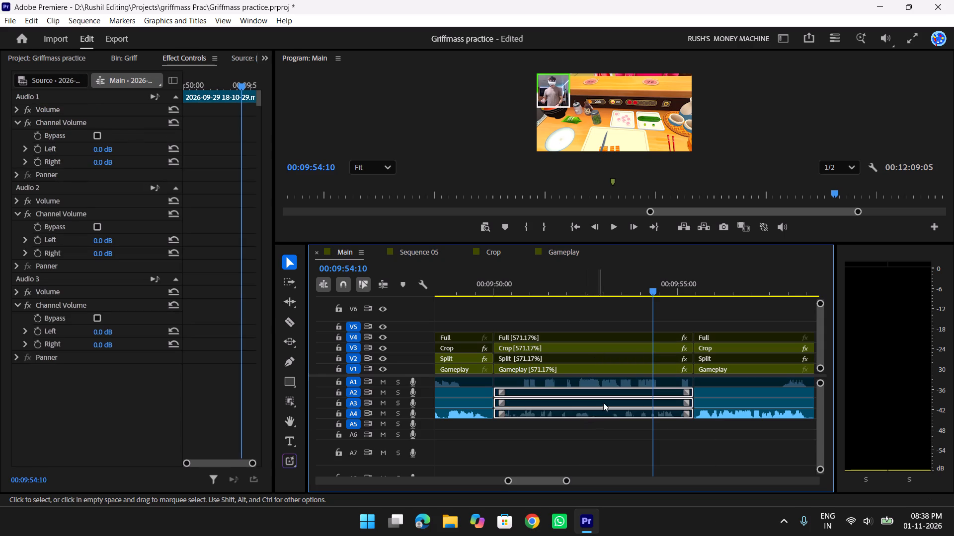
left_click_drag(637, 280, 475, 292)
key("t")
key("t")
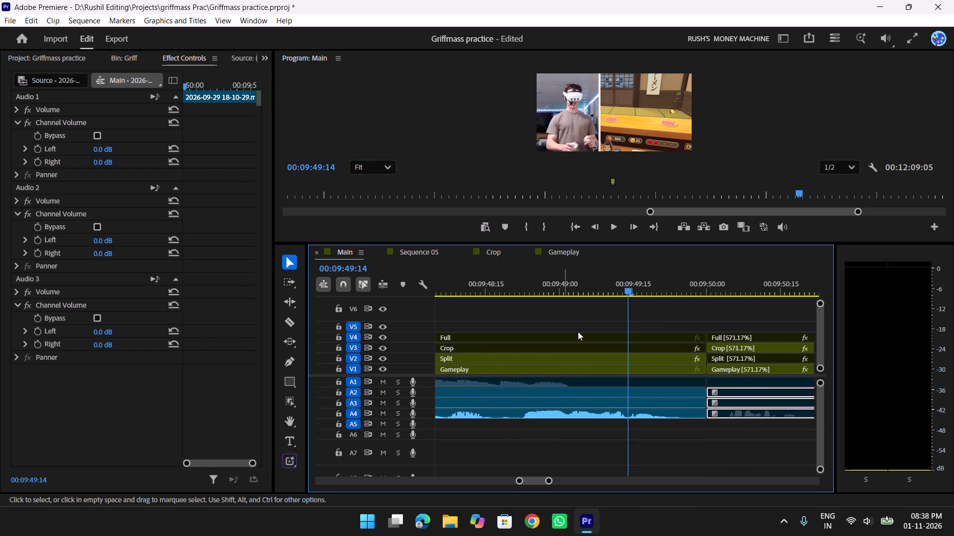
key("space")
scroll(590, 332, "down", 8)
key("space")
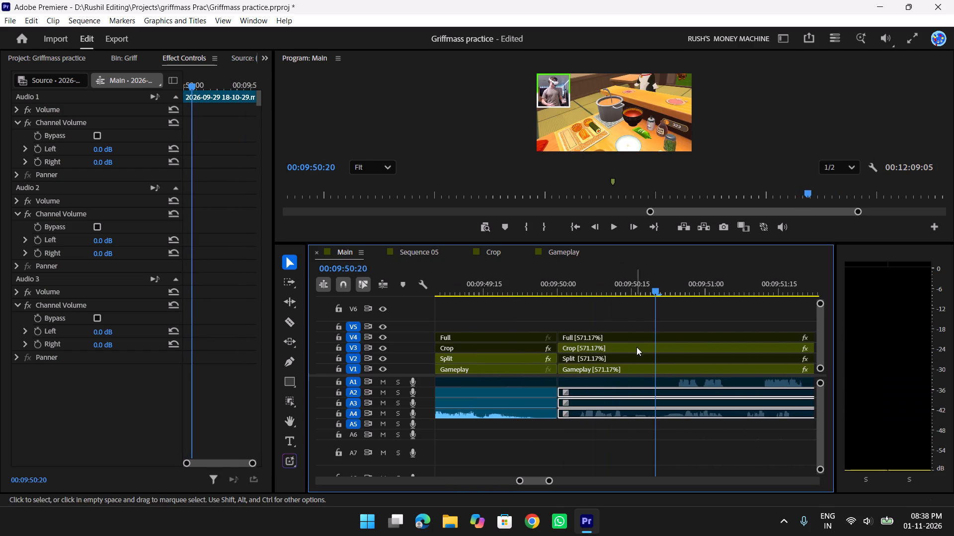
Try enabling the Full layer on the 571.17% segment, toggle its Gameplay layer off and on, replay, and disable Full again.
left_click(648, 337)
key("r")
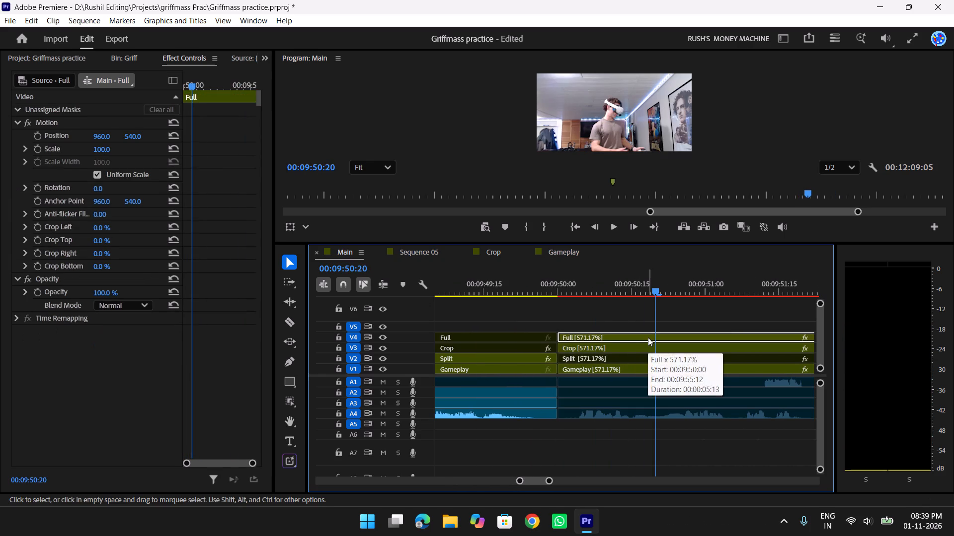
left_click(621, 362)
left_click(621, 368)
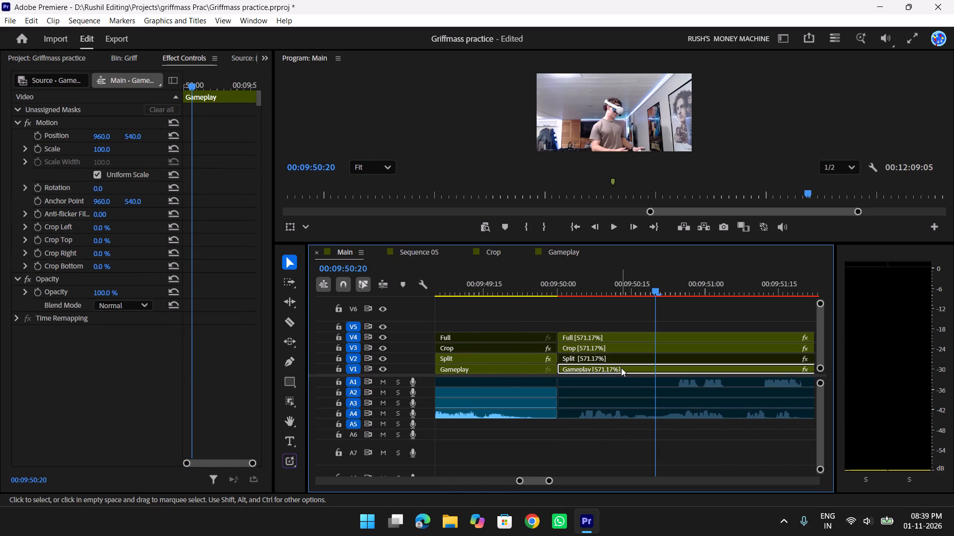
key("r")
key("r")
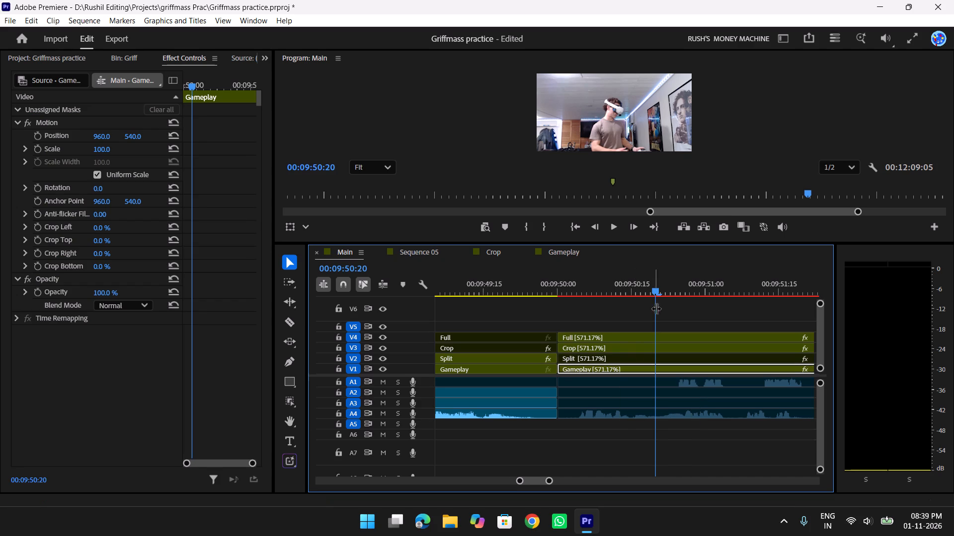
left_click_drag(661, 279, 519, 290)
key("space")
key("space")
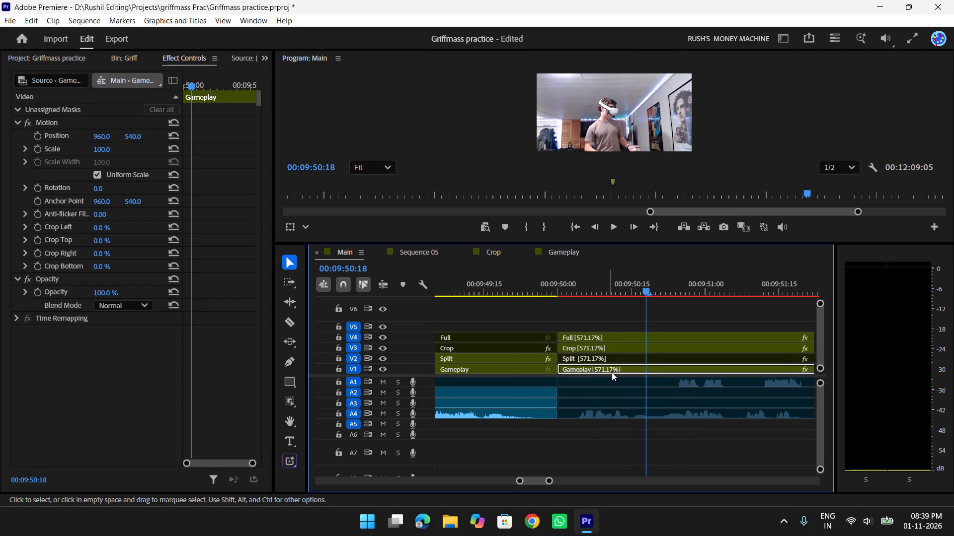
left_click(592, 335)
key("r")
Replay the 571.17% segment from just before its start to check its pacing with the audio disabled.
left_click_drag(619, 284, 559, 284)
key("space")
scroll(558, 284, "down", 3)
key("space")
key("space")
scroll(638, 293, "down", 4)
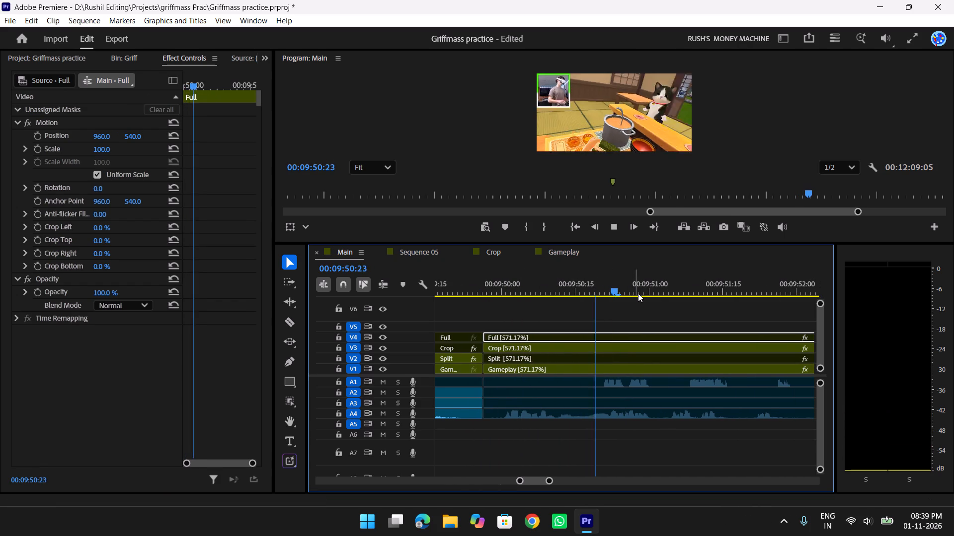
key("space")
scroll(638, 293, "down", 3)
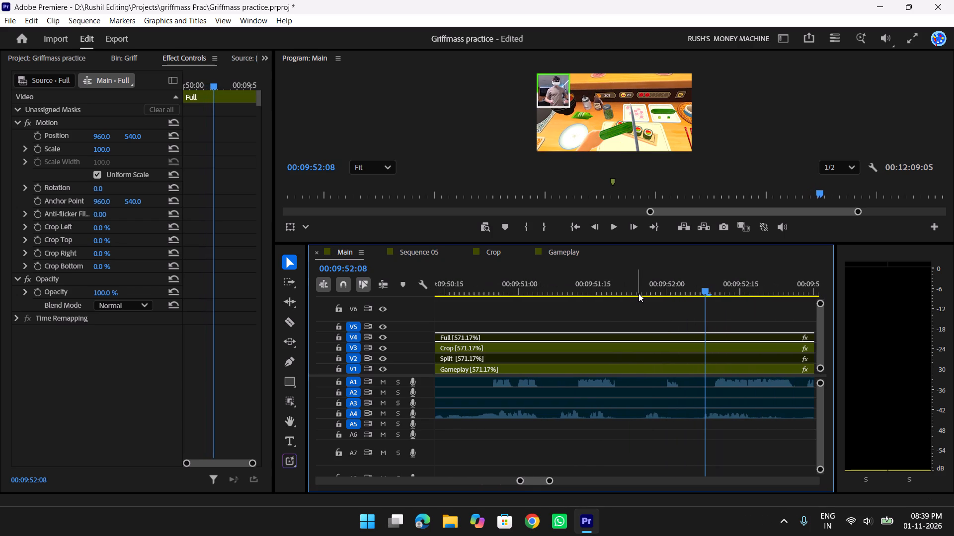
key("f")
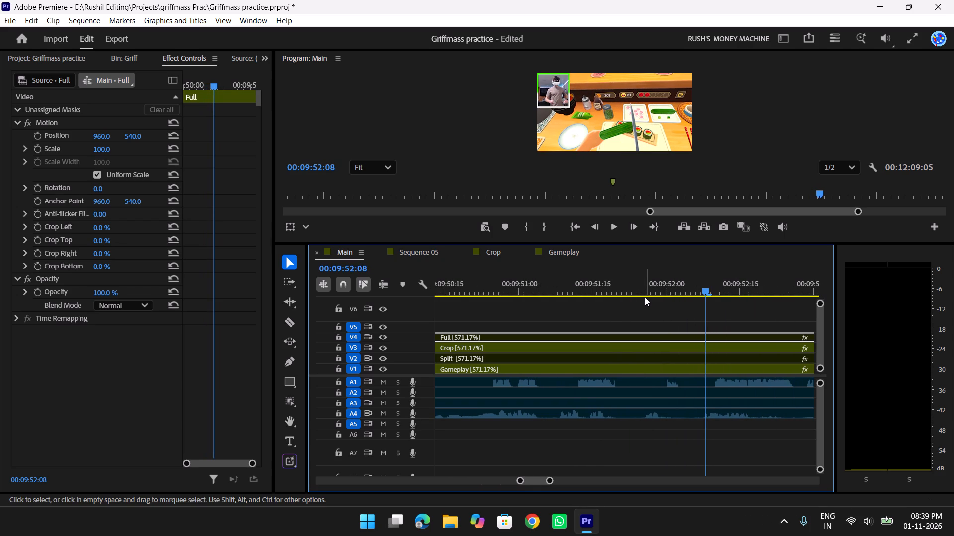
type("fyy")
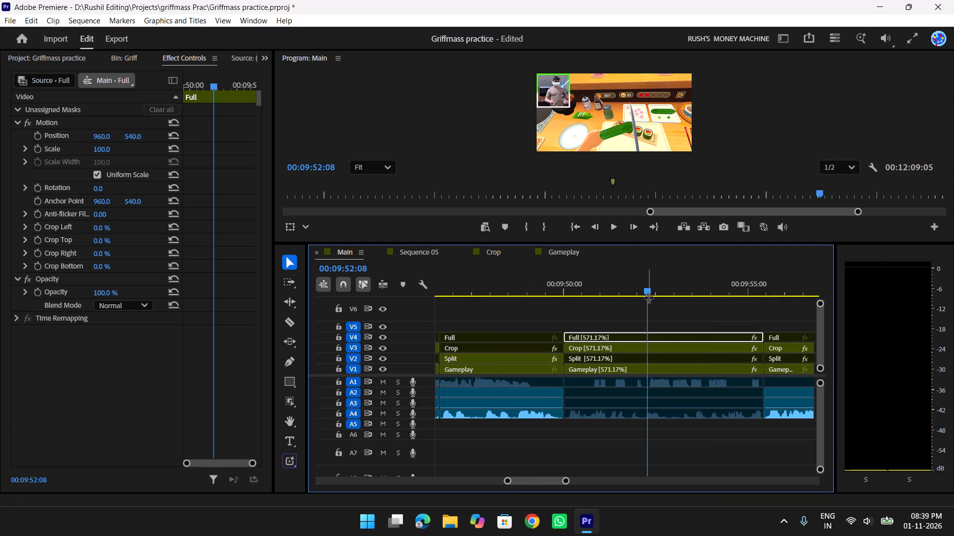
left_click_drag(637, 282, 543, 293)
key("space")
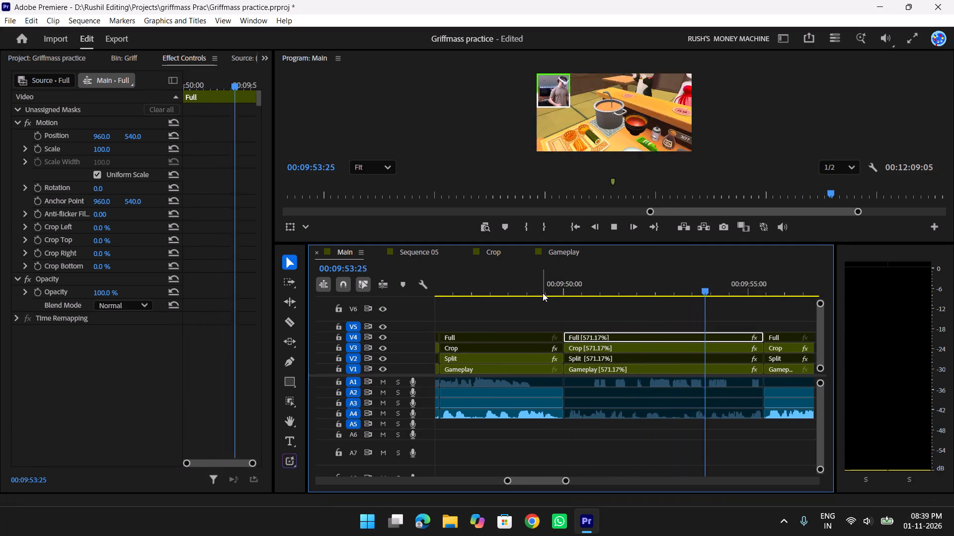
Play on, split all layers near 00:09:58:21, ripple-remove about 9 frames following the split and replay from about 00:09:53:17.
scroll(543, 293, "down", 4)
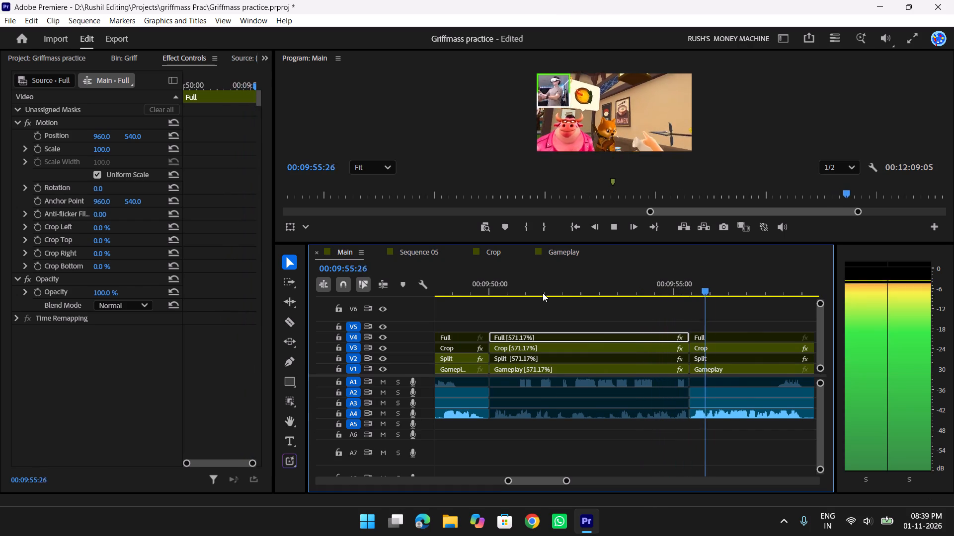
scroll(543, 293, "down", 5)
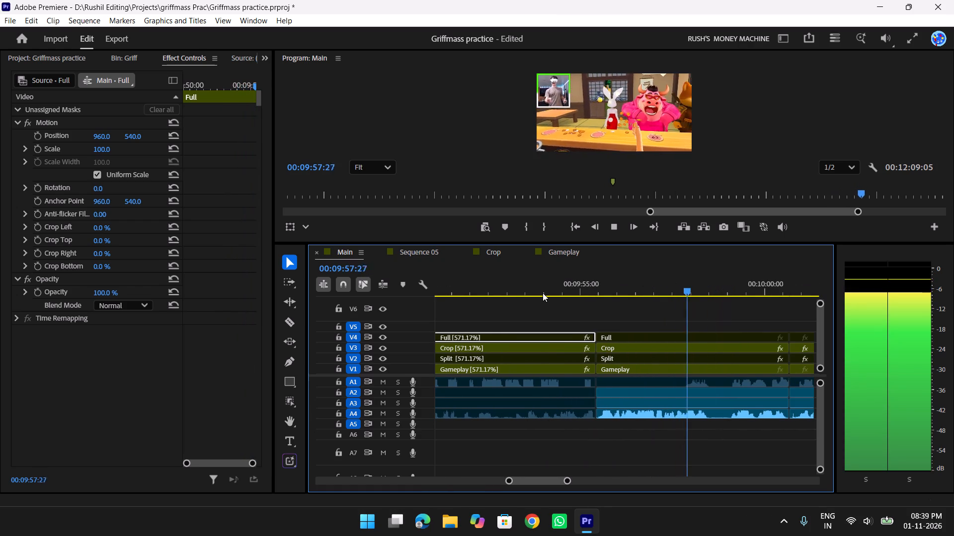
scroll(647, 311, "down", 4)
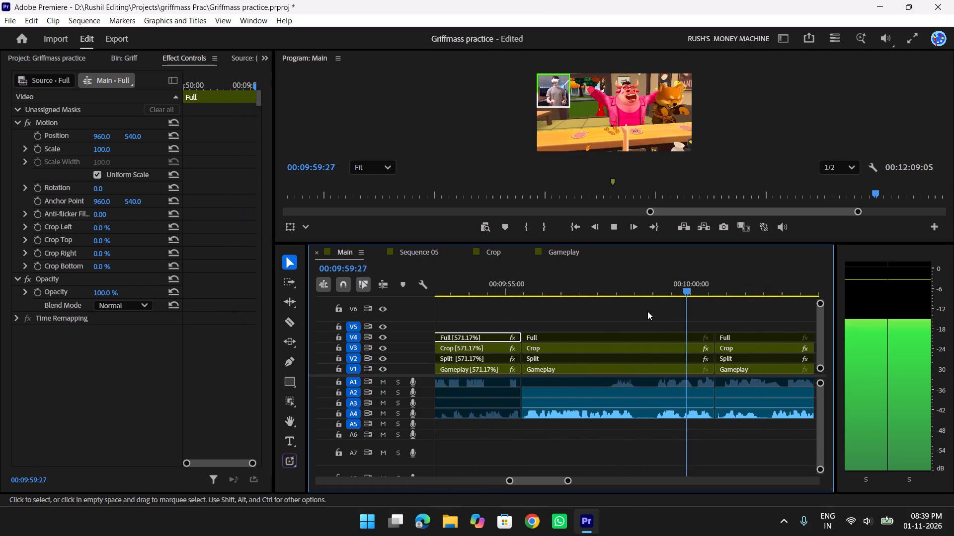
left_click_drag(665, 294, 644, 292)
key("w")
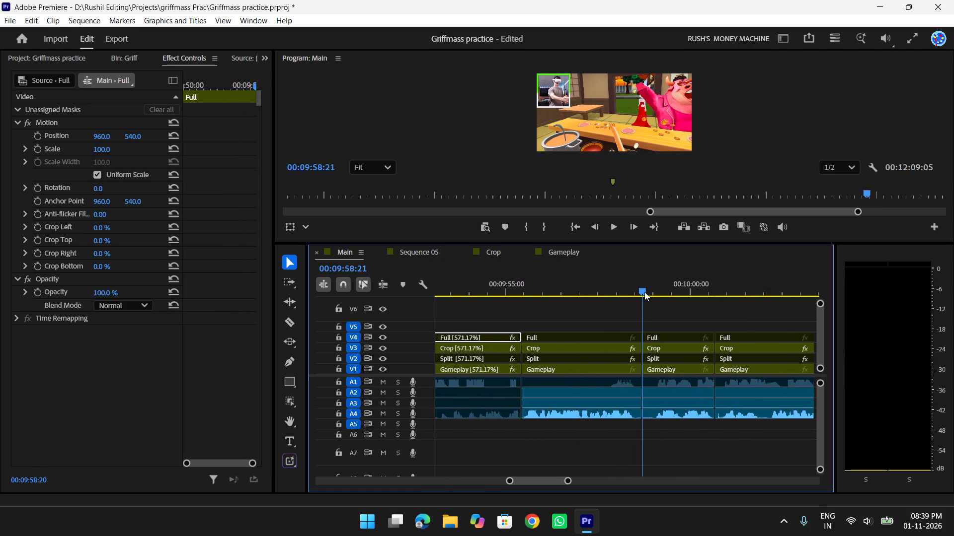
left_click_drag(644, 292, 454, 297)
key("q")
key("space")
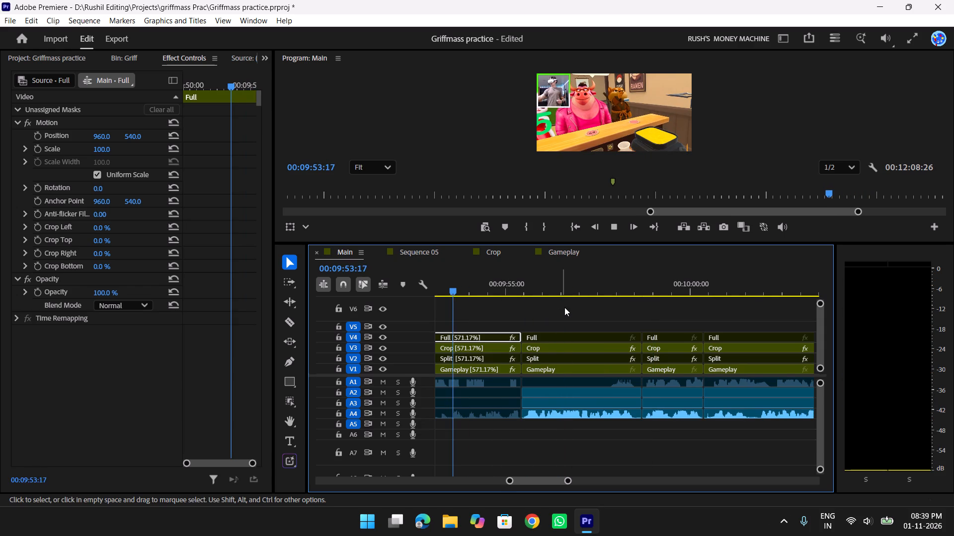
scroll(585, 316, "up", 9)
scroll(672, 315, "up", 1)
key("space")
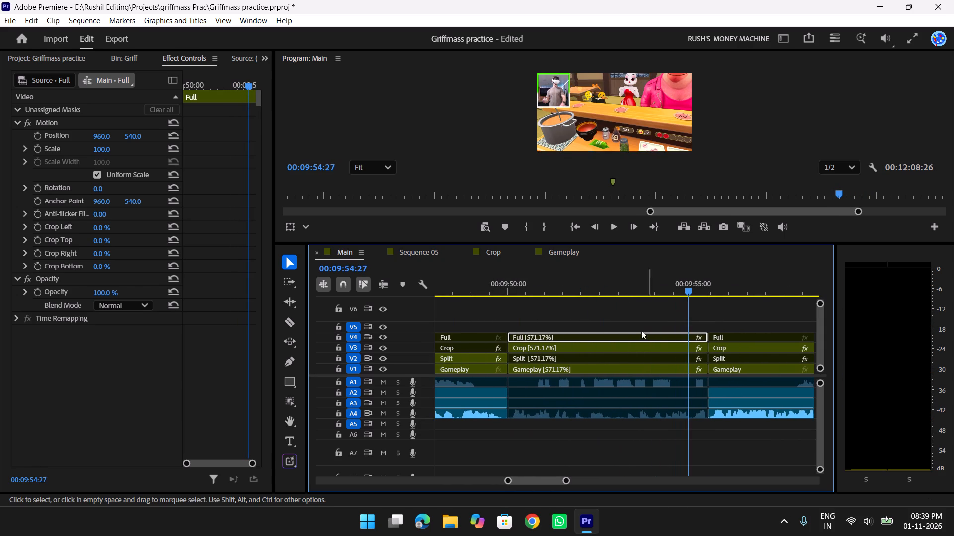
Open Sequence 05 and delete all of its clips from every video and audio track.
left_click(600, 351)
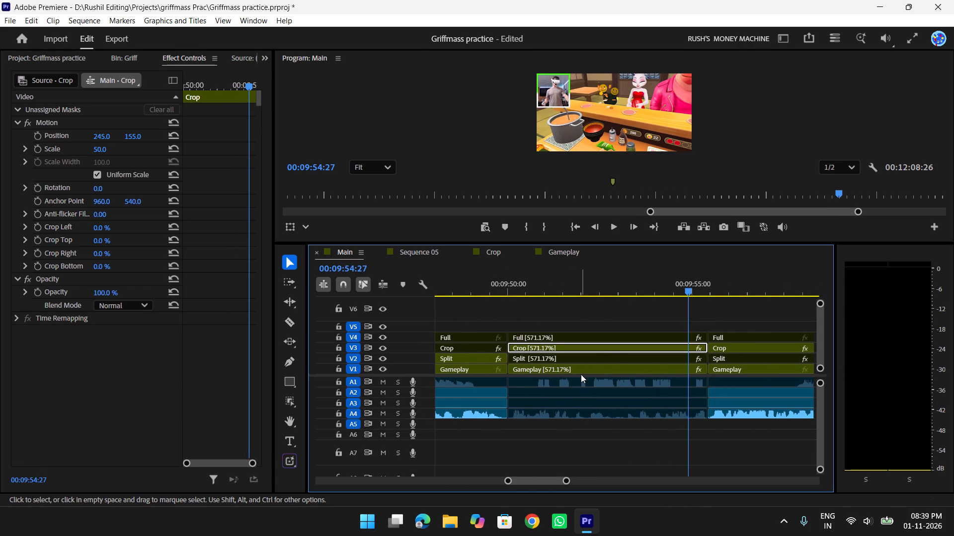
left_click_drag(583, 323, 580, 427)
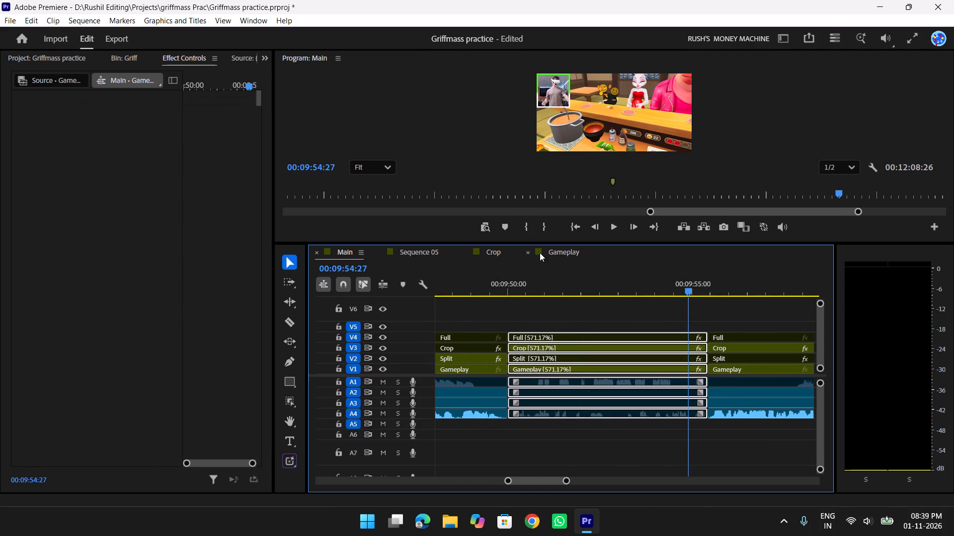
left_click(422, 258)
left_click(423, 253)
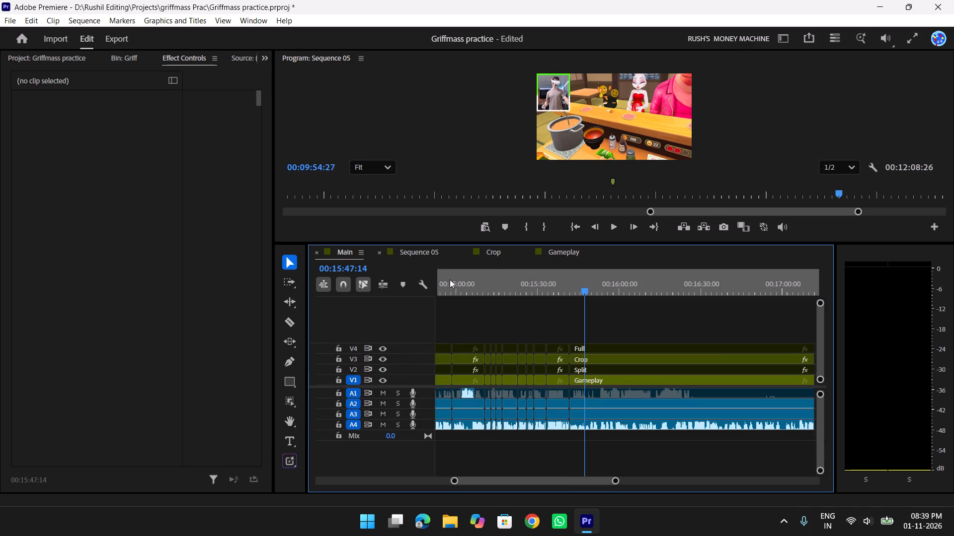
left_click(516, 310)
left_click(545, 441)
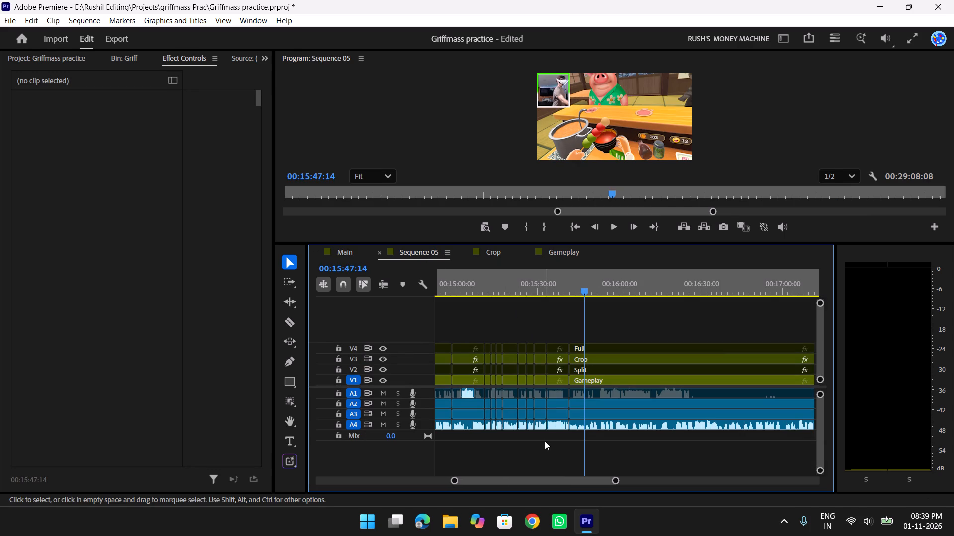
left_click_drag(586, 288, 499, 288)
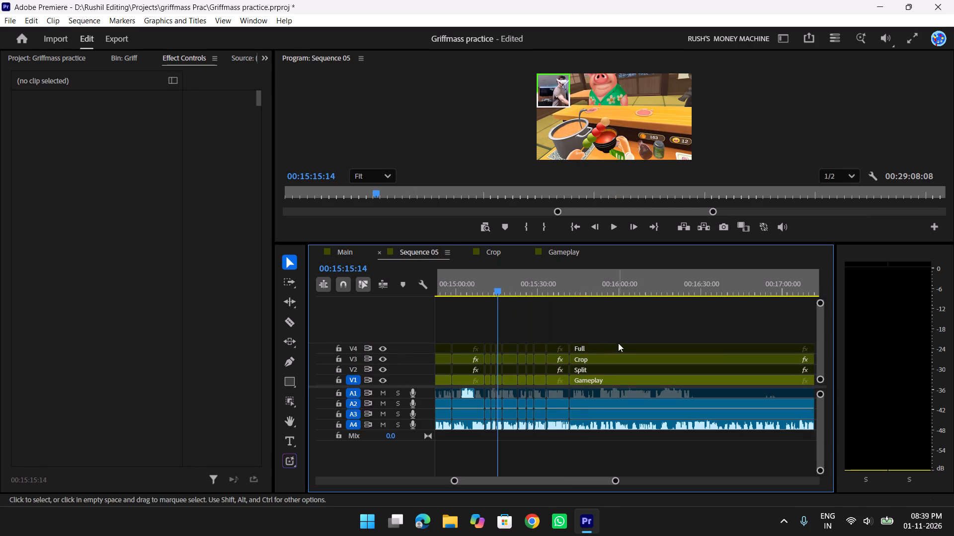
left_click(612, 335)
key("ctrl+a")
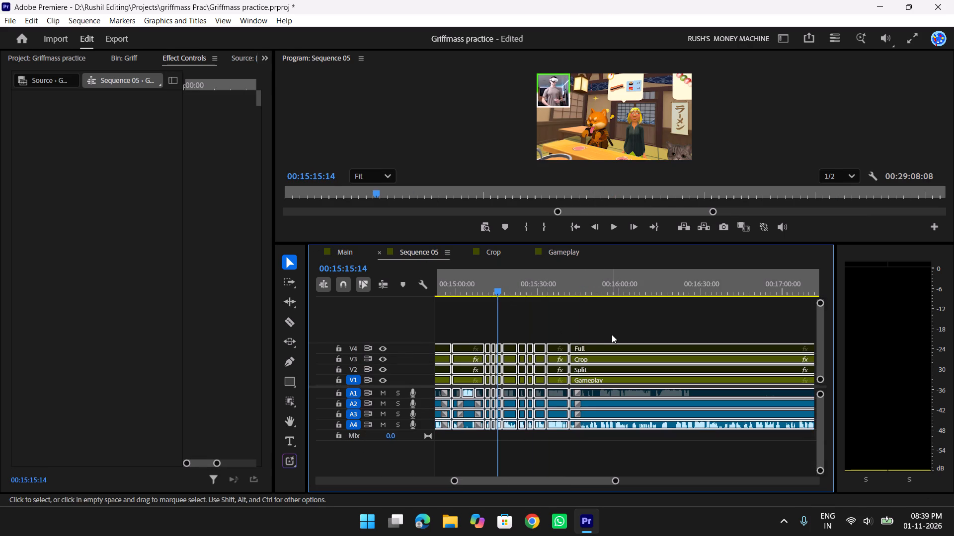
key("Delete")
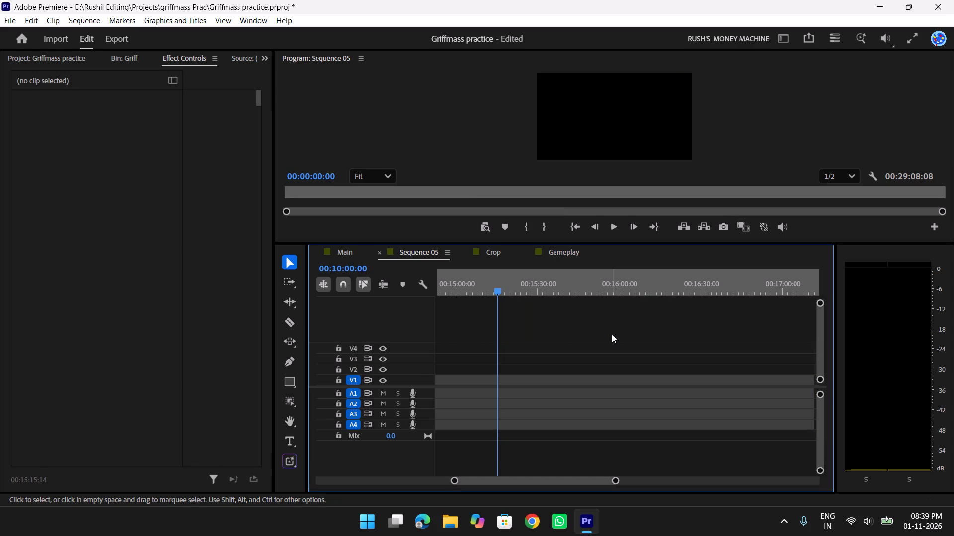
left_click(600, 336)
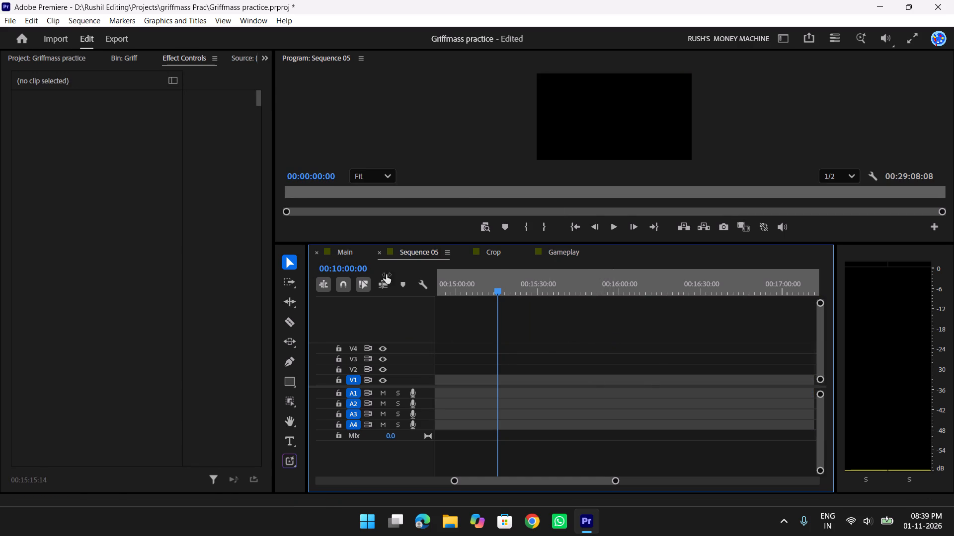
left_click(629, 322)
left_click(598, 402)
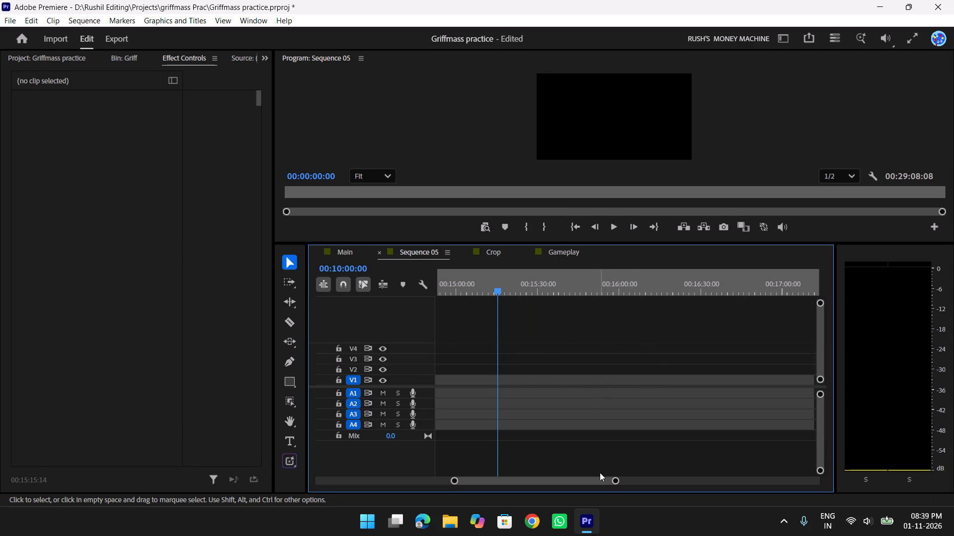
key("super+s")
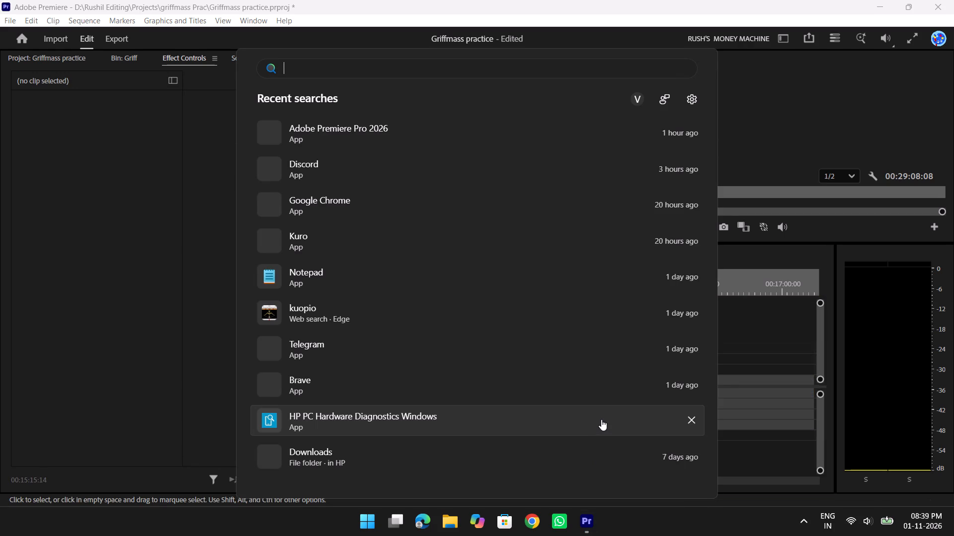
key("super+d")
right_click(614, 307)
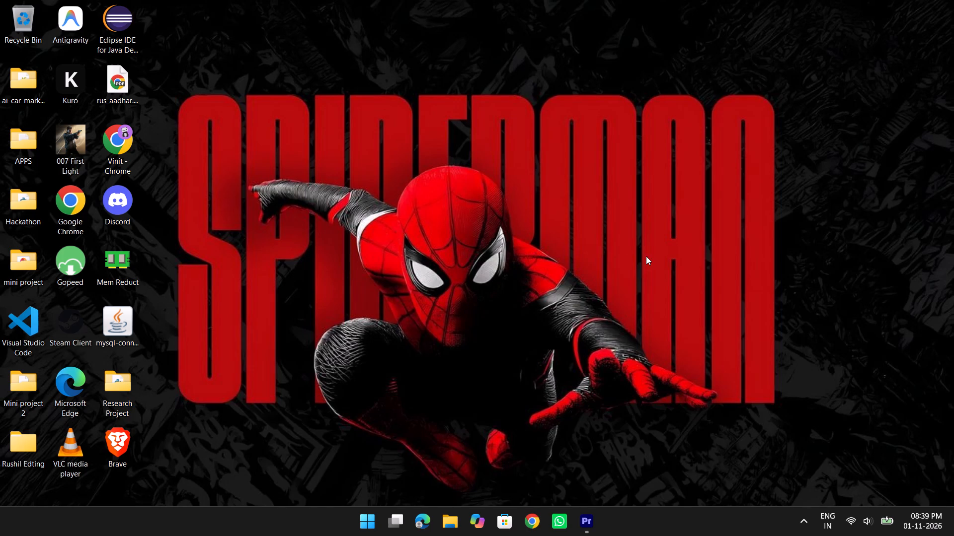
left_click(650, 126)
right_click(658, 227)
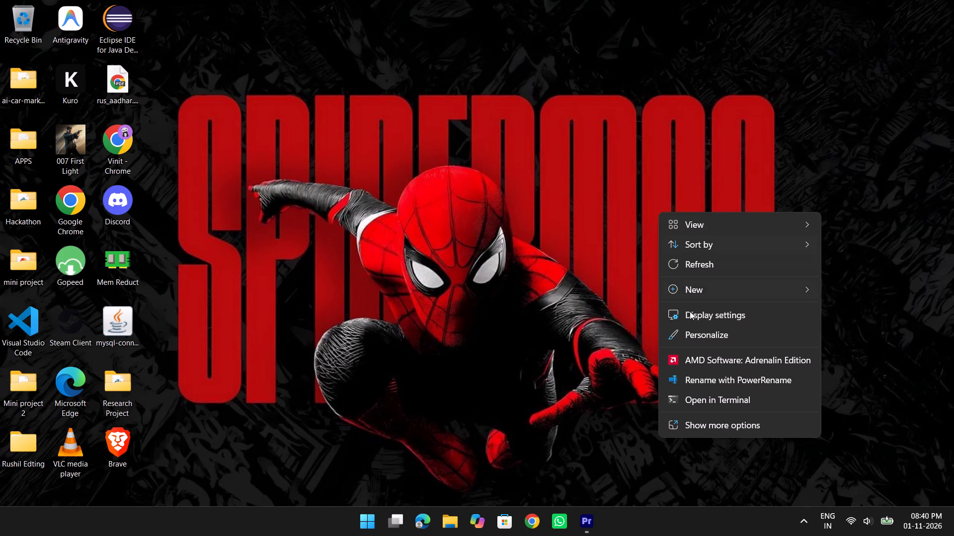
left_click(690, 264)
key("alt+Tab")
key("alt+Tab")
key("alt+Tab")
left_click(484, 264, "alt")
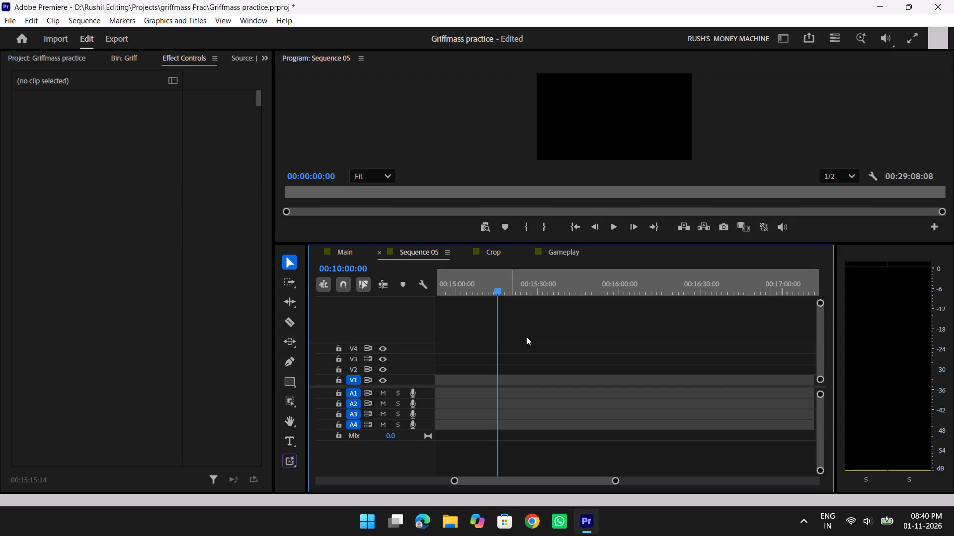
Save the Griffmass practice project.
left_click(582, 347)
left_click(510, 310)
left_click_drag(499, 289, 442, 289)
key("ctrl+s")
key("ctrl+s")
key("ctrl+s")
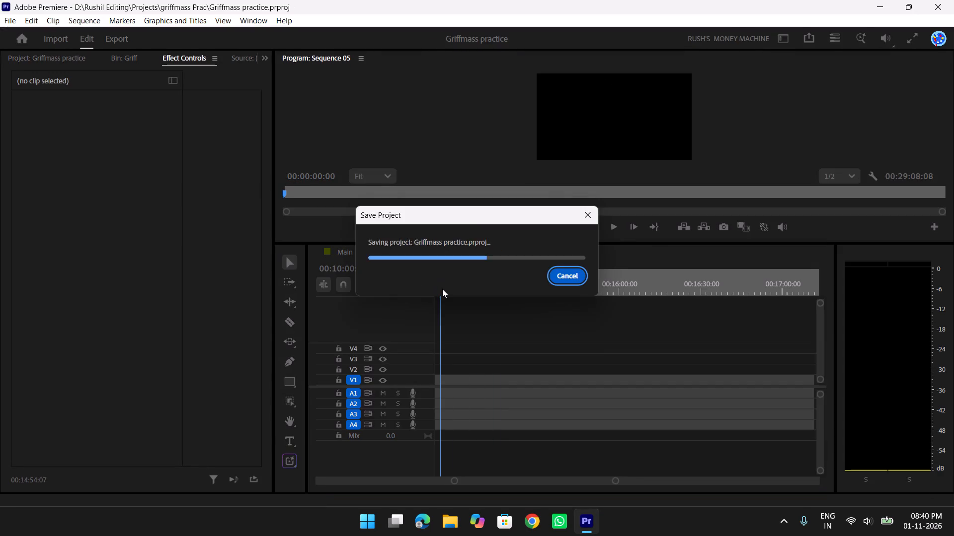
key("ctrl+s")
In the Main sequence, copy all video and audio clips of the 571.17% segment starting at 00:09:50:00.
left_click(352, 255)
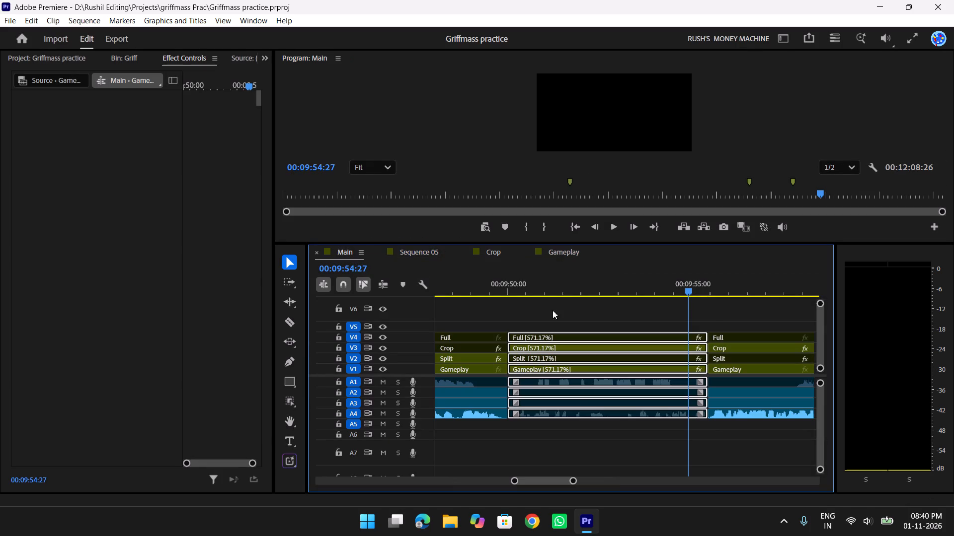
left_click_drag(677, 285, 577, 287)
left_click_drag(624, 322, 628, 422)
key("ctrl+c")
key("ctrl+c")
key("ctrl+c")
key("ctrl+c")
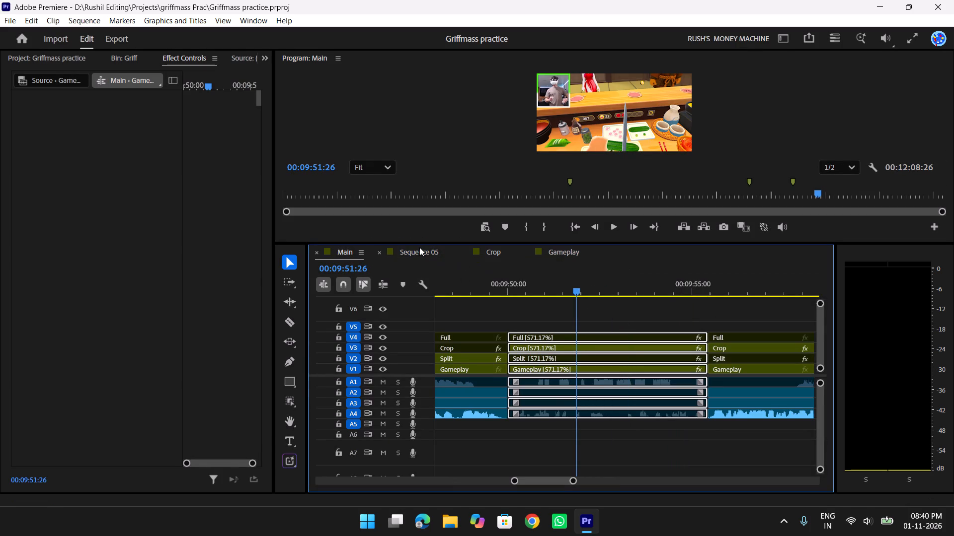
Return to Sequence 05 and move the playhead back toward the start of its empty timeline.
left_click(419, 247)
left_click(479, 341)
left_click(464, 368)
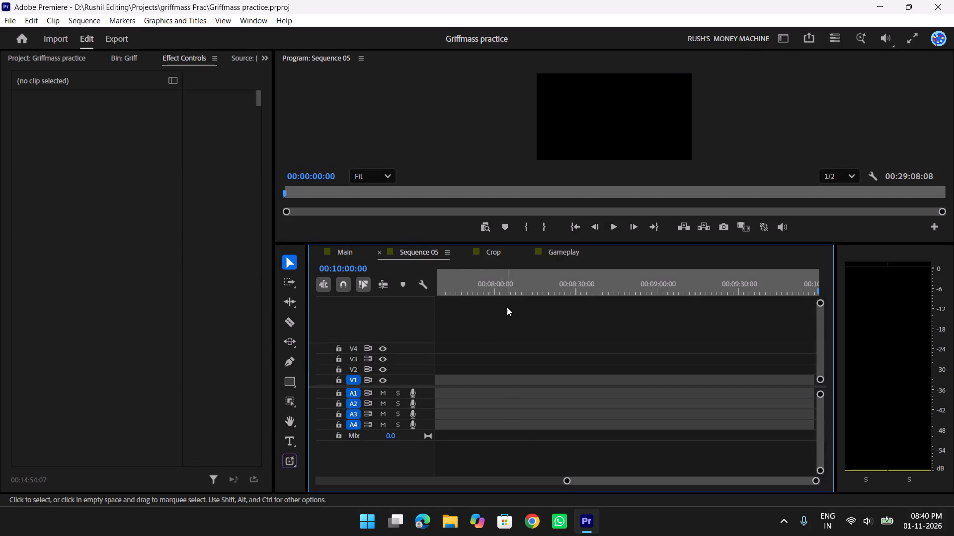
left_click(510, 292)
left_click_drag(495, 286, 336, 289)
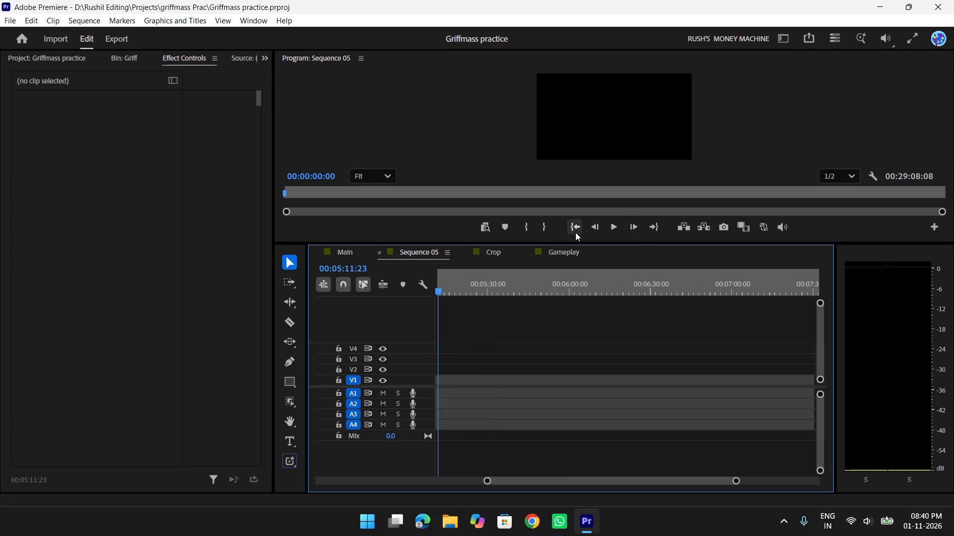
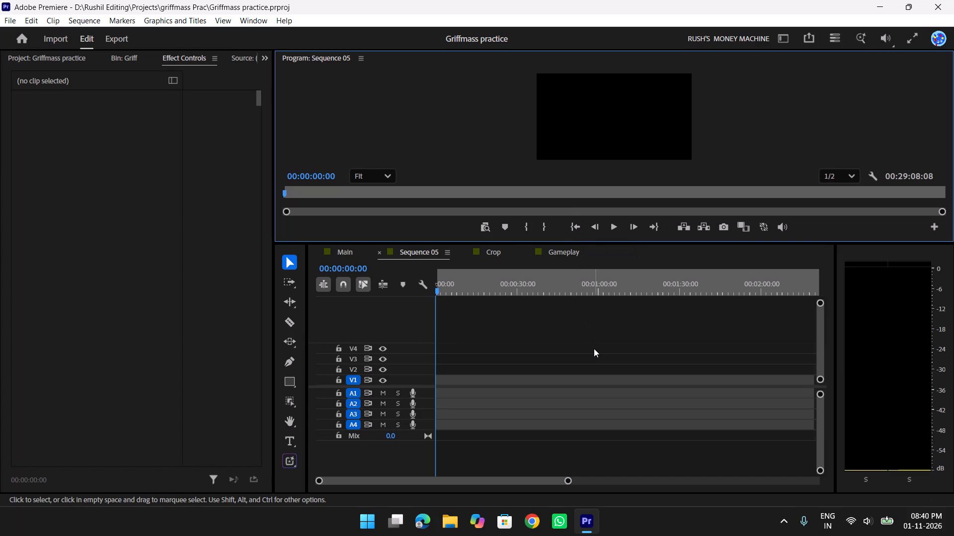
Copy the 571.17% segment's video and audio clips from Main again, paste them at the start of Sequence 05, and return the playhead to 00:00:00:00.
left_click(591, 336)
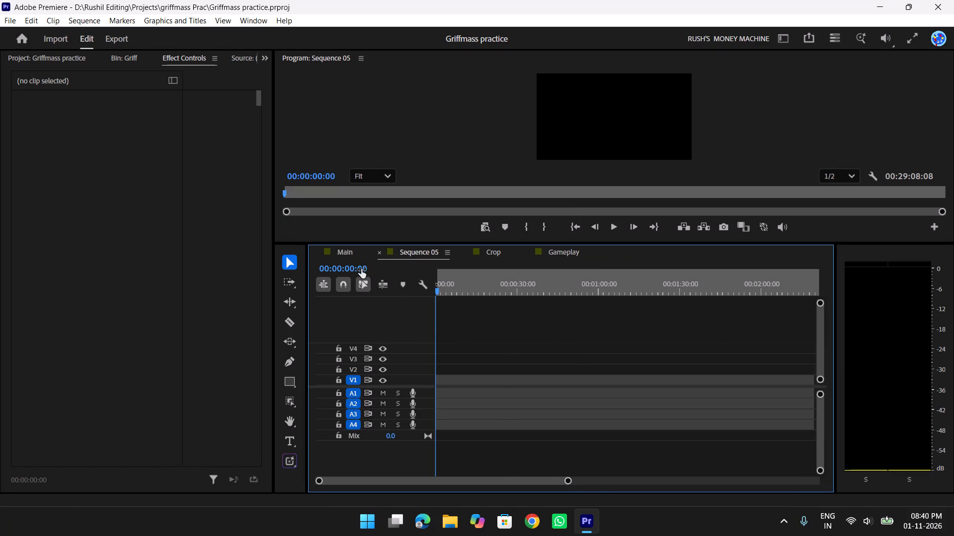
left_click(351, 255)
key("ctrl+c")
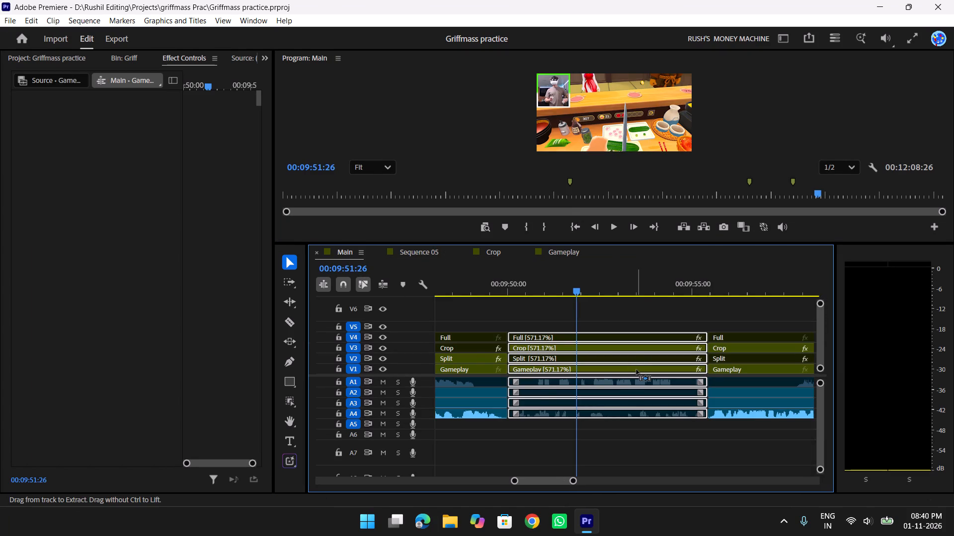
key("ctrl+c")
key("ctrl+c")
key("ctrl+c")
left_click(409, 250)
left_click(501, 353)
key("ctrl+v")
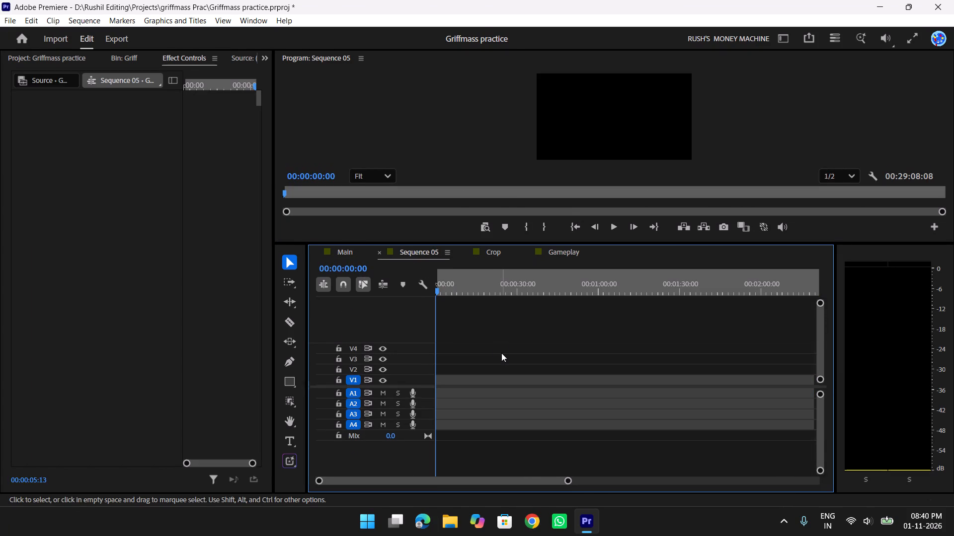
type("tttt")
left_click_drag(622, 267, 609, 266)
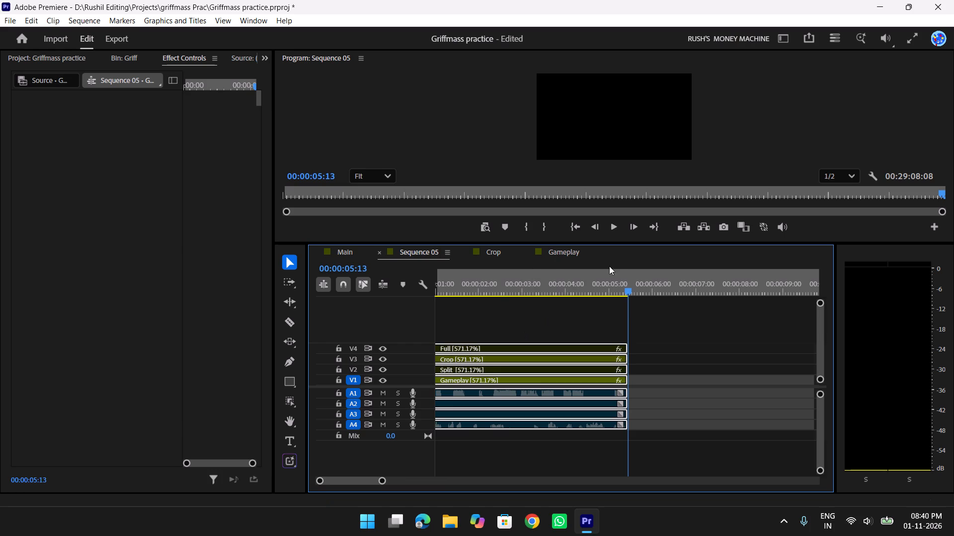
left_click_drag(609, 266, 281, 285)
left_click_drag(489, 284, 415, 289)
key("space")
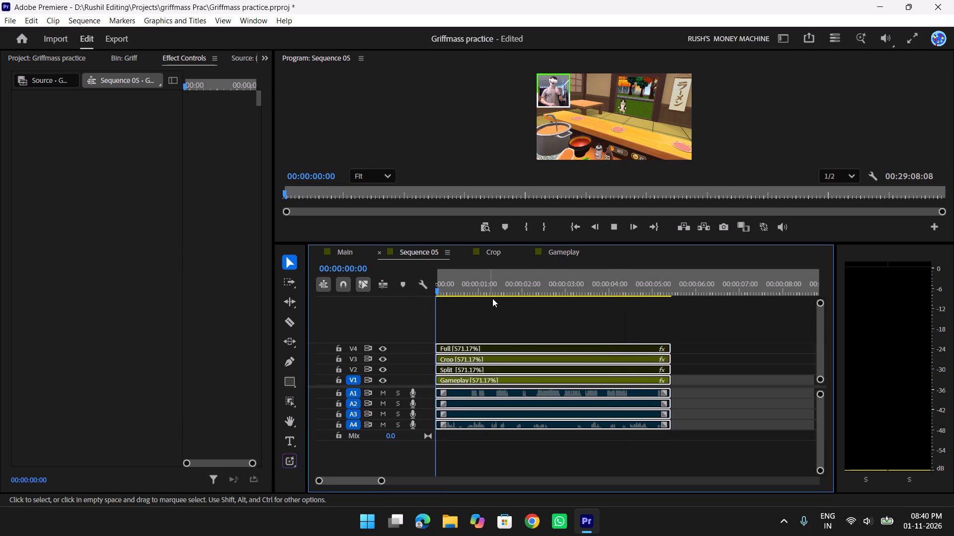
key("space")
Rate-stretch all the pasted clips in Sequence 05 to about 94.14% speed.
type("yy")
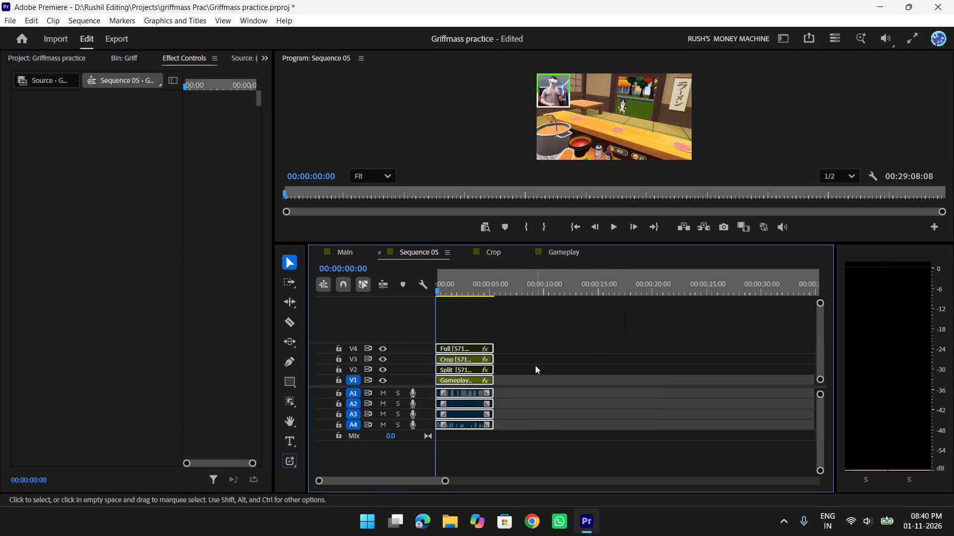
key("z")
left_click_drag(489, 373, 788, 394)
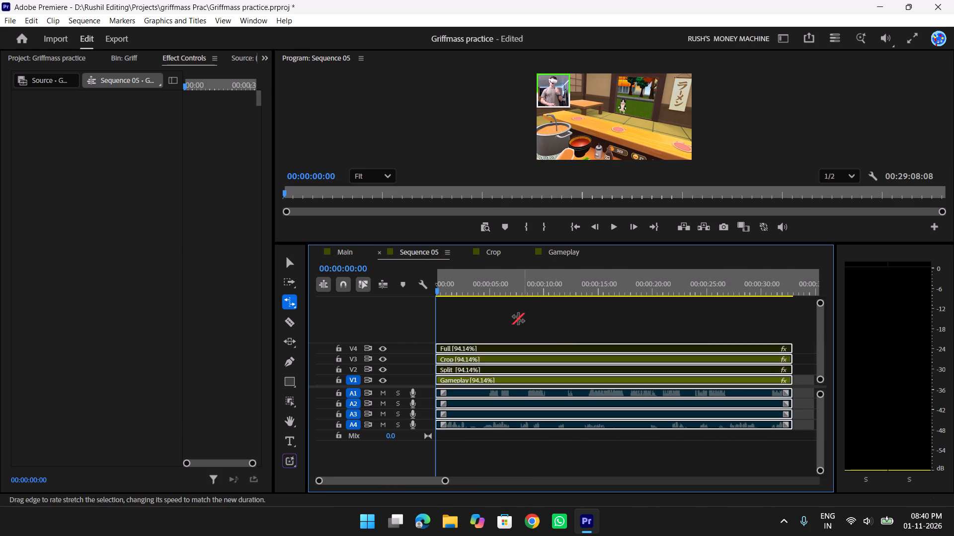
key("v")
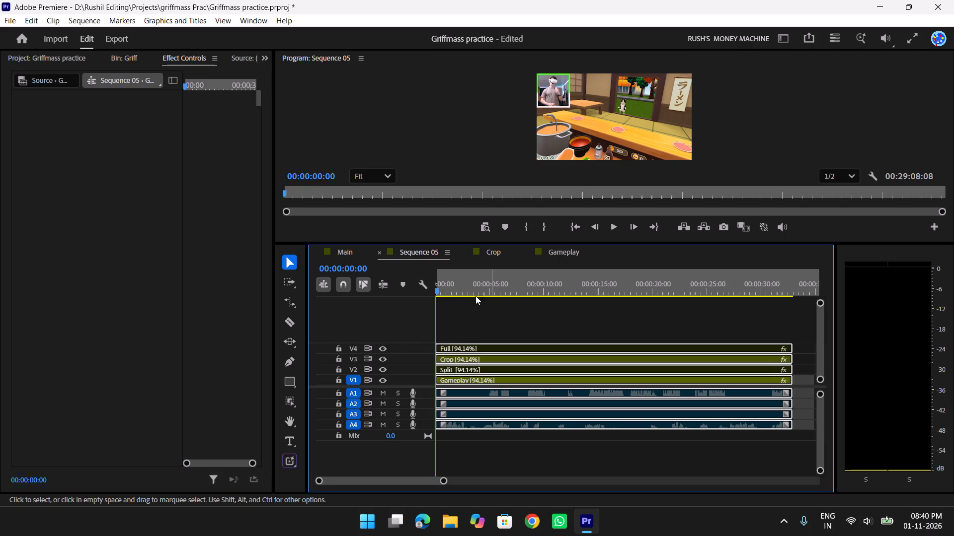
Set the speed of all selected clips in Sequence 05 to 100%.
type("tt")
right_click(476, 364)
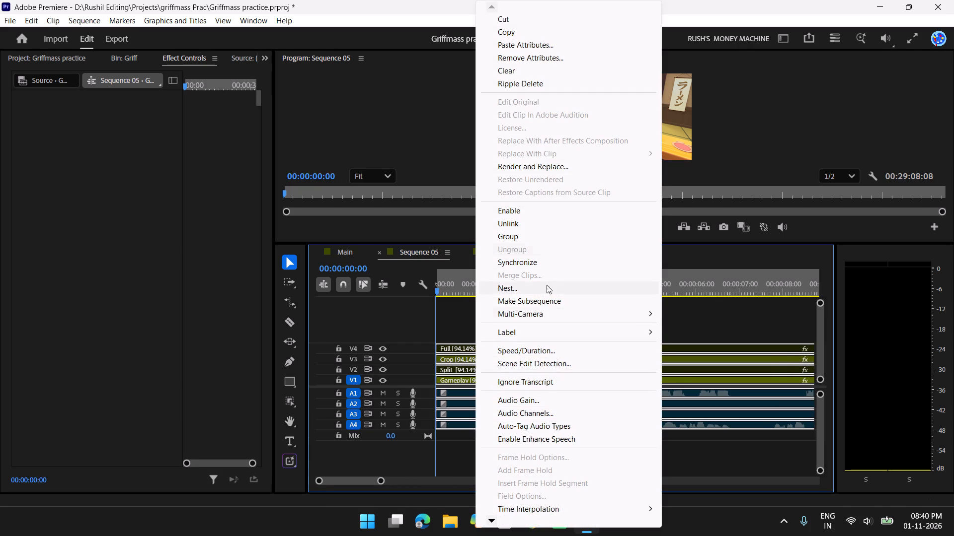
left_click(548, 347)
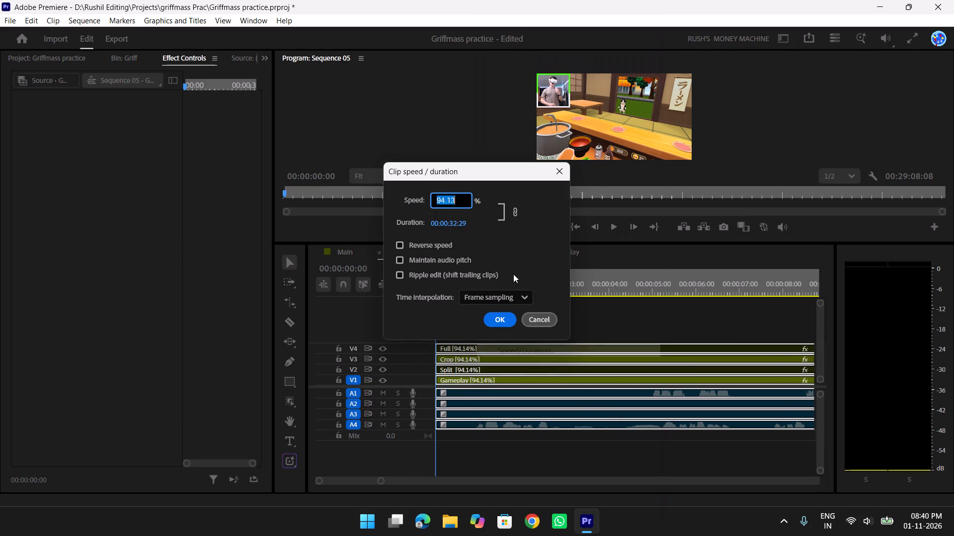
type("100")
key("Return")
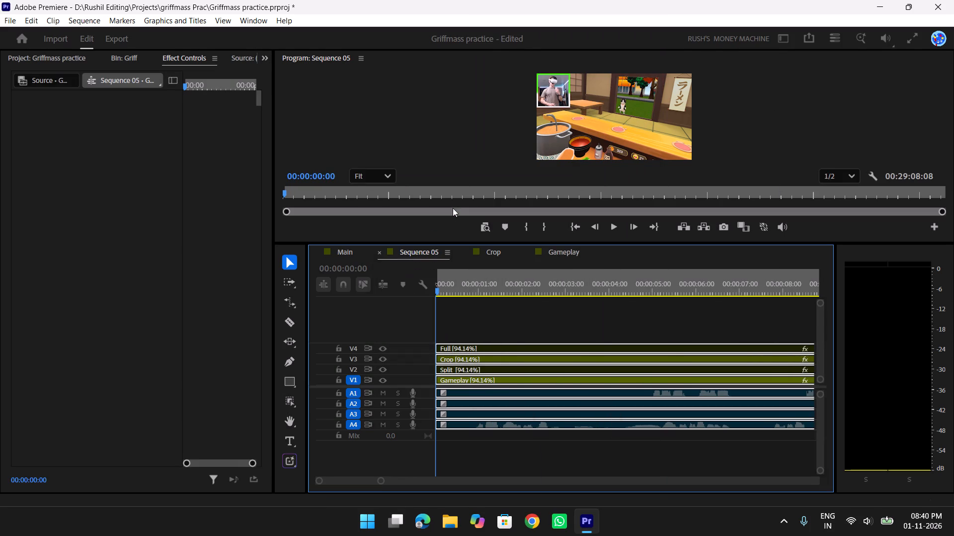
left_click(557, 450)
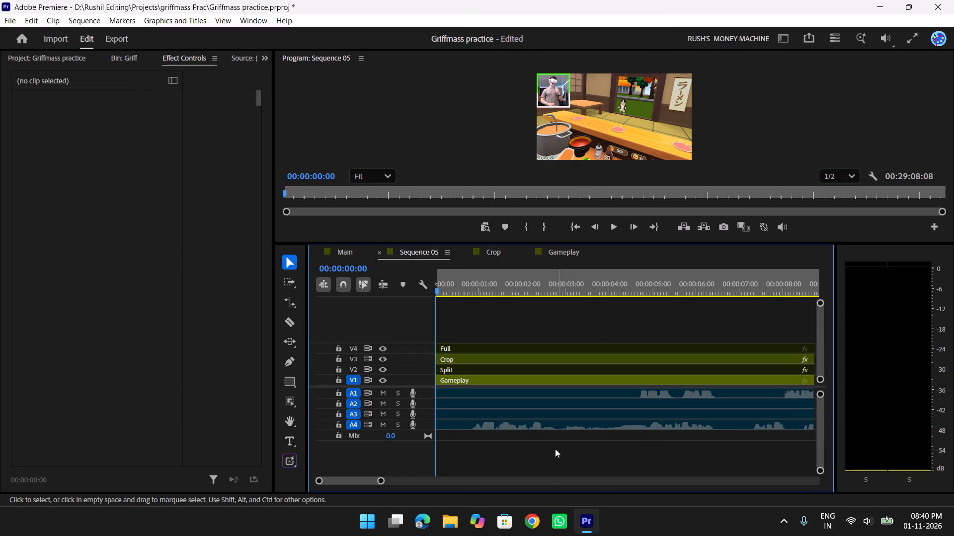
Enable the disabled audio clips on tracks A2, A3 and A4 of Sequence 05.
key("space")
key("space")
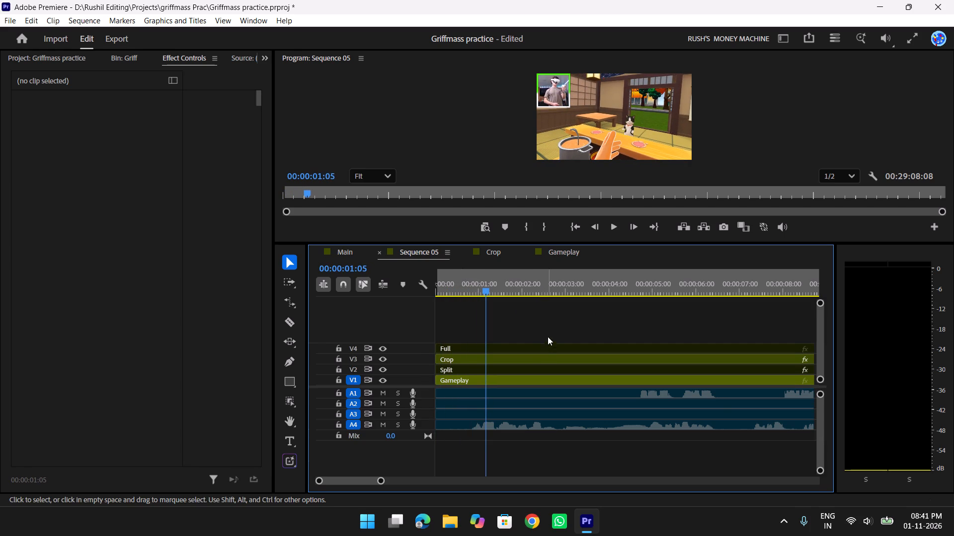
left_click(548, 327)
left_click(507, 399)
key("r")
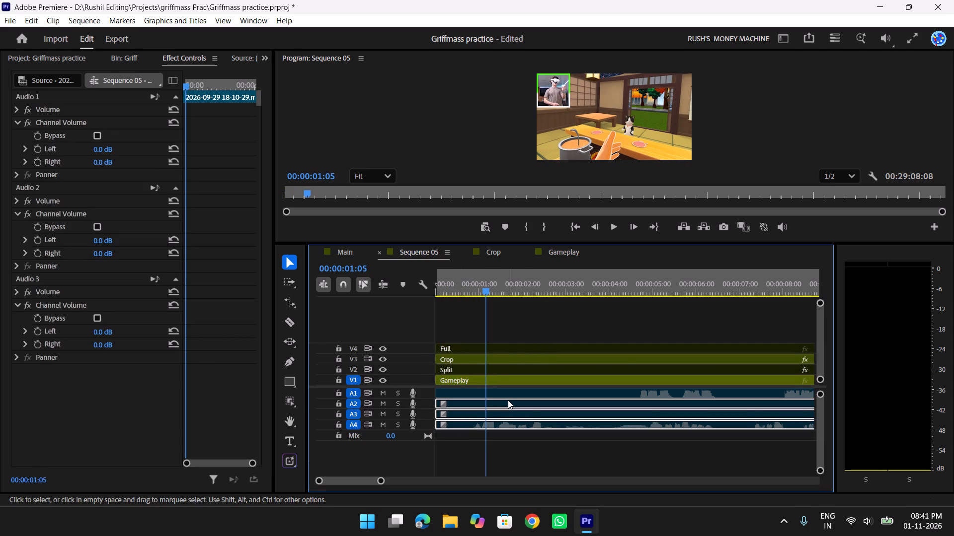
Play through Sequence 05 from its start to about 00:00:26, reviewing the footage and the re-enabled audio.
left_click_drag(486, 273, 429, 276)
key("space")
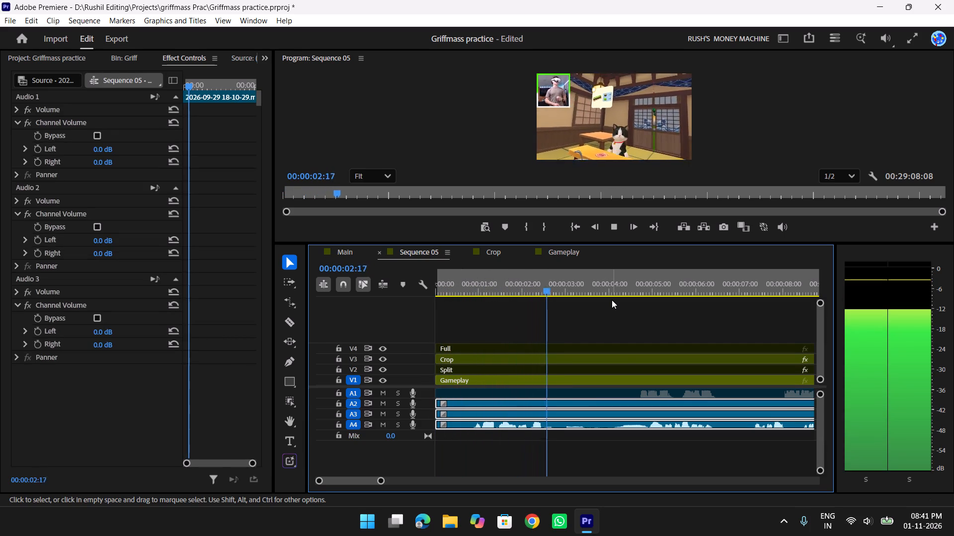
scroll(612, 300, "down", 2)
scroll(612, 300, "up", 3)
scroll(612, 300, "down", 3)
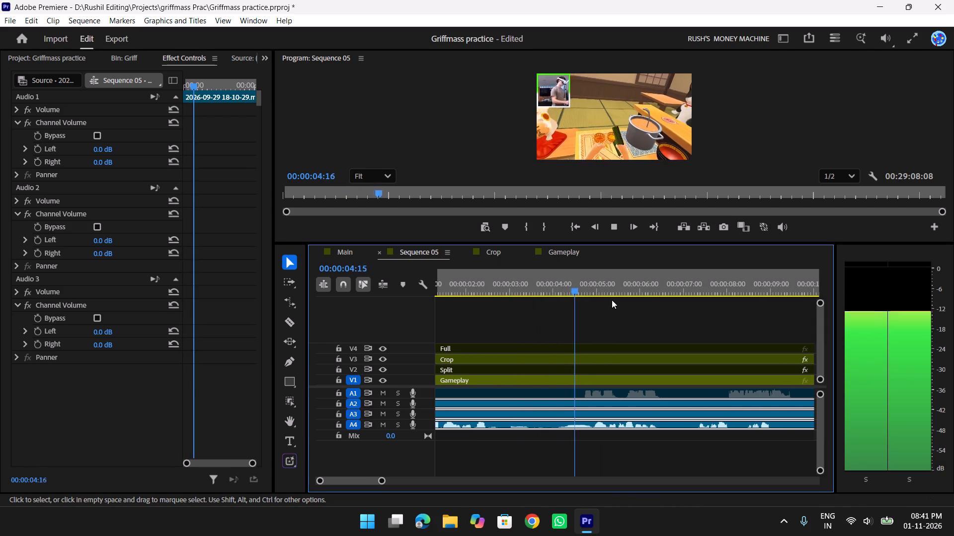
scroll(612, 300, "down", 4)
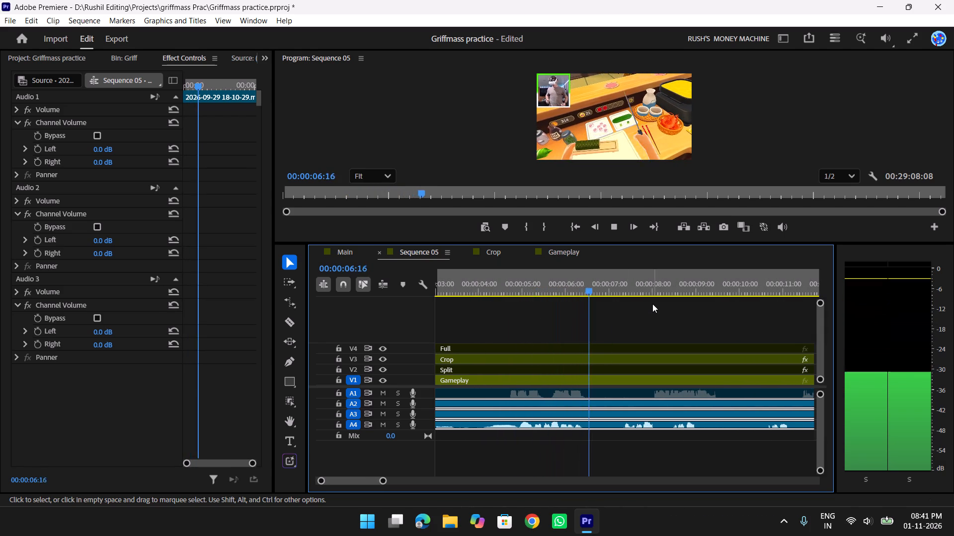
scroll(652, 304, "down", 6)
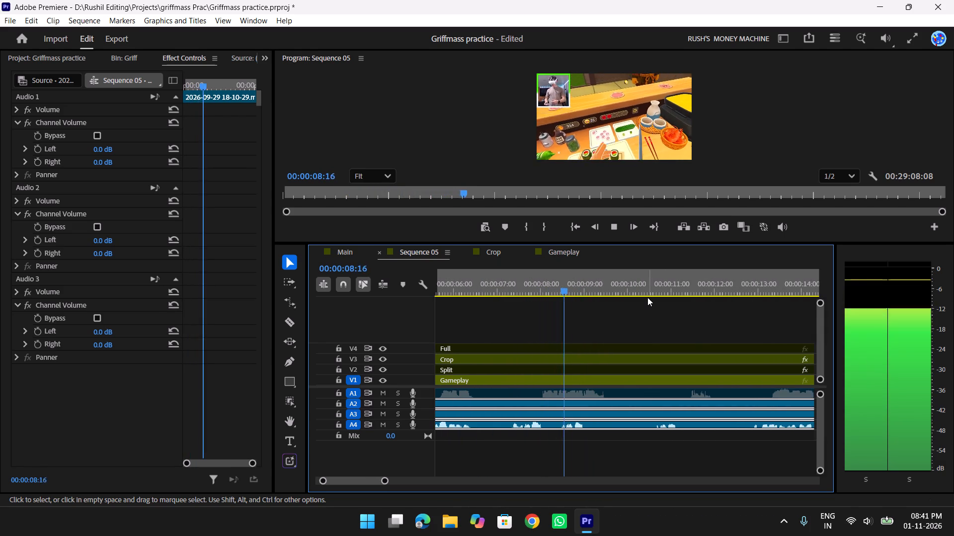
key("y")
scroll(657, 301, "down", 3)
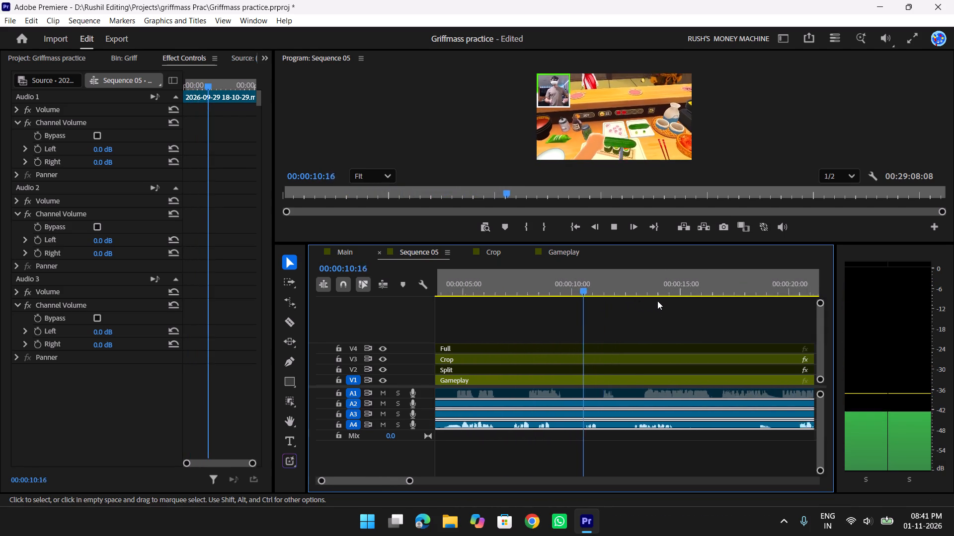
scroll(657, 301, "down", 3)
left_click_drag(556, 285, 600, 291)
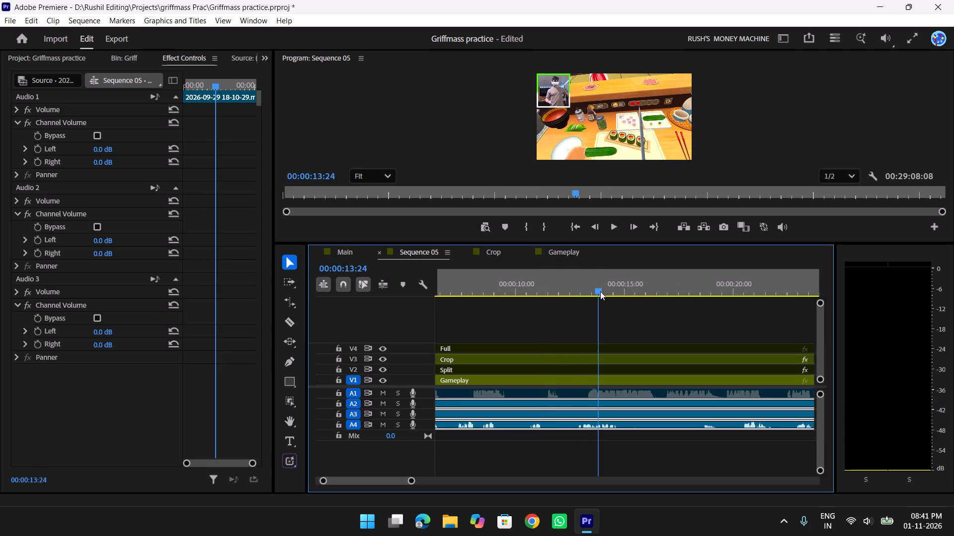
key("space")
scroll(600, 291, "down", 4)
left_click_drag(556, 289, 597, 296)
key("space")
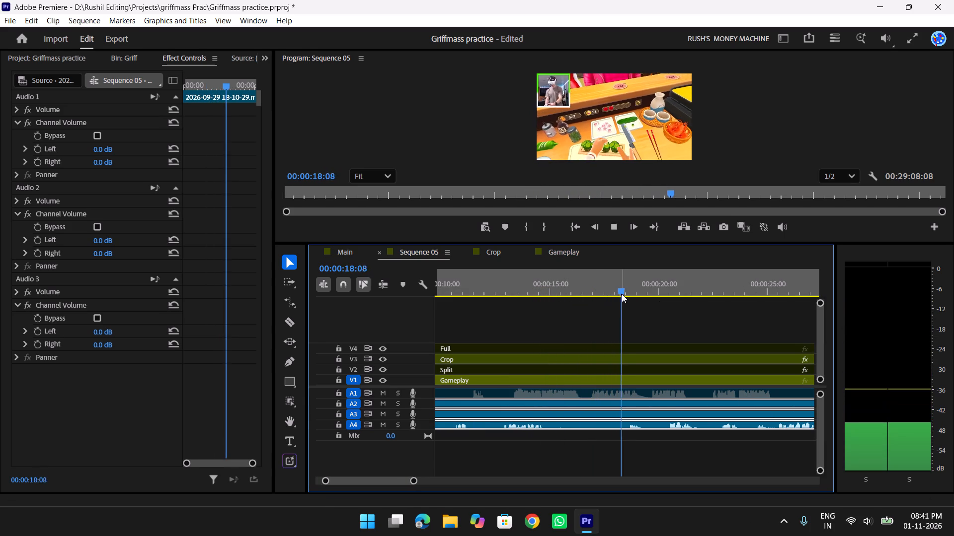
scroll(651, 293, "down", 3)
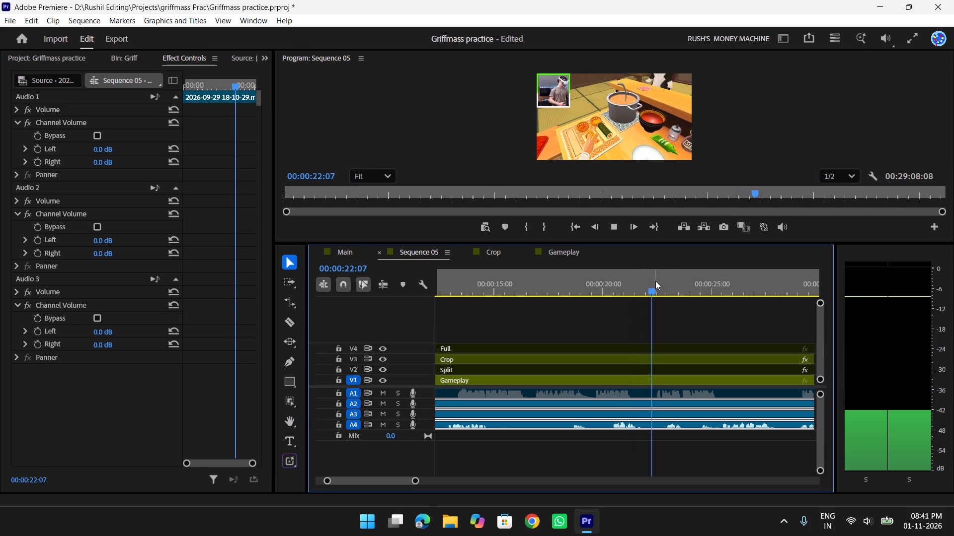
scroll(669, 280, "down", 5)
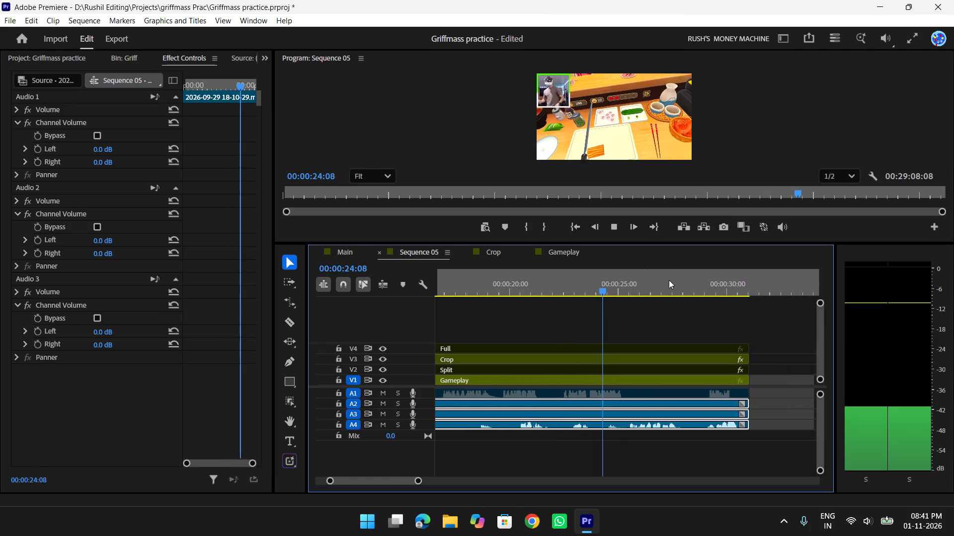
scroll(669, 280, "down", 3)
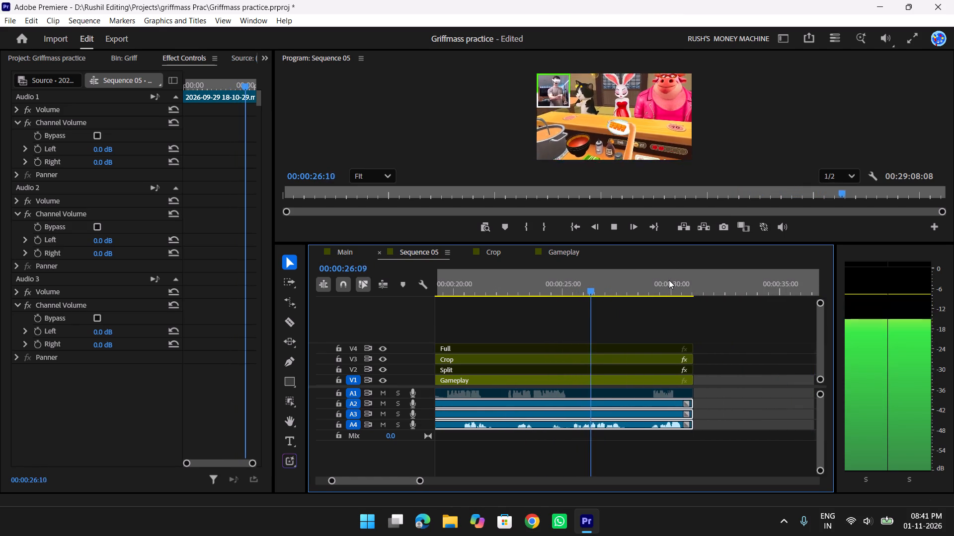
left_click_drag(641, 276, 488, 279)
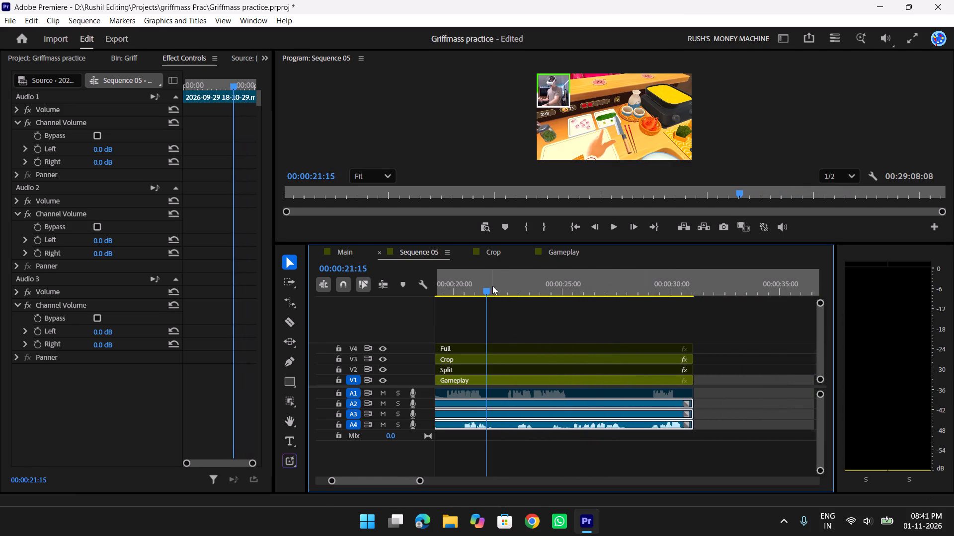
Enable the disabled audio clip on track A1 of Sequence 05.
left_click(560, 388)
key("r")
Replay Sequence 05 between about 00:00:15 and 00:00:25, reviewing the footage together with the enabled audio.
scroll(579, 346, "up", 3)
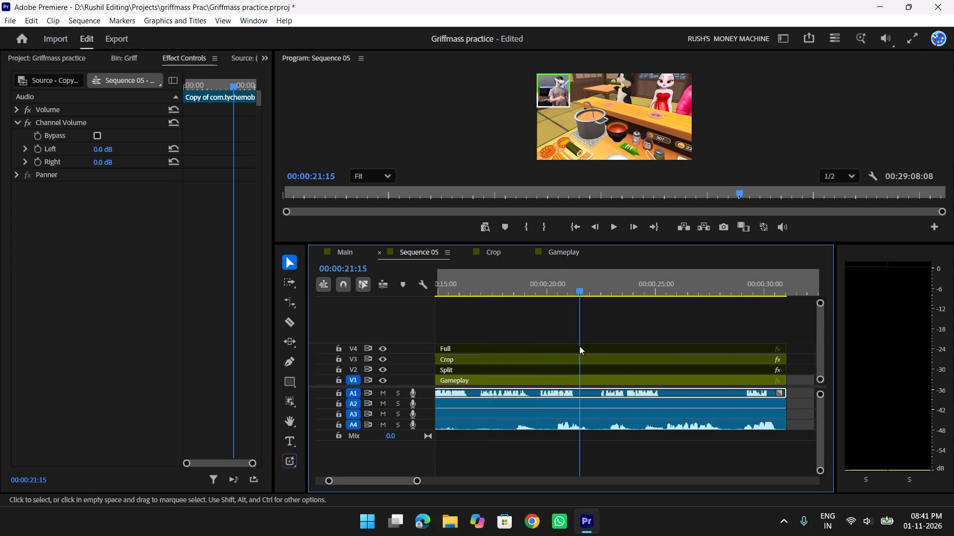
scroll(579, 346, "up", 6)
left_click_drag(612, 288, 523, 292)
key("space")
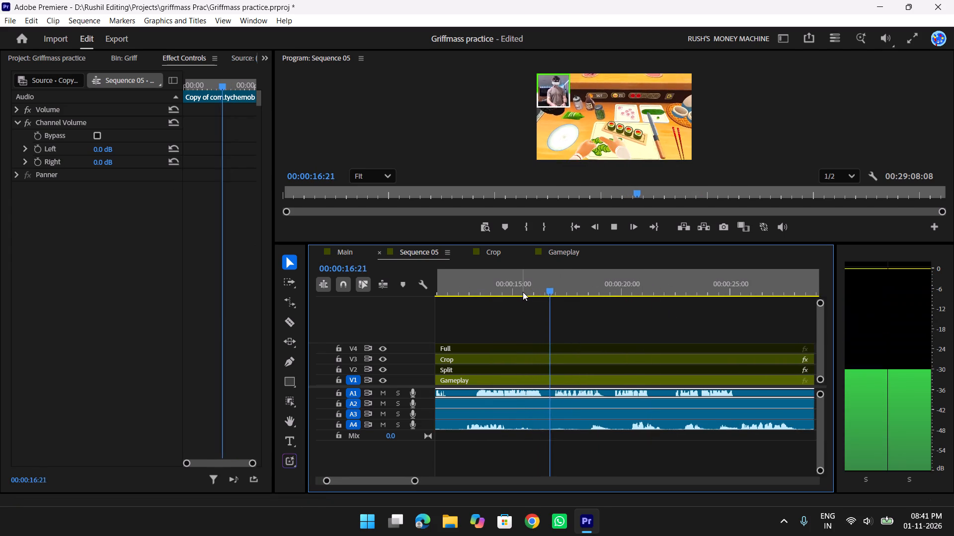
scroll(523, 292, "down", 1)
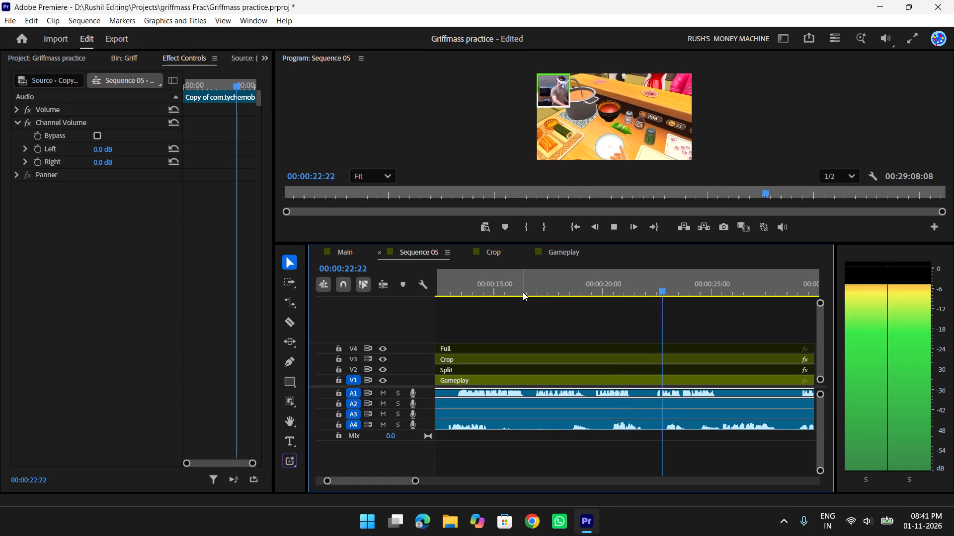
left_click_drag(691, 278, 554, 286)
key("space")
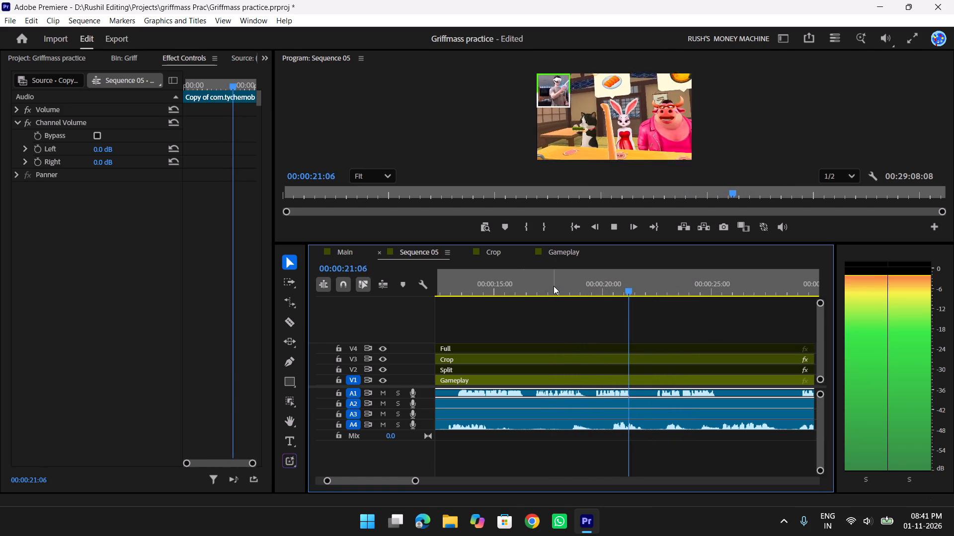
key("space")
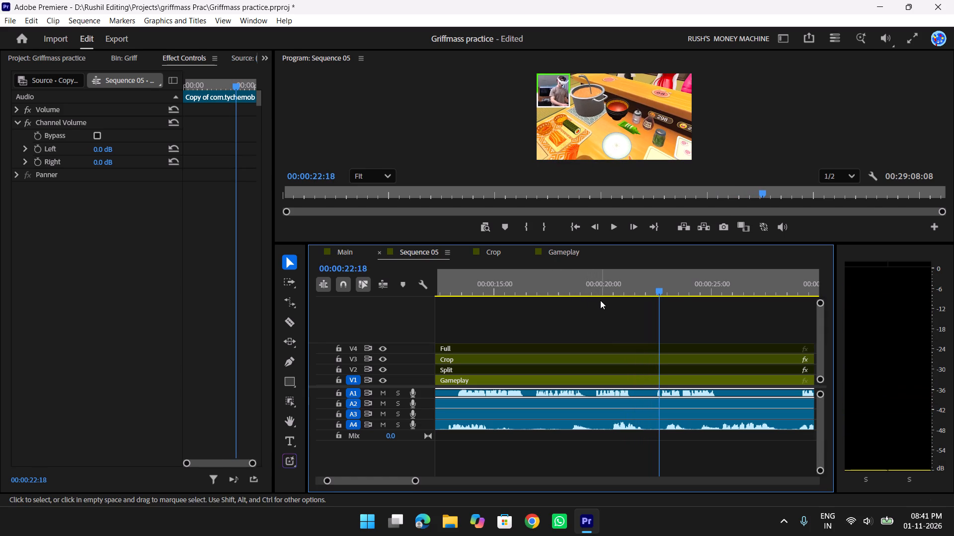
left_click_drag(653, 288, 632, 290)
key("space")
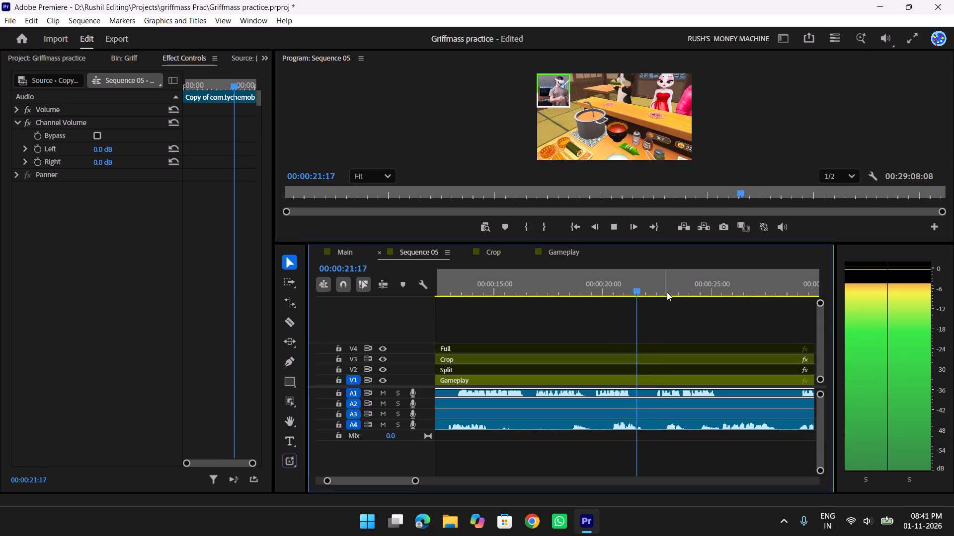
scroll(672, 292, "down", 2)
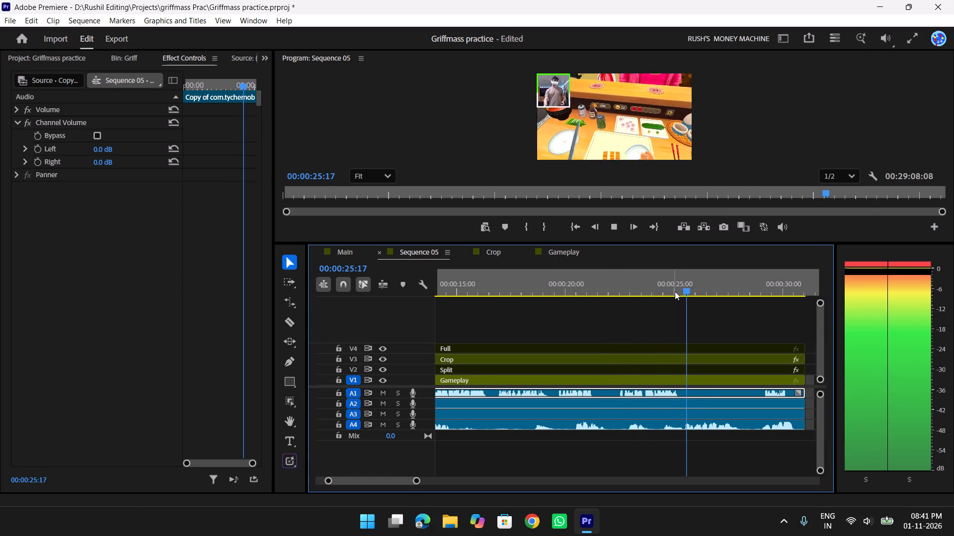
Play Sequence 05 from 00:00:25:13 to the end of its clips.
left_click_drag(697, 270, 686, 273)
left_click(712, 458)
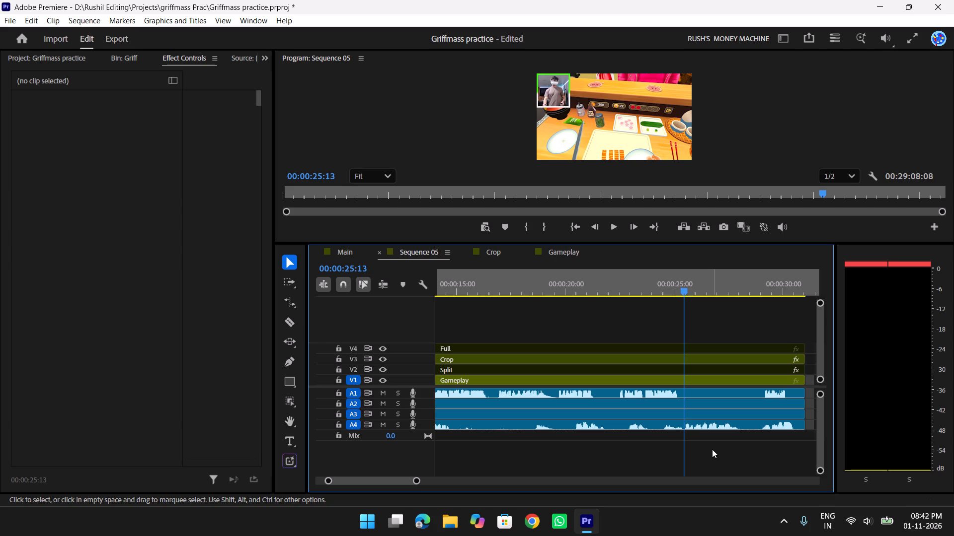
type("y")
key("space")
scroll(712, 449, "down", 4)
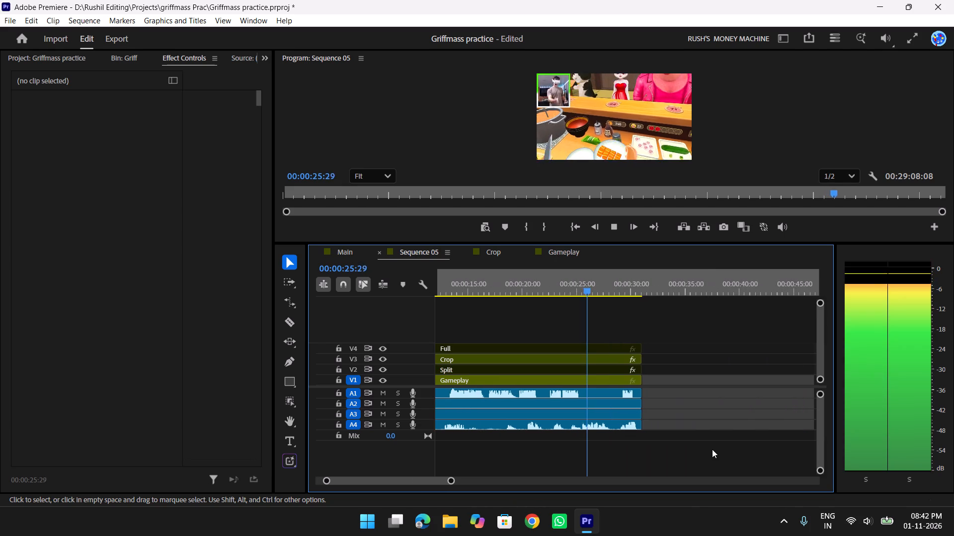
scroll(712, 449, "down", 1)
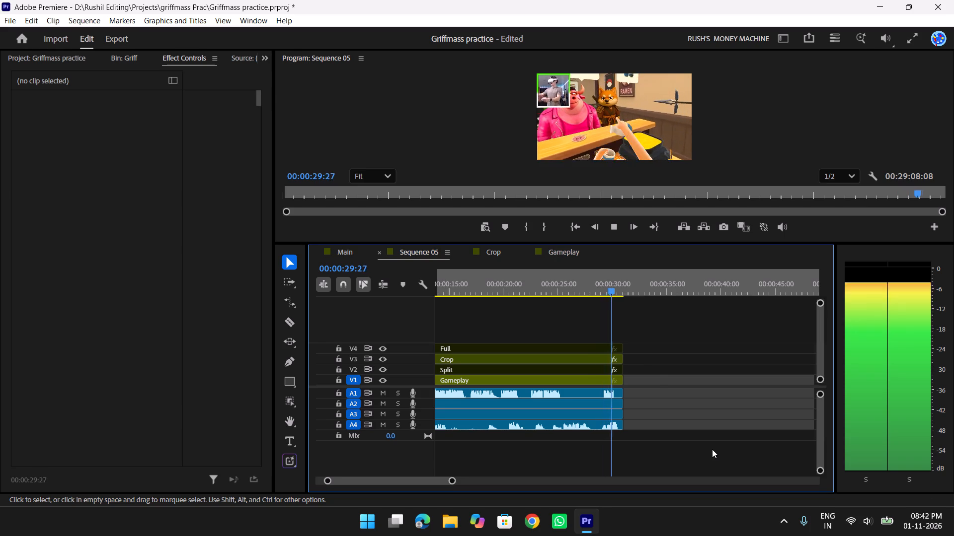
scroll(712, 449, "up", 2)
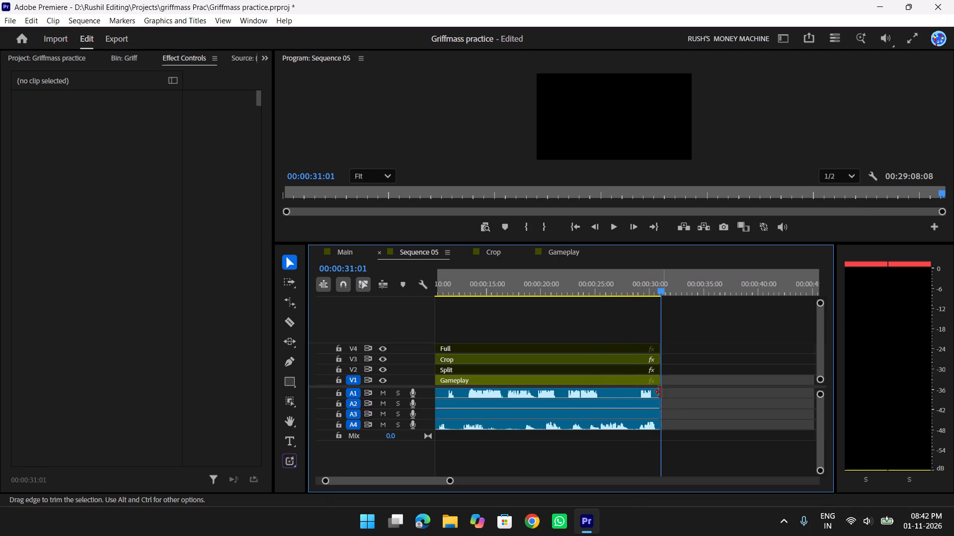
Extend the ends of all video and audio clips in Sequence 05 together to about 00:01:17.
left_click_drag(646, 330, 676, 476)
left_click_drag(657, 388, 860, 408)
type("yyy")
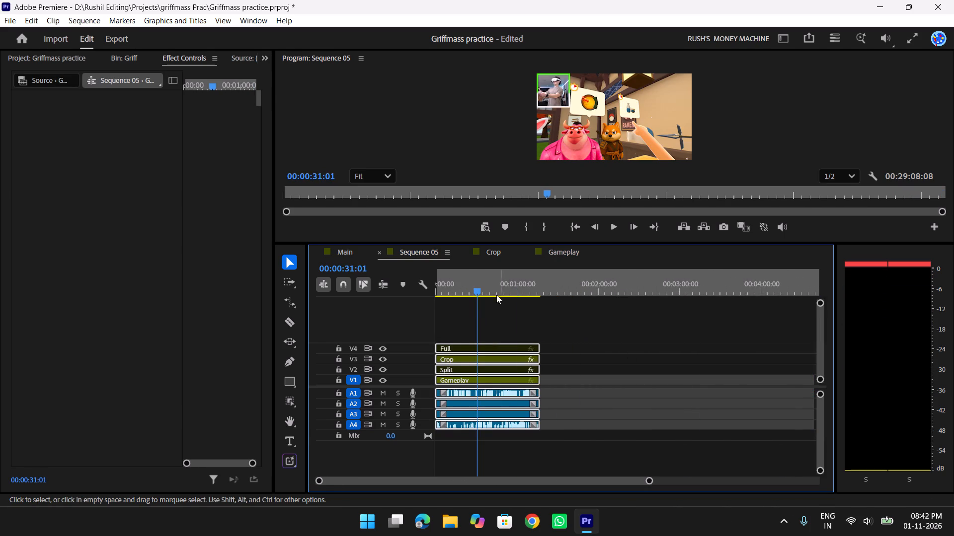
Review the extended Sequence 05 from its start to about 00:00:26, sampling sections along the way.
left_click_drag(471, 289, 436, 290)
key("t")
type("tt")
key("space")
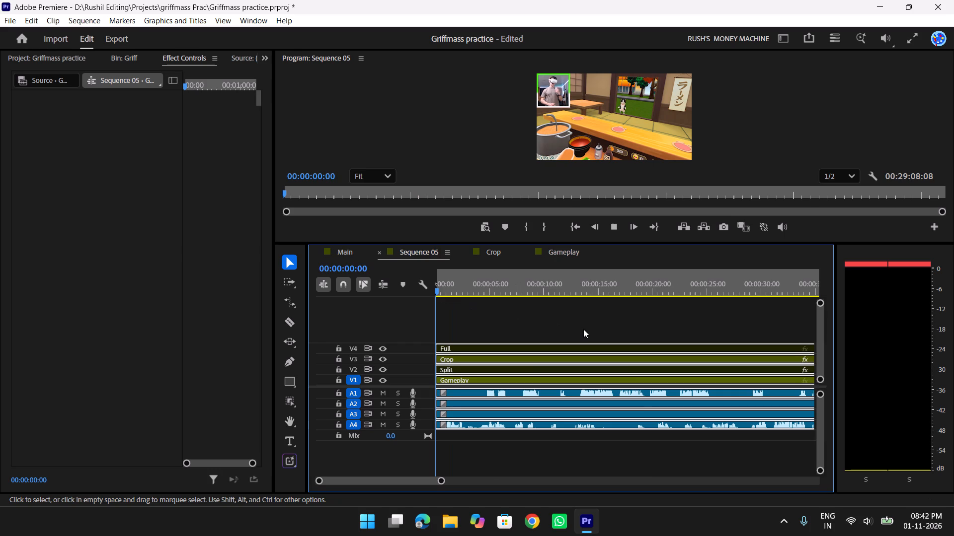
left_click_drag(470, 285, 552, 296)
key("space")
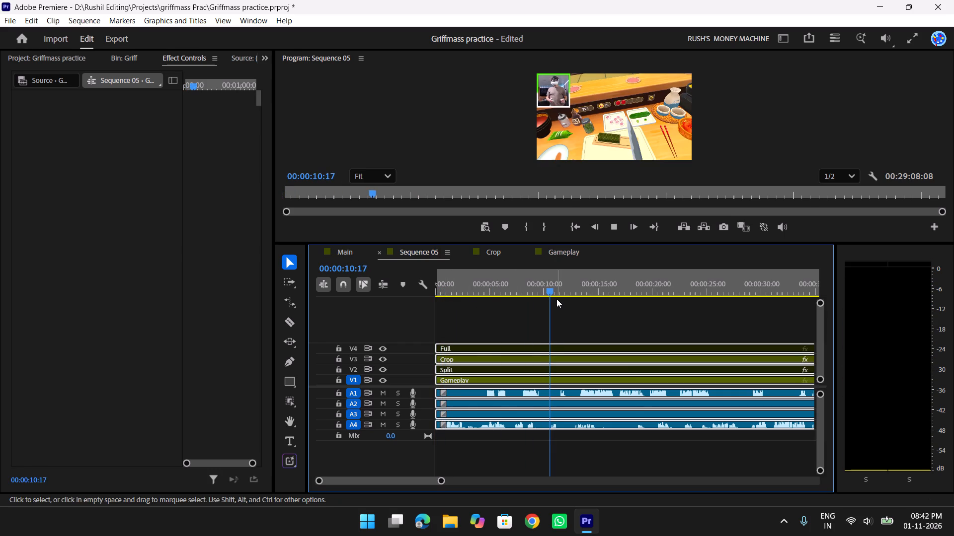
left_click_drag(541, 288, 607, 301)
key("space")
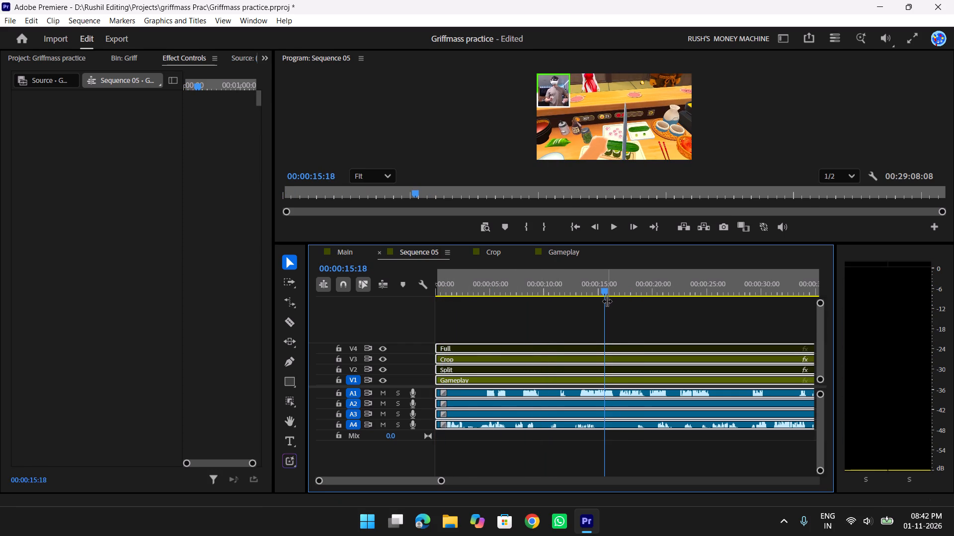
left_click_drag(629, 281, 659, 285)
key("space")
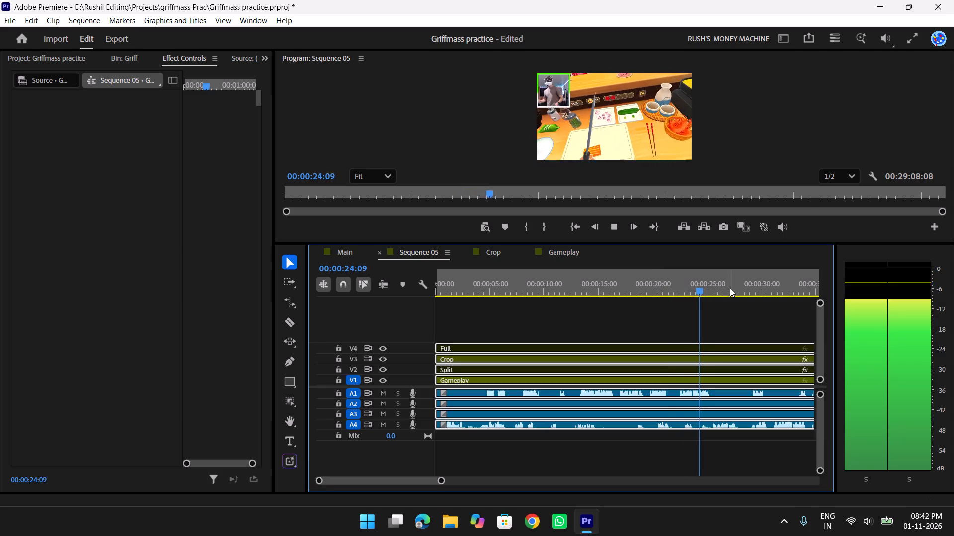
key("space")
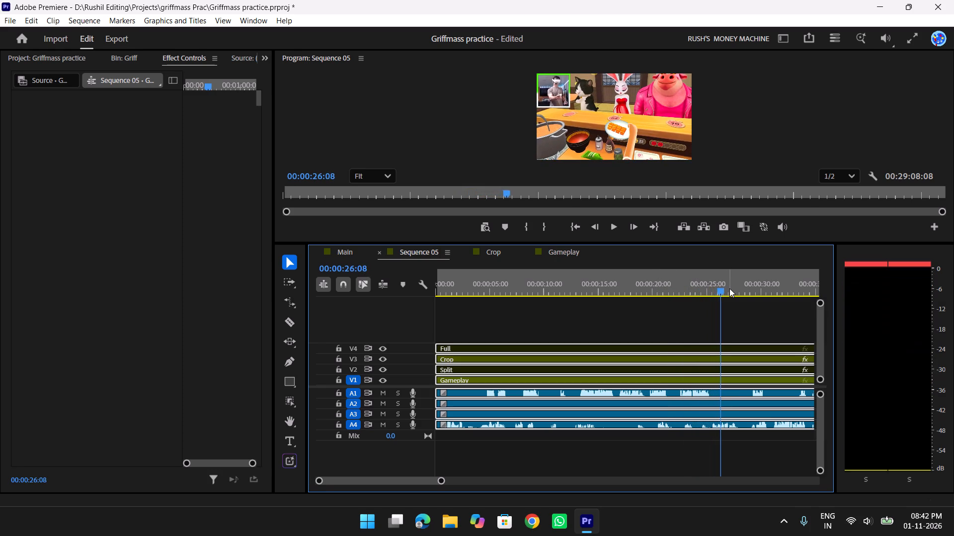
Enable the disabled Full clip on track V4 of Sequence 05.
left_click_drag(718, 288, 708, 289)
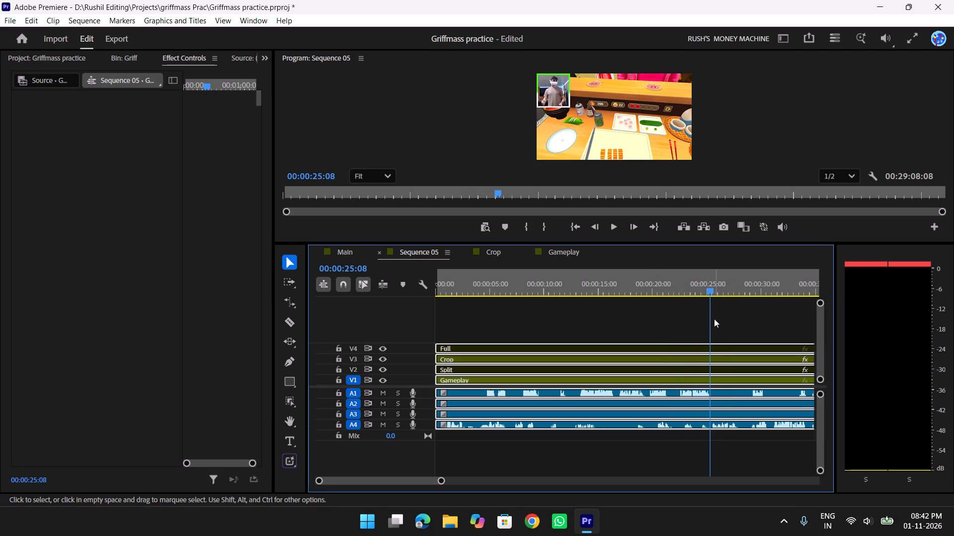
left_click(733, 459)
left_click(714, 349)
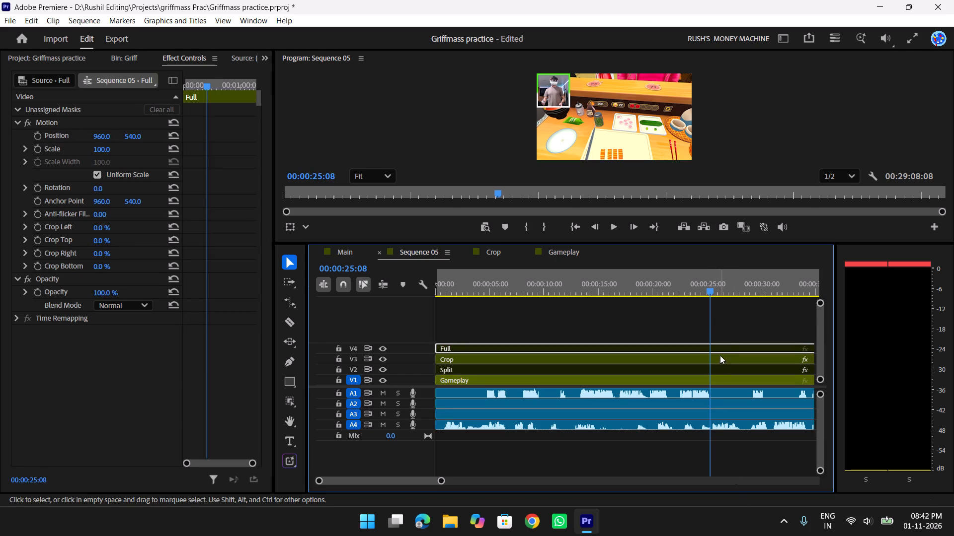
left_click(722, 347)
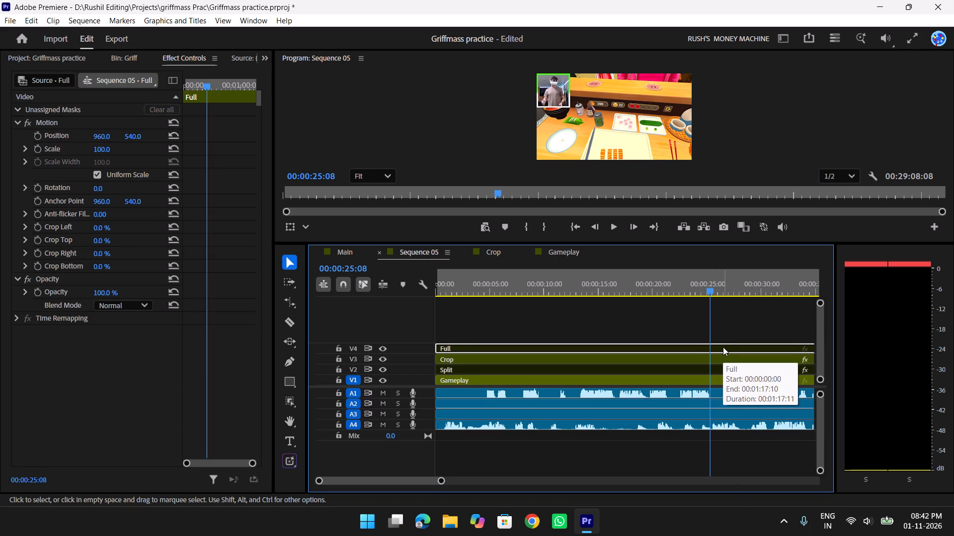
key("r")
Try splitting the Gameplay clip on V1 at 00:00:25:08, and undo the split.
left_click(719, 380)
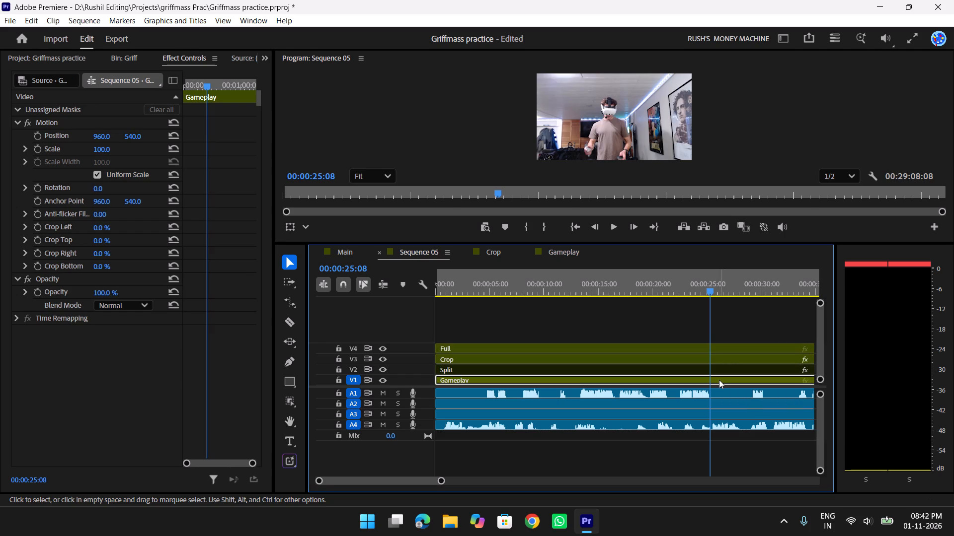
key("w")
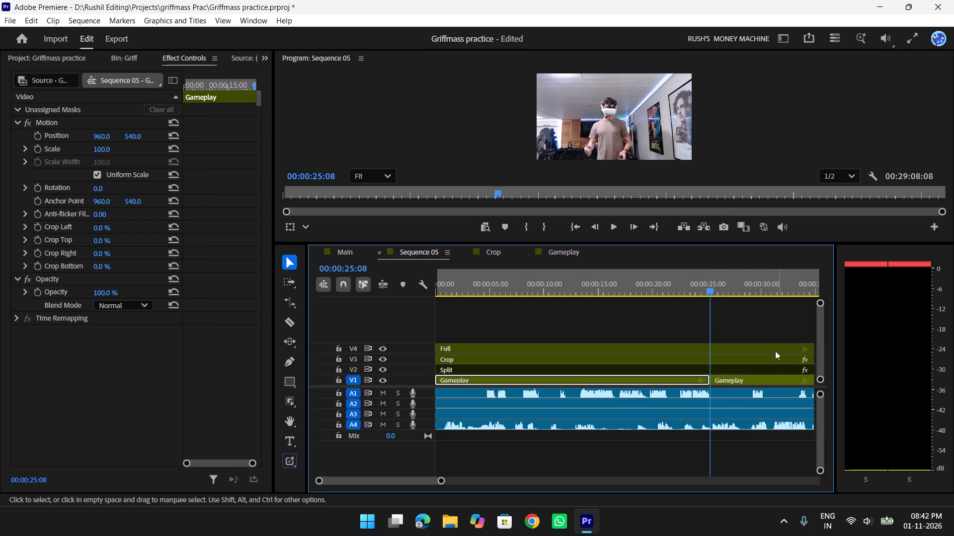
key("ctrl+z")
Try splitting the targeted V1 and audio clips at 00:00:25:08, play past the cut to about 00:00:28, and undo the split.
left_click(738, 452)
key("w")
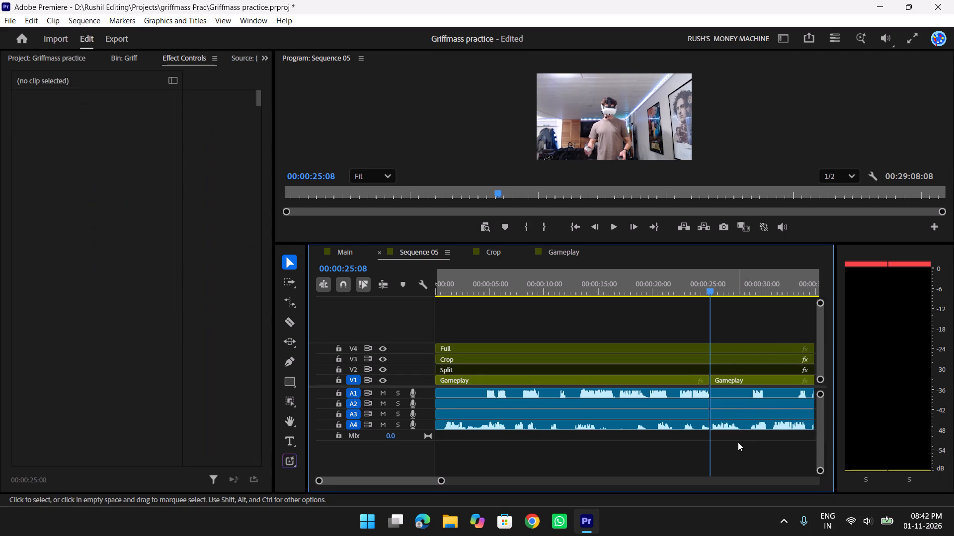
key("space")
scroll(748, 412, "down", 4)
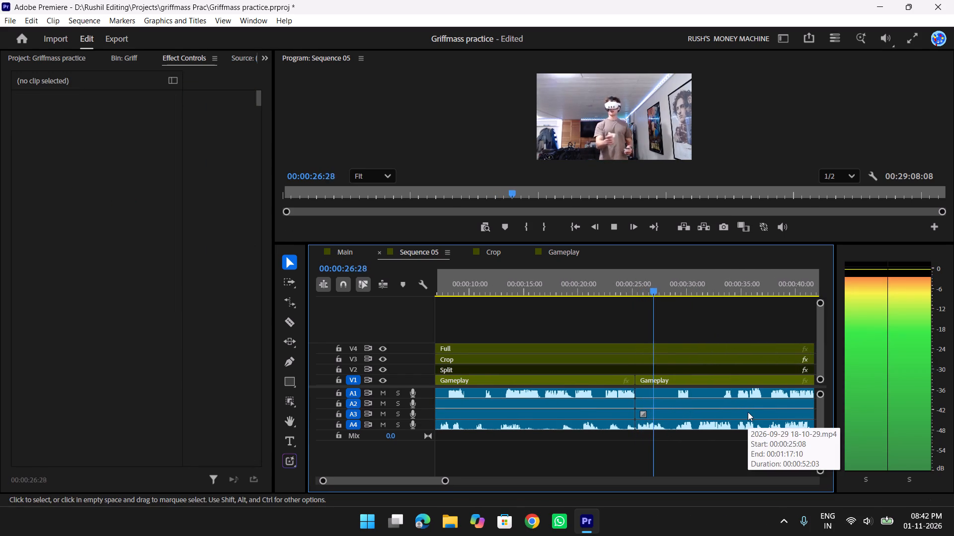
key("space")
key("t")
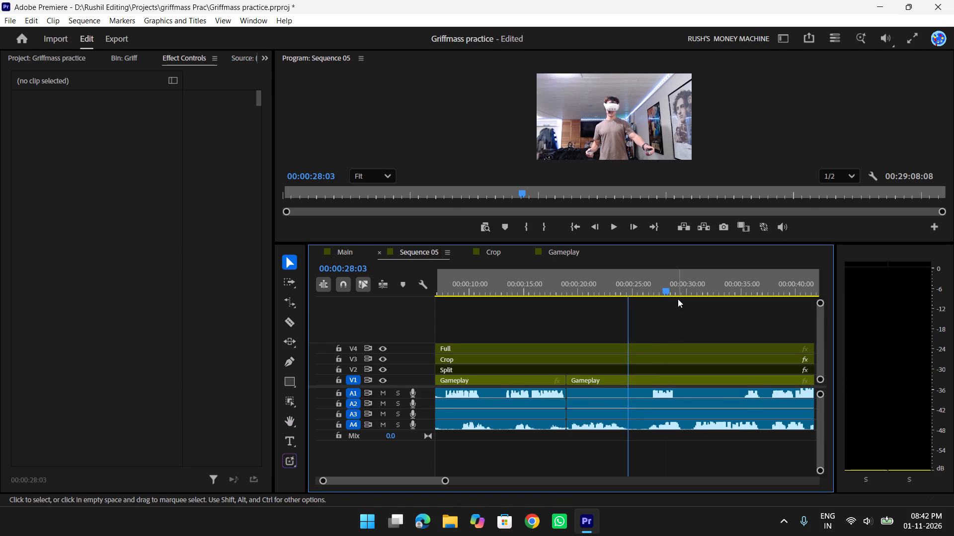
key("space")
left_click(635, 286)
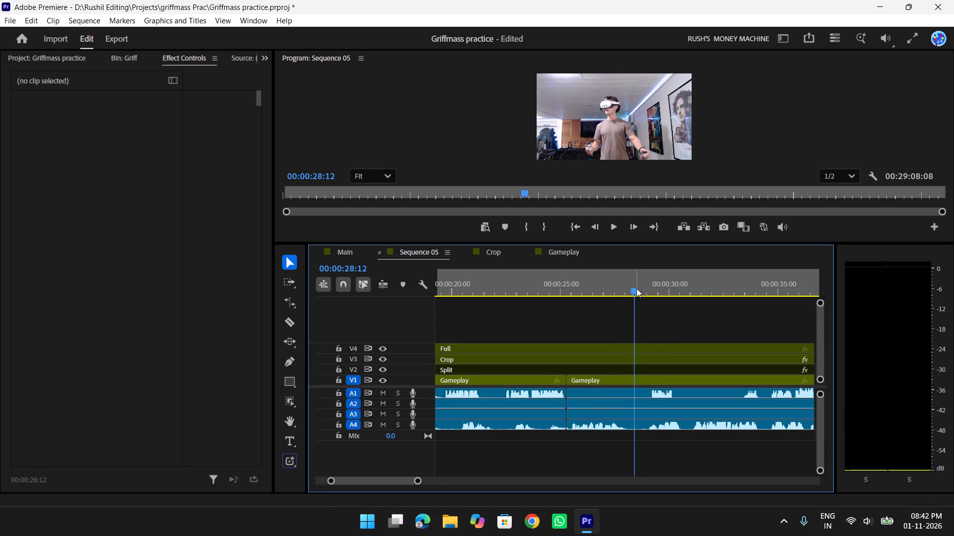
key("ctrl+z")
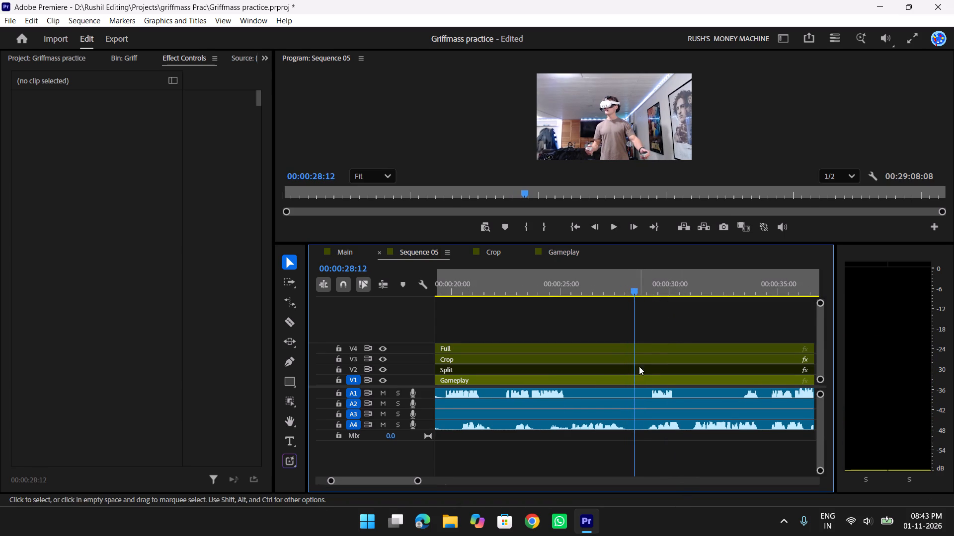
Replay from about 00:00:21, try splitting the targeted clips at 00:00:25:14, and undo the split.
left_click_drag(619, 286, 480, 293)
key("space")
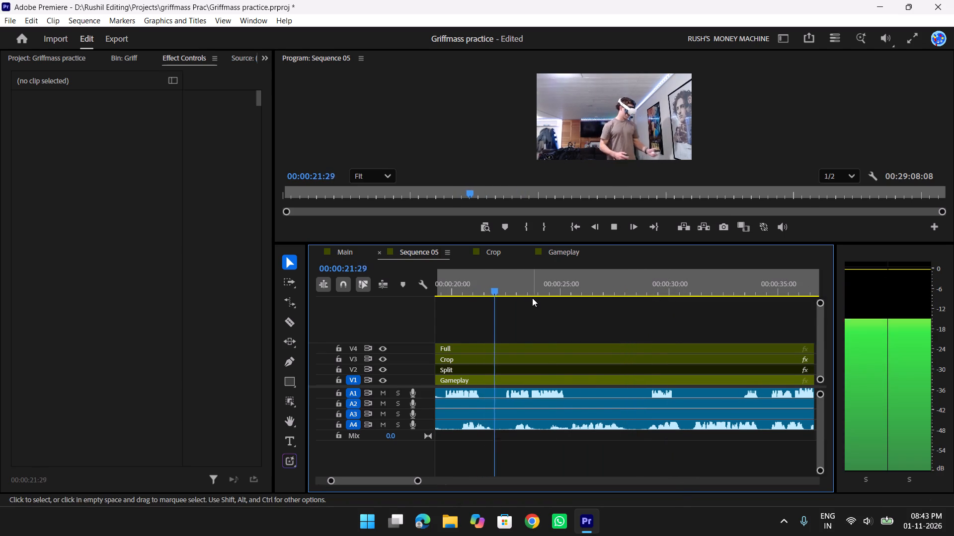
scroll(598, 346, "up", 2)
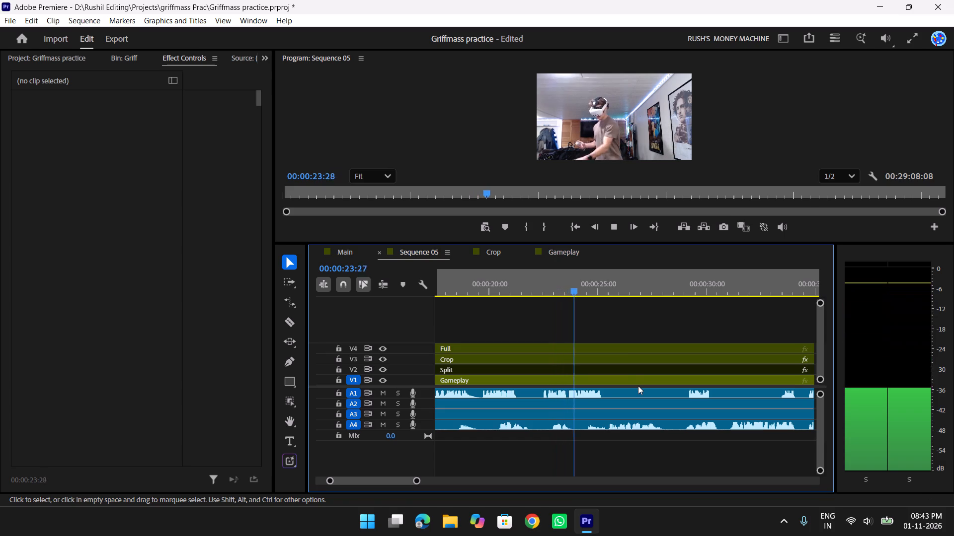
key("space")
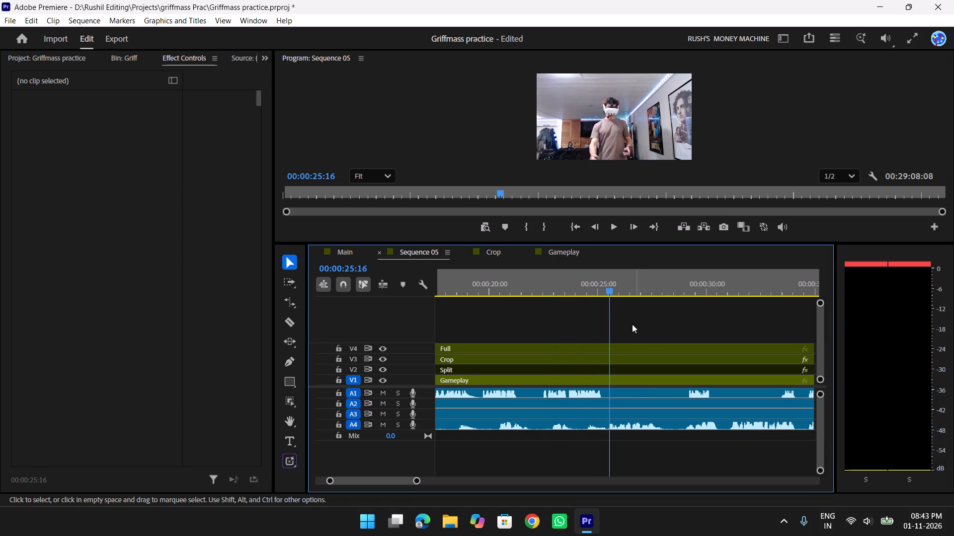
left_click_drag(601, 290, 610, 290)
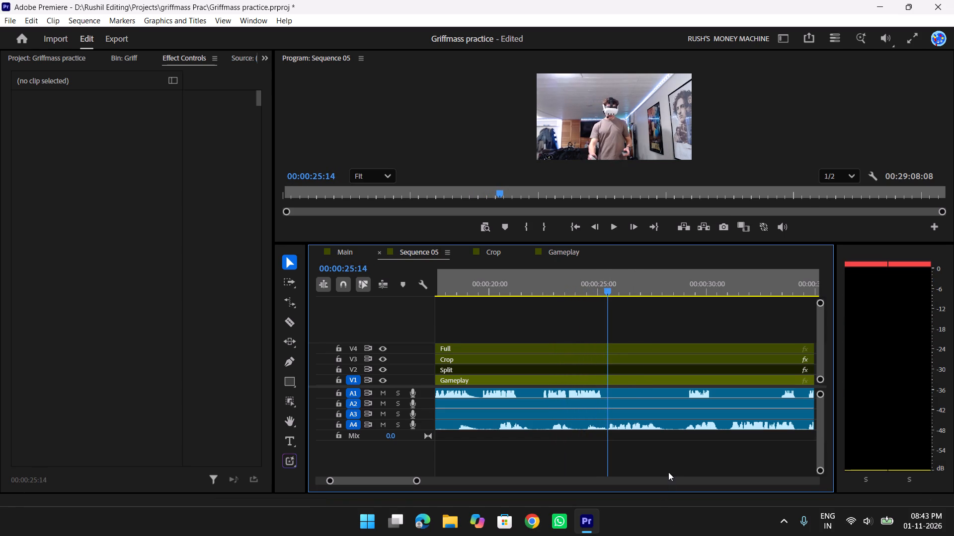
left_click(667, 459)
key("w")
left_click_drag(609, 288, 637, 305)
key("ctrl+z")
Target video tracks V2, V3 and V4 in Sequence 05 in addition to V1.
left_click_drag(627, 284, 593, 295)
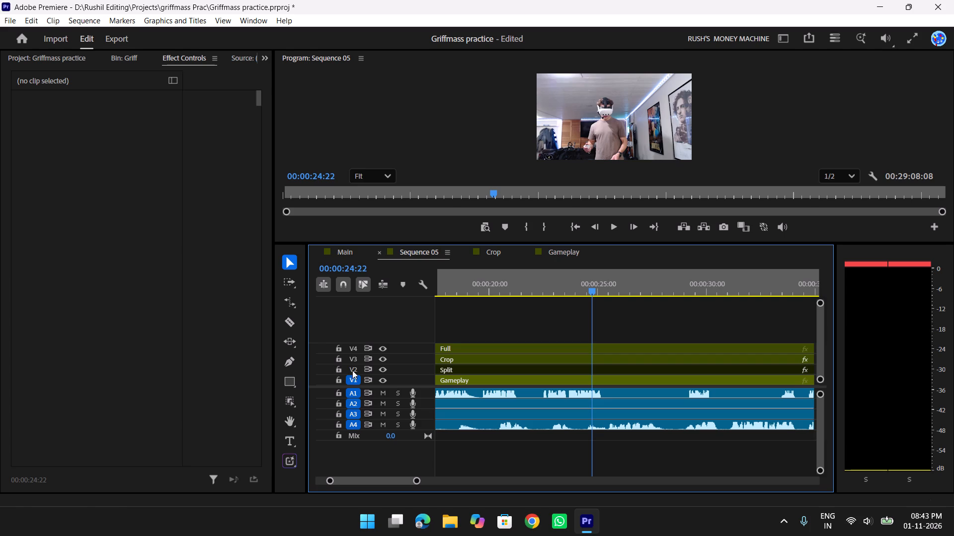
left_click(352, 370)
left_click(355, 360)
left_click(351, 344)
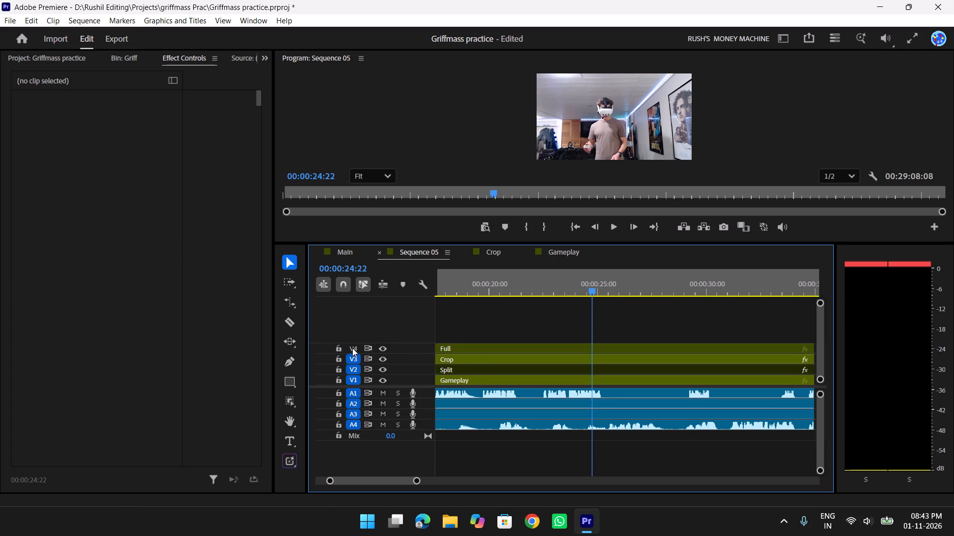
left_click(352, 348)
Find the cut point by replaying around 00:00:25, and split the targeted clips on V1–V4 and A1–A4 at 00:00:25:13.
left_click(584, 304)
left_click_drag(587, 294, 570, 300)
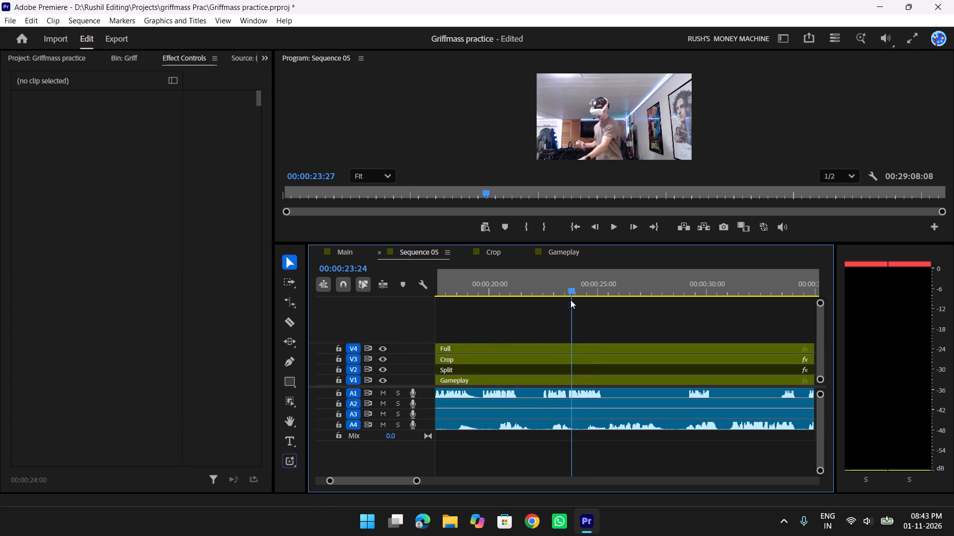
left_click_drag(570, 300, 586, 305)
key("space")
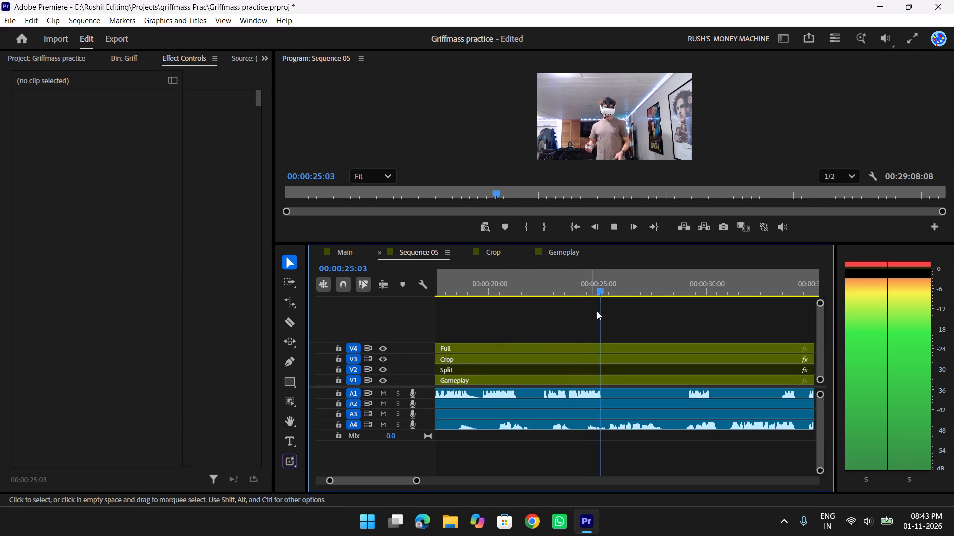
key("space")
key("space")
left_click_drag(607, 273, 602, 273)
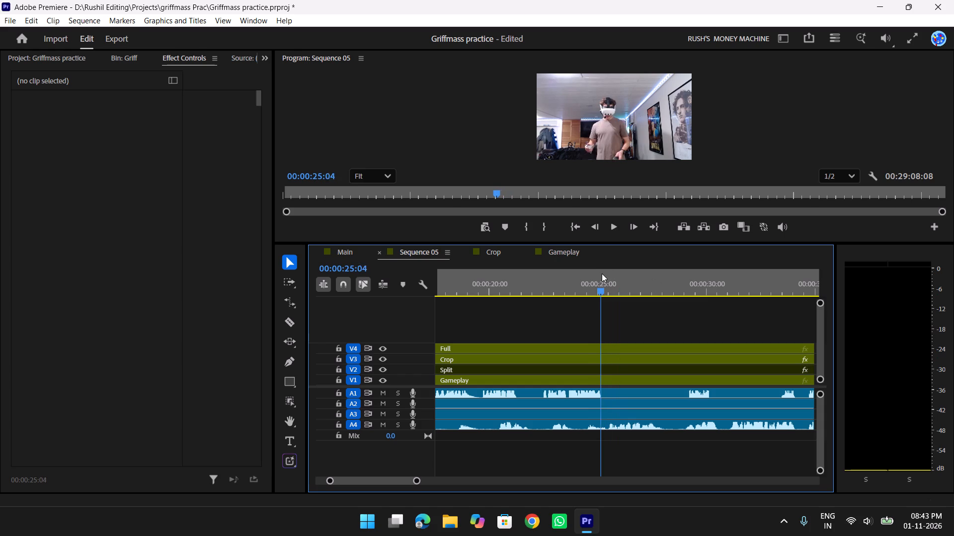
left_click_drag(602, 273, 609, 276)
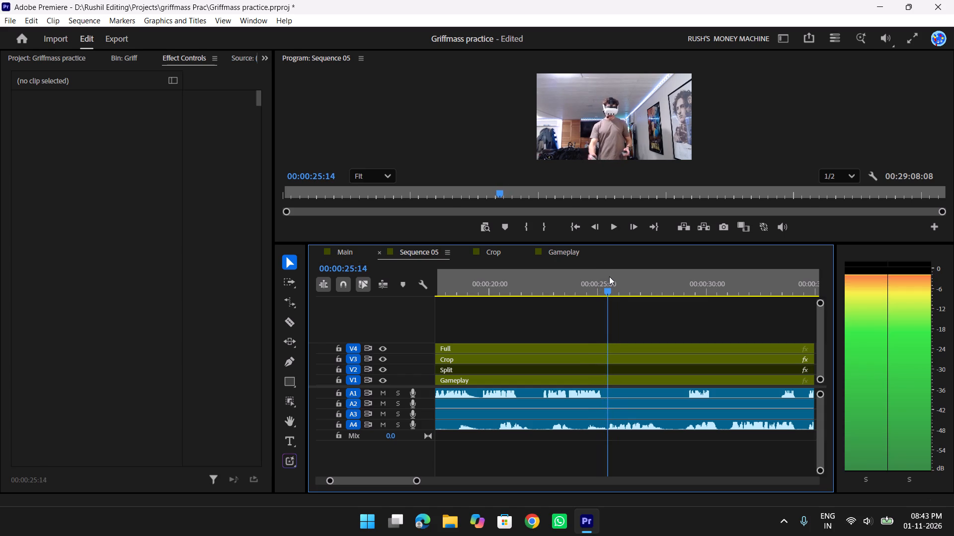
left_click_drag(609, 276, 599, 272)
key("Right")
key("Right")
key("Right")
key("Right")
key("Right")
key("Right")
key("Right")
key("Right")
key("Right")
key("Right")
key("Right")
key("Right")
key("Right")
key("Right")
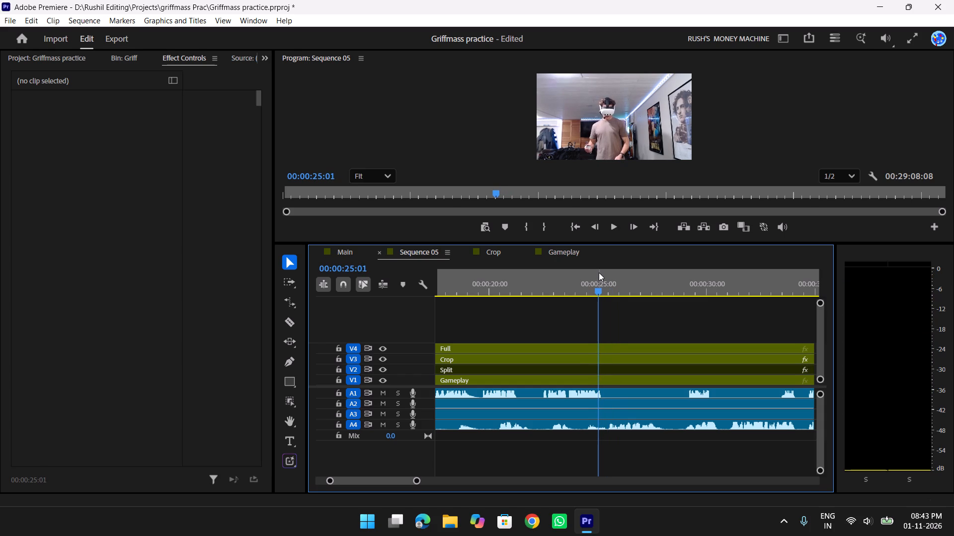
key("Left")
key("w")
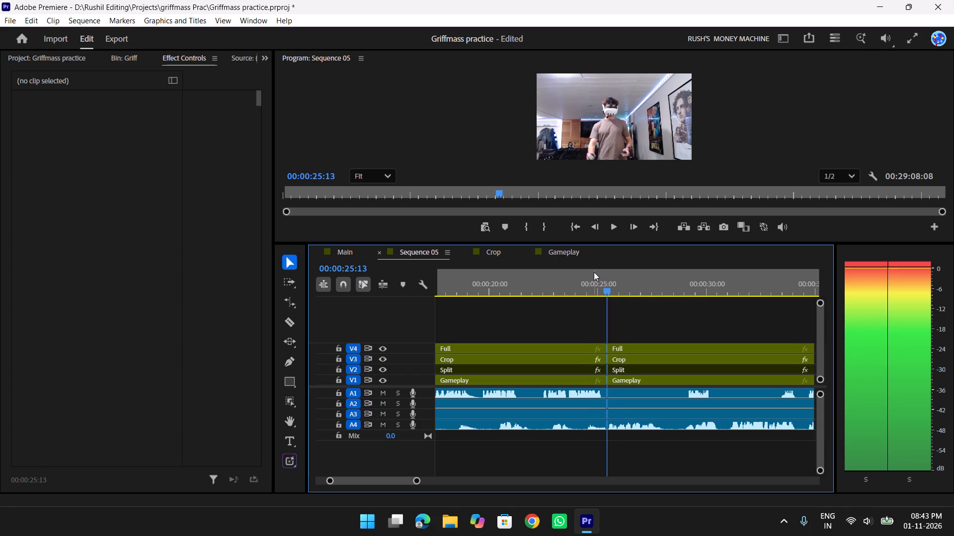
Split the targeted video and audio clips in Sequence 05 at 00:00:28:06.
left_click(675, 460)
left_click_drag(608, 281, 643, 292)
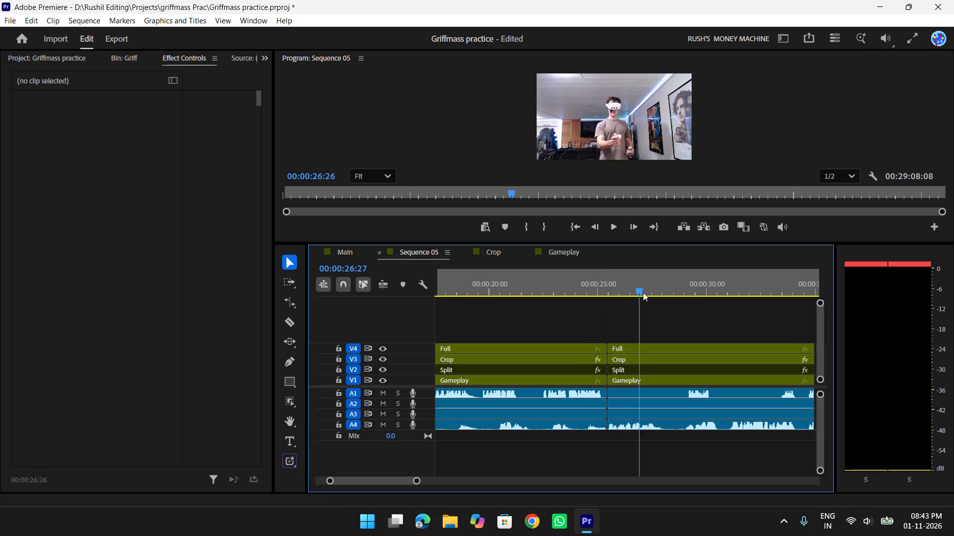
left_click_drag(643, 292, 669, 296)
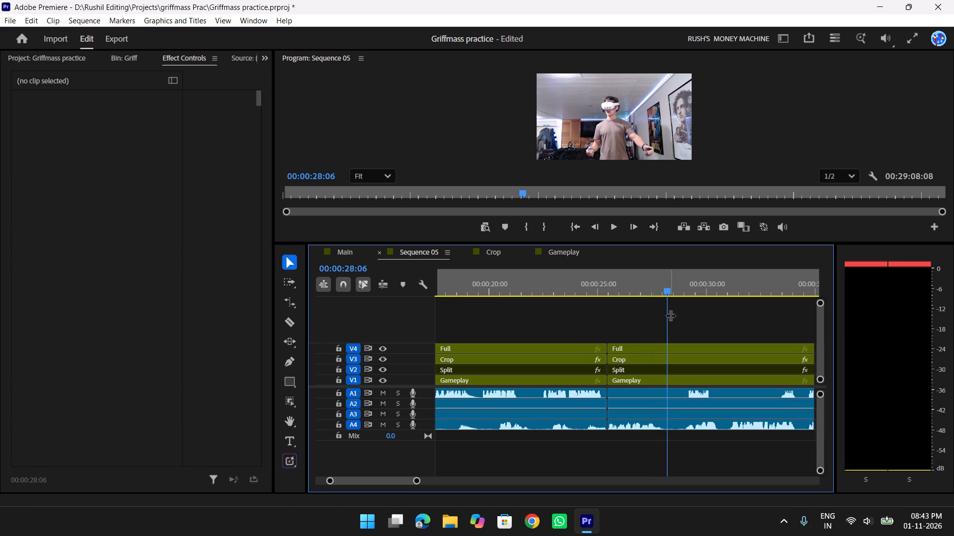
key("w")
Copy the V1–V4 and A1–A4 clips between the cuts at 00:00:25:13 and 00:00:28:06.
left_click(640, 456)
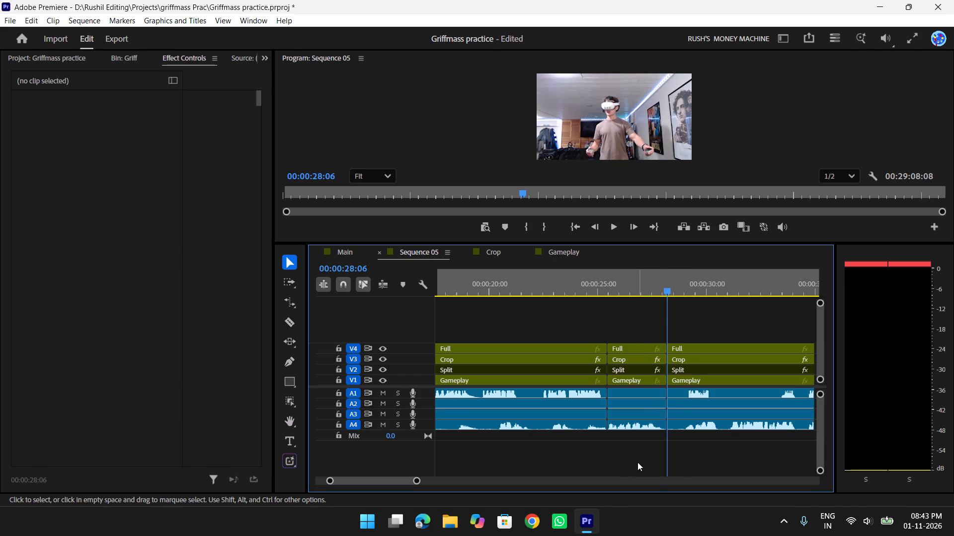
left_click_drag(636, 448, 637, 335)
key("ctrl+c")
key("ctrl+c")
key("ctrl+c")
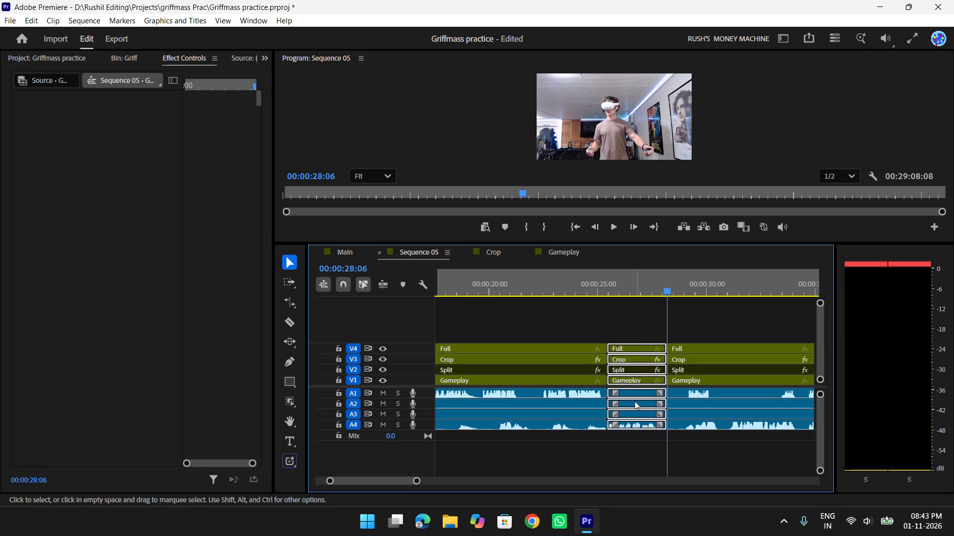
left_click(636, 445)
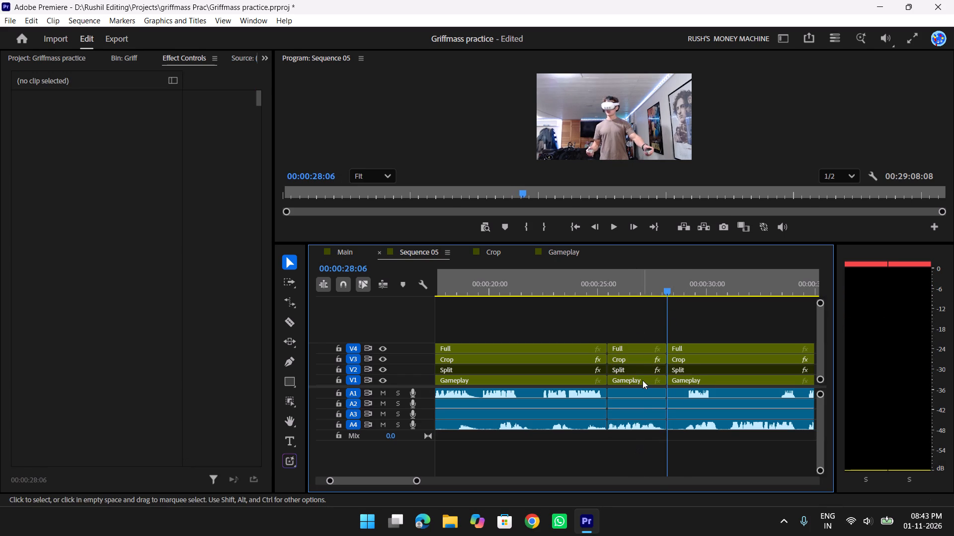
left_click(637, 346, "ctrl")
left_click_drag(634, 446, 637, 395, "ctrl")
left_click_drag(637, 453, 633, 347)
key("ctrl+c")
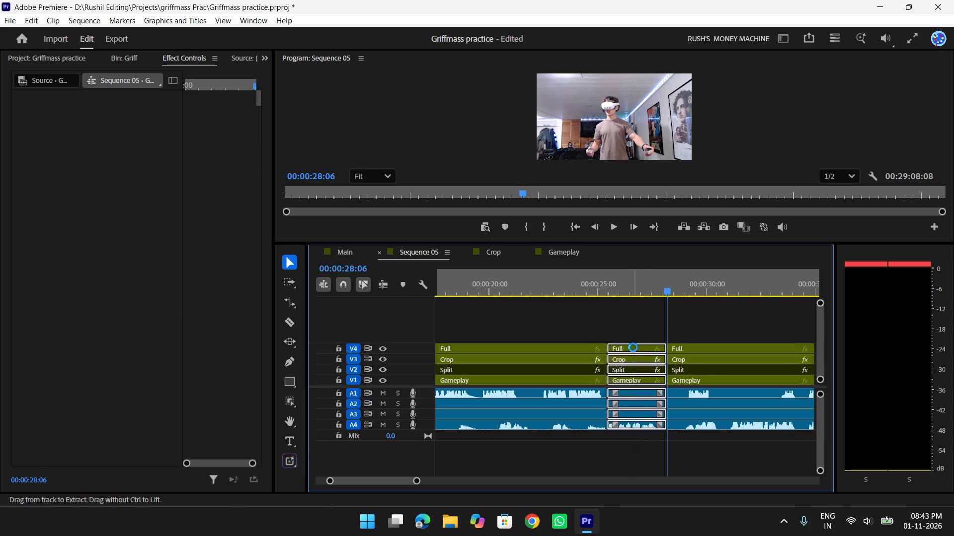
key("ctrl+c")
key("ctrl+c")
key("ctrl+c")
Switch to the Main sequence and clear the clip selection on the sped-up 571.17% segment.
left_click(331, 251)
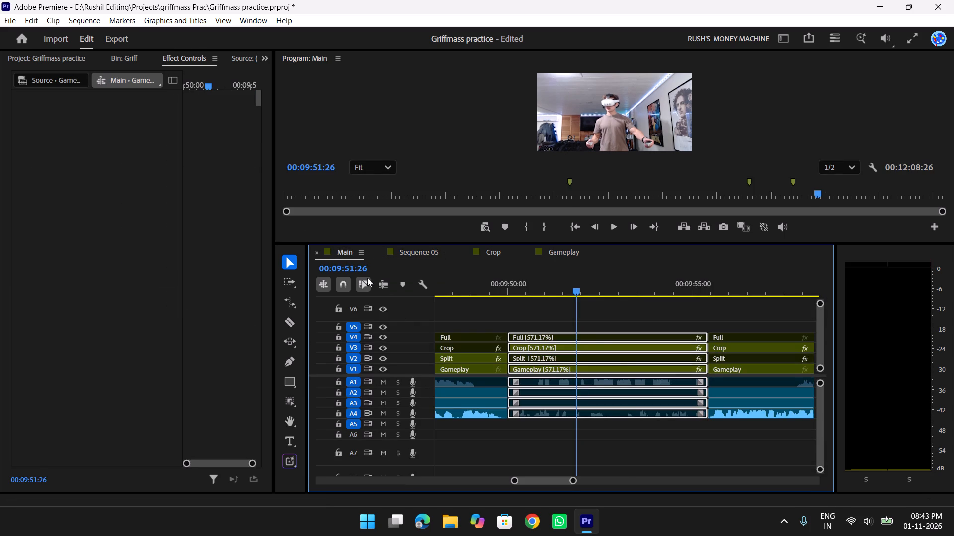
left_click(570, 336)
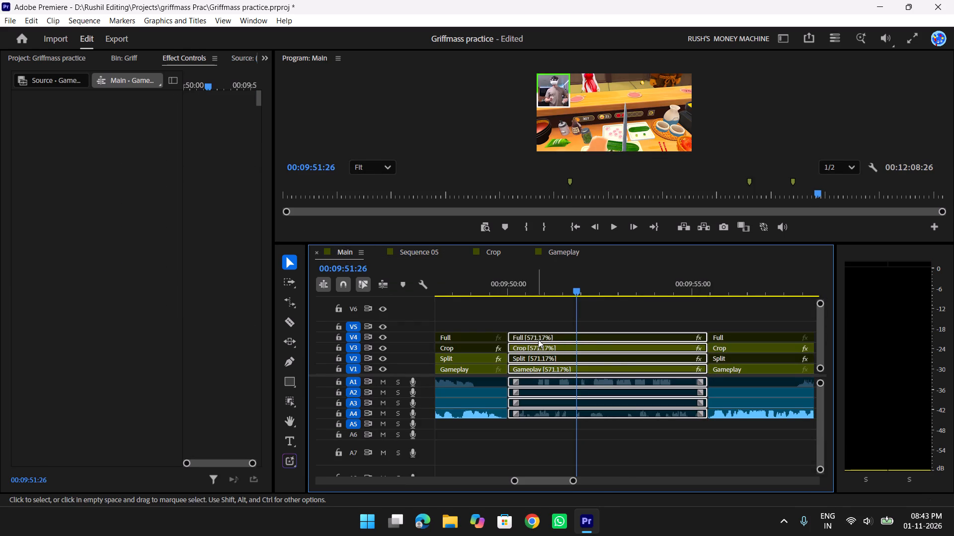
left_click(607, 445)
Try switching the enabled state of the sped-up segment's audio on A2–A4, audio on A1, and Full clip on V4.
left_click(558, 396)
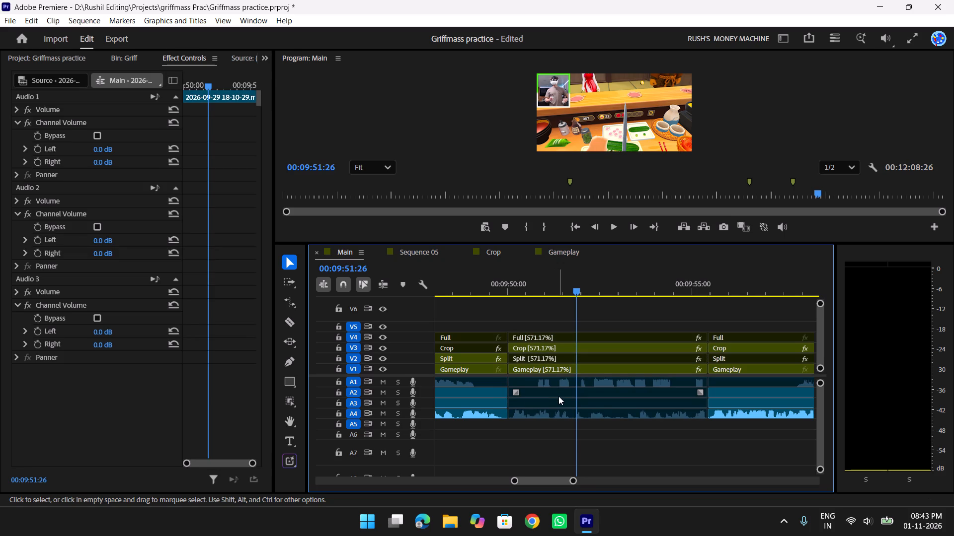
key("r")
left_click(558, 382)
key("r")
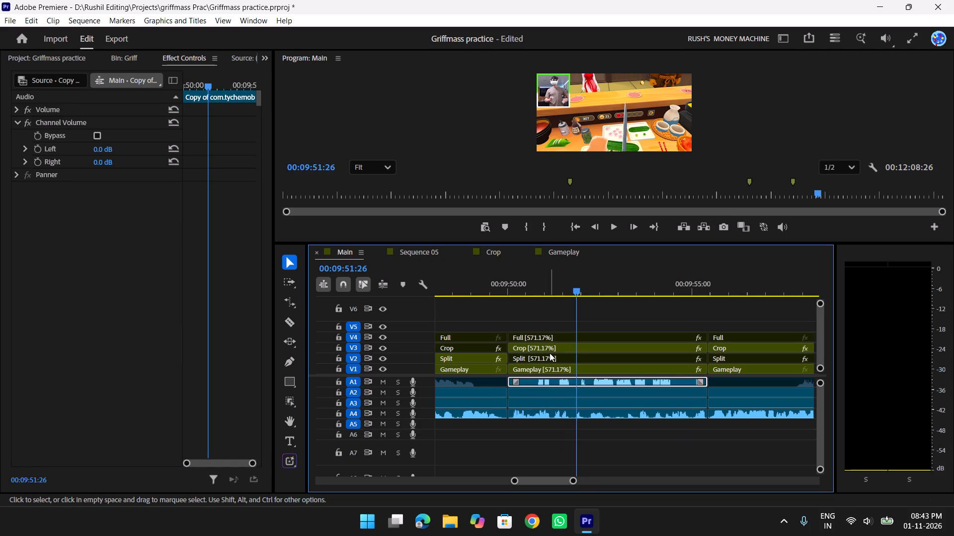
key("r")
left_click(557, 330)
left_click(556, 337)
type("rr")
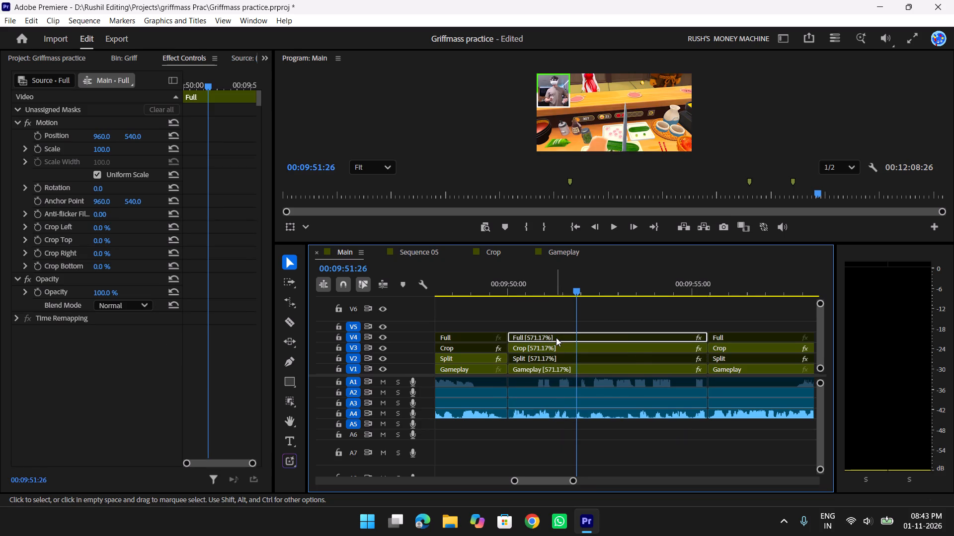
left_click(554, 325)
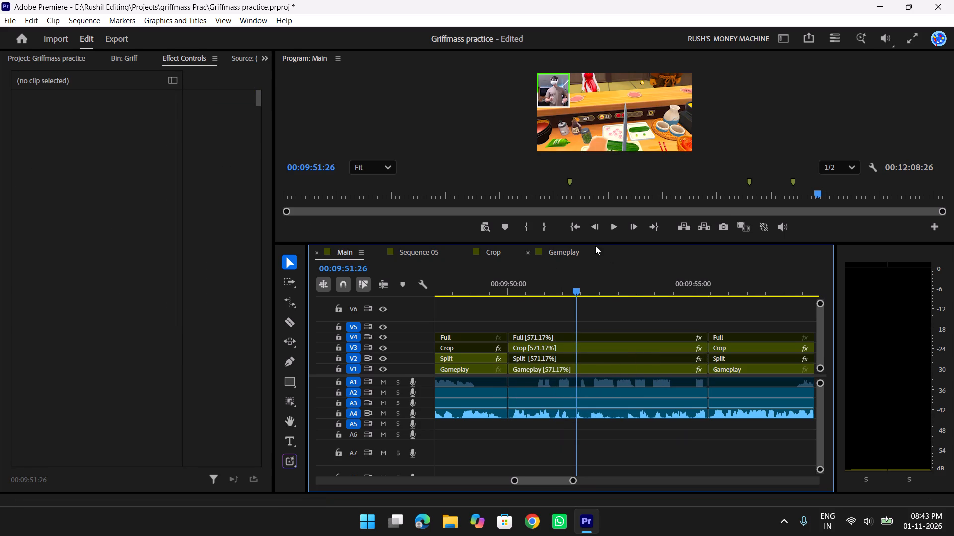
Enlarge the timeline area upward to make more room for the tracks.
left_click_drag(596, 244, 616, 166)
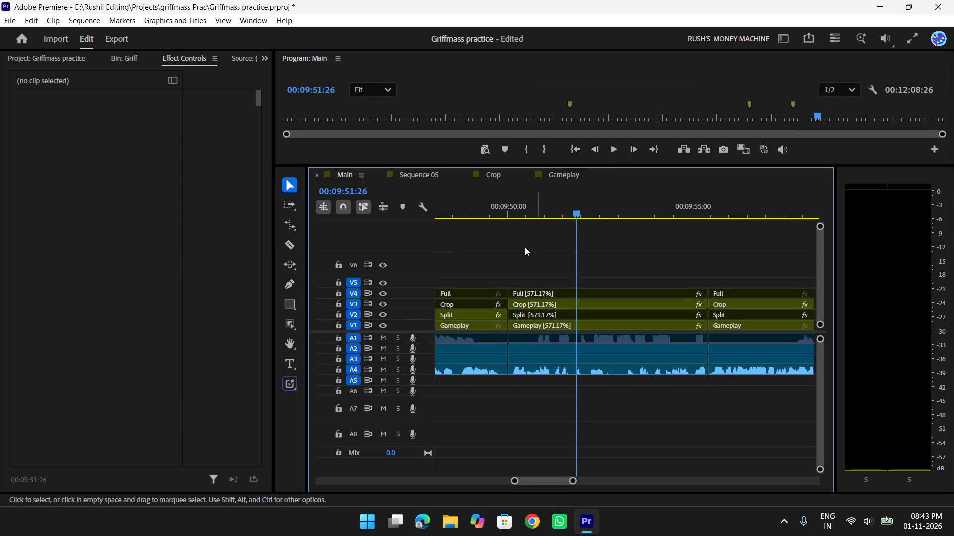
Add a video track above V6 in the Main sequence and shrink the V6 and V7 track heights.
right_click(596, 260)
right_click(590, 258)
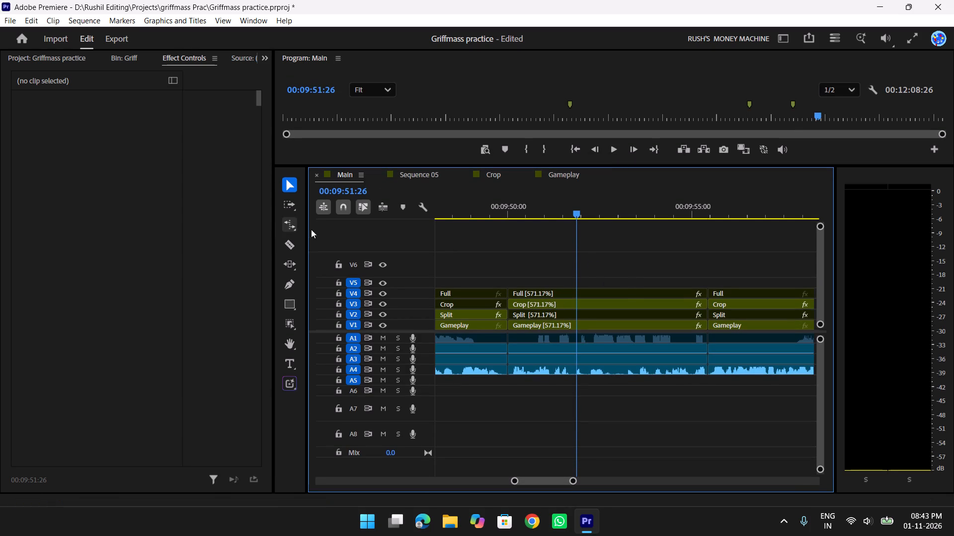
right_click(509, 268)
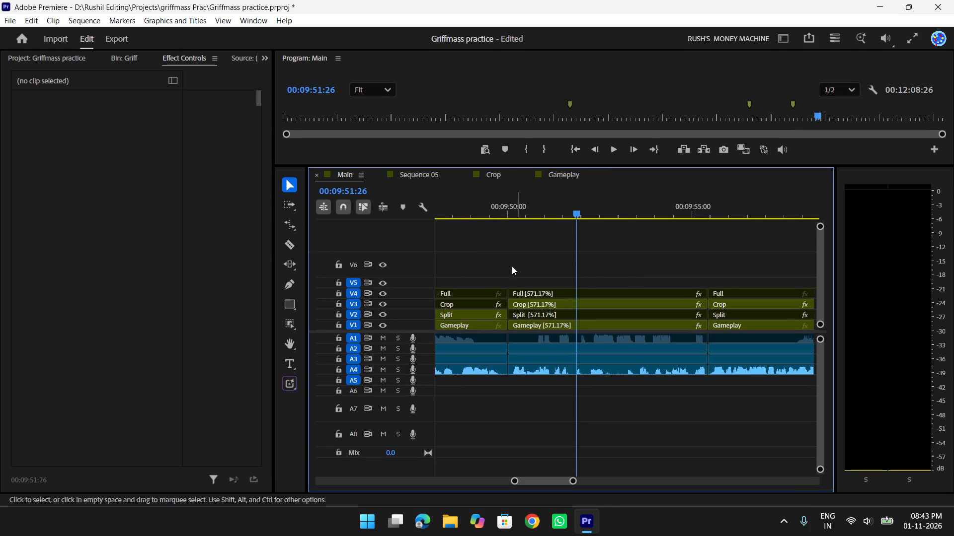
right_click(506, 257)
right_click(430, 268)
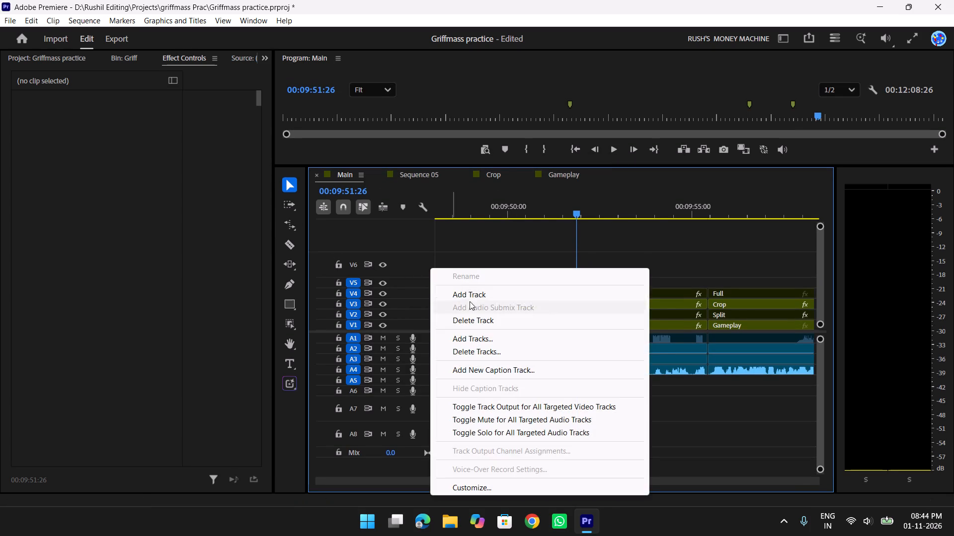
left_click(466, 291)
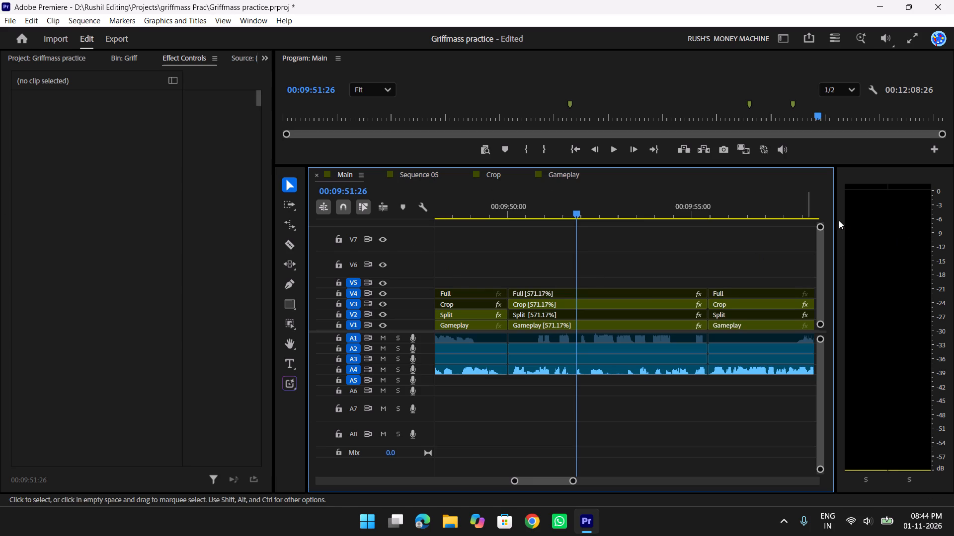
left_click_drag(822, 226, 821, 176)
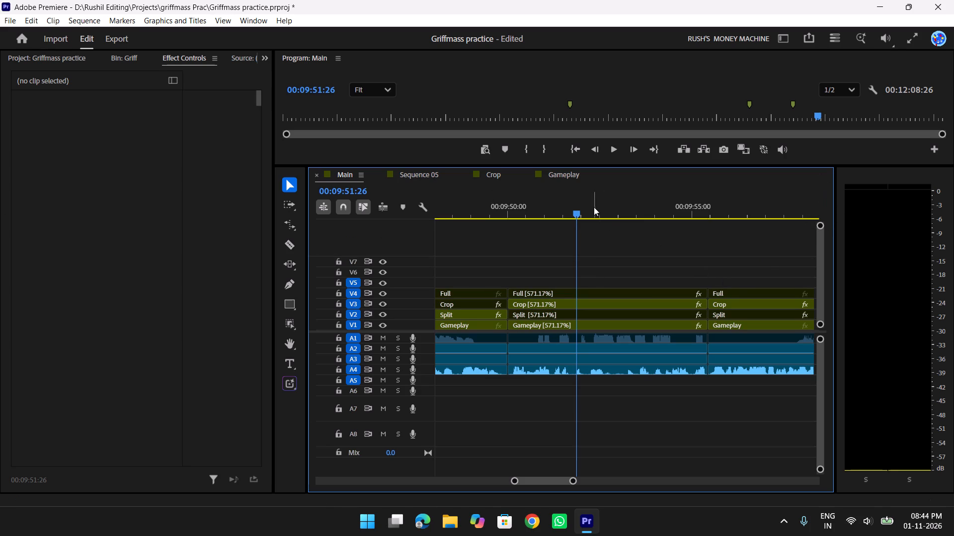
Play the sped-up segment in Main from about 00:09:50 and disable its Crop clip on V3.
left_click_drag(574, 208, 512, 208)
key("space")
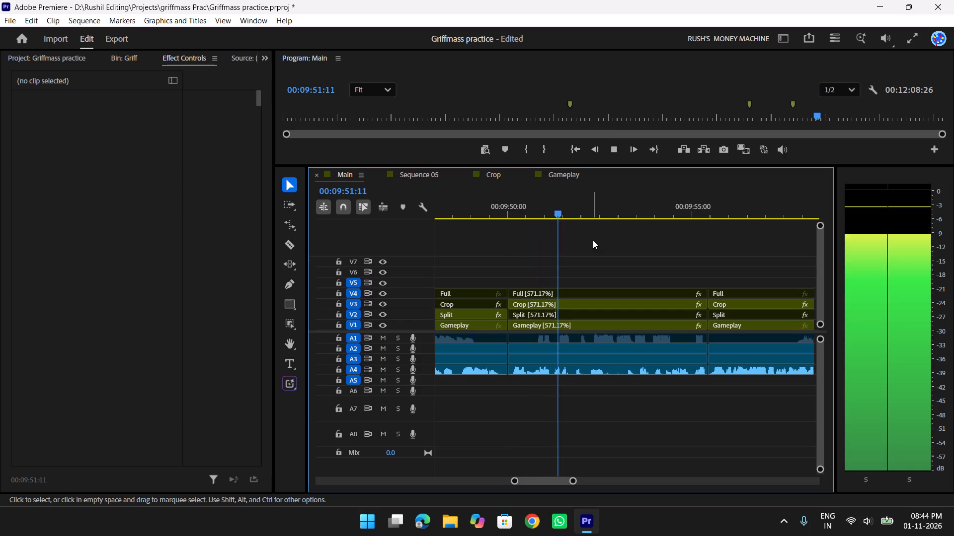
key("space")
left_click_drag(569, 217, 554, 212)
left_click(582, 279)
left_click(576, 308)
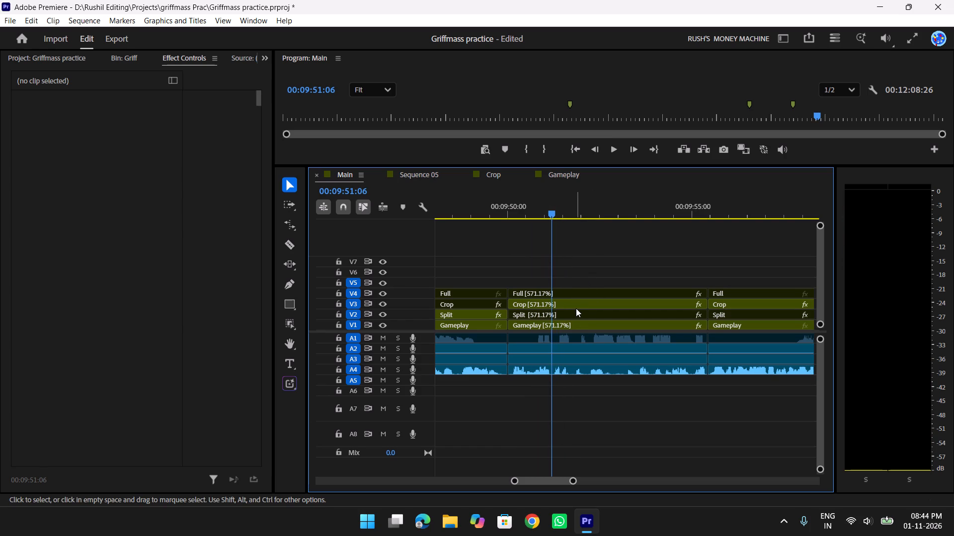
key("r")
Replay the start of the sped-up segment in Main several times to check its picture and sound.
left_click_drag(551, 210, 546, 210)
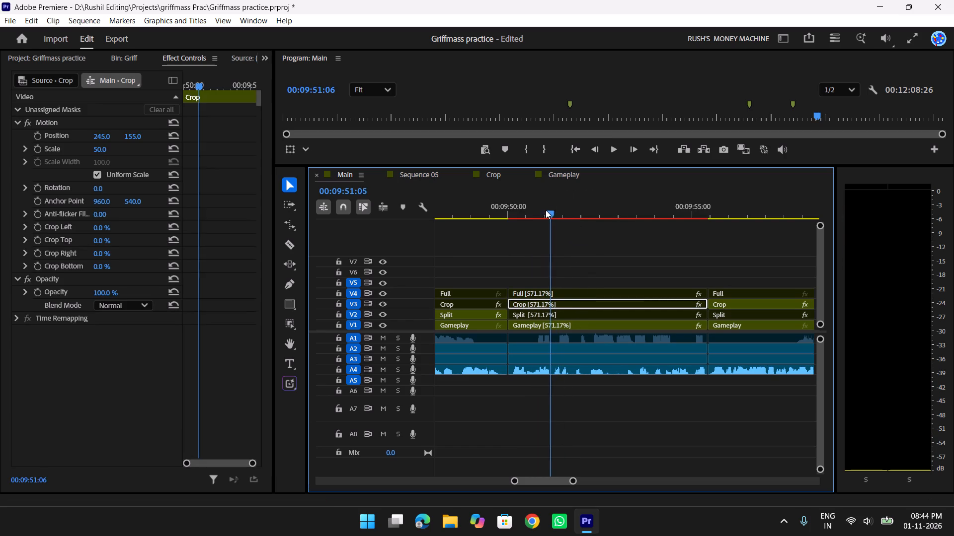
left_click_drag(546, 210, 498, 210)
key("space")
key("space")
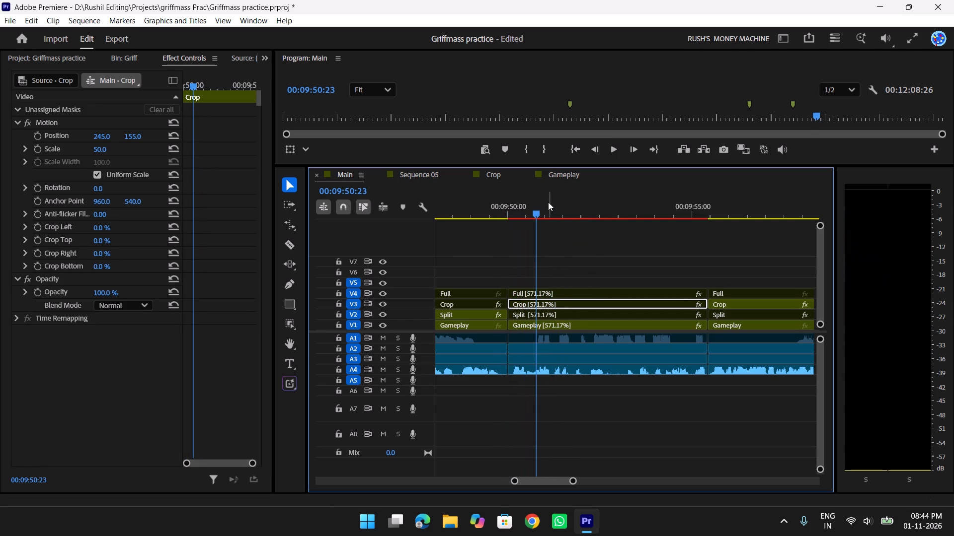
key("space")
key("space")
left_click_drag(564, 211, 549, 211)
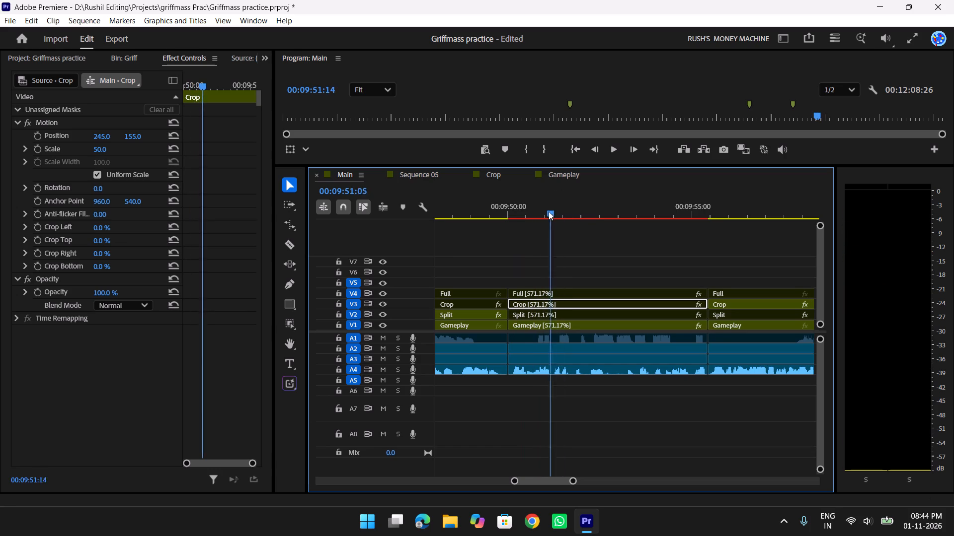
left_click_drag(549, 211, 484, 210)
key("space")
key("space")
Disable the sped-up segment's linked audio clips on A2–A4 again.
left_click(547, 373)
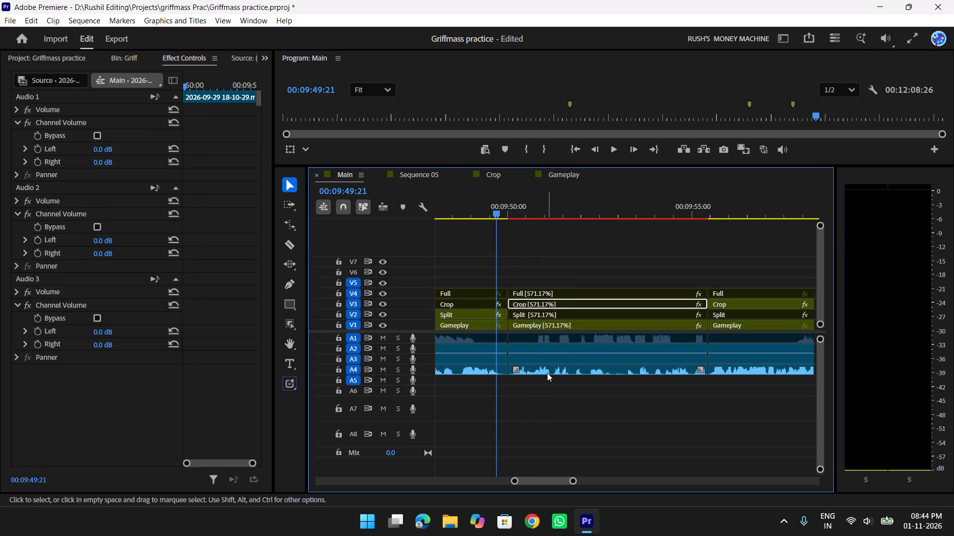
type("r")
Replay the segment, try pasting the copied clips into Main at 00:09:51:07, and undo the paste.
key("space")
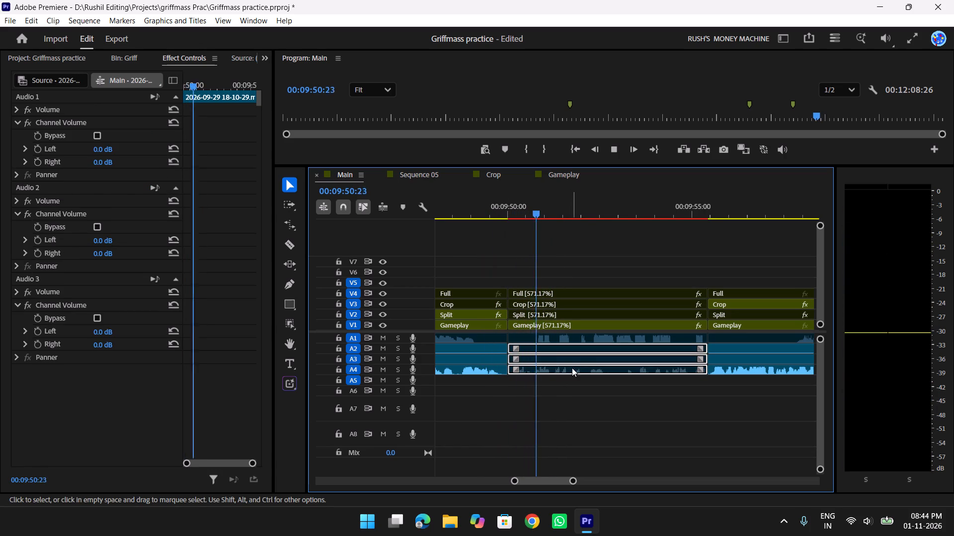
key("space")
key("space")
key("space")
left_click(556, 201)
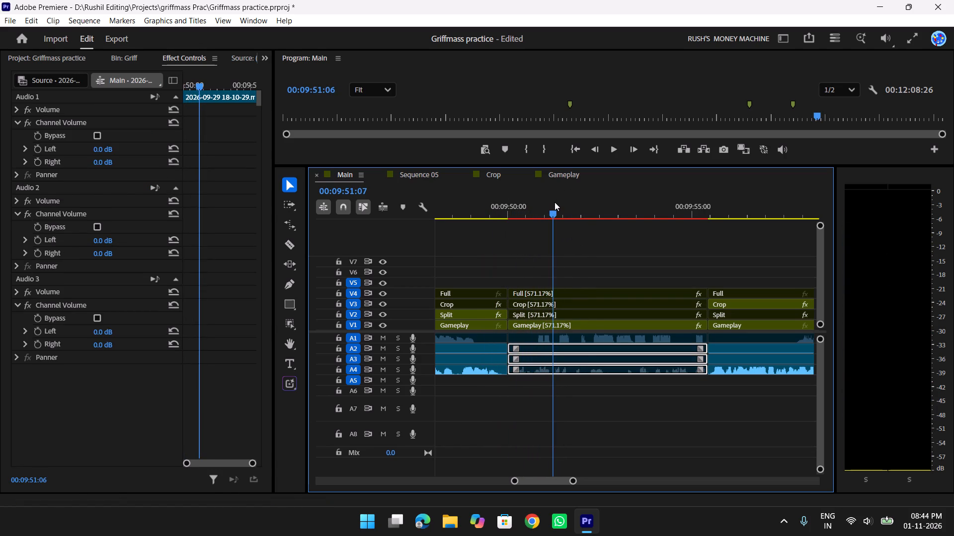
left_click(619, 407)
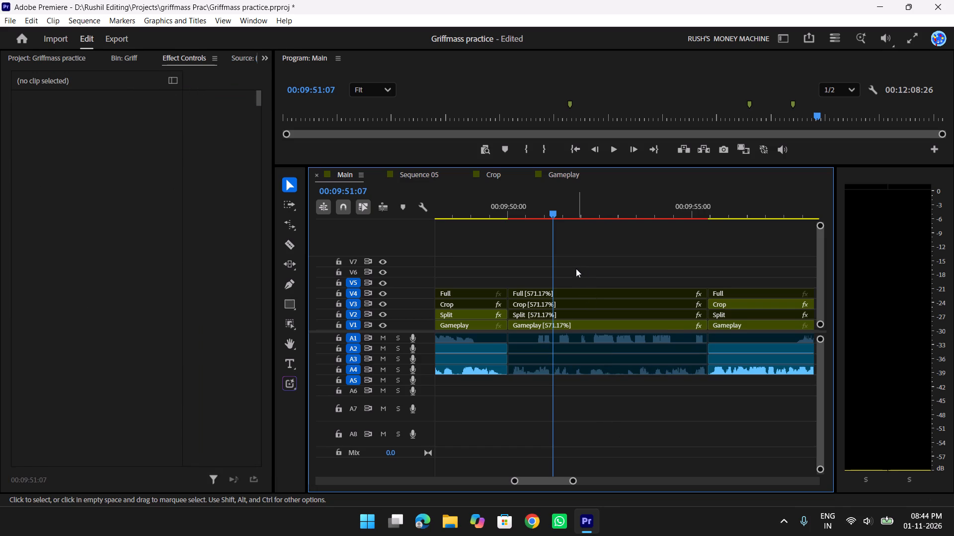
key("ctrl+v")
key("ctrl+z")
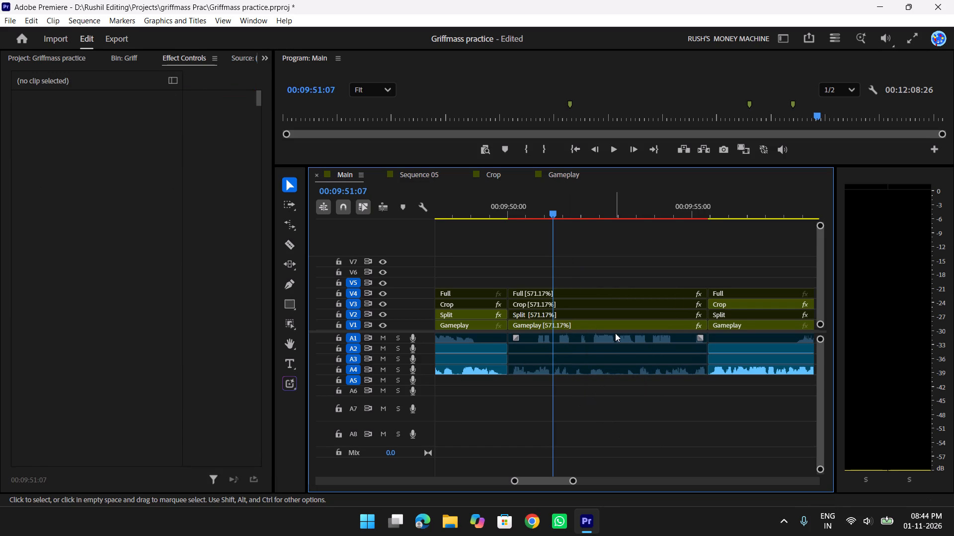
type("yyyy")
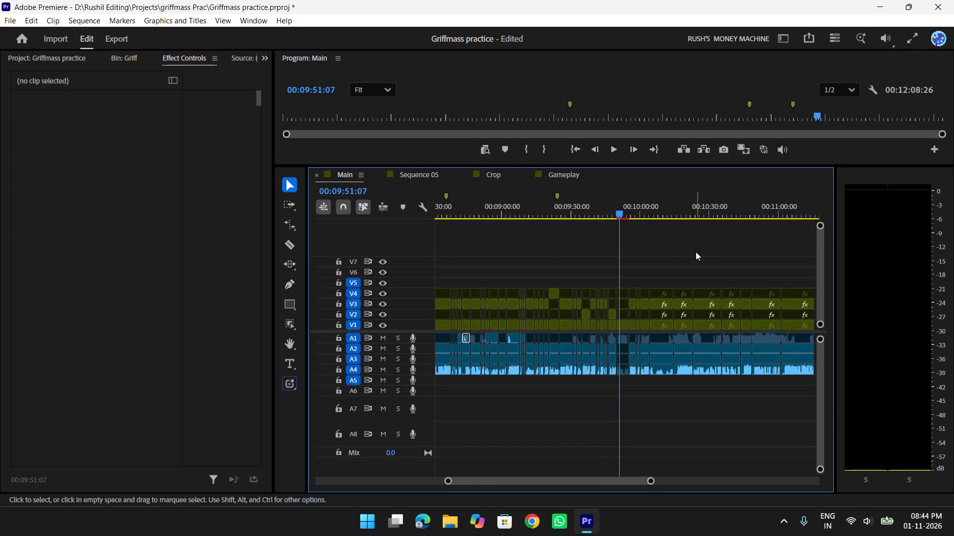
Add a timeline marker in Main at 00:09:51:07, over the sped-up segment.
scroll(696, 252, "down", 12)
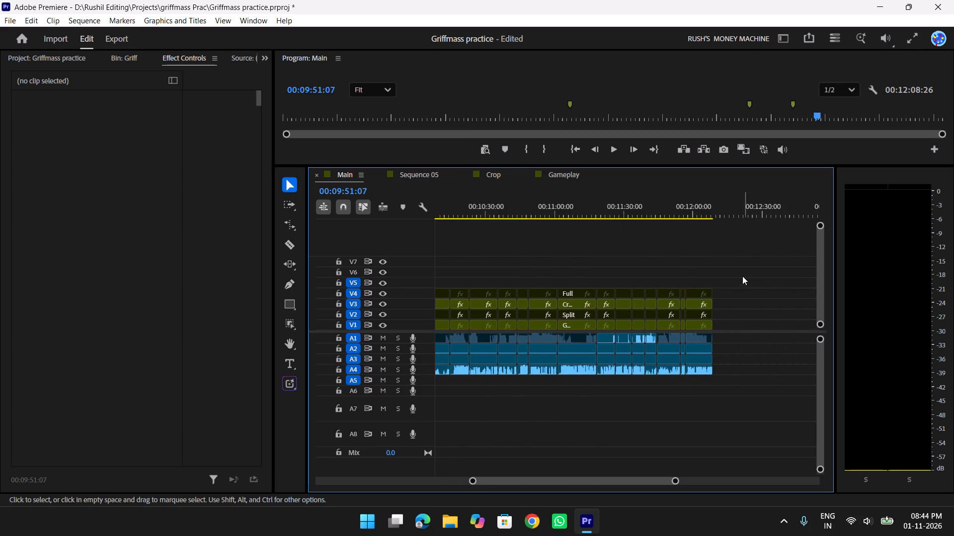
scroll(732, 258, "up", 10)
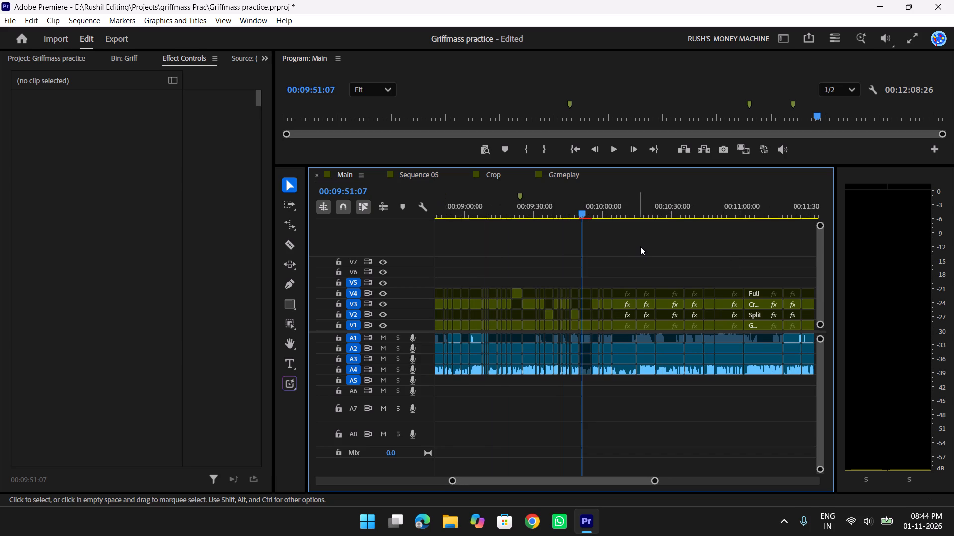
type("tt")
left_click(687, 253)
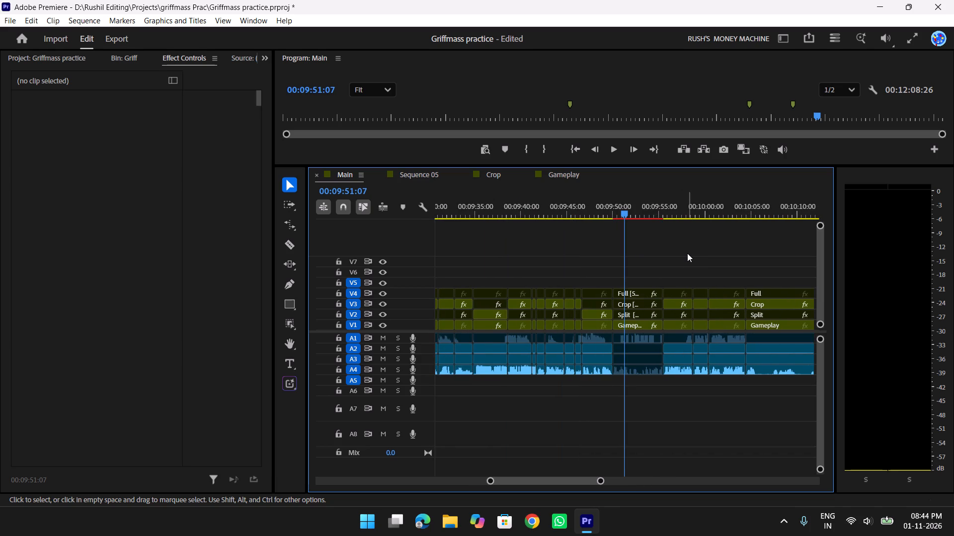
key("m")
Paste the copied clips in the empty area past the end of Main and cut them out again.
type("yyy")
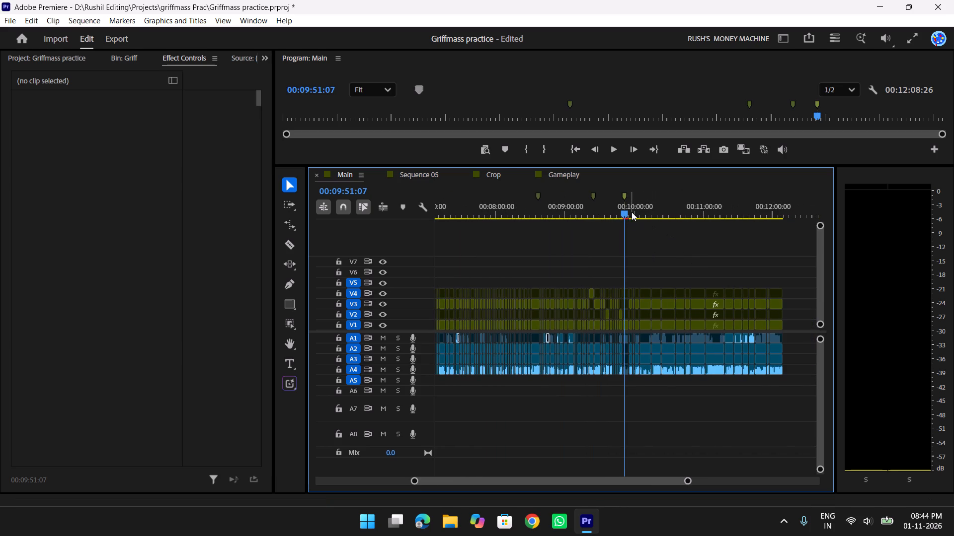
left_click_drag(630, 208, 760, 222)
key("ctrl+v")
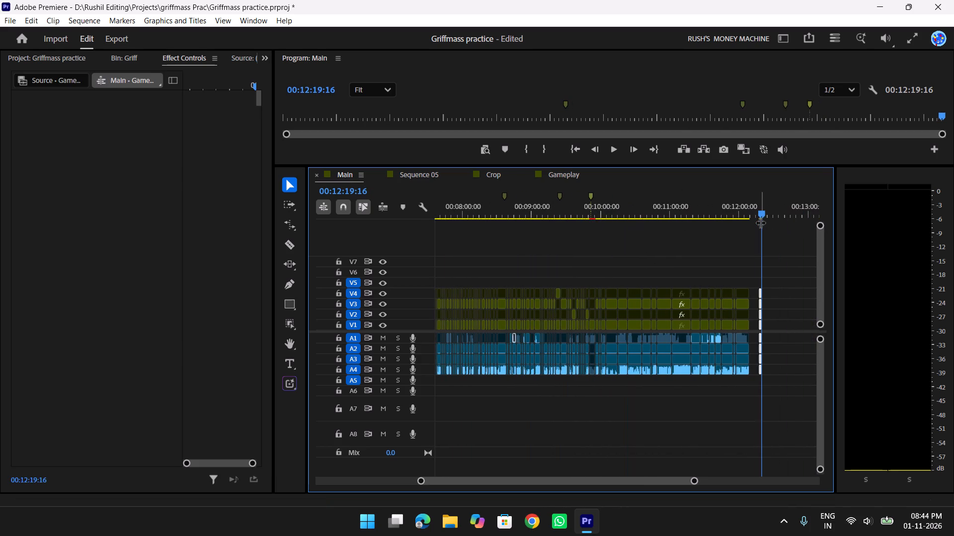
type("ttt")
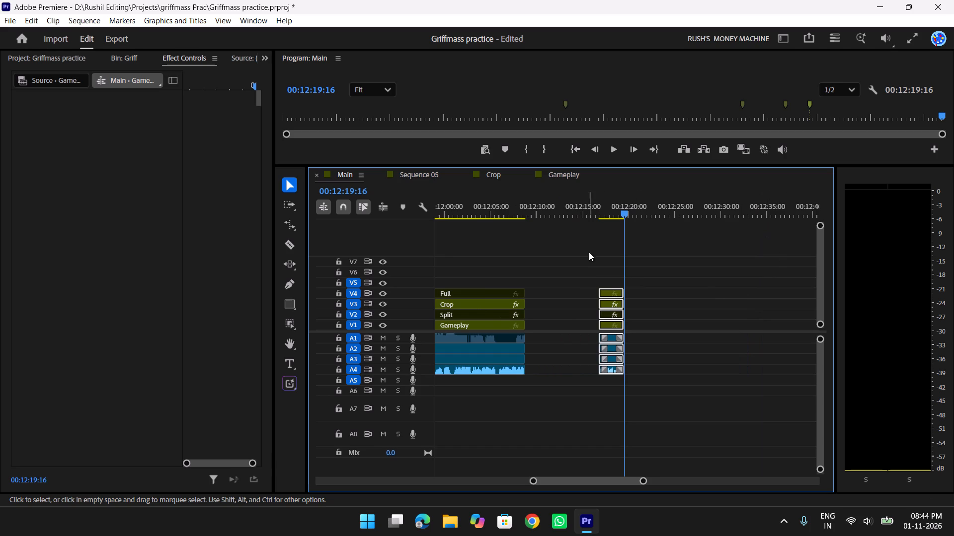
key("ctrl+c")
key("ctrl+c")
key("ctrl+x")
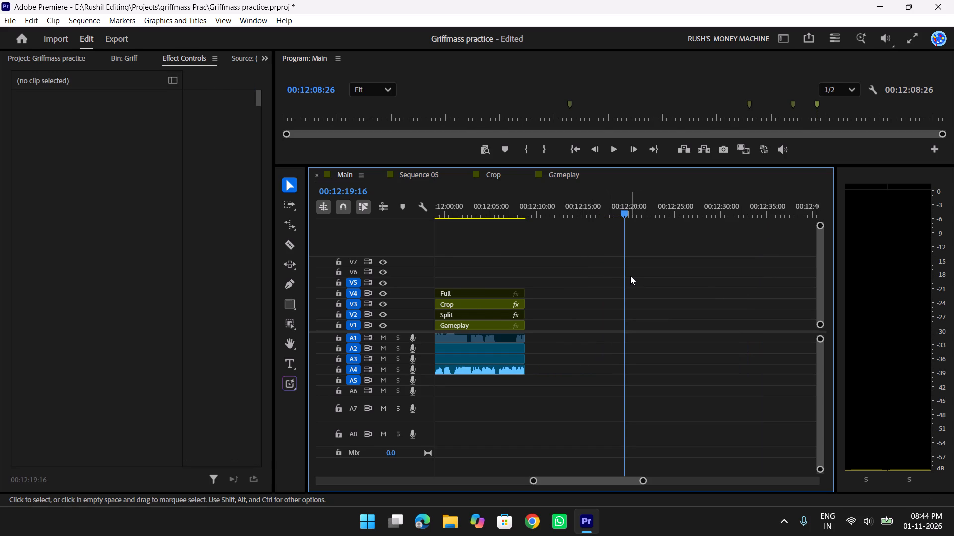
Return to the marker at 00:09:51:07 and replay the sped-up segment around it to check the insertion point.
type("yy")
key("y")
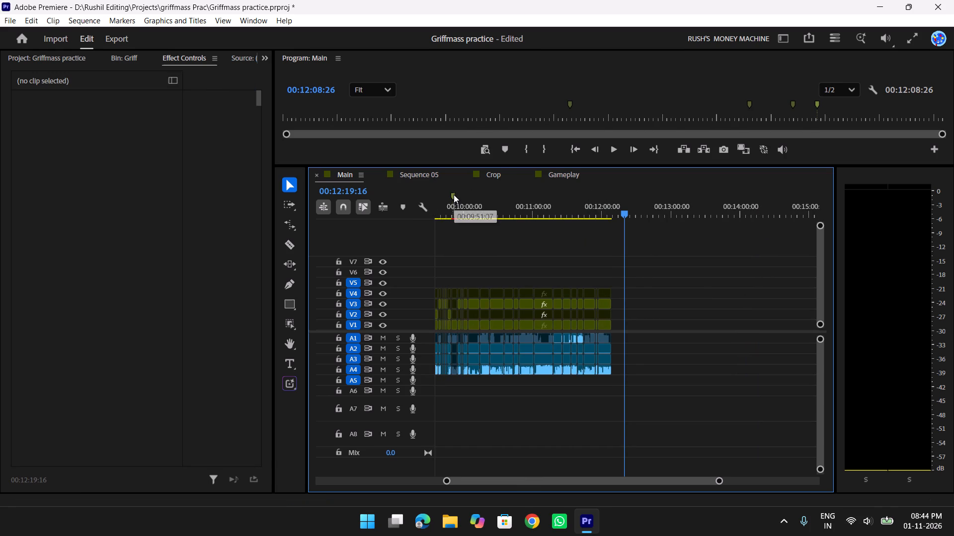
left_click(454, 195)
type("ttt")
key("t")
key("t")
key("t")
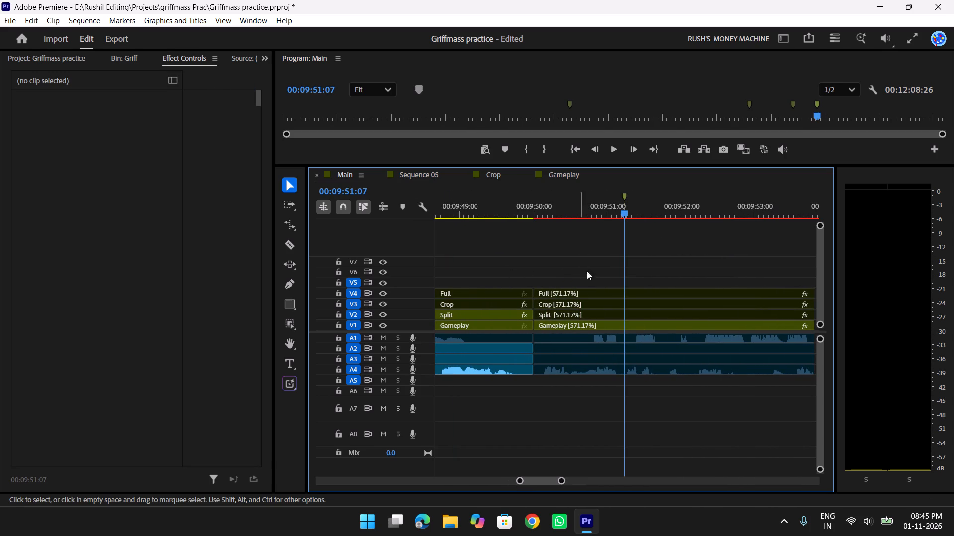
left_click_drag(619, 207, 580, 222)
key("space")
key("space")
key("space")
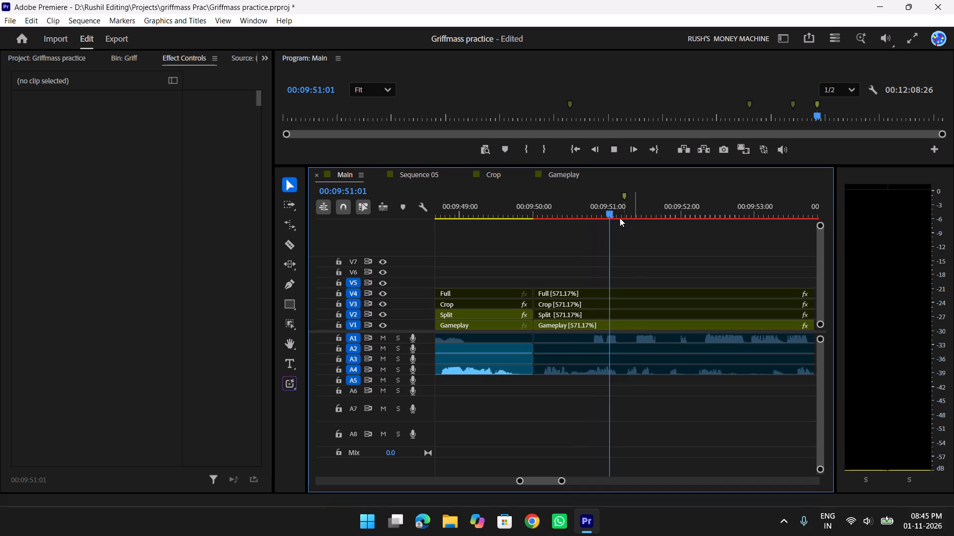
left_click_drag(614, 209, 624, 211)
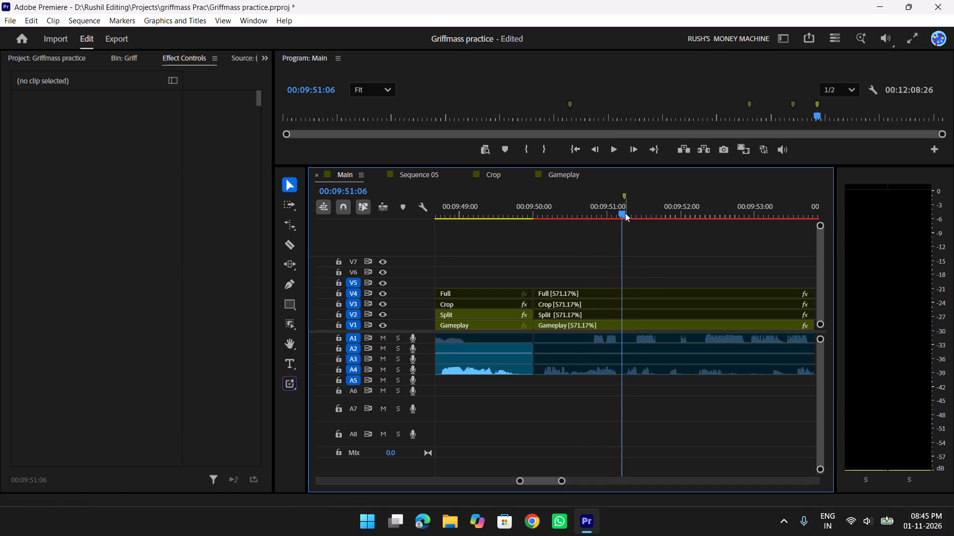
left_click(649, 274)
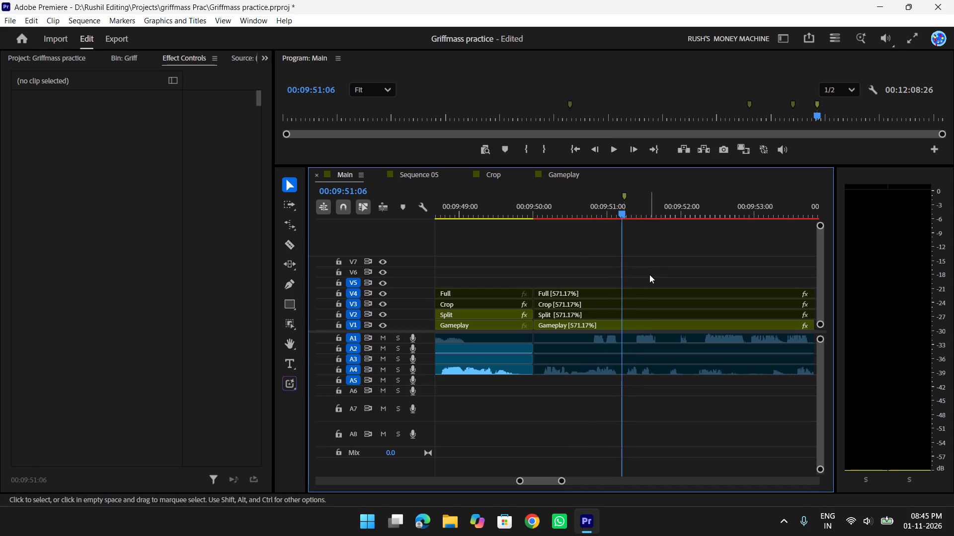
Paste the cut clips shortly past the end of Main on V1–V4 and A1–A4, ending at 00:12:13:24.
type("yyy")
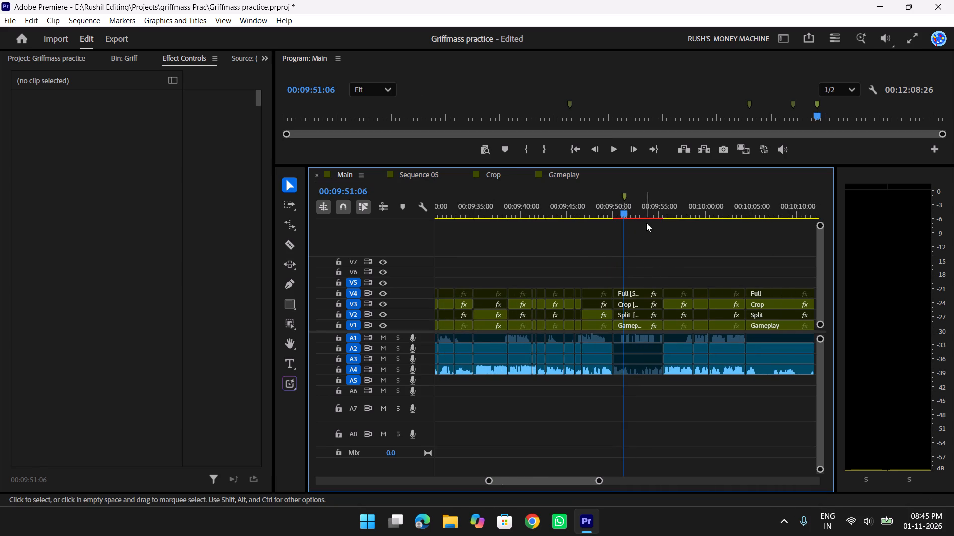
left_click(639, 150)
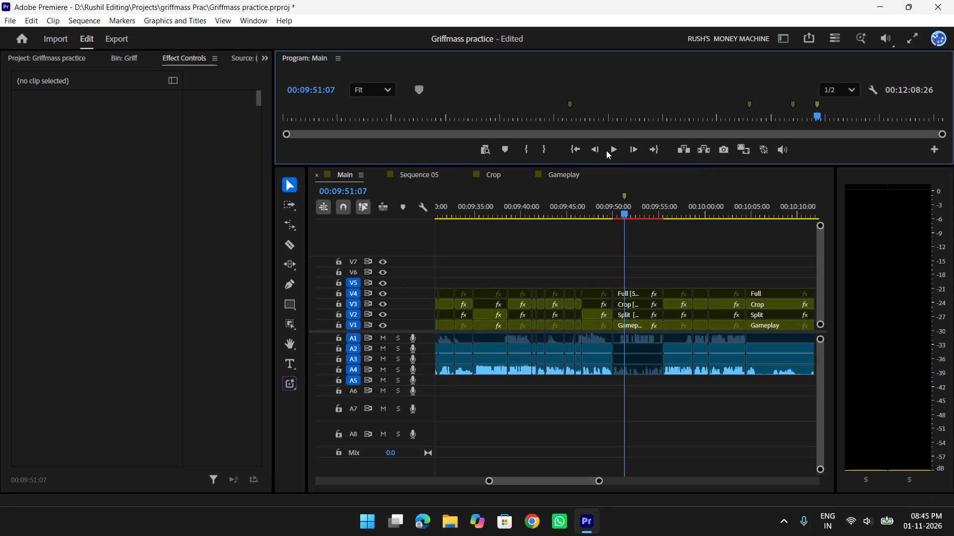
left_click(649, 148)
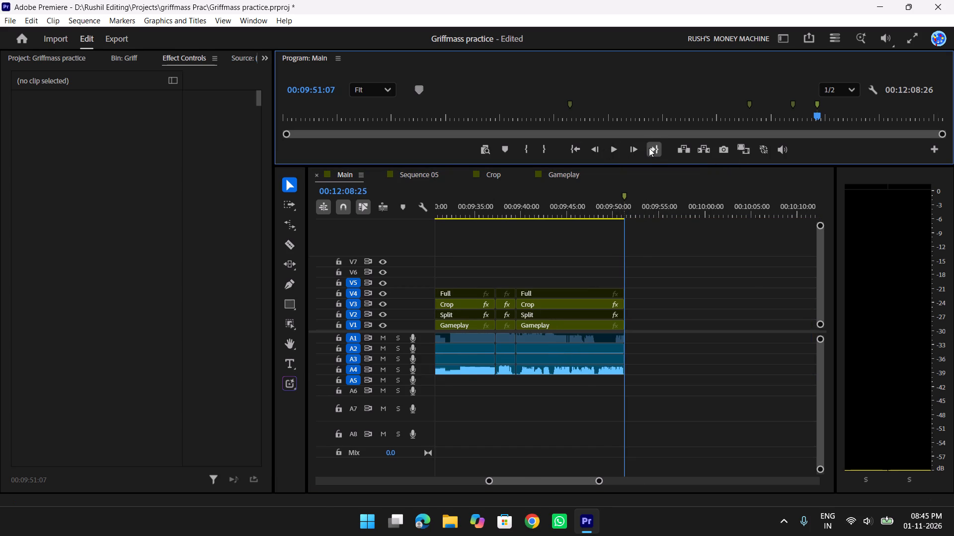
left_click_drag(630, 209, 646, 210)
key("ctrl+v")
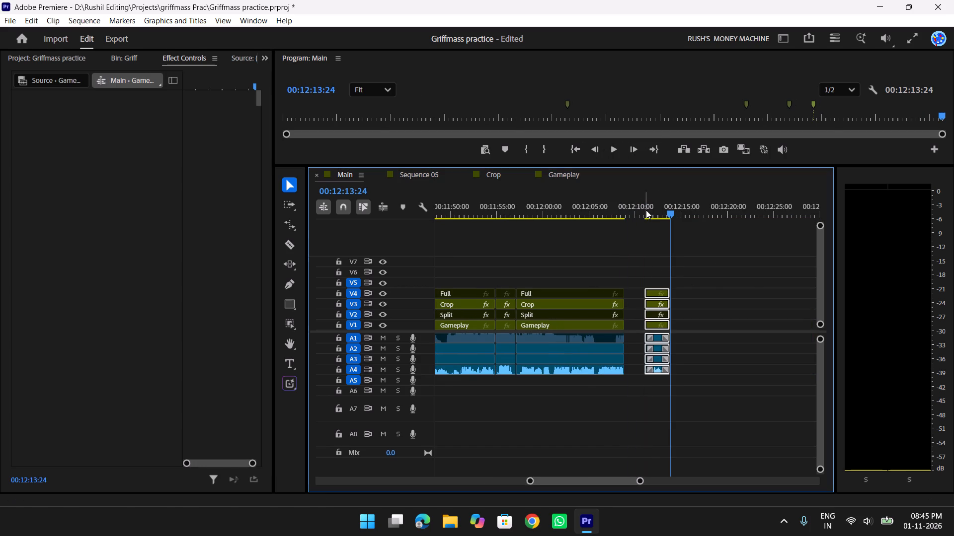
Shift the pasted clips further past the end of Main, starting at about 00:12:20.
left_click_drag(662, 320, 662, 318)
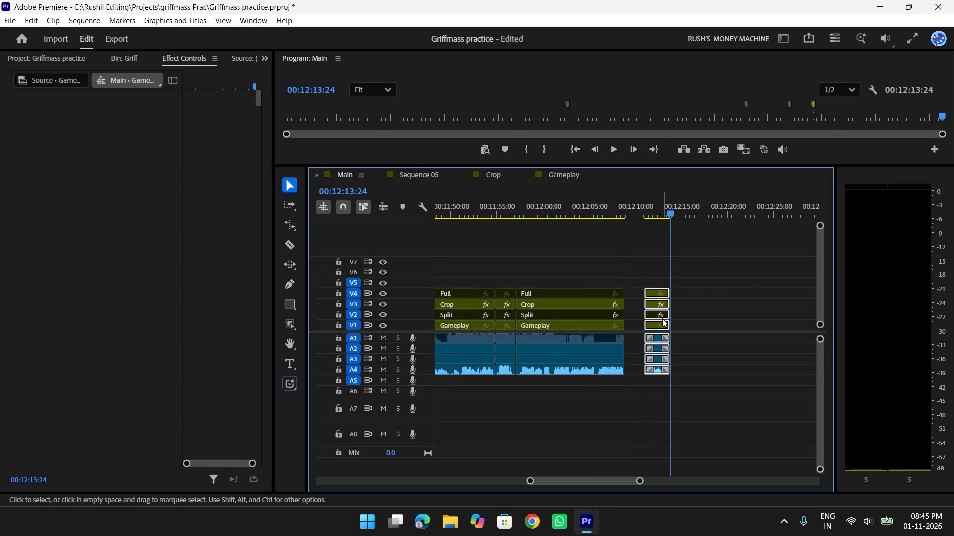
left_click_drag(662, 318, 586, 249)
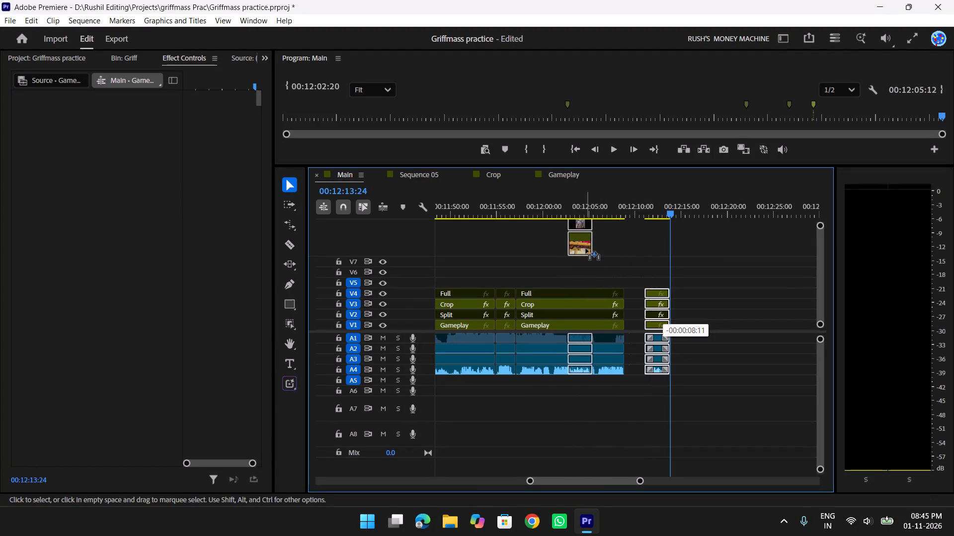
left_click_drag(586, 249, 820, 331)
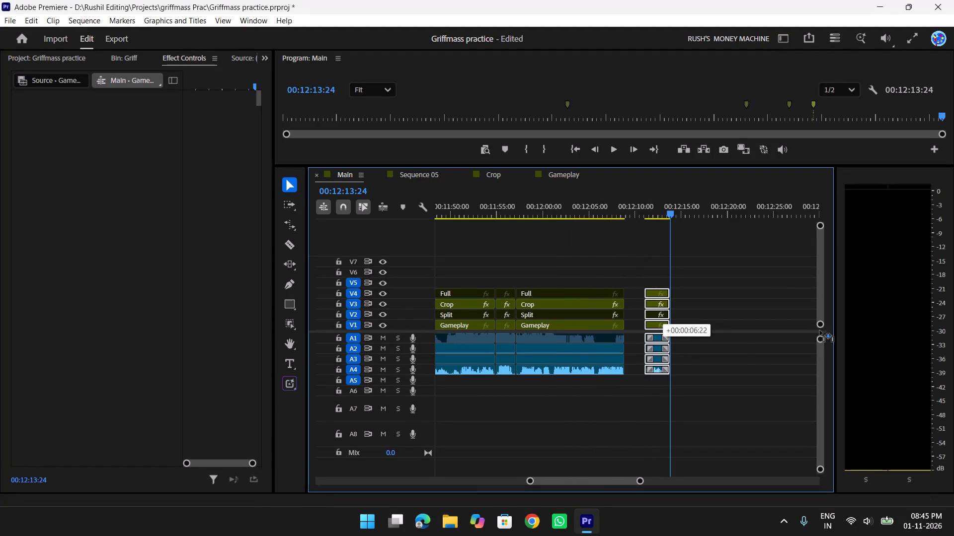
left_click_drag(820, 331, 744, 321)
Add four video tracks after Video 7 and one standard audio track after Audio 8.
right_click(407, 253)
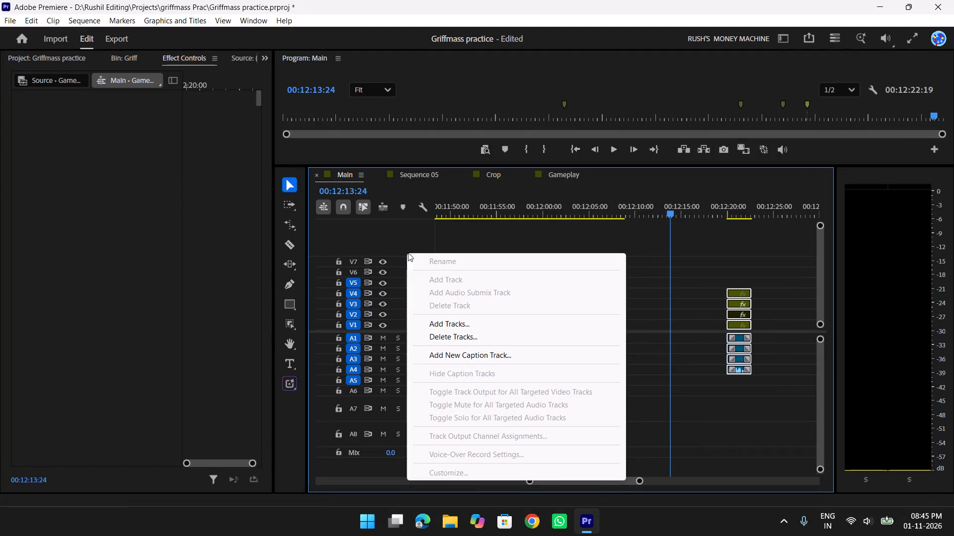
left_click(473, 322)
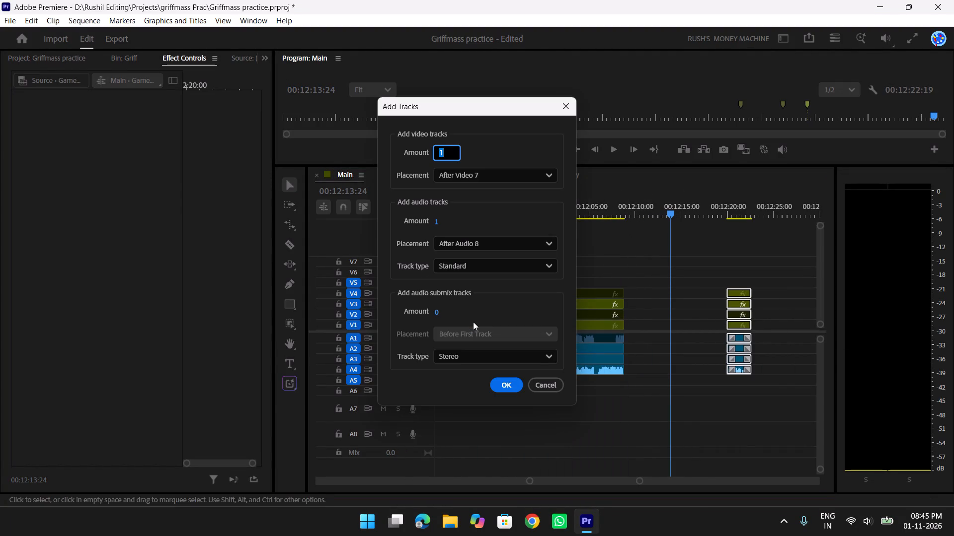
key("3")
key("BackSpace")
type("4.")
key("Return")
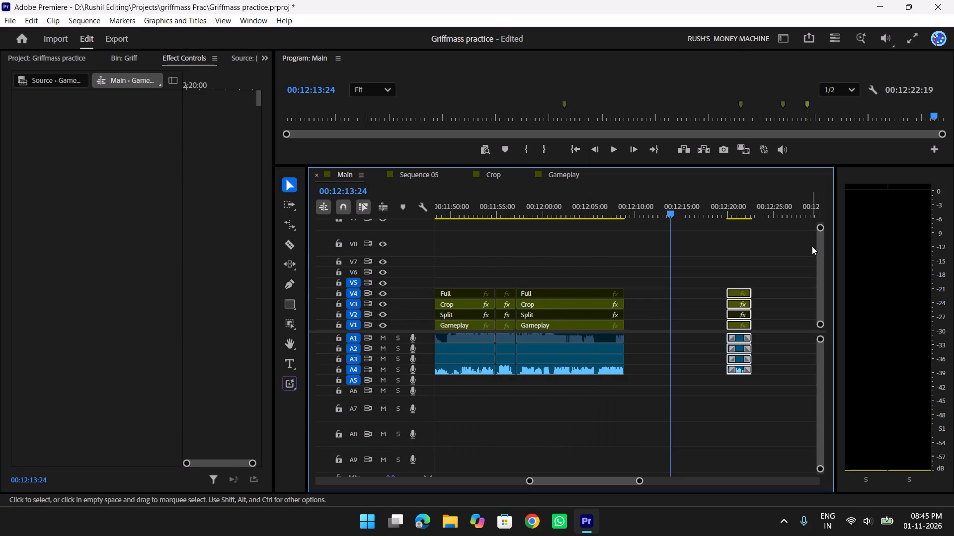
Reduce the new video tracks' height and move the pasted video clips up from V9, ending at 00:12:13:24.
left_click_drag(823, 227, 823, 179)
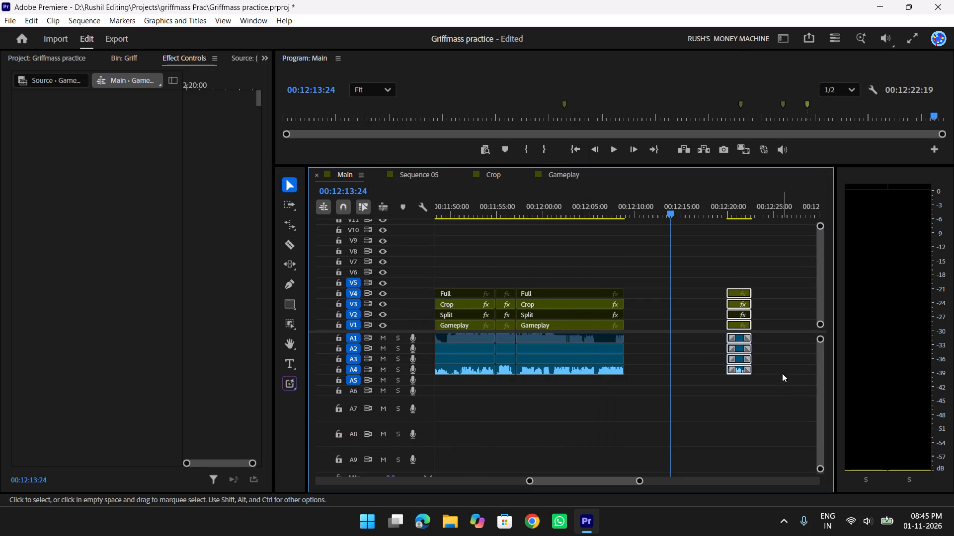
left_click_drag(740, 306, 666, 213)
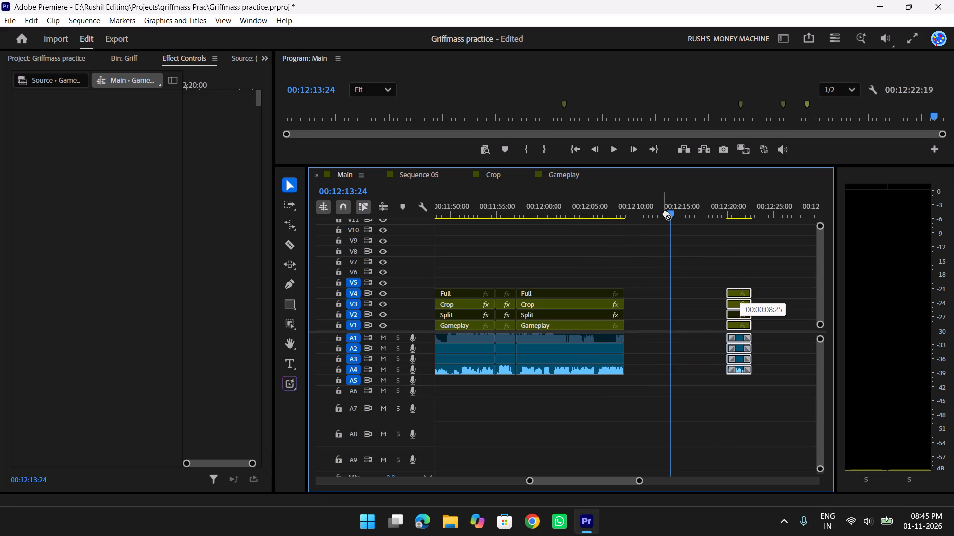
left_click_drag(666, 213, 661, 223)
Unlink the video and audio of the moved clips.
right_click(659, 348)
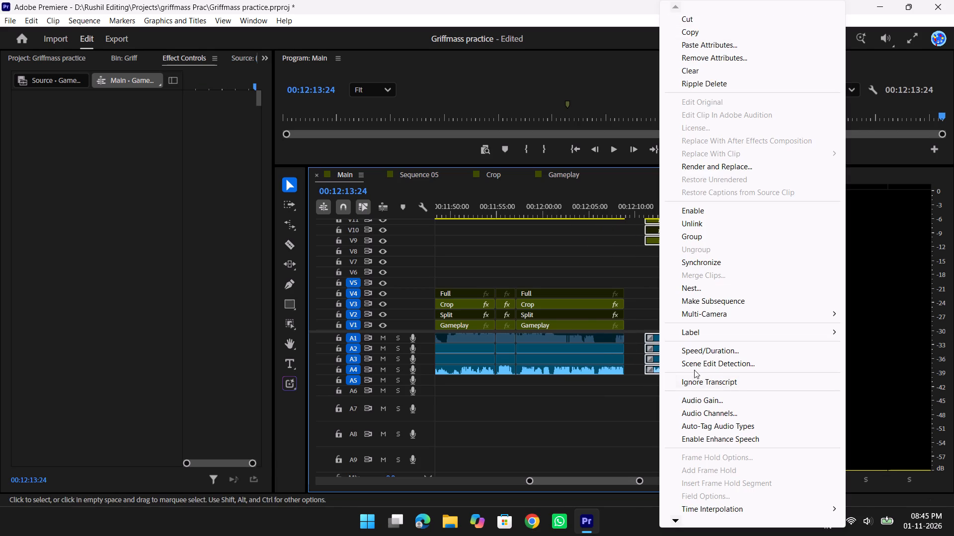
left_click(704, 229)
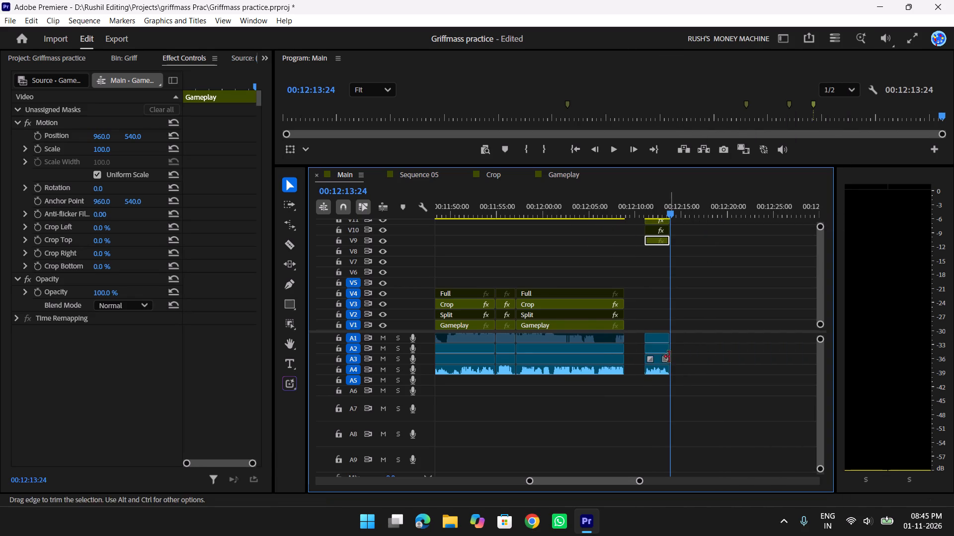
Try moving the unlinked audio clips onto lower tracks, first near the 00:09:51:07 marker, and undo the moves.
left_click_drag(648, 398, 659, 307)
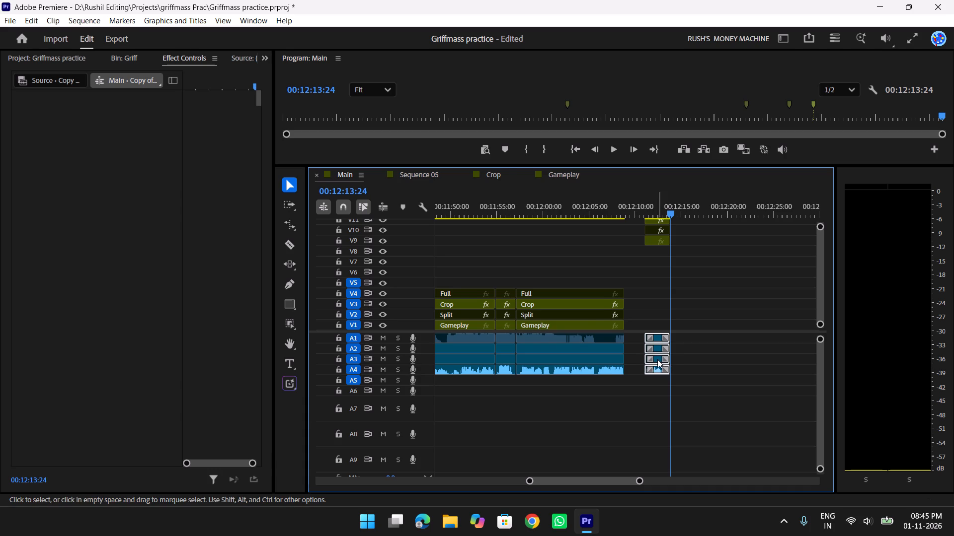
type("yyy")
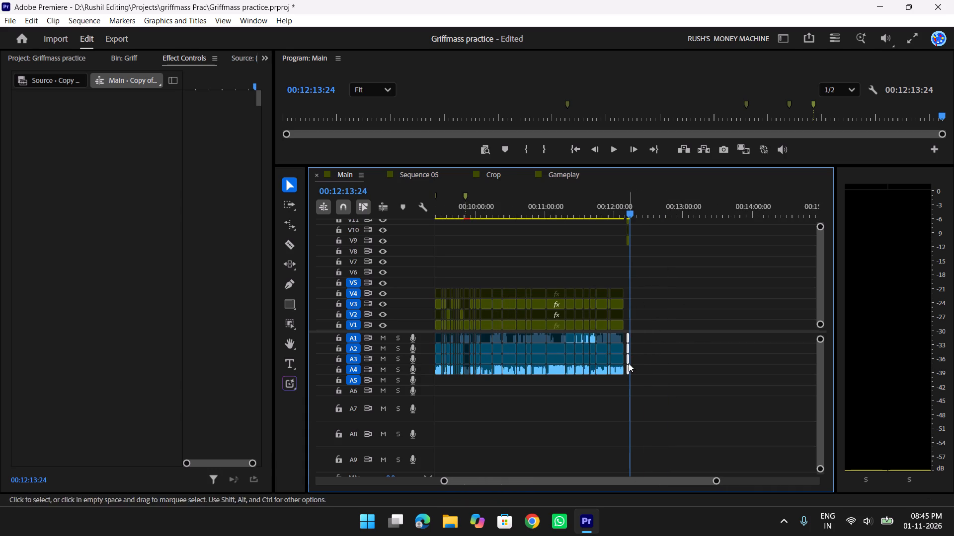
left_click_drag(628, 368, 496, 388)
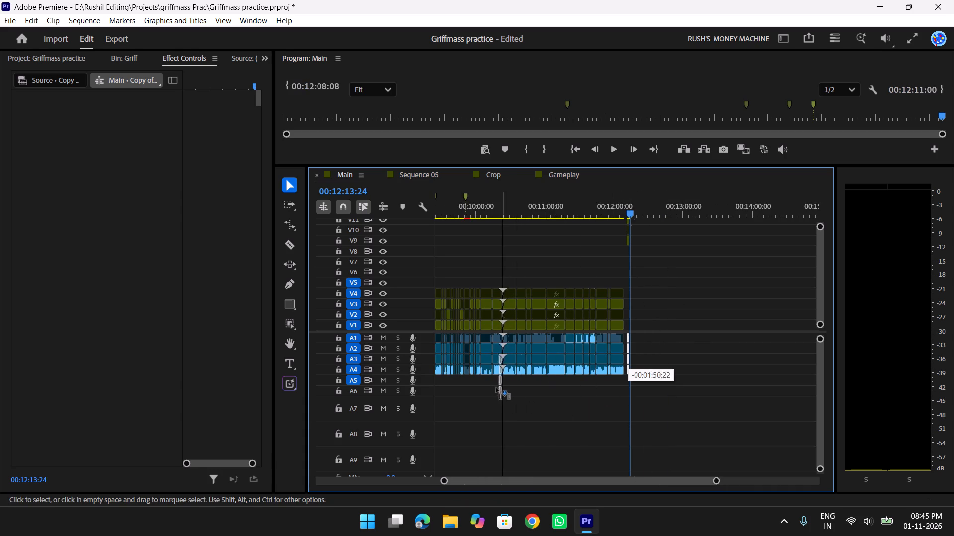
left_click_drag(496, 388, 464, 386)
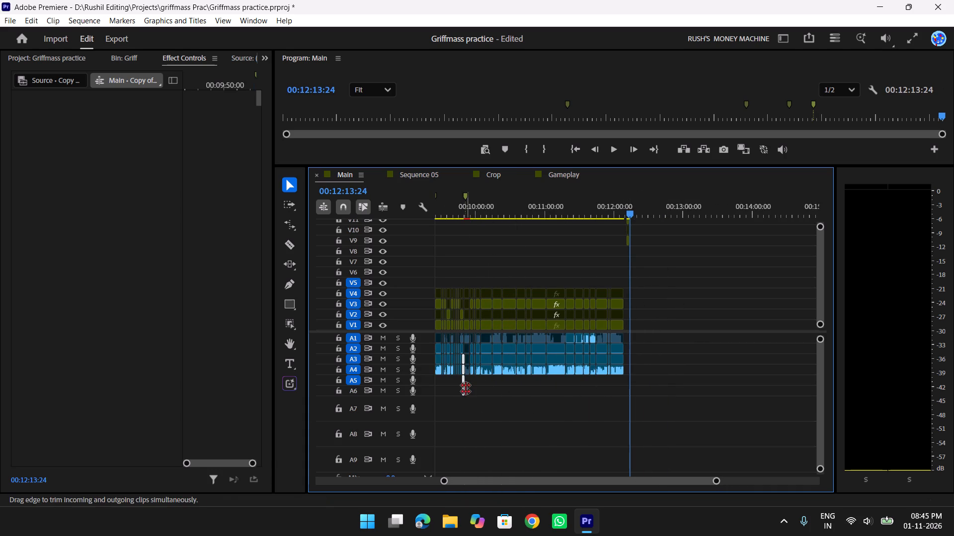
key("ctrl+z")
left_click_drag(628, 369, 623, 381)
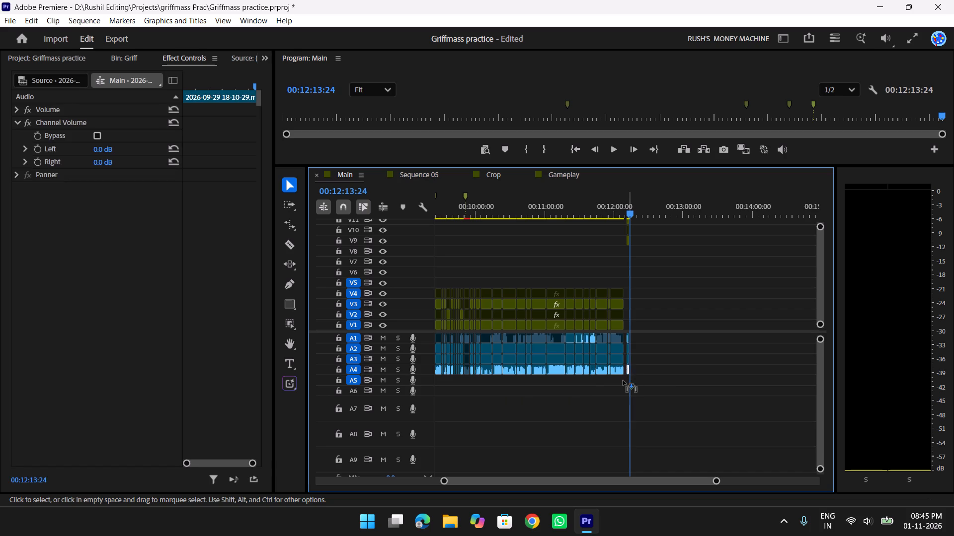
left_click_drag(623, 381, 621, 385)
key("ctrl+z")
Move the four unlinked audio clips from A1–A4 down to A5–A8, ending just before the 00:09:51:07 marker.
left_click_drag(664, 330, 626, 374)
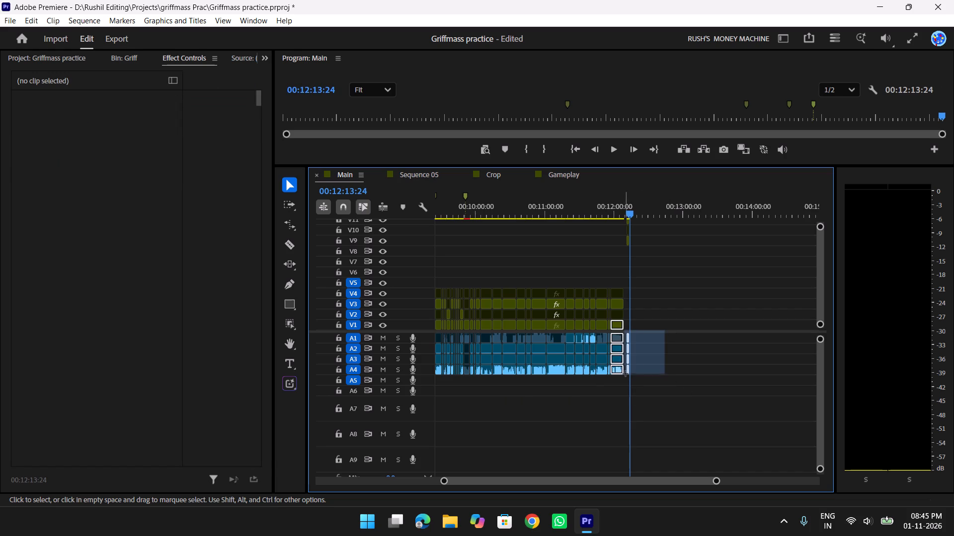
left_click_drag(626, 374, 628, 373)
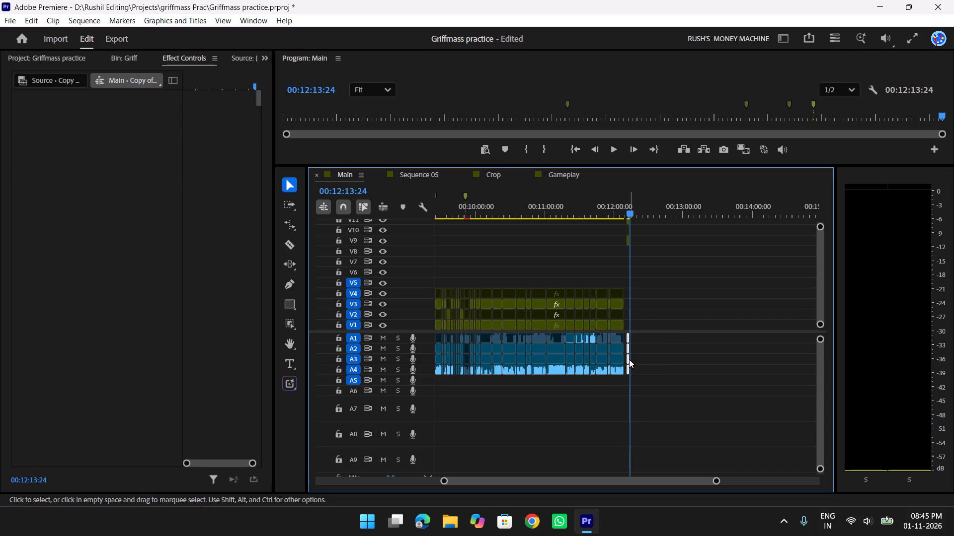
left_click_drag(629, 358, 477, 391)
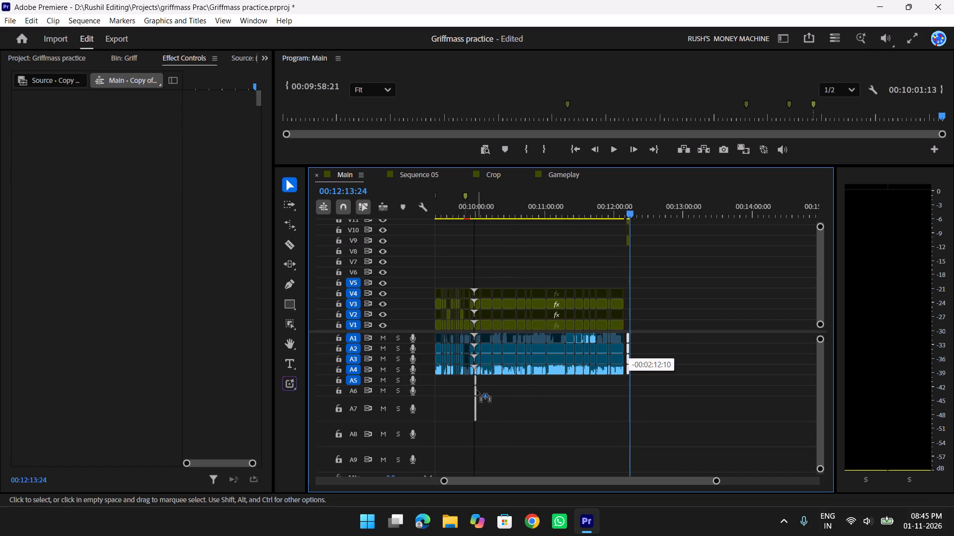
left_click_drag(477, 391, 464, 403)
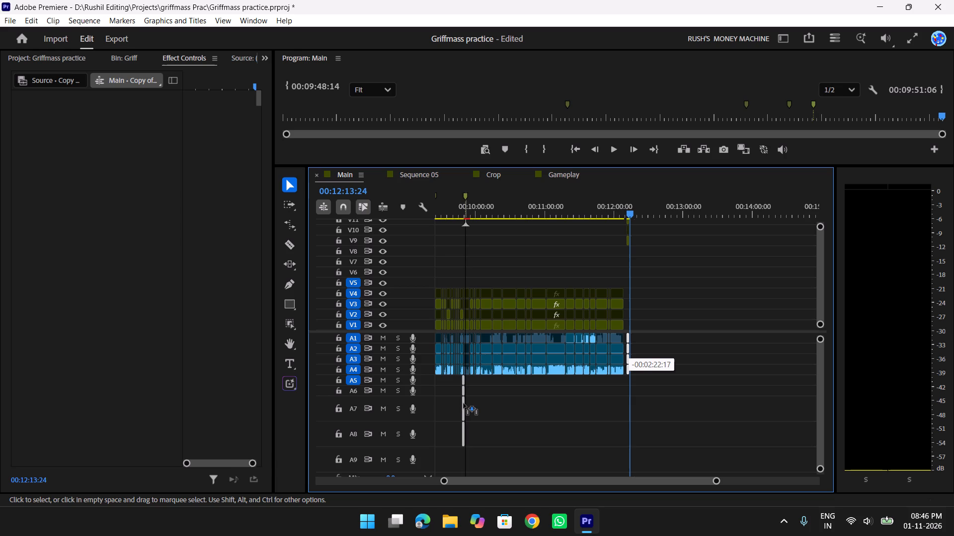
left_click_drag(464, 403, 464, 404)
Reduce the height of the lower audio tracks to match the compact ones above them.
left_click_drag(821, 465, 818, 513)
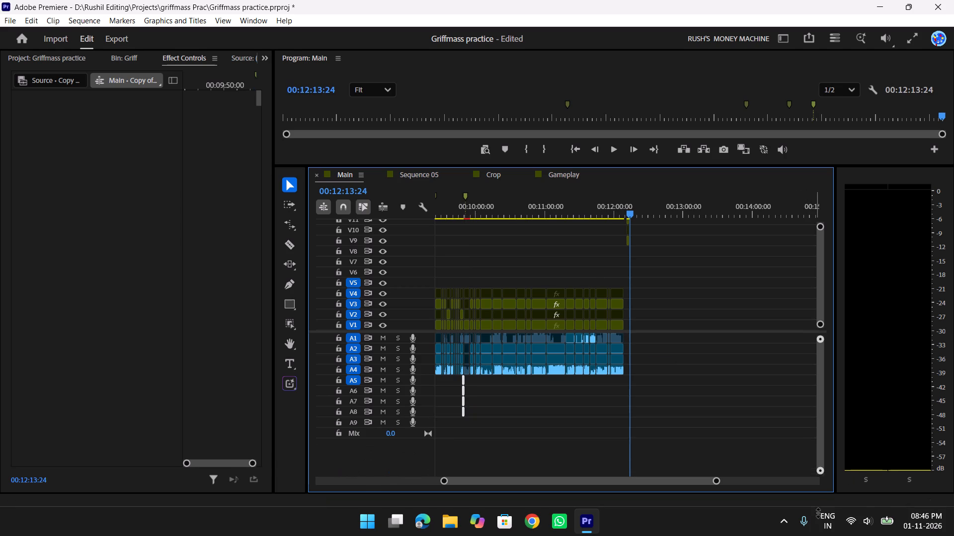
left_click_drag(818, 513, 815, 520)
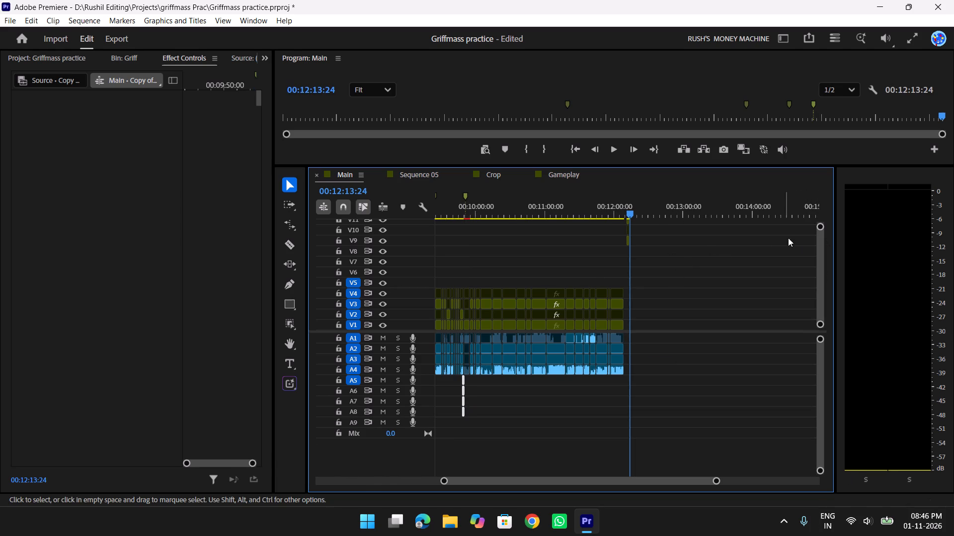
left_click_drag(823, 222, 818, 194)
Move the four unlinked video clips onto V8–V11, aligned with the audio clips moved near the 00:09:51:07 marker.
left_click_drag(655, 262, 723, 333)
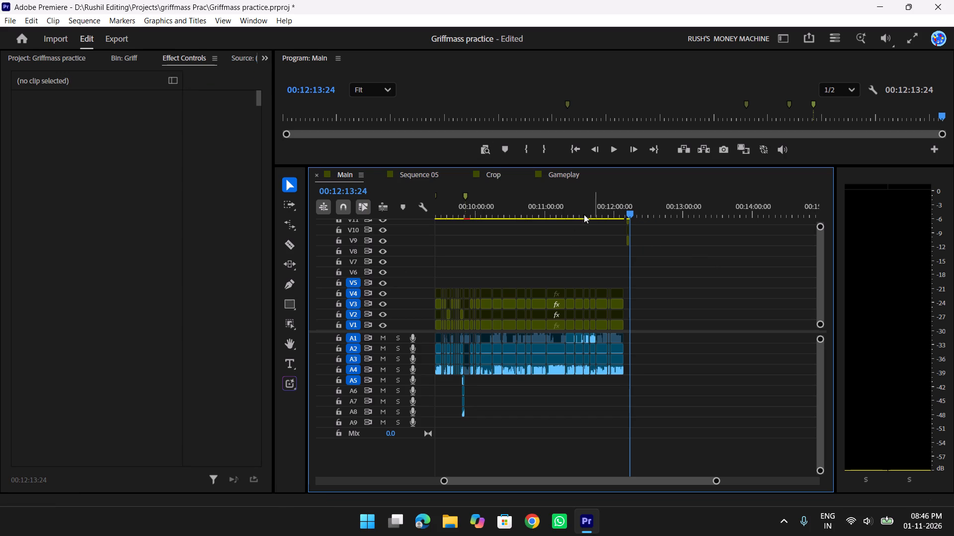
left_click_drag(642, 261, 607, 172)
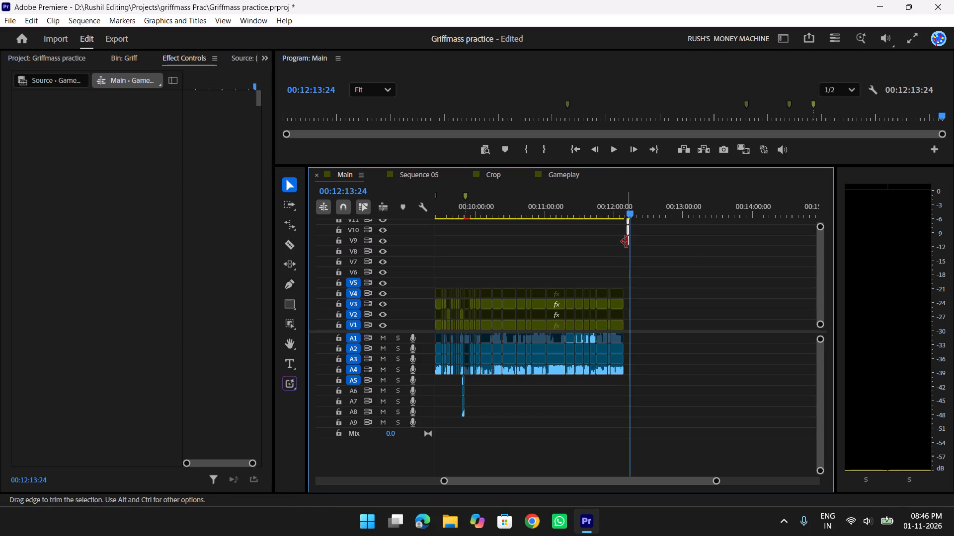
left_click_drag(627, 242, 465, 254)
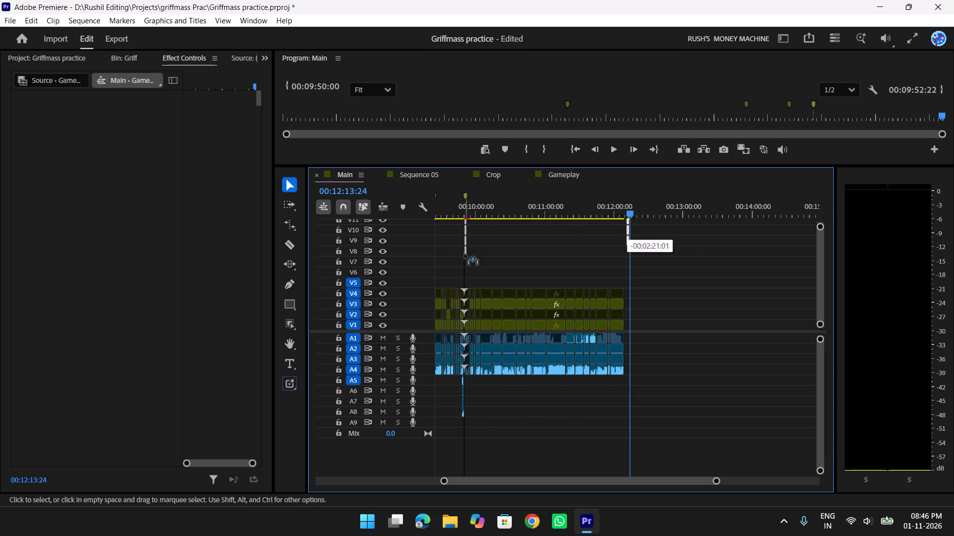
left_click_drag(465, 254, 463, 254)
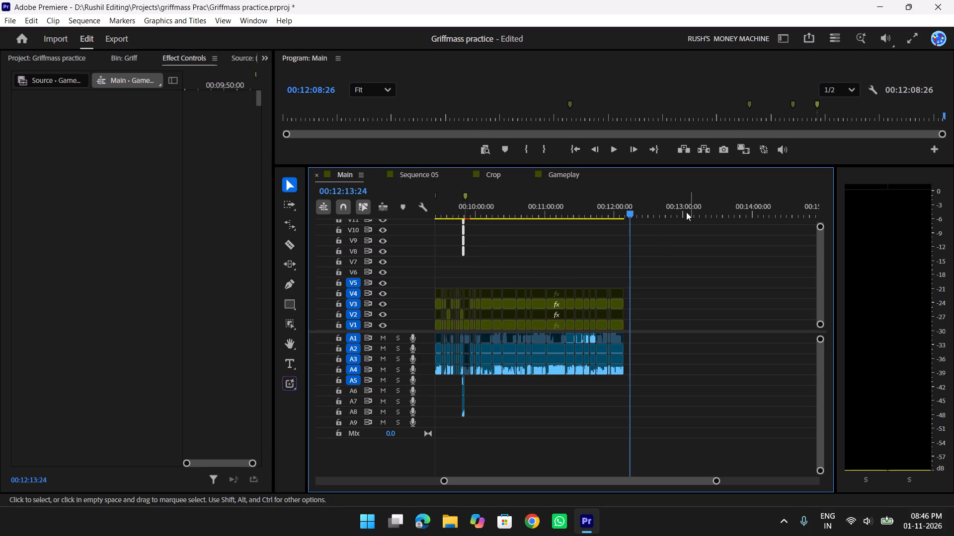
Delete the Gameplay, Split and Crop clips from V8, V9 and V10 at the 00:09:51:07 marker, keeping Full.
left_click(466, 191)
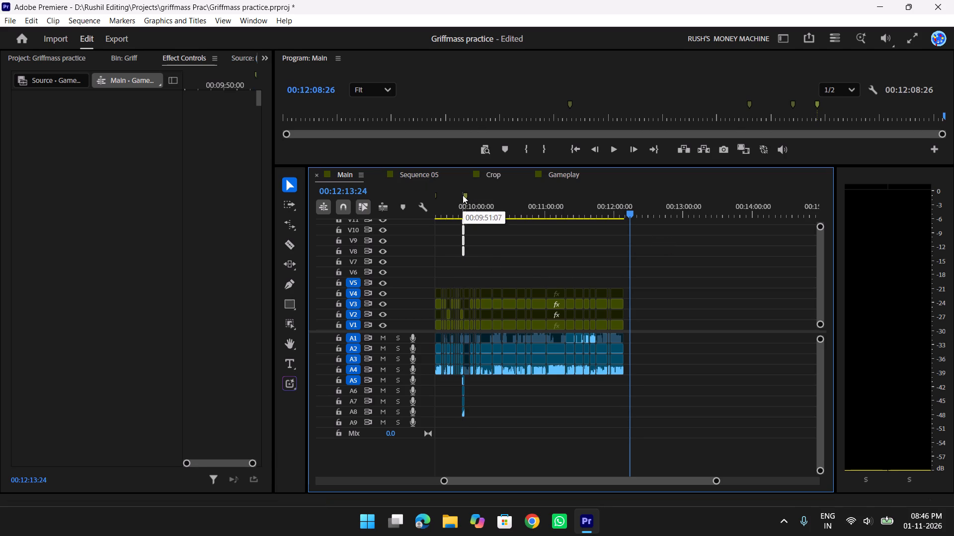
left_click(463, 194)
type("ttt")
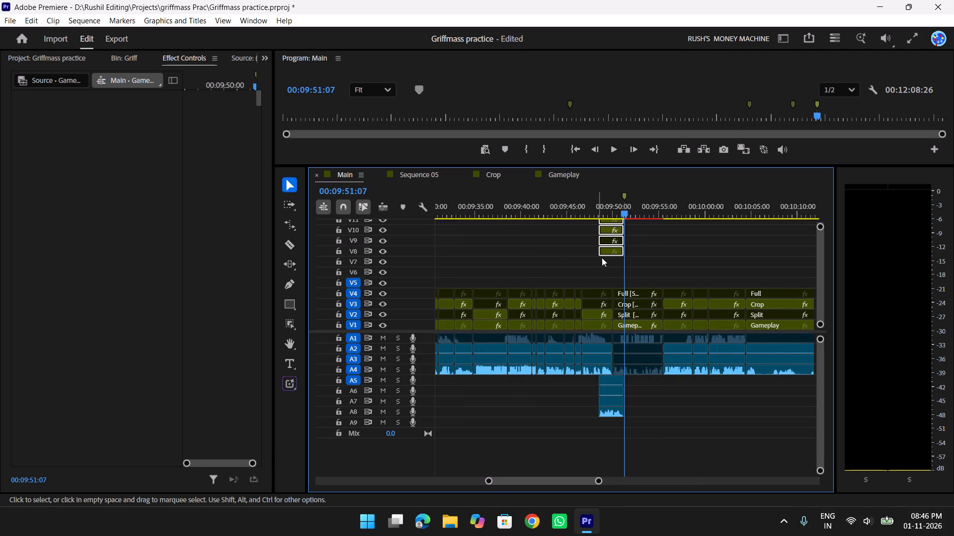
key("t")
left_click_drag(702, 275, 575, 211)
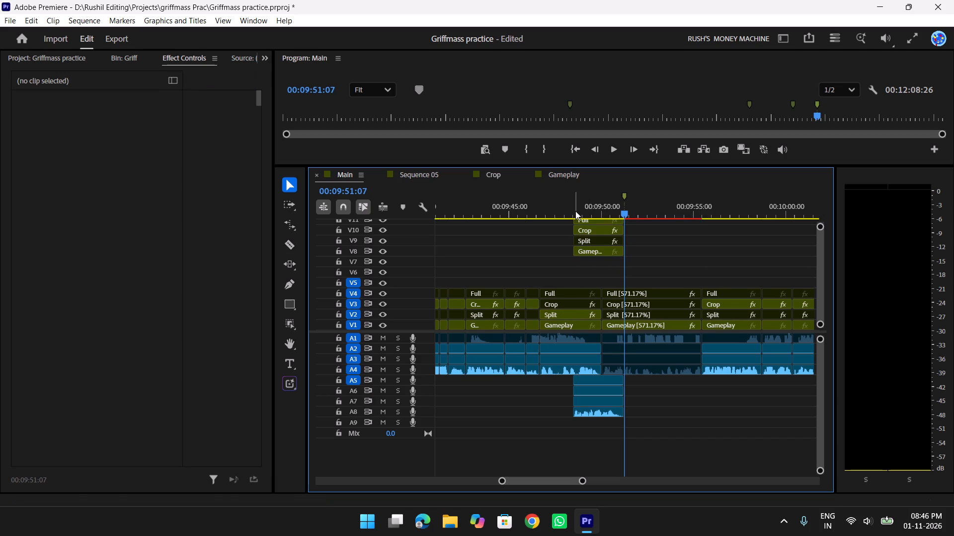
left_click(599, 251)
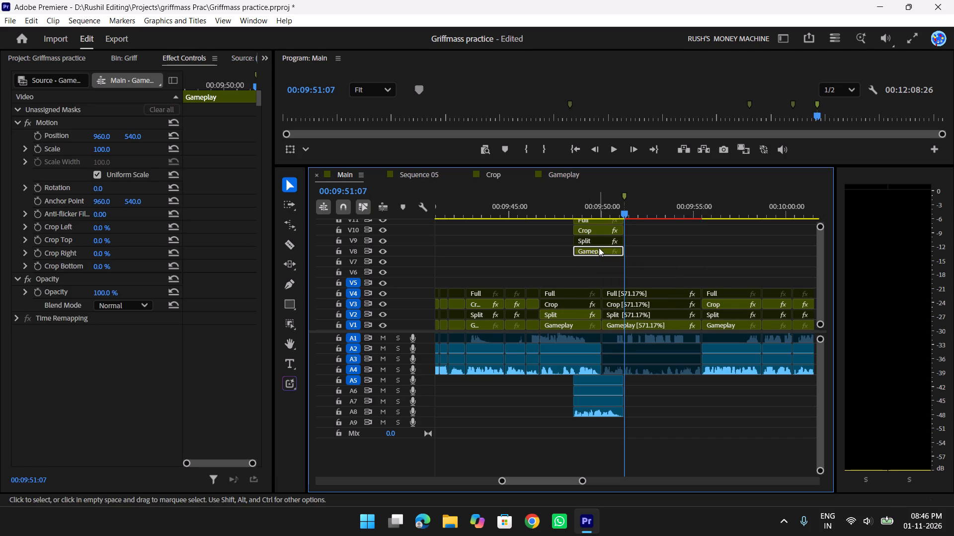
key("Delete")
left_click(602, 243)
key("Delete")
left_click(602, 232)
key("Delete")
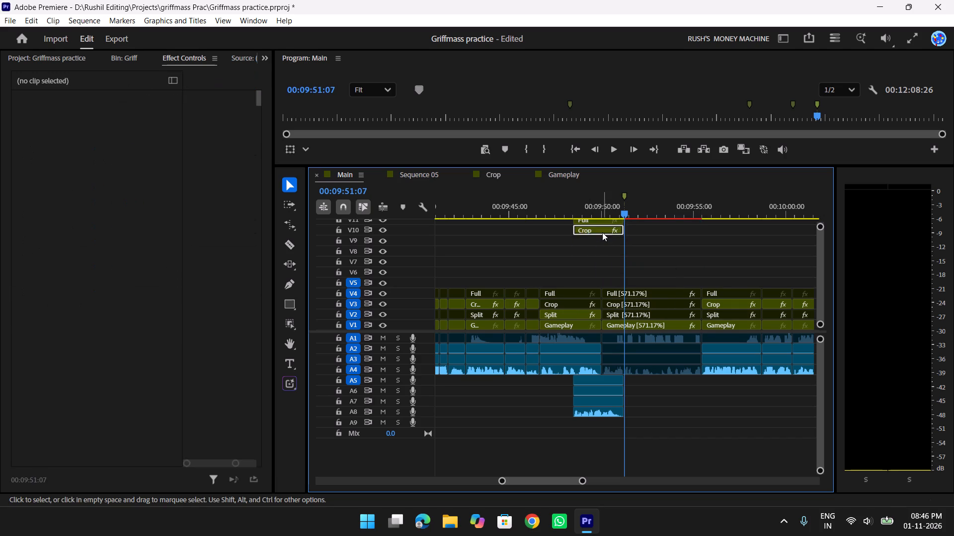
Move the remaining Full clip from V11 down to V5 over the 571.17% segment, starting at about 00:09:50:24.
left_click_drag(598, 219, 633, 271)
left_click_drag(623, 250, 587, 208)
left_click_drag(604, 241, 592, 217)
left_click_drag(601, 220, 639, 281)
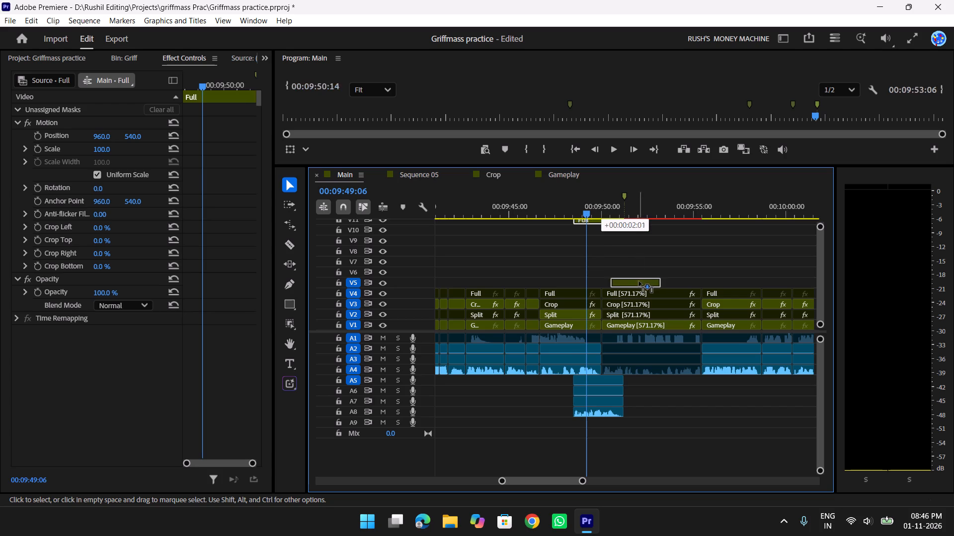
left_click_drag(639, 281, 644, 281)
Move the four audio clips on A5–A8 later so they line up with the Full clip on V5.
key("t")
left_click_drag(720, 429, 633, 400)
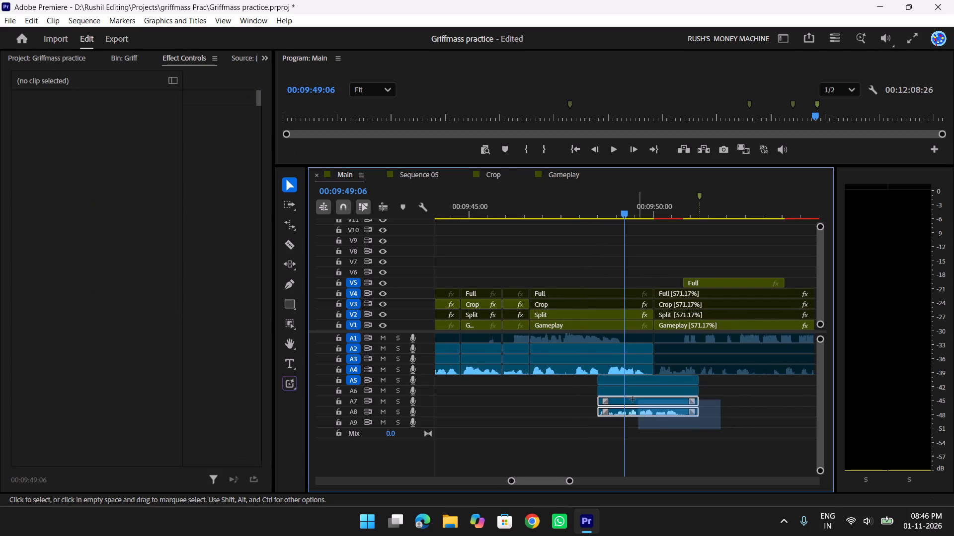
left_click_drag(633, 400, 606, 385)
left_click_drag(639, 397, 732, 402)
Play the sequence full screen from just before the sped-up segment into the Full clip to review the transition.
left_click_drag(635, 209, 601, 211)
key("space")
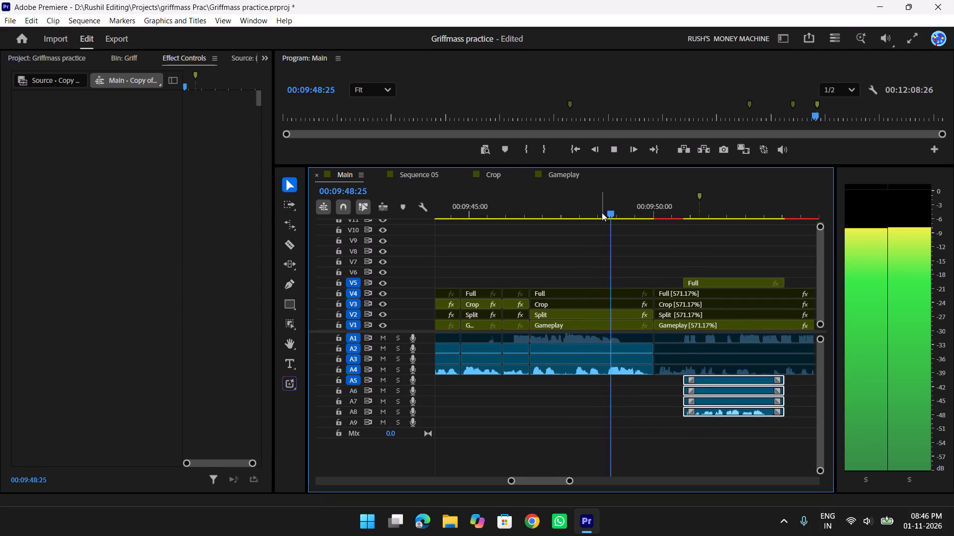
key("f")
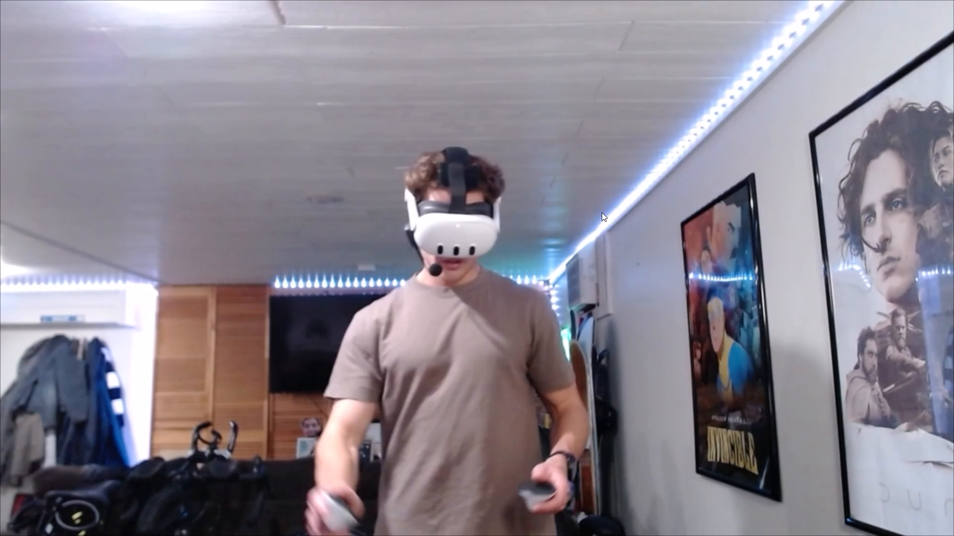
key("space")
key("f")
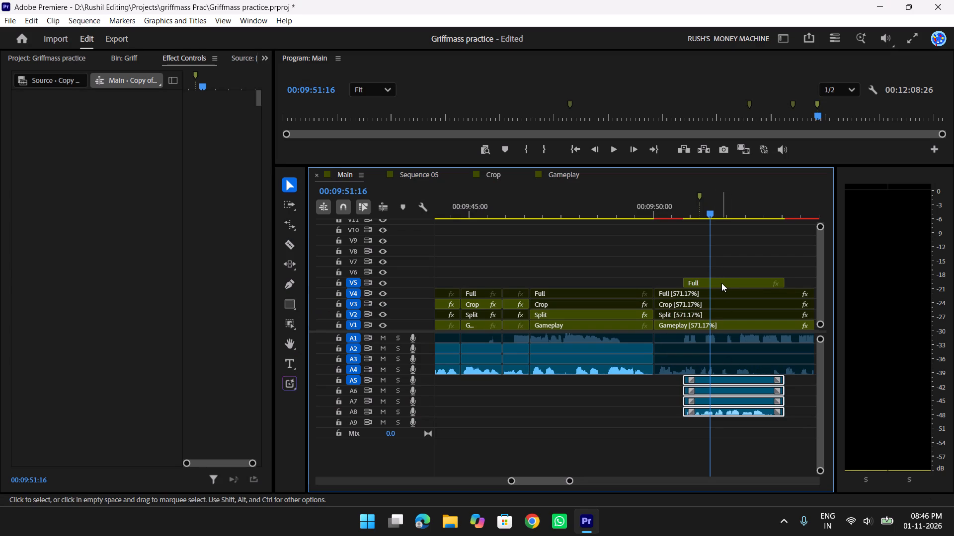
At the start of the V5 Full clip, set its scale to 144 and its position to 960, 402, viewed in an enlarged program preview.
left_click(721, 283)
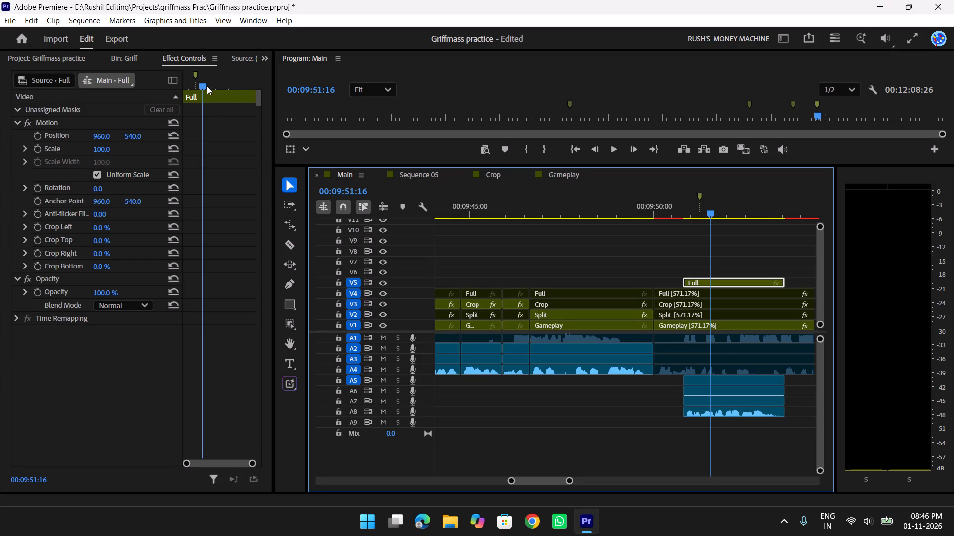
left_click_drag(204, 85, 147, 83)
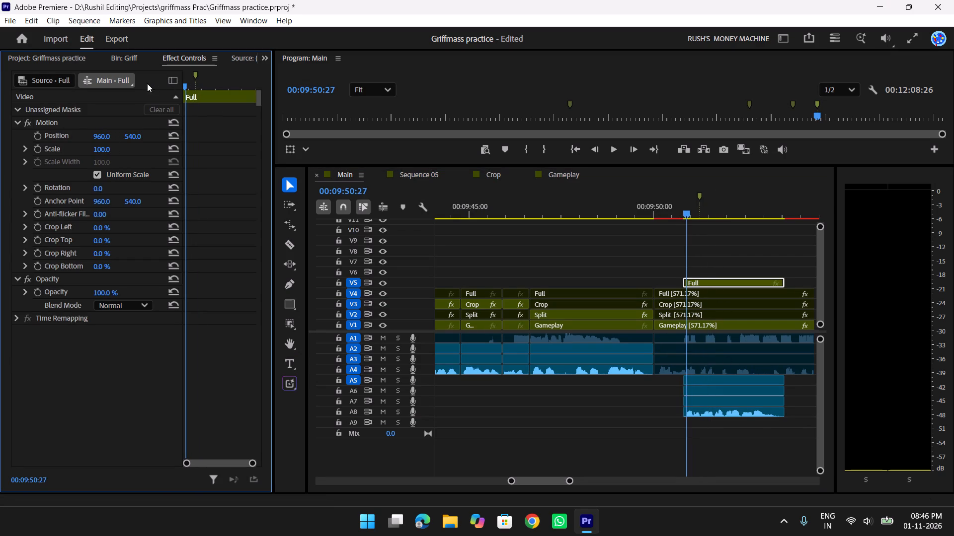
left_click_drag(147, 83, 144, 83)
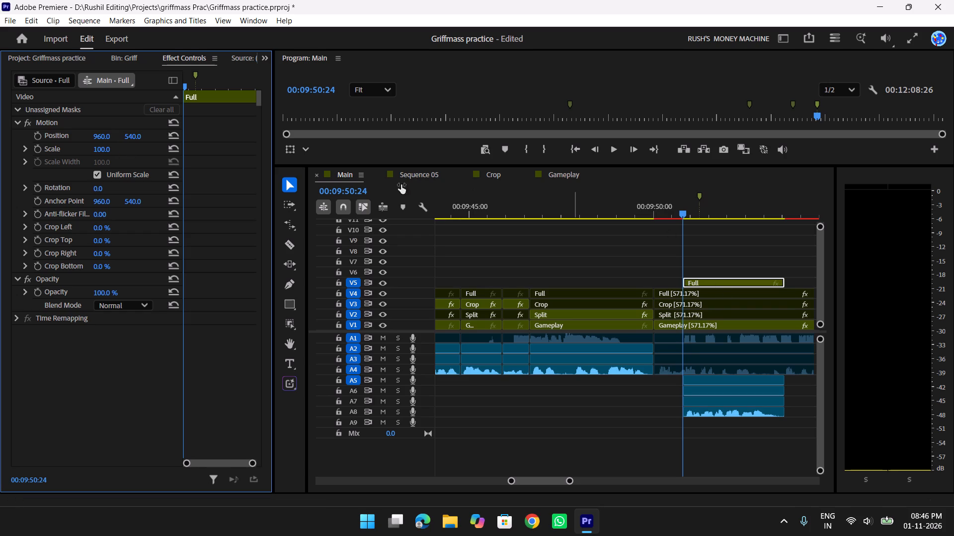
left_click_drag(525, 165, 530, 260)
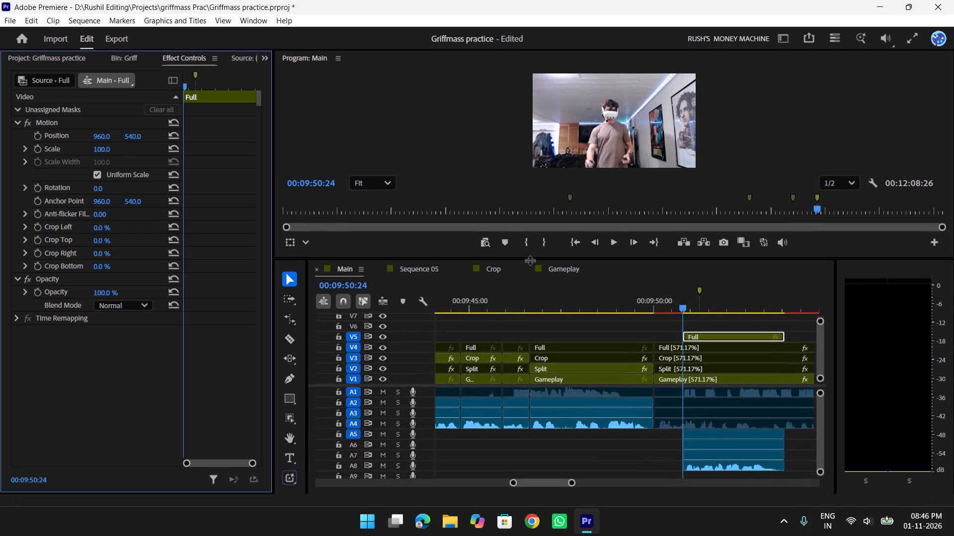
left_click_drag(530, 260, 531, 260)
left_click_drag(99, 148, 112, 150)
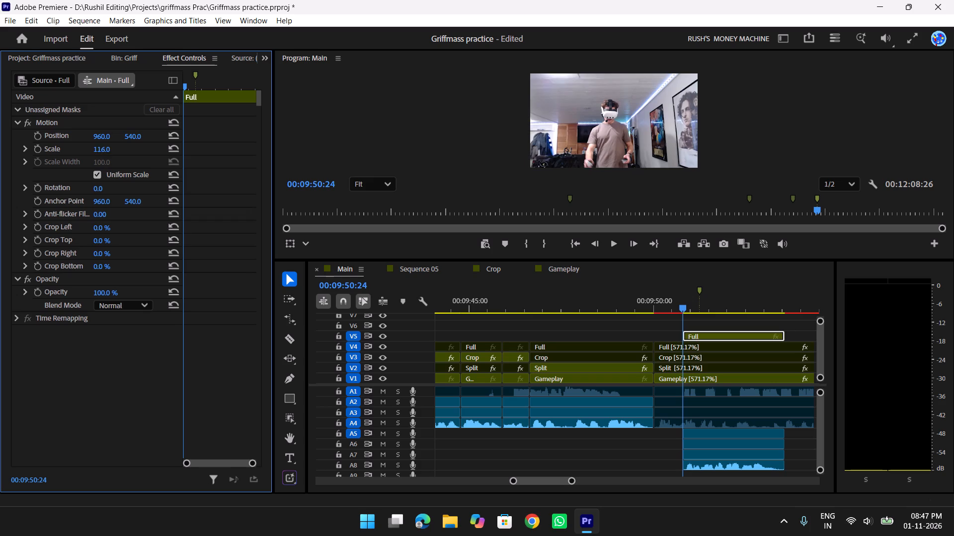
left_click_drag(112, 150, 115, 162)
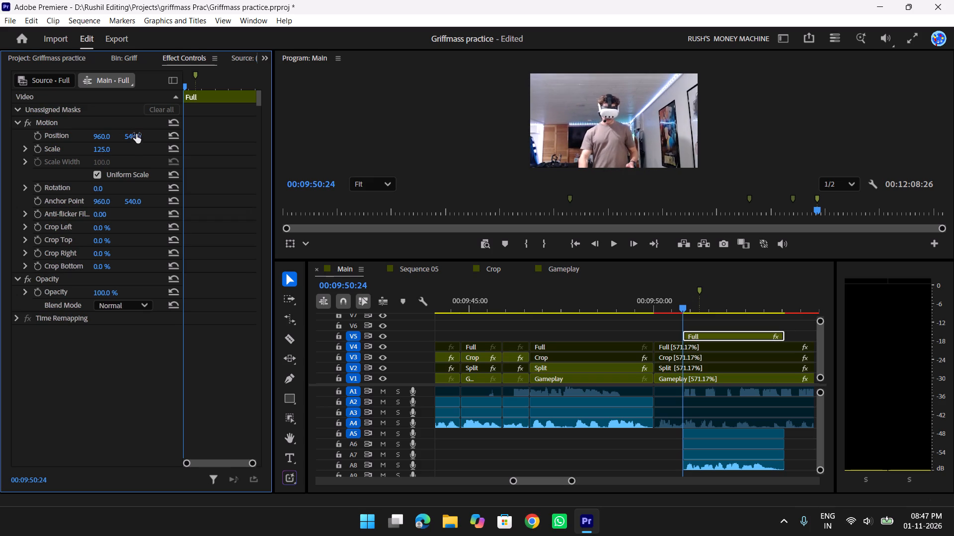
left_click_drag(136, 134, 189, 145)
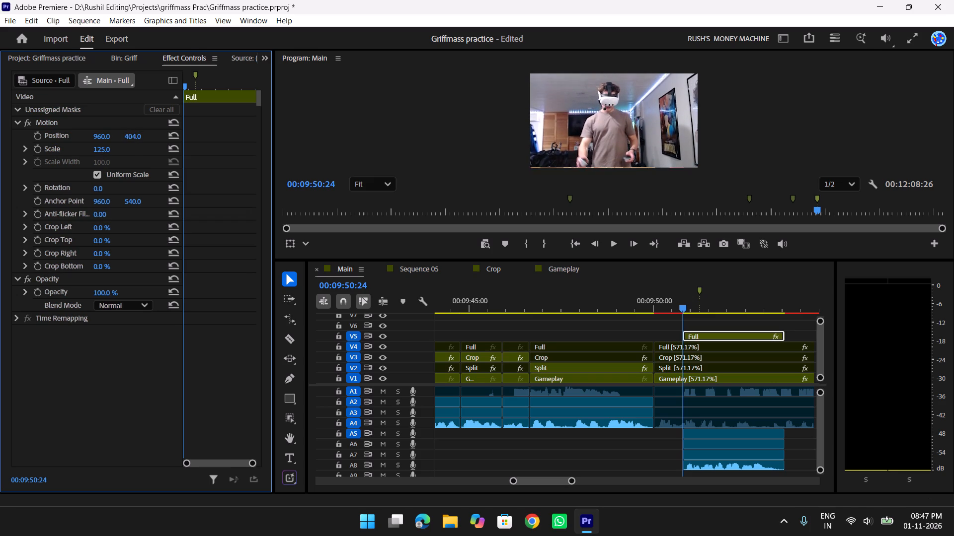
left_click_drag(189, 145, 198, 146)
left_click_drag(106, 149, 118, 149)
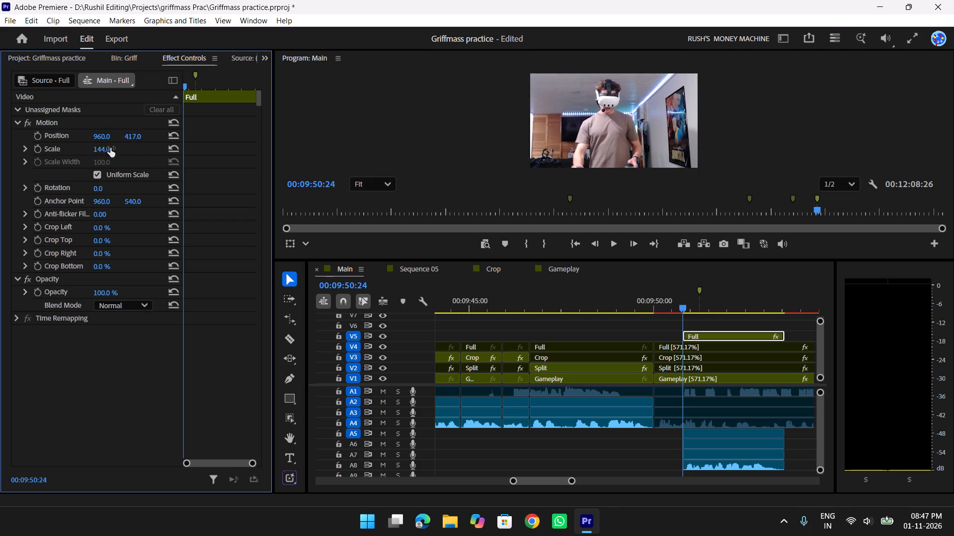
left_click_drag(134, 137, 125, 138)
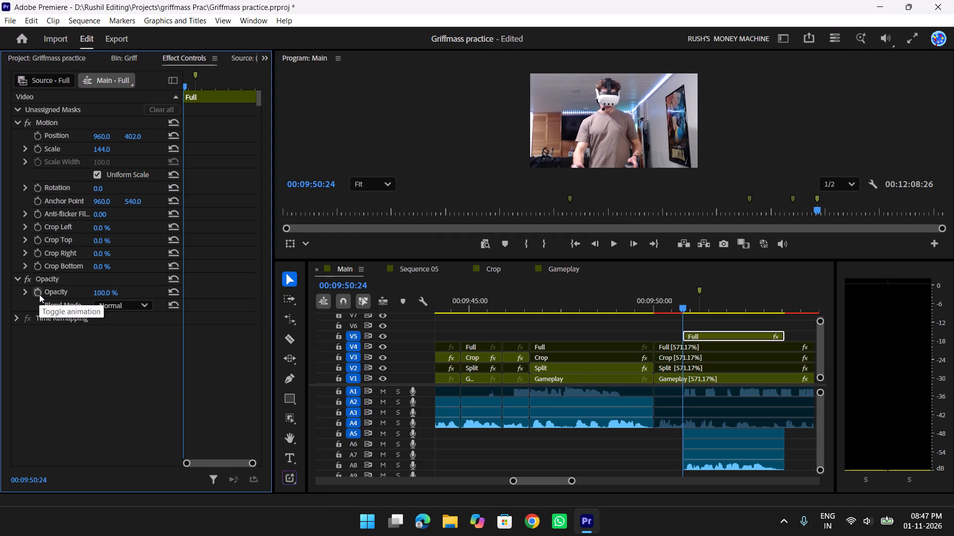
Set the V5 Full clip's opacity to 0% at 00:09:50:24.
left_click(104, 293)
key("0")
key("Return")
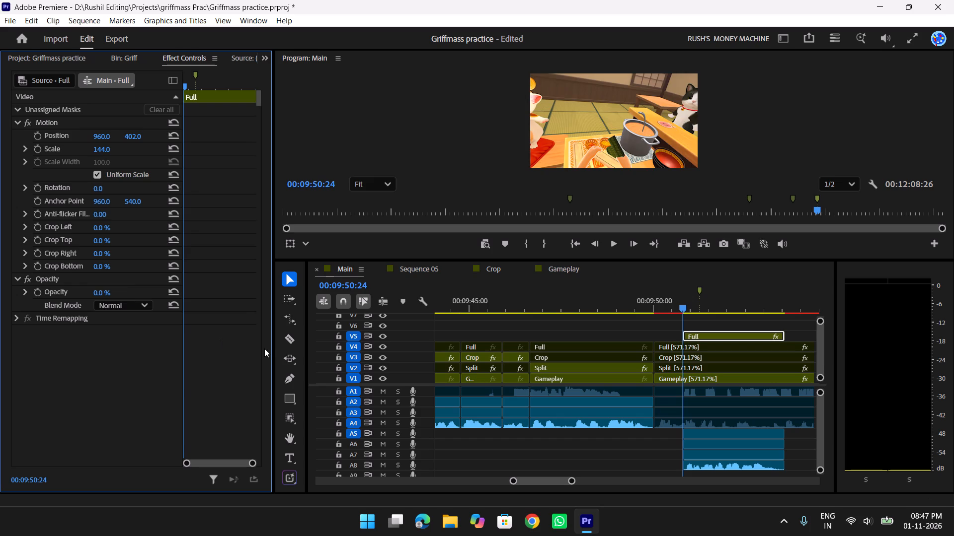
Set the V5 Full clip's opacity to 40% at the 00:09:51:07 marker.
left_click_drag(185, 85, 186, 85)
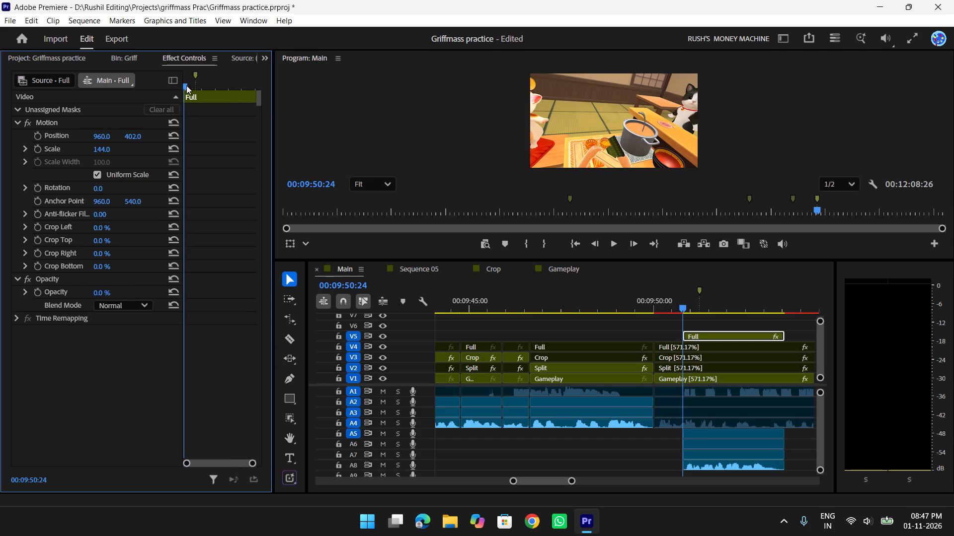
left_click_drag(186, 85, 196, 86)
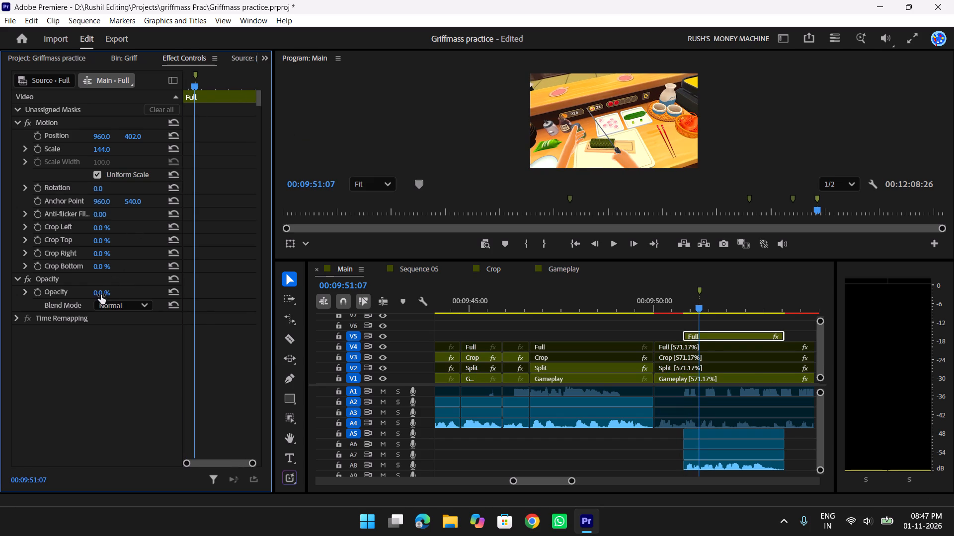
left_click(101, 295)
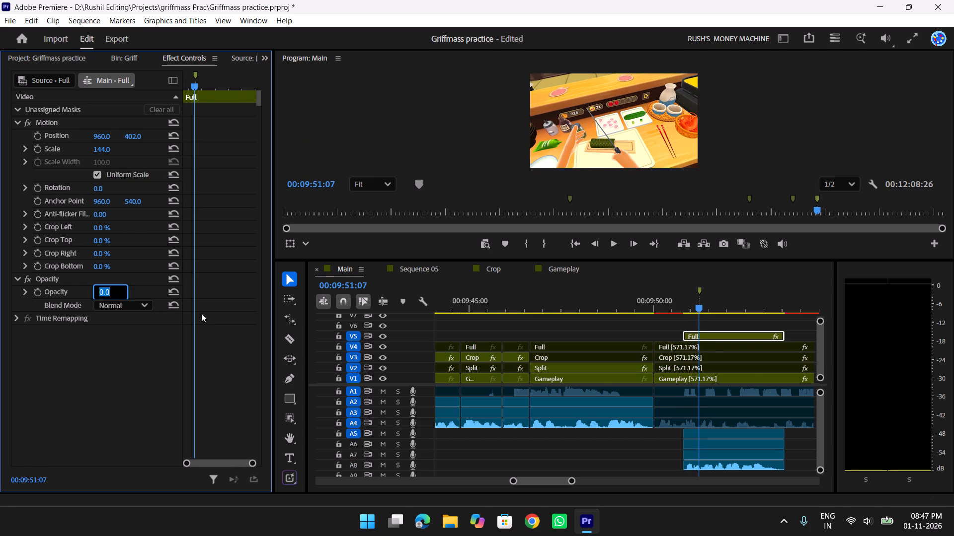
type("40")
key("Return")
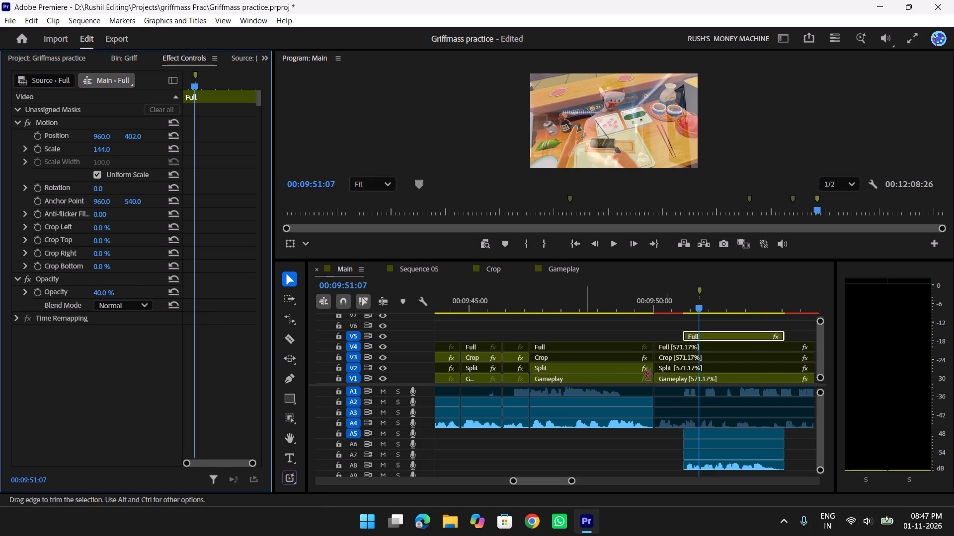
Play Main repeatedly from just before the V5 Full clip to the end of the sped-up segment to review the overlay's picture and audio.
left_click_drag(689, 304, 671, 310)
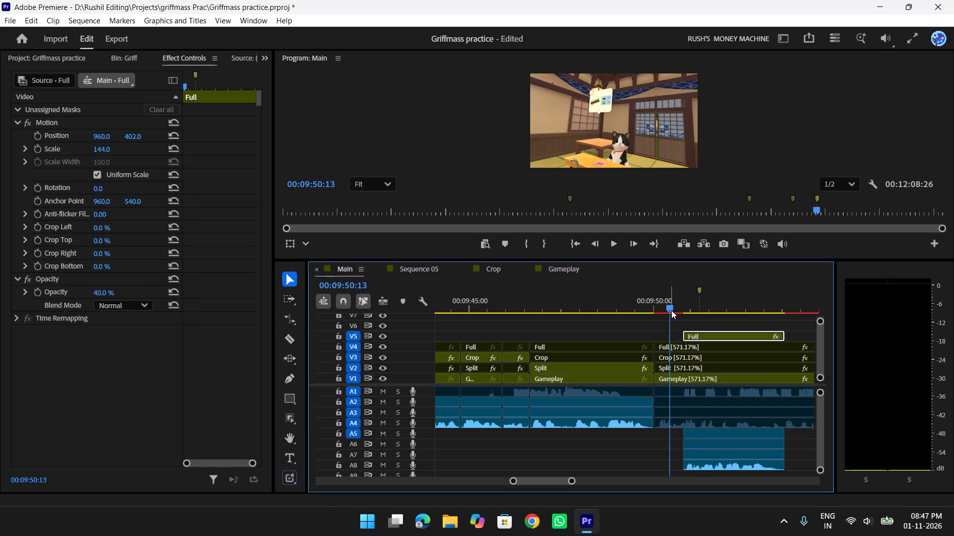
key("space")
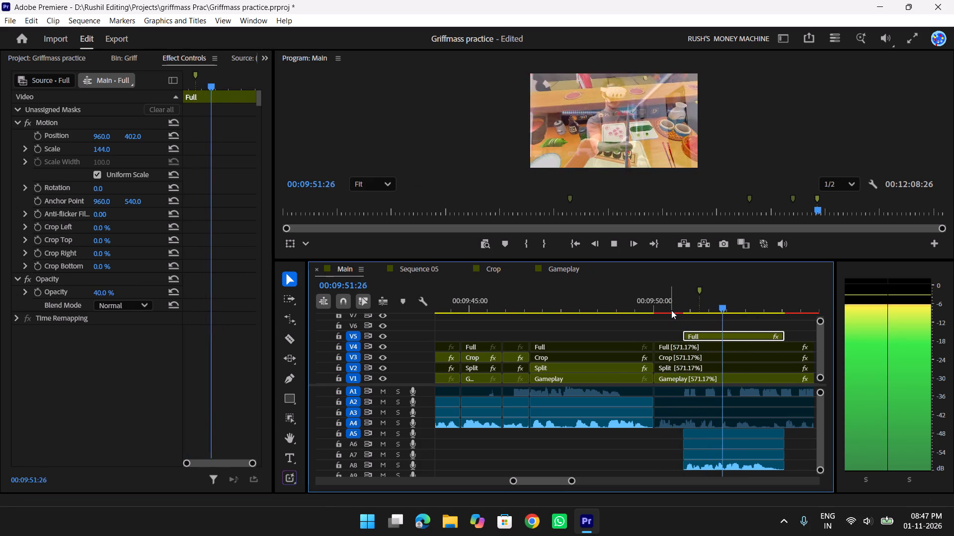
key("space")
key("space")
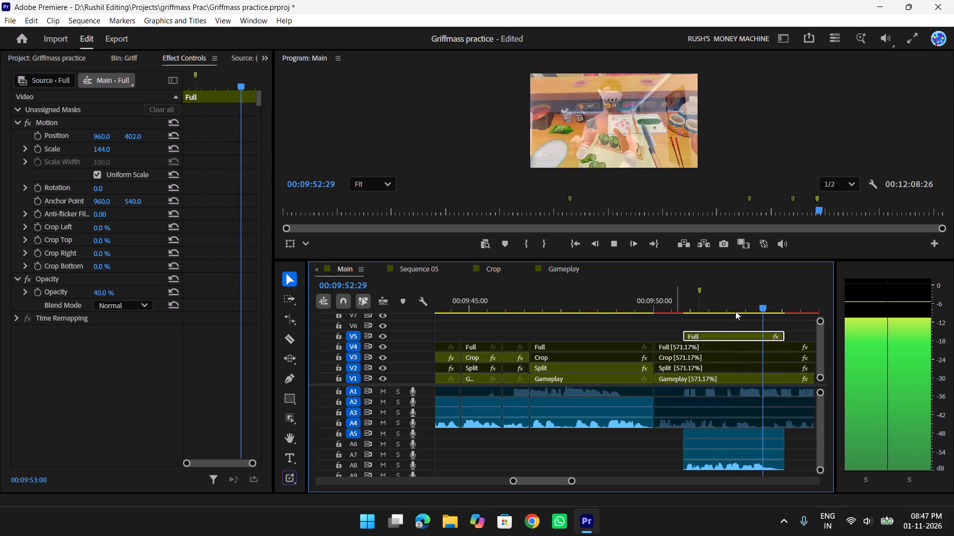
key("space")
left_click_drag(786, 296, 713, 301)
key("y")
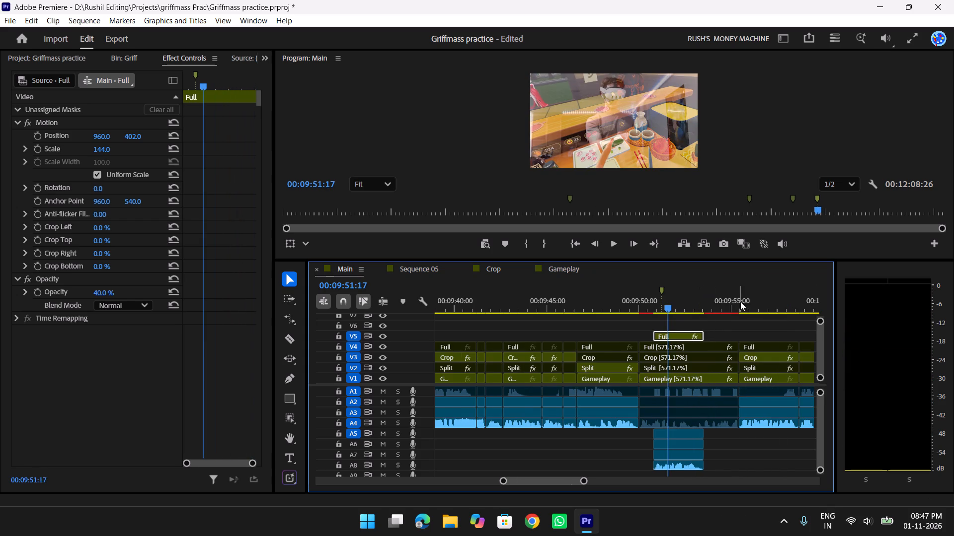
key("space")
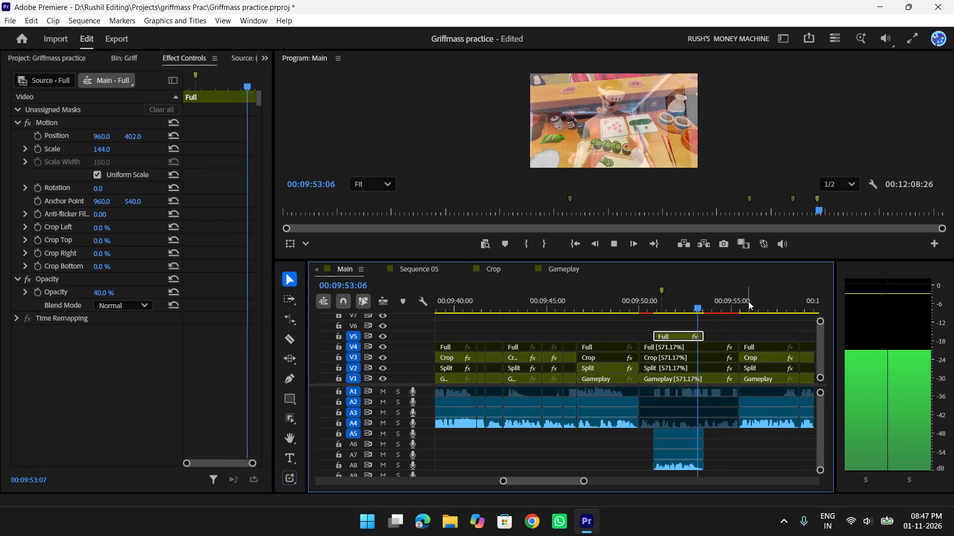
scroll(748, 301, "down", 2)
key("space")
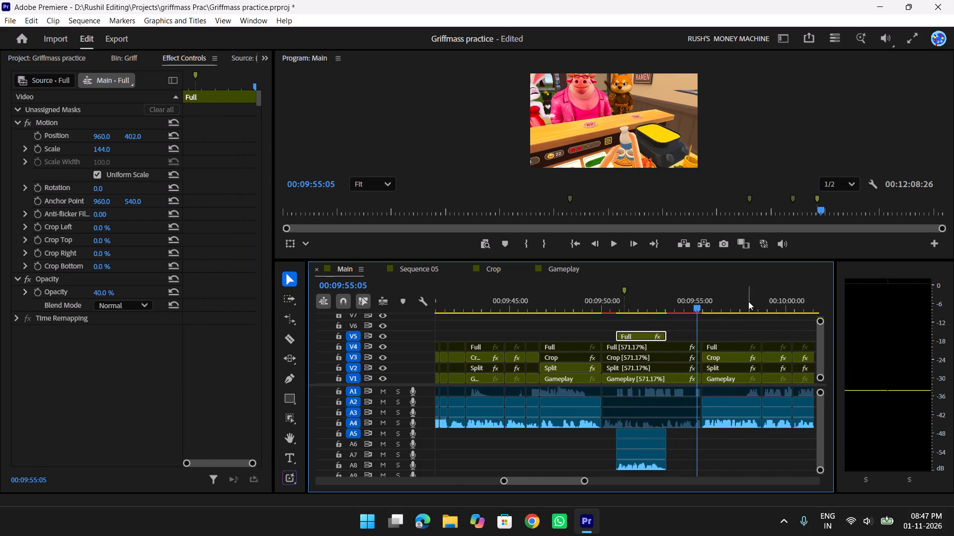
left_click_drag(674, 294, 611, 302)
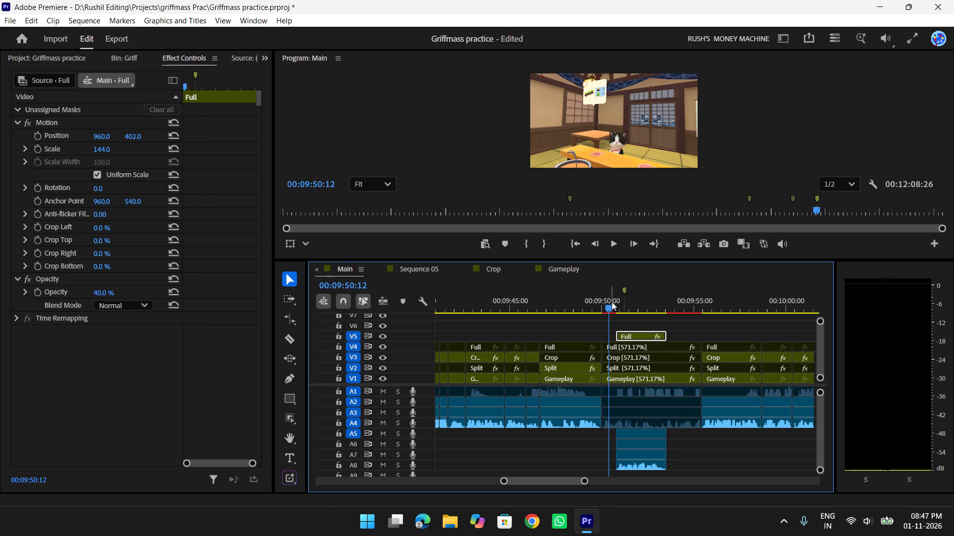
key("t")
key("space")
key("space")
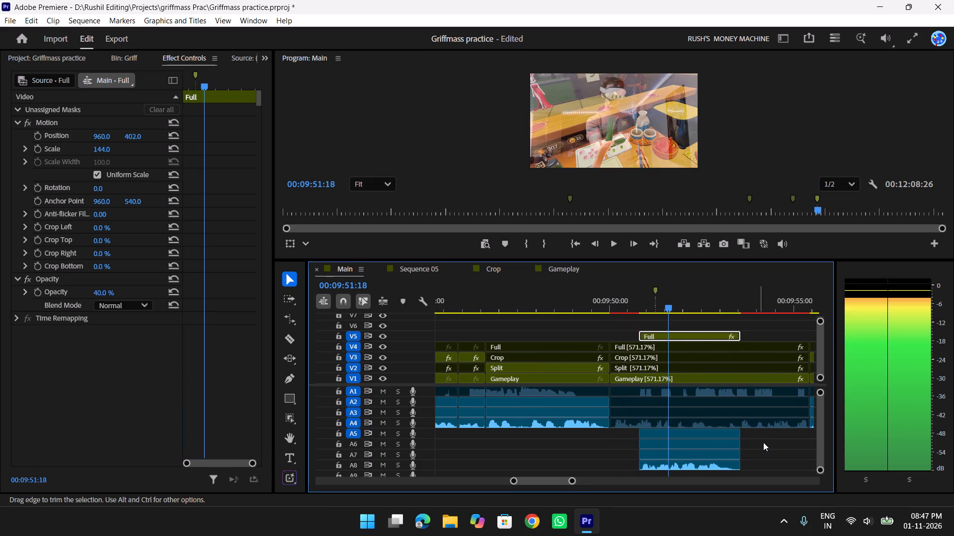
key("space")
left_click_drag(693, 300, 661, 305)
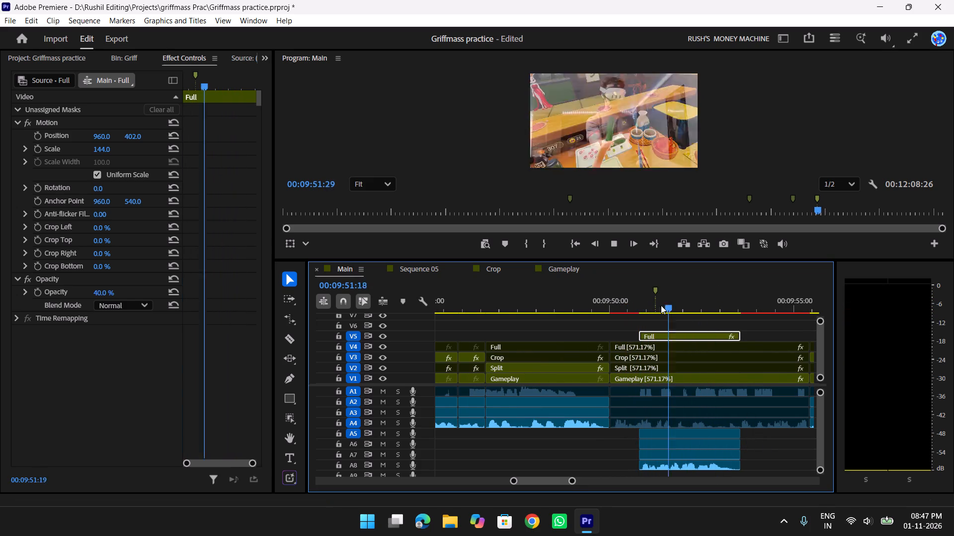
left_click_drag(661, 305, 655, 307)
Disable the A7, A6 and A5 audio clips beneath the V5 Full clip, keeping A8, and play the segment back.
left_click(690, 456)
key("r")
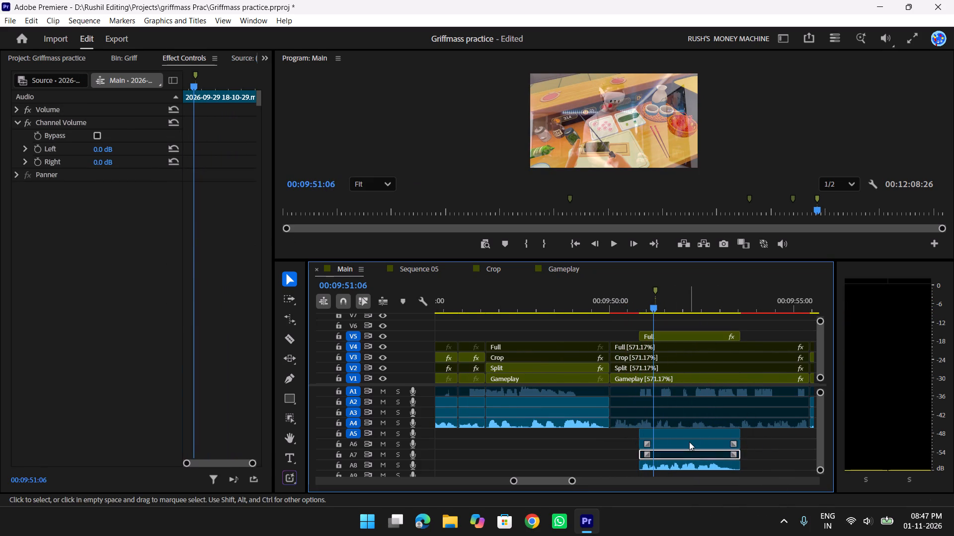
left_click(689, 442)
key("r")
left_click(689, 433)
key("r")
left_click_drag(638, 290, 636, 289)
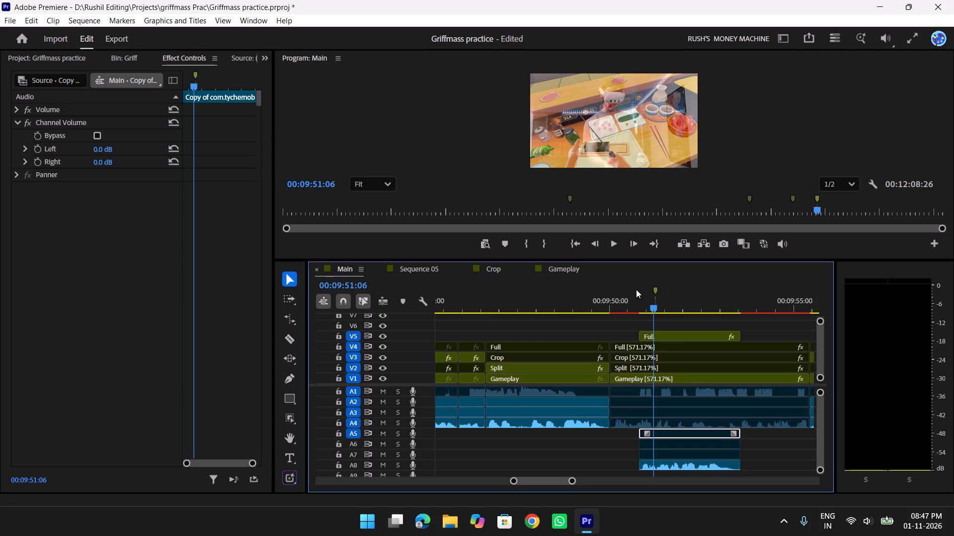
left_click_drag(636, 289, 625, 289)
left_click_drag(646, 305, 622, 304)
key("space")
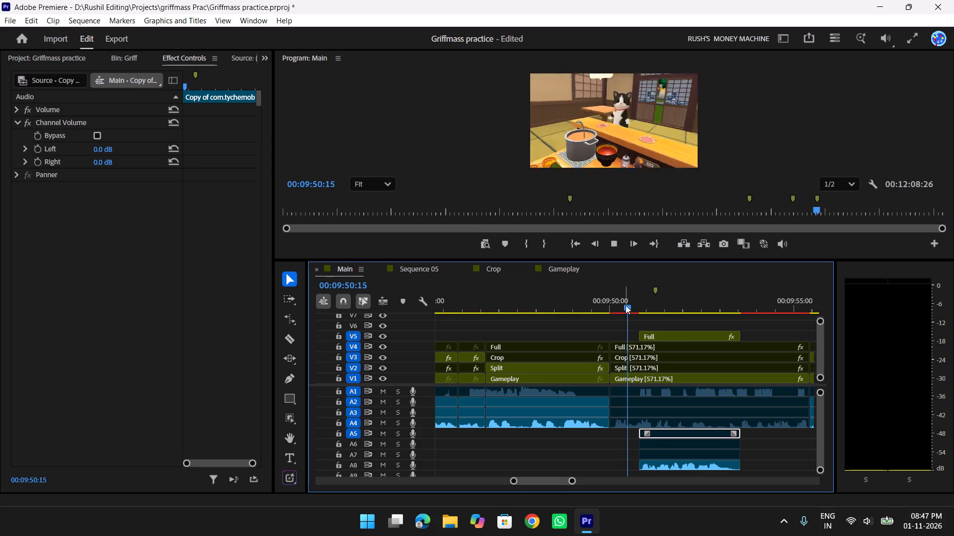
key("space")
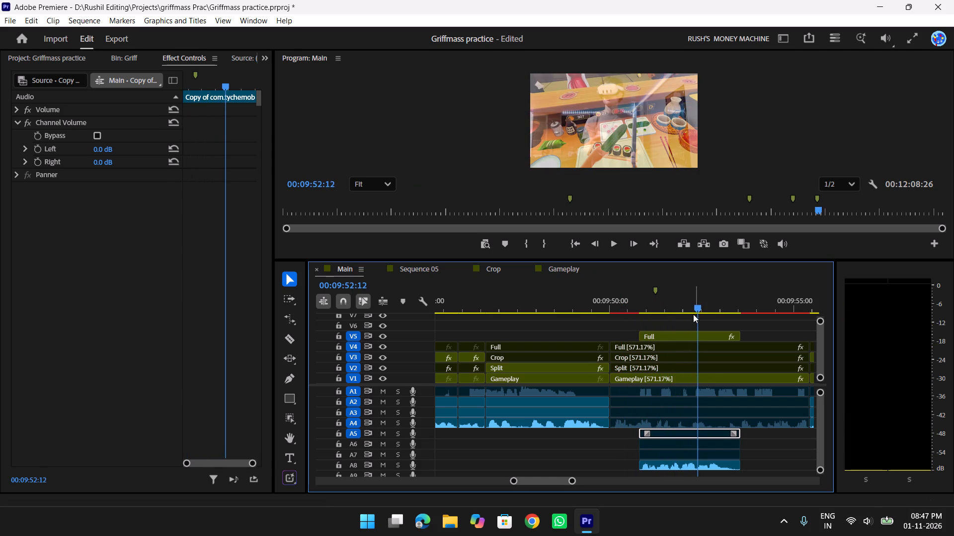
Turn on opacity keyframing for the V5 Full clip and set opacity to 0% at its start, 00:09:50:24.
left_click_drag(663, 301, 643, 301)
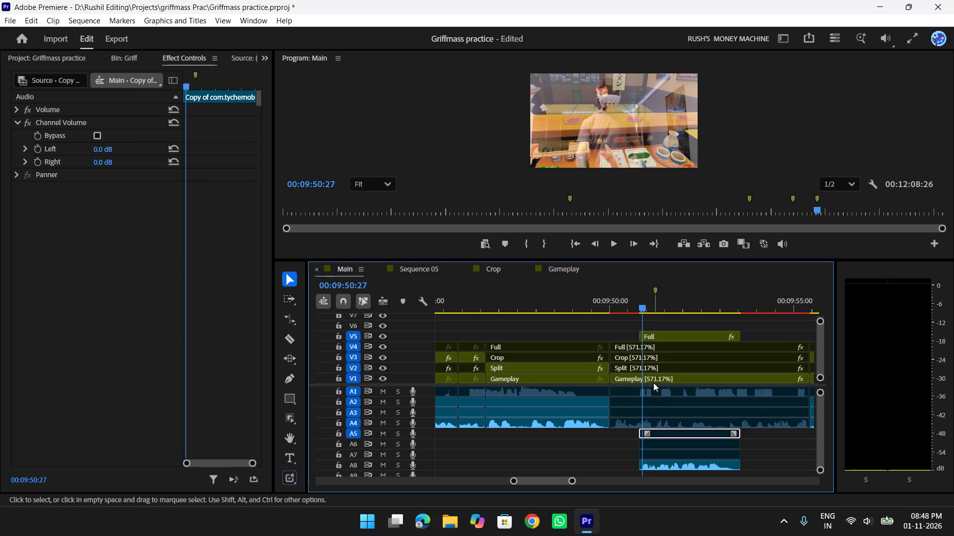
left_click(656, 332)
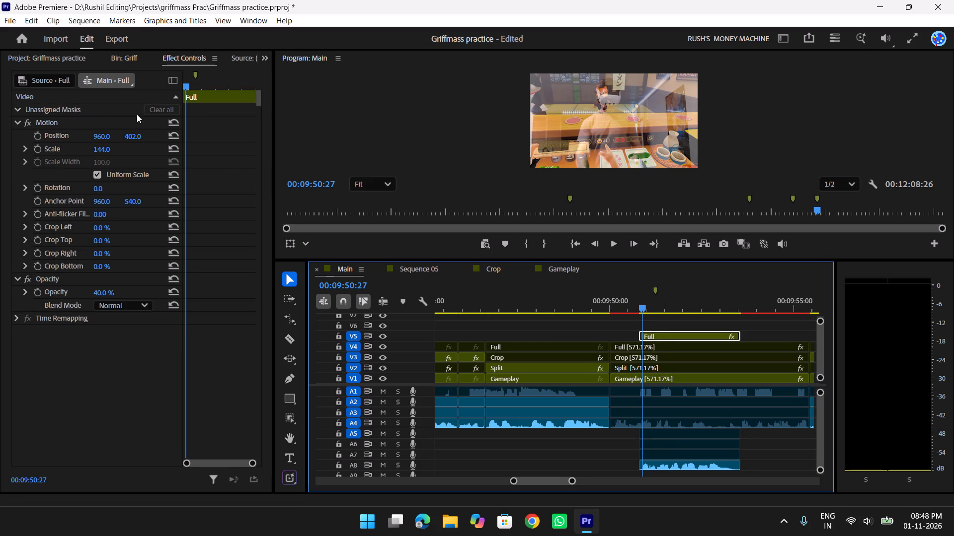
left_click_drag(186, 87, 113, 94)
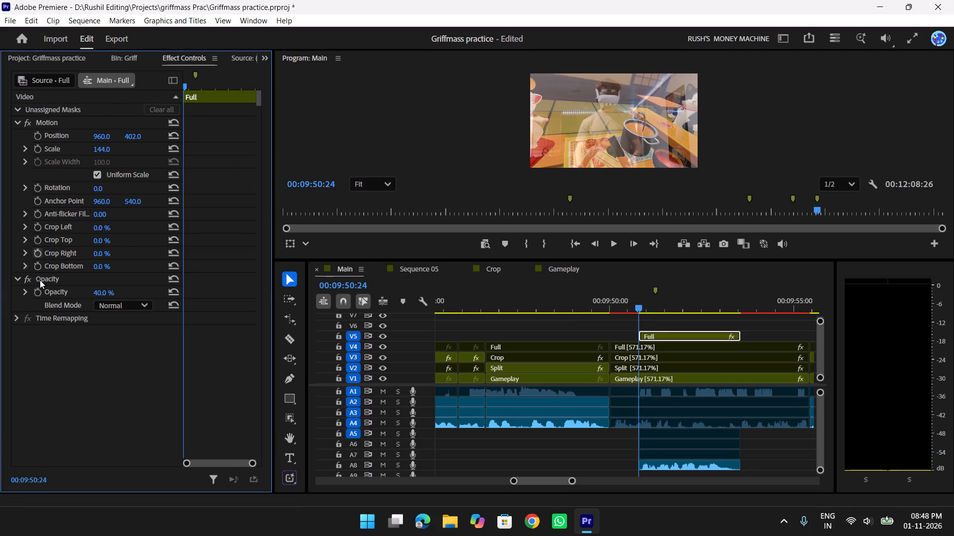
left_click(40, 293)
left_click(97, 295)
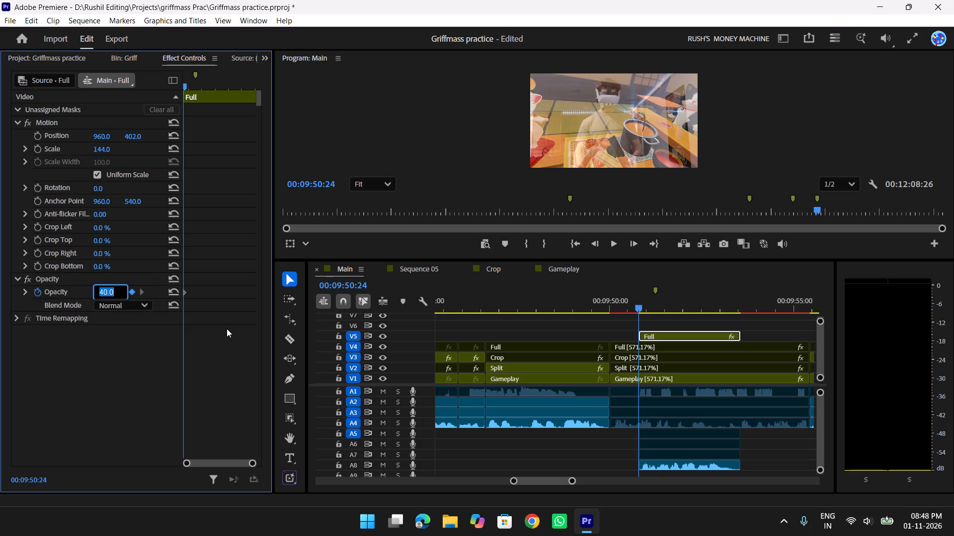
key("0")
key("Return")
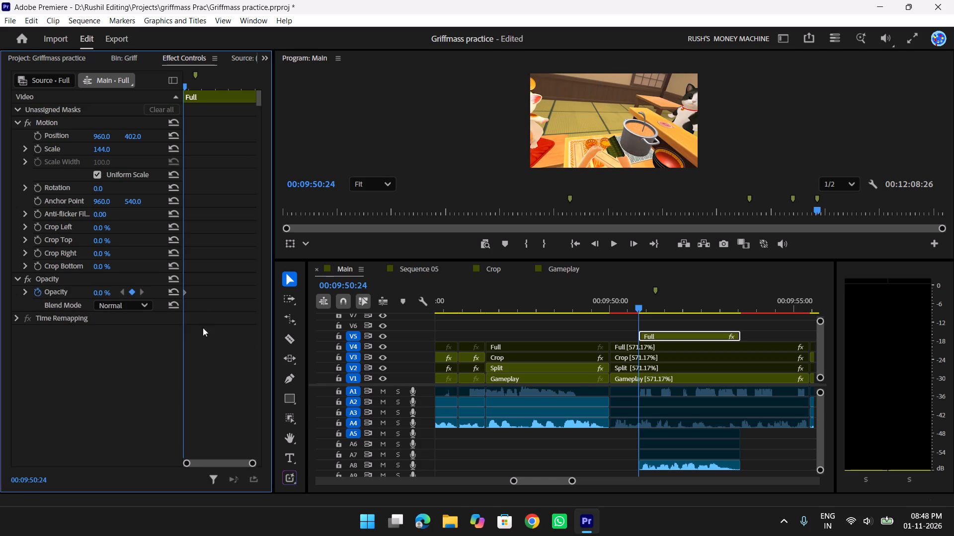
Add a 40% opacity keyframe to the V5 Full clip at the 00:09:51:07 marker.
left_click_drag(186, 86, 192, 88)
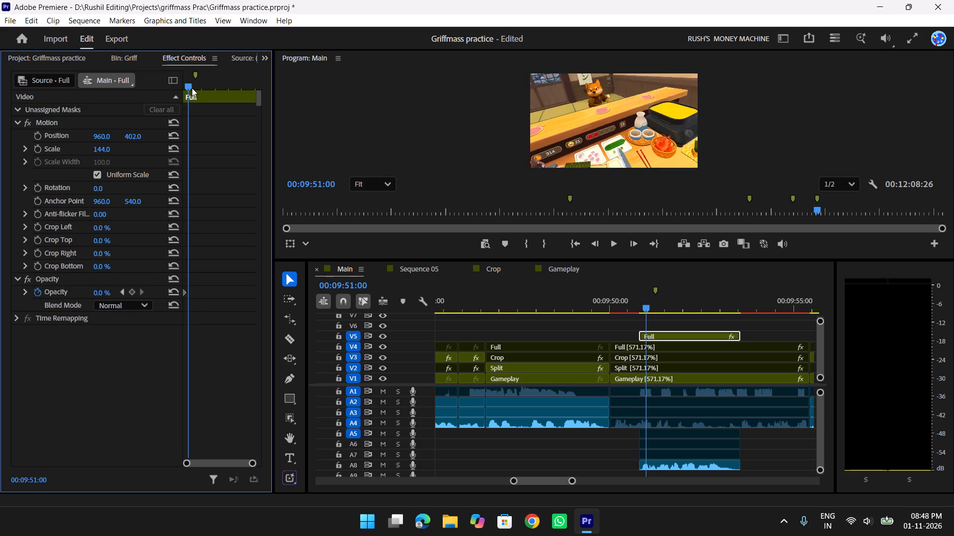
left_click_drag(192, 88, 194, 88)
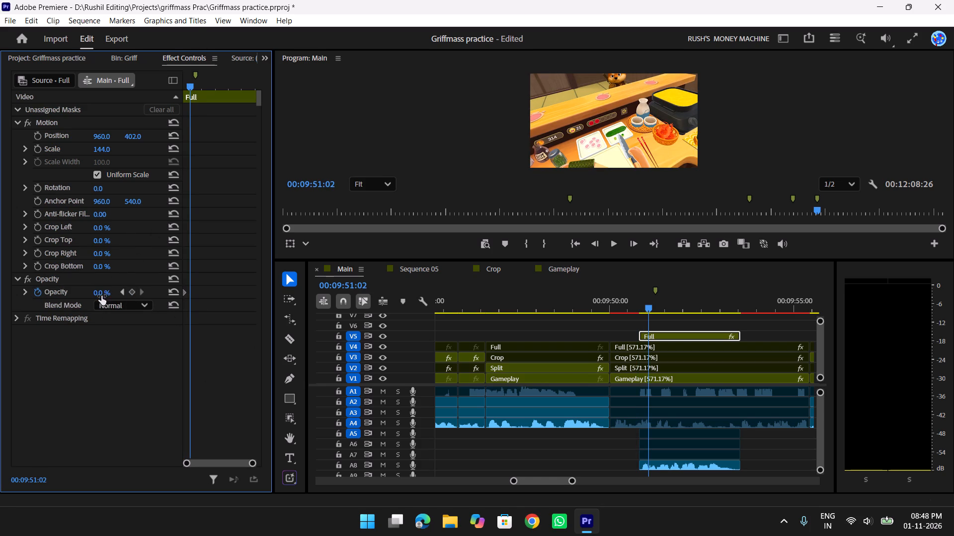
left_click_drag(188, 85, 193, 89)
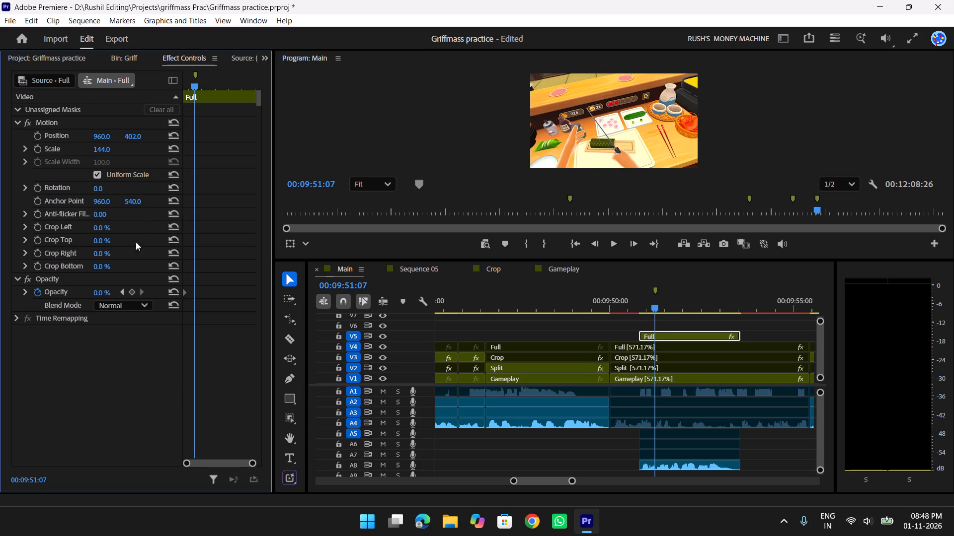
left_click(107, 290)
type("40")
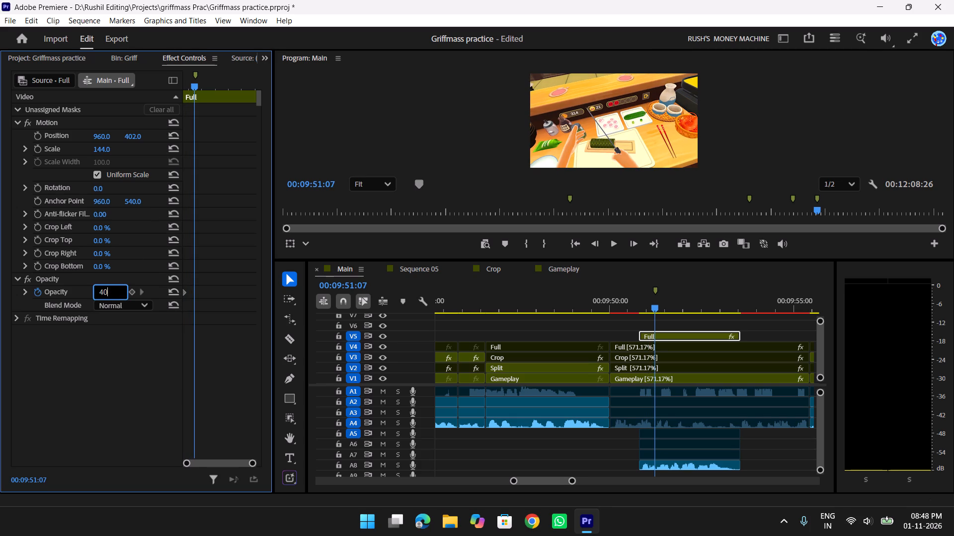
key("Return")
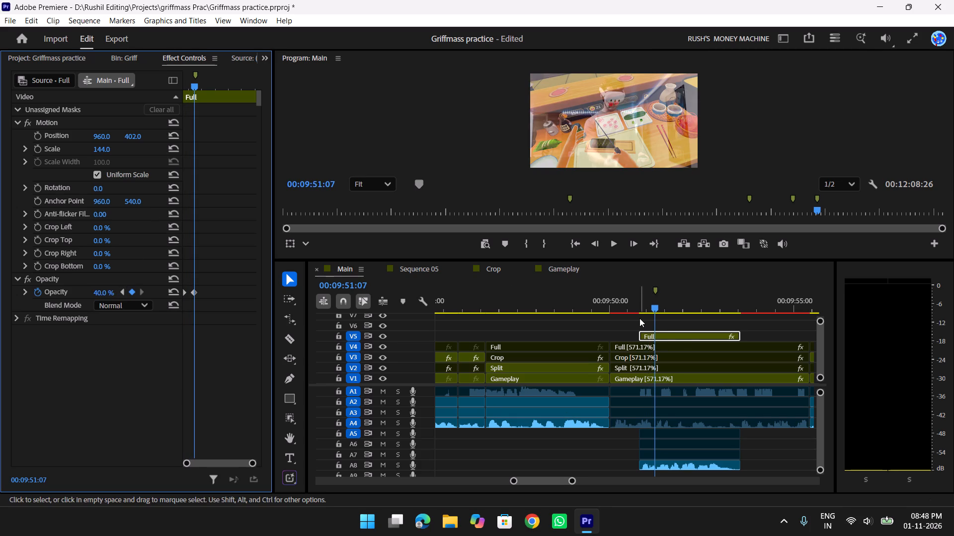
Play the sped-up segment full screen and in the program preview to review the V5 Full clip's opacity fade-in.
left_click_drag(648, 301, 625, 300)
type("f")
key("space")
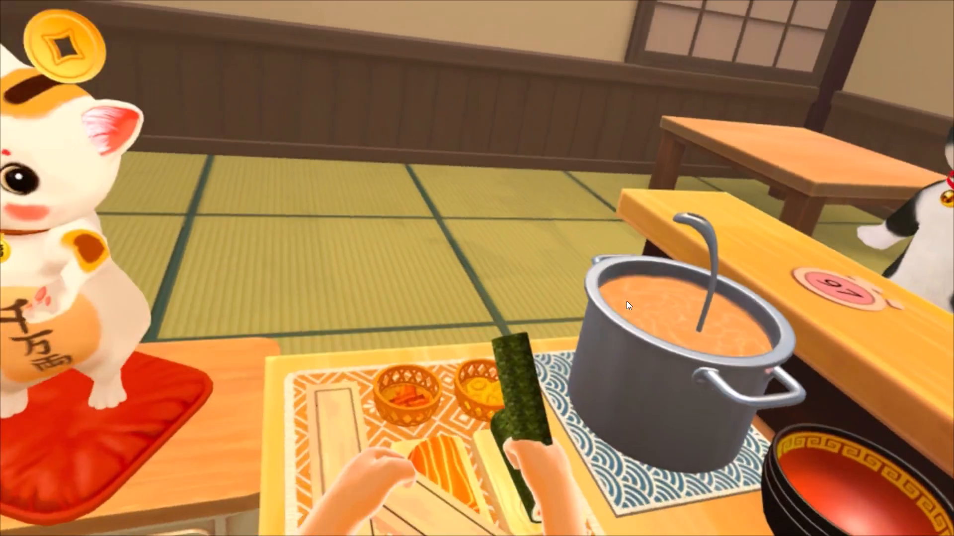
key("space")
type("f")
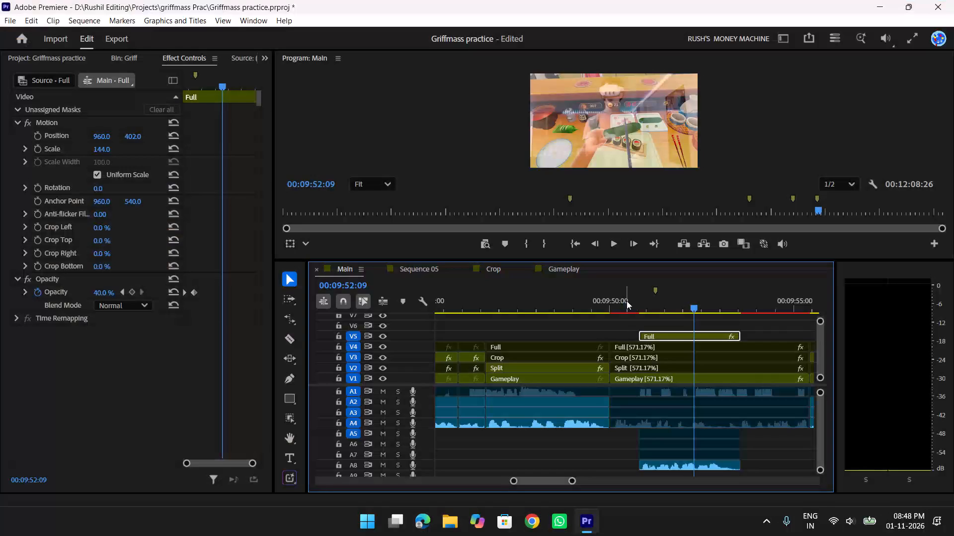
key("space")
key("space")
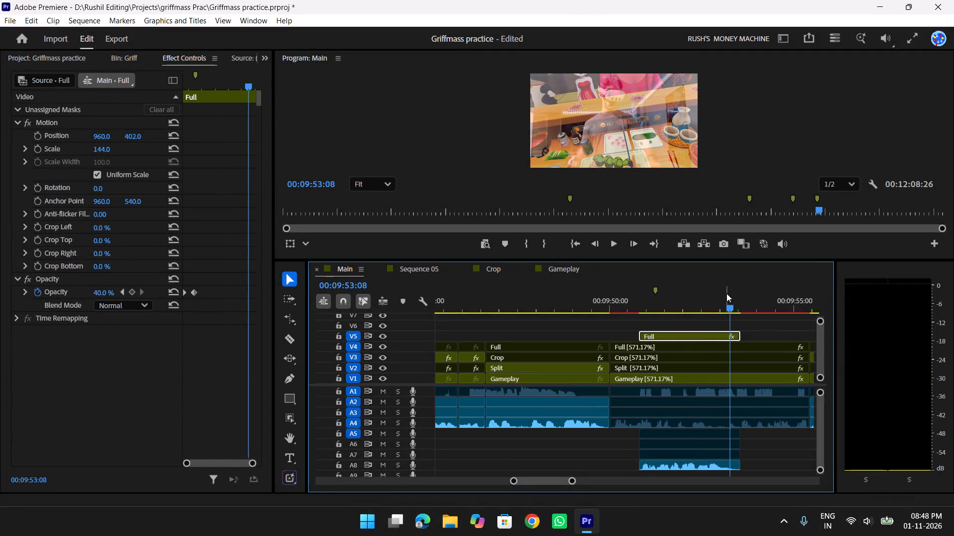
left_click_drag(727, 296, 673, 296)
key("space")
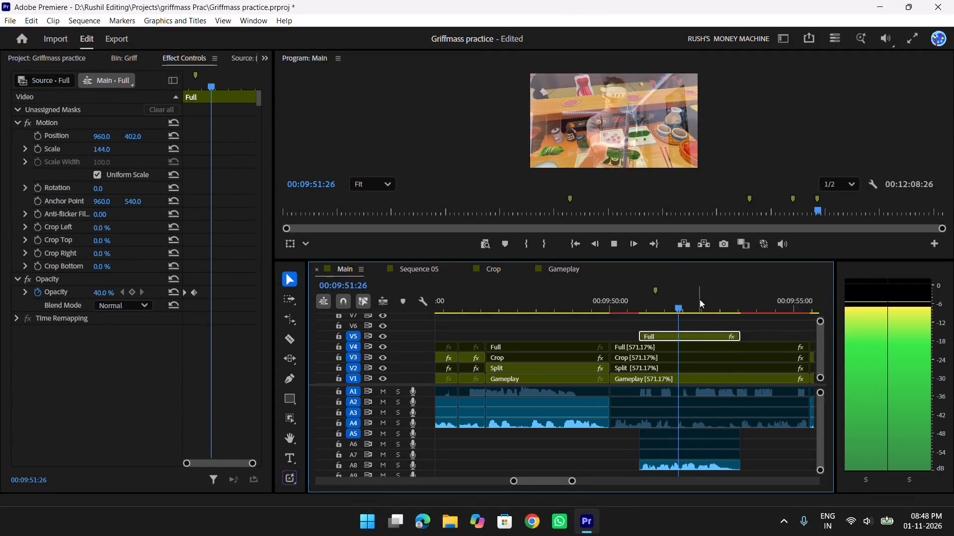
key("space")
key("space")
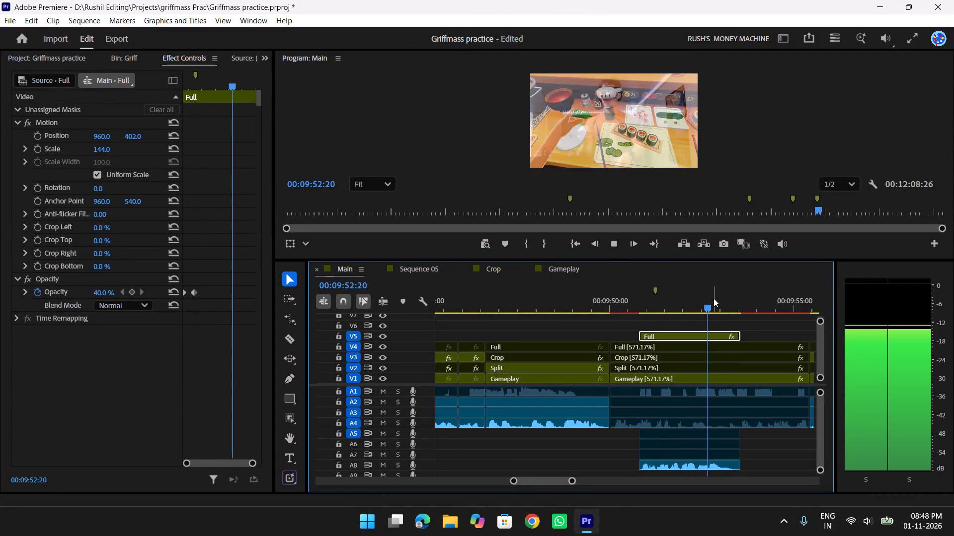
key("space")
left_click_drag(721, 302, 611, 308)
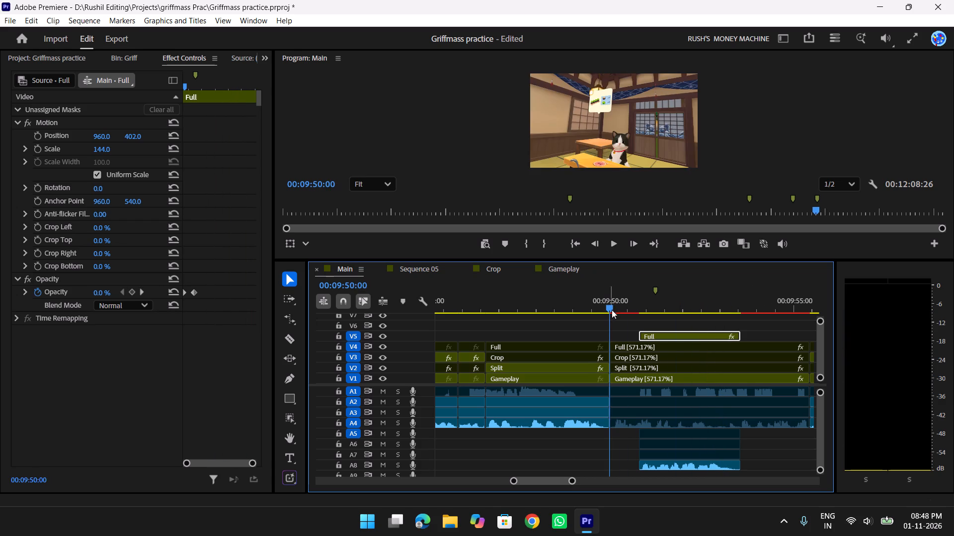
key("space")
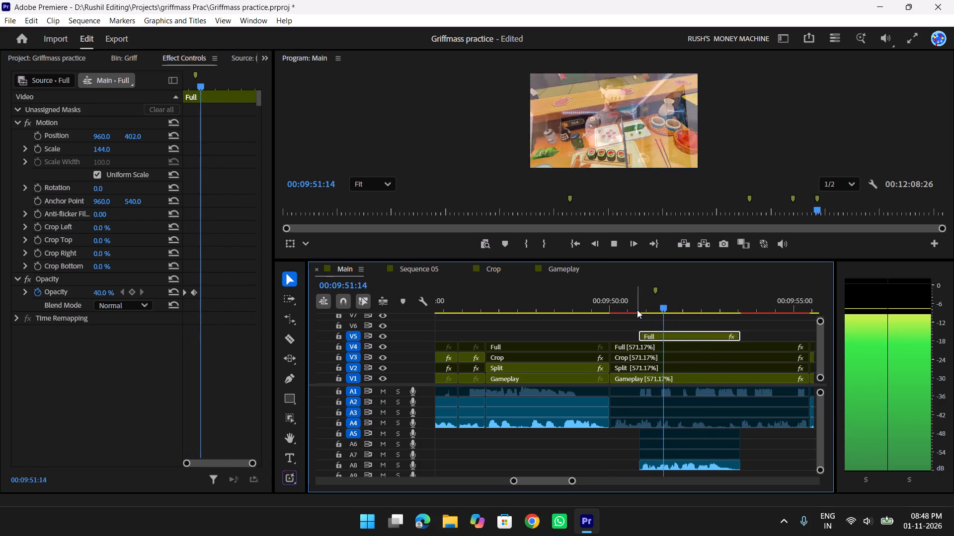
key("space")
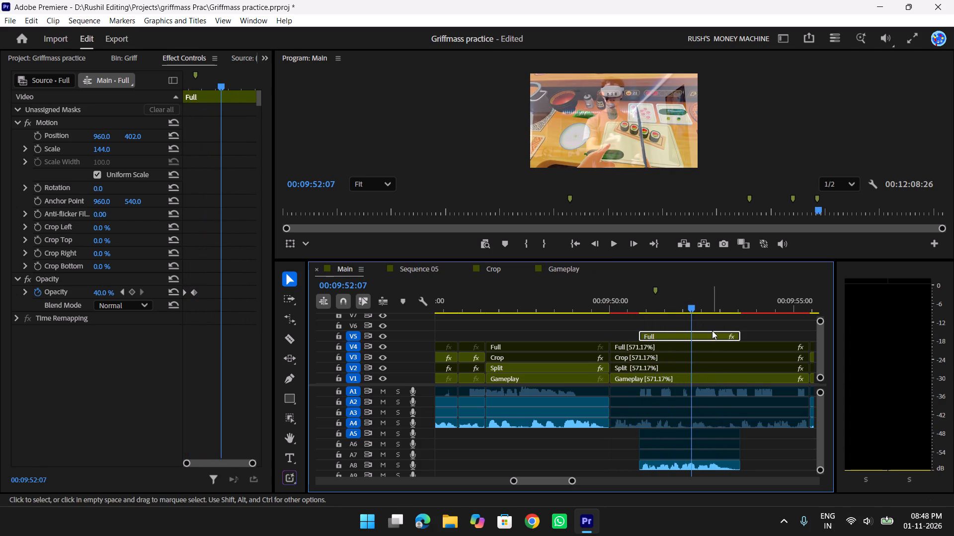
Move the V5 Full clip and its A5–A8 audio clips about half a second earlier, and play back the new timing.
left_click_drag(712, 331, 699, 335)
left_click_drag(710, 336, 707, 336)
left_click_drag(707, 336, 692, 336)
left_click_drag(752, 472, 700, 435)
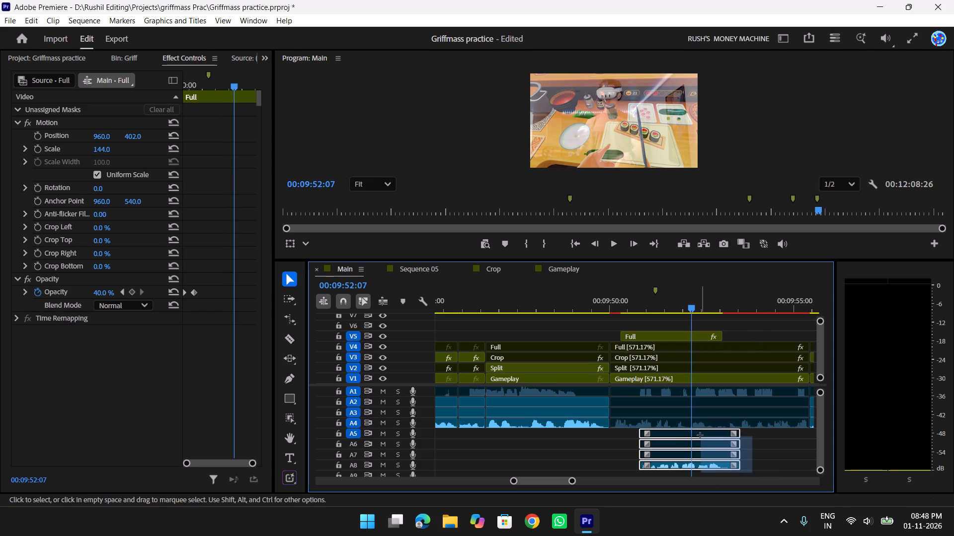
left_click_drag(700, 435, 699, 435)
left_click_drag(703, 450, 690, 455)
left_click_drag(688, 298, 593, 308)
key("space")
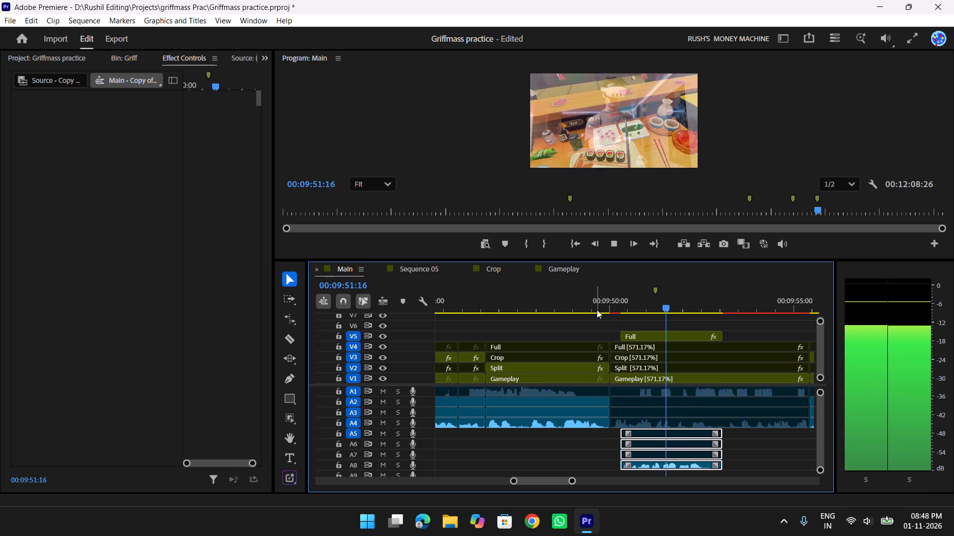
key("space")
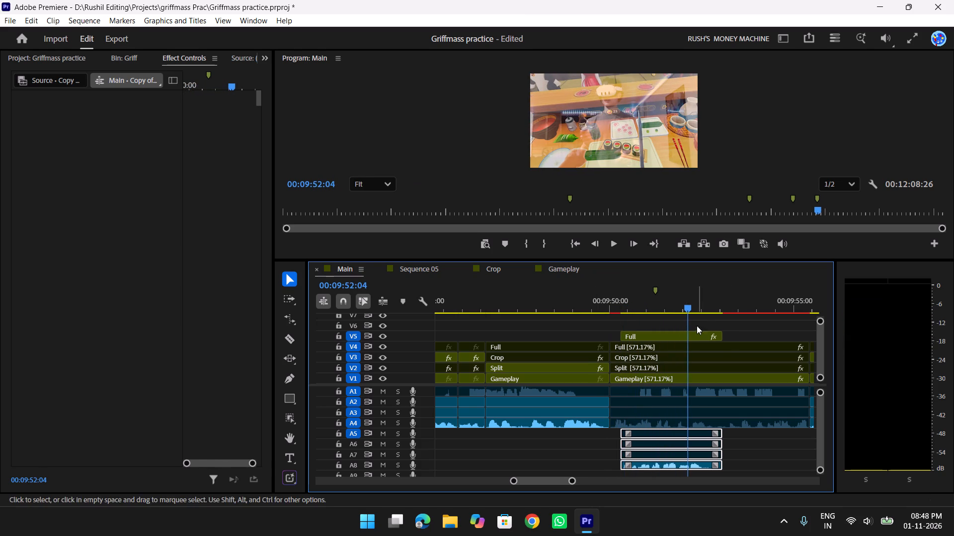
Split the V5 Full clip at 00:09:51:25, leaving its audio clips uncut.
left_click(679, 308)
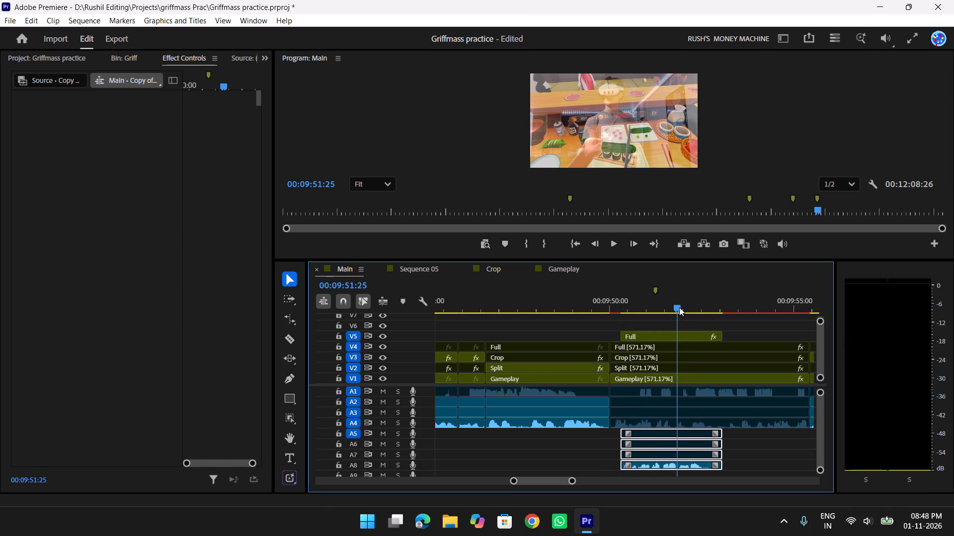
left_click(693, 335)
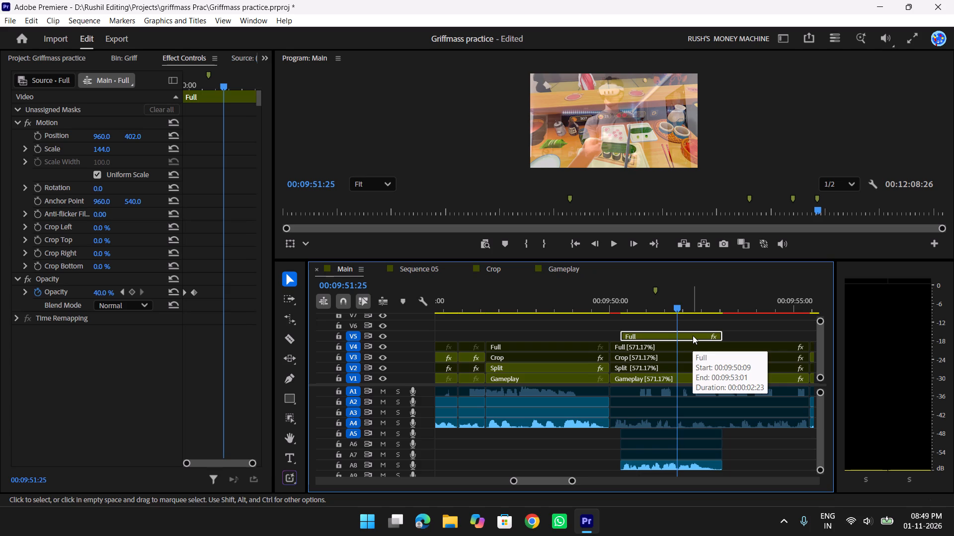
key("w")
left_click(695, 336)
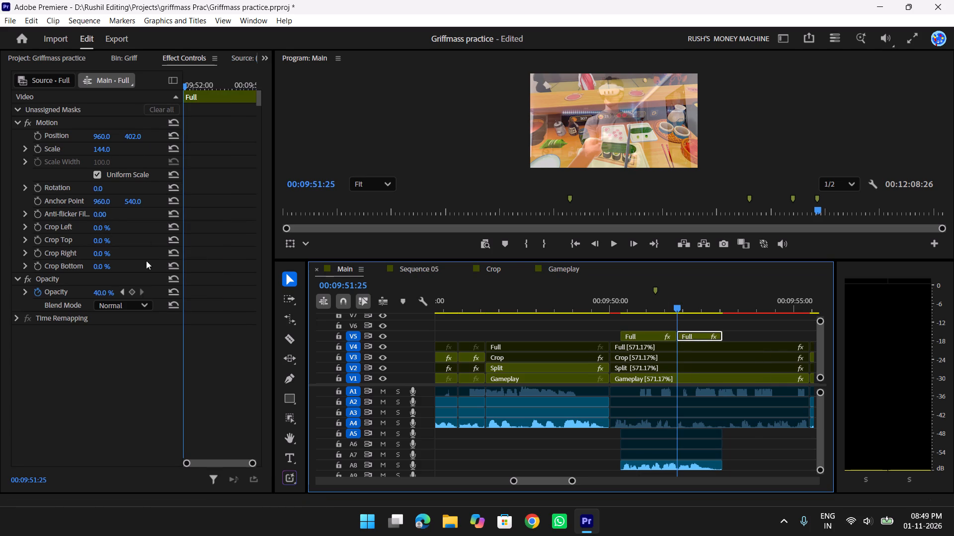
key("ctrl+z")
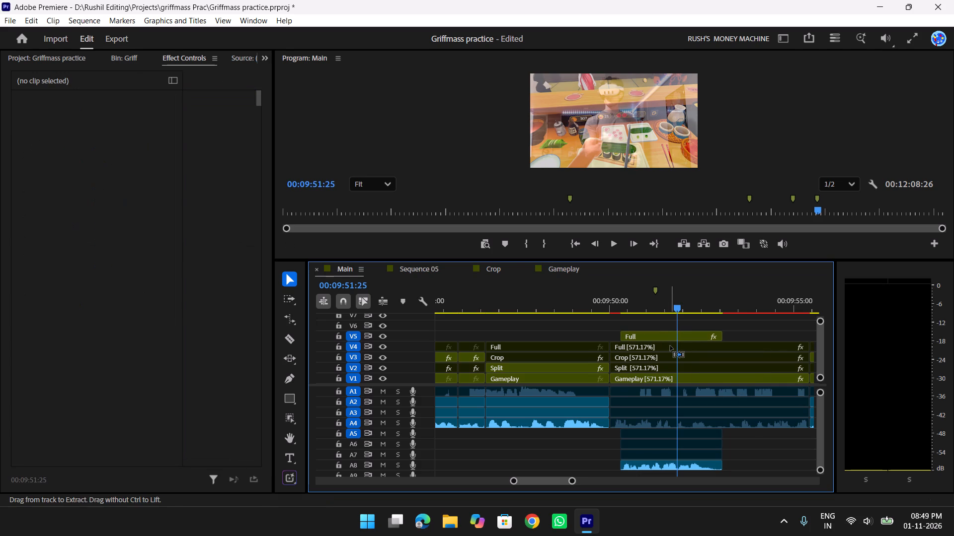
left_click(658, 340)
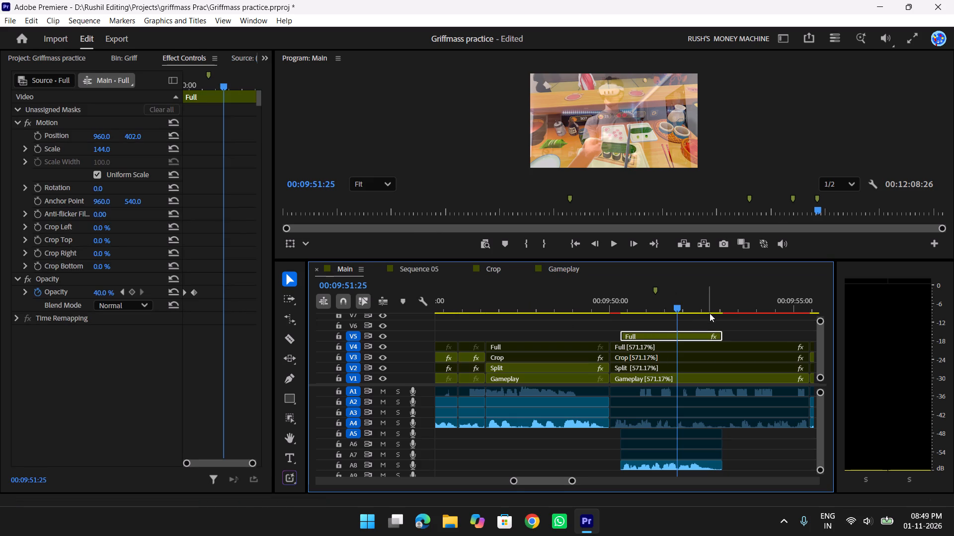
key("w")
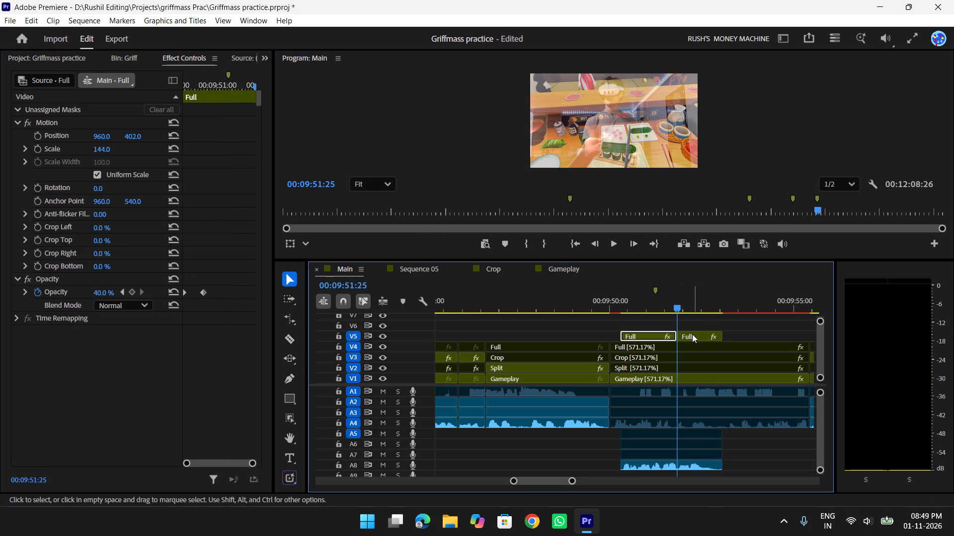
Set the opacity to 0% at the start of the second V5 Full part, 00:09:51:25.
left_click(692, 334)
left_click_drag(677, 307, 685, 307)
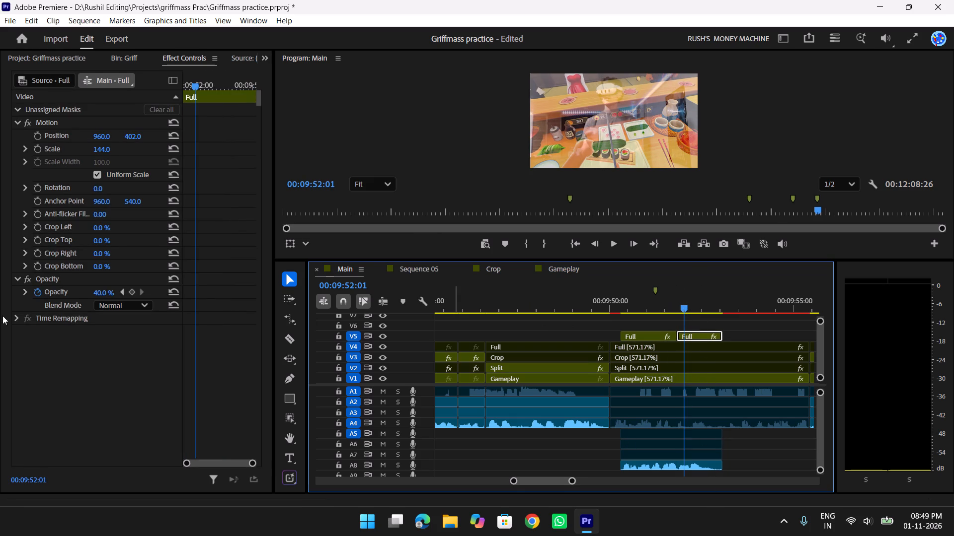
left_click(102, 292)
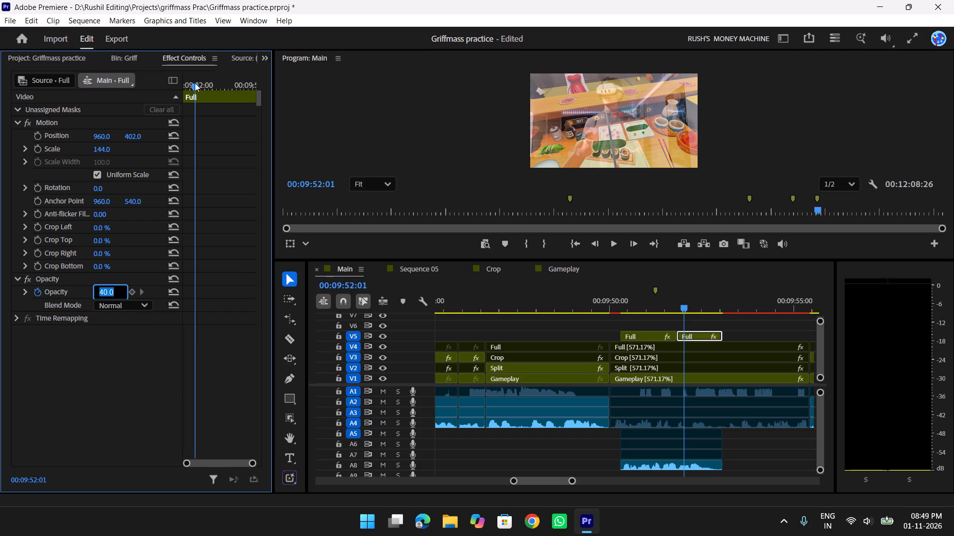
left_click_drag(195, 83, 161, 88)
left_click(101, 296)
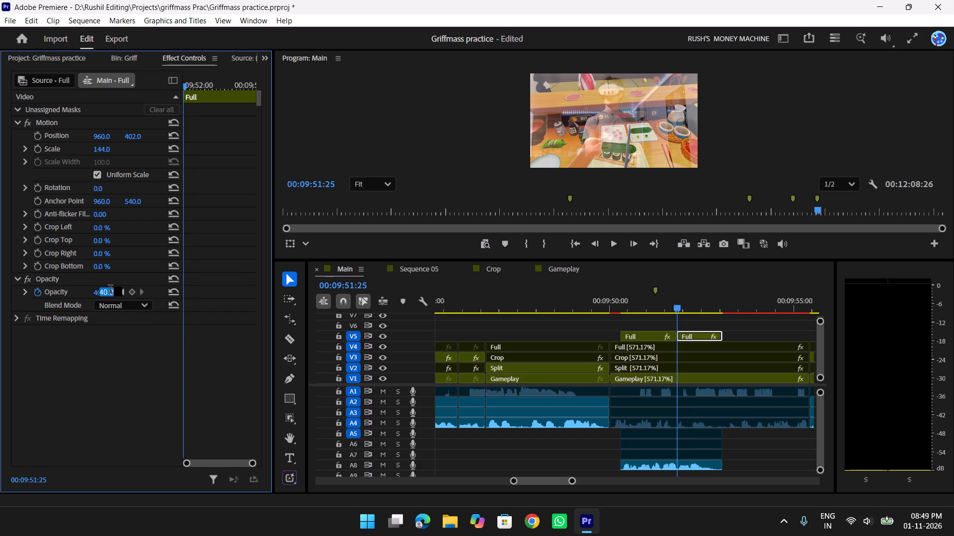
key("0")
key("Return")
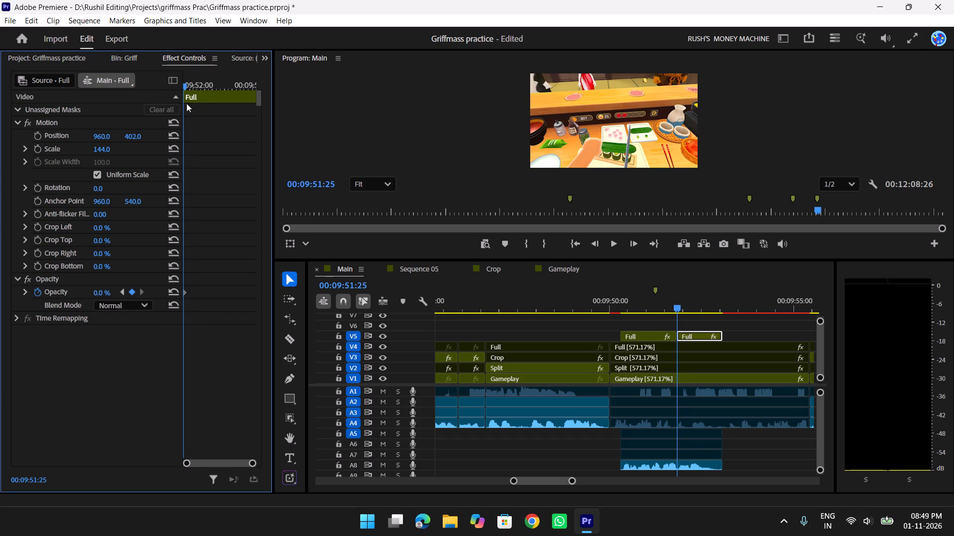
Add a 40% opacity keyframe to the second V5 Full part at 00:09:52:01.
left_click_drag(184, 80, 211, 90)
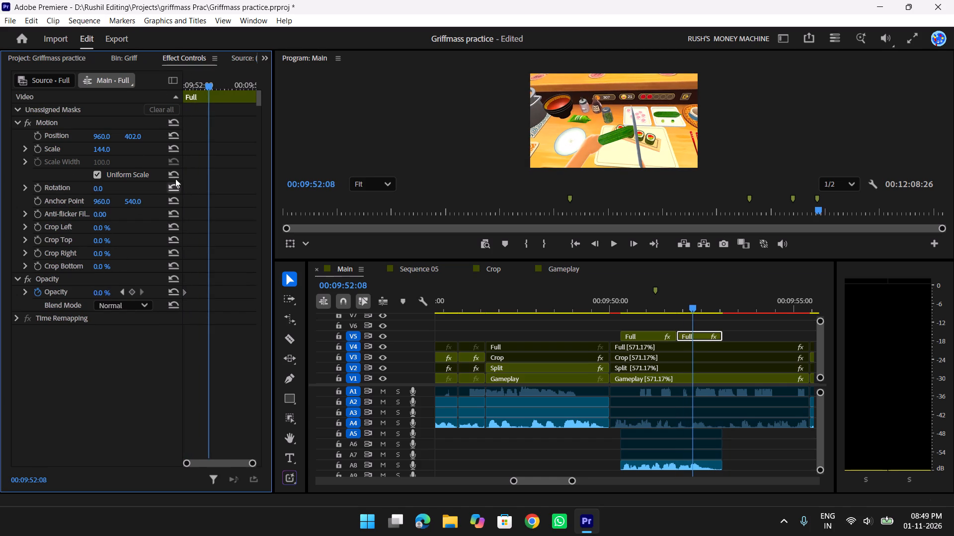
left_click_drag(198, 83, 196, 93)
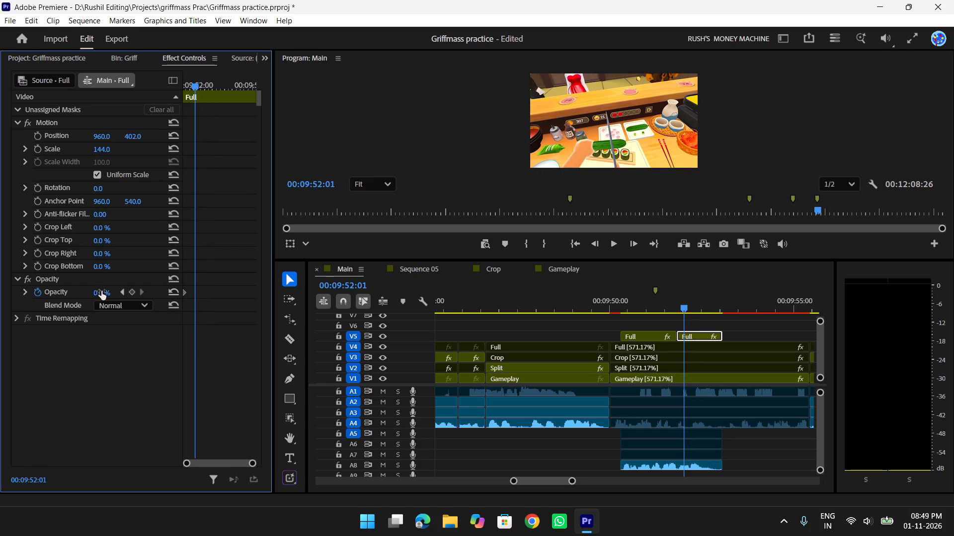
left_click(101, 292)
type("40")
key("Return")
Play the sped-up segment from just before 00:09:50:00 to review both V5 Full fade-ins with their audio.
left_click_drag(680, 302, 596, 309)
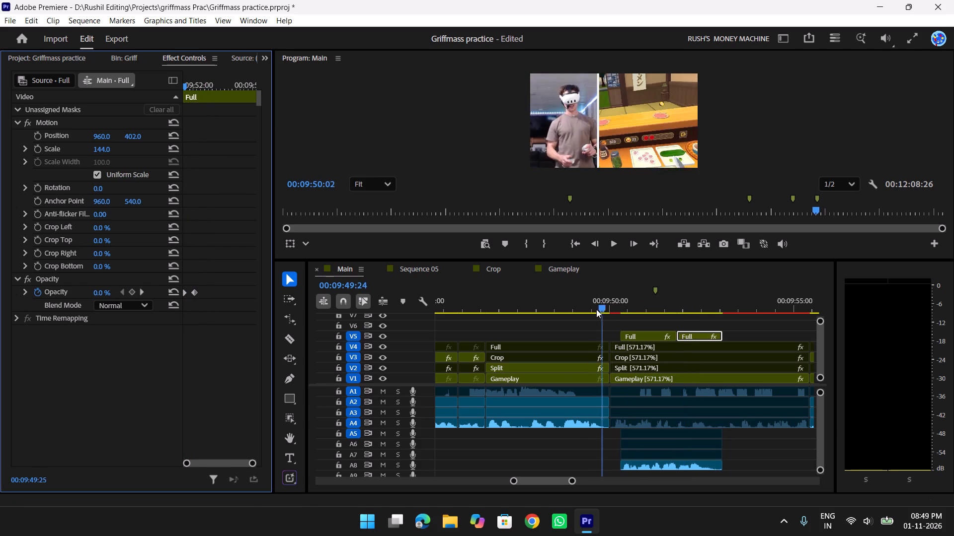
left_click_drag(596, 309, 596, 309)
key("space")
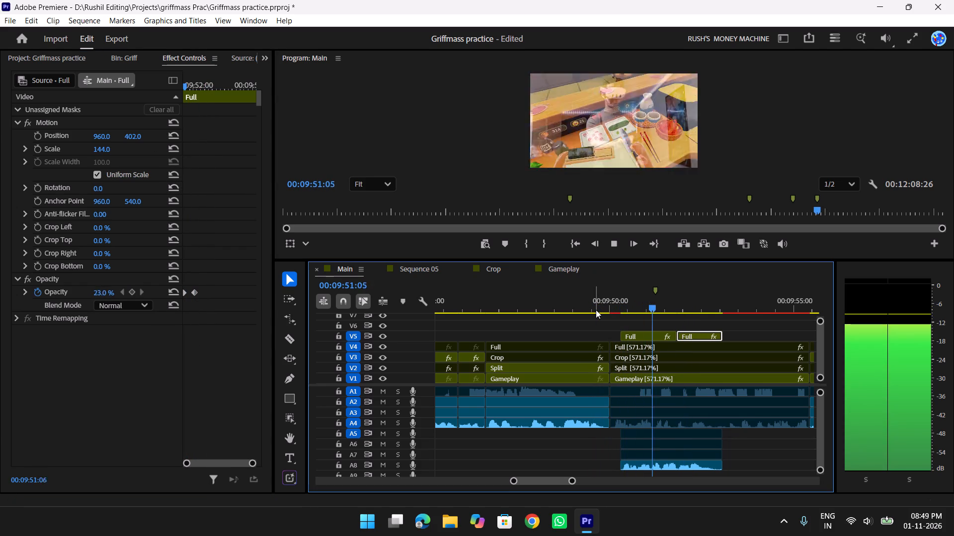
key("space")
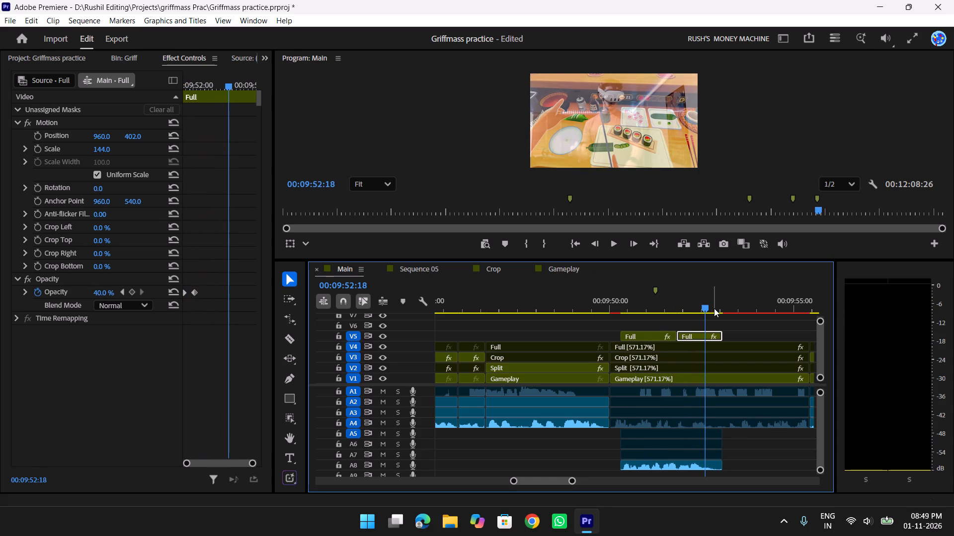
key("space")
scroll(714, 308, "down", 3)
key("space")
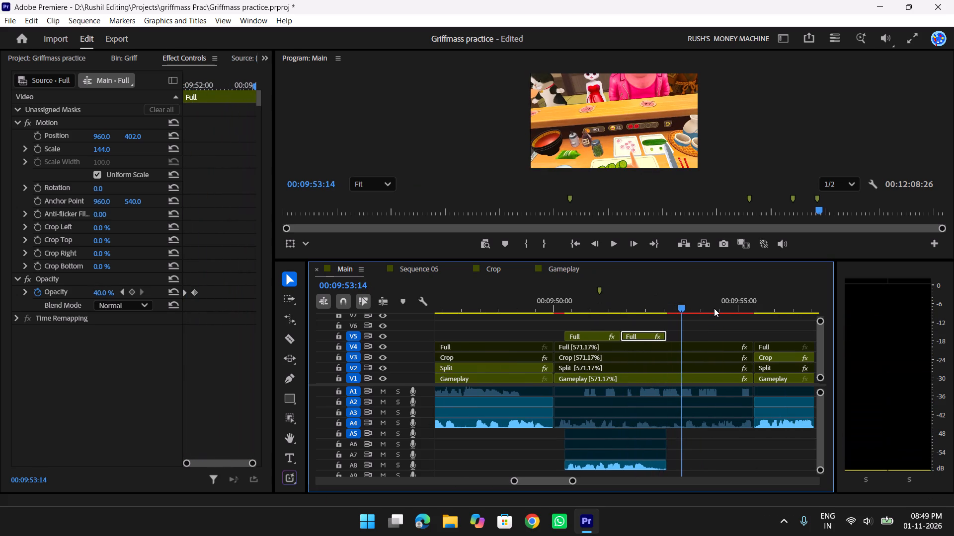
left_click_drag(679, 302, 522, 318)
key("space")
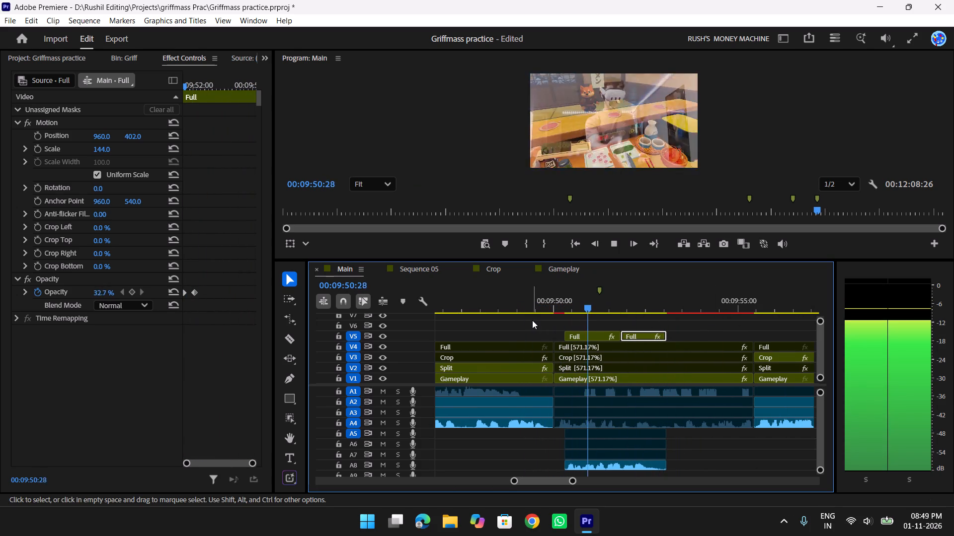
key("space")
key("space")
key("space")
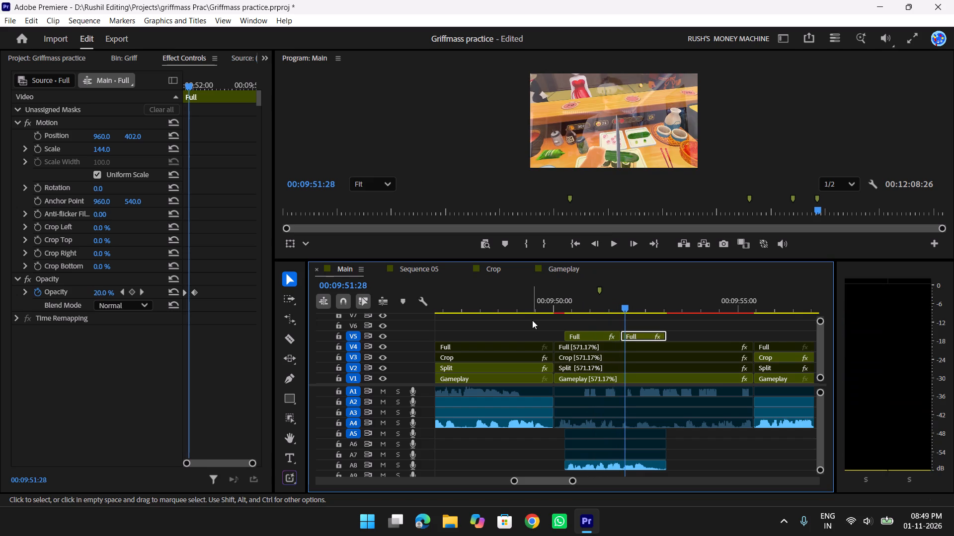
Split the A8 audio clip at 00:09:51:25, in line with the cut between the two V5 Full parts.
key("t")
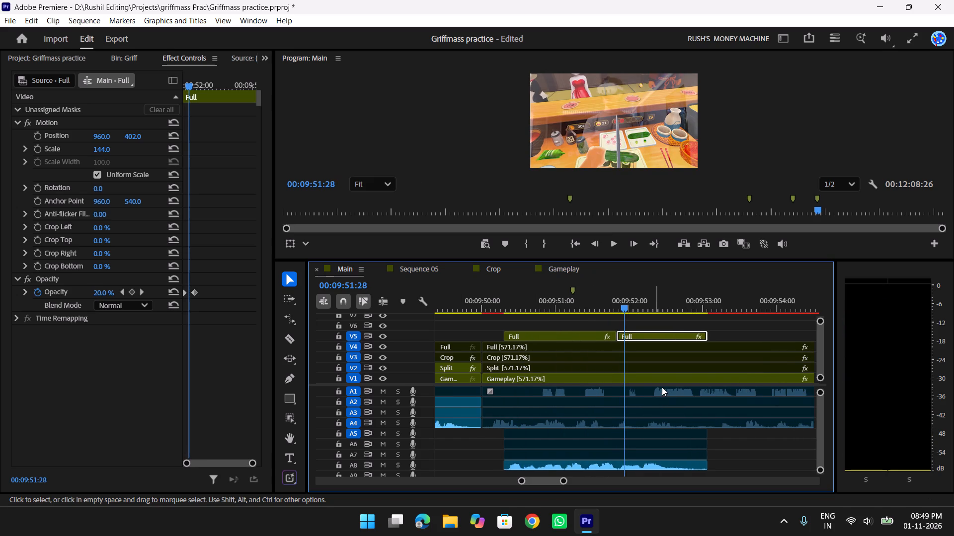
scroll(666, 387, "down", 3)
left_click(601, 335)
left_click(592, 470)
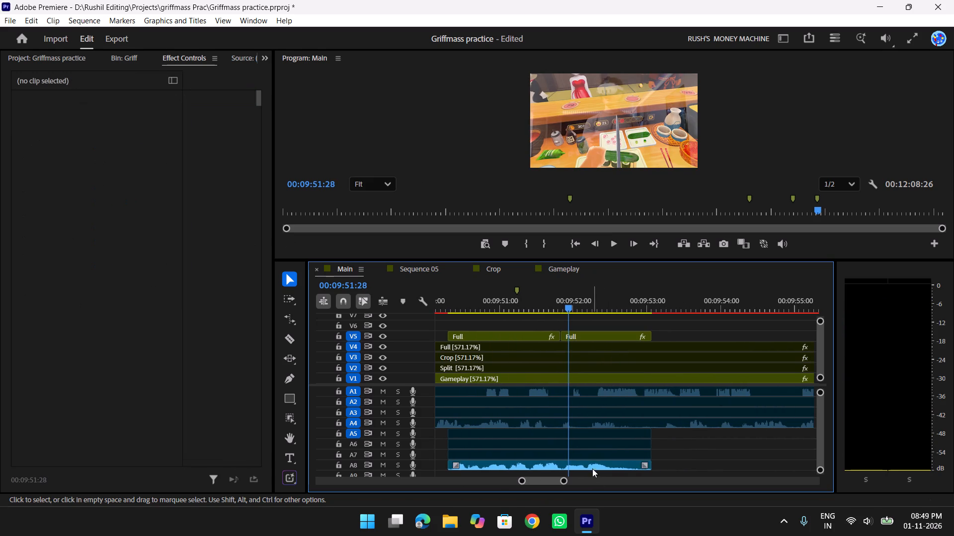
left_click_drag(565, 300, 566, 307)
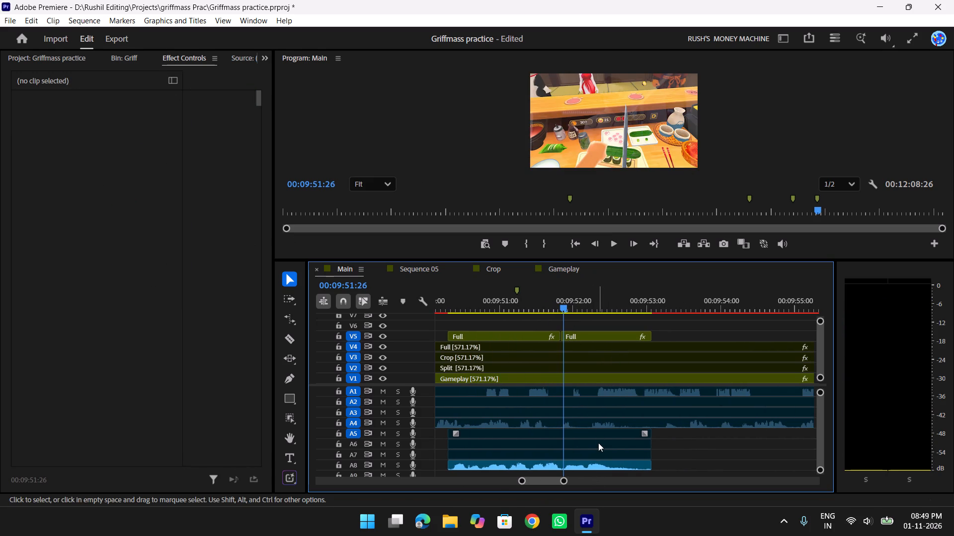
key("Left")
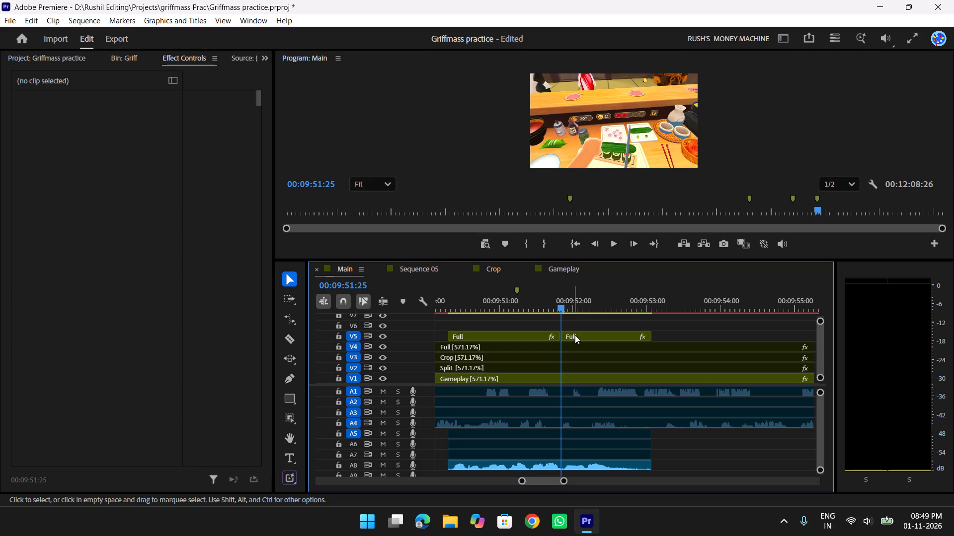
key("w")
key("ctrl+z")
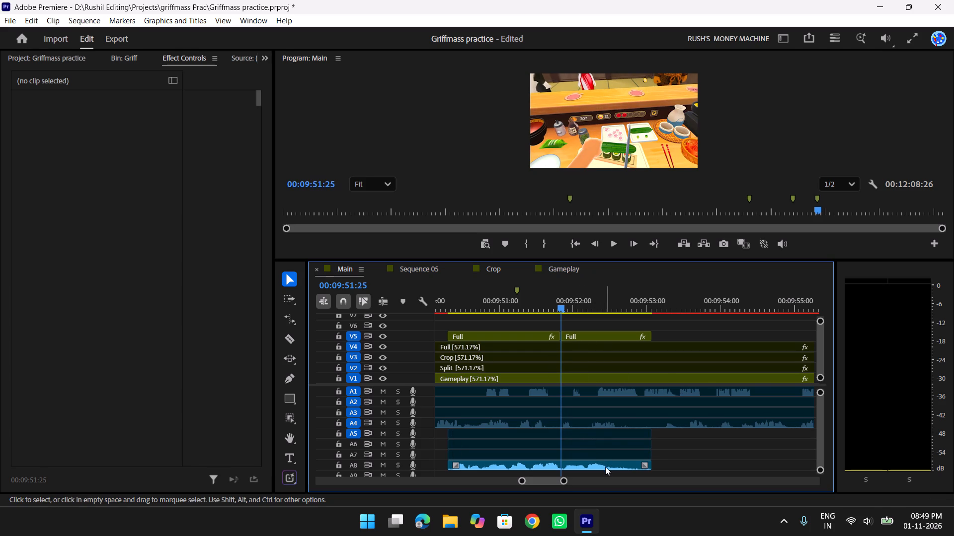
left_click(605, 465)
key("w")
Move the second part of the A8 audio onto A9 and shift it a few frames earlier, overlapping the first part's end.
left_click_drag(605, 466, 599, 473)
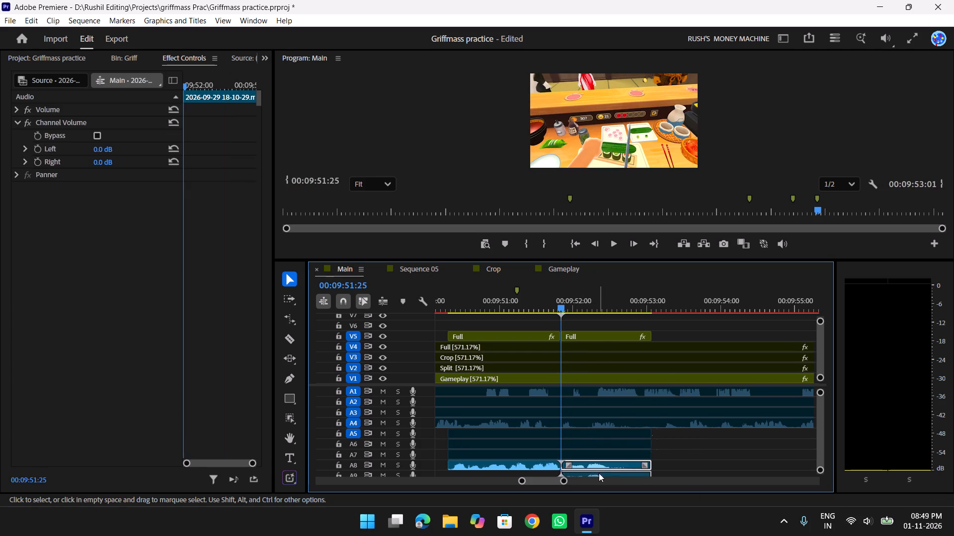
key("y")
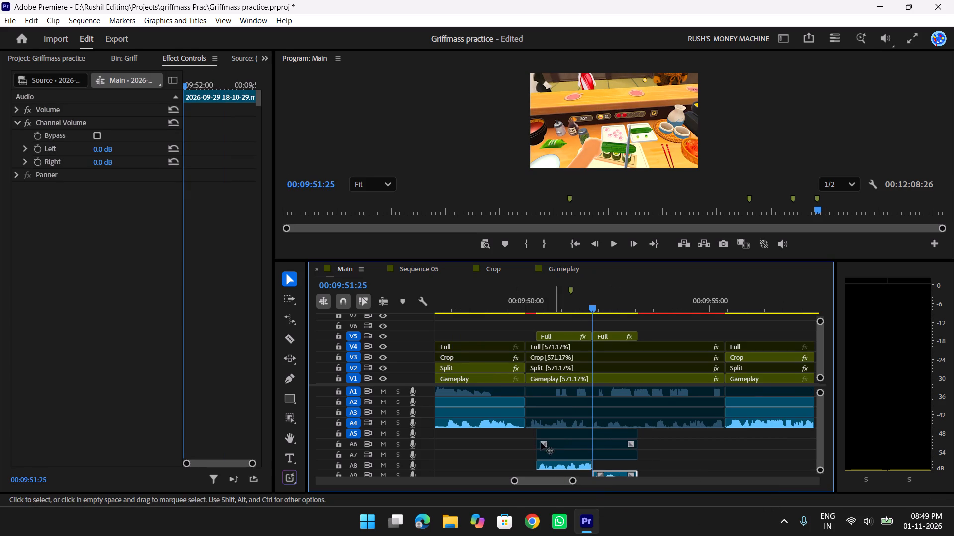
scroll(682, 426, "down", 1)
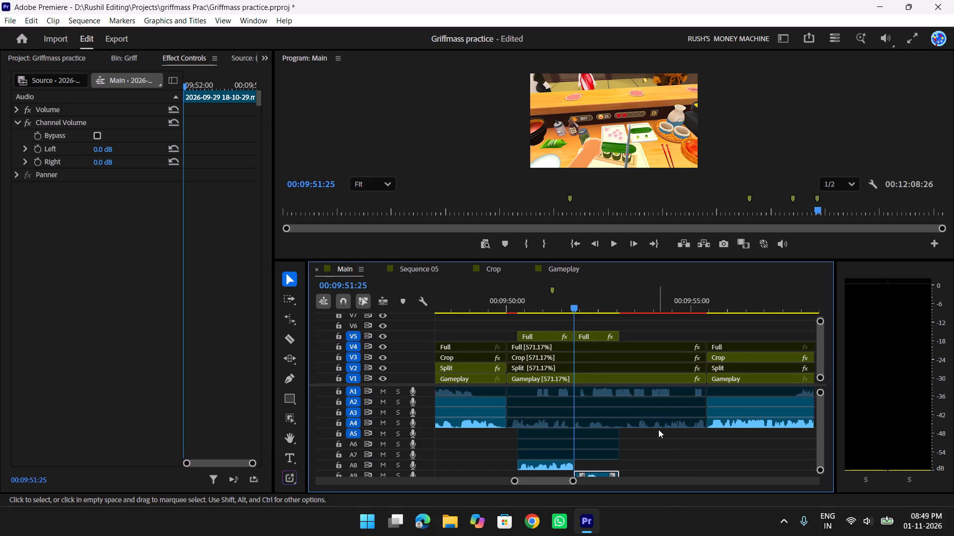
scroll(662, 425, "up", 2)
scroll(821, 442, "down", 3)
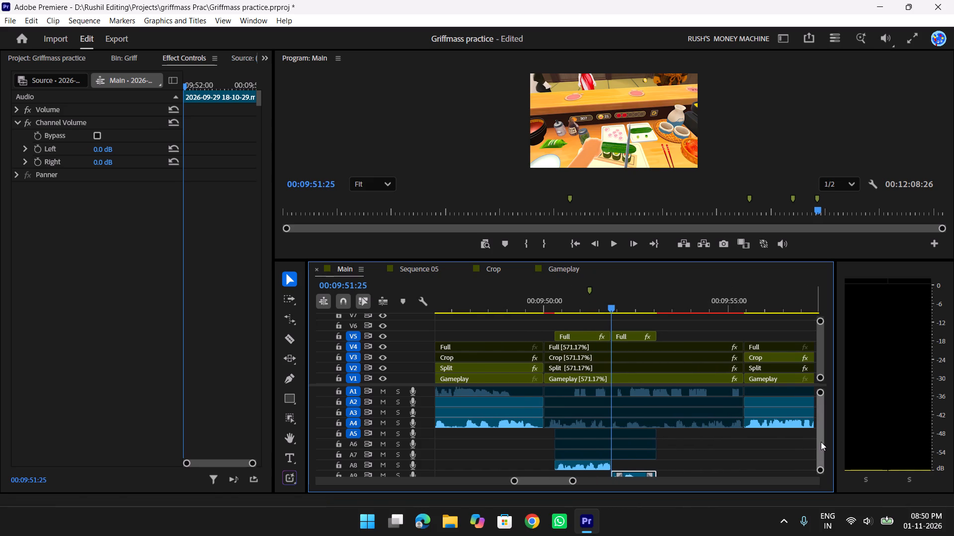
scroll(743, 470, "up", 1)
scroll(743, 470, "down", 4)
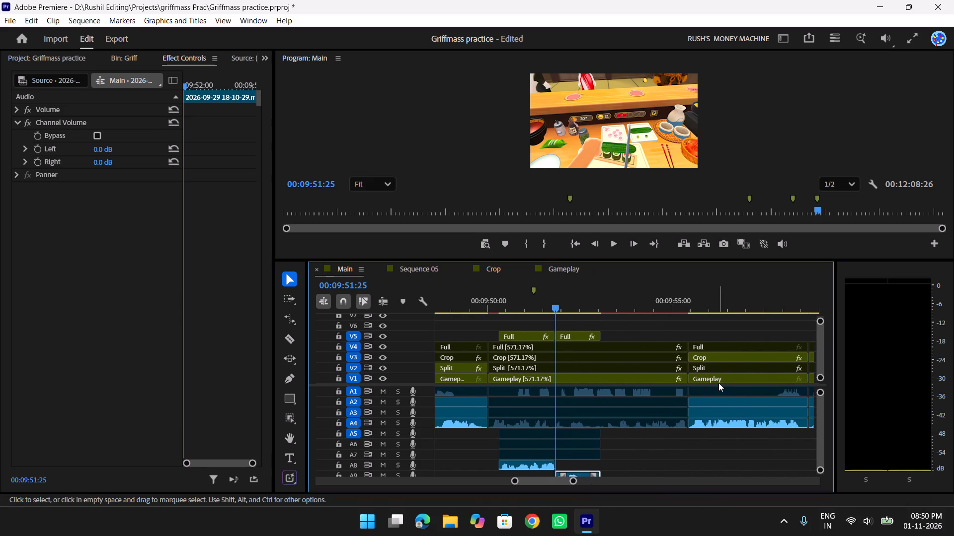
left_click_drag(377, 385, 390, 362)
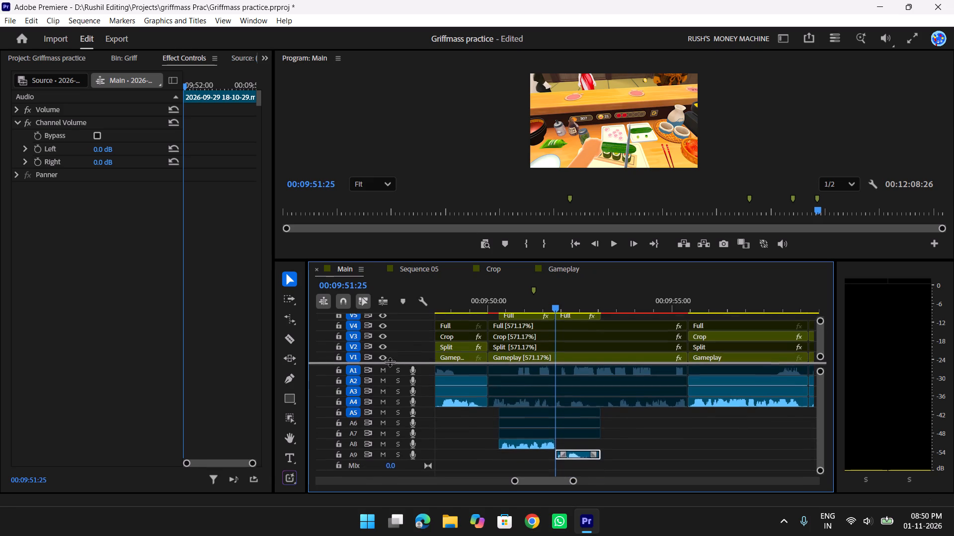
left_click_drag(390, 362, 393, 351)
left_click_drag(581, 443, 570, 443)
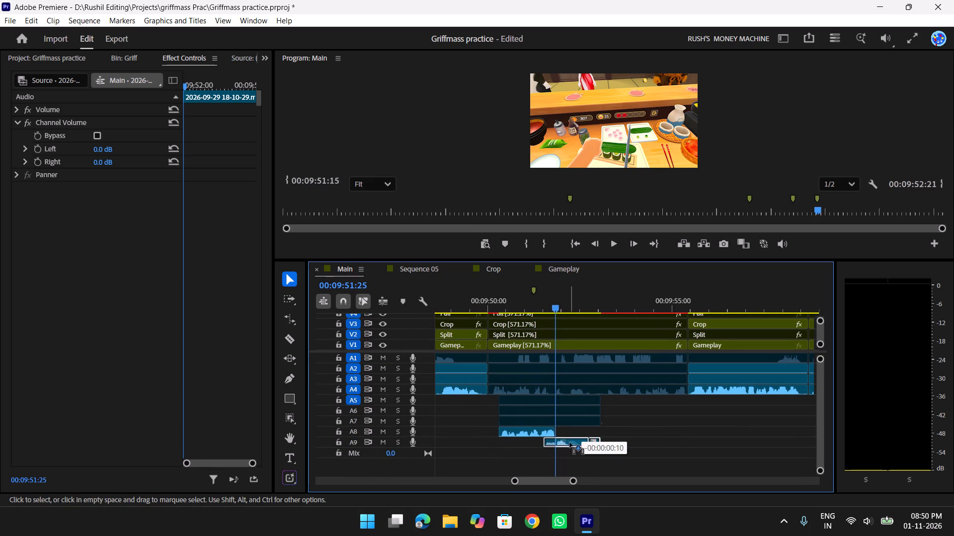
left_click_drag(570, 443, 572, 443)
Play back from about 00:09:49:10 to check the overlapping A8 and A9 audio timing.
left_click_drag(537, 301, 465, 311)
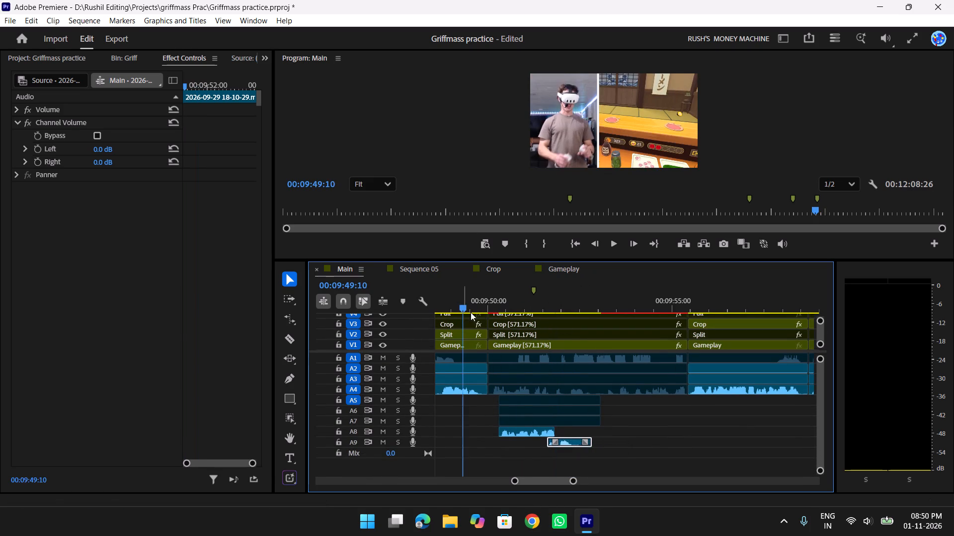
key("space")
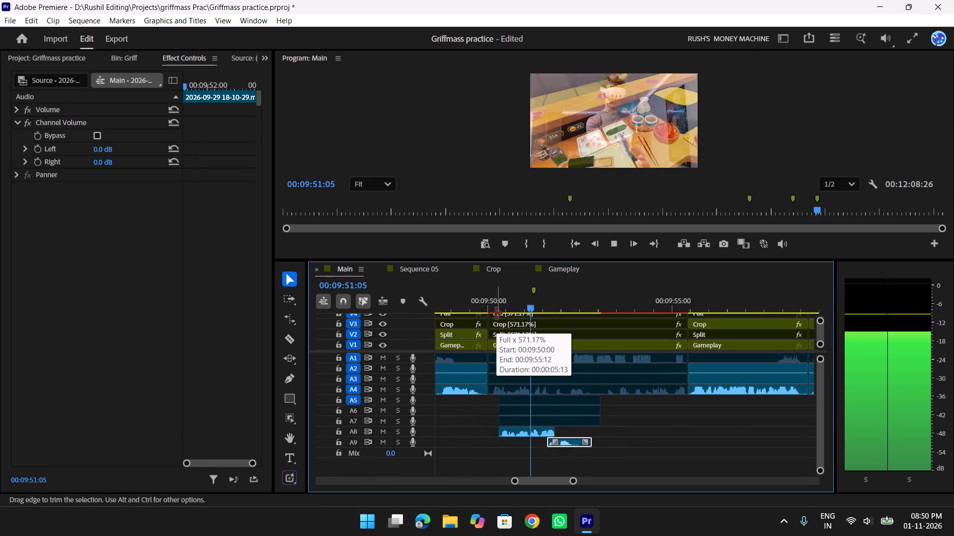
key("space")
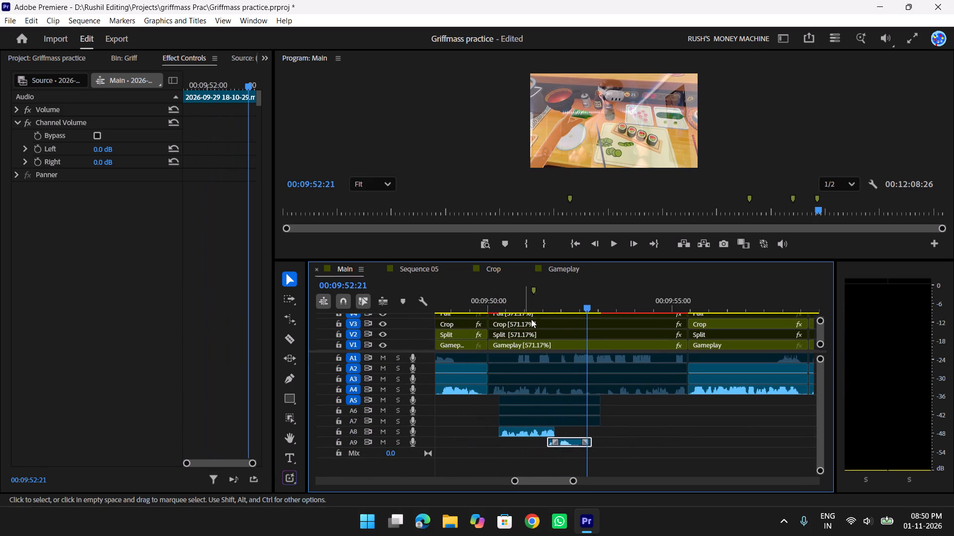
Zoom in and play from about 00:09:50:17 to check the overlap between the A8 and A9 audio parts.
left_click(521, 429)
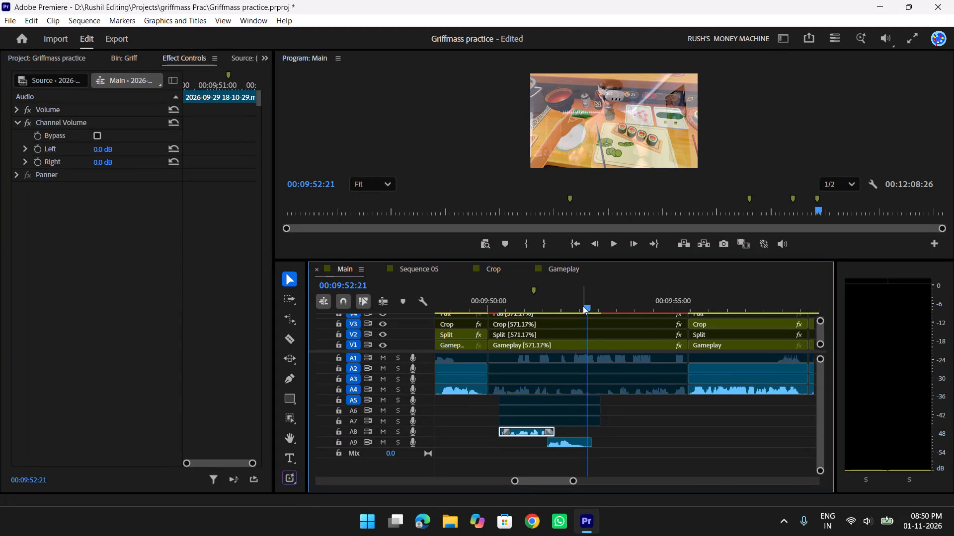
key("t")
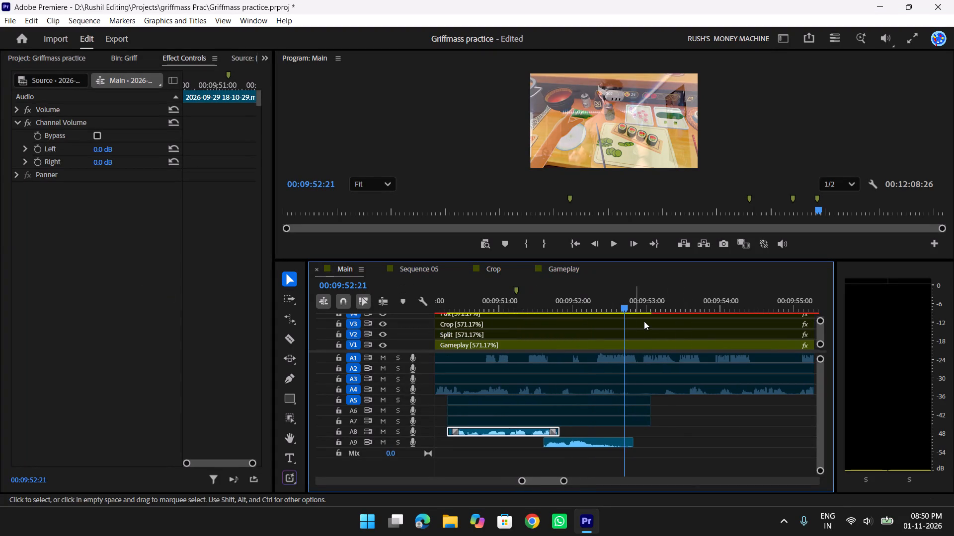
left_click_drag(614, 299, 468, 307)
key("space")
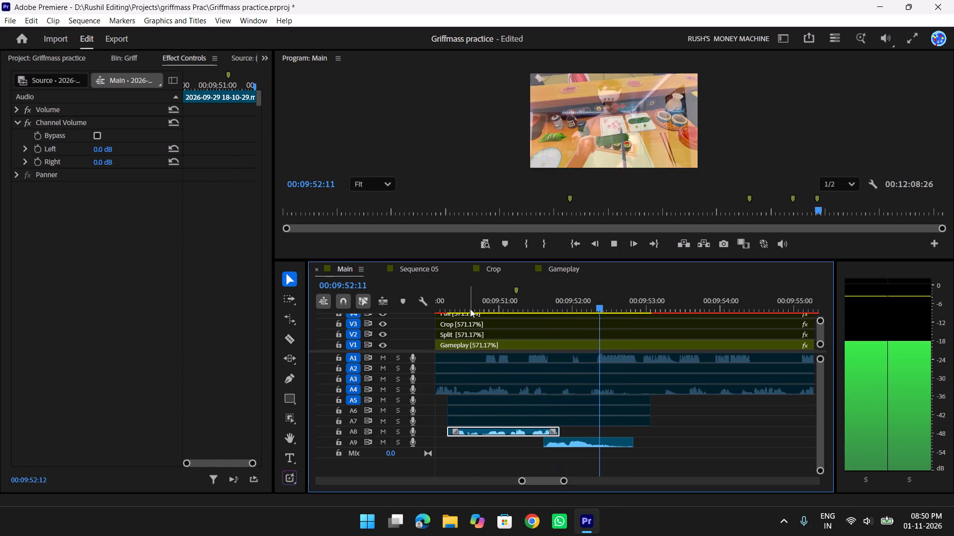
key("space")
left_click(578, 443)
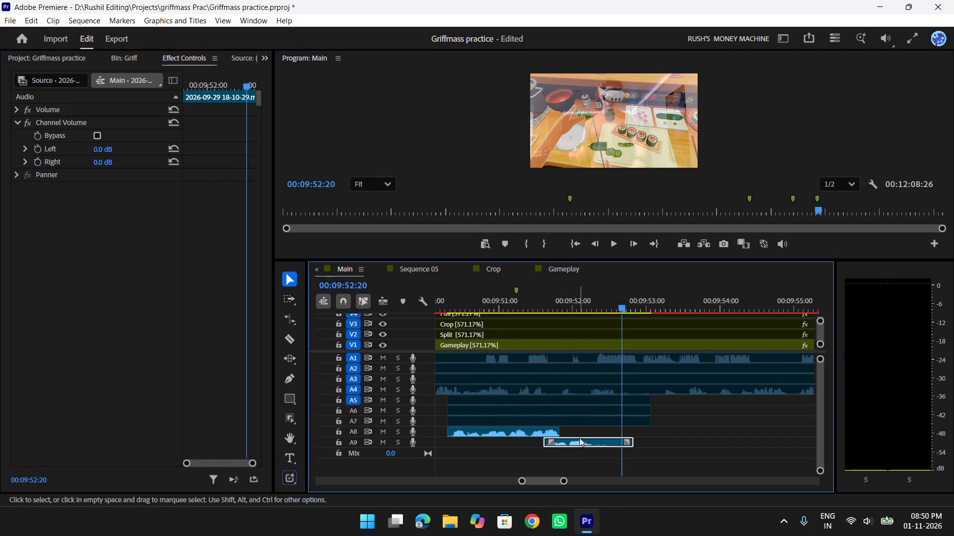
Enlarge the timeline to reveal the V5 track, select its second Full part and play both parts from about 00:09:50:26.
left_click_drag(594, 259, 591, 215)
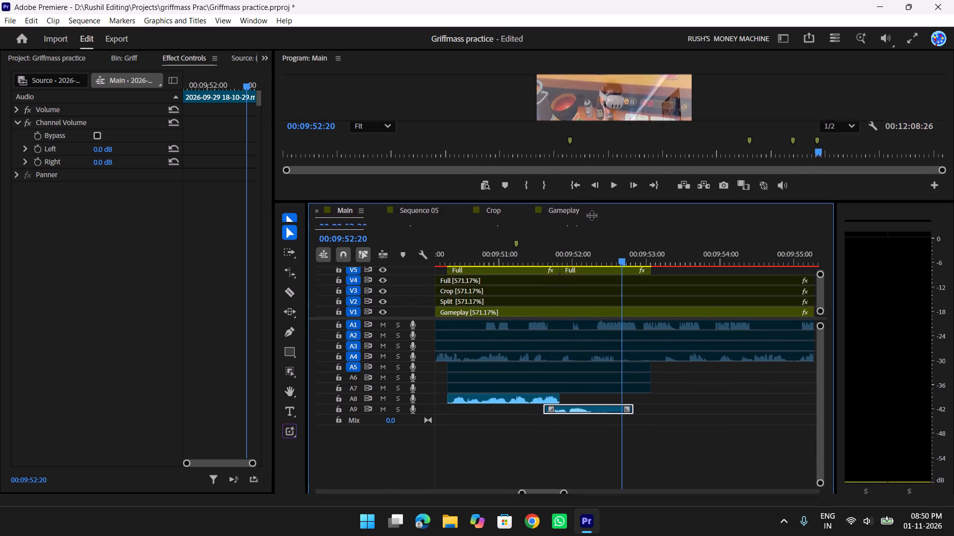
left_click_drag(591, 215, 588, 225)
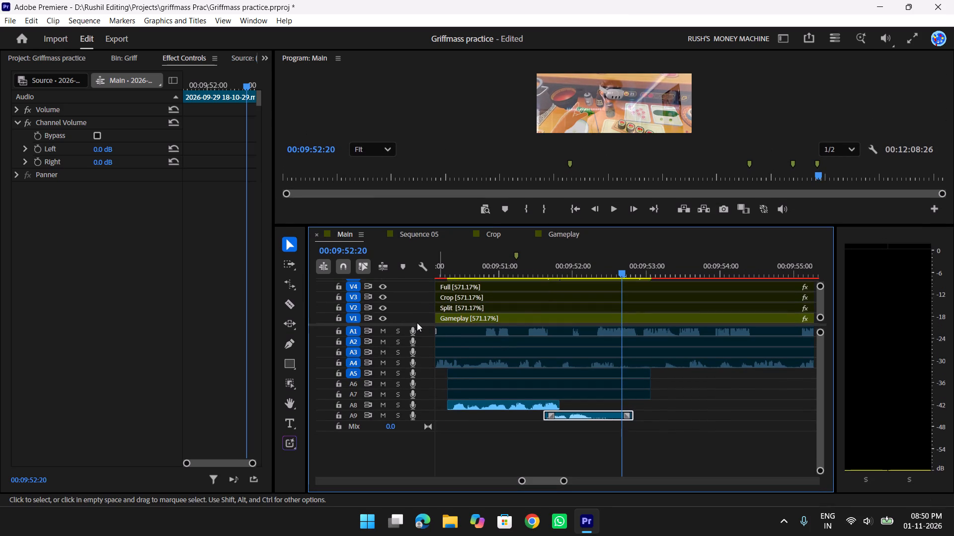
left_click_drag(417, 324, 412, 366)
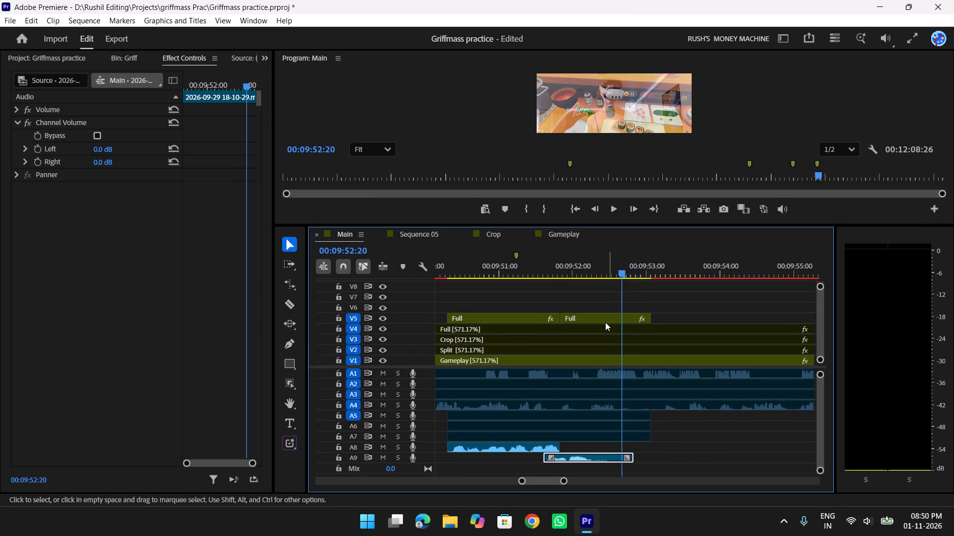
left_click(605, 322)
left_click_drag(609, 258, 490, 280)
key("space")
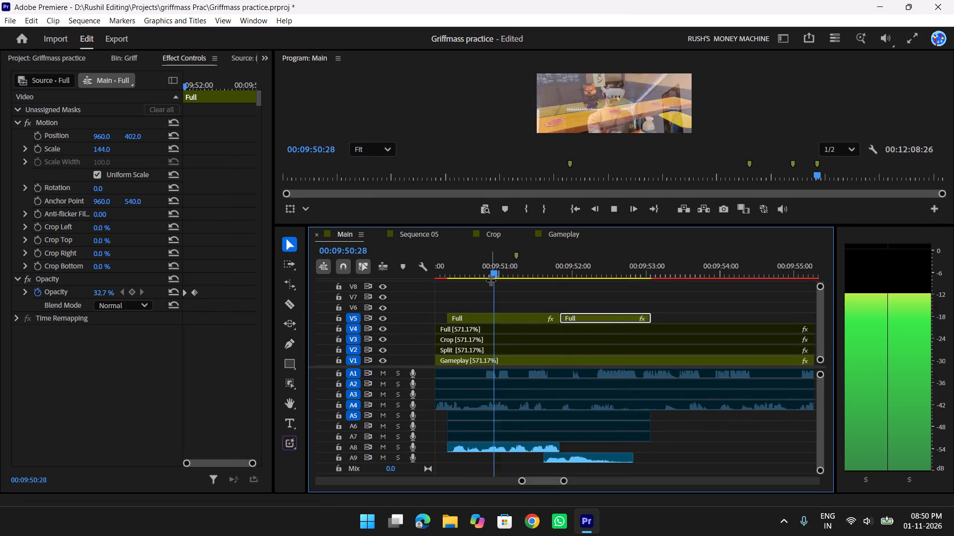
key("space")
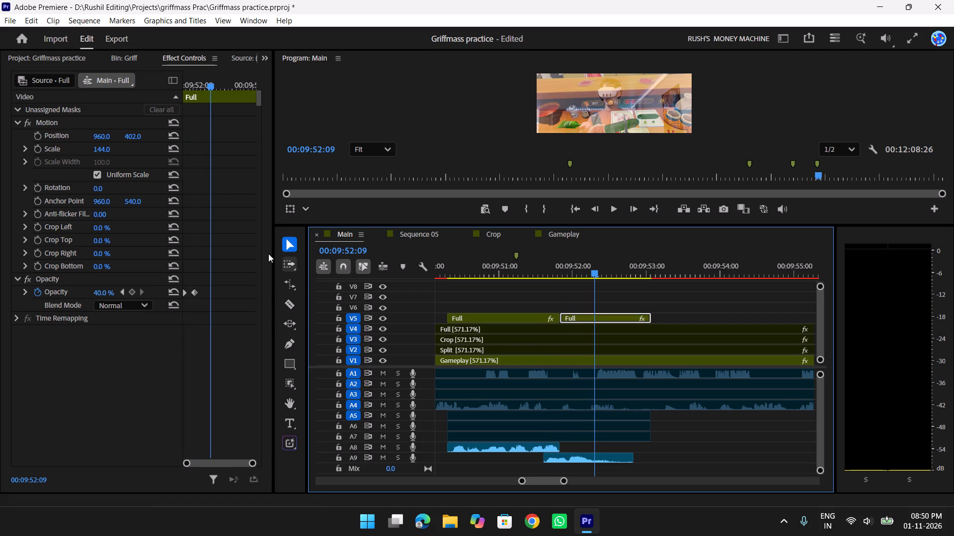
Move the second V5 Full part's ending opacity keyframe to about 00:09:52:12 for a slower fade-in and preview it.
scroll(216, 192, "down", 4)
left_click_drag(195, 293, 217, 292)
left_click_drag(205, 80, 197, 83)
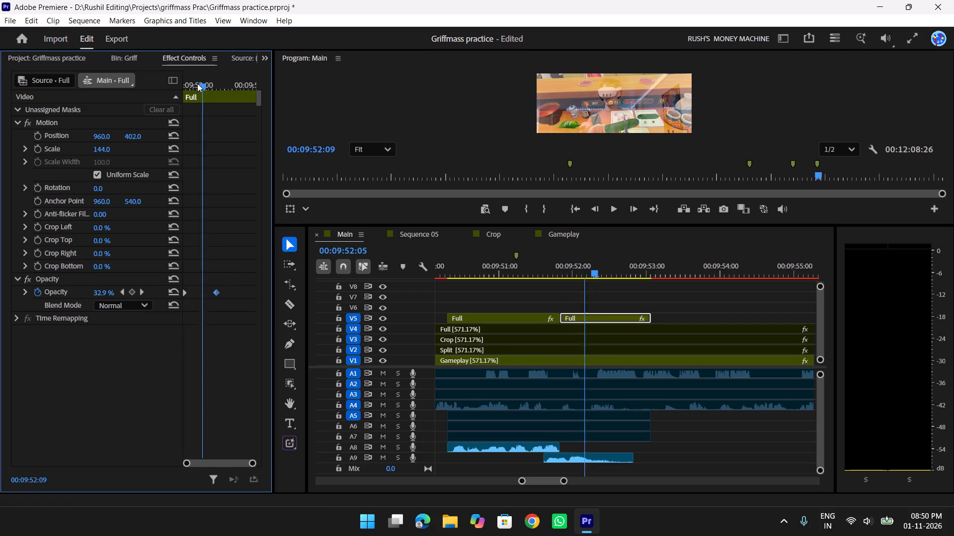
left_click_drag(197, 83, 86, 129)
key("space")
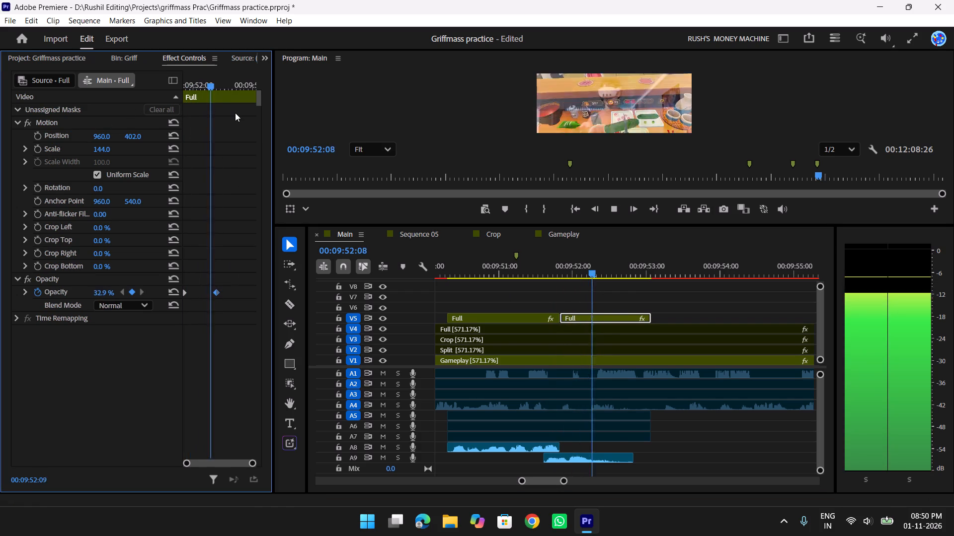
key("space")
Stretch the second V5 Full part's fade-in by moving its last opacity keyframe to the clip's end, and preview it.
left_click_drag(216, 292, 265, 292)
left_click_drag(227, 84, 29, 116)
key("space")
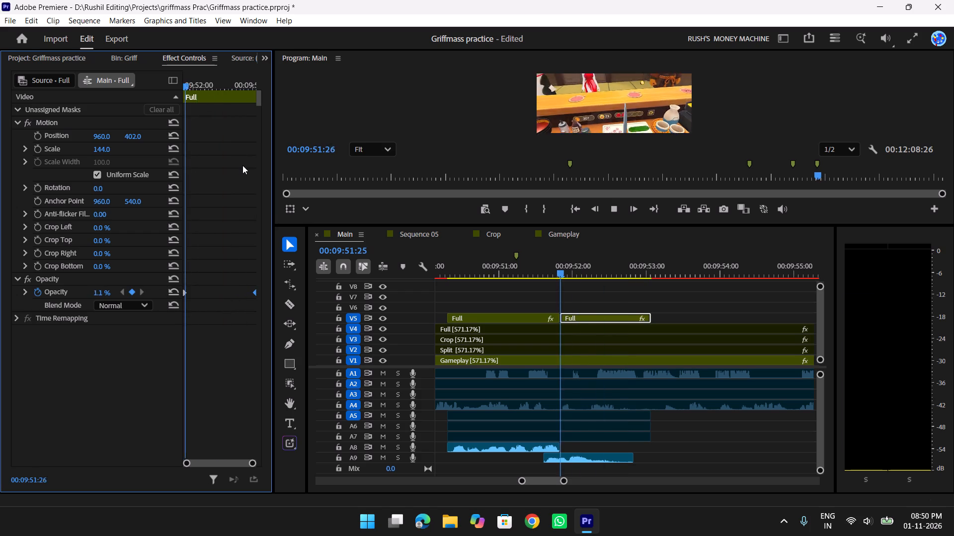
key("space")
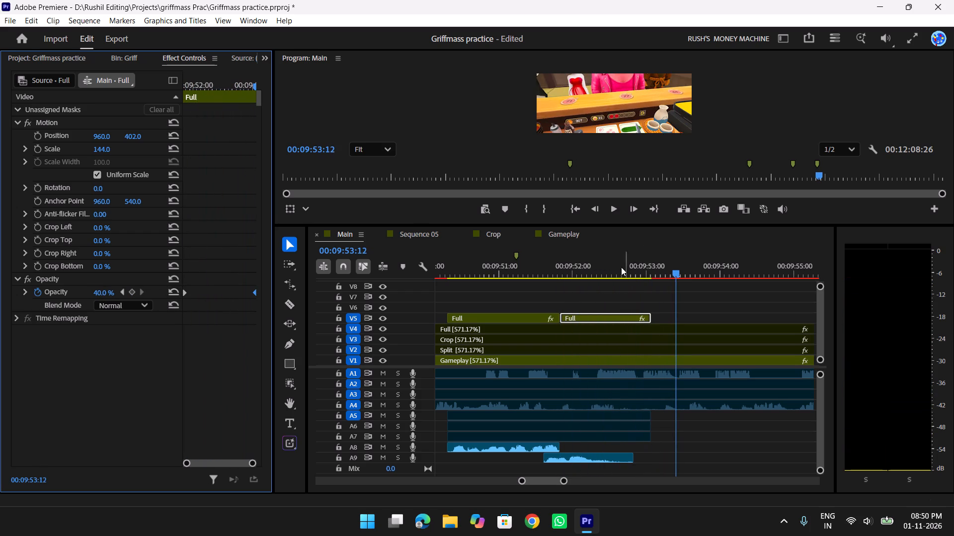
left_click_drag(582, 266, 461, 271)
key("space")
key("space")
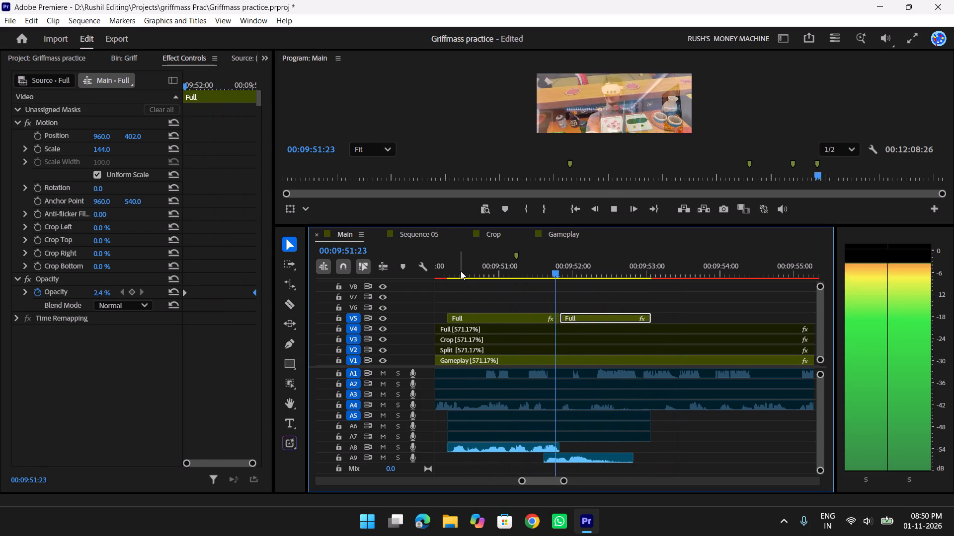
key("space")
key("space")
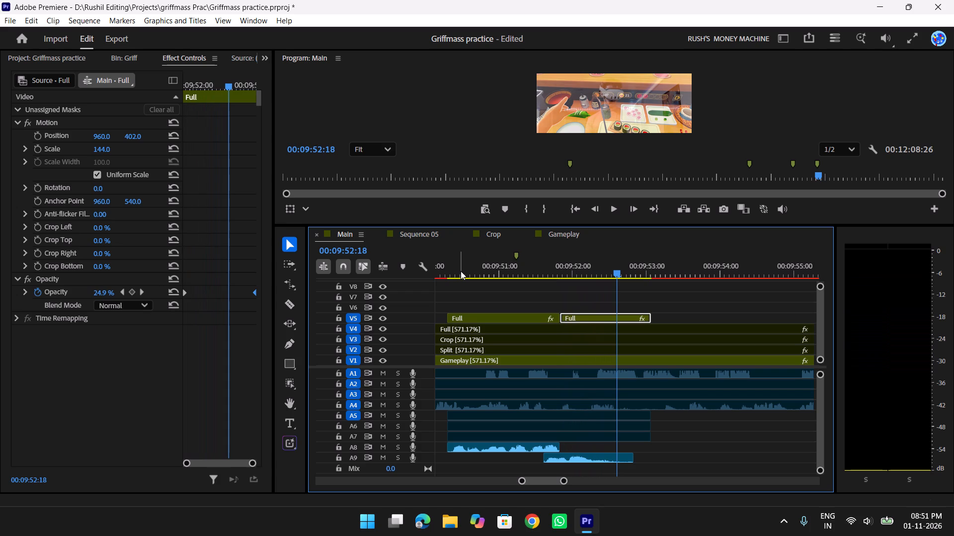
Play Main from 00:09:46:18 through the sped-up segment to review the V5 overlays and audio in context.
left_click(434, 346)
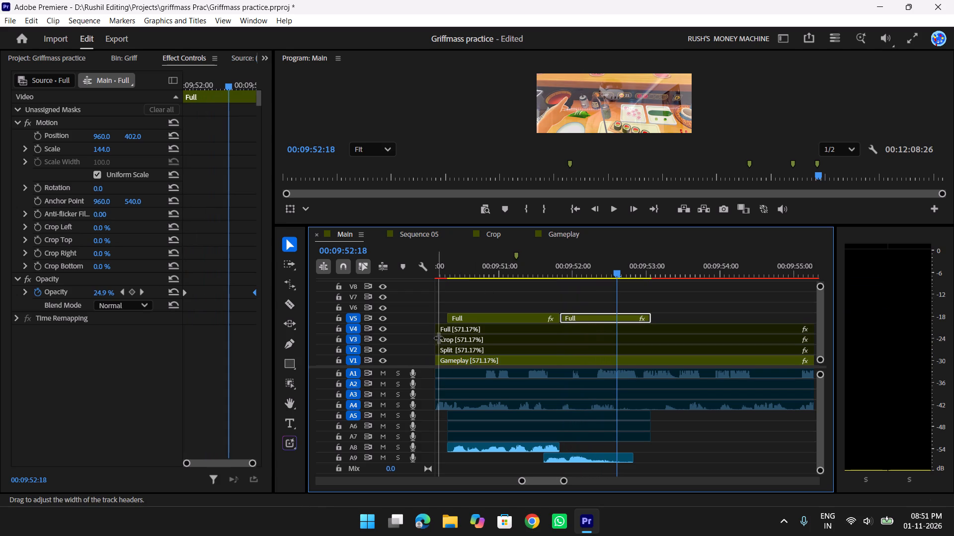
left_click(420, 362)
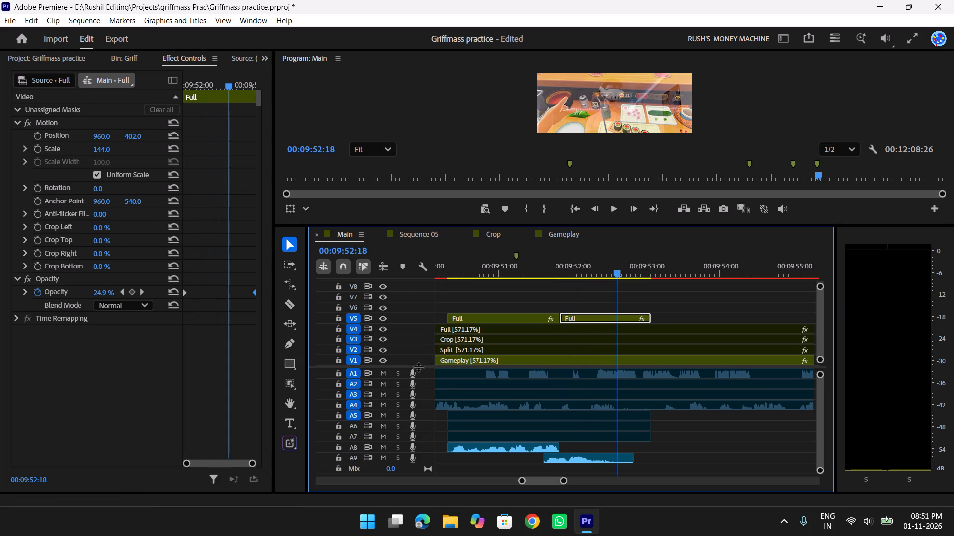
left_click_drag(418, 367, 431, 325)
left_click_drag(605, 261, 362, 269)
key("y")
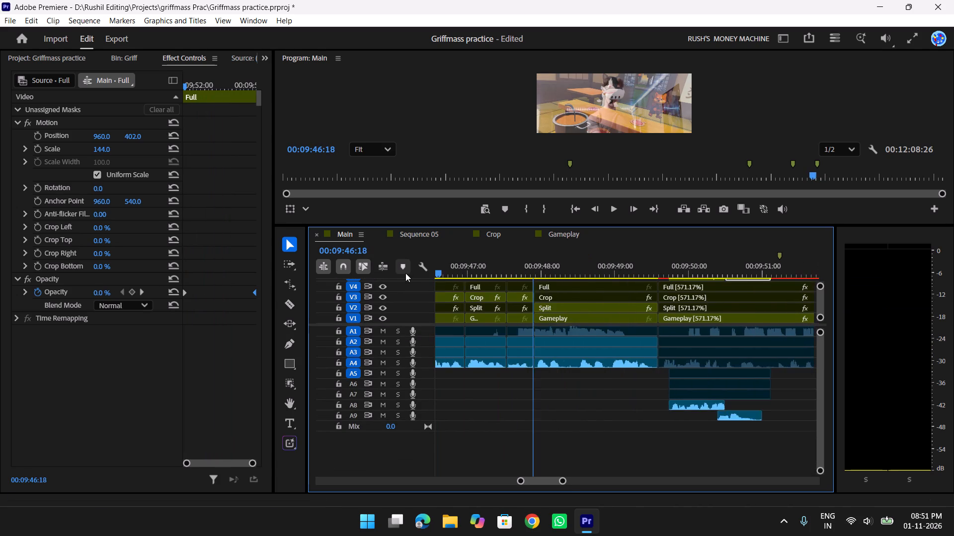
key("y")
key("y")
key("space")
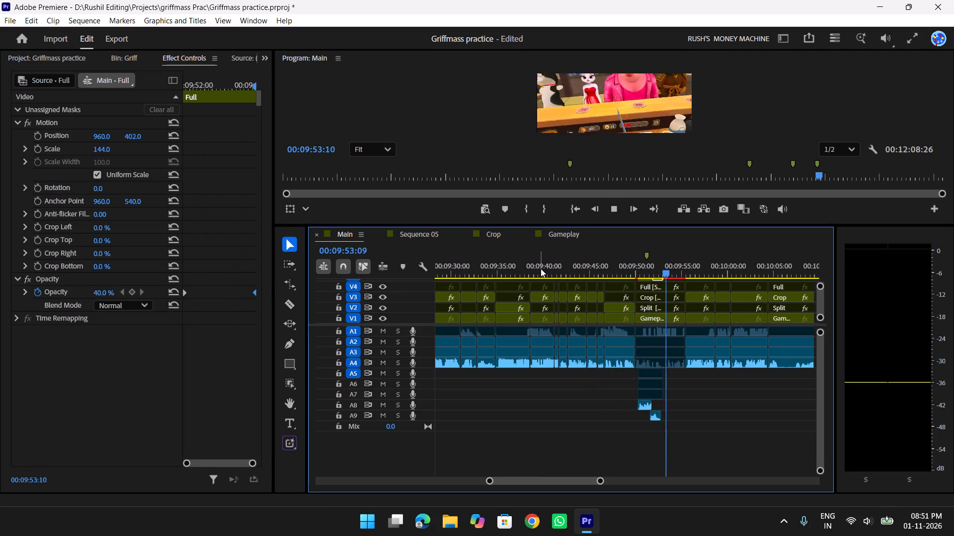
key("space")
Delete the second audio part on A9.
type("ttt")
left_click(495, 421)
left_click(495, 420)
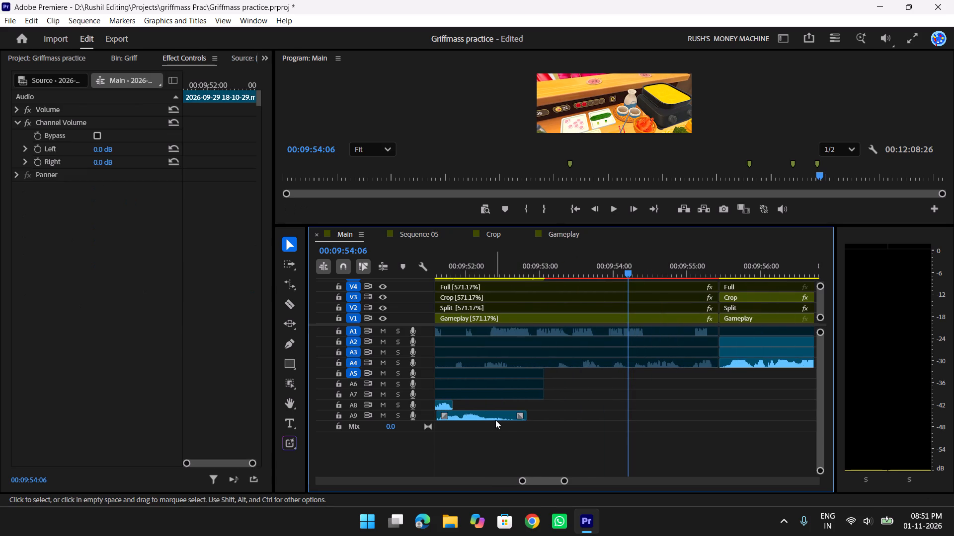
key("Delete")
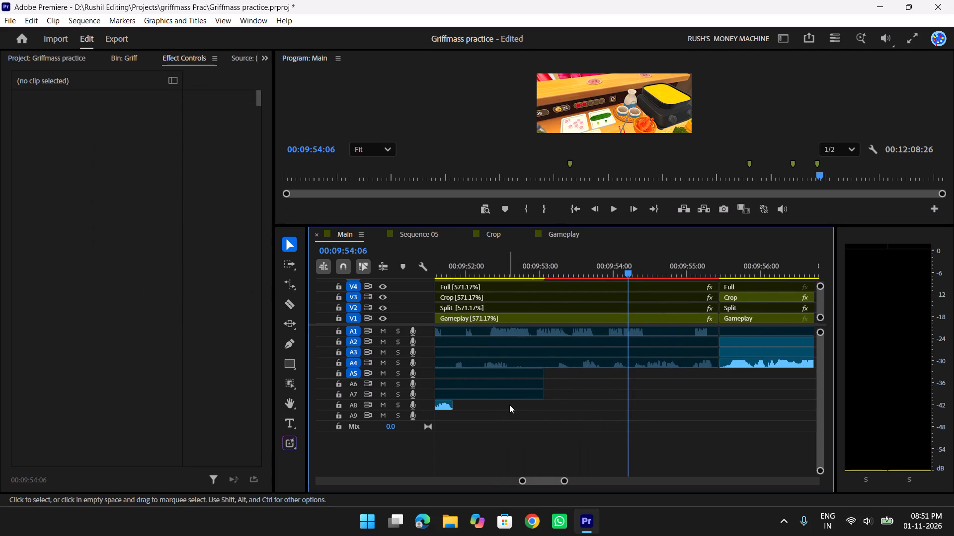
Delete the second Full part on V5, keeping only the first overlay over the sped-up segment.
type("yyy")
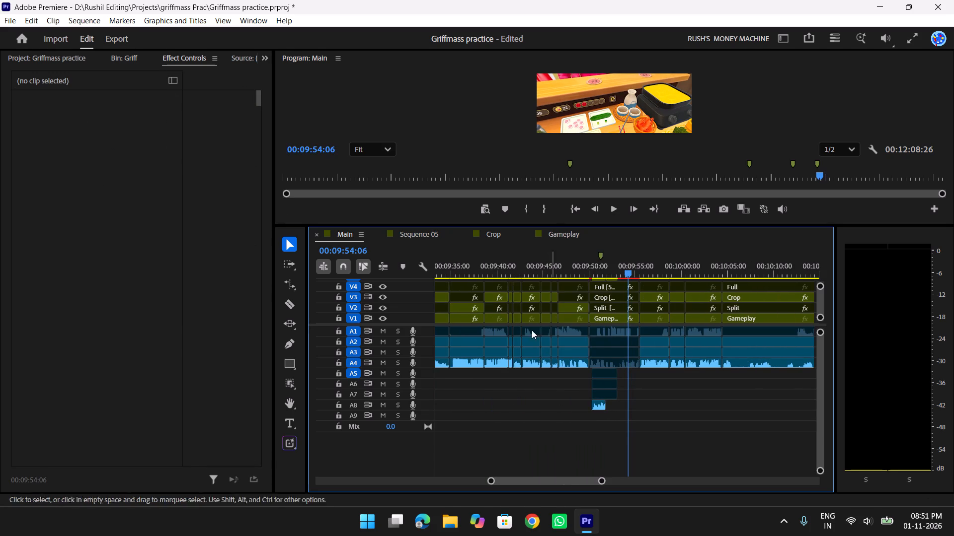
left_click_drag(421, 324, 418, 380)
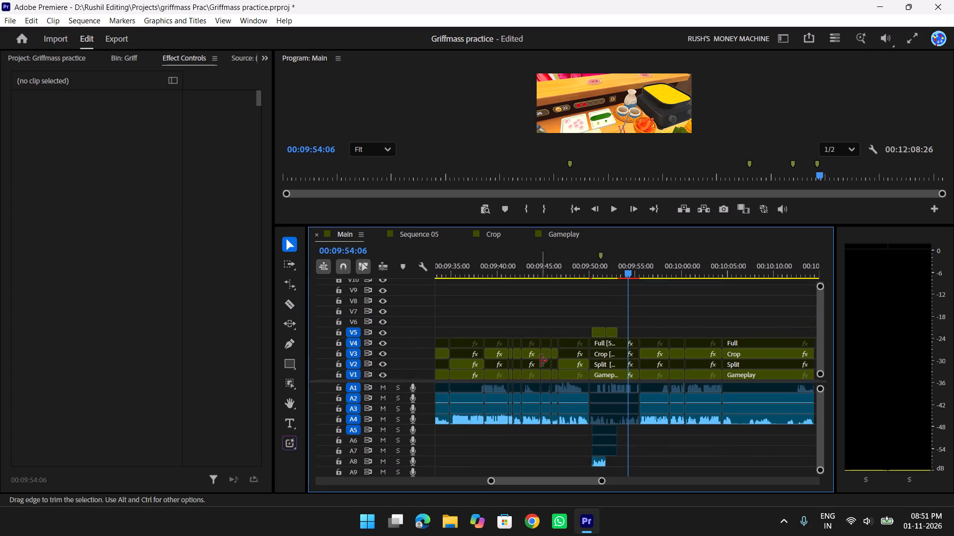
left_click(610, 334)
key("Delete")
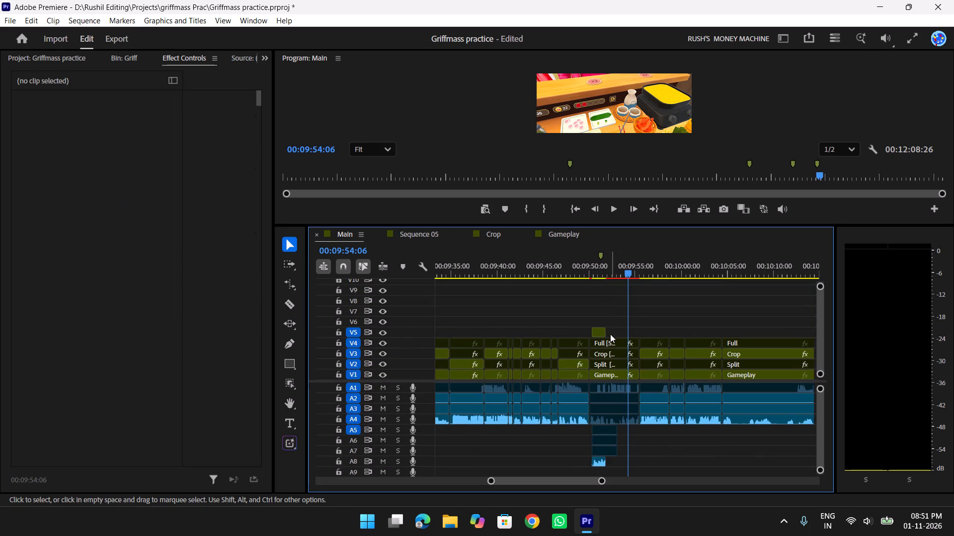
Play the sped-up segment from just before 00:09:50:00 to review it with the single V5 overlay.
left_click_drag(632, 271, 583, 280)
key("space")
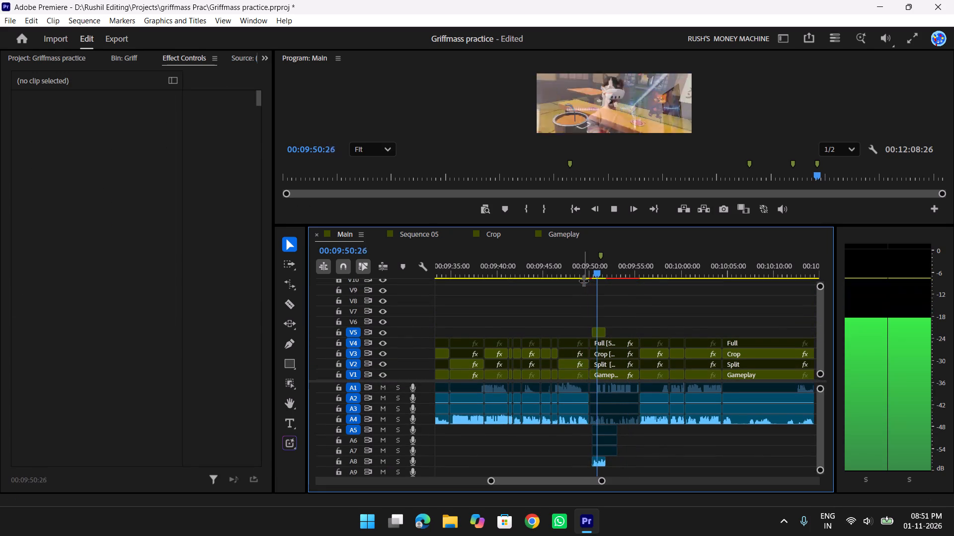
key("space")
key("space")
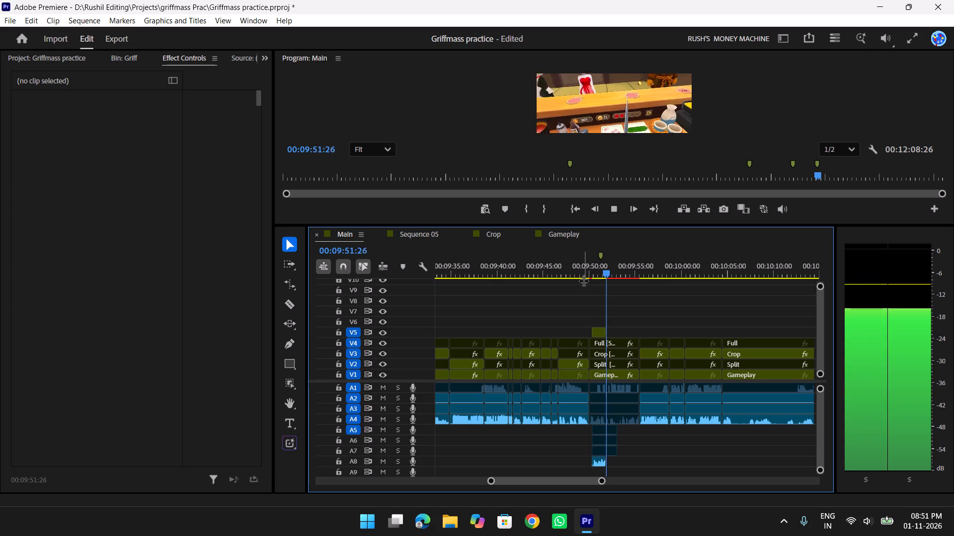
key("space")
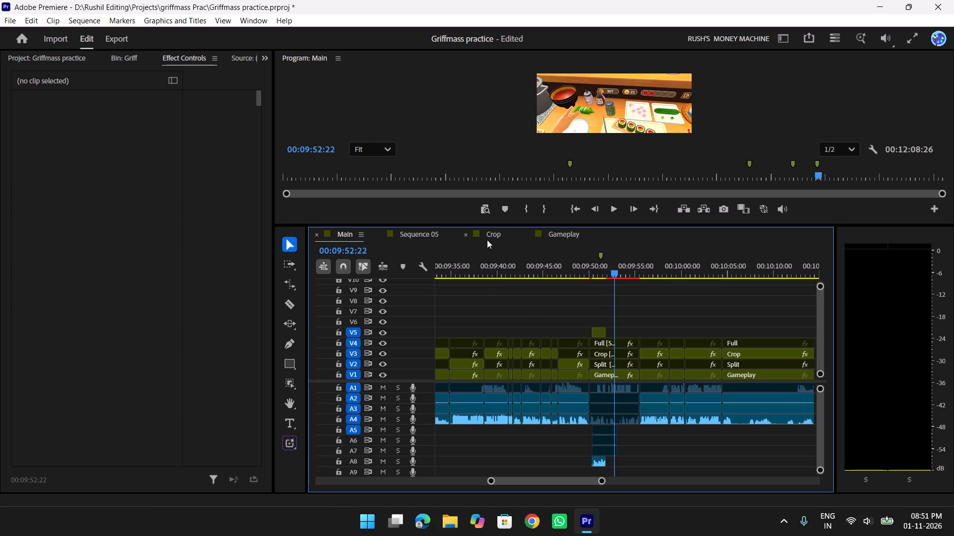
Switch to Sequence 05 and play the footage between about 00:00:29 and 00:00:41 to look for another usable moment.
left_click(438, 233)
scroll(703, 303, "down", 3)
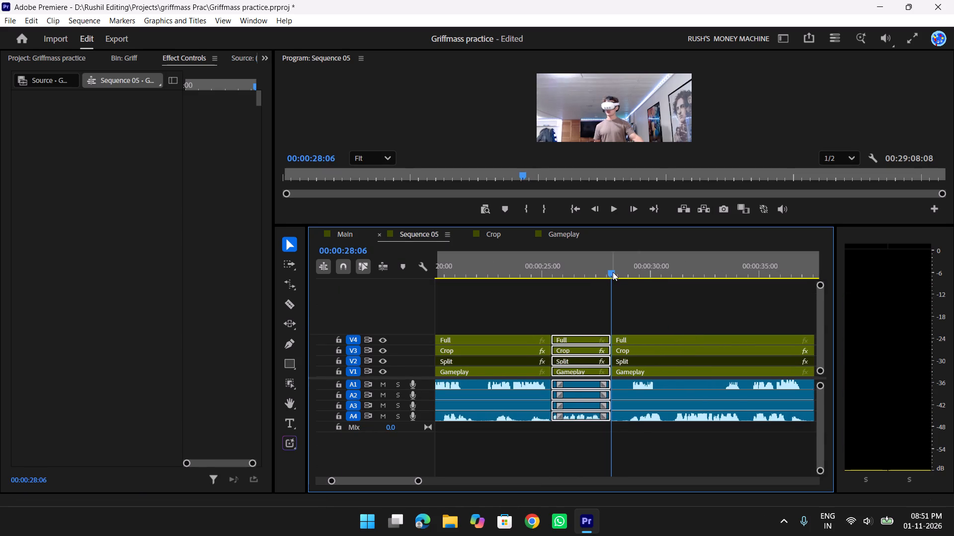
left_click_drag(613, 272, 640, 271)
key("space")
scroll(640, 271, "down", 3)
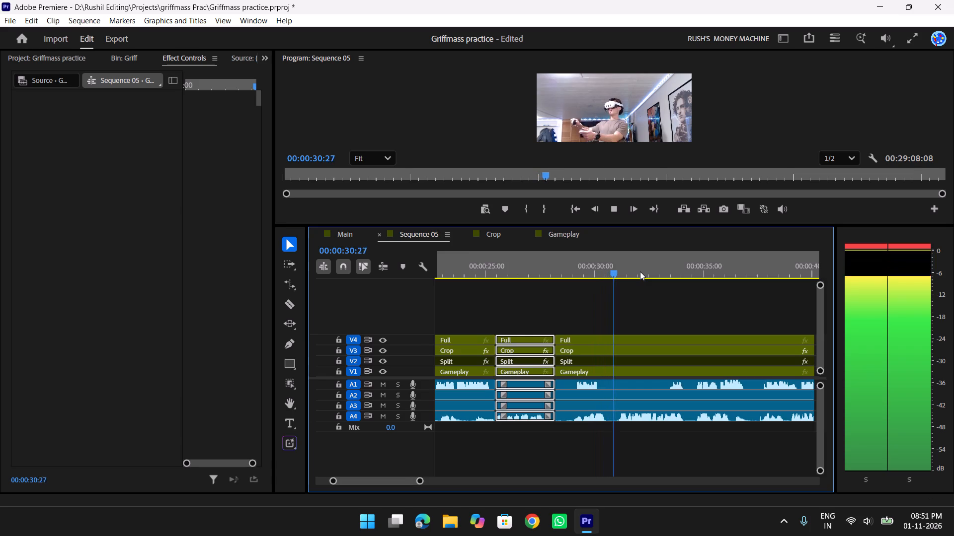
scroll(640, 271, "down", 3)
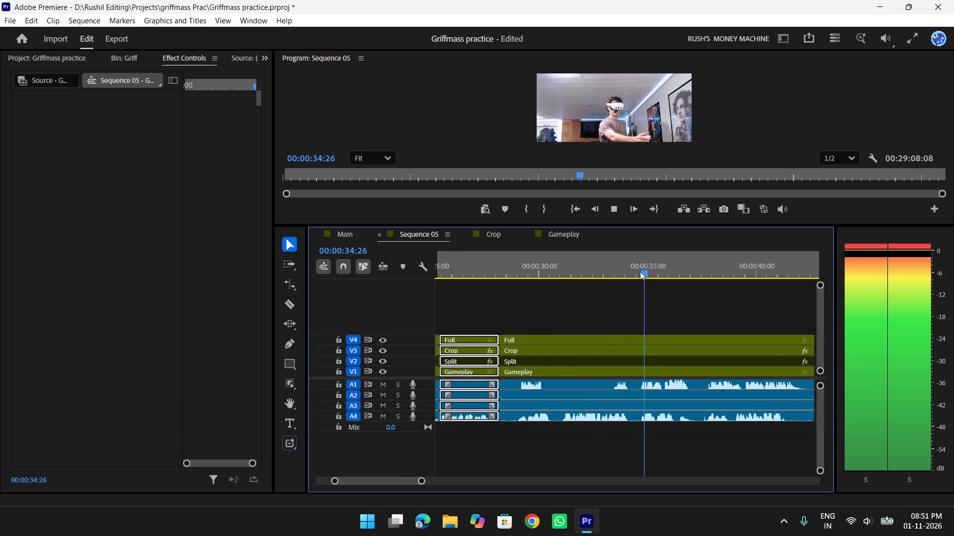
scroll(714, 264, "down", 3)
left_click_drag(626, 264, 689, 267)
key("space")
scroll(689, 267, "down", 1)
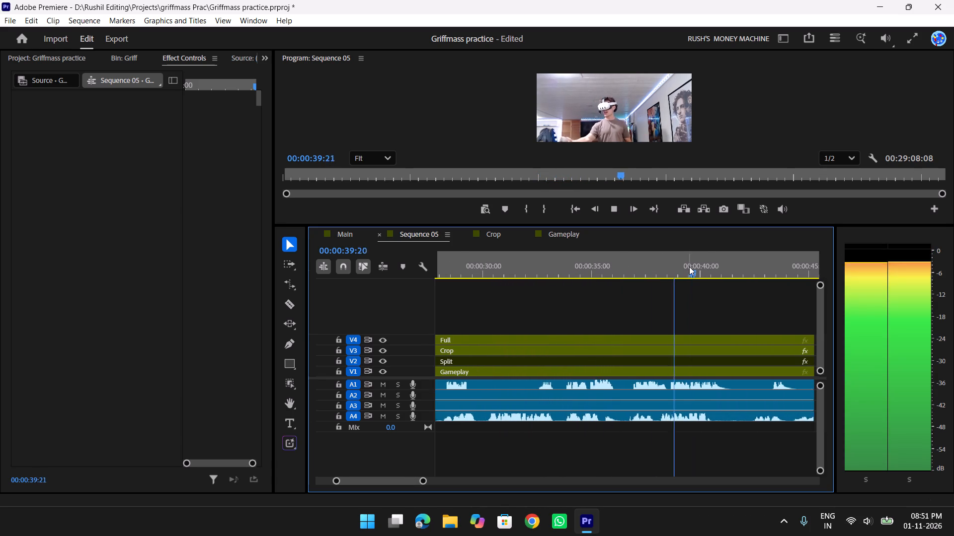
scroll(689, 267, "down", 4)
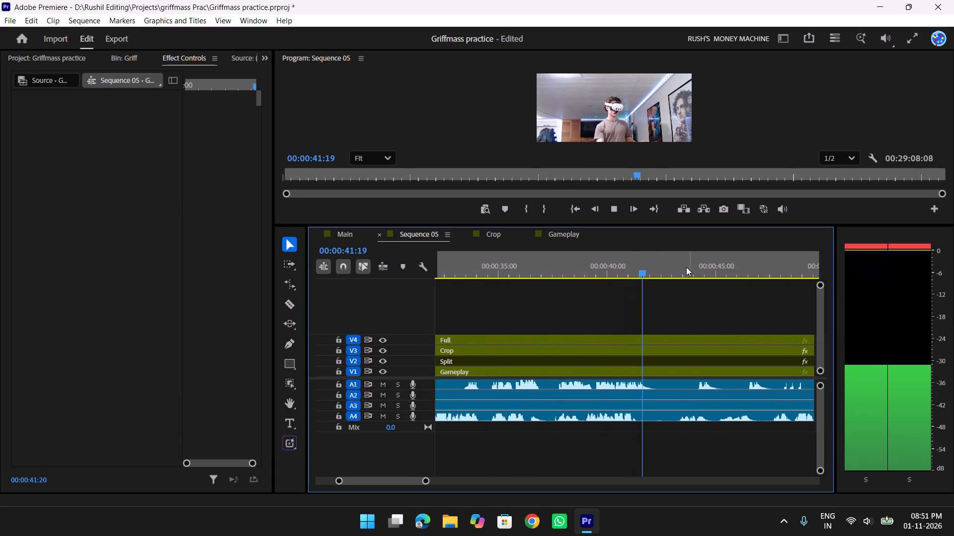
left_click_drag(633, 262, 503, 269)
key("space")
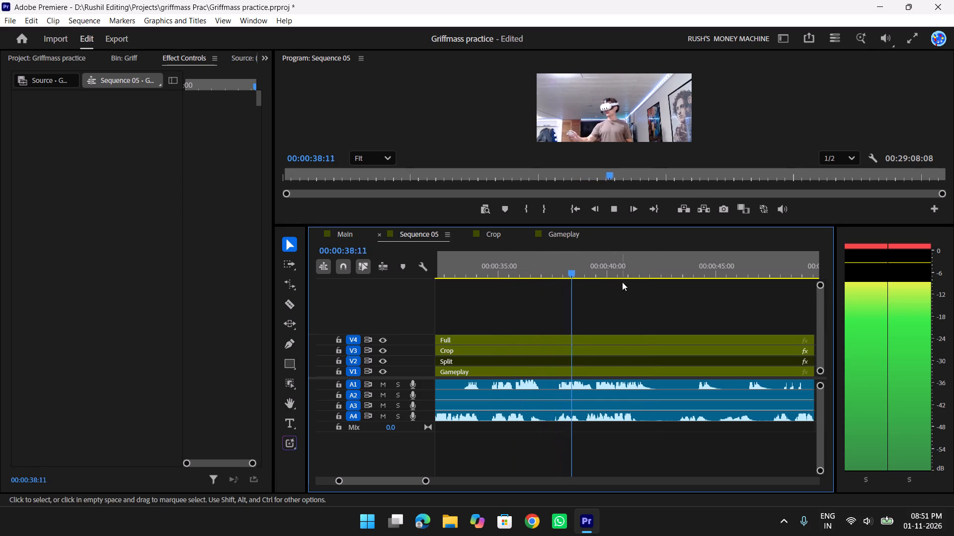
key("space")
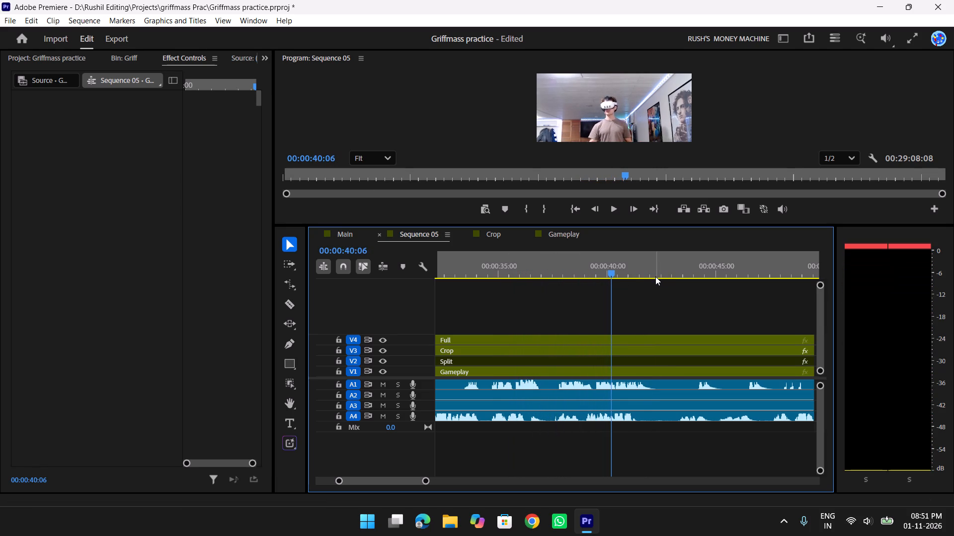
Play and skim Sequence 05 between about 00:00:40 and 00:00:58, replaying around 00:00:50, to look for a usable camera moment.
key("space")
scroll(650, 273, "down", 3)
left_click_drag(618, 267, 747, 275)
left_click_drag(692, 270, 757, 280)
key("space")
scroll(757, 280, "down", 2)
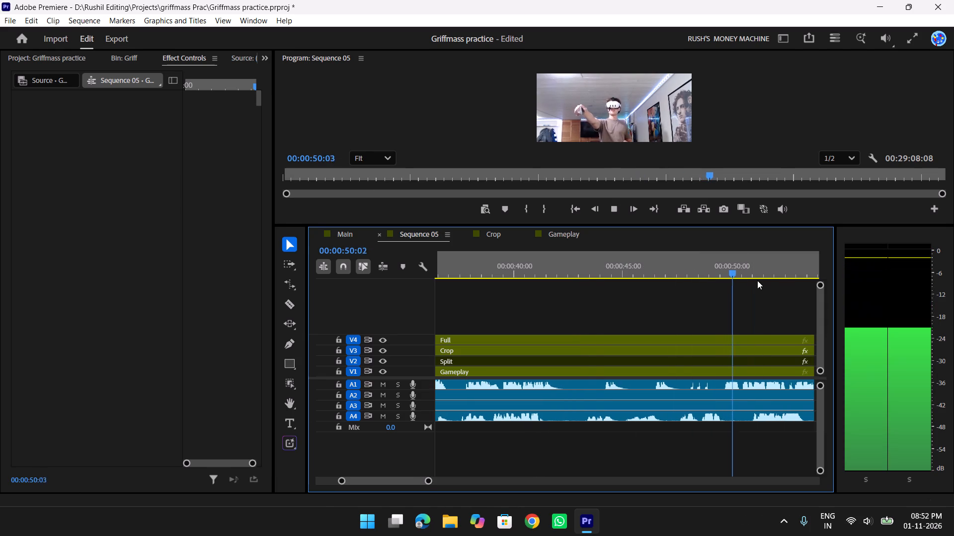
scroll(757, 280, "down", 5)
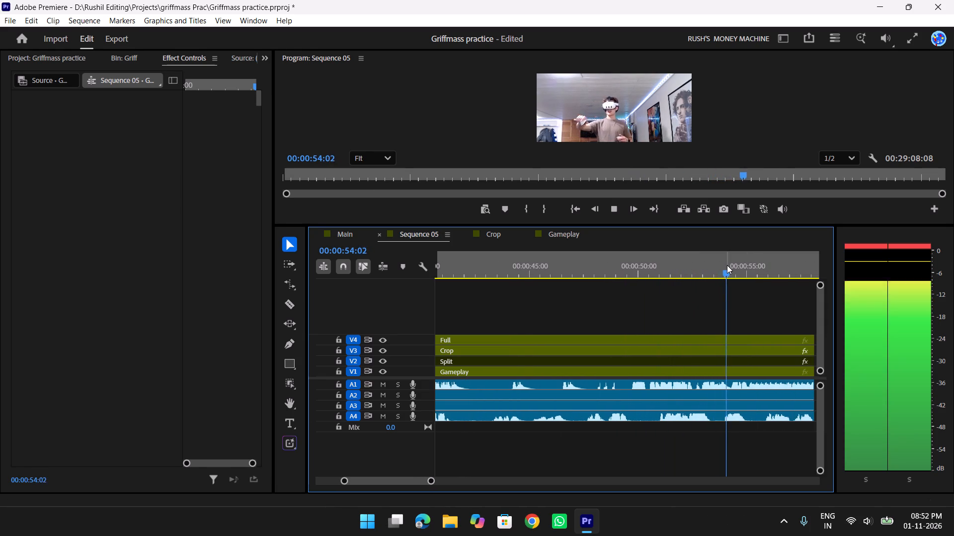
left_click_drag(729, 264, 704, 266)
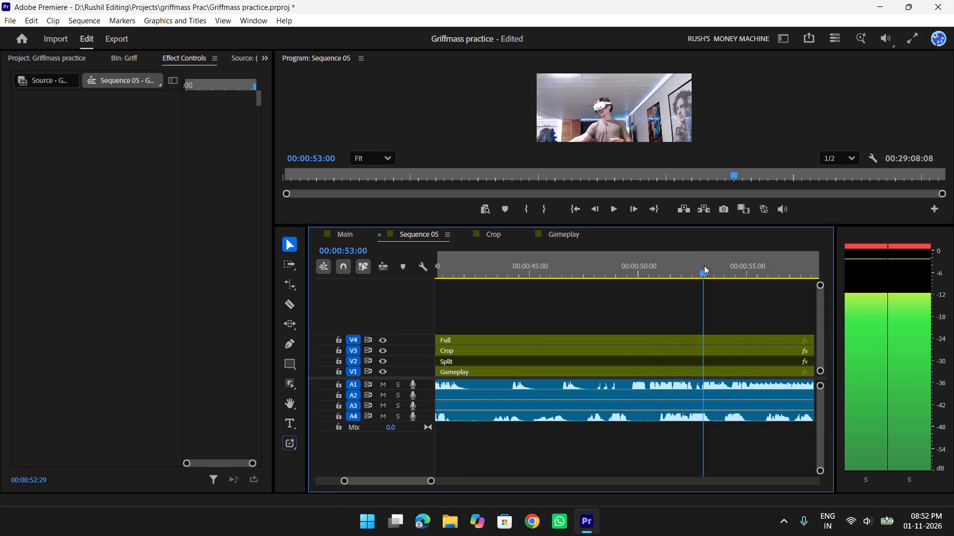
left_click_drag(704, 266, 640, 272)
key("space")
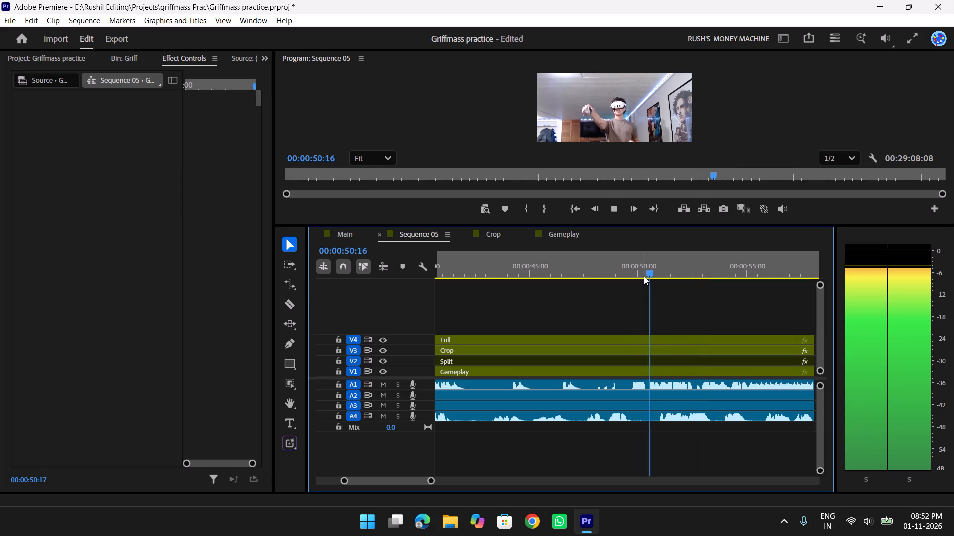
scroll(644, 276, "down", 2)
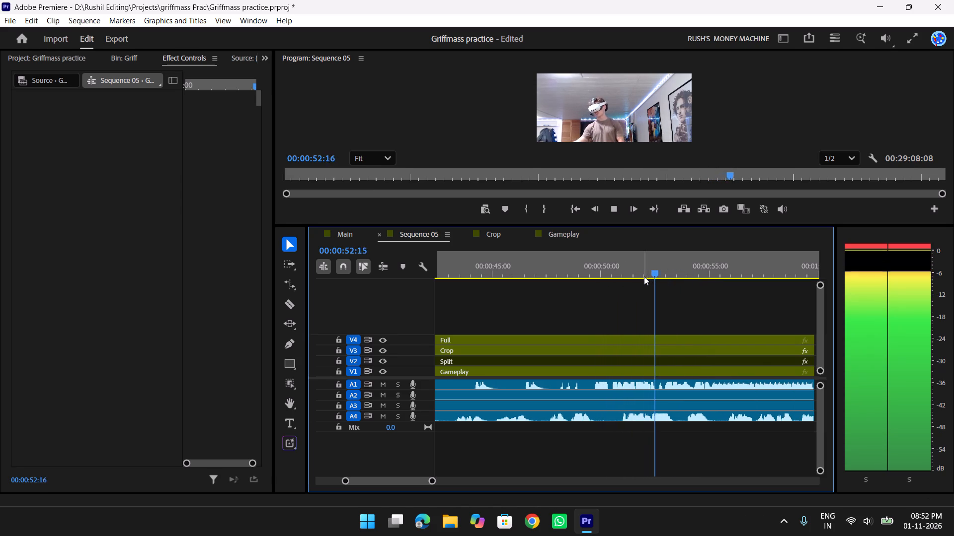
scroll(710, 276, "down", 3)
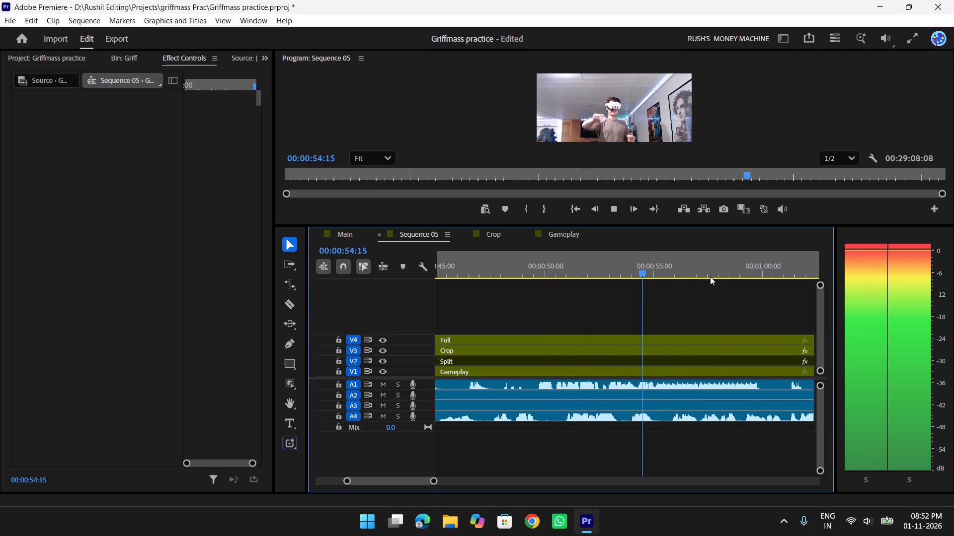
scroll(710, 276, "down", 2)
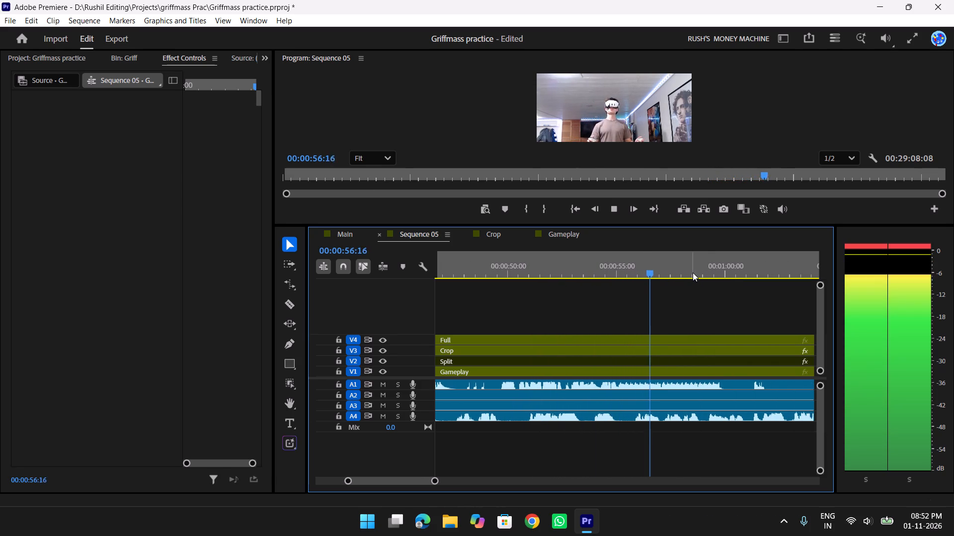
scroll(692, 272, "down", 2)
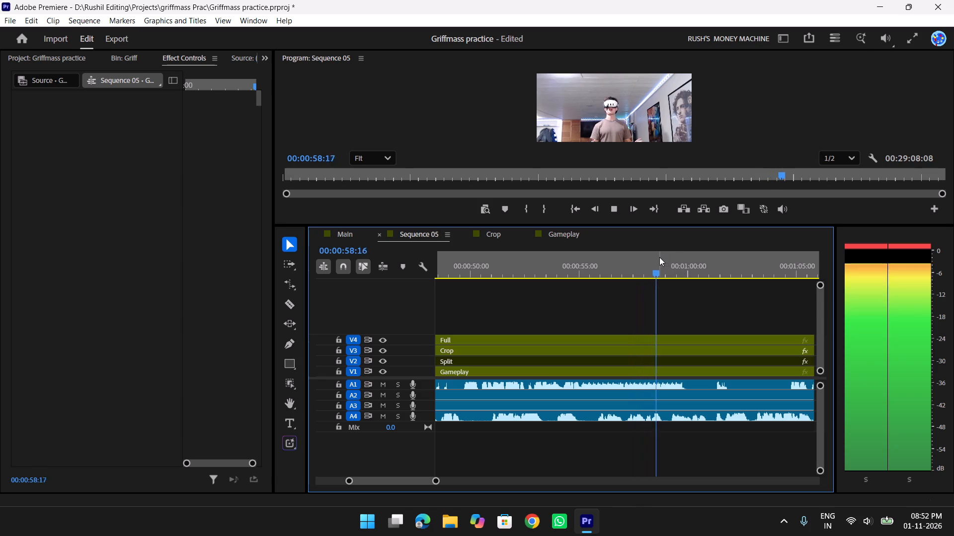
Replay from about 00:00:55 and skim Sequence 05 up to about 00:01:14 to look for another usable camera moment.
left_click_drag(676, 262, 660, 263)
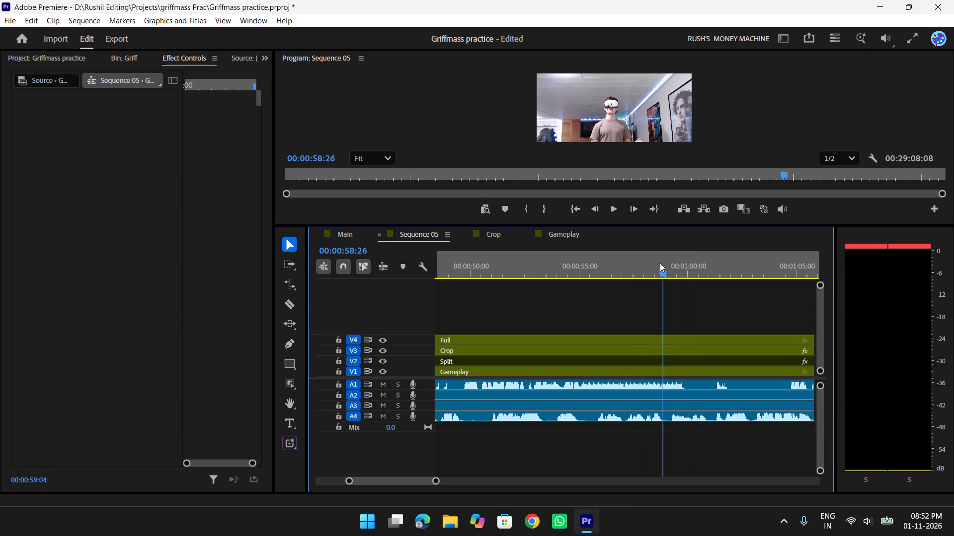
left_click_drag(660, 263, 586, 267)
key("space")
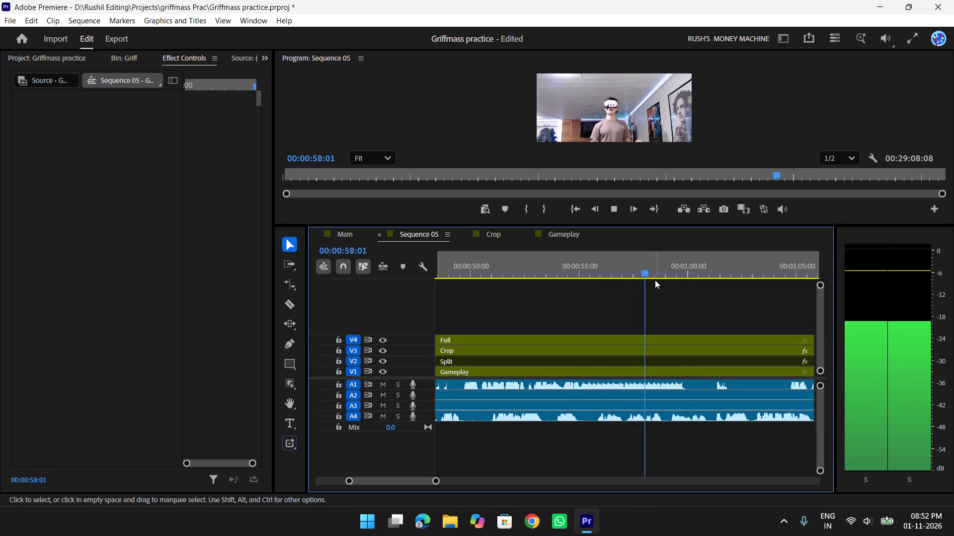
key("space")
key("space")
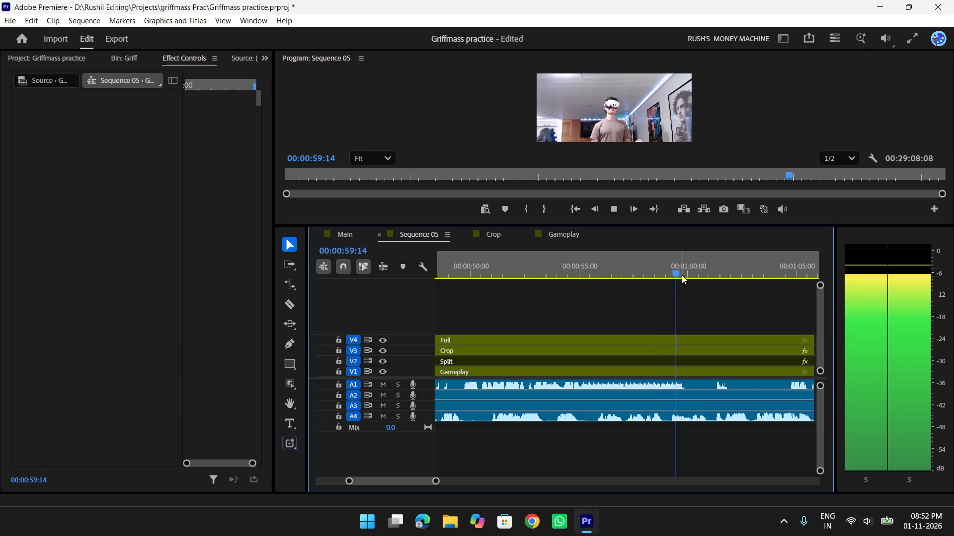
left_click_drag(693, 276, 709, 279)
key("space")
scroll(709, 279, "down", 3)
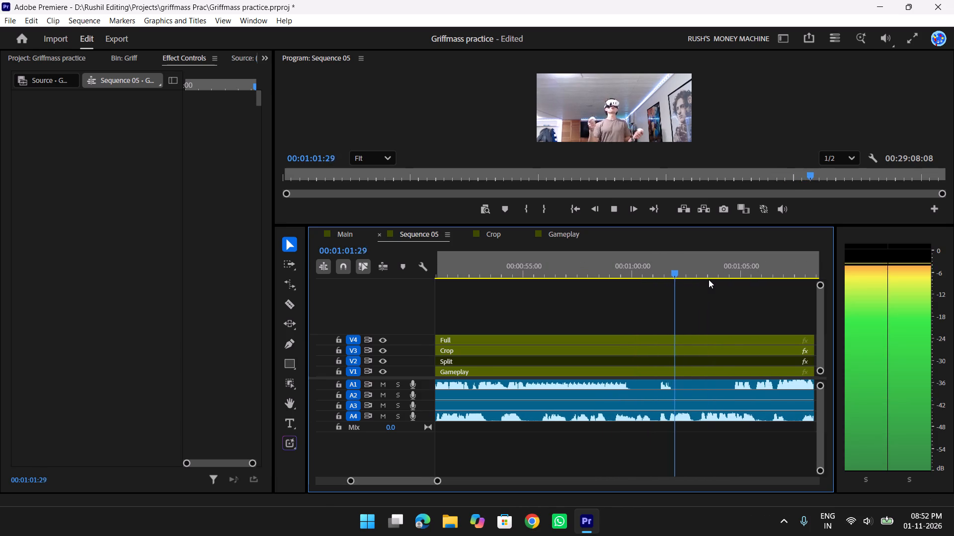
key("y")
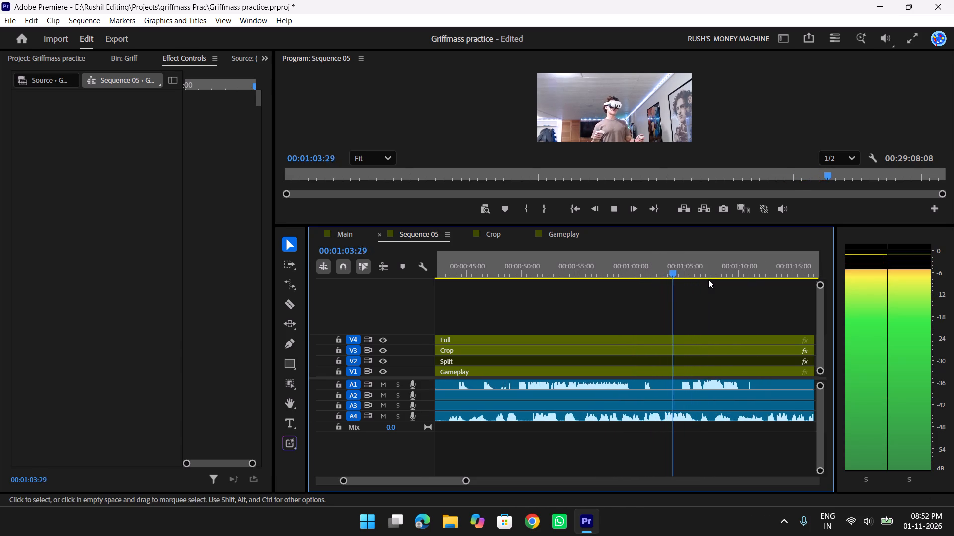
left_click_drag(693, 272, 710, 273)
key("space")
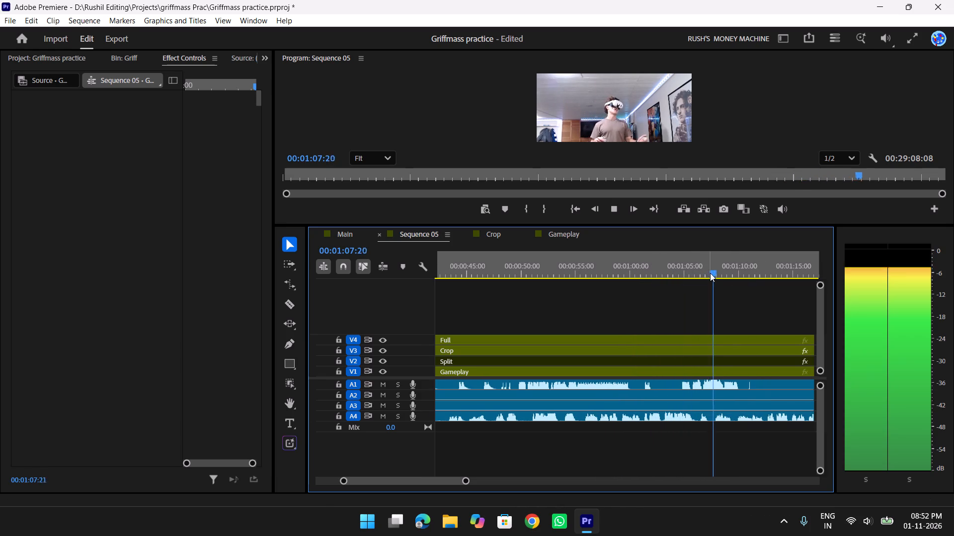
left_click_drag(725, 272, 760, 274)
key("space")
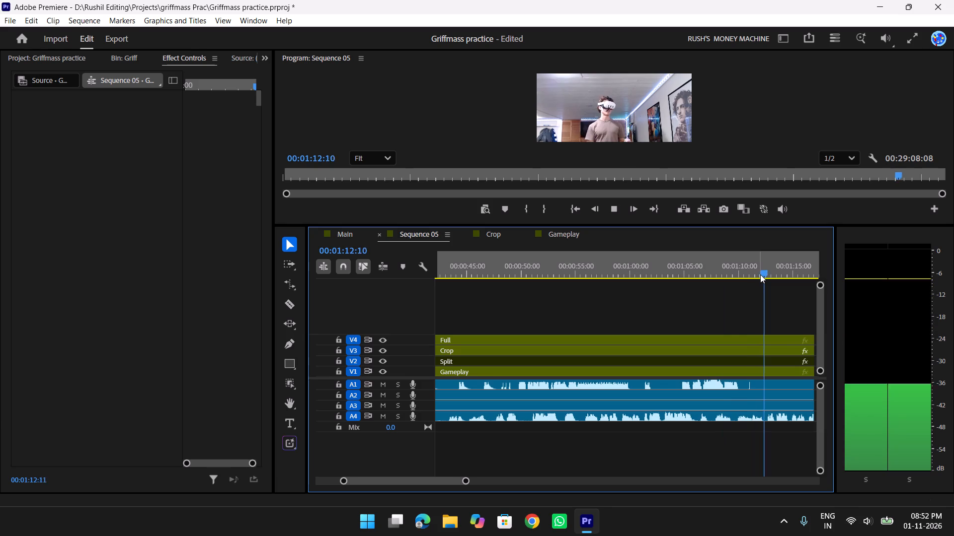
scroll(760, 274, "down", 2)
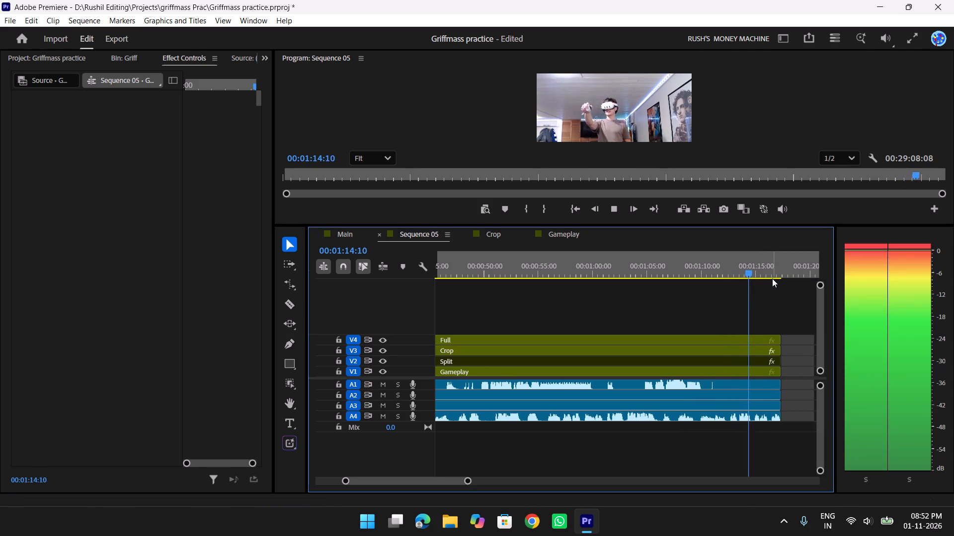
Disable the audio clip on A1 around 00:01:11:04 in Sequence 05.
left_click_drag(739, 266, 715, 266)
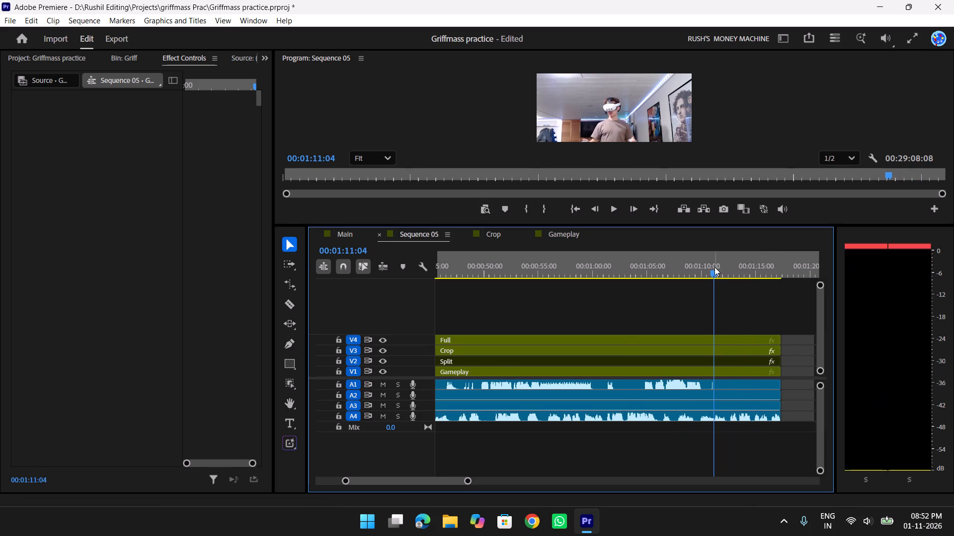
key("t")
left_click(711, 387)
key("r")
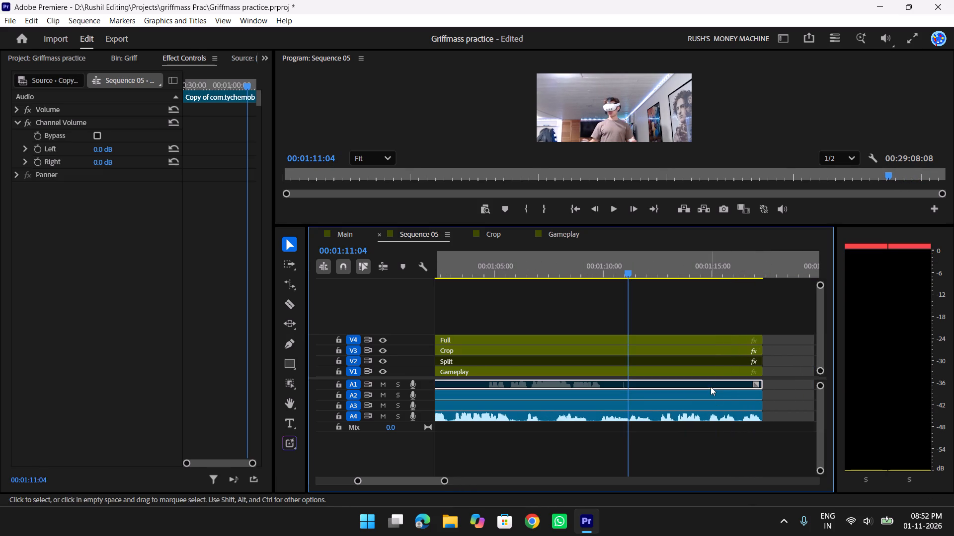
Review the footage after 00:01:11:04 and split the clips on all tracks at 00:01:13:11.
key("space")
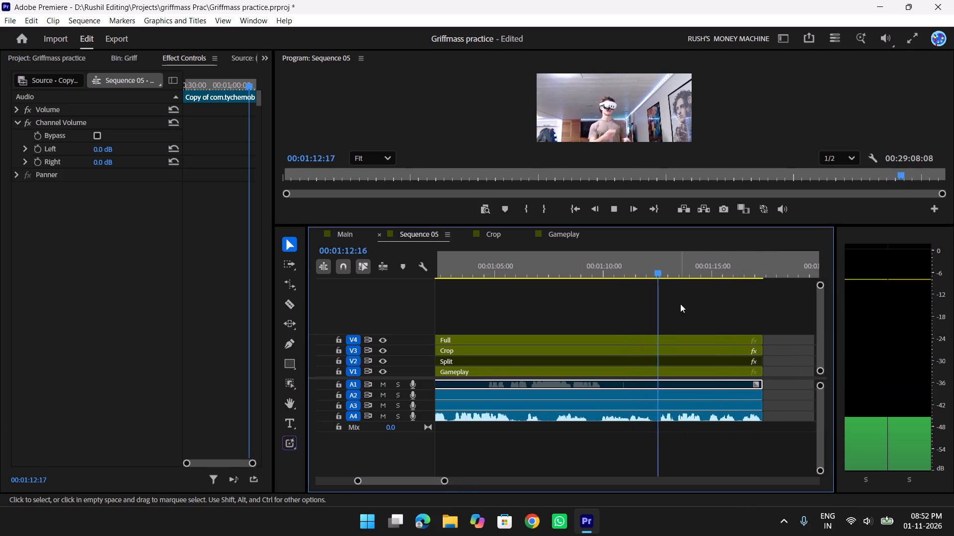
scroll(680, 304, "down", 2)
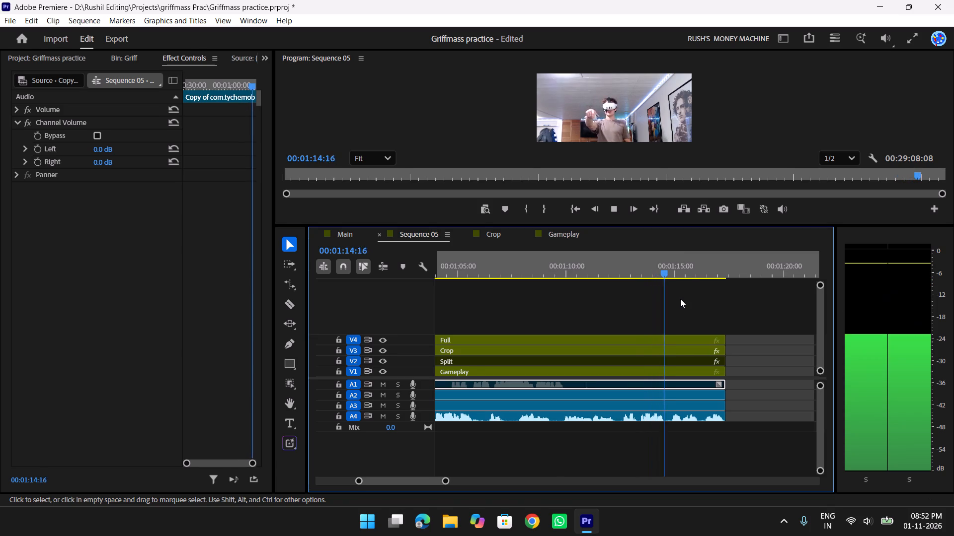
key("space")
left_click_drag(667, 270, 638, 273)
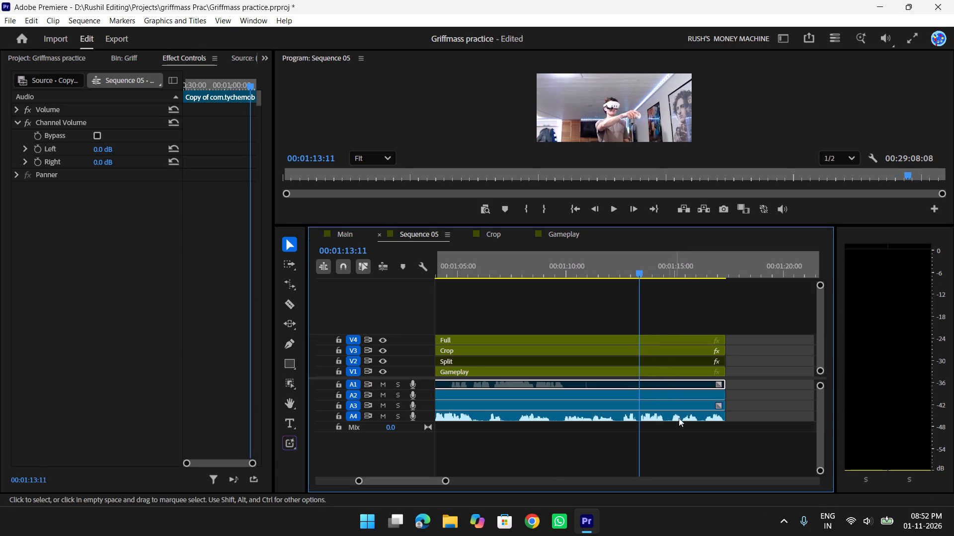
left_click(680, 442)
key("w")
left_click_drag(690, 318, 690, 416)
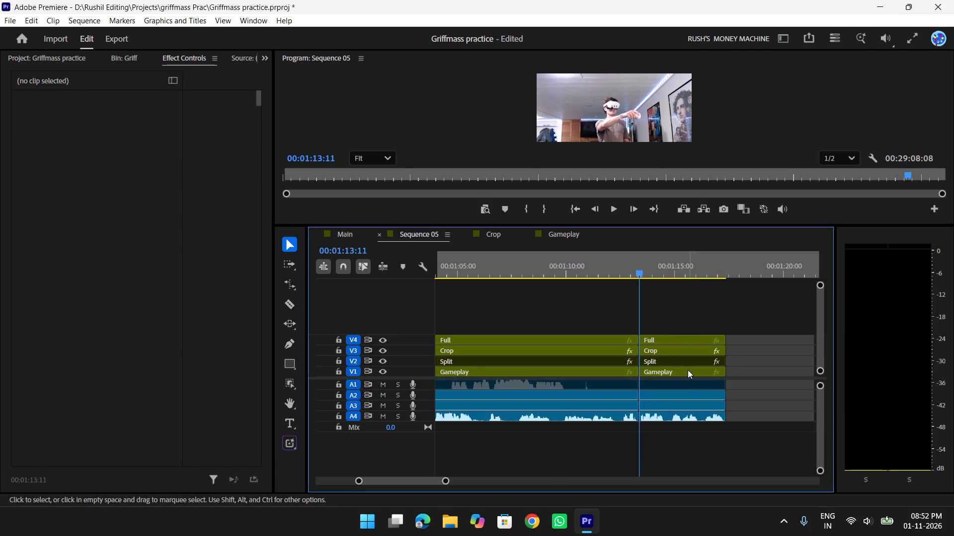
Copy the Full part after the 00:01:13:11 cut and paste it into Main past the end of the edit.
left_click(676, 337)
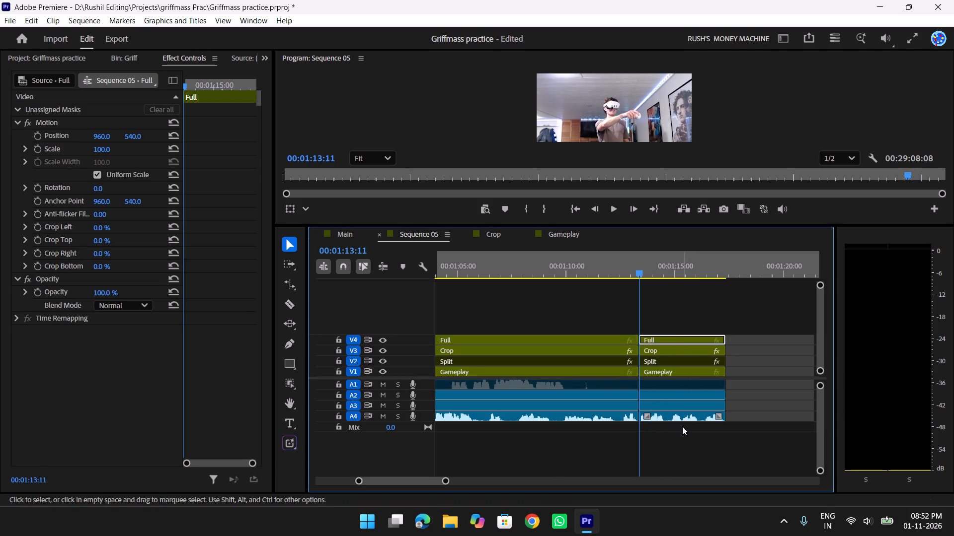
key("ctrl+c")
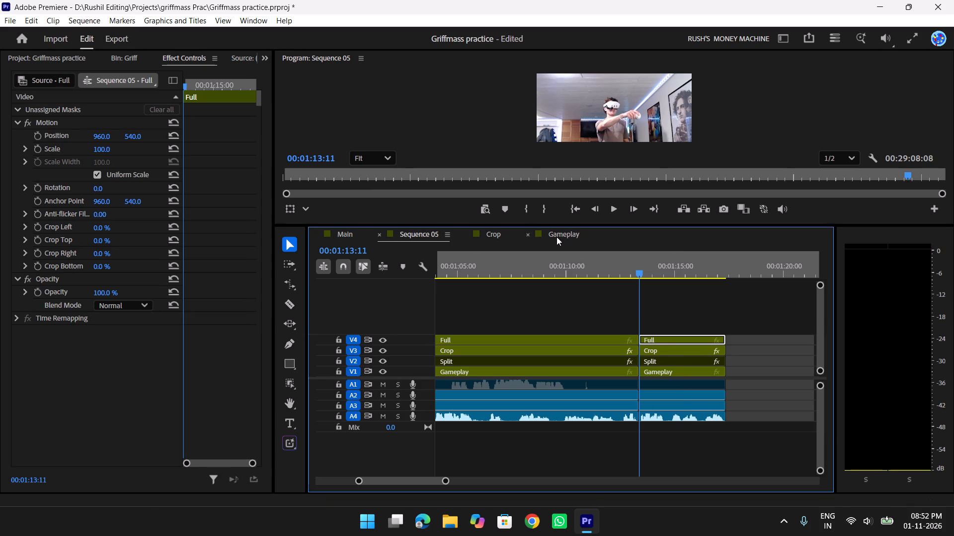
left_click(351, 235)
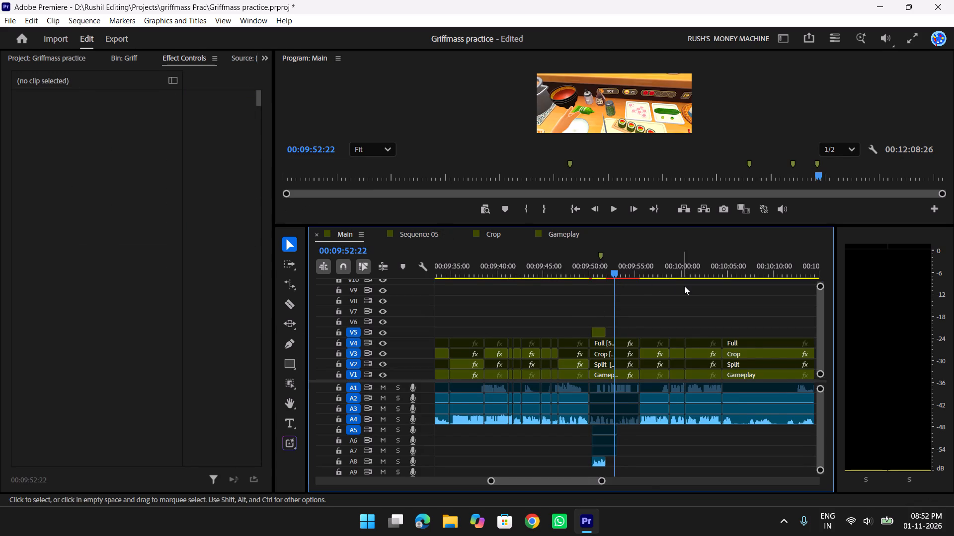
type("yyyy")
left_click_drag(701, 281, 723, 281)
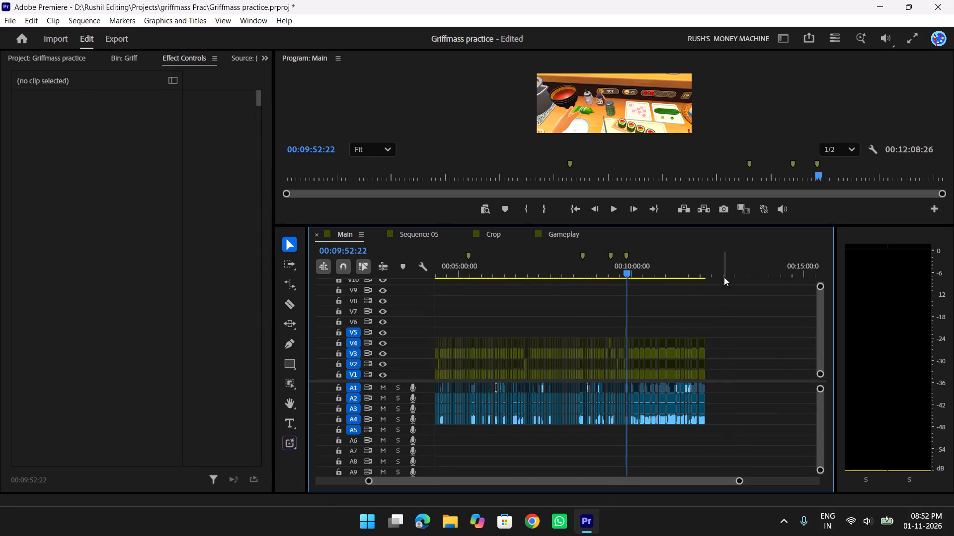
left_click(724, 276)
key("ctrl+v")
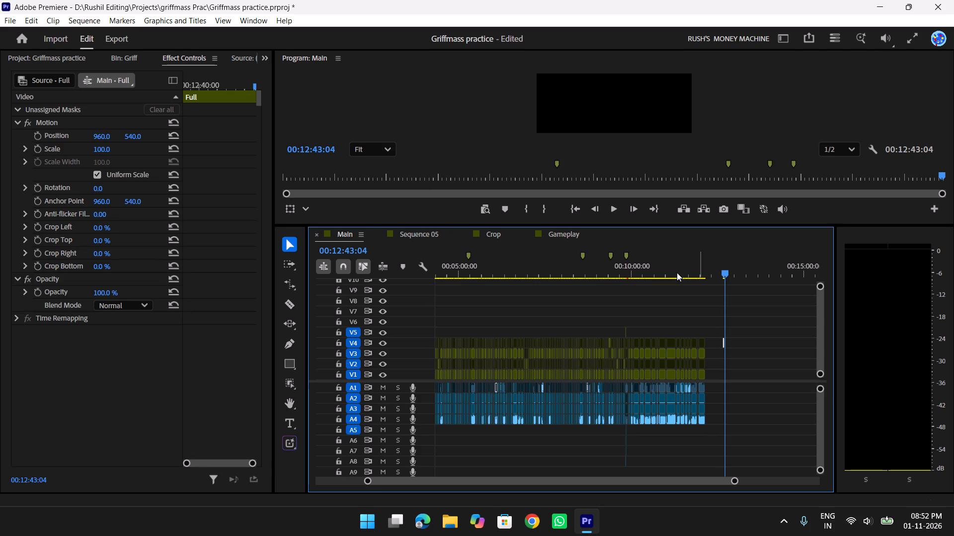
Copy the matching A2–A4 audio part after the cut in Sequence 05 and paste it into Main at 00:12:43:04.
left_click(409, 233)
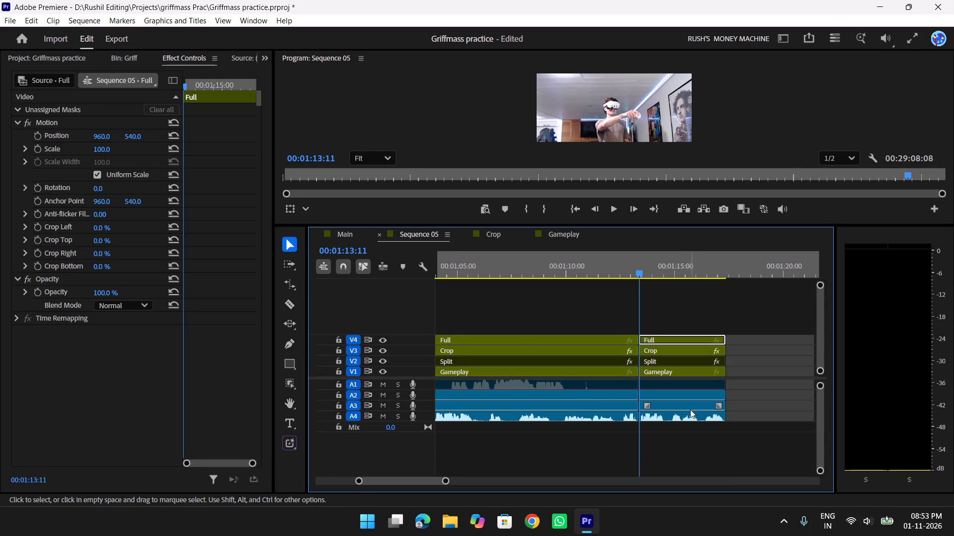
left_click(686, 448)
left_click(682, 412)
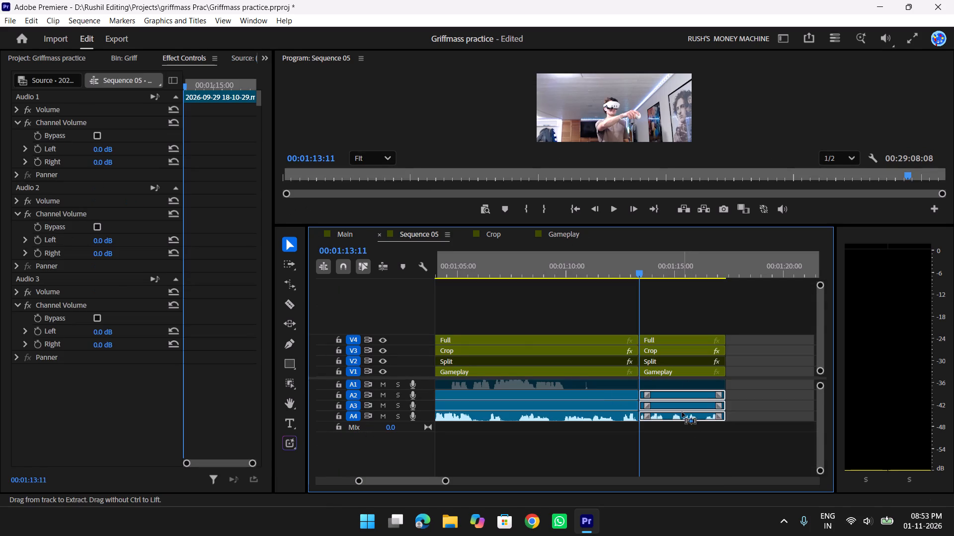
key("ctrl+c")
left_click(340, 227)
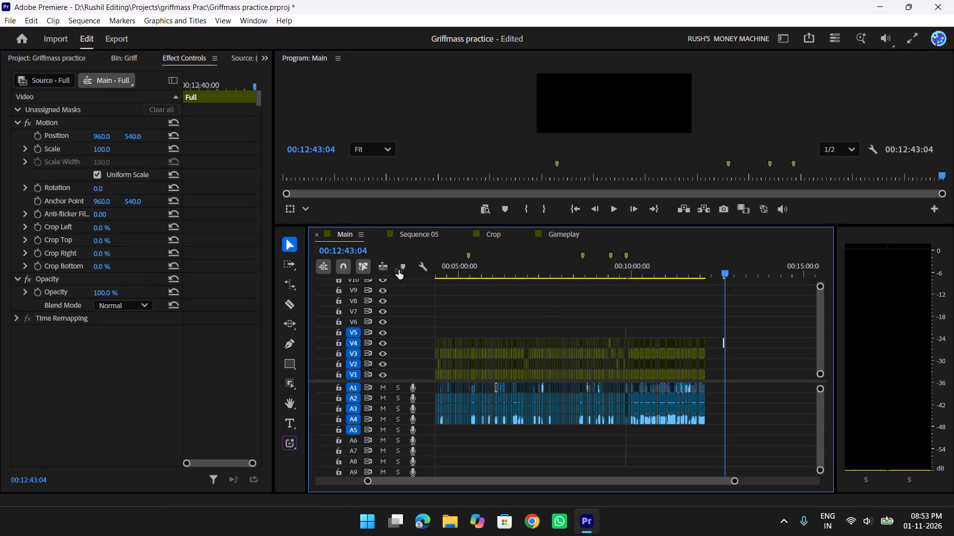
key("ctrl+v")
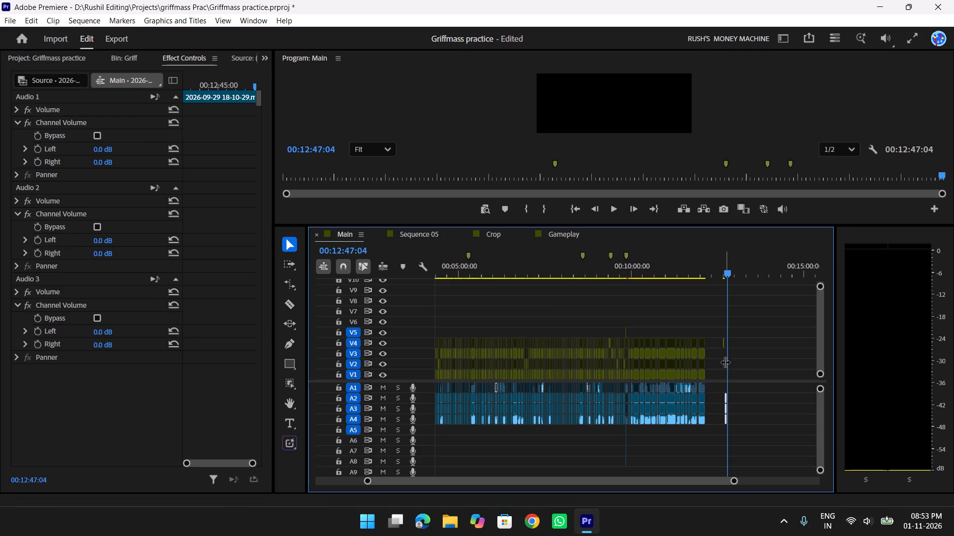
Move the pasted Full clip from V4 onto V5 near 00:10:00:00, after the existing overlay.
key("t")
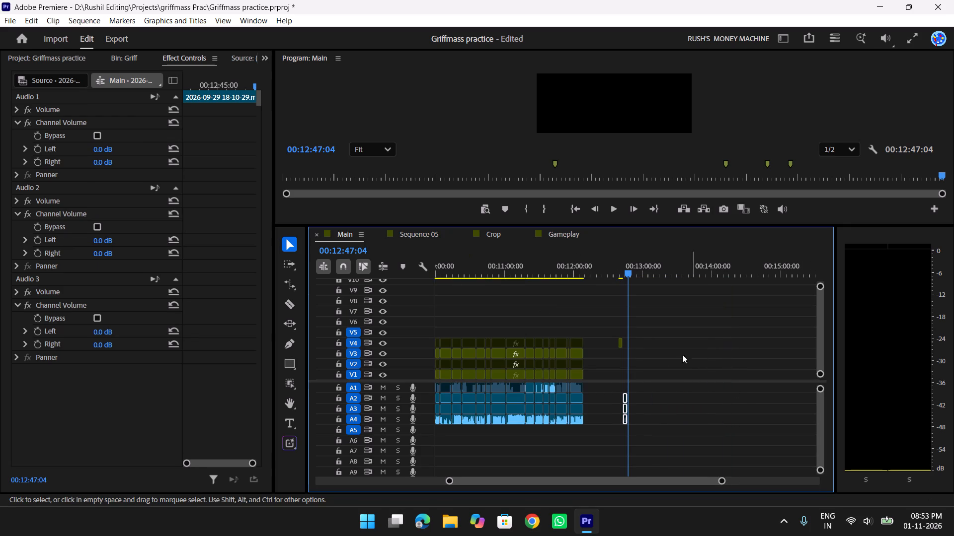
scroll(677, 360, "up", 5)
key("y")
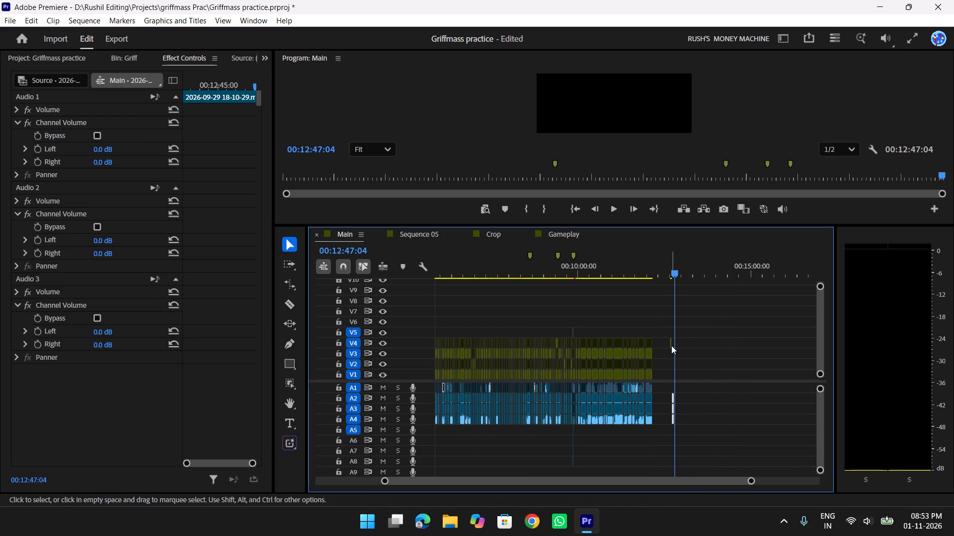
left_click_drag(671, 345, 575, 324)
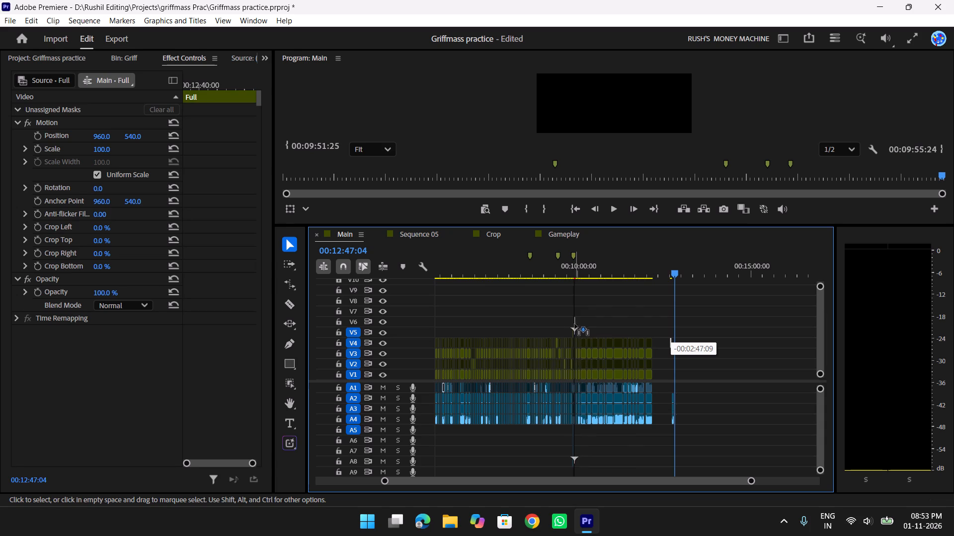
left_click_drag(575, 324, 579, 333)
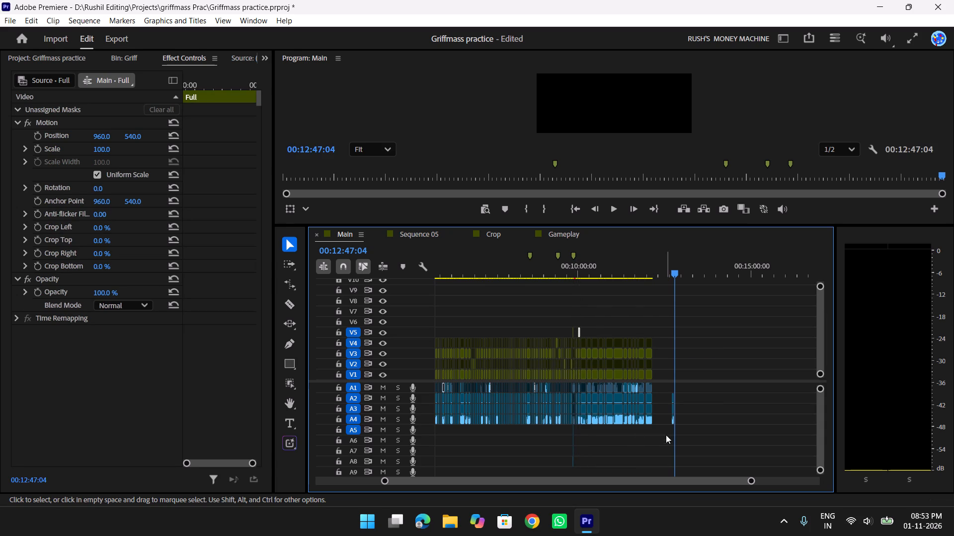
Move the pasted audio group from 00:12:43:04 onto A5–A7 near 00:10:00:00, below the existing audio tracks.
left_click_drag(675, 434, 671, 399)
left_click_drag(684, 431, 664, 389)
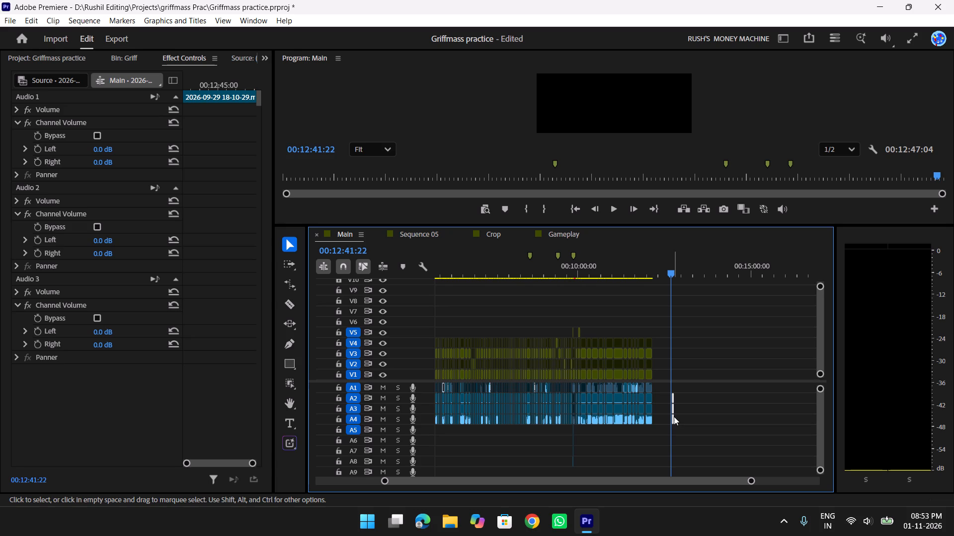
left_click_drag(674, 416, 578, 436)
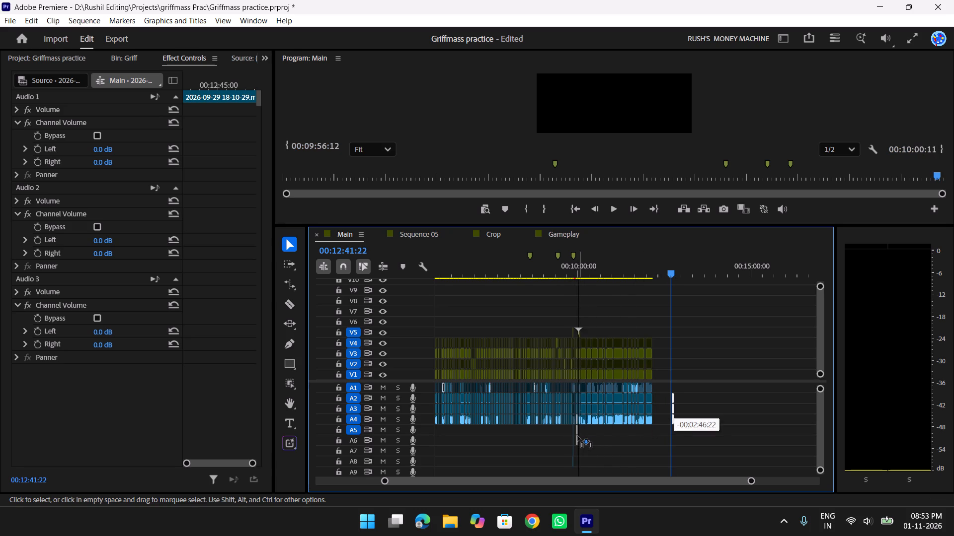
left_click_drag(578, 436, 583, 447)
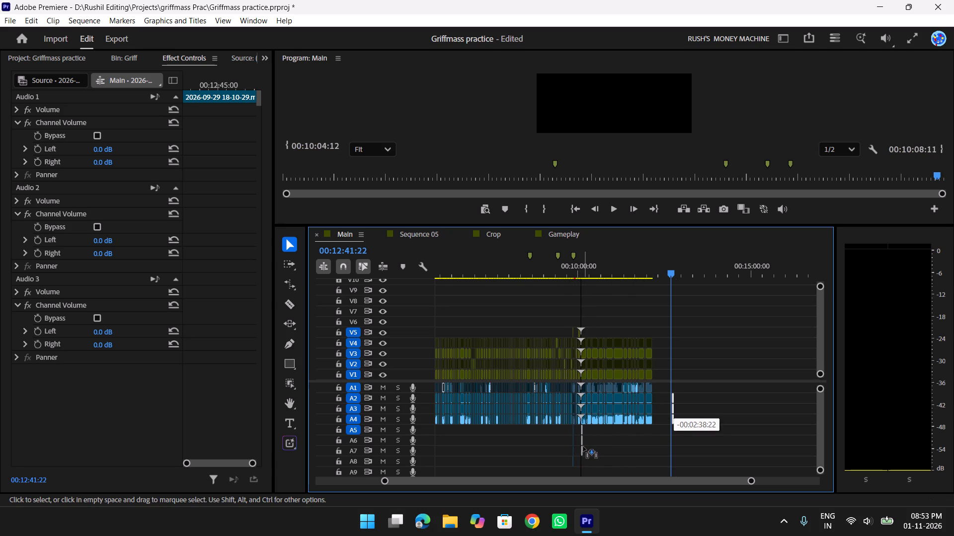
left_click_drag(583, 447, 581, 448)
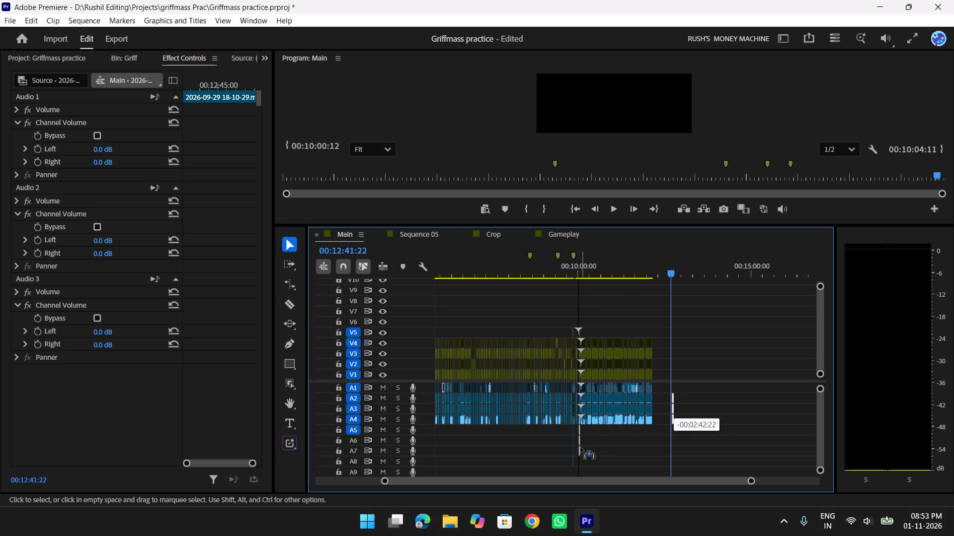
left_click_drag(581, 448, 579, 452)
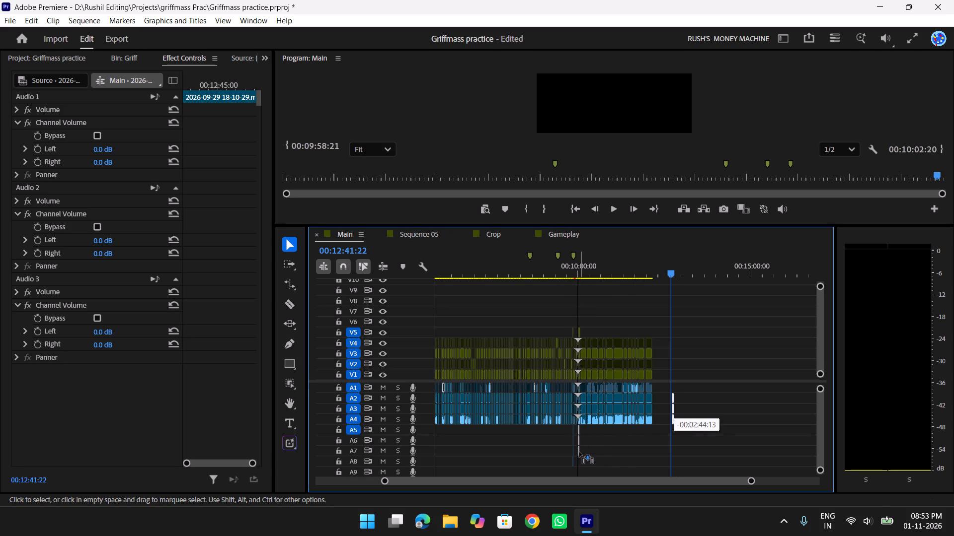
left_click_drag(579, 452, 579, 455)
Move the pasted Full clip from V5 to V6, starting right after the first overlay at 00:09:51:25.
left_click_drag(675, 273, 574, 286)
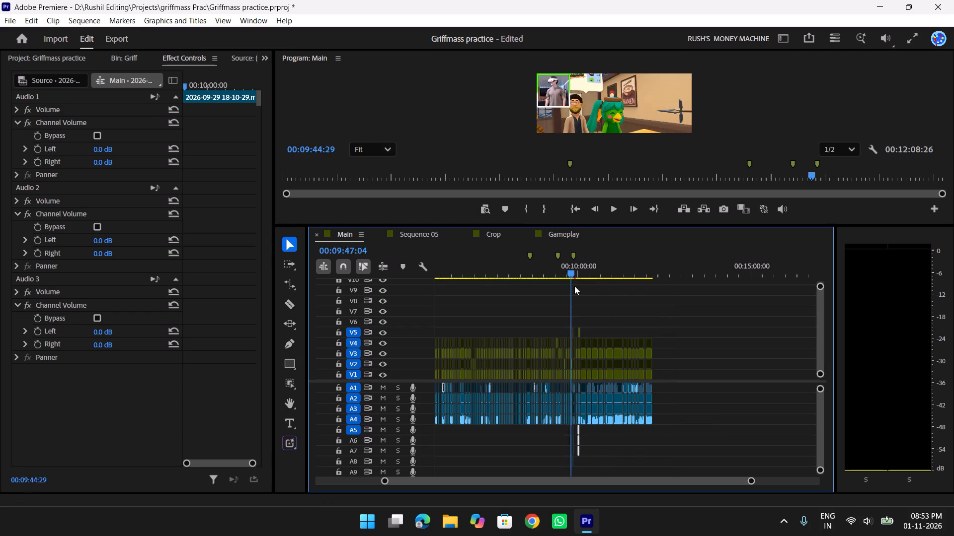
left_click_drag(574, 286, 582, 289)
type("ttt")
key("t")
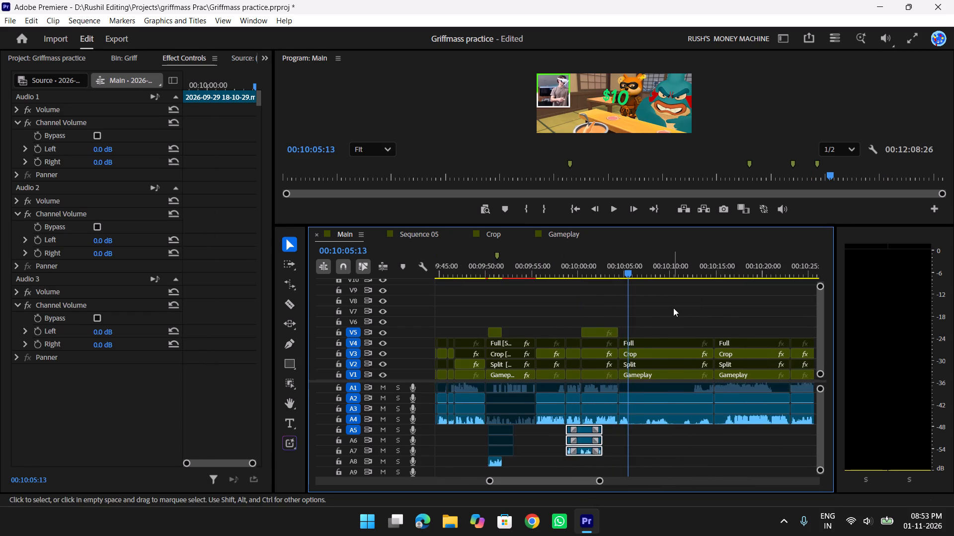
scroll(673, 308, "up", 5)
left_click_drag(719, 261, 605, 282)
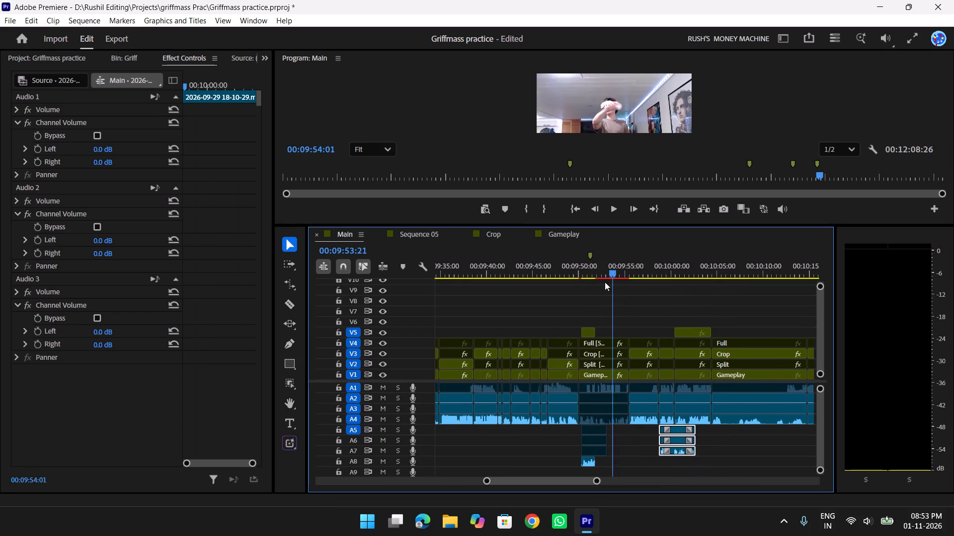
left_click_drag(605, 282, 557, 283)
key("space")
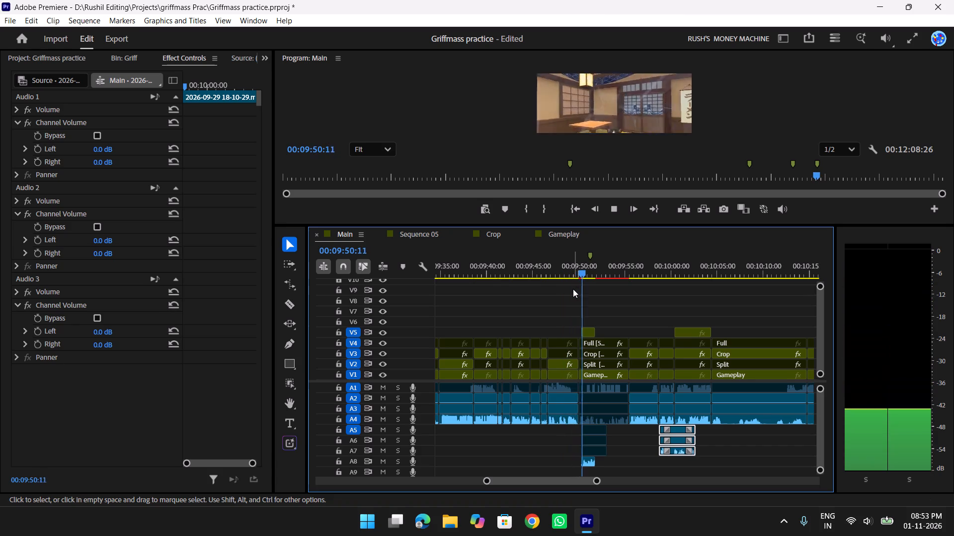
key("space")
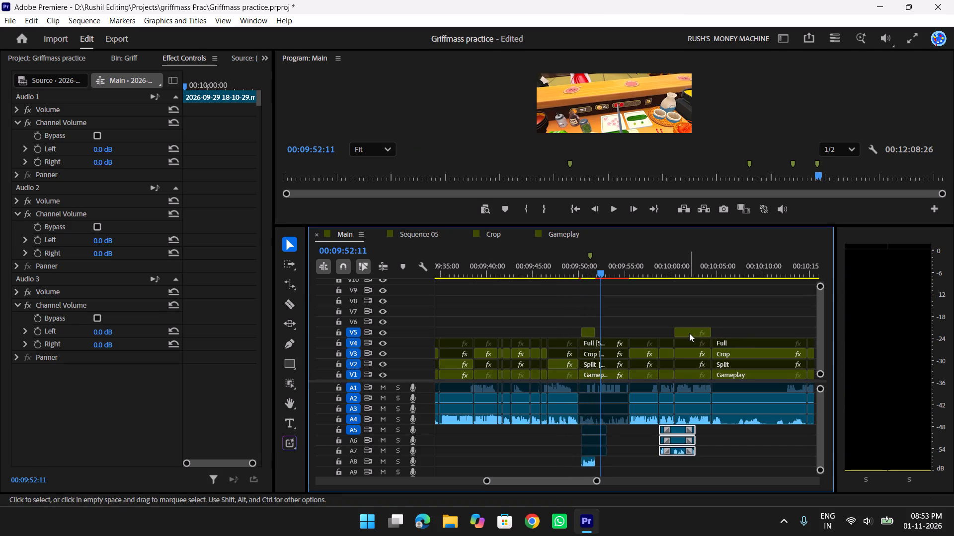
left_click_drag(689, 333, 609, 324)
Move the matching audio group earlier and down onto A7–A9, starting just before 00:09:55:00.
scroll(672, 418, "down", 5)
scroll(672, 417, "up", 5)
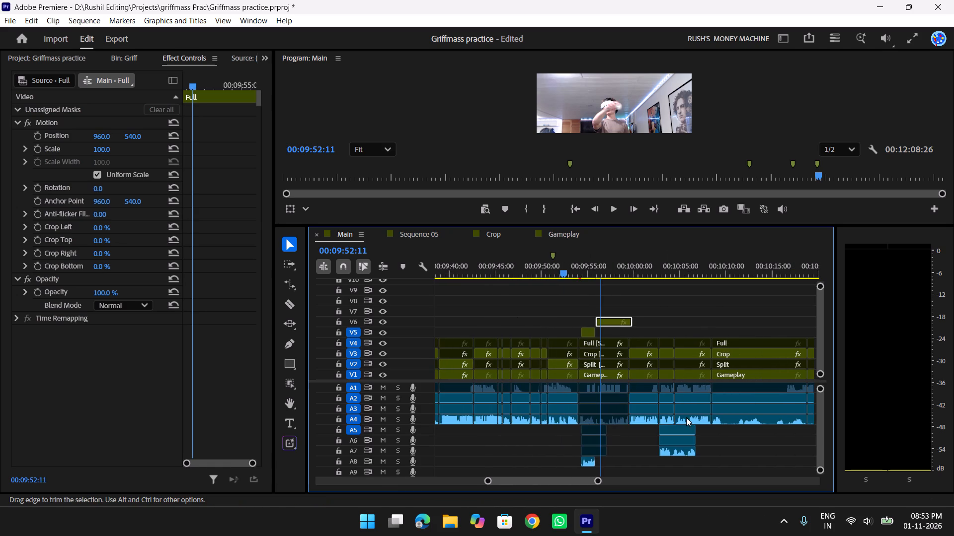
left_click_drag(678, 454, 616, 474)
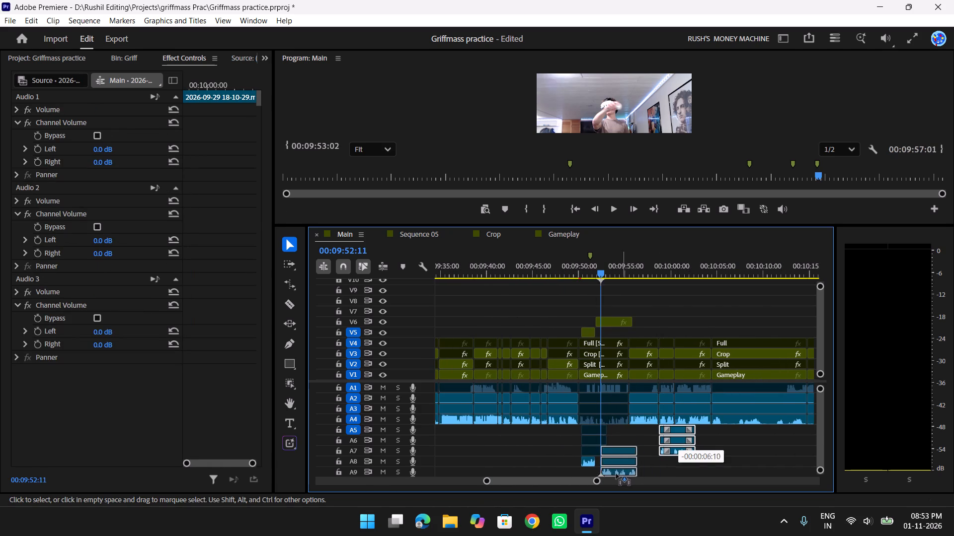
left_click_drag(616, 474, 639, 475)
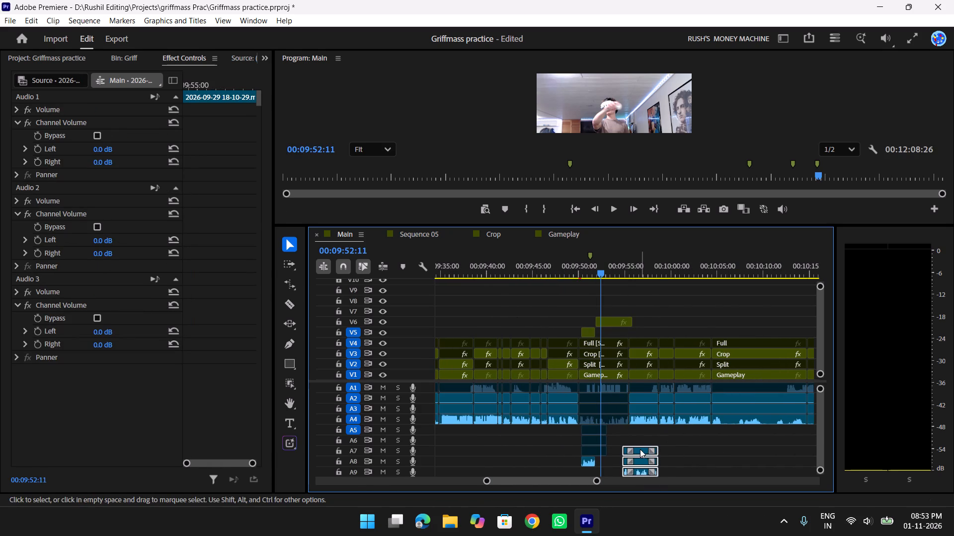
Unlink the moved audio group and delete its A7 and A8 parts, keeping only the A9 audio.
left_click(640, 449)
left_click(639, 461)
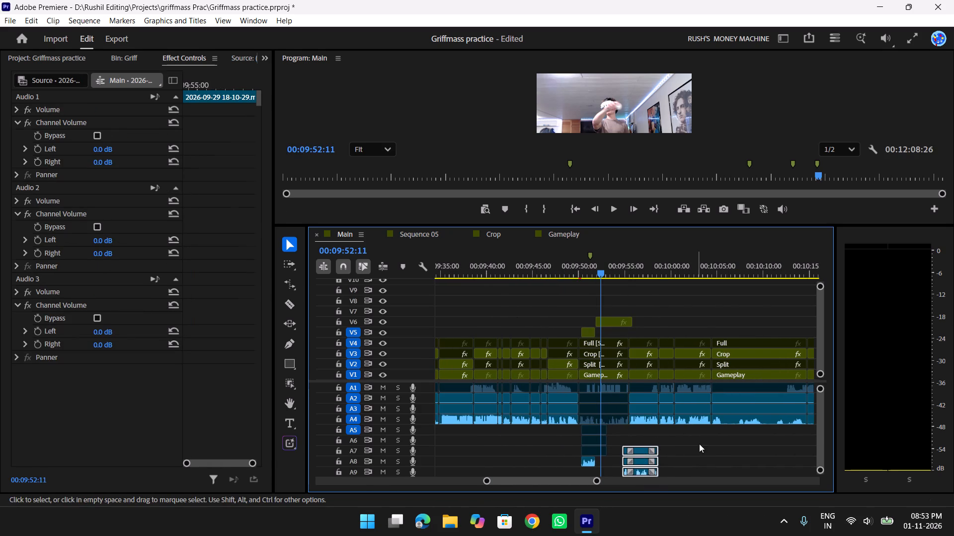
left_click(699, 444)
left_click(636, 450)
left_click(638, 468)
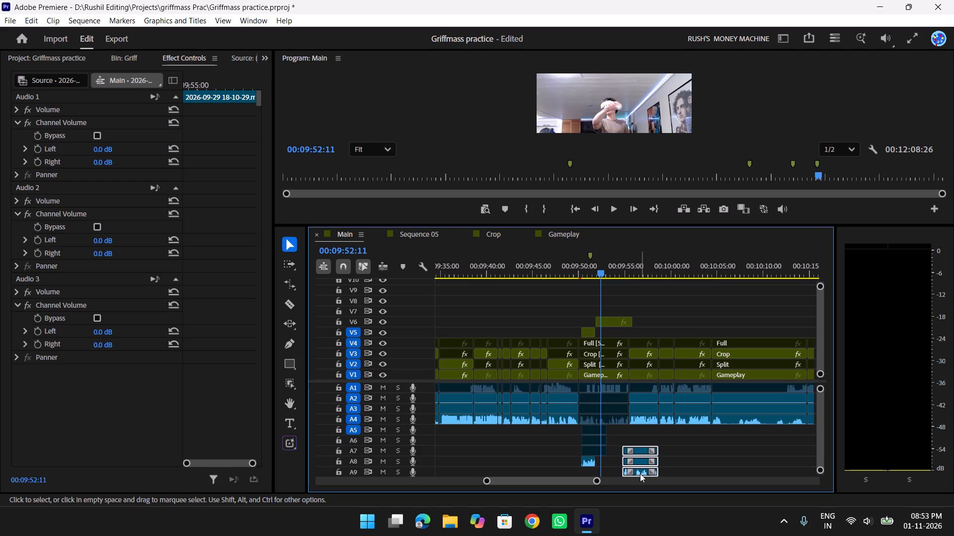
left_click(643, 471)
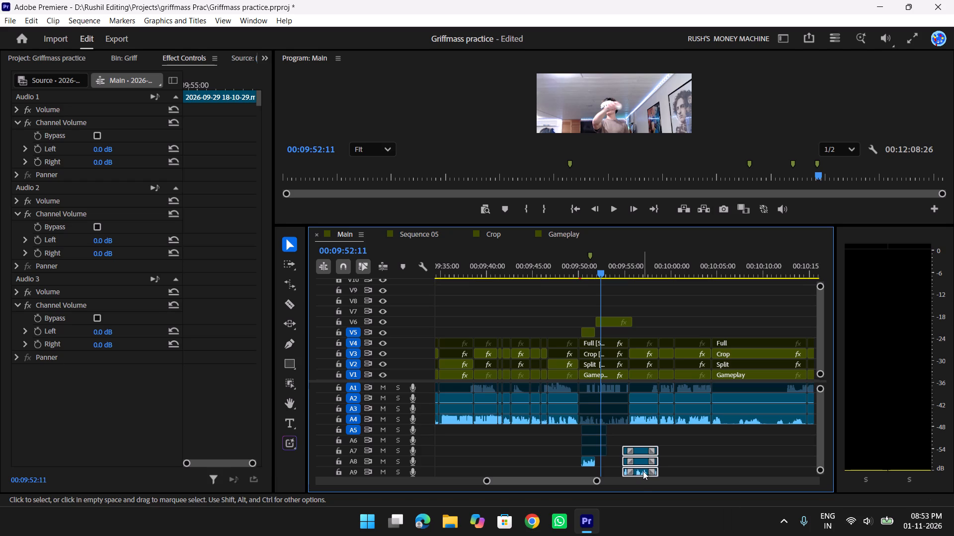
left_click(643, 459)
right_click(643, 459)
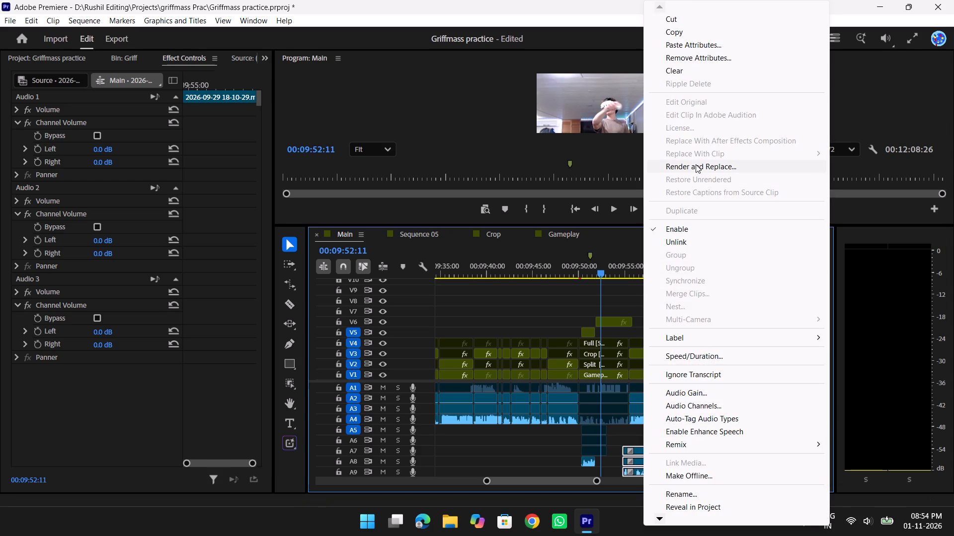
left_click(682, 246)
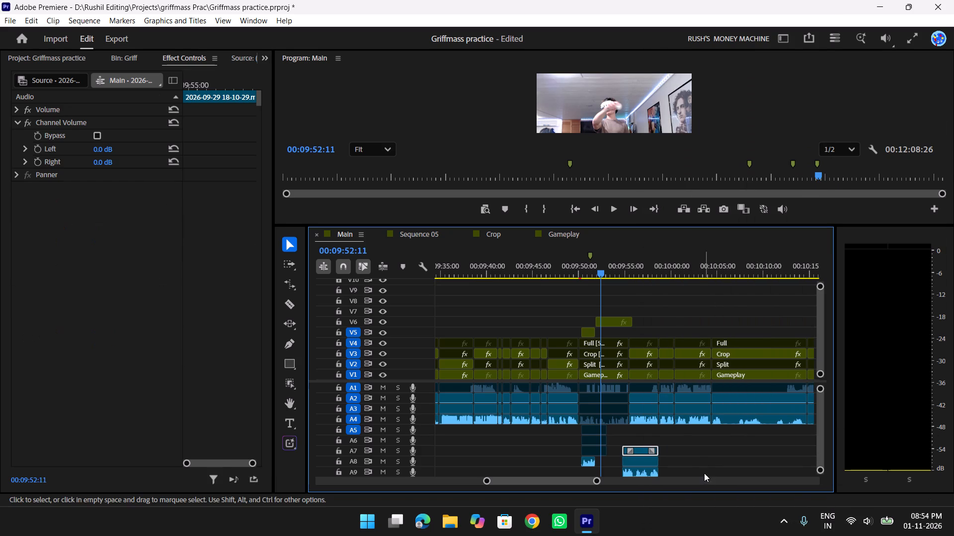
left_click(704, 473)
left_click(643, 463)
key("Delete")
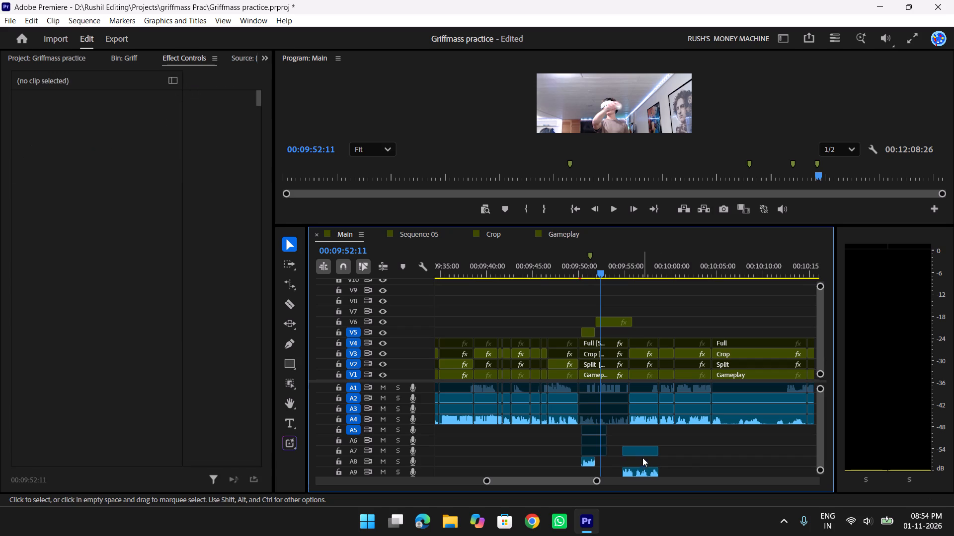
left_click(642, 448)
key("Delete")
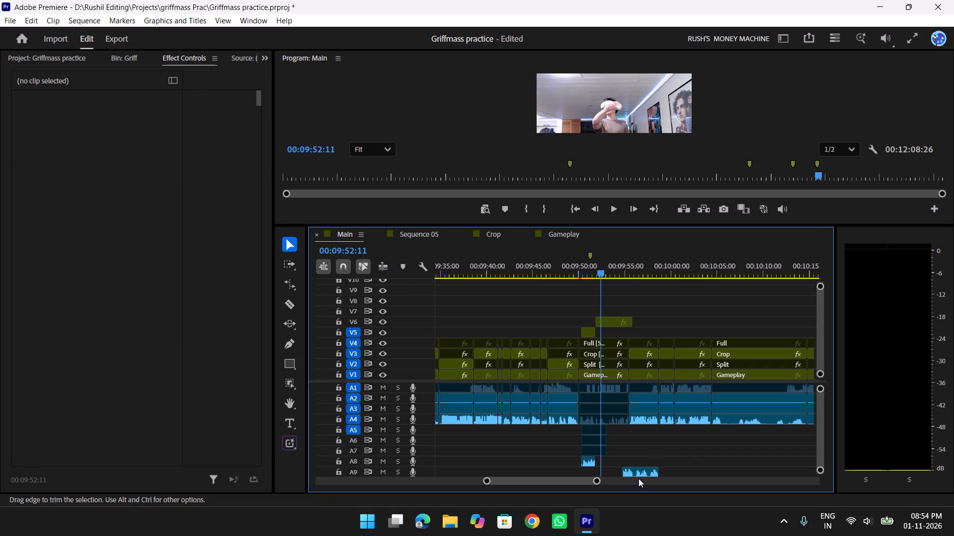
Move the remaining A9 audio earlier so it starts at the marker near 00:09:51:07.
left_click_drag(638, 476, 605, 472)
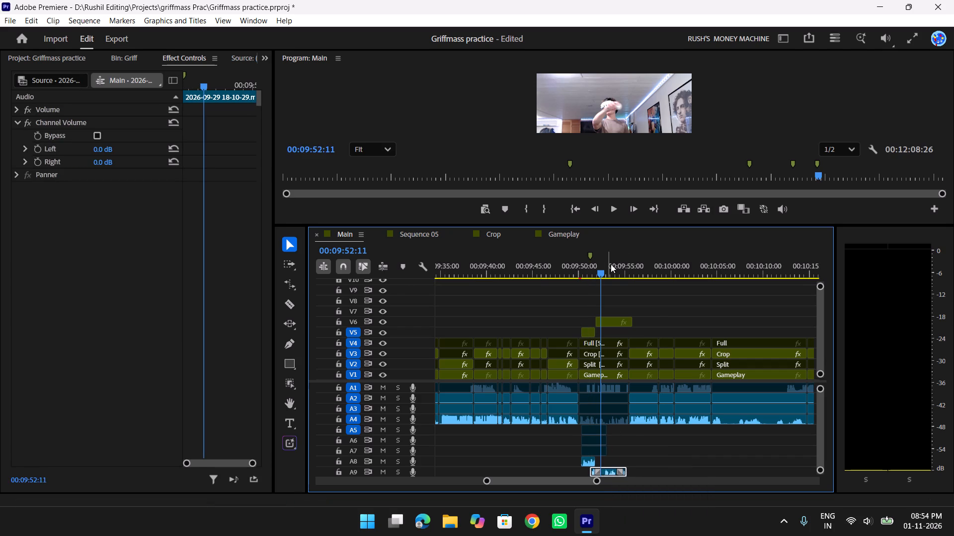
Play back the second overlay with its audio and locate its end point at 00:09:54:04.
left_click_drag(564, 264, 547, 266)
key("space")
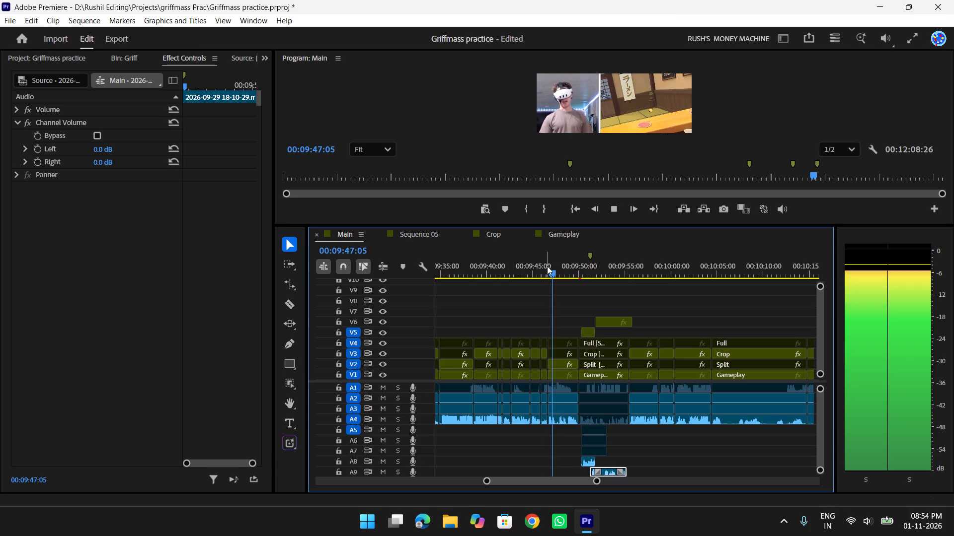
left_click(611, 321)
key("space")
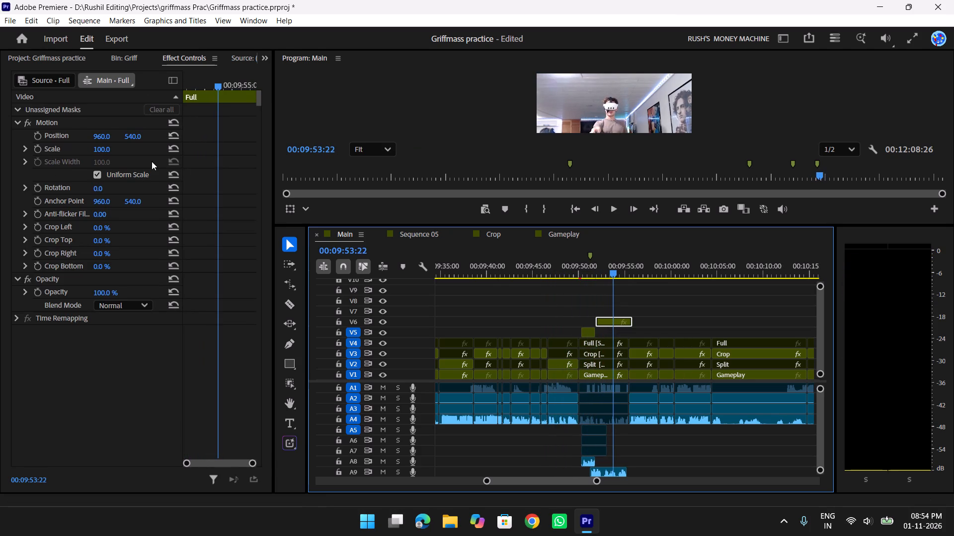
key("space")
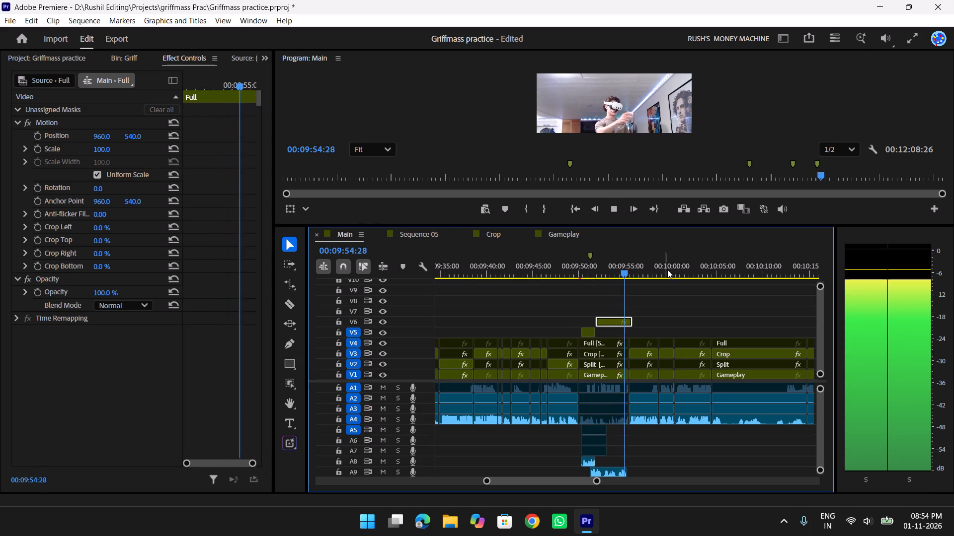
key("space")
type("tt")
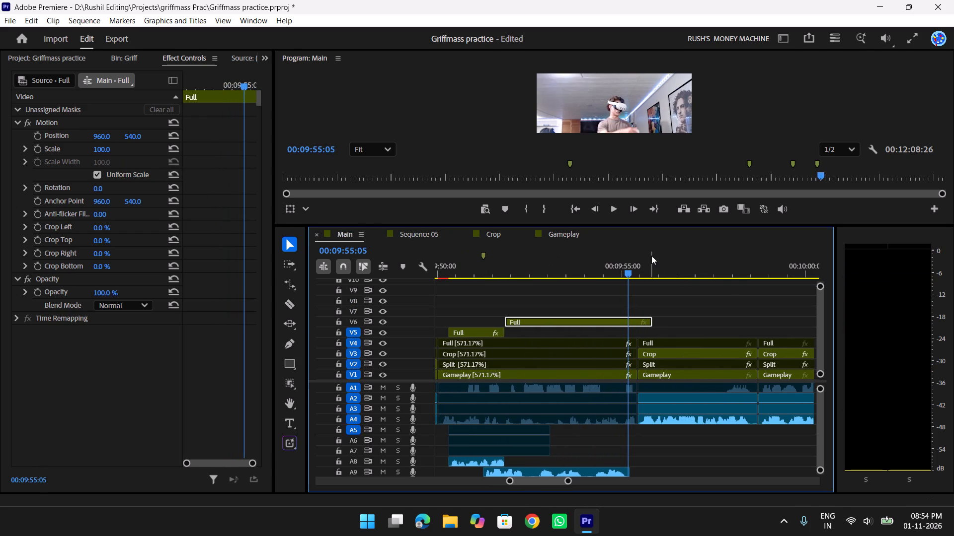
left_click_drag(631, 257, 591, 267)
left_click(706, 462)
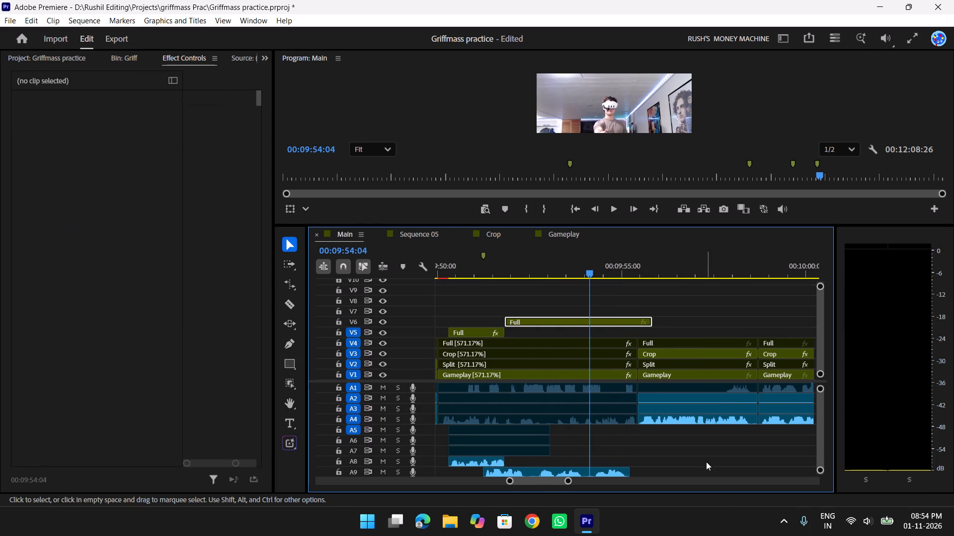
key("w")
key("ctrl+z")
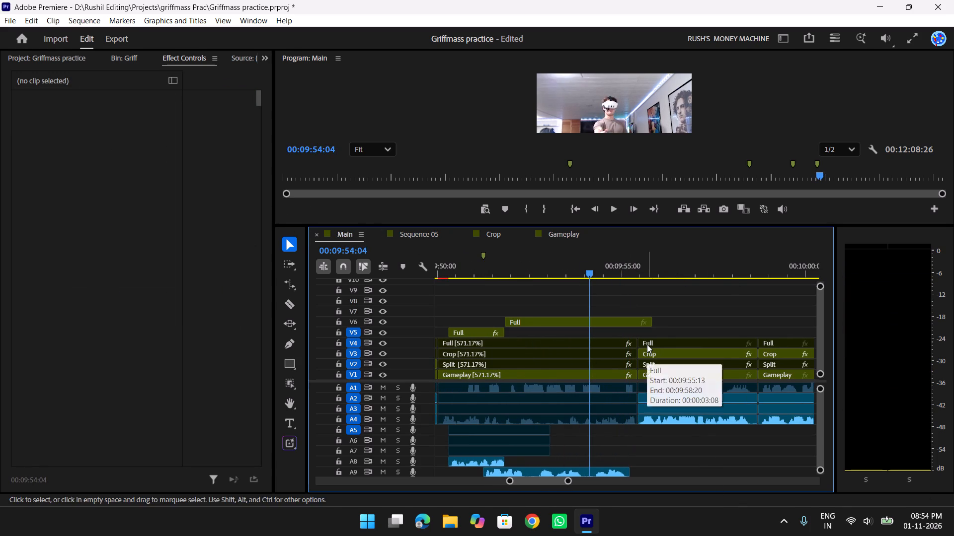
Split the V6 Full clip and the A9 audio at 00:09:54:04.
left_click(619, 321)
key("w")
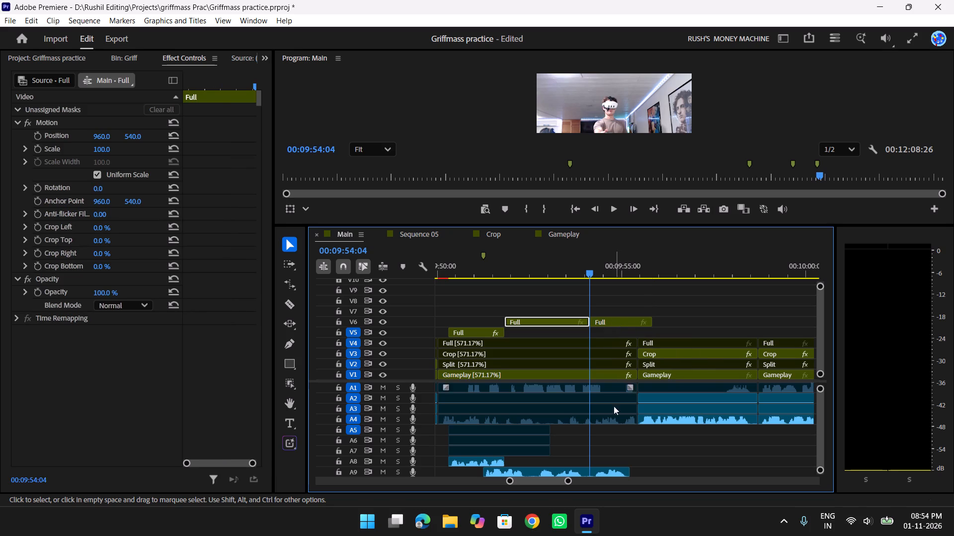
left_click(608, 471)
key("w")
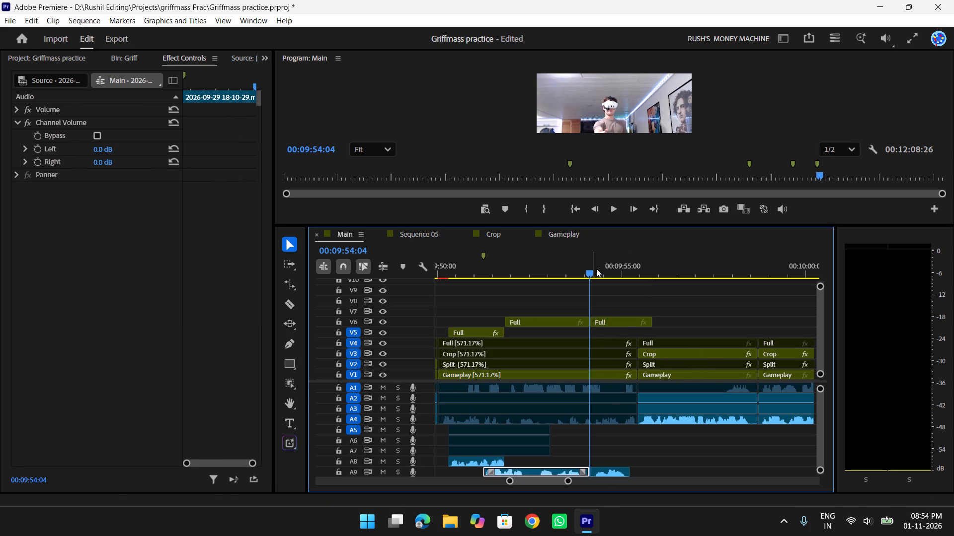
Copy the Motion settings of the V5 overlay (position 960, 402; scale 144) to the first Full part on V6.
scroll(666, 314, "up", 3)
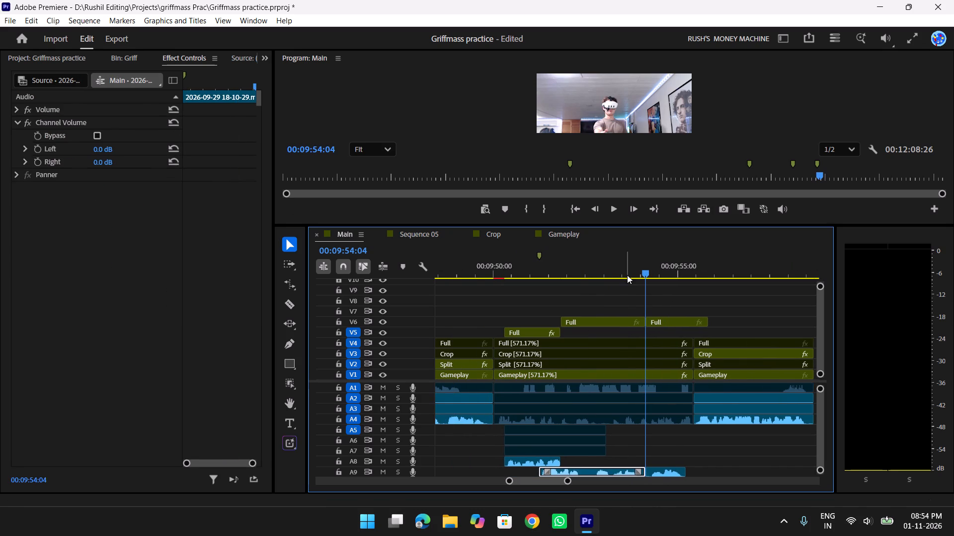
left_click_drag(628, 274, 474, 280)
key("space")
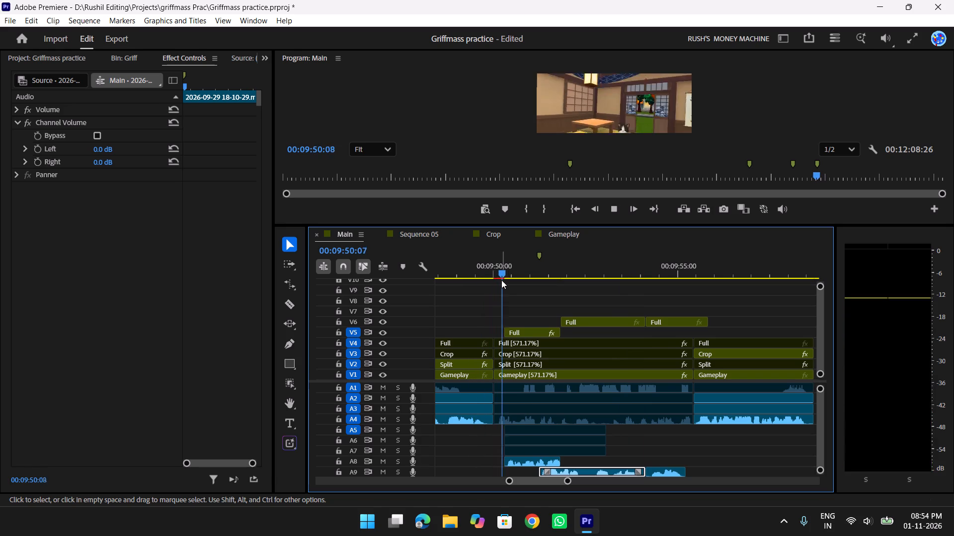
key("space")
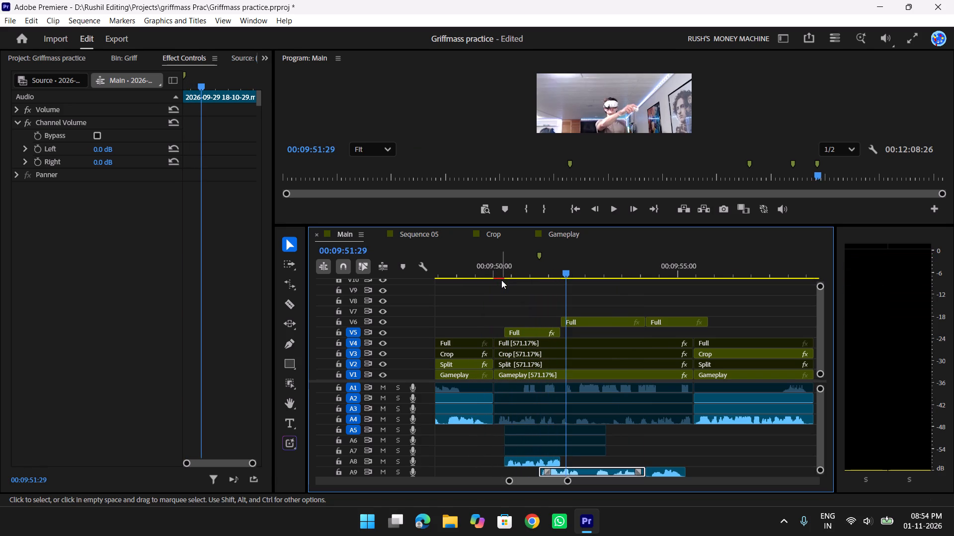
left_click(605, 325)
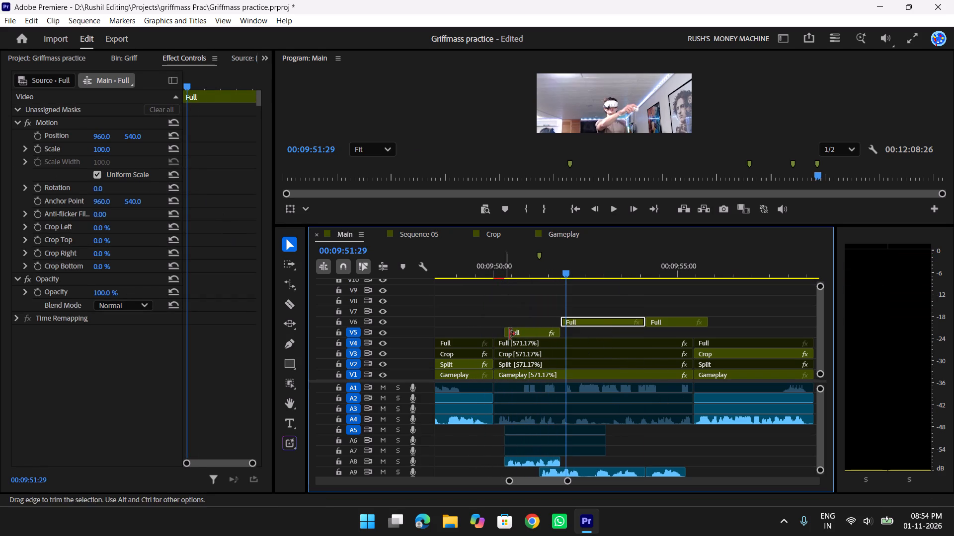
left_click(528, 335)
left_click(61, 124)
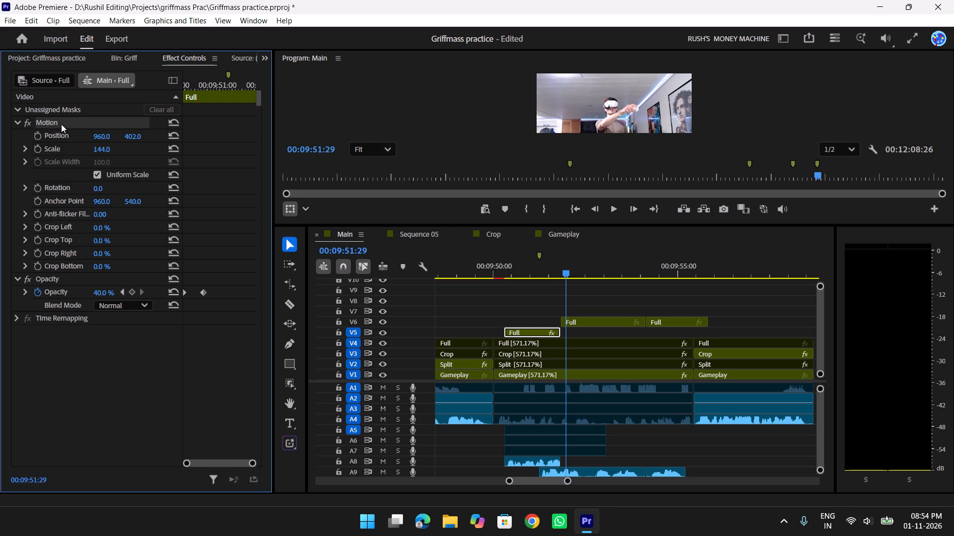
key("ctrl+c")
key("ctrl+c")
left_click(605, 318)
key("ctrl+v")
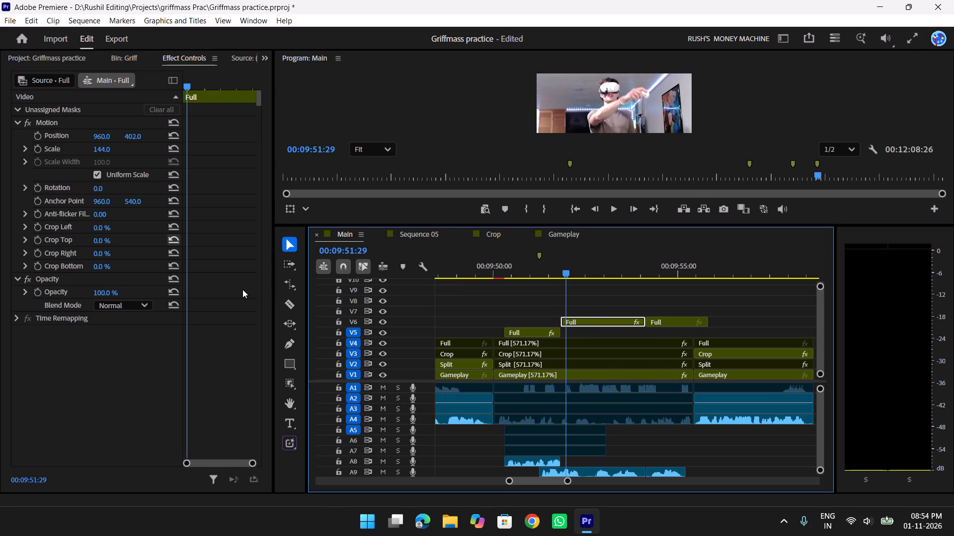
Copy the Opacity fade keyframes of the V5 overlay to the first Full part on V6.
left_click(519, 334)
left_click(68, 279)
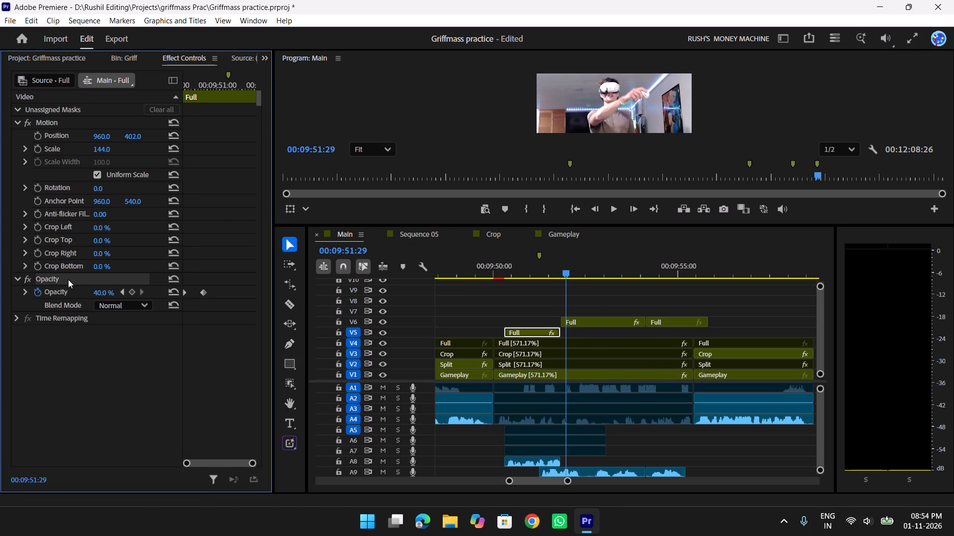
key("ctrl+c")
key("ctrl+c")
left_click(584, 320)
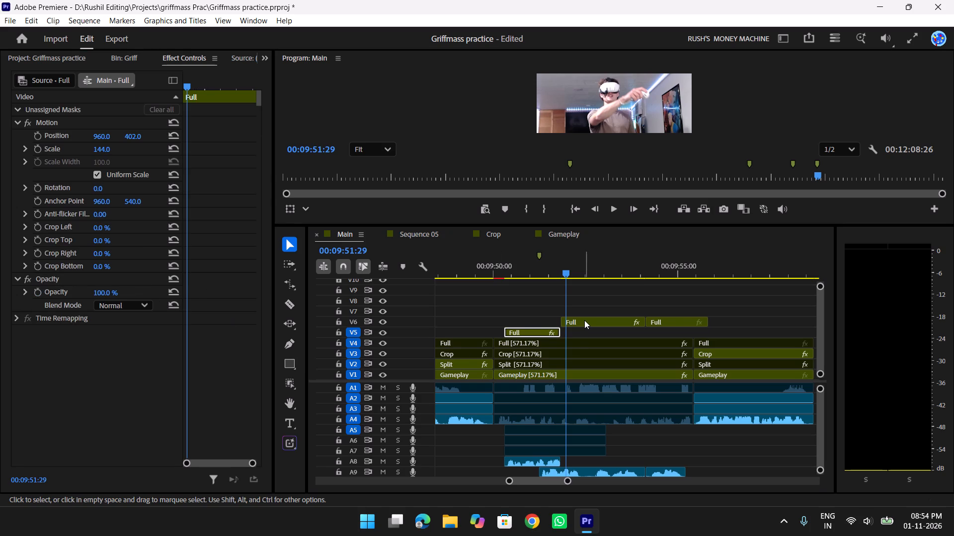
key("ctrl+v")
Play back the V5 and V6 overlays with their audio through the end of the sped-up segment.
left_click_drag(564, 268, 539, 273)
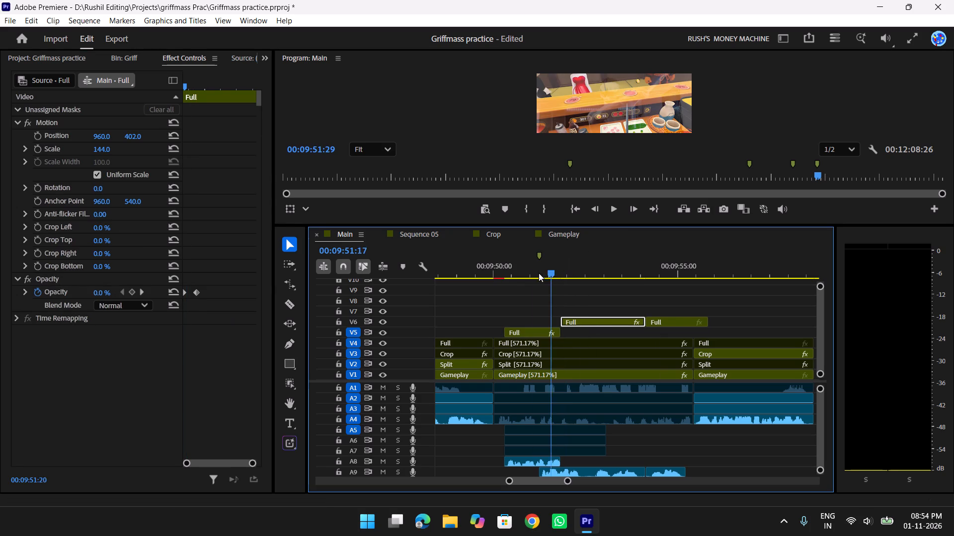
left_click_drag(539, 273, 506, 274)
key("space")
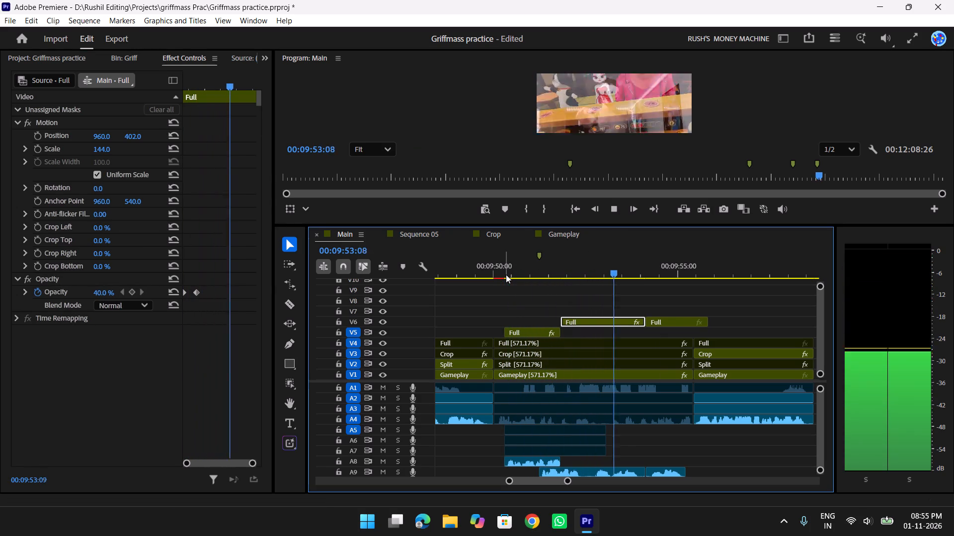
key("space")
scroll(506, 274, "down", 2)
scroll(657, 328, "down", 1)
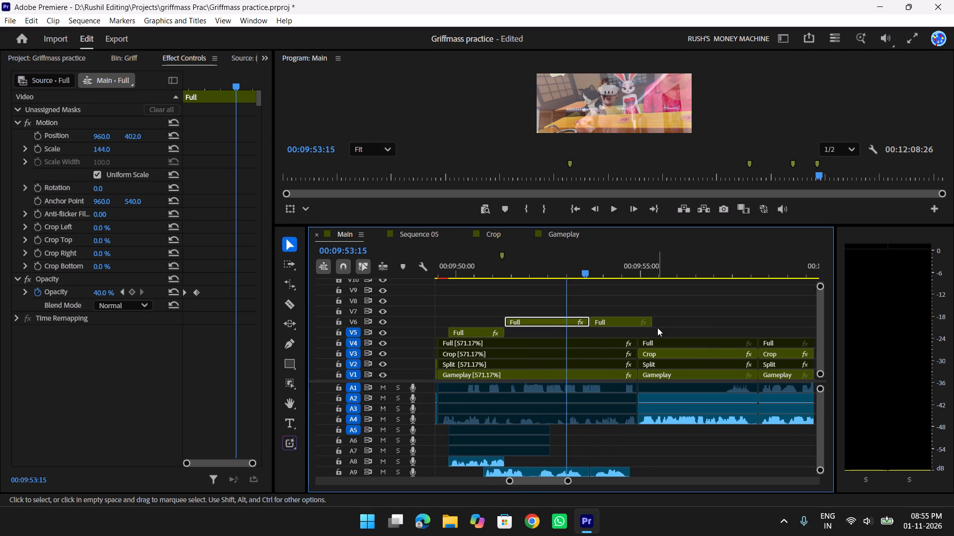
scroll(652, 331, "up", 3)
key("space")
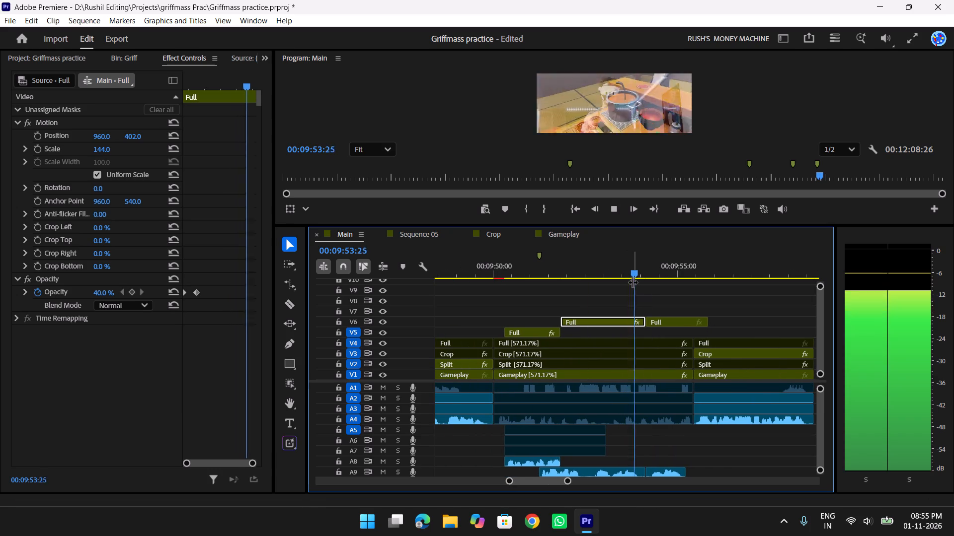
key("space")
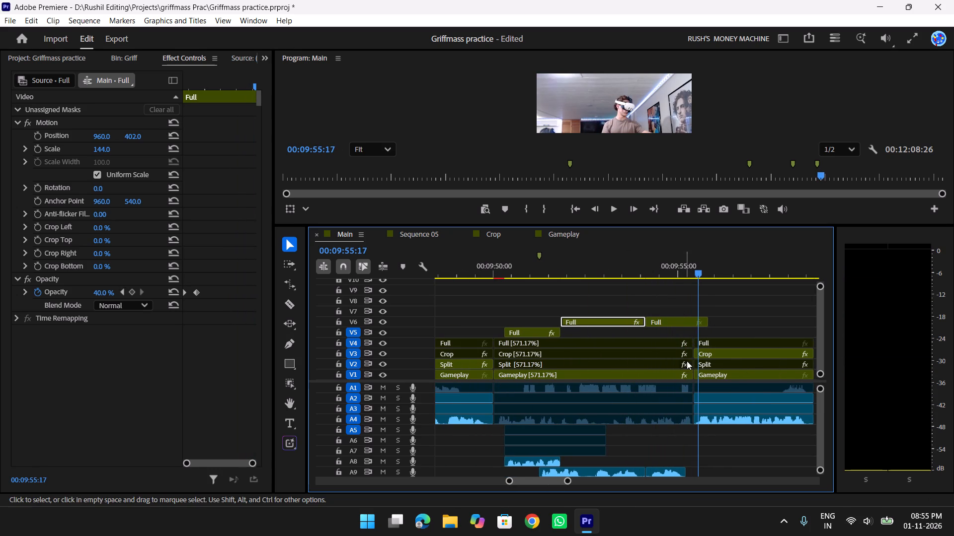
Split the second V6 Full part at 00:09:55:14, where the sped-up segment ends, and delete the piece after the cut.
left_click_drag(692, 260, 696, 263)
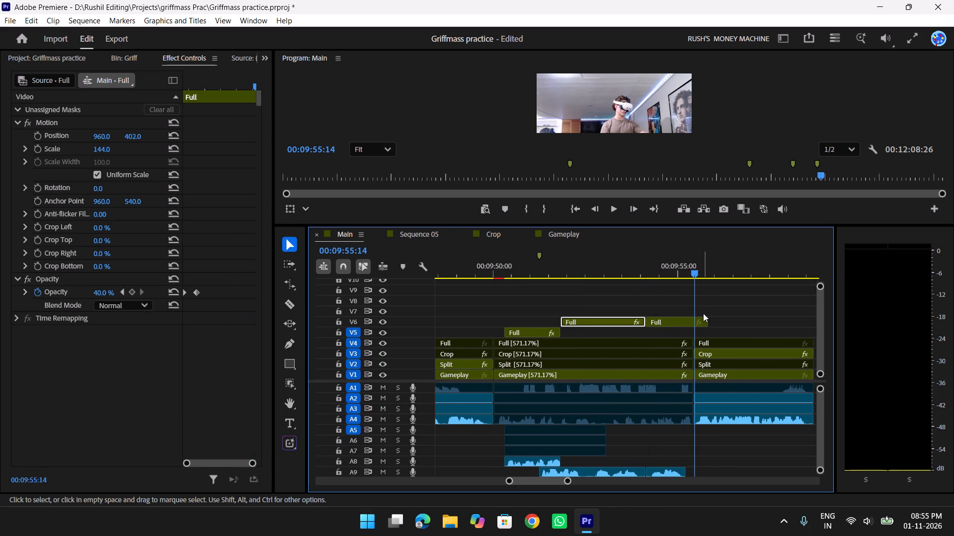
key("w")
key("ctrl+z")
left_click(665, 326)
key("w")
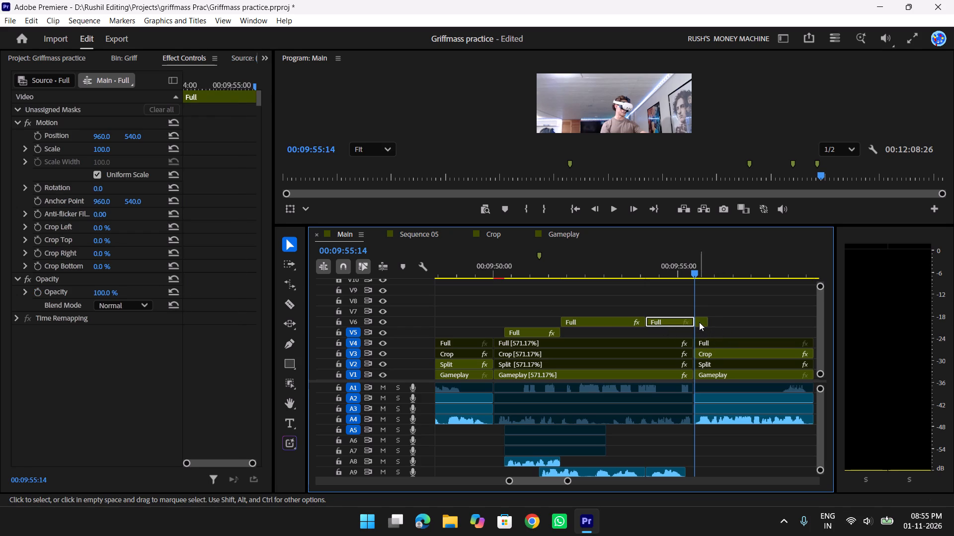
left_click(699, 322)
key("Delete")
Move the trimmed second Full part from V6 up to V7, over the start of the first V6 part.
left_click_drag(676, 321, 651, 307)
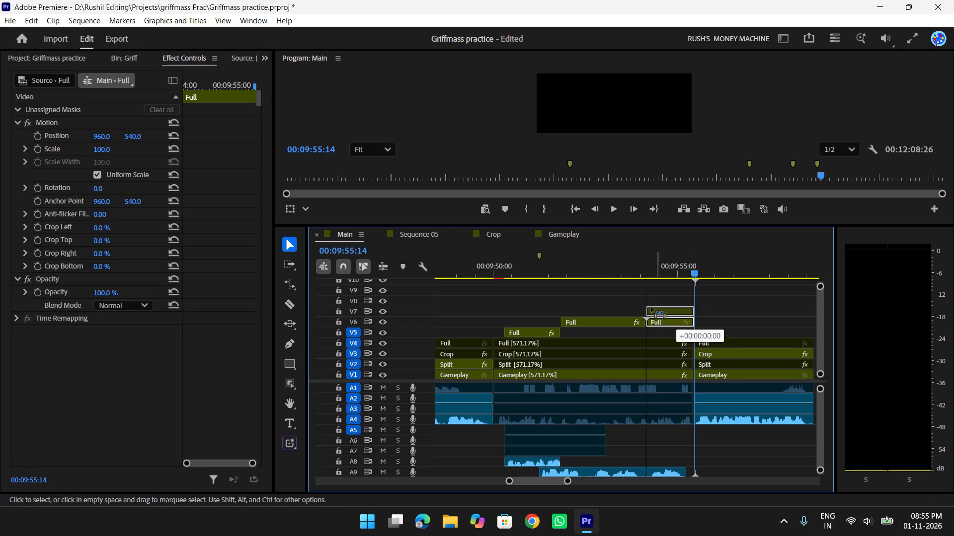
left_click_drag(651, 307, 583, 313)
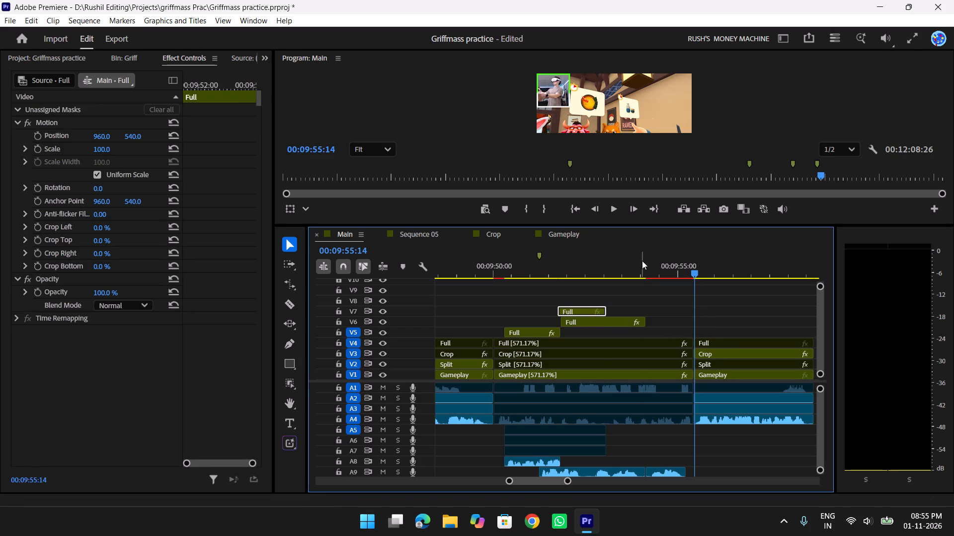
Review the stacked overlays and split the faded Full part on V6 at 00:09:52:22.
left_click_drag(631, 260, 572, 267)
key("space")
key("space")
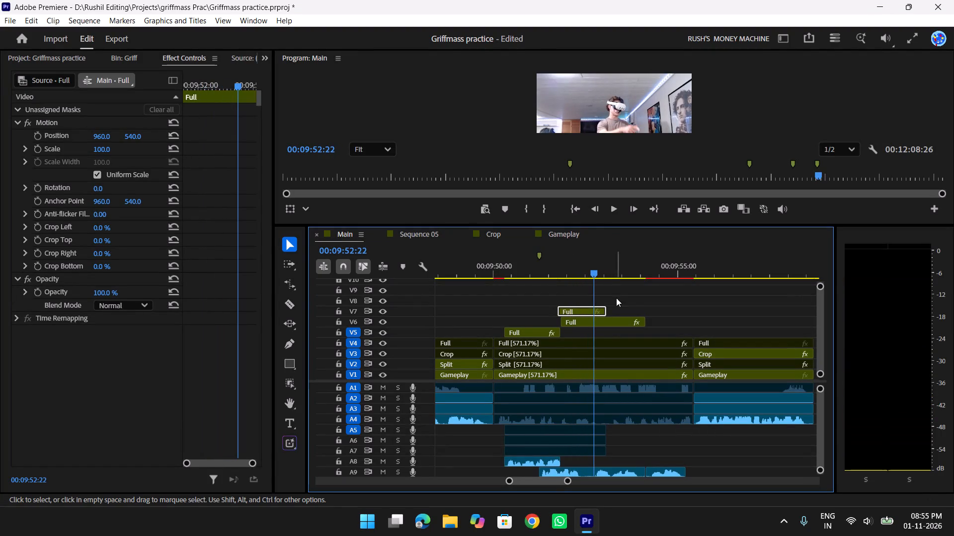
key("space")
key("space")
key("space")
key("space")
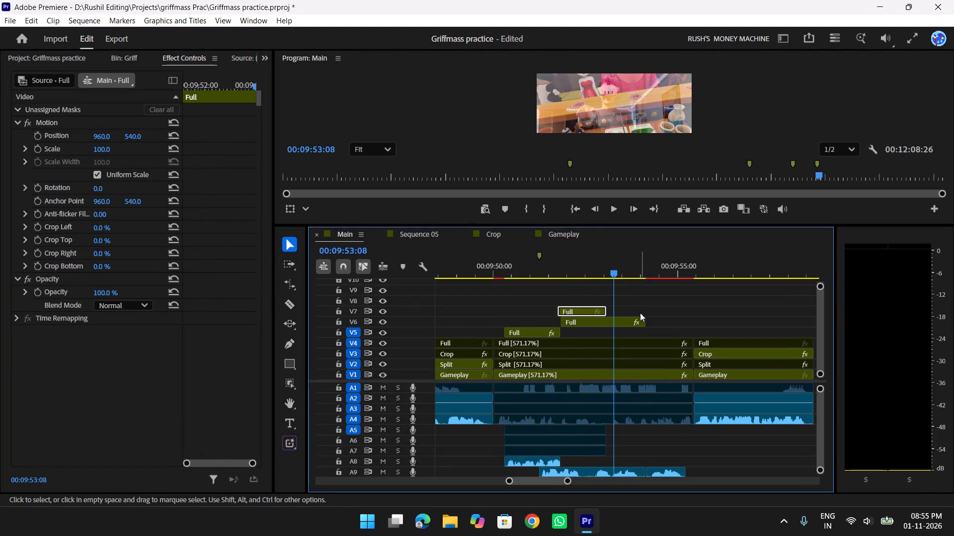
left_click_drag(615, 269, 597, 276)
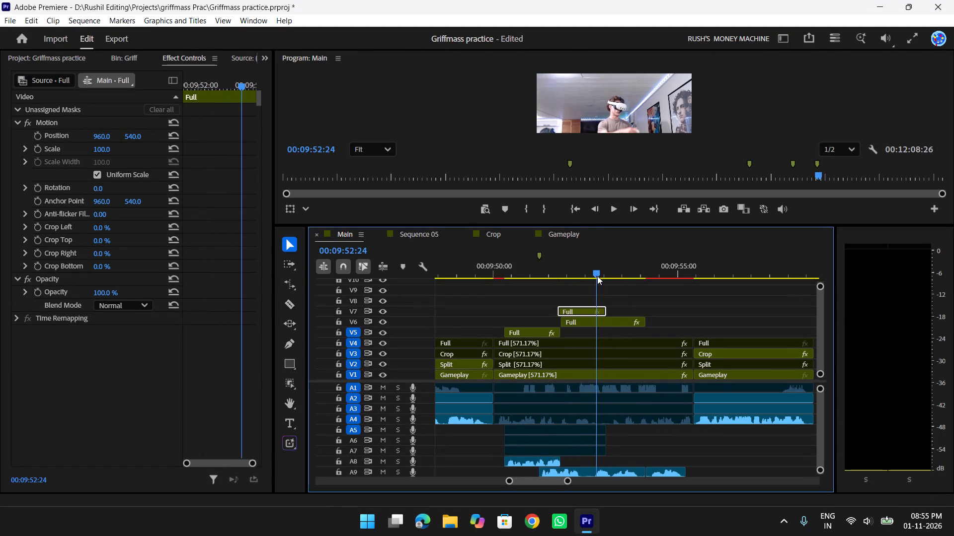
left_click_drag(597, 276, 595, 278)
left_click(621, 322)
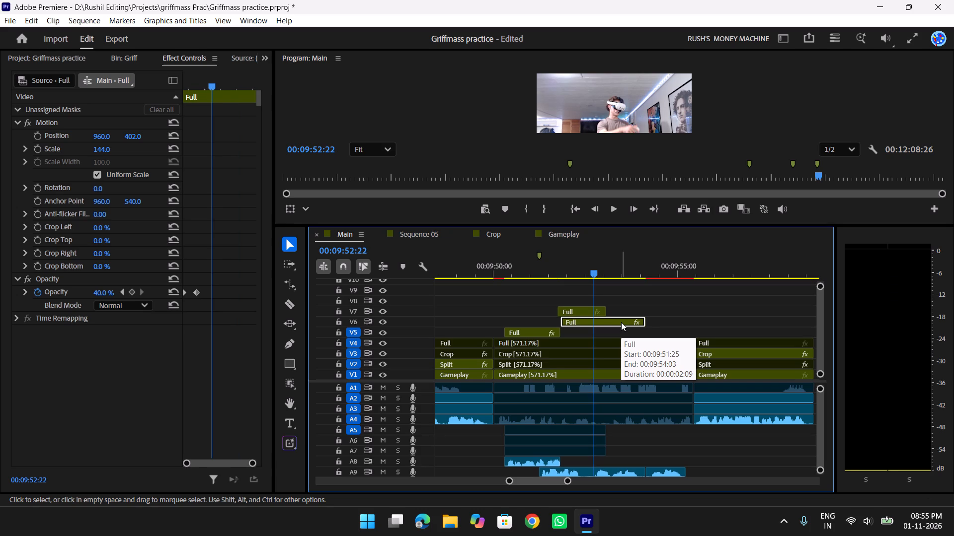
key("w")
Split the V6 Full piece following the 00:09:52:22 cut again at 00:09:53:29 and delete the short remainder.
left_click_drag(594, 276, 640, 280)
key("w")
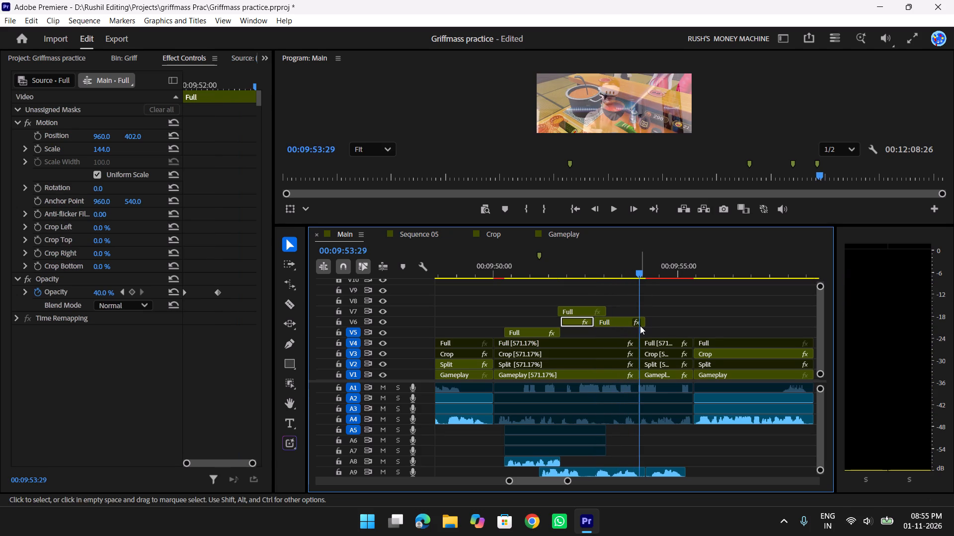
key("ctrl+z")
left_click(620, 317)
key("w")
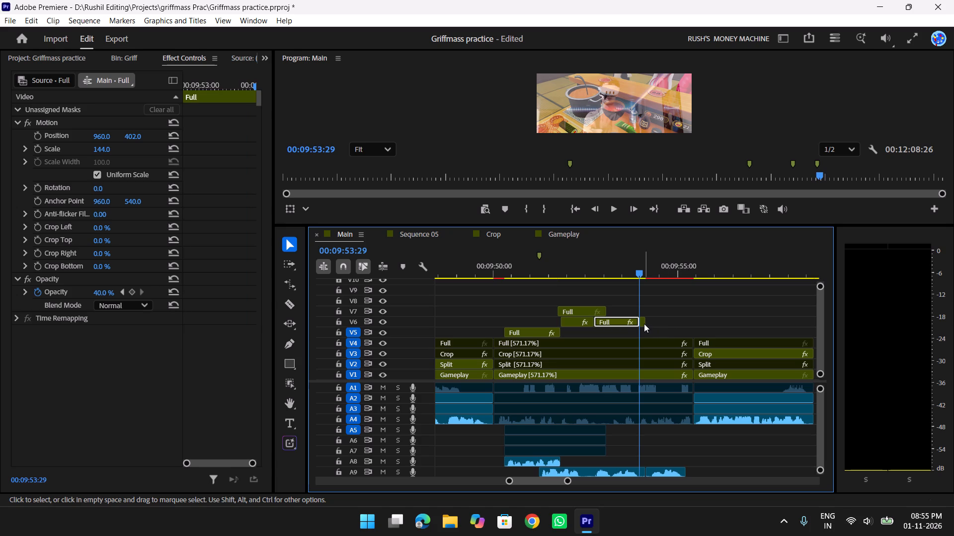
left_click(644, 324)
key("Delete")
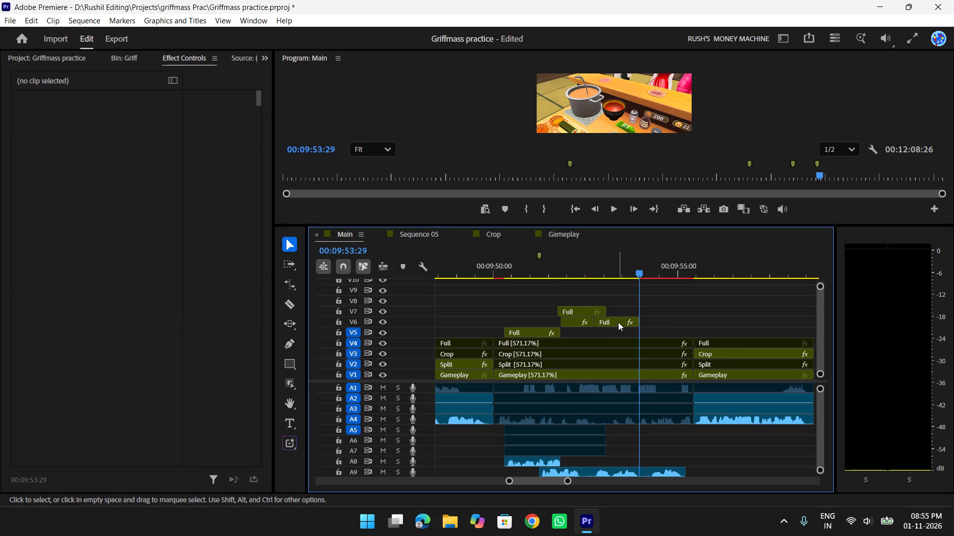
Move the second faded Full piece from V6 down to V5, at the end of the sped-up segment.
left_click_drag(619, 322, 687, 333)
Move the Full overlay on V7 later so it starts at 00:09:52:14.
left_click_drag(645, 264, 557, 268)
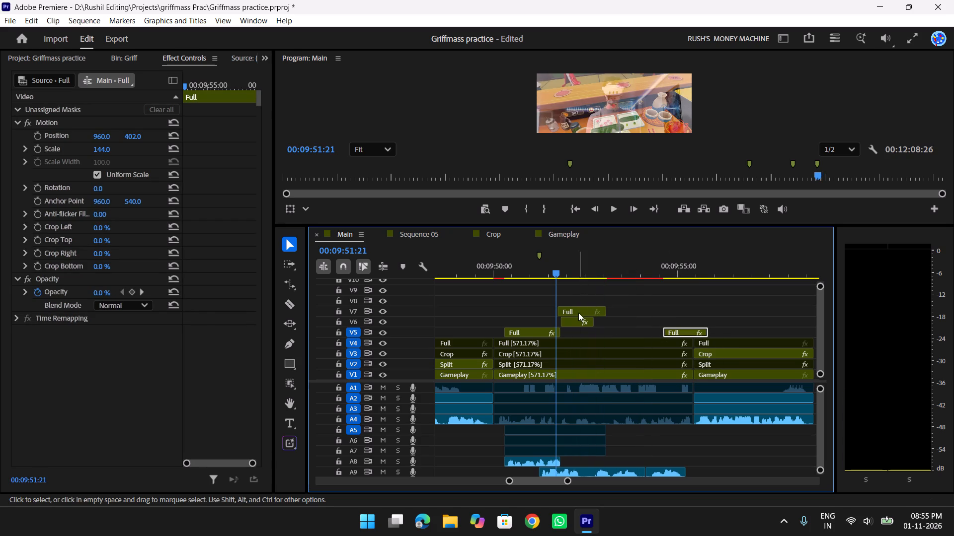
left_click_drag(582, 309, 609, 310)
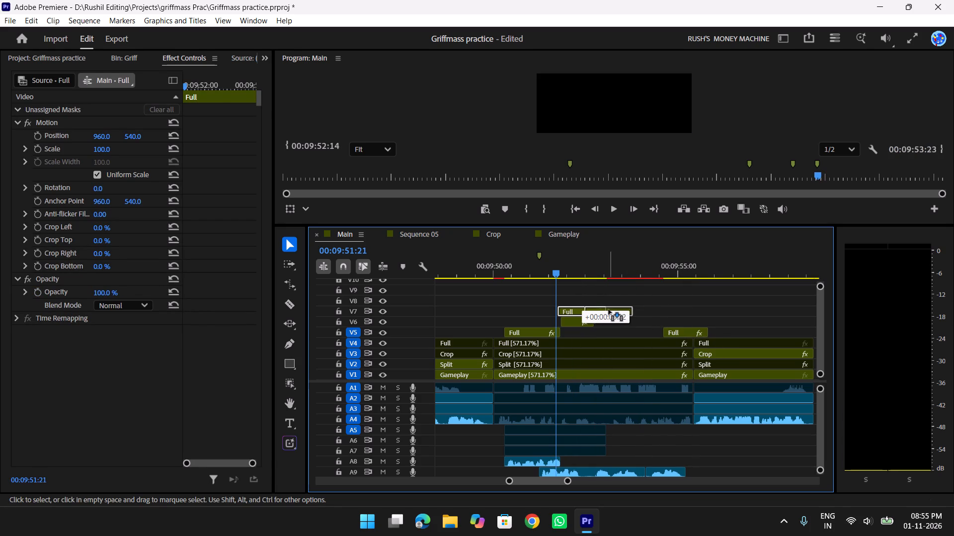
left_click_drag(609, 310, 608, 310)
Review the overlap and split the A9 audio at 00:09:52:14 and again at the end of the V6 Full piece.
left_click_drag(573, 263, 493, 268)
key("space")
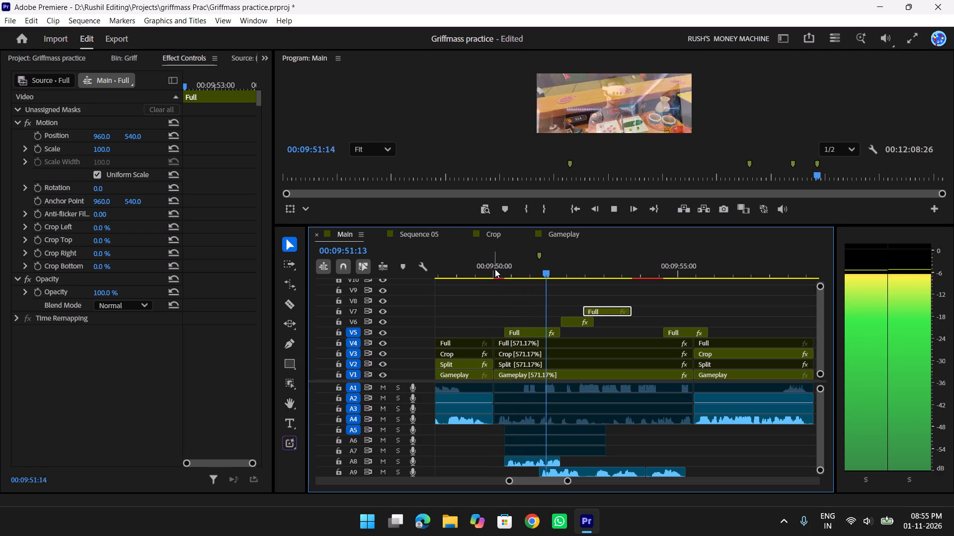
key("space")
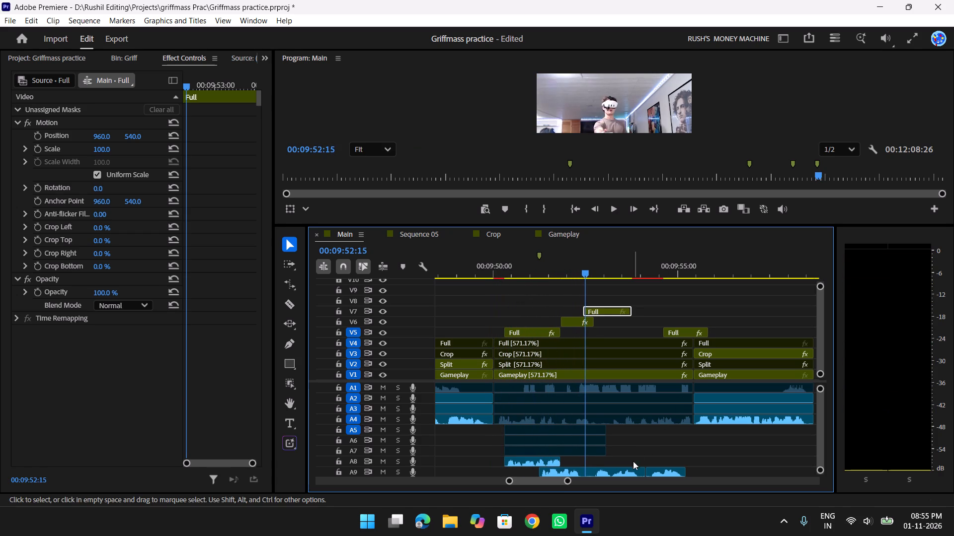
key("space")
key("space")
left_click_drag(593, 258, 584, 266)
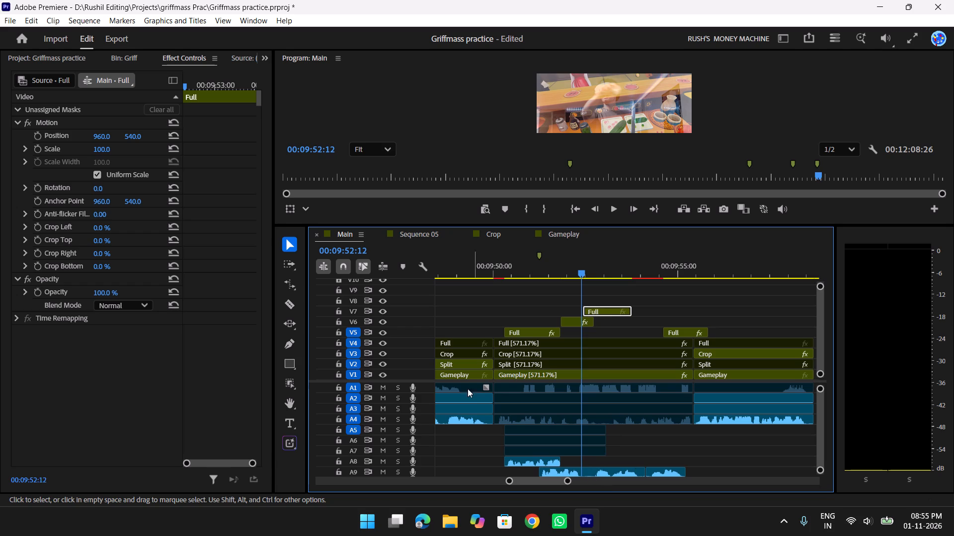
left_click_drag(426, 381, 437, 345)
left_click_drag(589, 265, 584, 266)
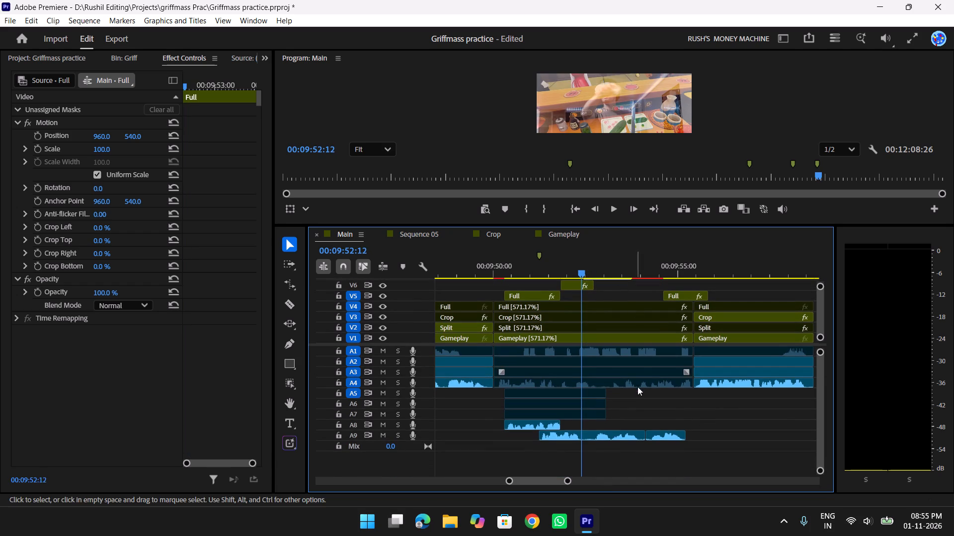
left_click(583, 268)
key("c")
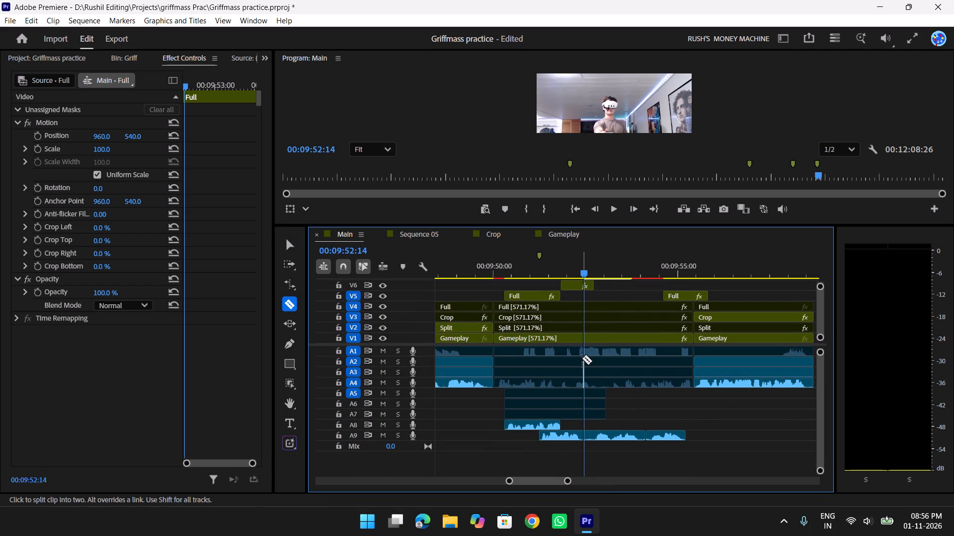
left_click(584, 437)
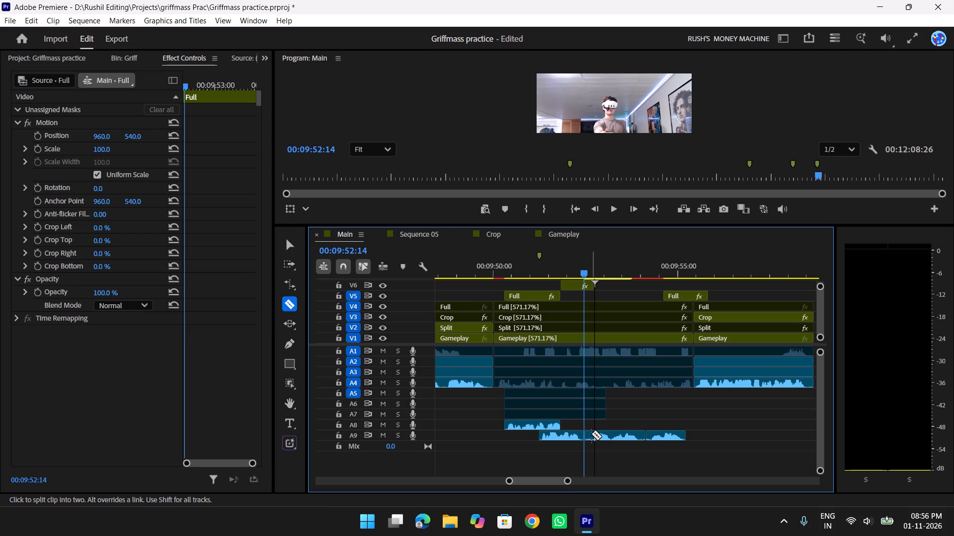
left_click(592, 434)
Delete the short A9 audio piece between the cuts and move the following piece earlier to start at 00:09:52:14.
key("v")
left_click_drag(588, 460, 590, 441)
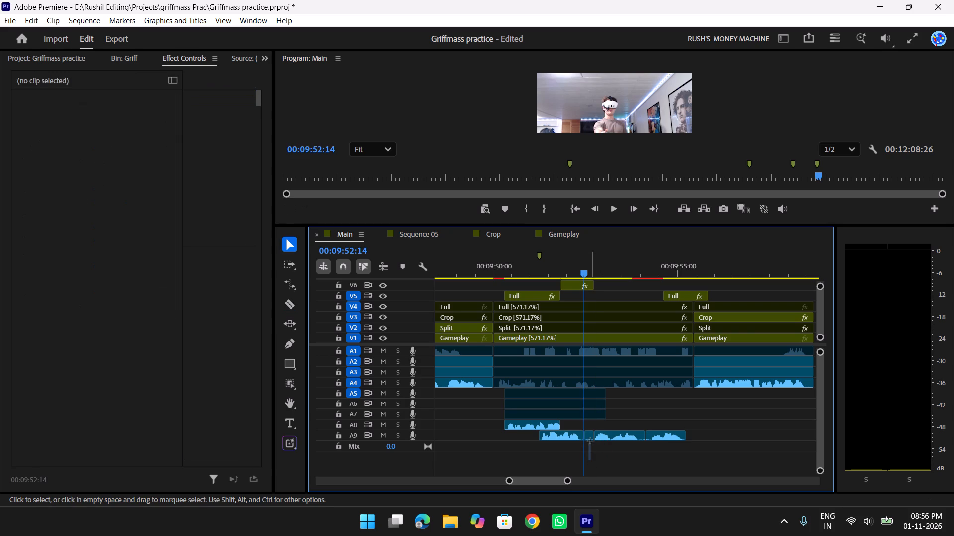
left_click_drag(590, 441, 591, 429)
key("Delete")
right_click(591, 429)
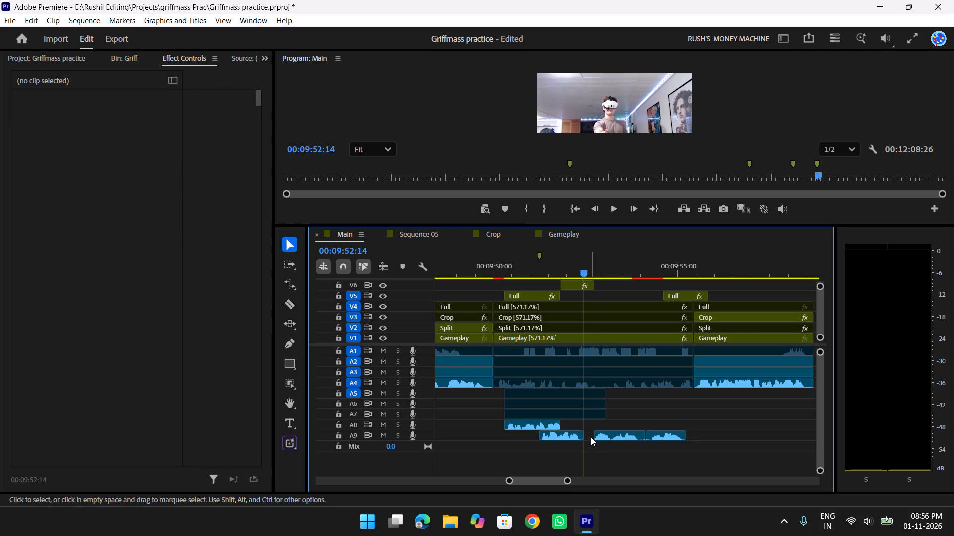
right_click(591, 437)
left_click(609, 445)
left_click(590, 436)
left_click_drag(622, 437, 616, 438)
Play back the overlays and the tightened A9 audio across the cut at 00:09:52:14.
left_click_drag(583, 266, 533, 274)
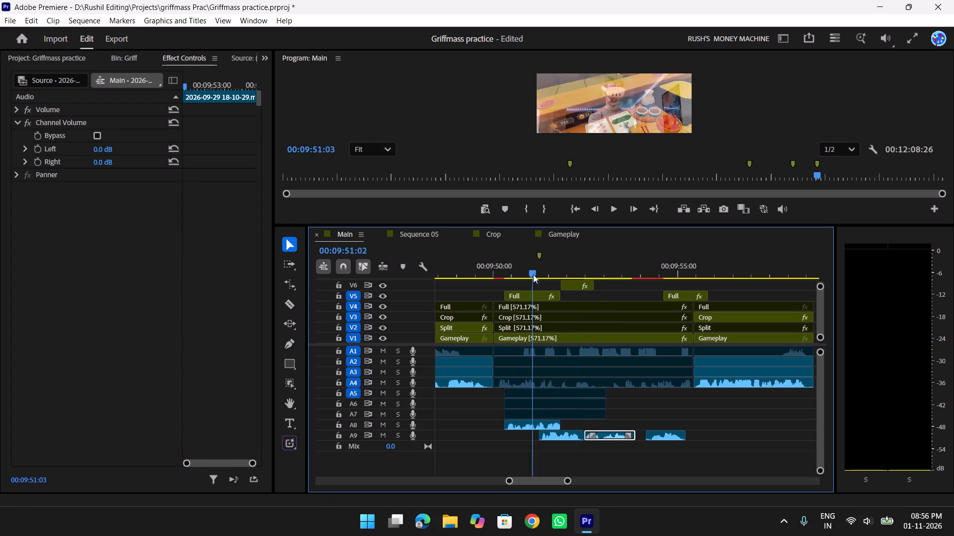
left_click_drag(533, 274, 527, 275)
key("space")
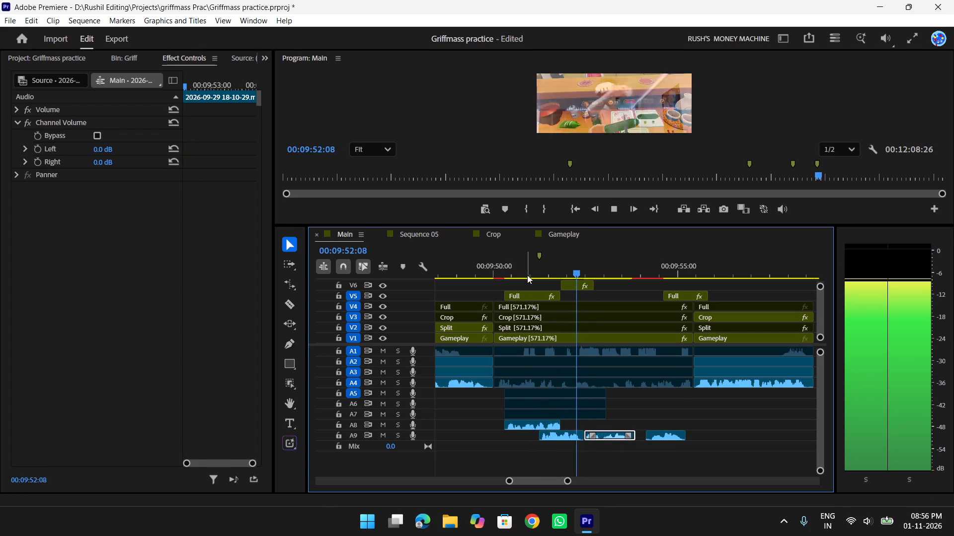
key("space")
key("space")
key("space")
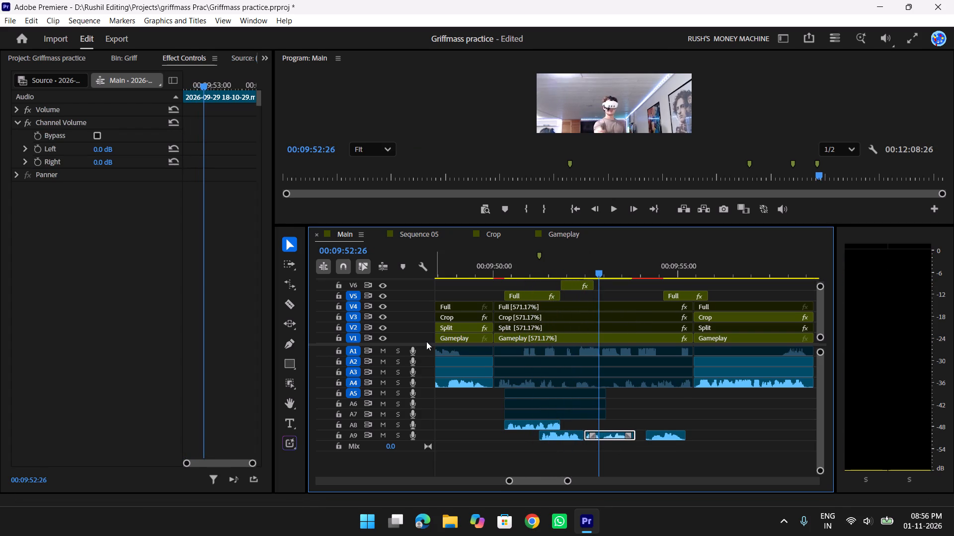
Copy the Motion settings of the V6 Full piece (Position 960, 402 and Scale 144) onto the V7 Full piece.
left_click_drag(430, 345, 430, 366)
left_click(612, 299)
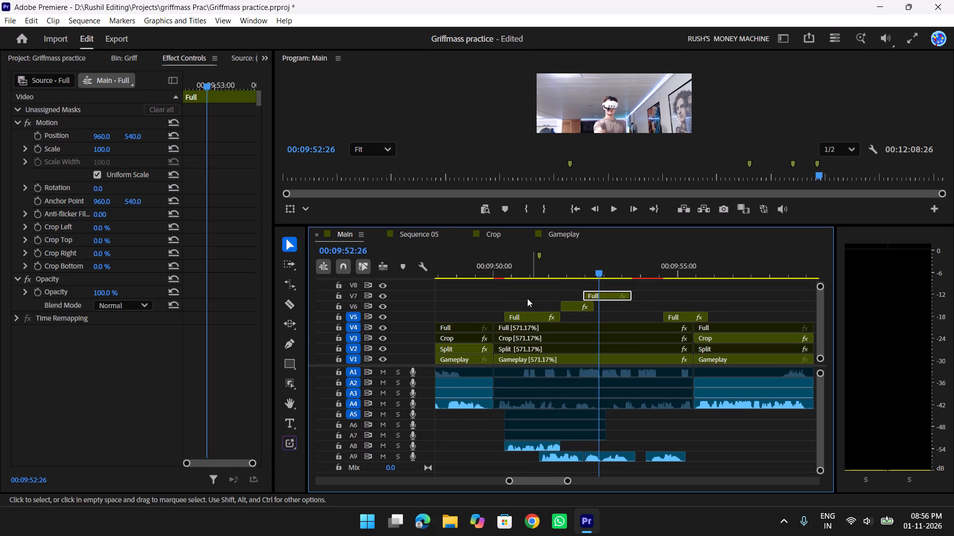
left_click(572, 308)
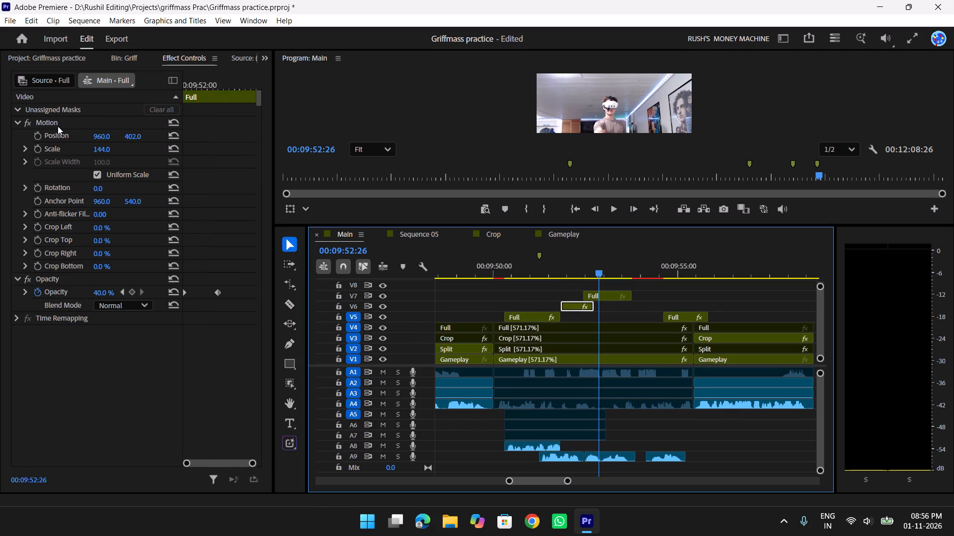
left_click(58, 125)
key("ctrl+c")
key("ctrl+c")
left_click(610, 294)
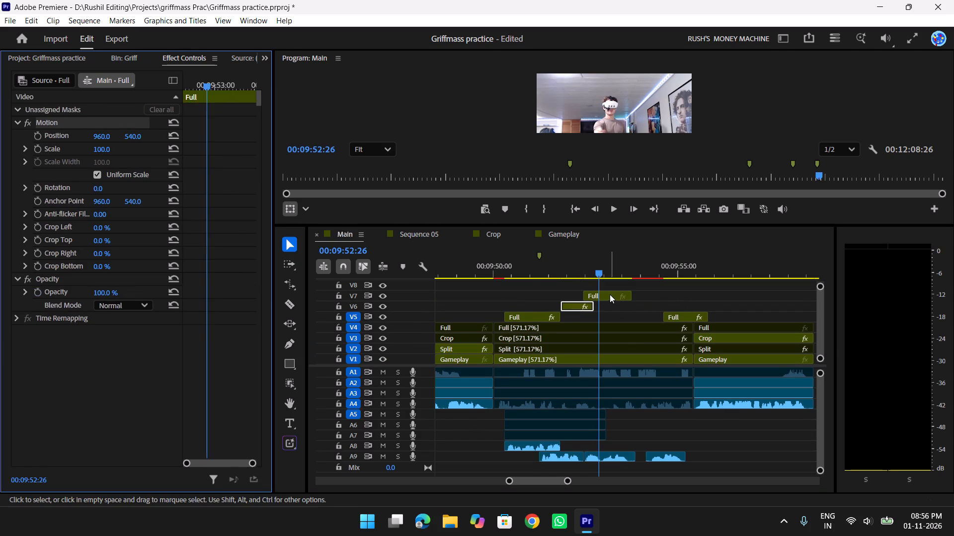
key("ctrl+v")
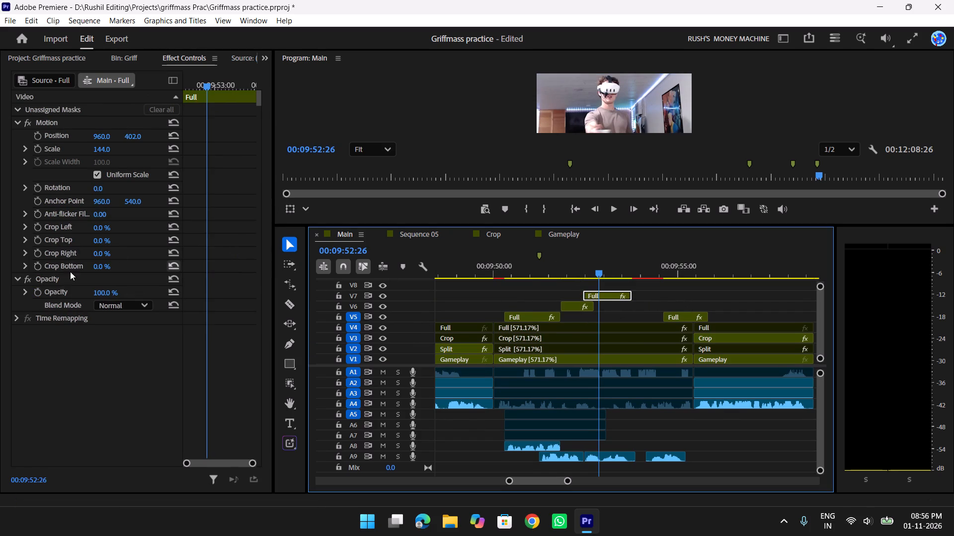
Copy the keyframed Opacity fade up to 40% from the V6 Full piece onto the V7 Full piece.
left_click(57, 277)
key("ctrl+c")
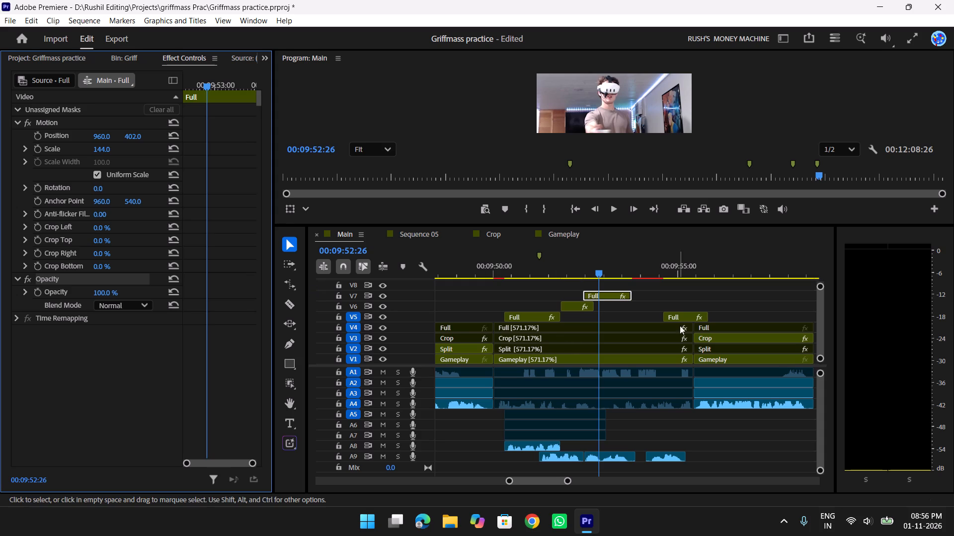
left_click(571, 303)
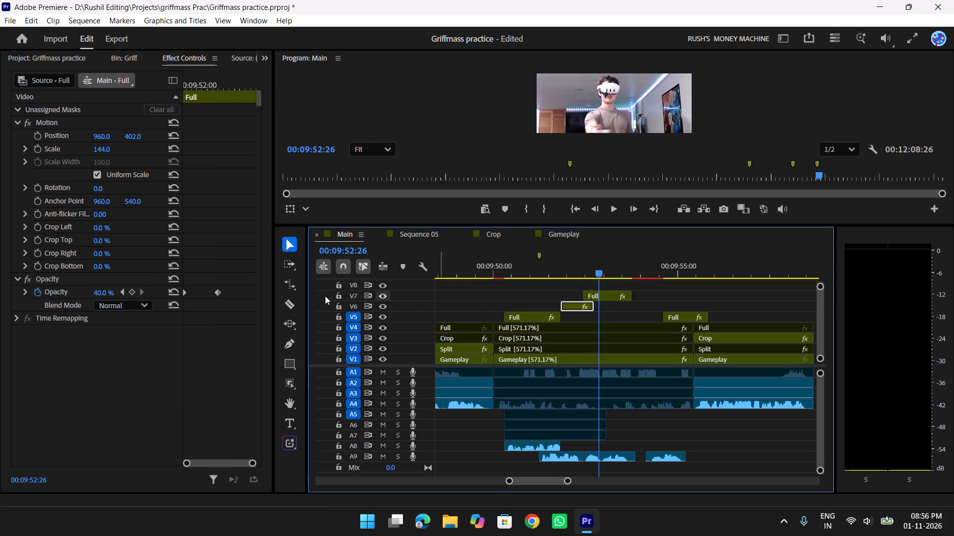
left_click(66, 280)
key("ctrl+c")
key("ctrl+c")
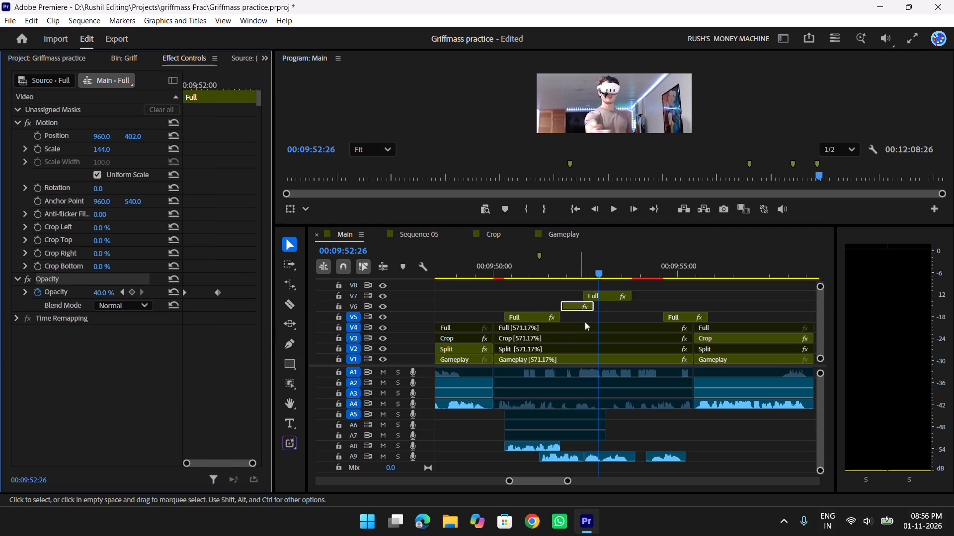
left_click(608, 292)
key("ctrl+v")
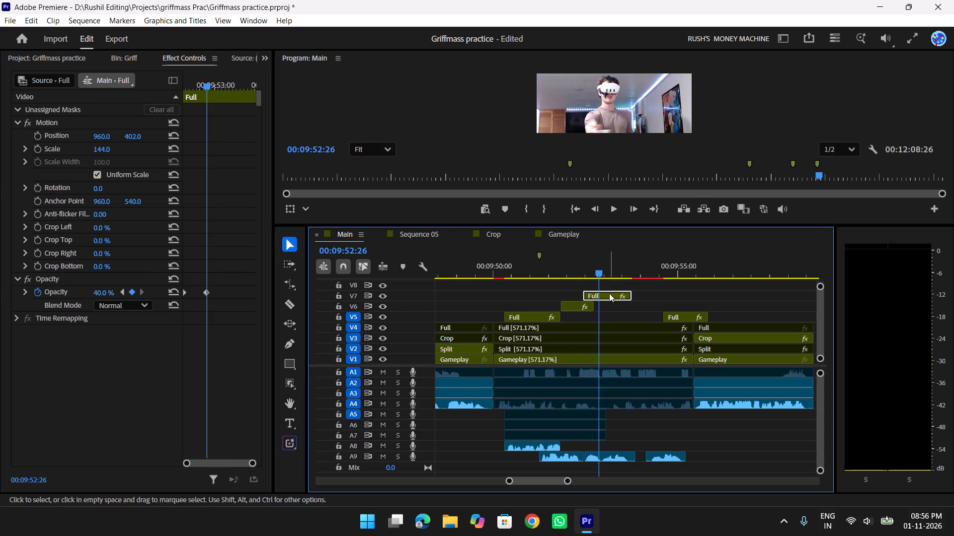
Play back the overlays from just before 00:09:50:00 to 00:09:54:27.
left_click_drag(598, 262, 472, 276)
key("space")
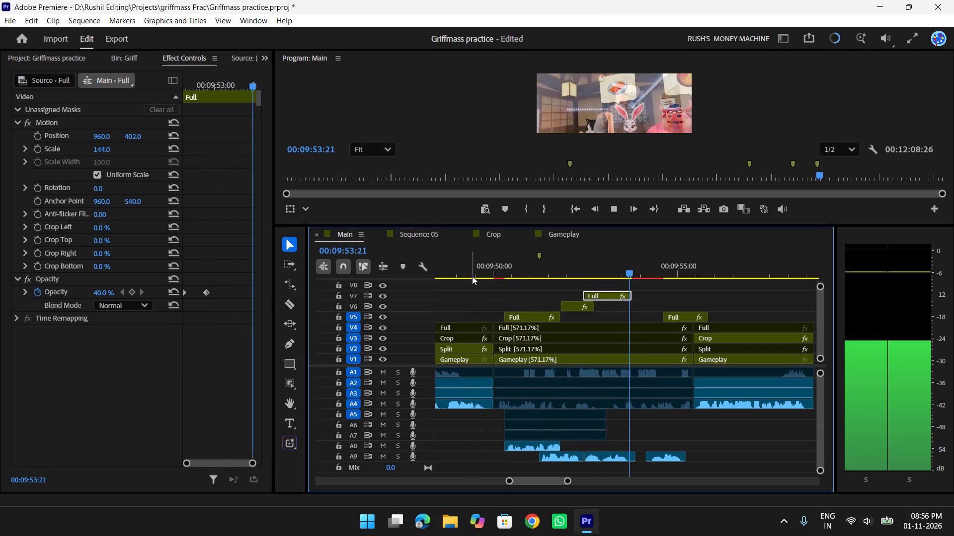
key("space")
key("space")
key("space")
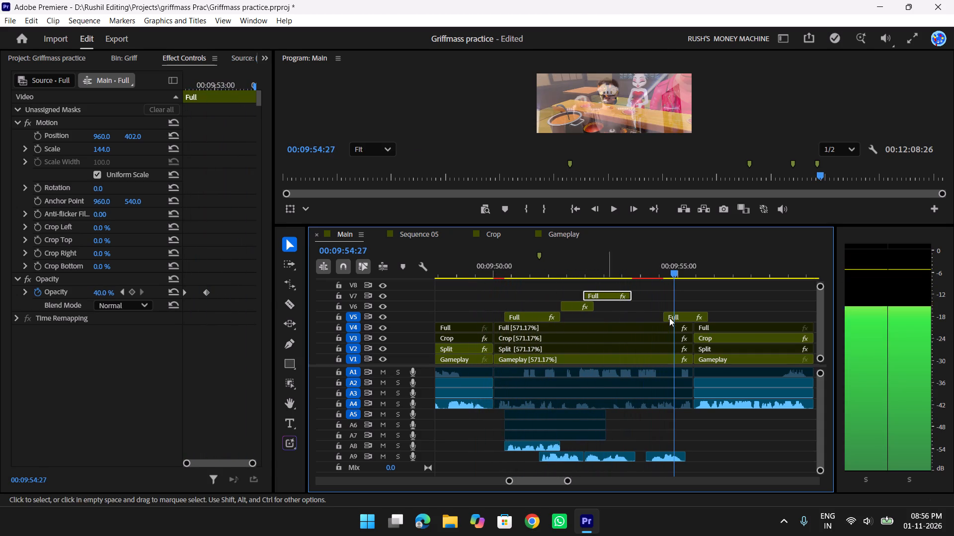
Move the last V5 Full overlay near 00:09:55:00 up to V8 and earlier, ending at 00:09:54:27.
left_click_drag(689, 319, 660, 291)
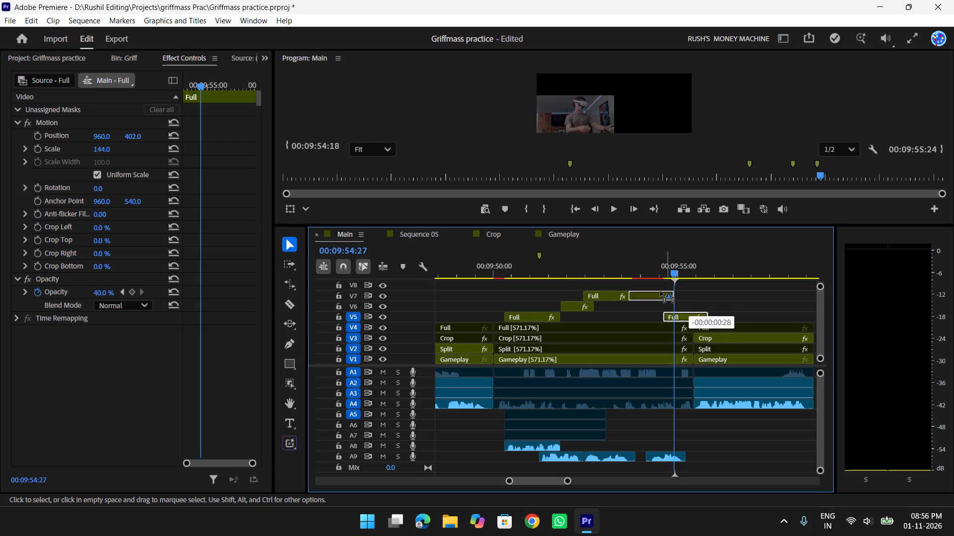
left_click_drag(660, 291, 651, 284)
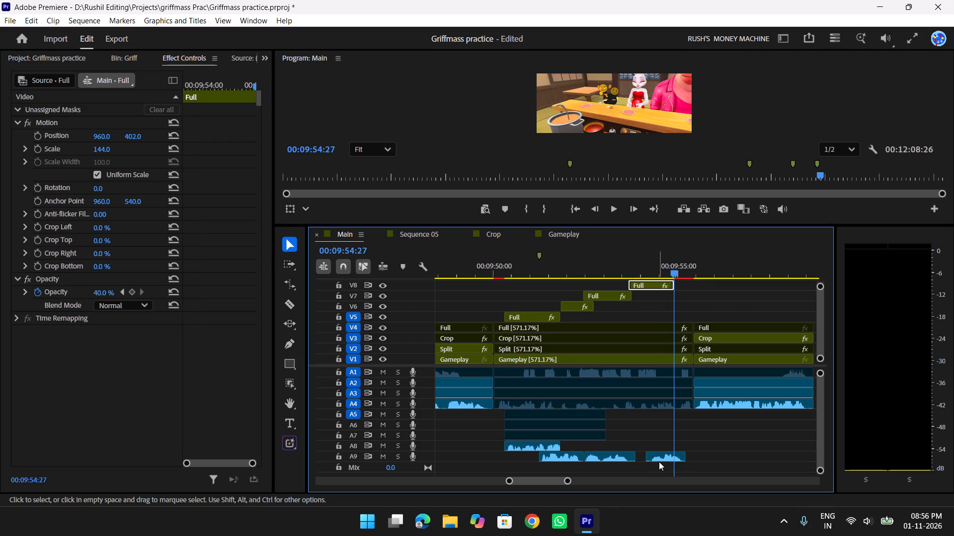
Move the second A9 audio piece down to a new A10 track and earlier, starting at about 00:09:52:08.
left_click_drag(607, 455, 598, 462)
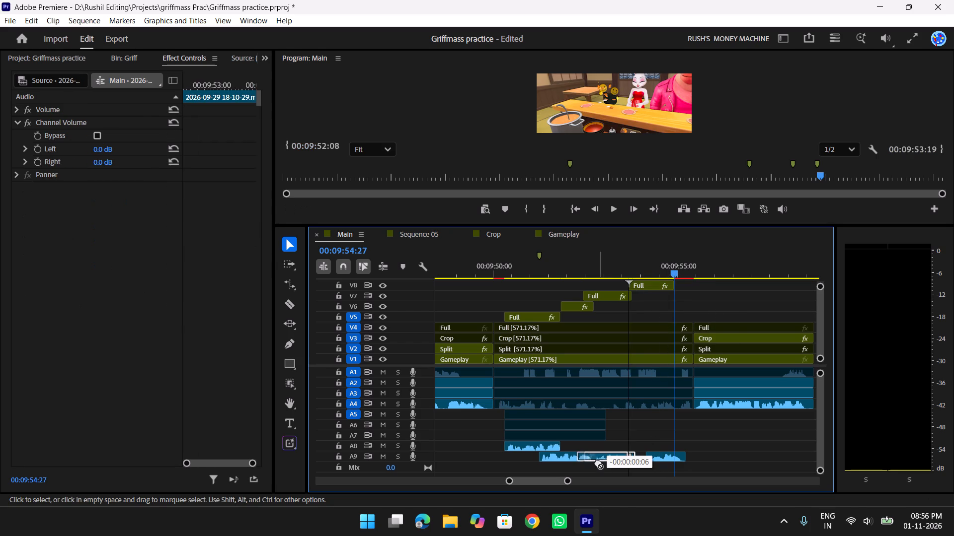
left_click_drag(598, 462, 594, 469)
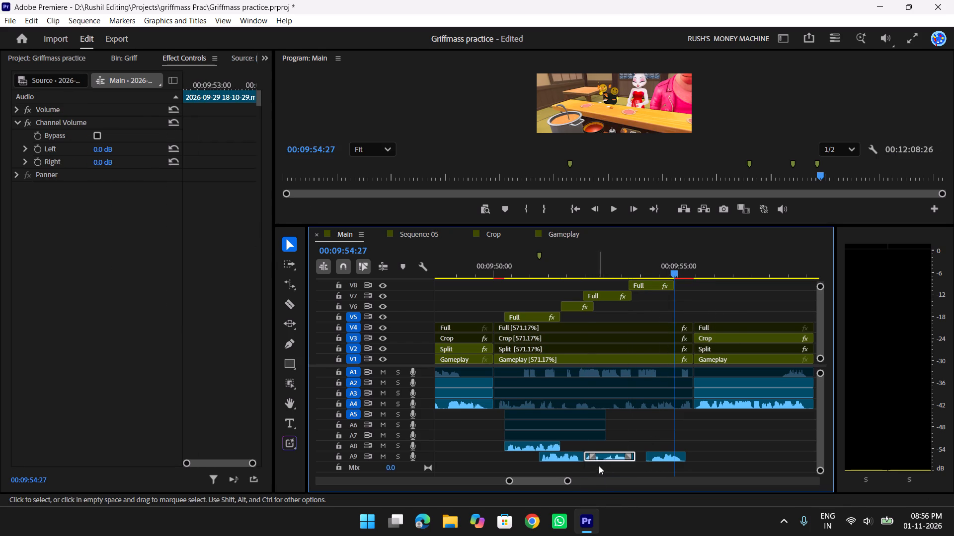
left_click_drag(605, 457, 600, 466)
left_click_drag(431, 364, 455, 307)
left_click(417, 367)
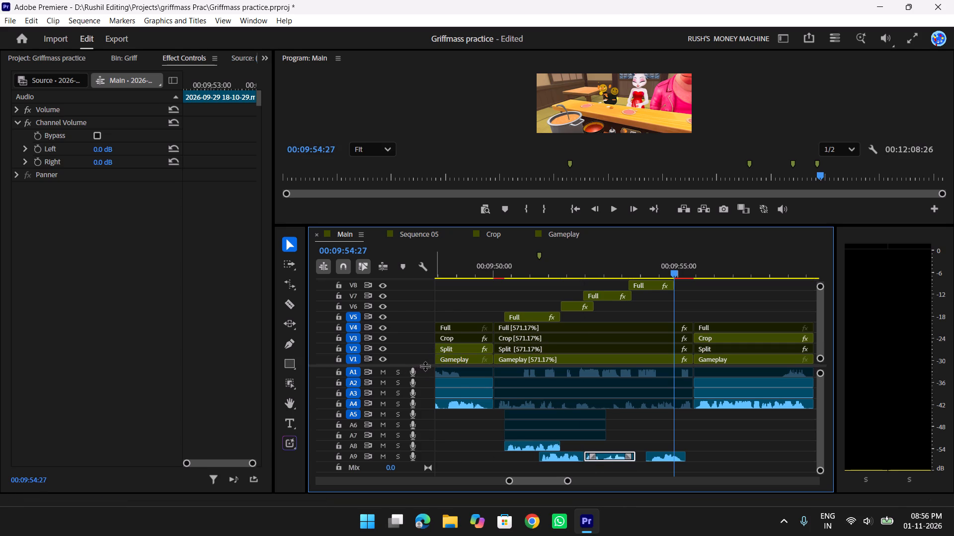
left_click_drag(425, 366, 443, 333)
left_click_drag(608, 420, 601, 430)
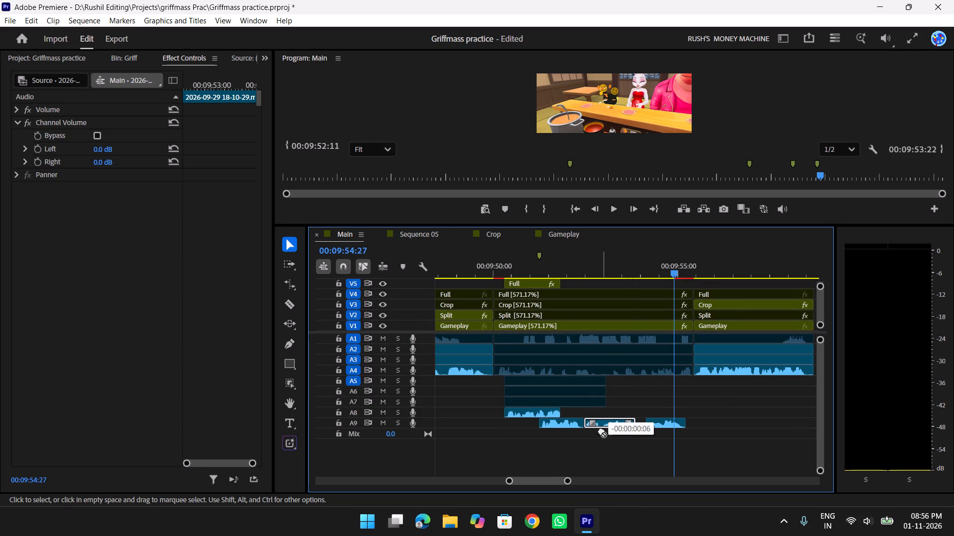
left_click_drag(601, 430, 606, 440)
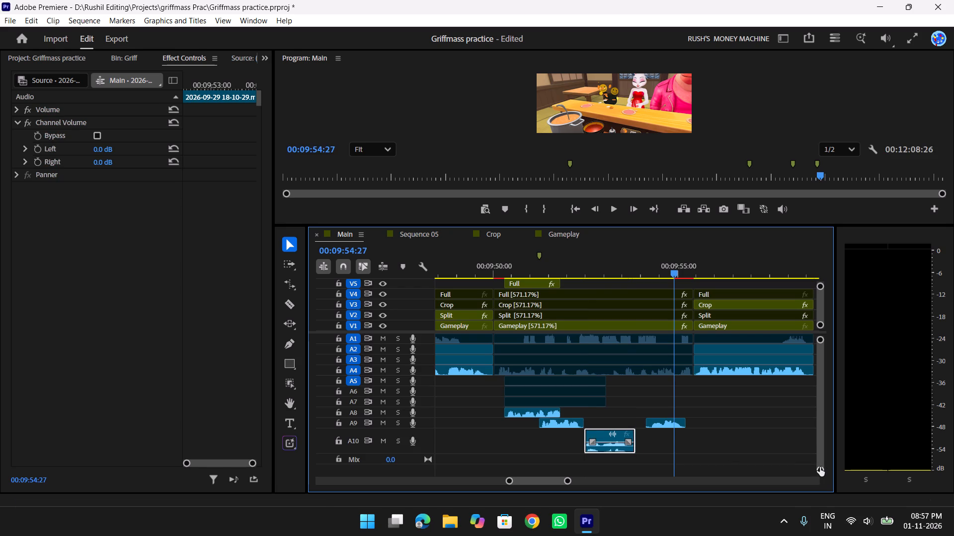
left_click_drag(820, 467, 814, 501)
left_click_drag(605, 432, 593, 432)
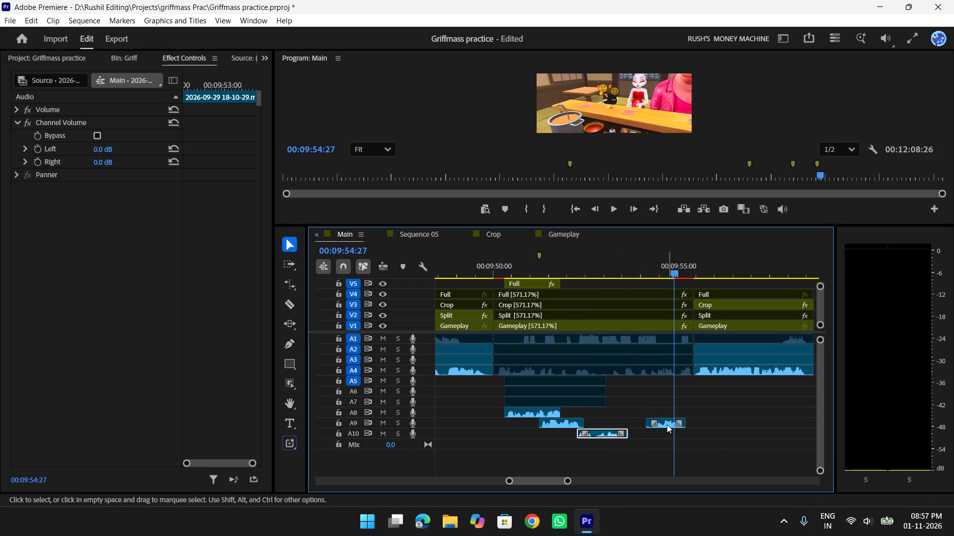
Move the last A9 audio piece down to a new A11 track and earlier, overlapping the A10 piece from about 00:09:53:10.
left_click_drag(666, 424, 652, 442)
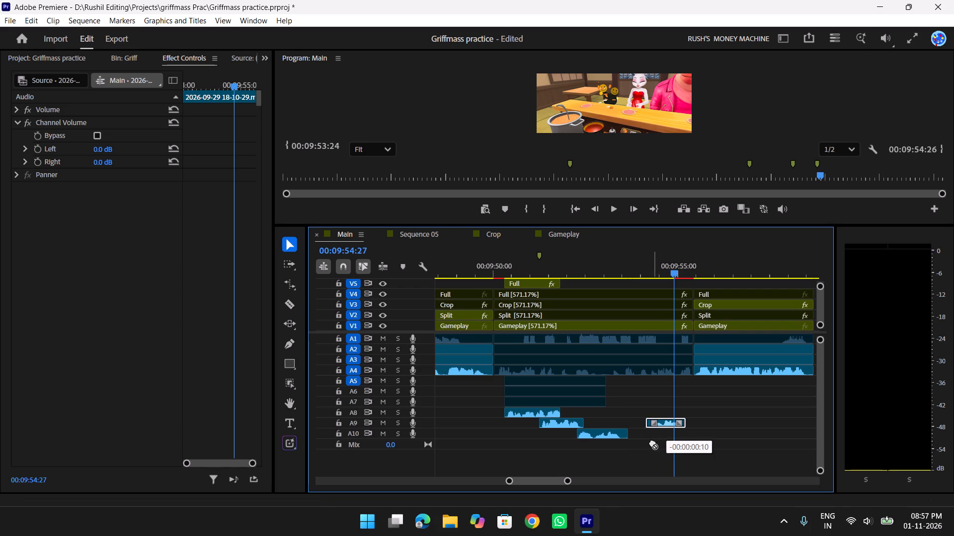
left_click_drag(652, 442, 639, 447)
left_click_drag(667, 421, 650, 466)
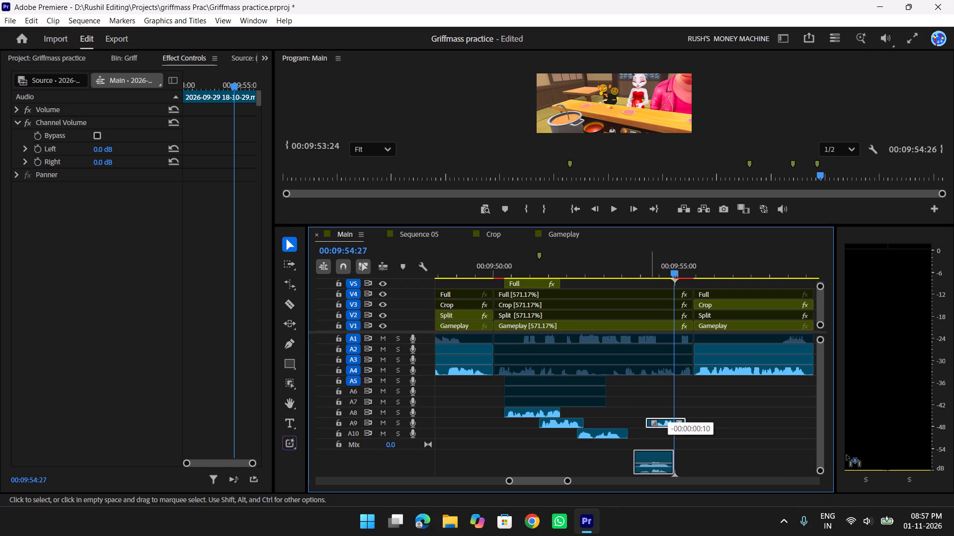
left_click_drag(822, 469, 820, 481)
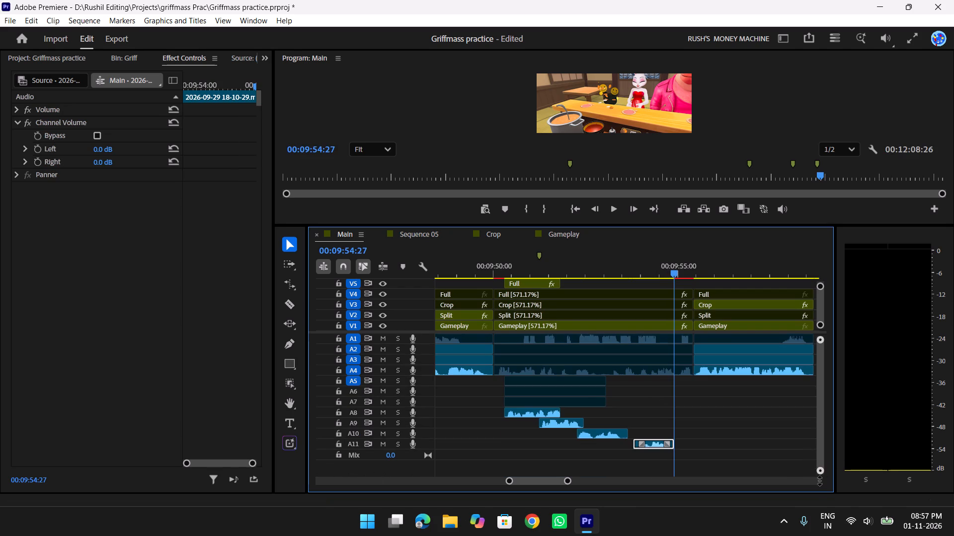
left_click_drag(820, 481, 820, 503)
left_click_drag(654, 443, 645, 445)
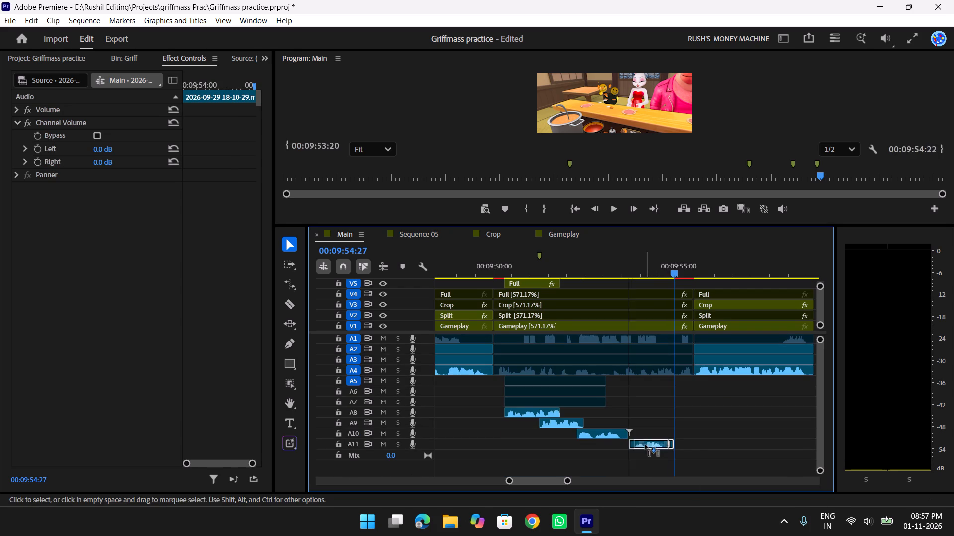
left_click_drag(645, 445, 636, 446)
Play back the staggered overlays and overlapping audio full screen from just before 00:09:50:00 to past 00:09:55:00.
left_click_drag(664, 267, 581, 275)
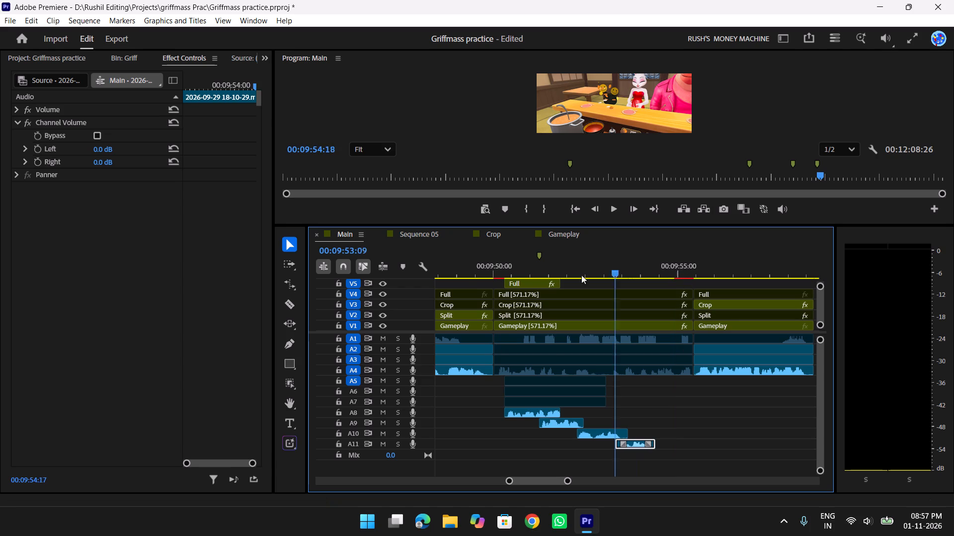
left_click_drag(581, 275, 485, 275)
type("f")
key("space")
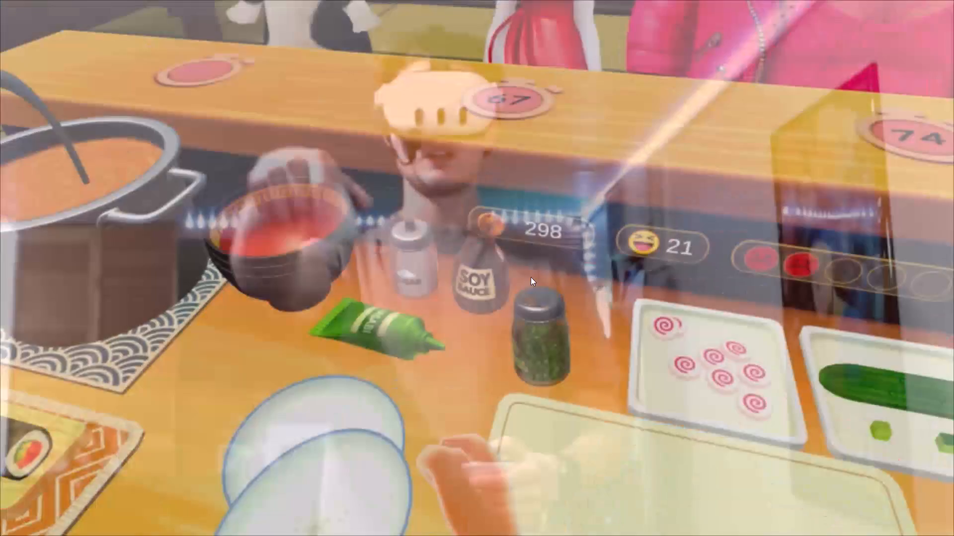
type("f")
key("space")
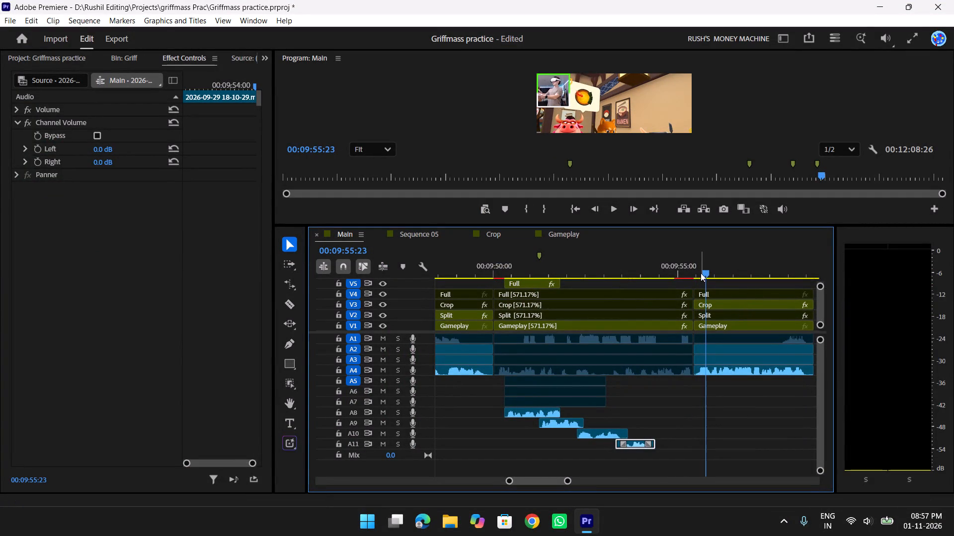
Shorten the V6 Full piece's fade-in by moving its 40% Opacity keyframe earlier, close to the first keyframe.
key("y")
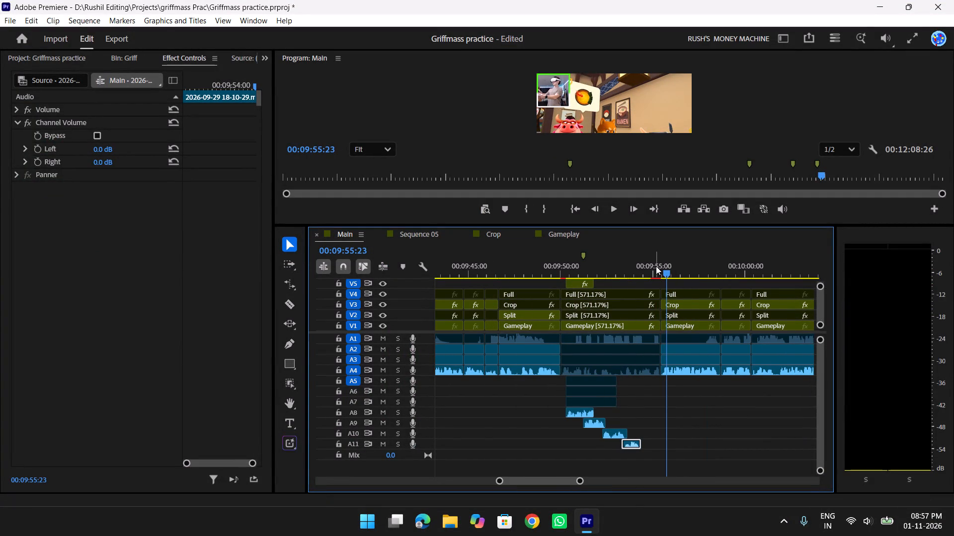
left_click_drag(614, 267, 577, 266)
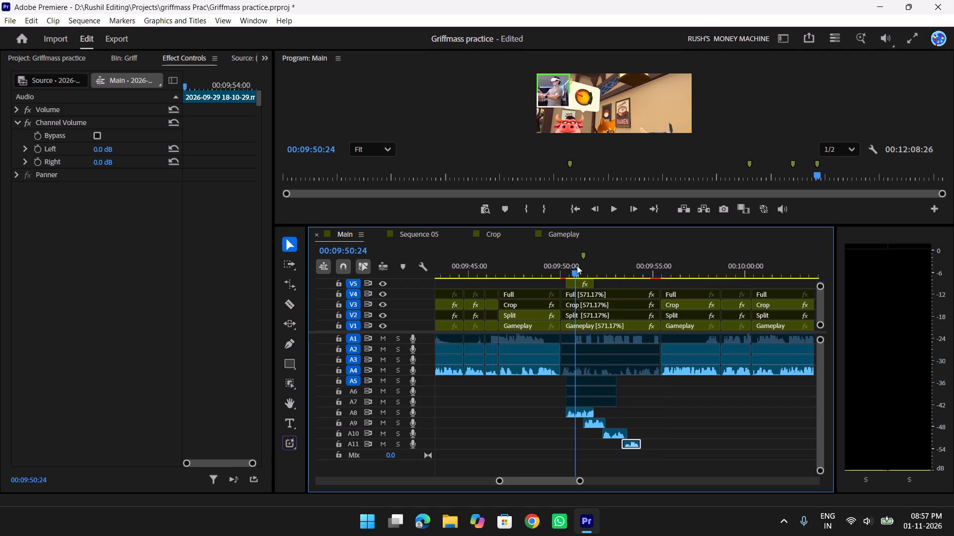
left_click_drag(577, 266, 588, 268)
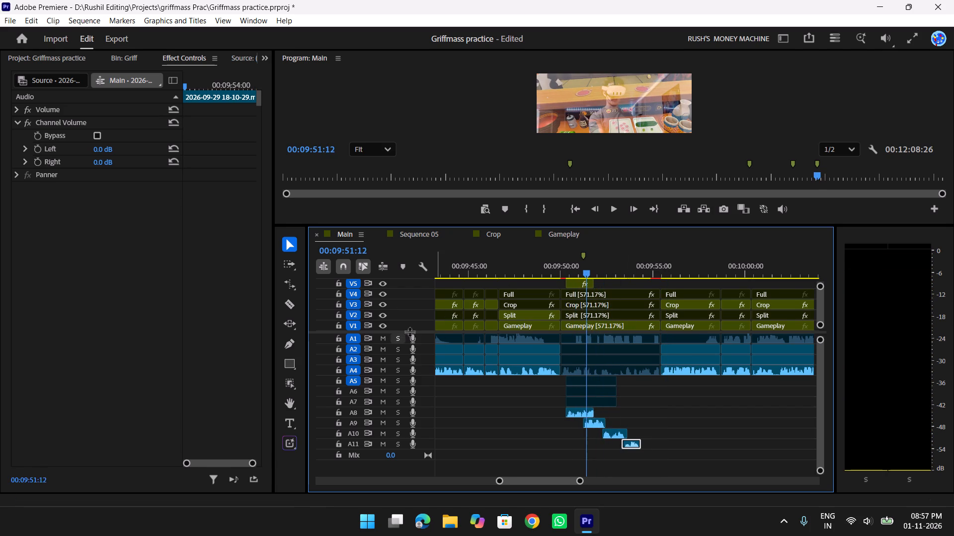
left_click_drag(409, 332, 409, 397)
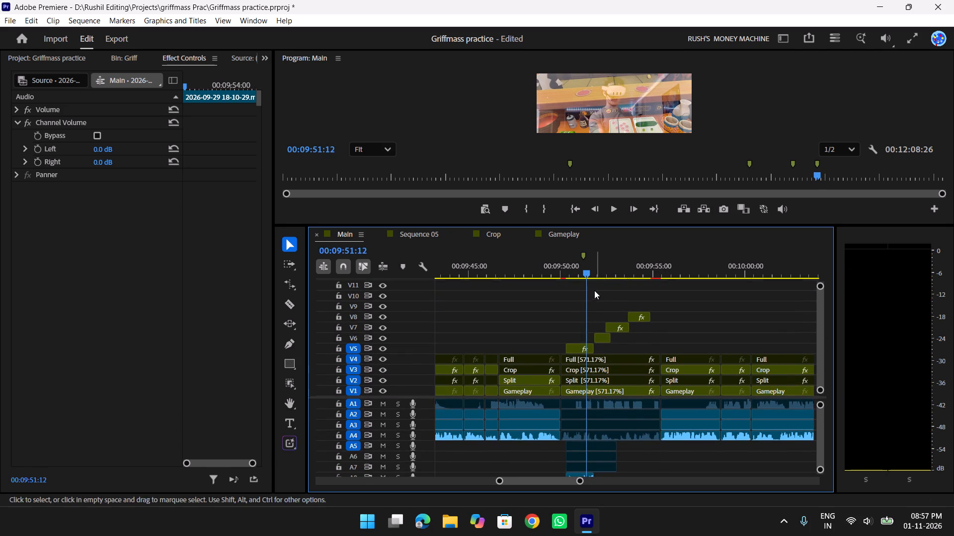
left_click_drag(587, 271, 603, 275)
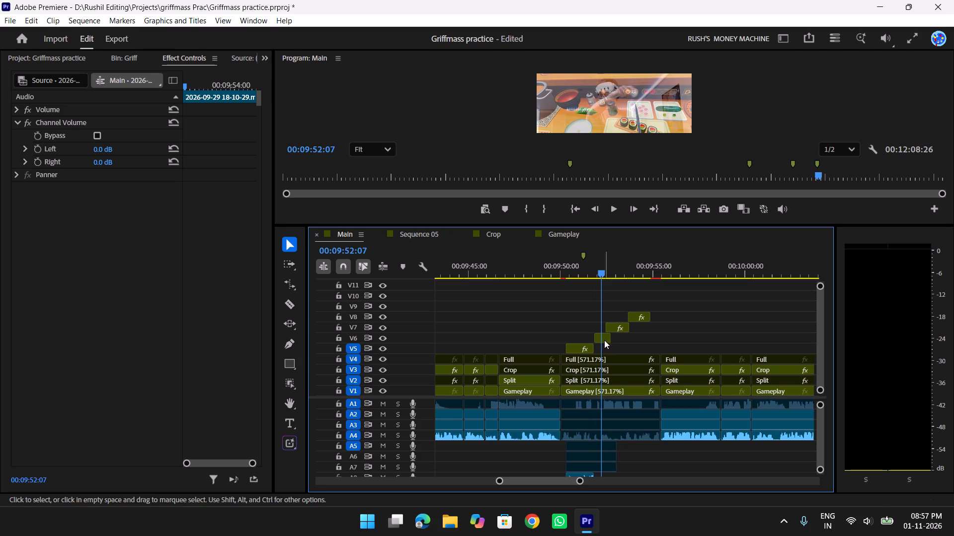
left_click(604, 338)
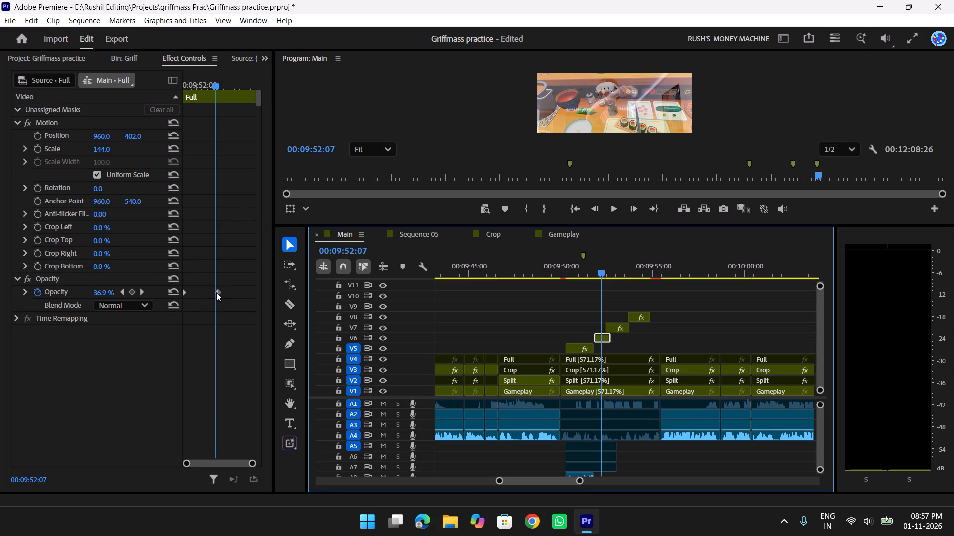
left_click_drag(216, 292, 200, 301)
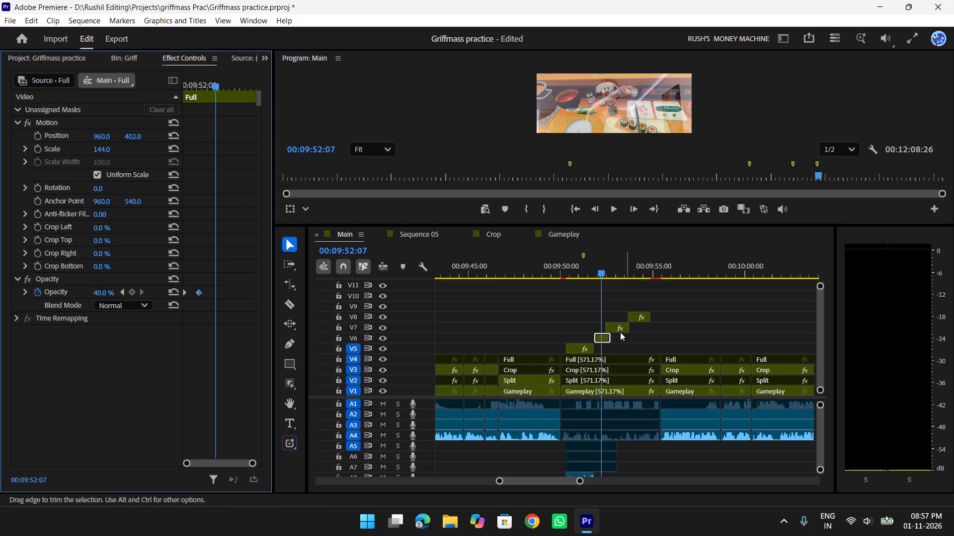
left_click_drag(198, 295, 193, 295)
Copy the V6 Full piece's Opacity with its shortened fade-in onto the V7 and V8 Full pieces.
left_click(63, 279)
key("ctrl+c")
key("ctrl+c")
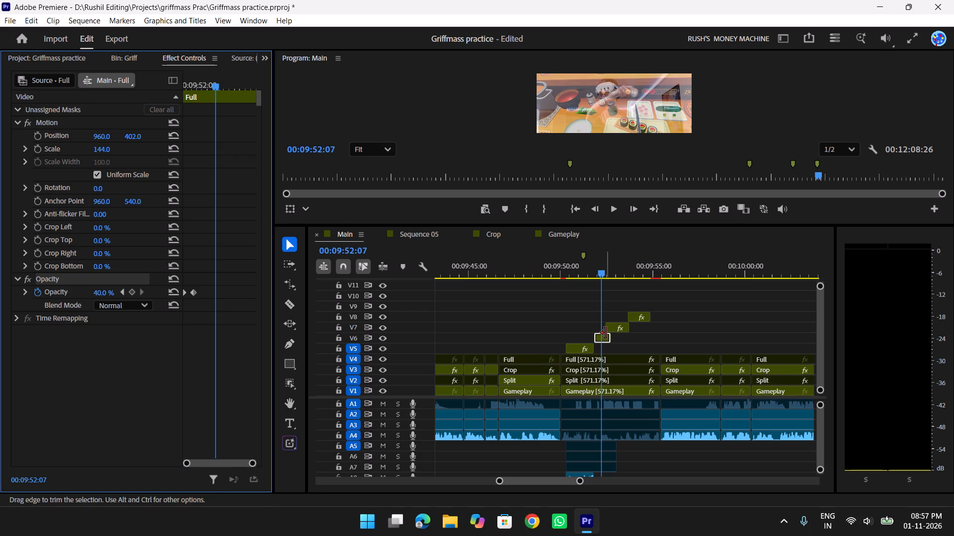
left_click(611, 326)
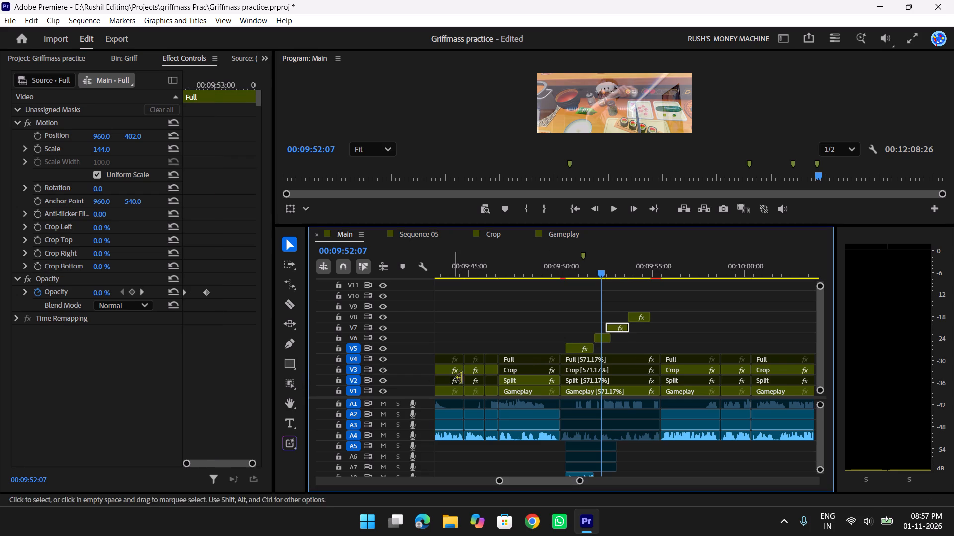
key("ctrl+v")
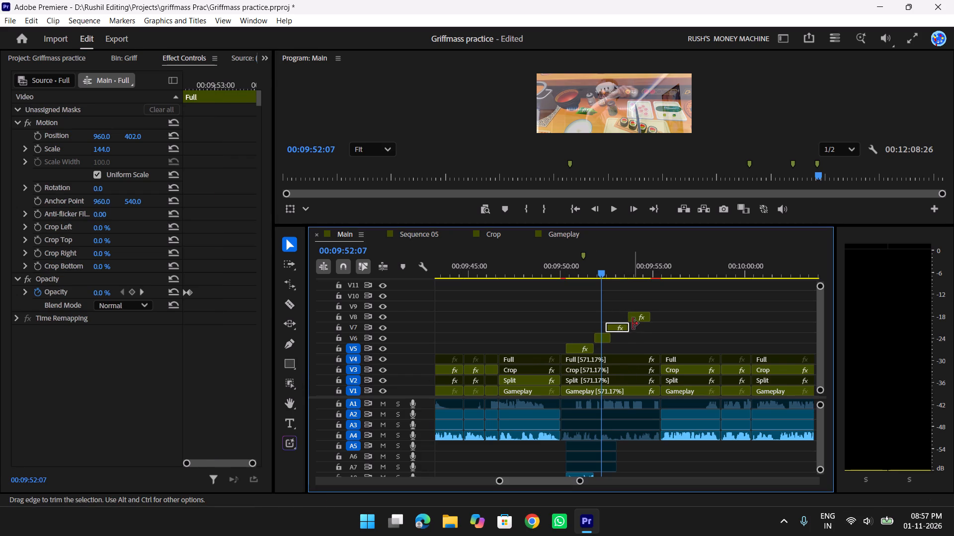
left_click(633, 324)
left_click(633, 318)
left_click(636, 320)
key("ctrl+v")
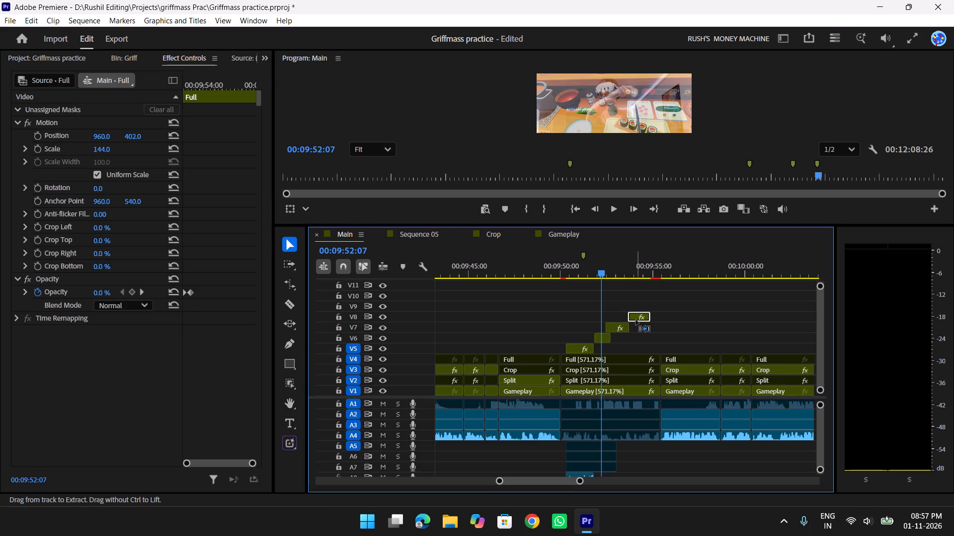
Play back the overlays with the quicker fades from just before 00:09:50:00 to past 00:09:55:00.
left_click_drag(597, 274, 558, 274)
key("space")
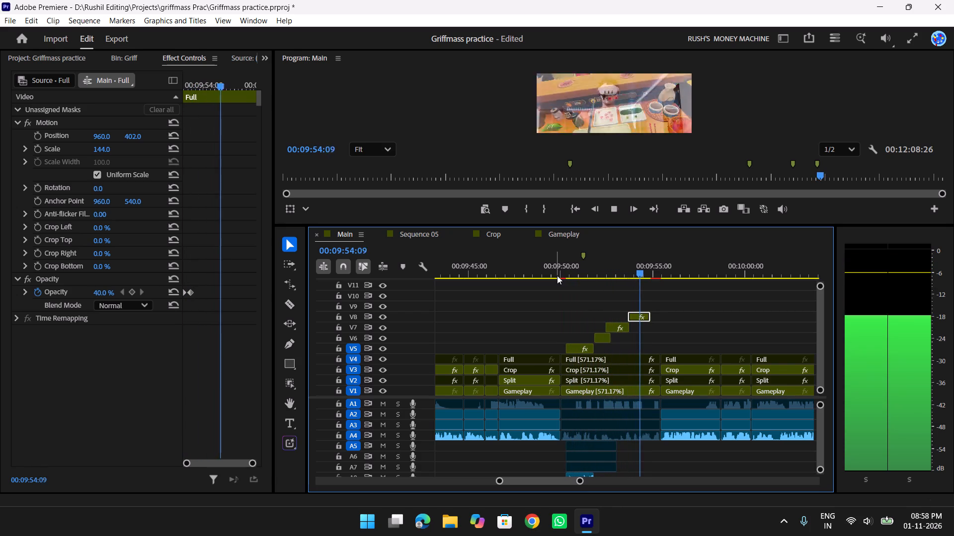
key("space")
key("space")
key("space")
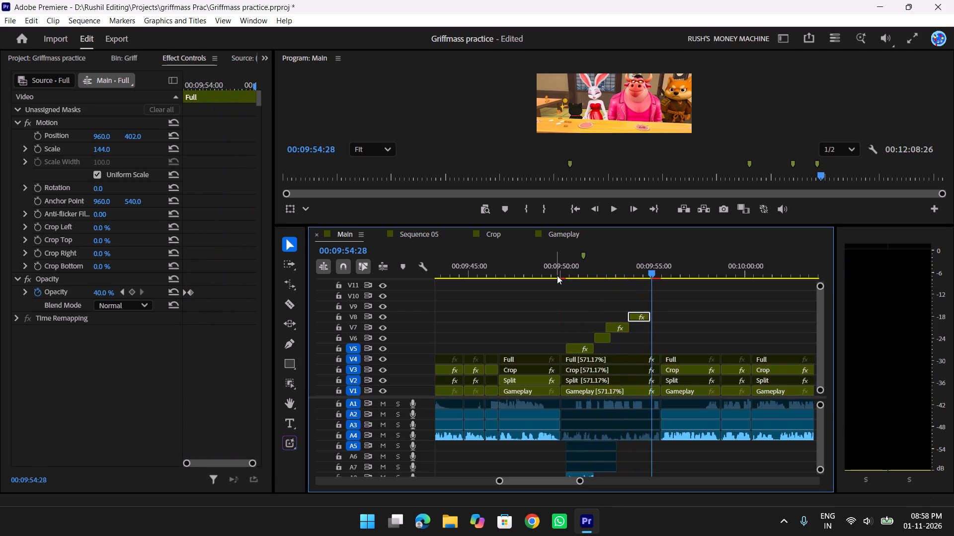
key("space")
key("space")
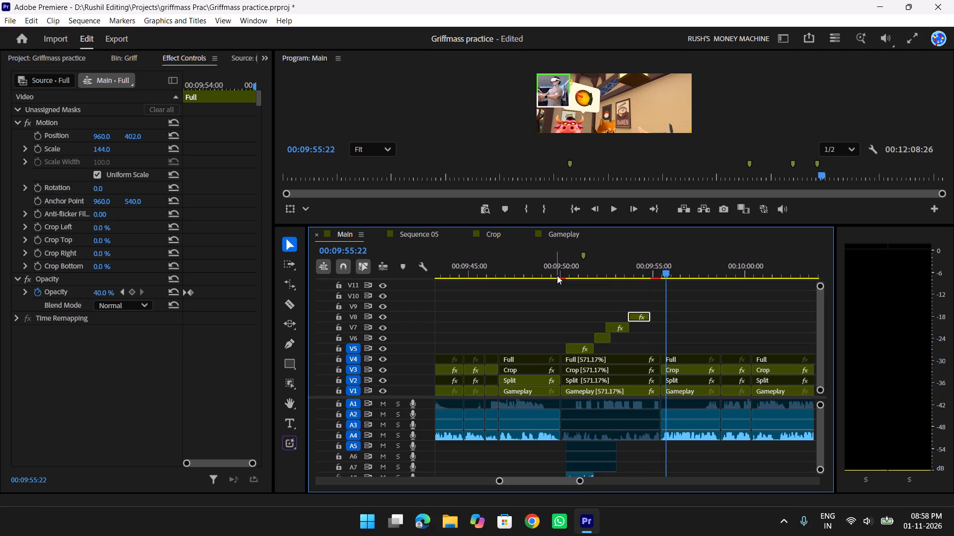
Extend the V8 Full piece's end to the end of the sped-up segment, at about 00:09:55:12.
key("t")
key("t")
scroll(675, 321, "up", 2)
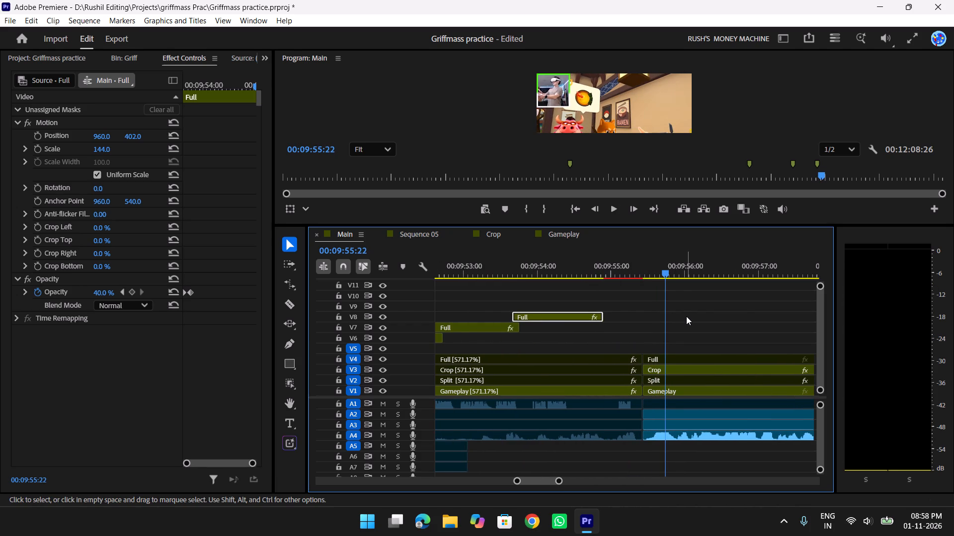
scroll(686, 316, "up", 1)
scroll(686, 316, "down", 2)
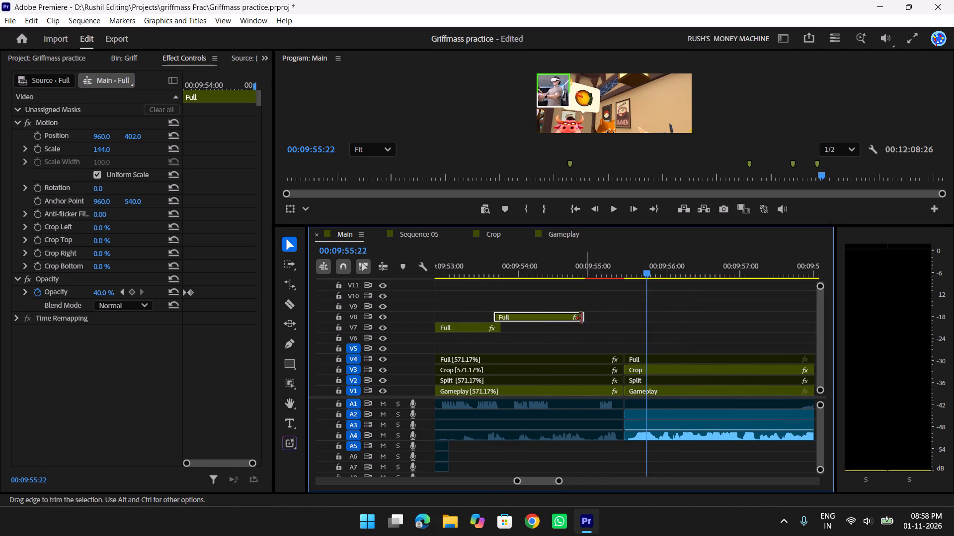
left_click_drag(584, 319, 627, 327)
Play back the extended V8 Full piece from about 00:09:53:20 to about 00:09:55:10.
left_click_drag(642, 267, 610, 269)
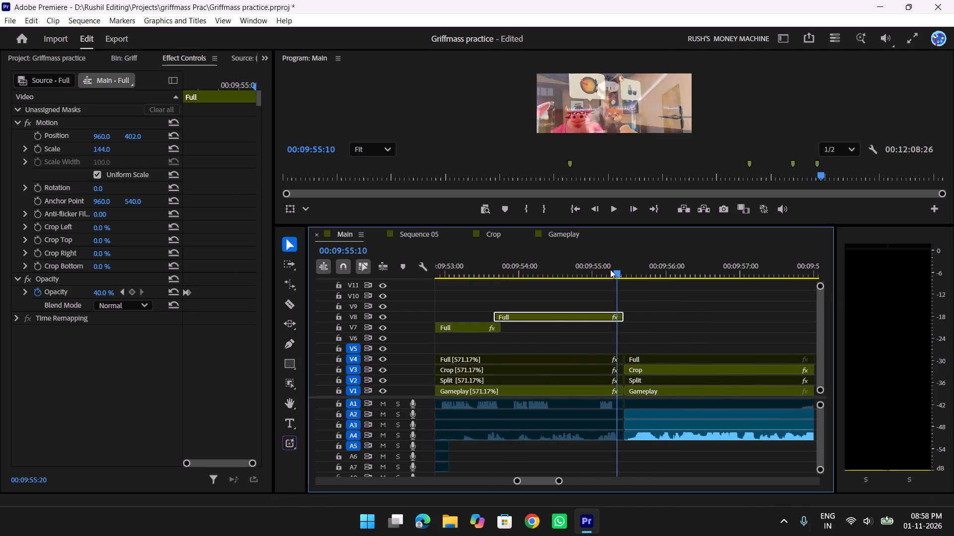
left_click_drag(610, 269, 497, 274)
key("space")
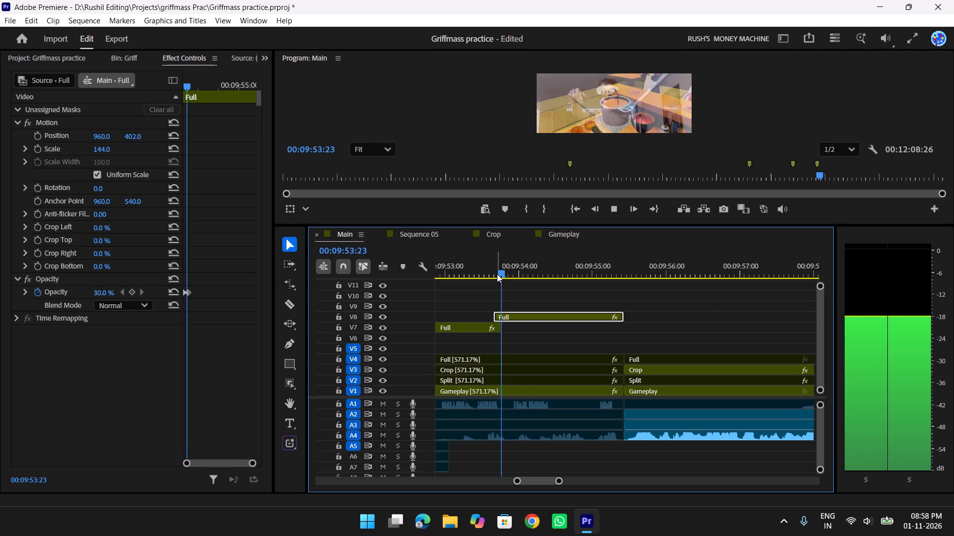
key("space")
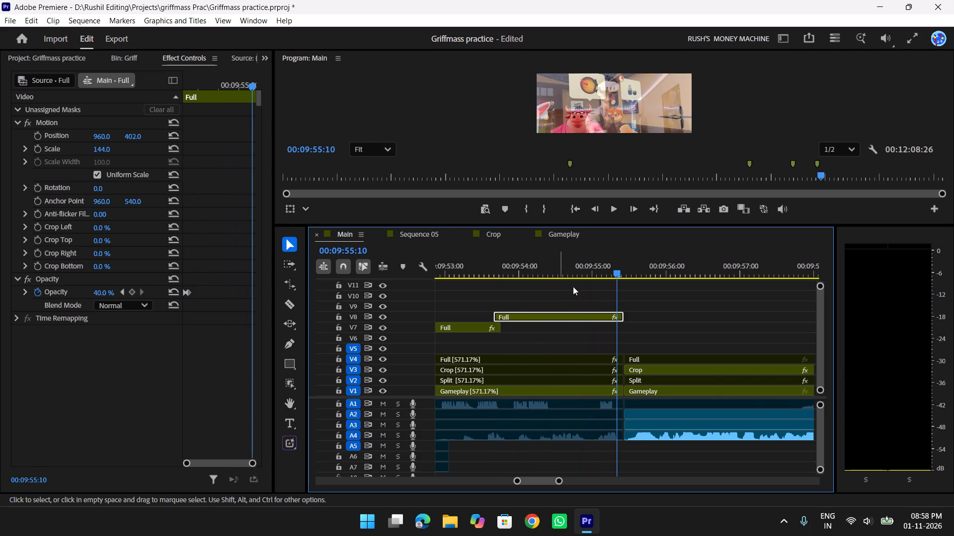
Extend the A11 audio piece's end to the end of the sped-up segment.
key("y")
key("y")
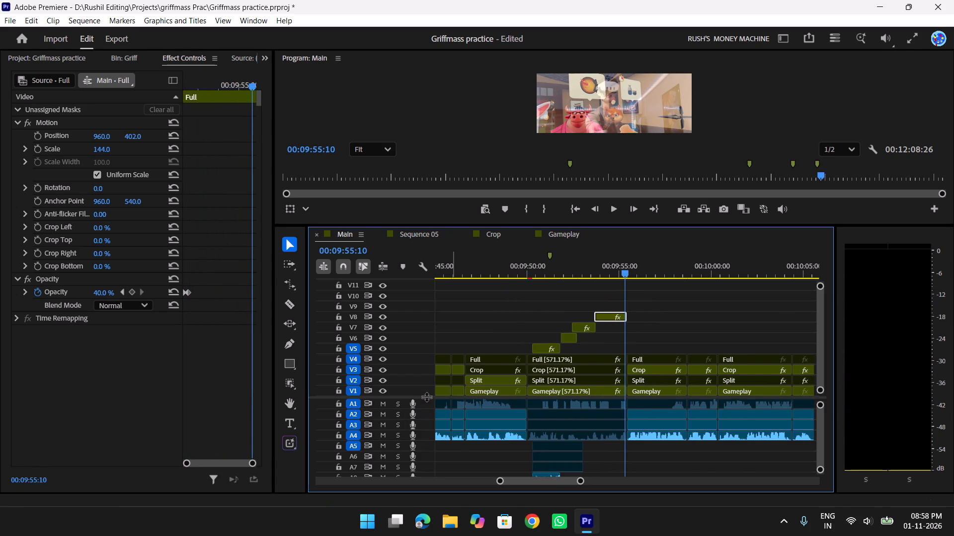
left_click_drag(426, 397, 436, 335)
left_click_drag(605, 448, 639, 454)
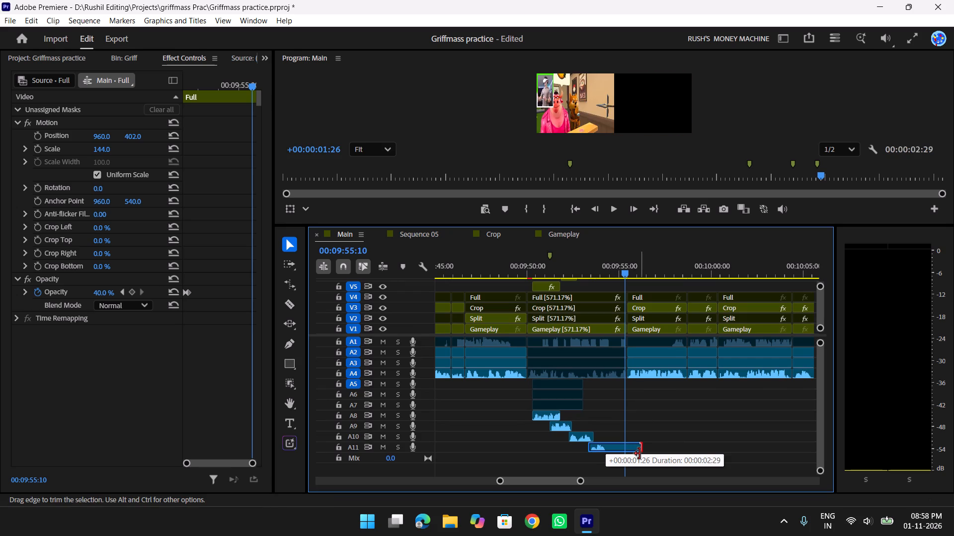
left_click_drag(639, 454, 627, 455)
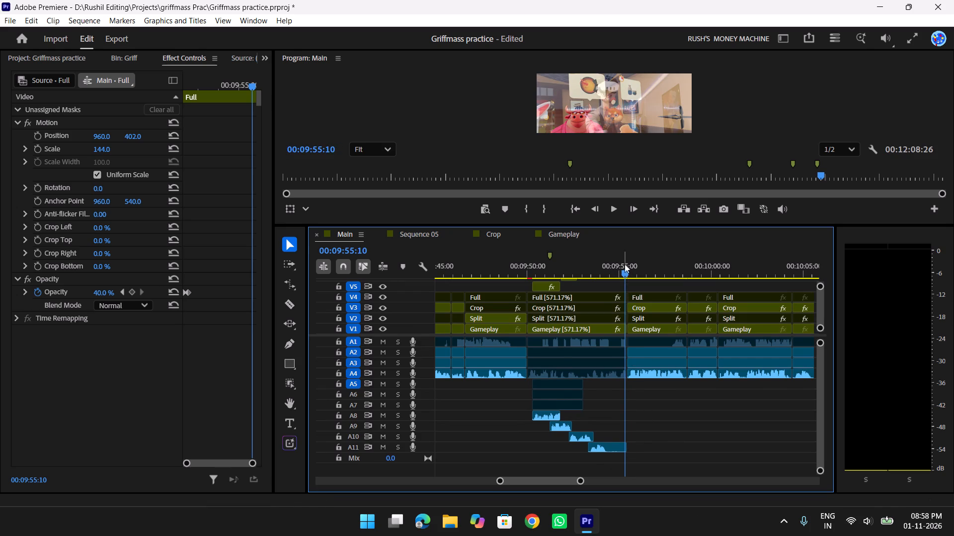
Play back the whole sped-up segment with its overlays and staggered audio to past 00:09:55:00.
left_click_drag(622, 264, 532, 272)
key("space")
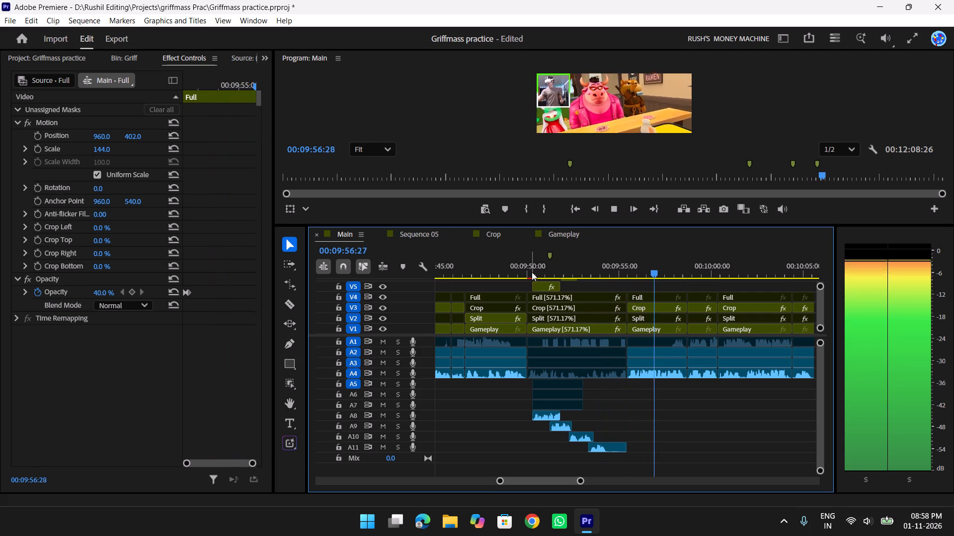
left_click_drag(644, 274, 595, 271)
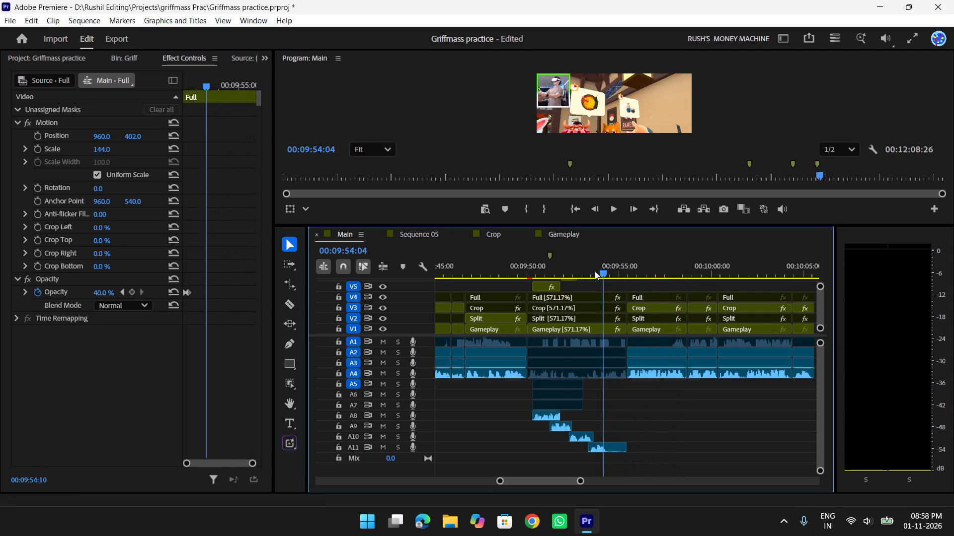
left_click_drag(595, 271, 502, 267)
key("space")
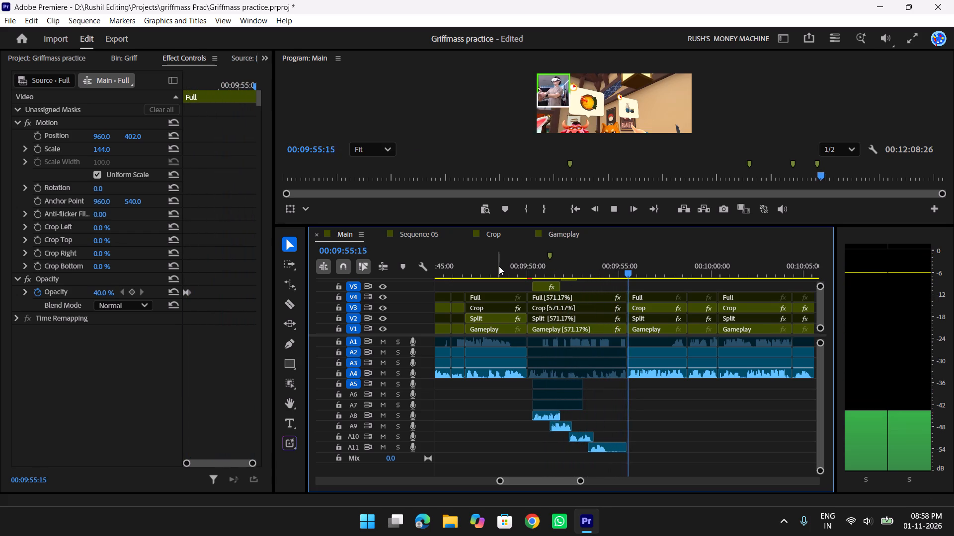
key("space")
Cut the A11 audio piece at 00:09:54:09 and delete the part after the cut.
key("t")
left_click_drag(613, 274, 575, 274)
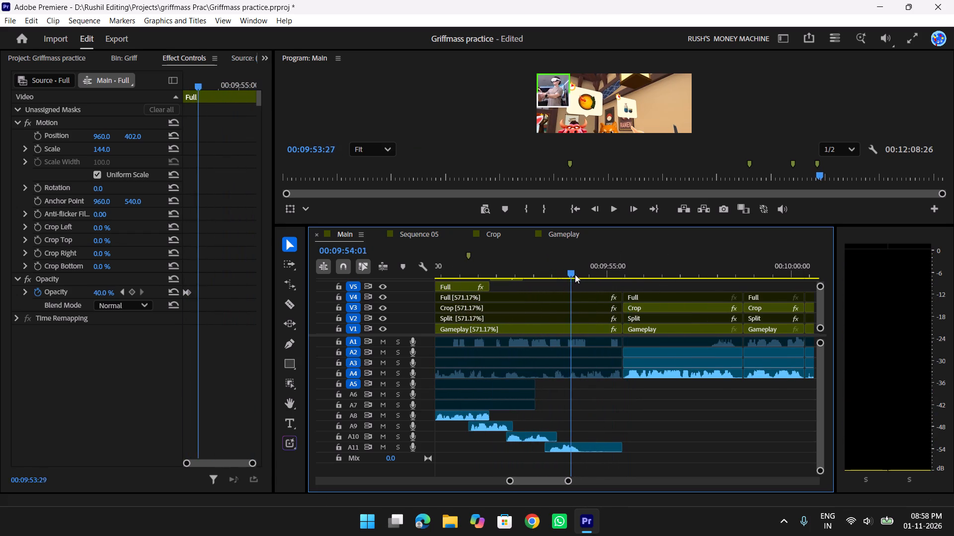
left_click_drag(575, 274, 583, 279)
left_click(596, 448)
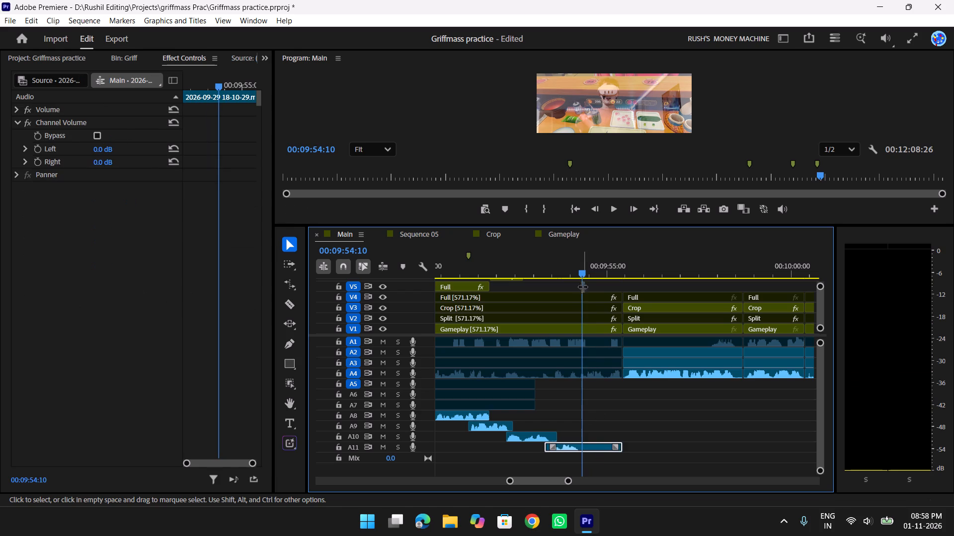
left_click_drag(584, 268, 582, 272)
key("c")
left_click(580, 444)
key("v")
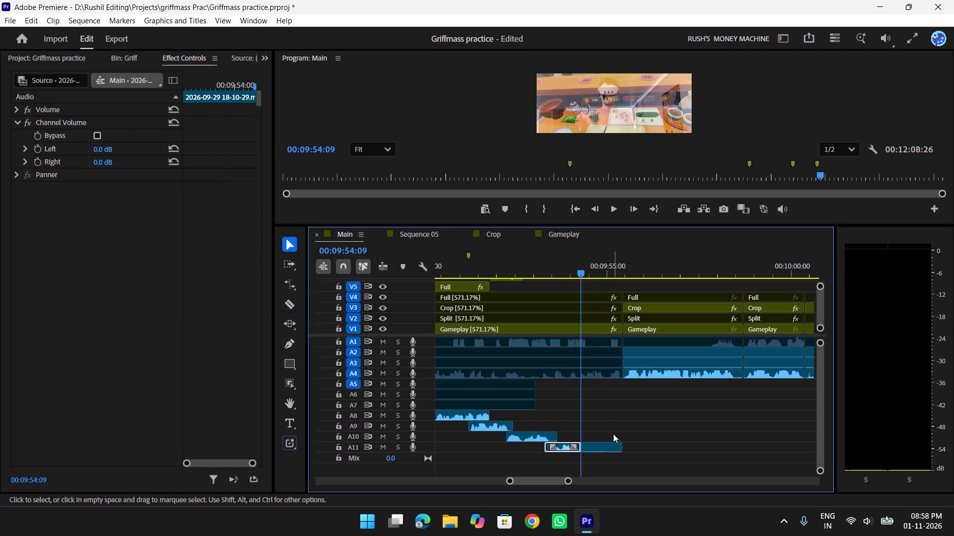
left_click_drag(609, 424, 599, 466)
key("Delete")
Swap the A10 and A11 audio pieces, starting A10 at about 00:09:52:08 and A11 overlapping it from about 00:09:53:02.
left_click_drag(567, 449, 584, 405)
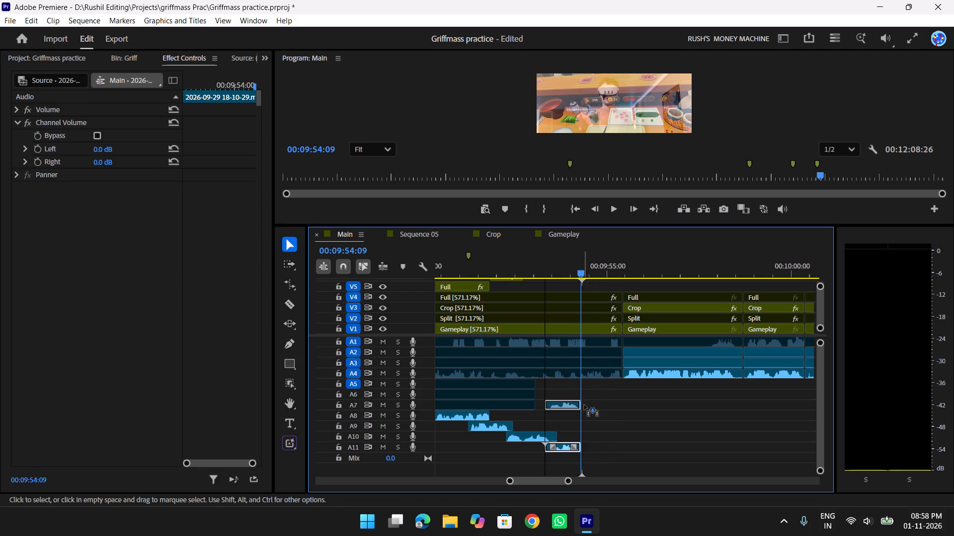
left_click_drag(584, 405, 584, 403)
left_click_drag(526, 434, 599, 441)
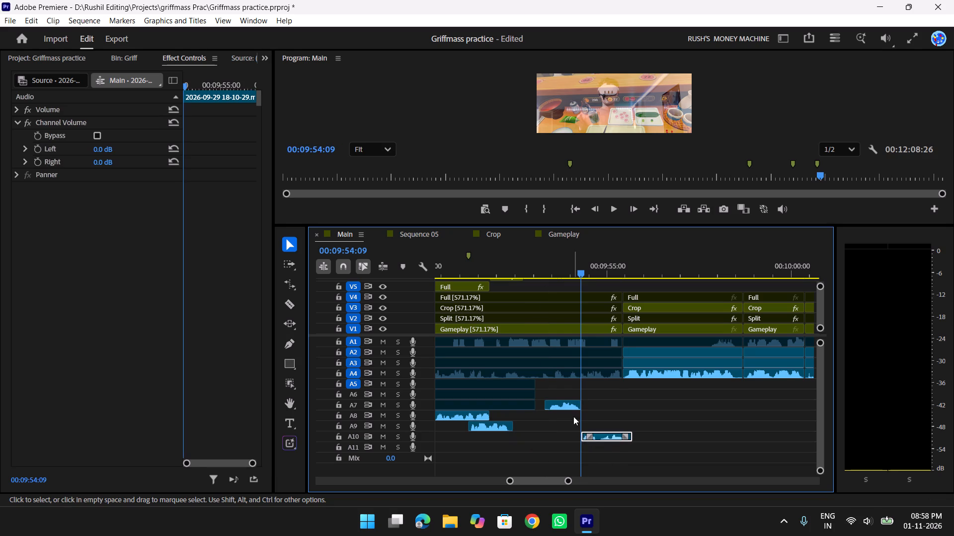
left_click_drag(562, 403, 536, 437)
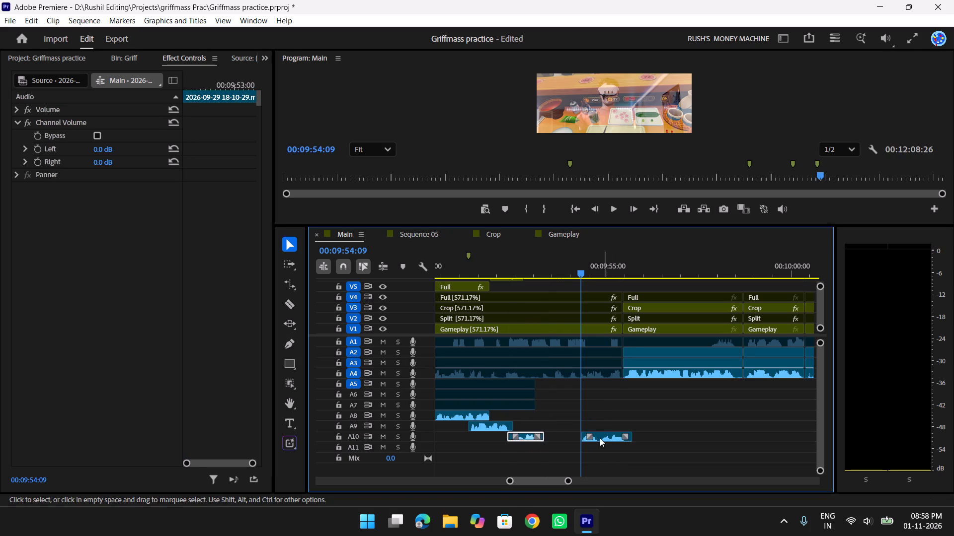
left_click_drag(600, 438, 556, 451)
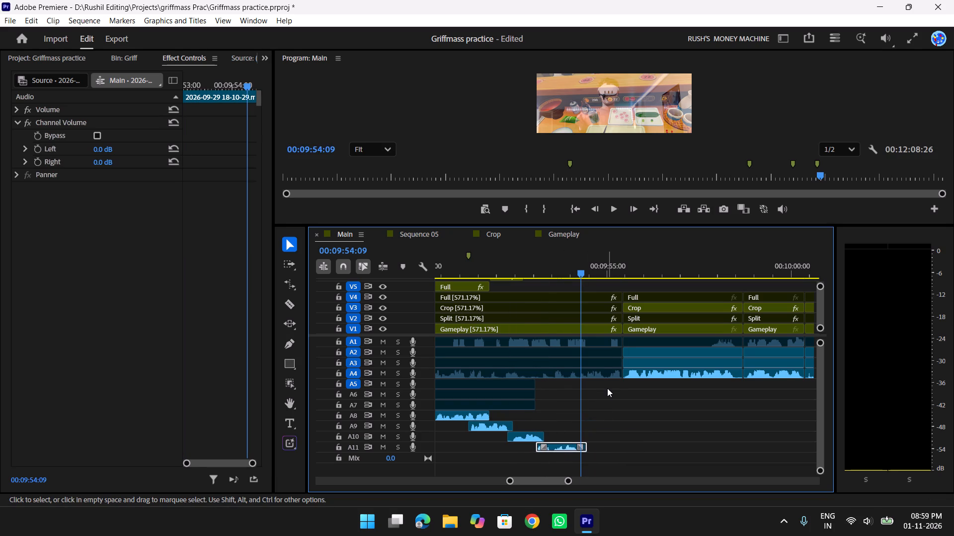
Swap the V7 and V8 Full pieces, starting V7 at about 00:09:52:17 and V8 overlapping its end from about 00:09:54:03.
left_click_drag(416, 335, 413, 392)
left_click_drag(544, 321, 596, 293)
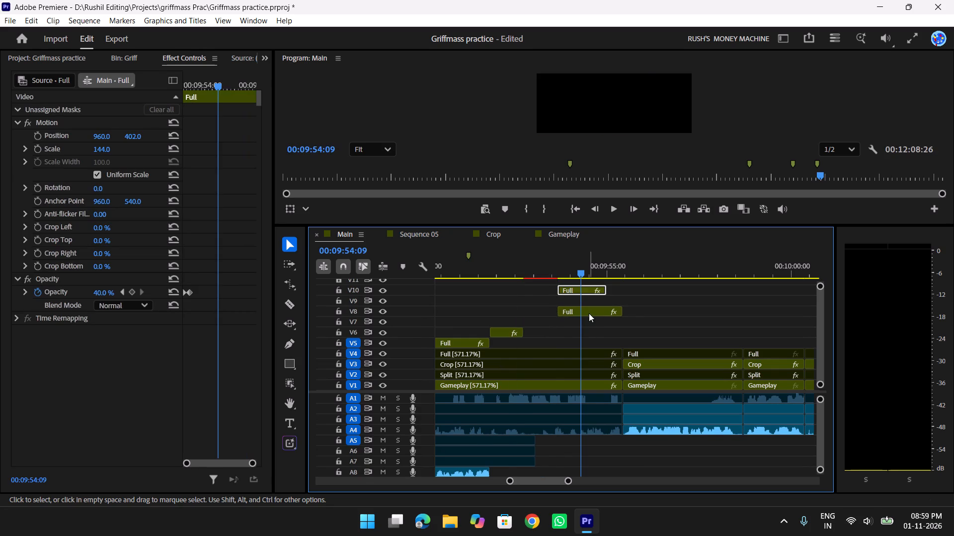
left_click_drag(589, 313, 547, 323)
left_click_drag(580, 290, 589, 301)
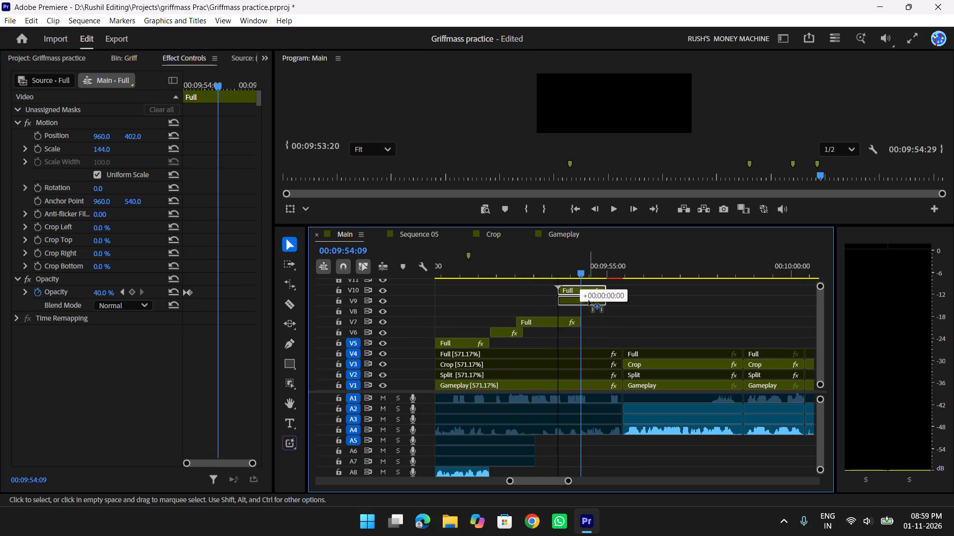
left_click_drag(589, 301, 594, 312)
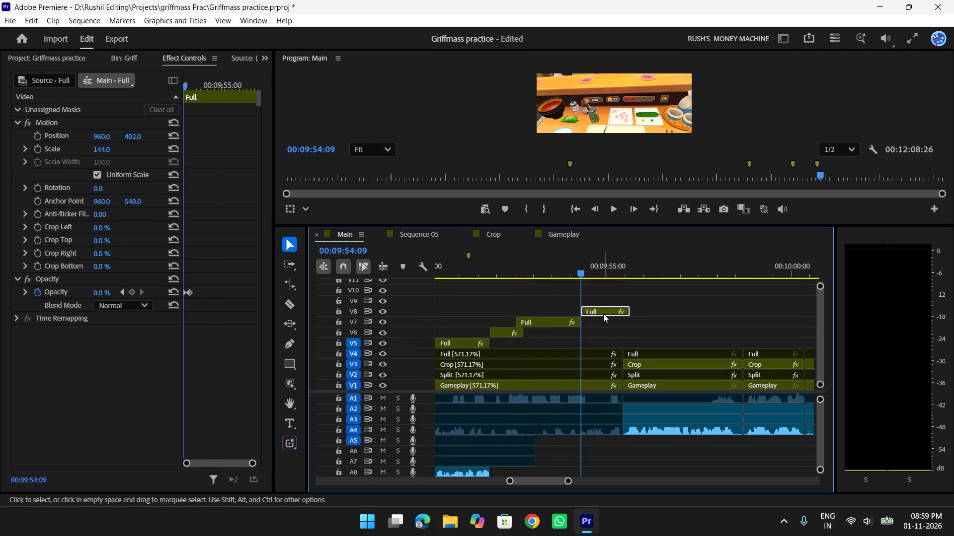
left_click_drag(607, 310, 590, 312)
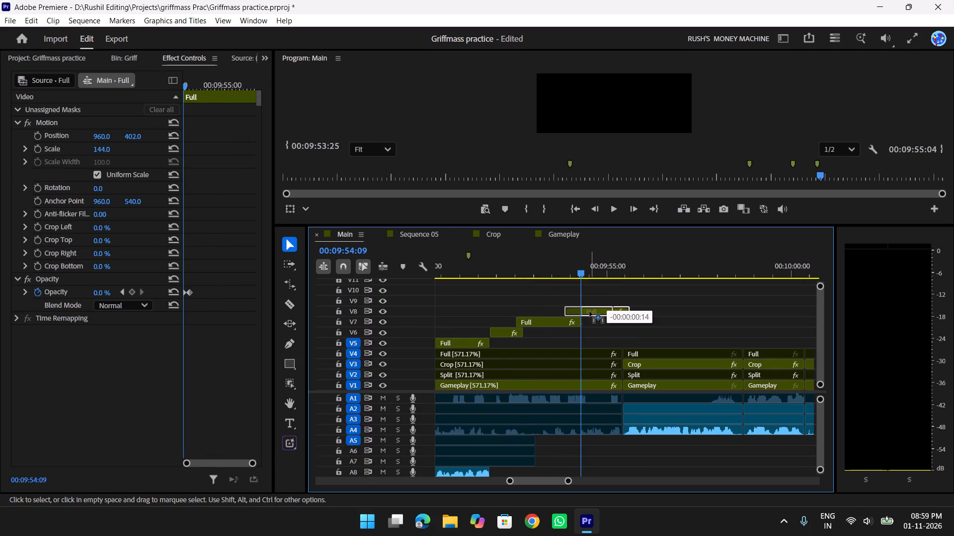
left_click_drag(590, 312, 596, 313)
Play back the reordered overlays and audio from just before 00:09:50:00 to past 00:09:55:00.
left_click_drag(591, 258, 541, 267)
scroll(700, 353, "up", 8)
left_click_drag(680, 267, 555, 274)
key("space")
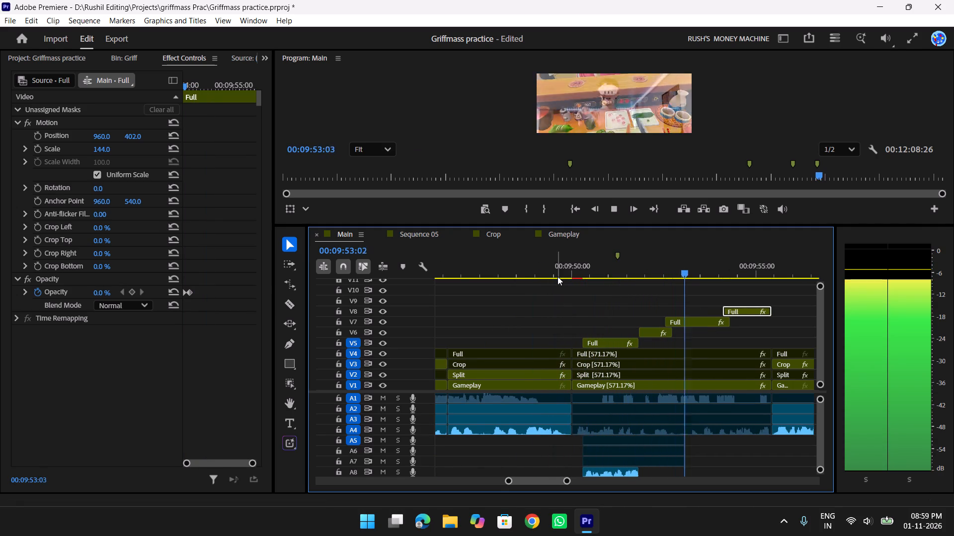
scroll(557, 276, "down", 2)
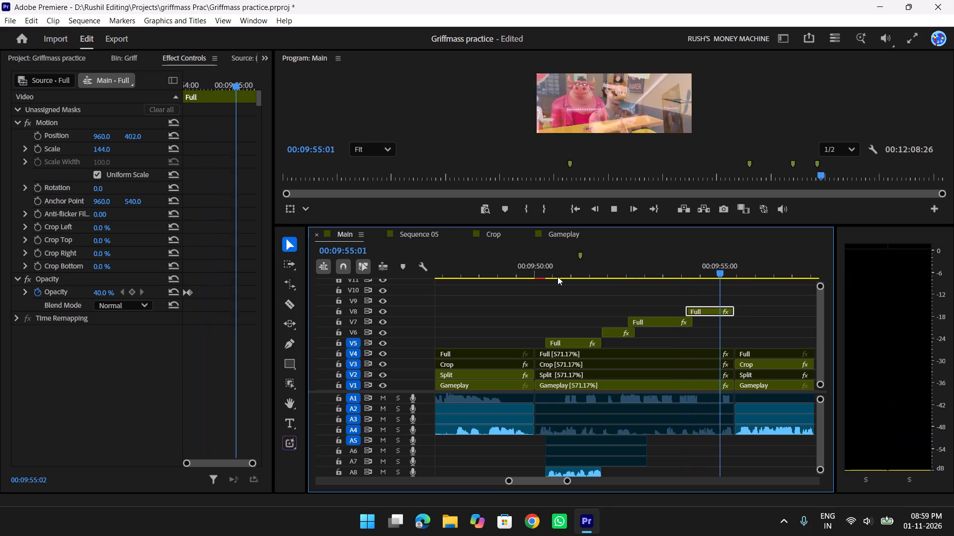
key("space")
Move the A11 audio piece about 28 frames later so it starts at about 00:09:54:01 and ends with the sped-up segment.
scroll(737, 277, "down", 1)
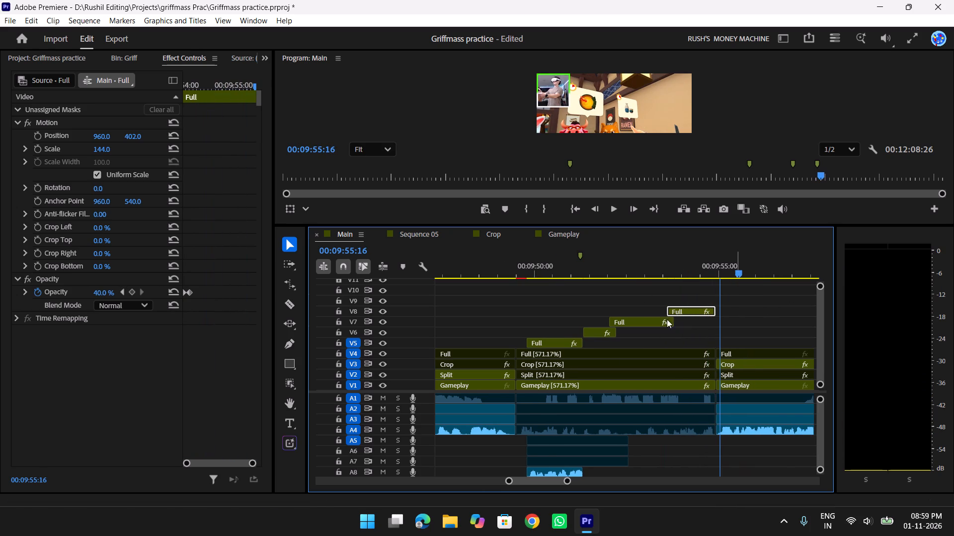
left_click_drag(404, 392, 408, 352)
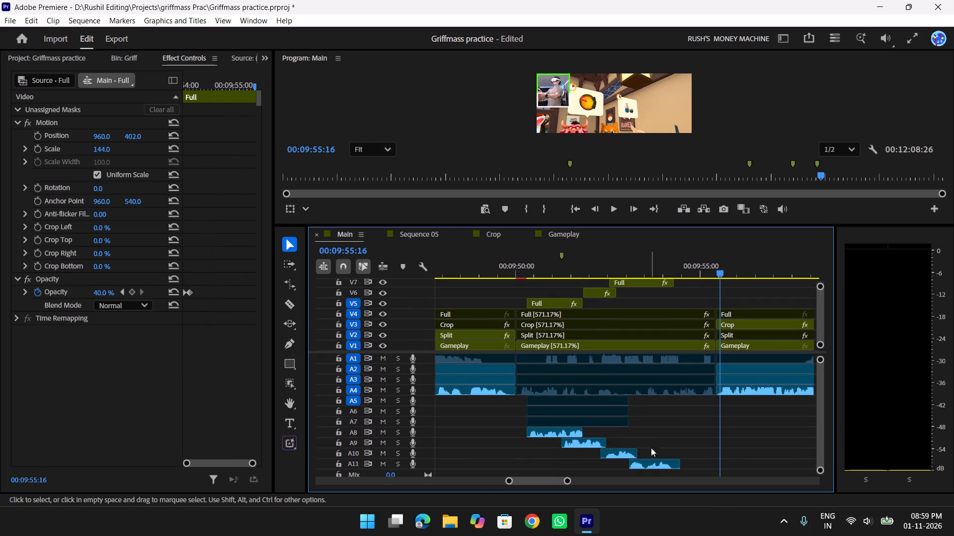
left_click_drag(652, 468, 688, 468)
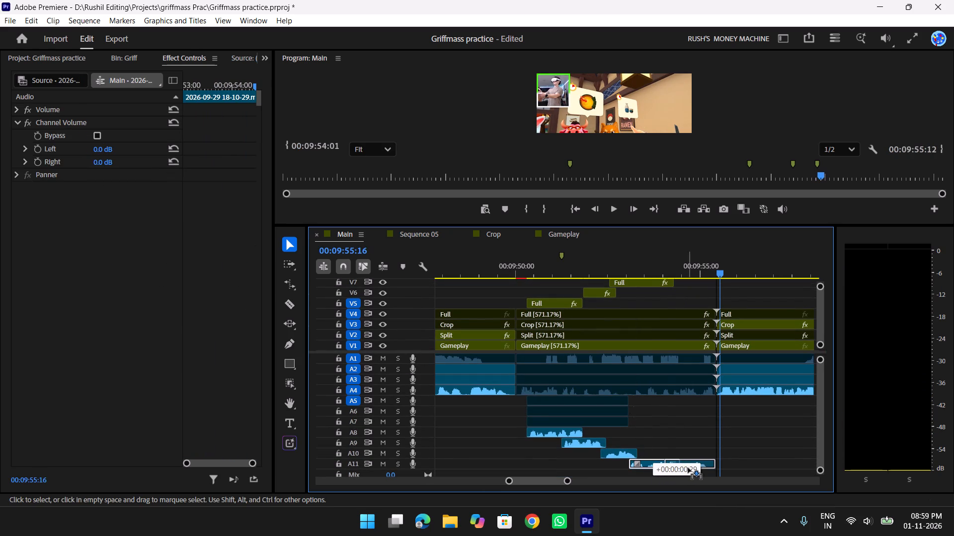
left_click_drag(688, 468, 687, 468)
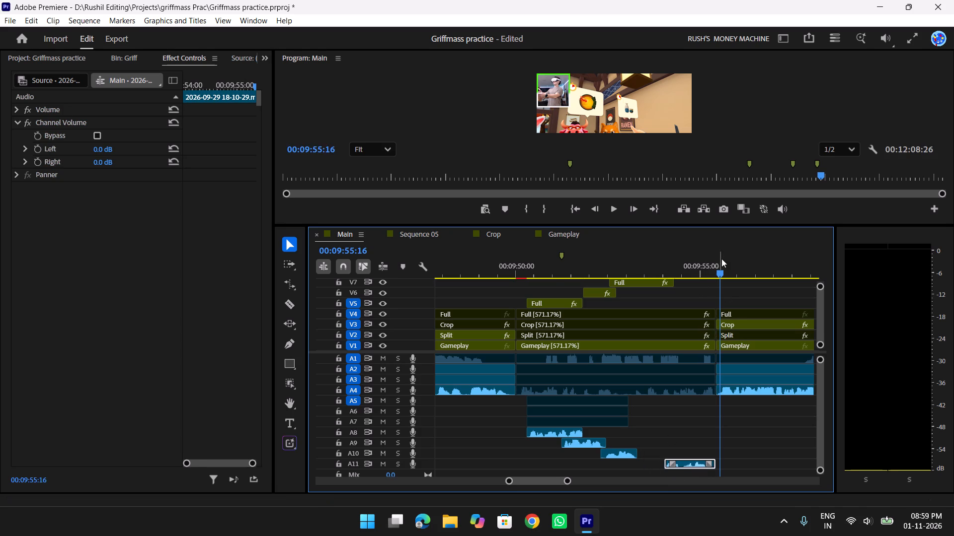
Extend the end of the A10 audio piece by about 20 frames, to 00:09:53:27.
left_click_drag(677, 268, 551, 268)
key("space")
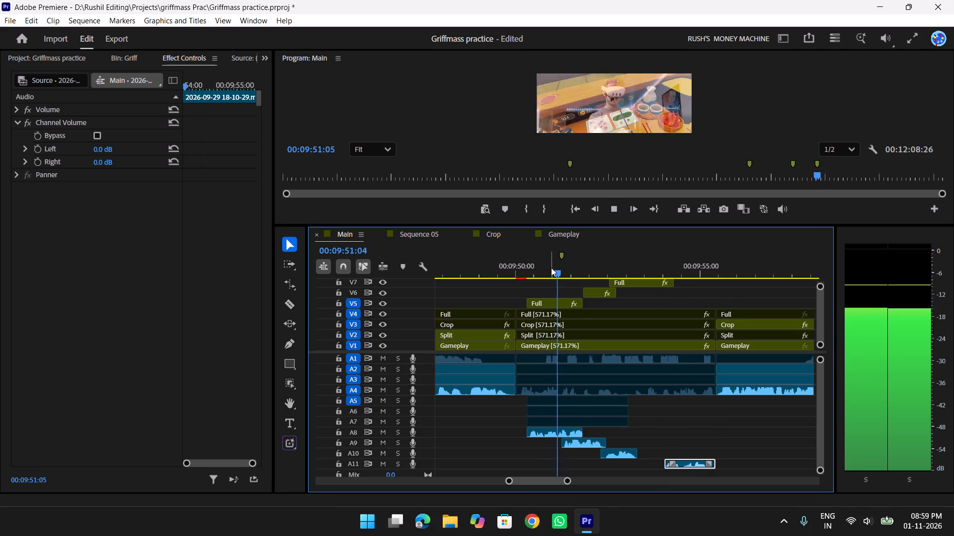
key("space")
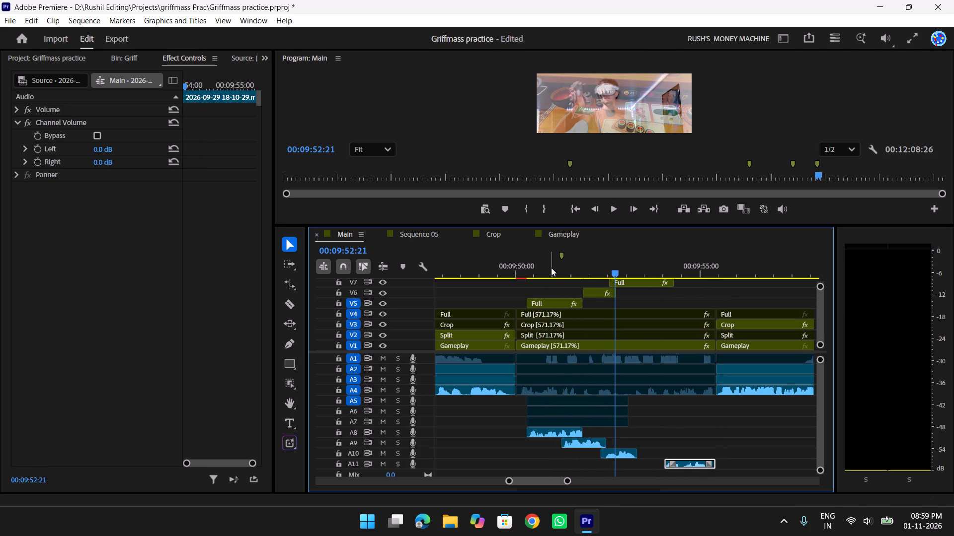
key("space")
key("space")
key("space")
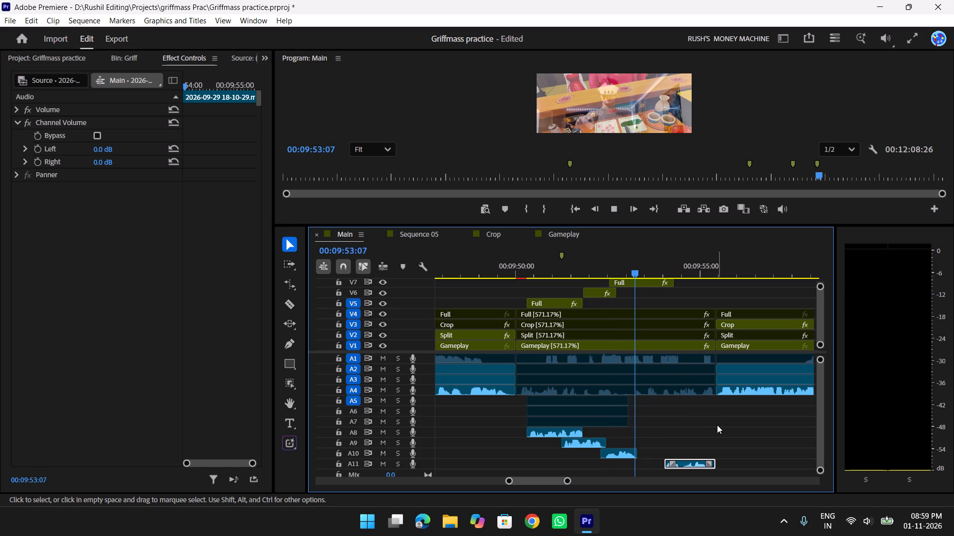
key("space")
left_click_drag(636, 454, 663, 460)
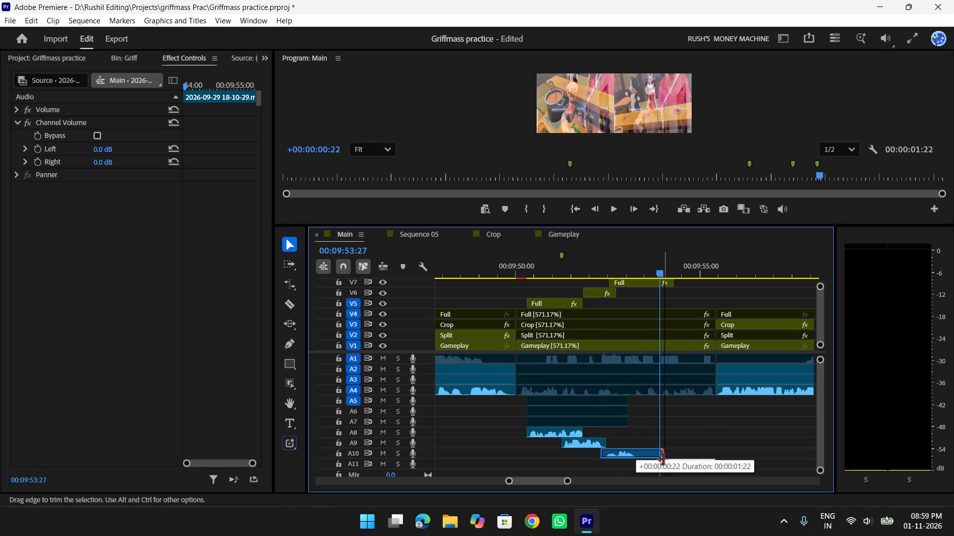
left_click_drag(663, 460, 658, 464)
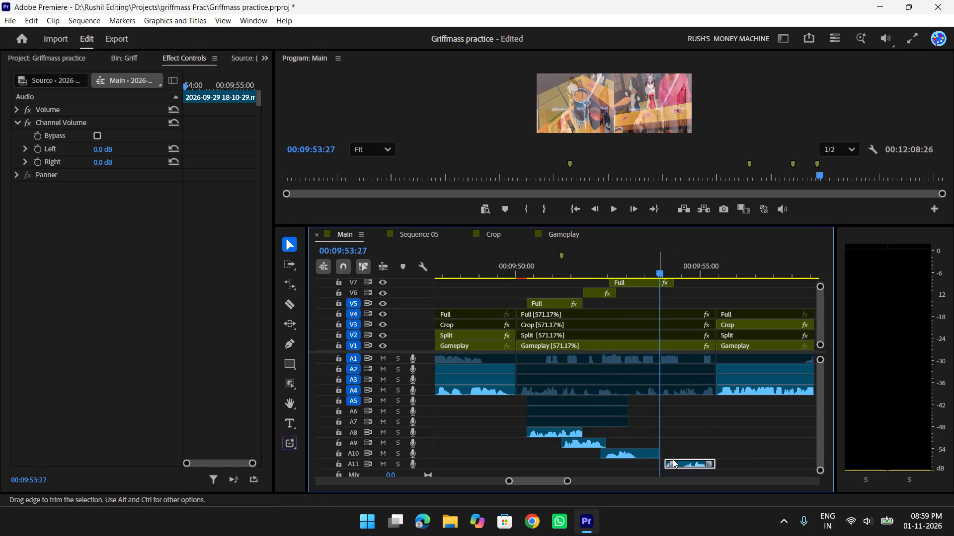
Move the A11 audio piece about 20 frames earlier to start near 00:09:53:11, and extend its end to the sped-up segment's end.
left_click_drag(657, 269, 642, 275)
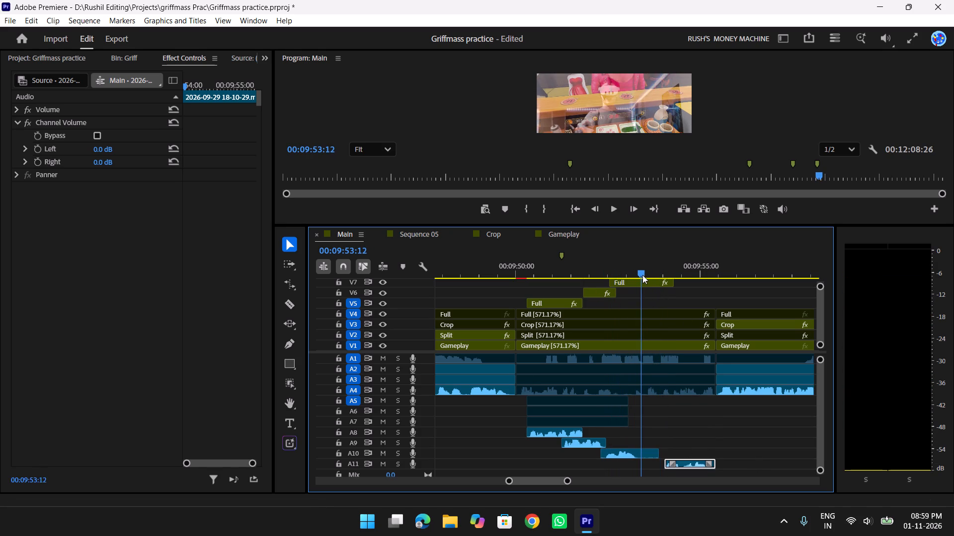
left_click_drag(642, 275, 643, 275)
left_click_drag(624, 265, 502, 275)
key("space")
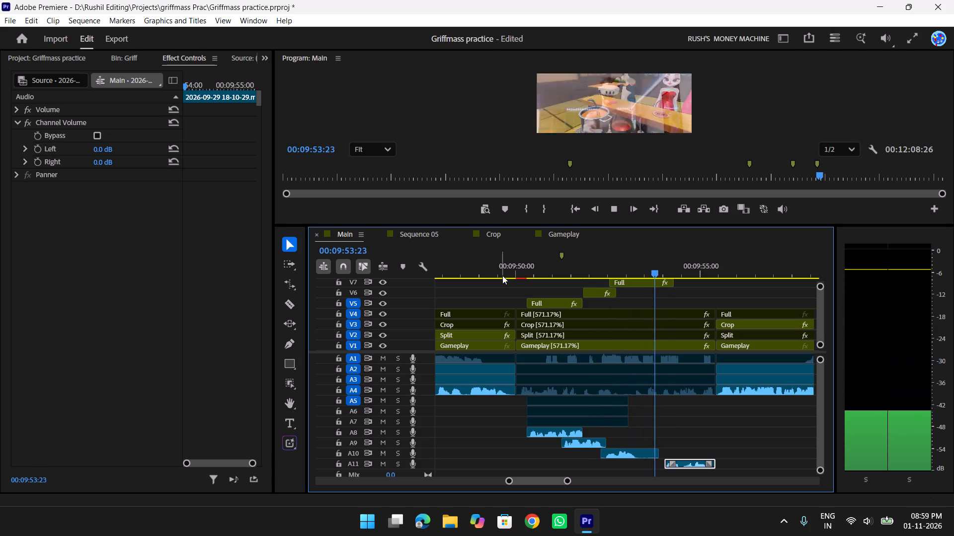
key("space")
key("space")
scroll(646, 345, "down", 2)
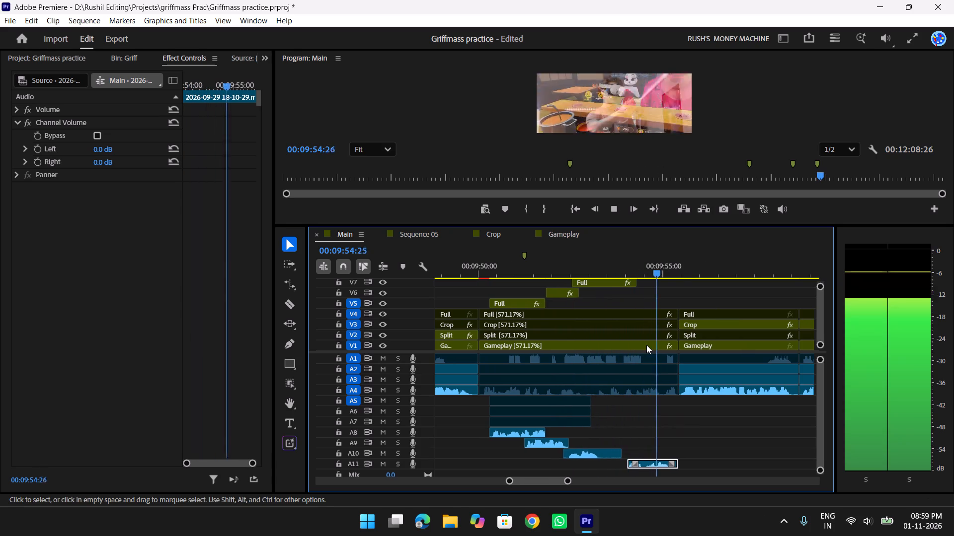
key("space")
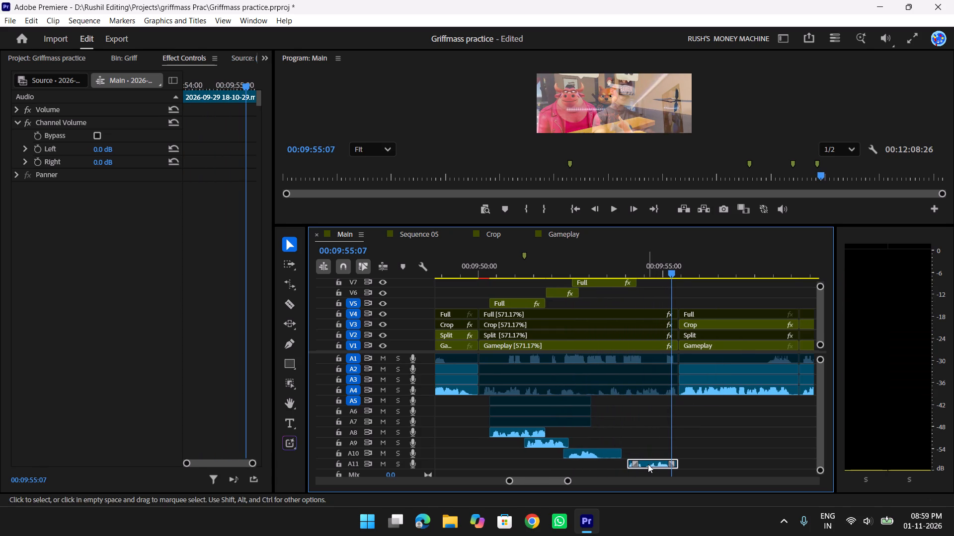
left_click_drag(648, 464, 623, 468)
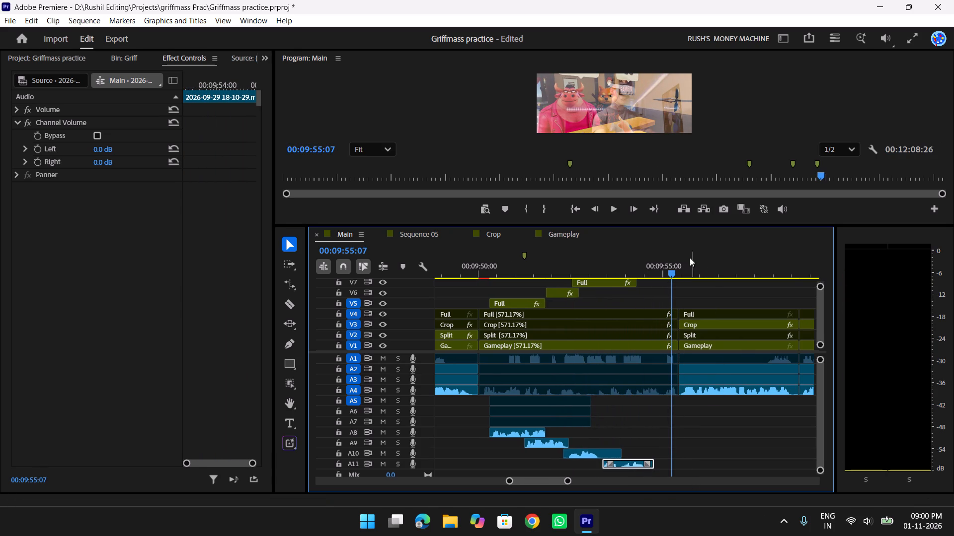
left_click_drag(654, 465, 681, 465)
Cut the A11 audio piece at 00:09:54:26 and delete the portion after the cut.
left_click_drag(668, 269, 526, 271)
key("space")
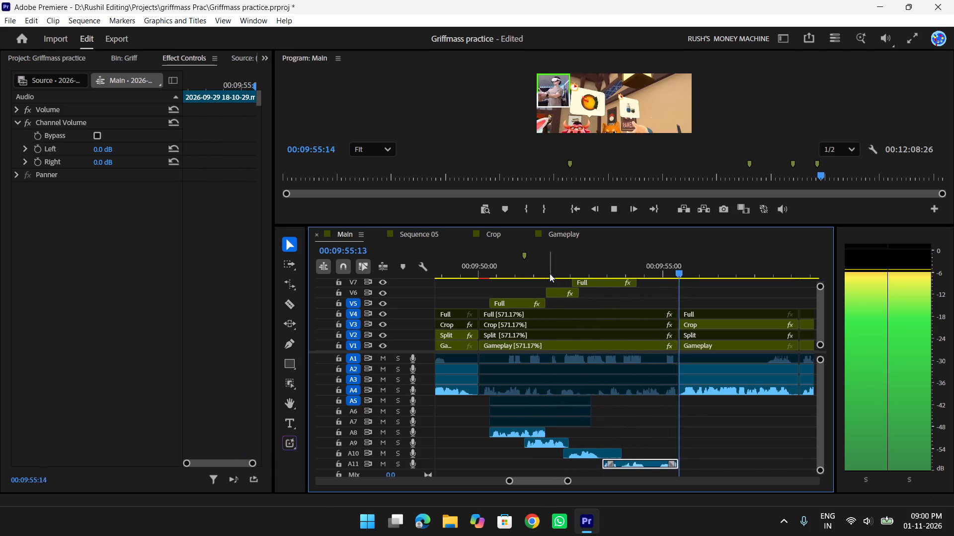
key("space")
left_click_drag(679, 278, 648, 281)
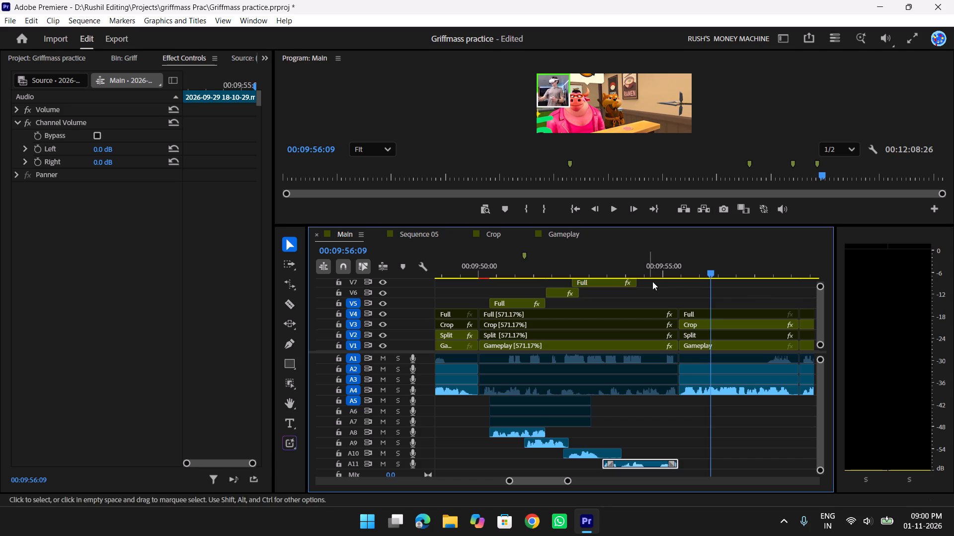
left_click_drag(707, 271, 654, 276)
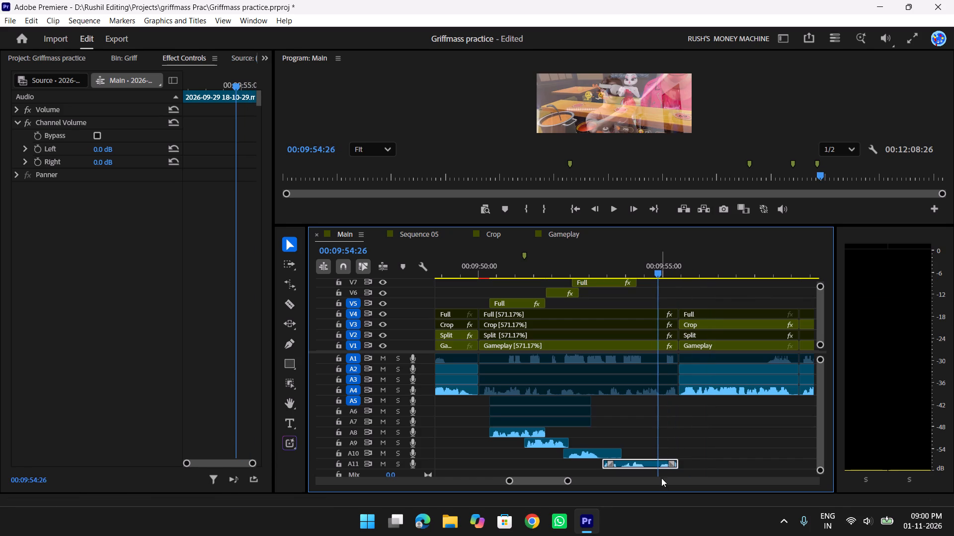
key("w")
left_click(664, 468)
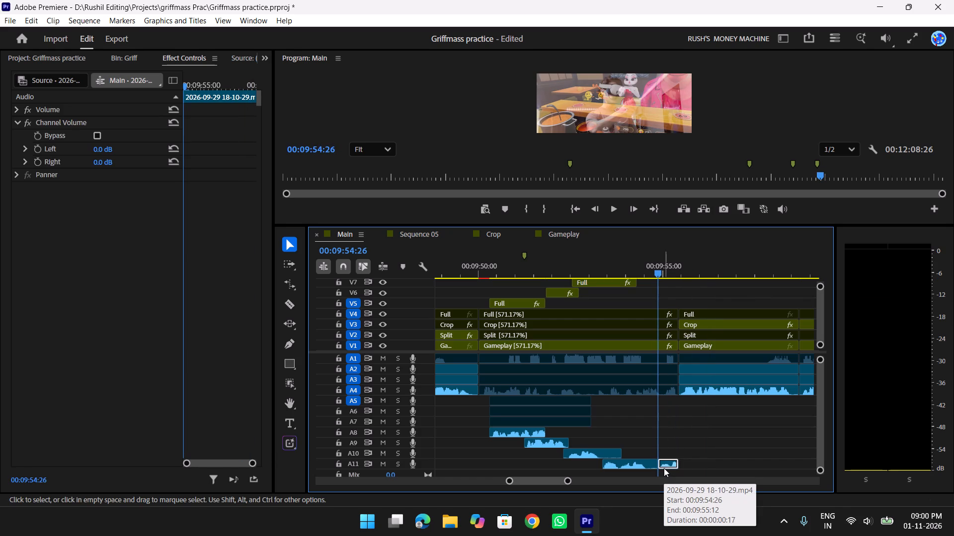
key("Delete")
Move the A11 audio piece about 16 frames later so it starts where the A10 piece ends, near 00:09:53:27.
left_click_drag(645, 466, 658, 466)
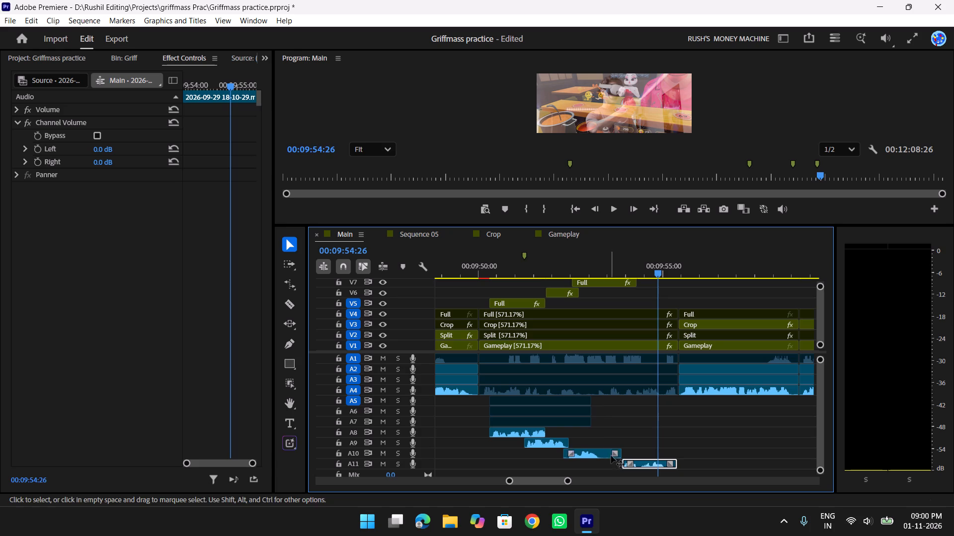
Add a fade-in of about 16 frames to the start of the A9 audio piece.
left_click_drag(646, 268, 570, 311)
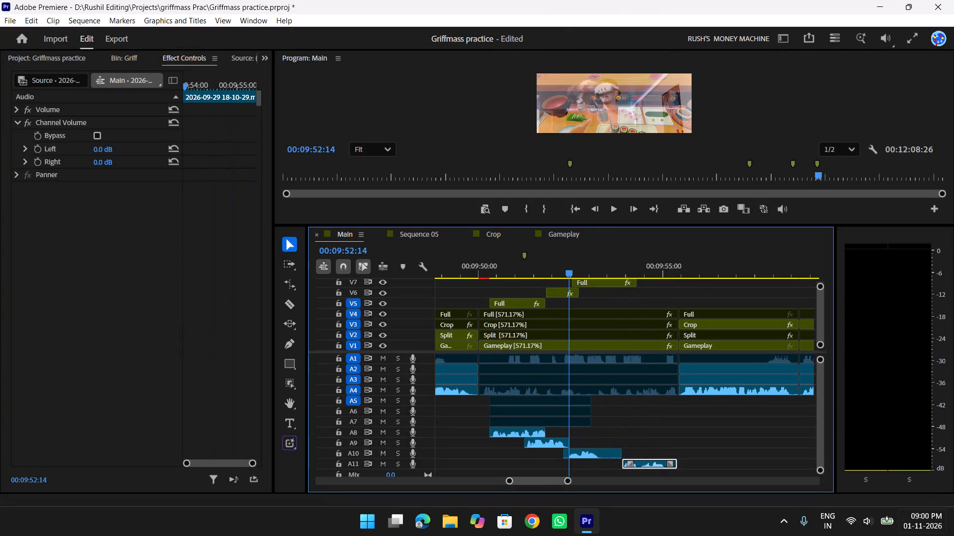
left_click(537, 444)
left_click(536, 443)
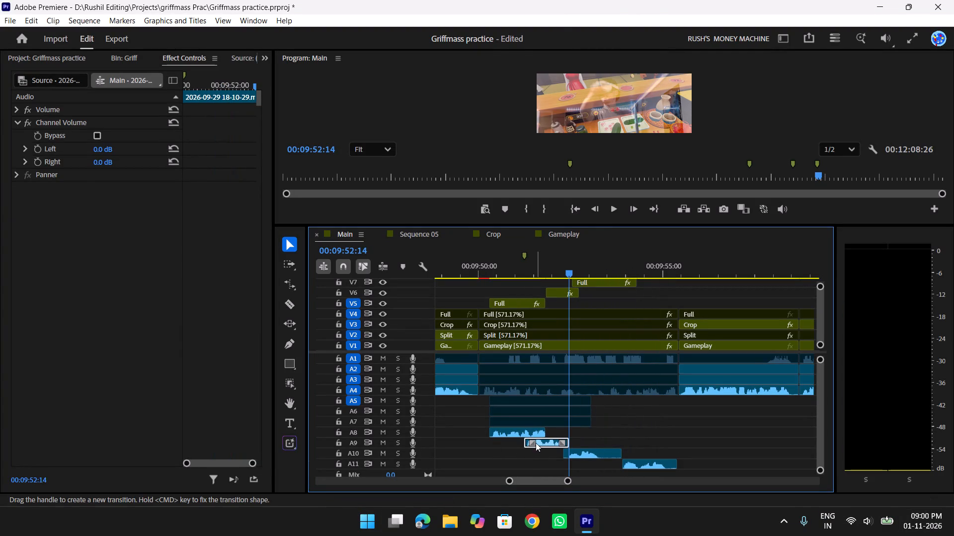
key("ctrl+z")
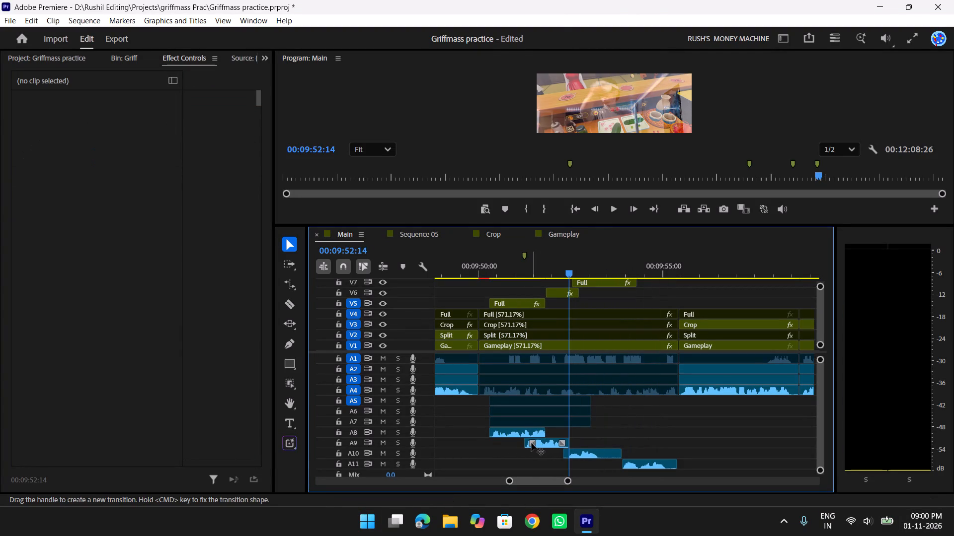
left_click_drag(532, 443, 544, 443)
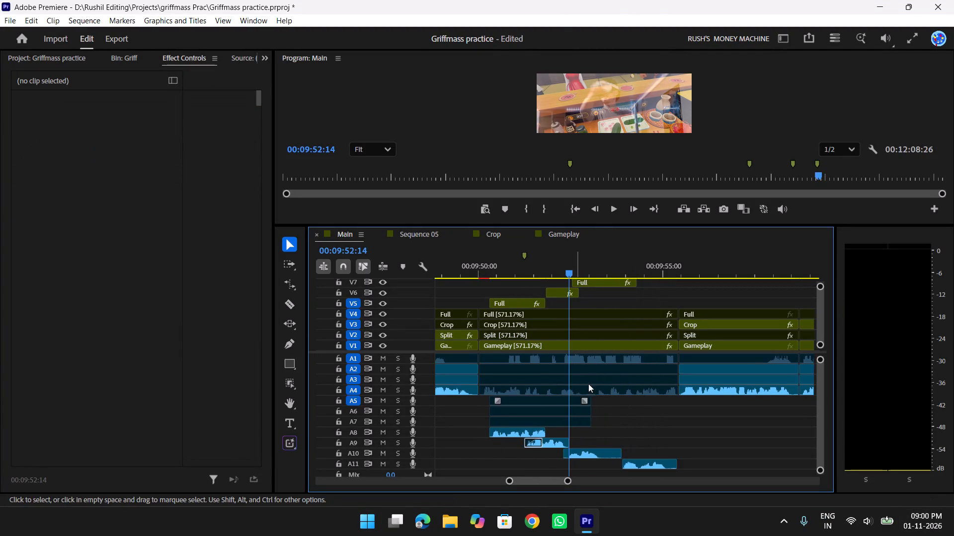
Play back the staggered audio and overlays from about 00:09:50:00 to 00:09:55:25.
left_click_drag(569, 263, 481, 270)
key("space")
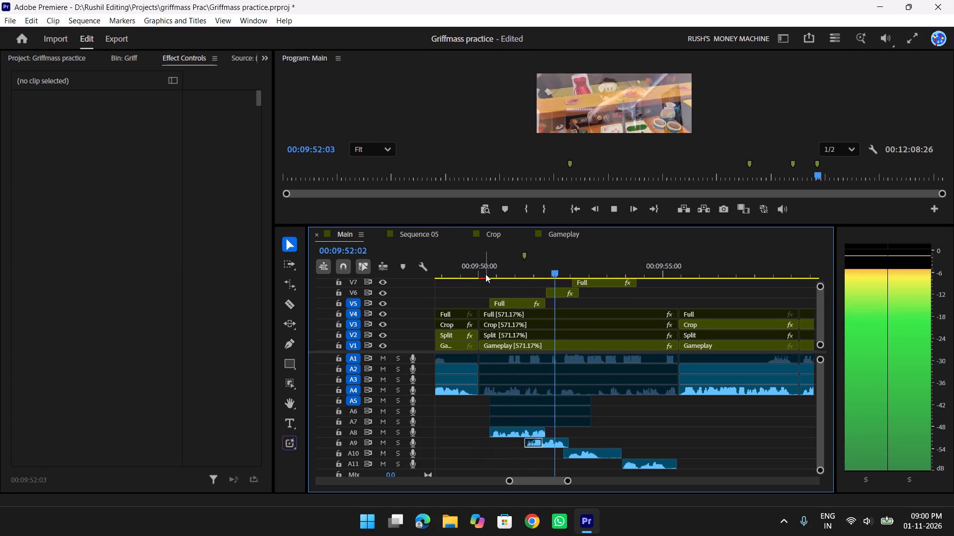
scroll(485, 274, "down", 2)
key("space")
key("space")
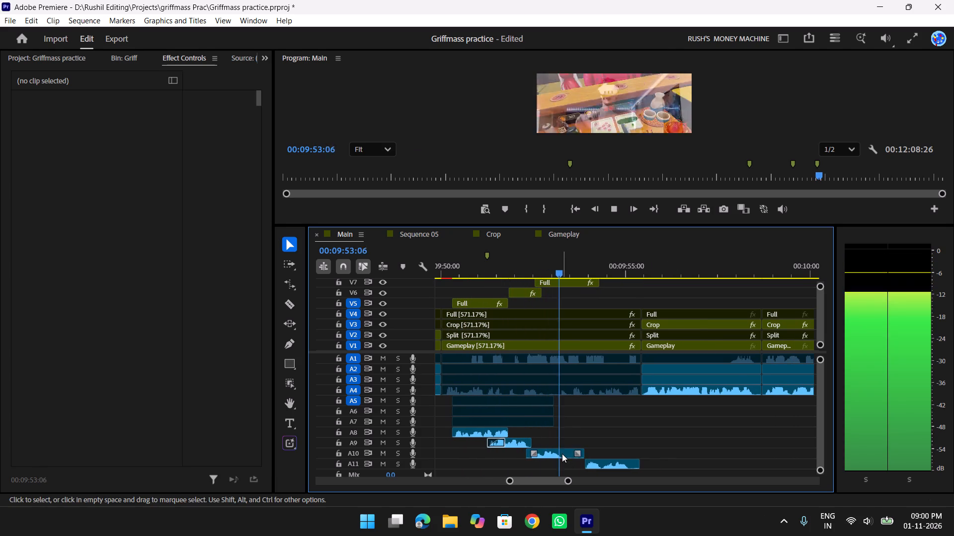
left_click(562, 454)
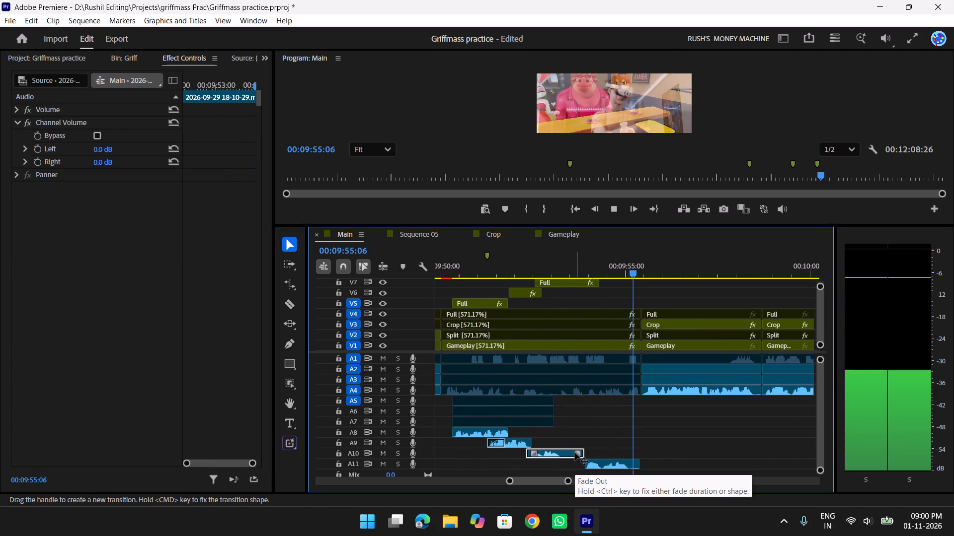
key("space")
key("space")
key("space")
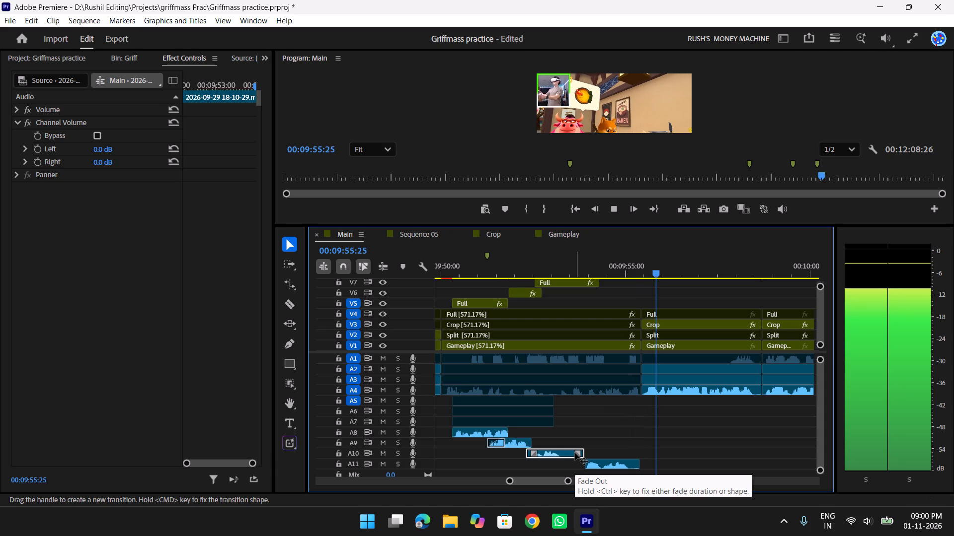
type("yy")
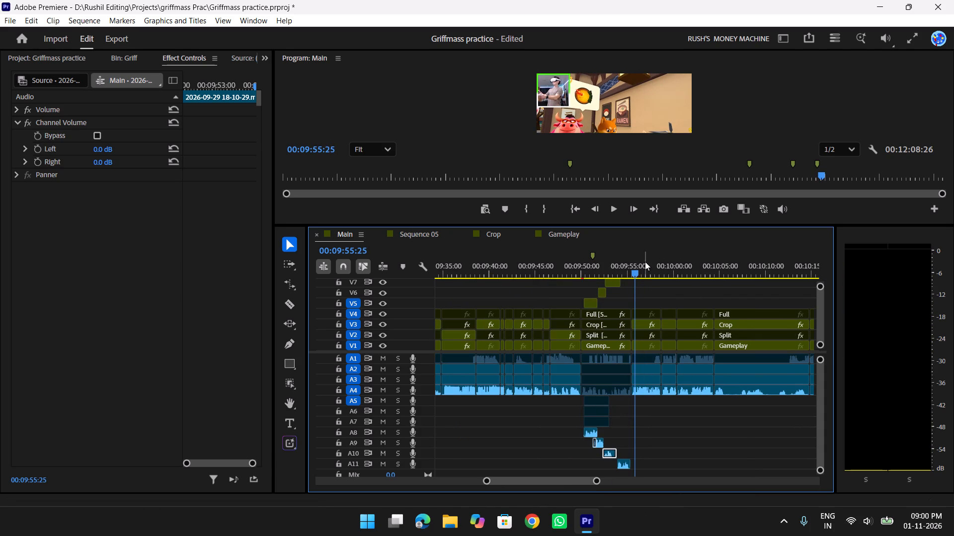
Watch the sped-up segment full screen, starting shortly before it at about 00:09:47:20.
left_click_drag(625, 256, 559, 262)
key("space")
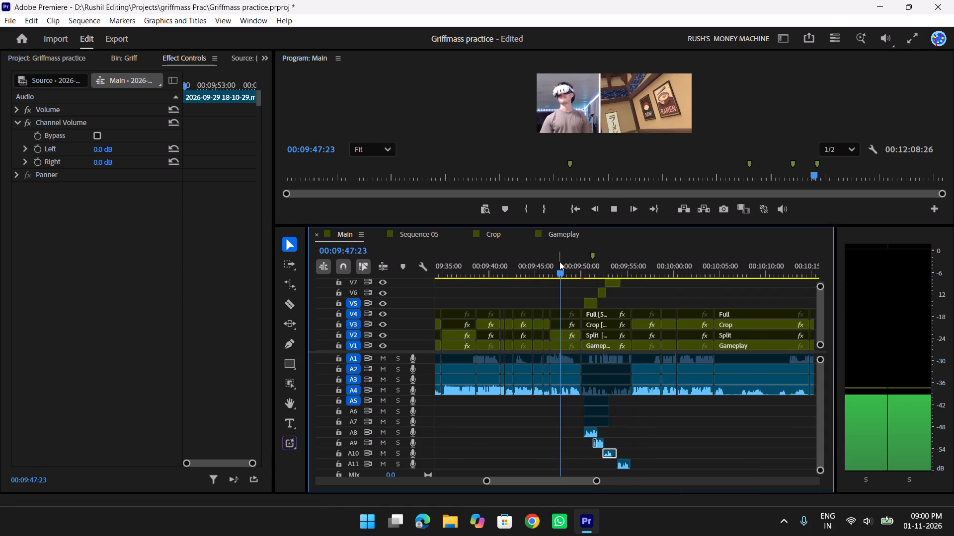
key("f")
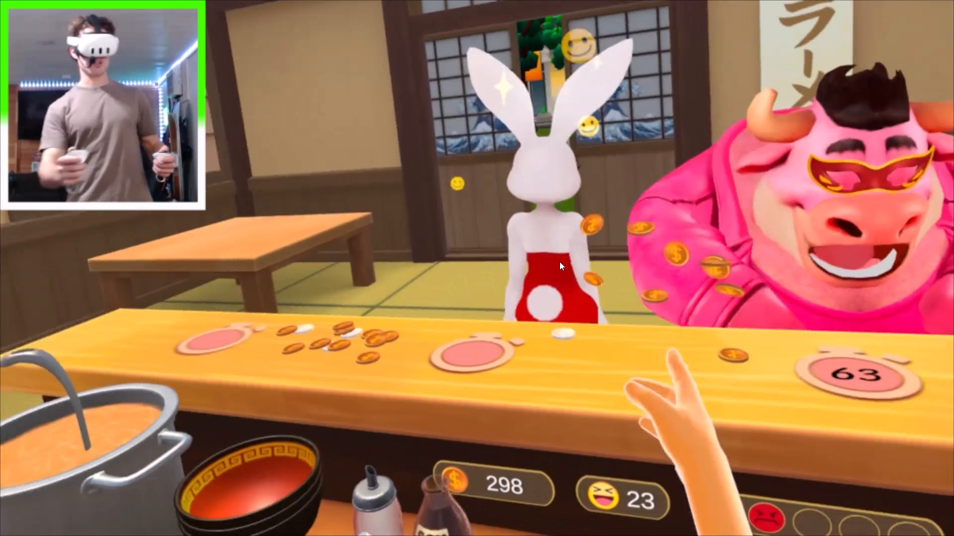
key("f")
key("space")
Play back the audio overlaps in a close timeline view from about 00:09:51:07 to 00:09:54:05.
left_click_drag(646, 268, 591, 275)
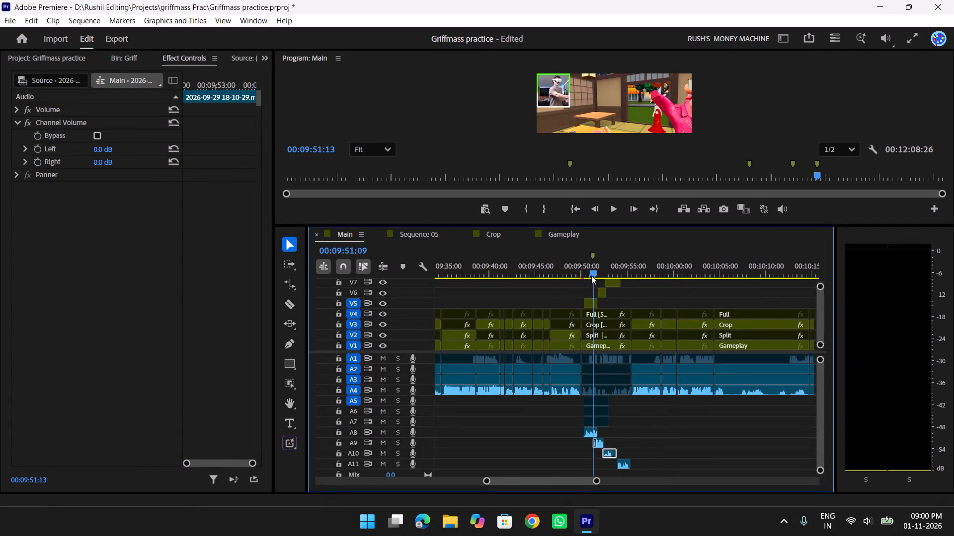
left_click_drag(591, 275, 591, 276)
type("tttt")
scroll(665, 314, "down", 1)
key("space")
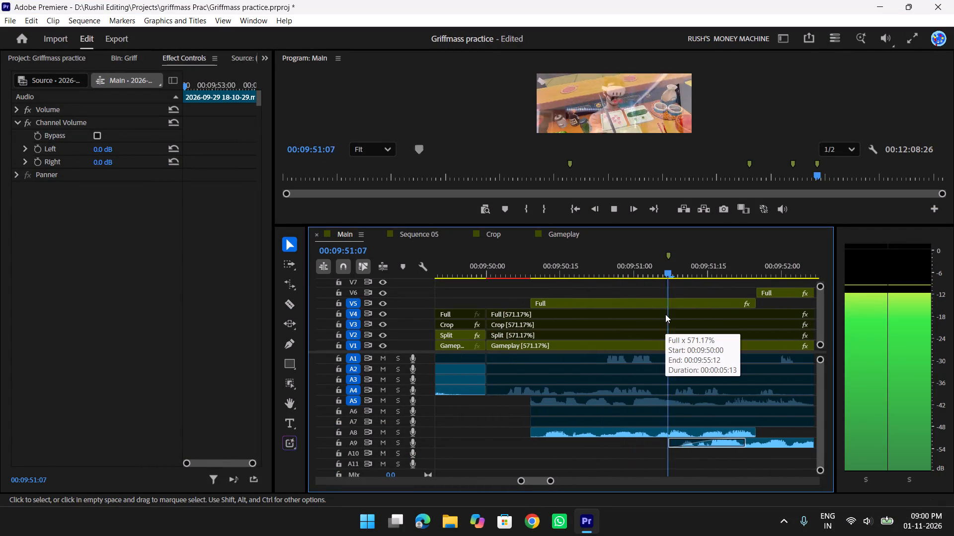
scroll(665, 314, "down", 5)
key("space")
scroll(665, 314, "down", 4)
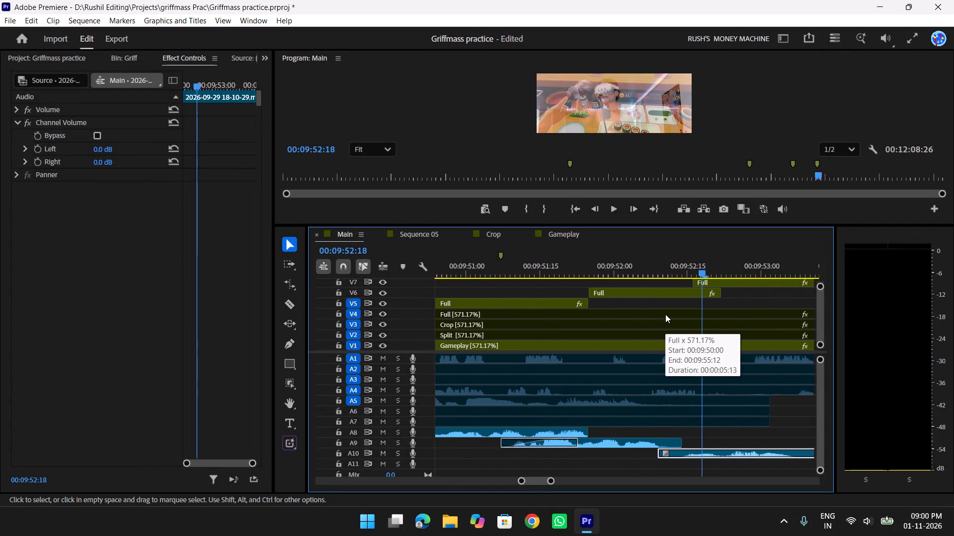
key("space")
scroll(665, 314, "down", 3)
key("space")
scroll(665, 314, "down", 7)
key("space")
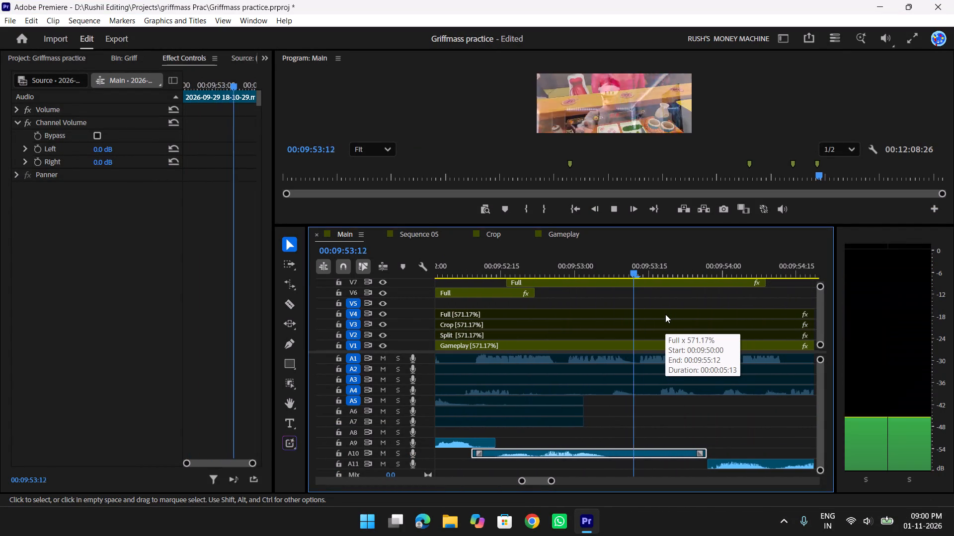
key("space")
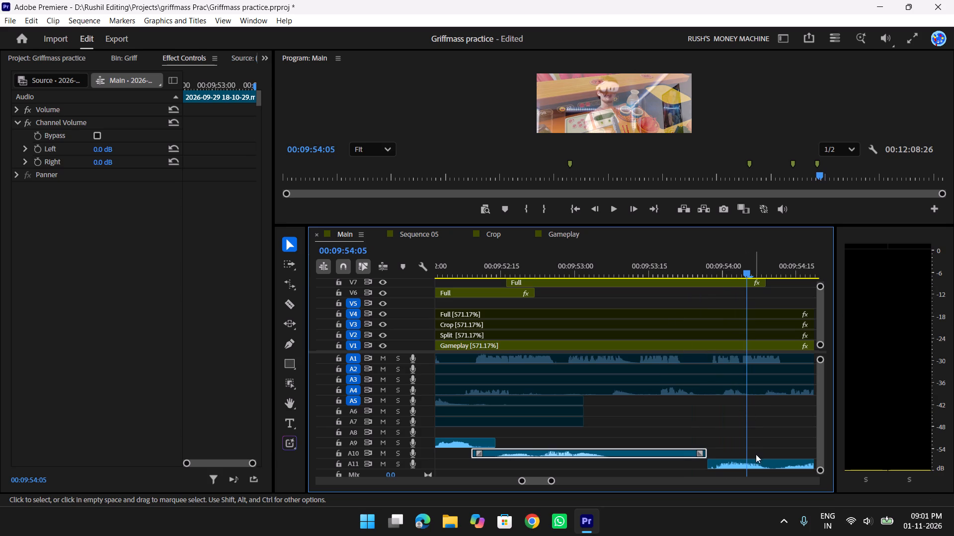
Move the A11 audio piece about 17 frames earlier so it starts at about 00:09:53:10, overlapping the end of A10.
left_click_drag(756, 465, 673, 467)
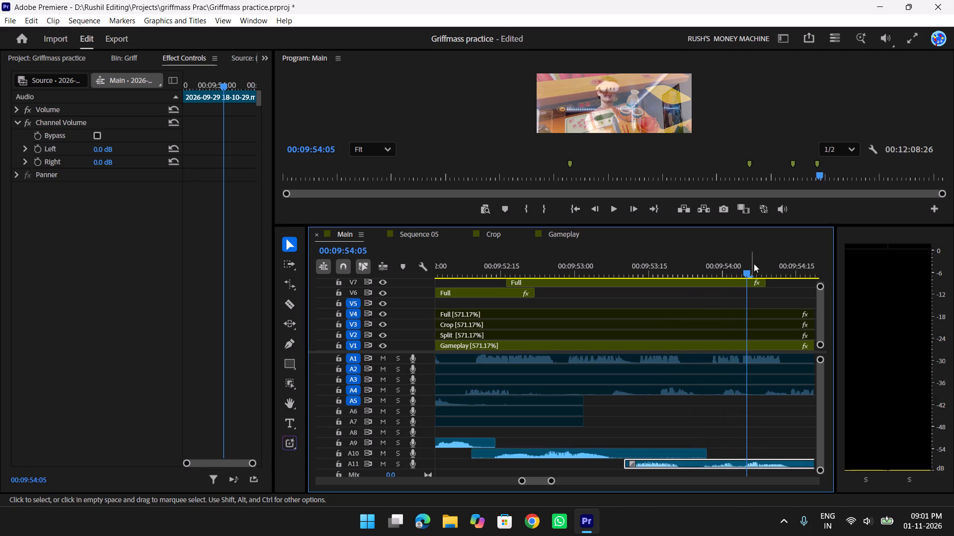
Play back the A10 and A11 audio overlap from about 00:09:52:20 to 00:09:54:29.
left_click_drag(730, 273, 524, 290)
key("space")
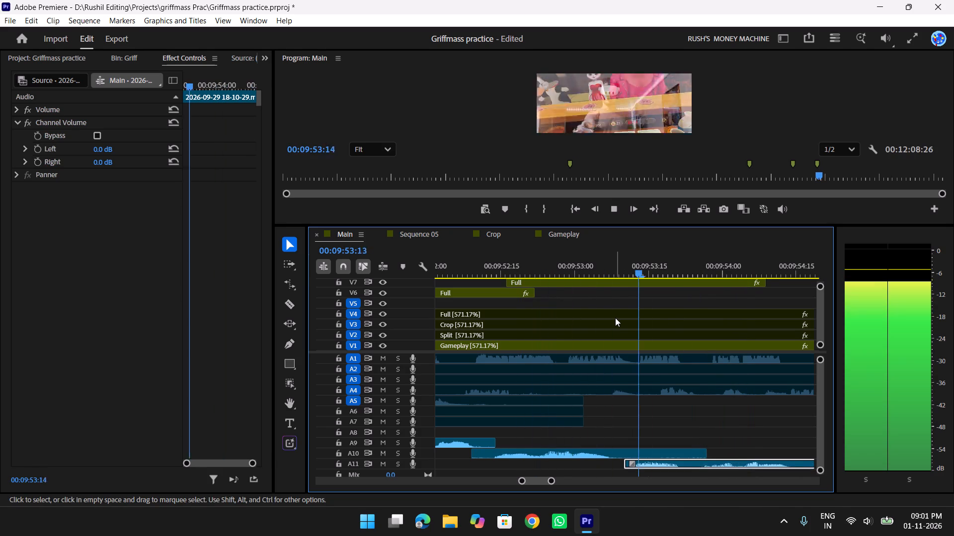
scroll(615, 318, "down", 7)
key("space")
scroll(615, 318, "down", 1)
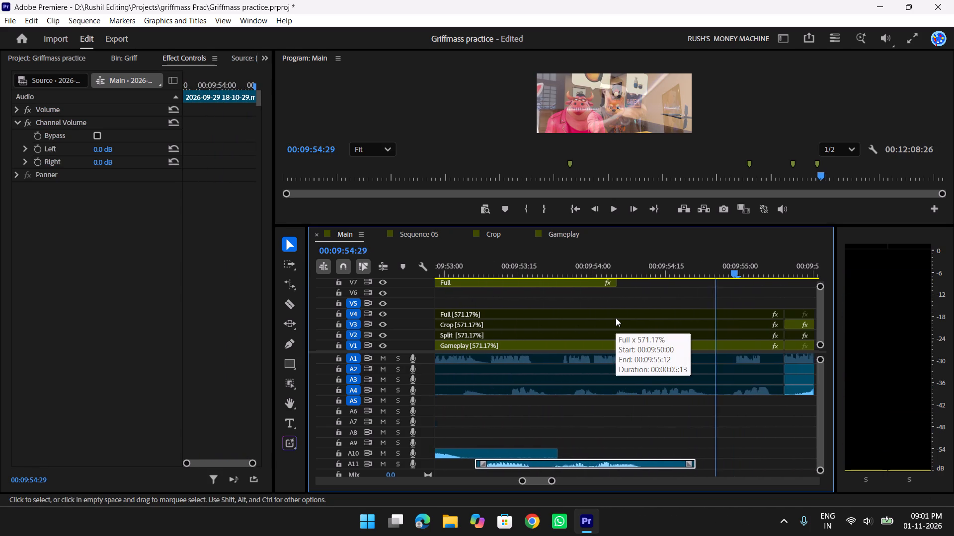
Play back the overlapping audio and fades in the sped-up segment, from about 00:09:51 and again from its start near 00:09:50.
scroll(616, 318, "down", 2)
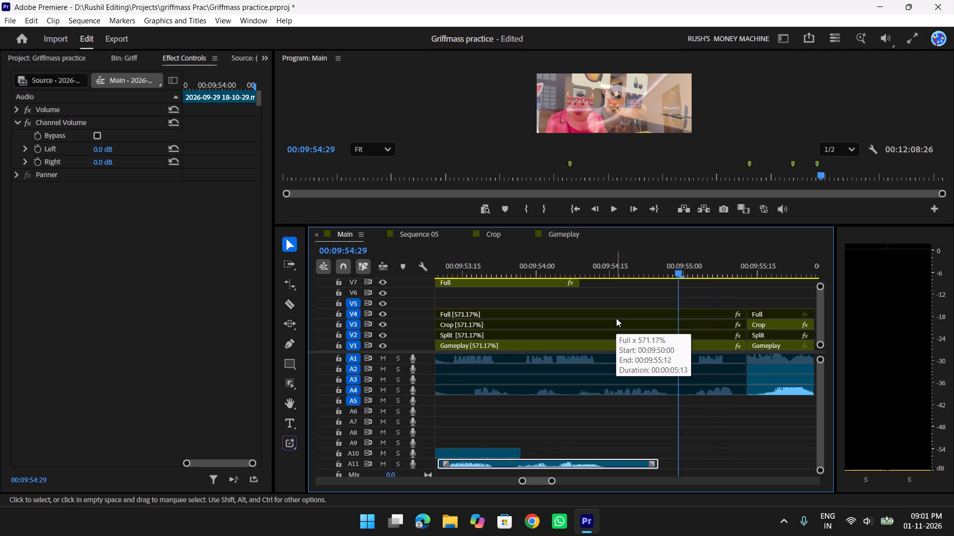
type("yy")
left_click_drag(622, 272, 507, 277)
key("space")
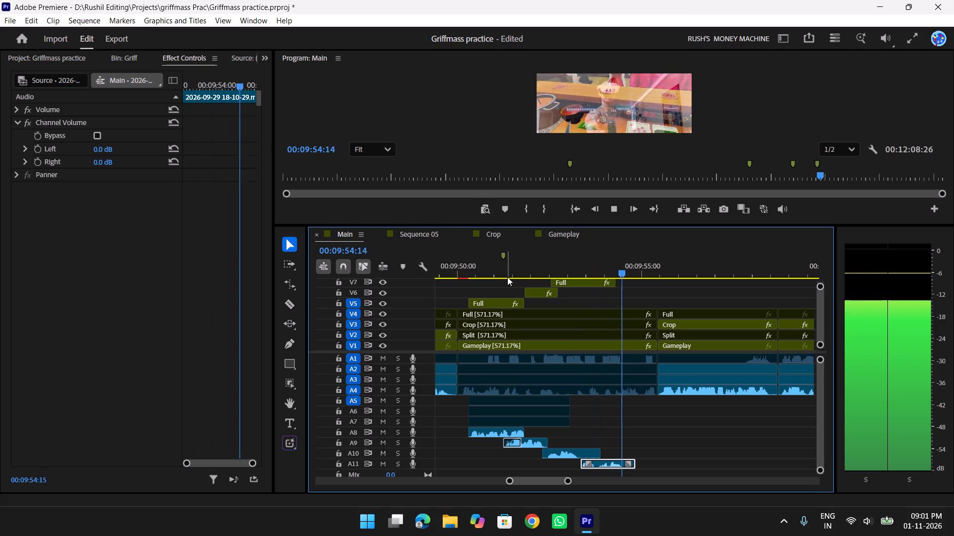
key("space")
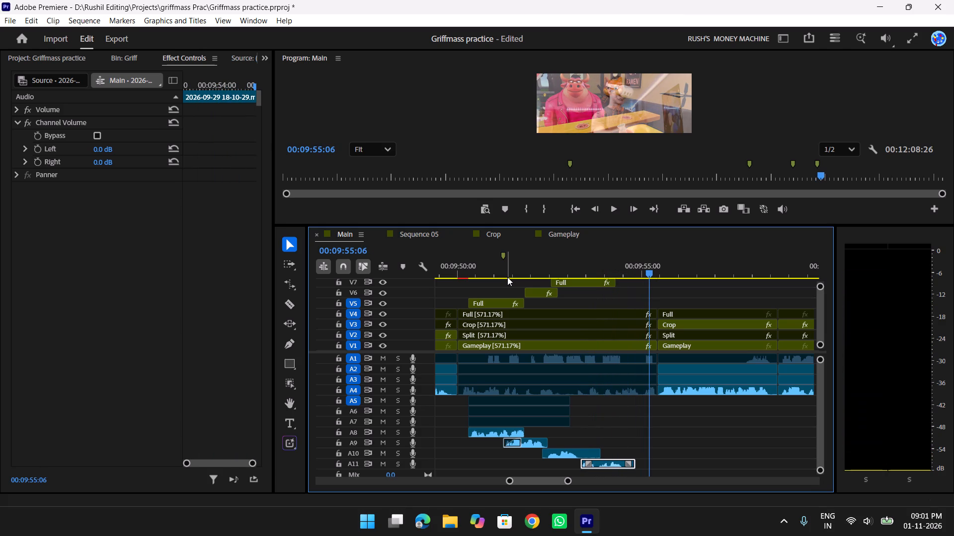
key("space")
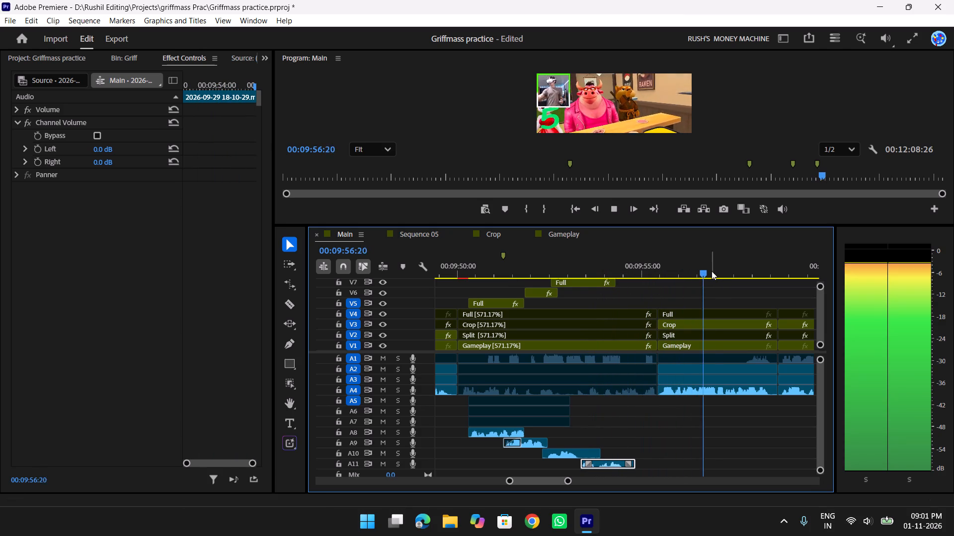
left_click_drag(691, 269, 446, 278)
key("space")
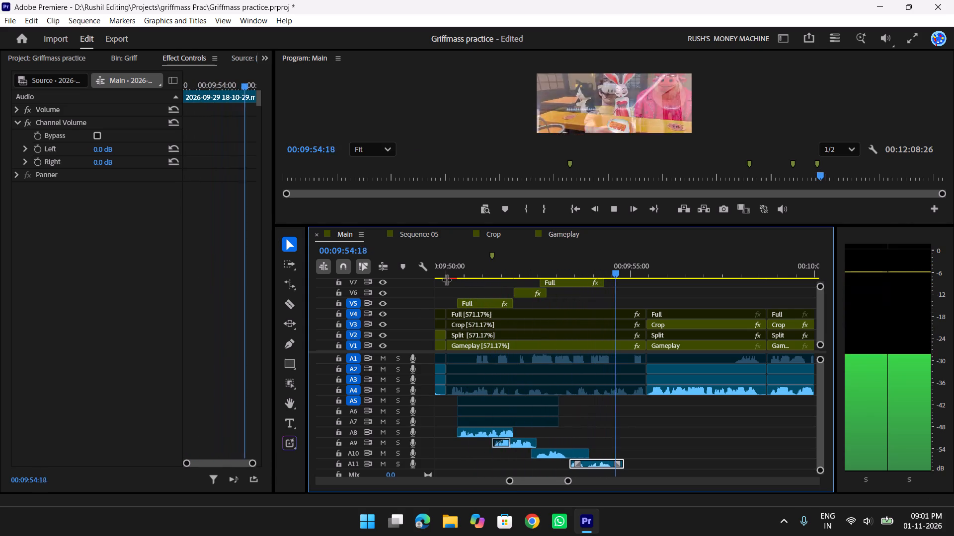
key("space")
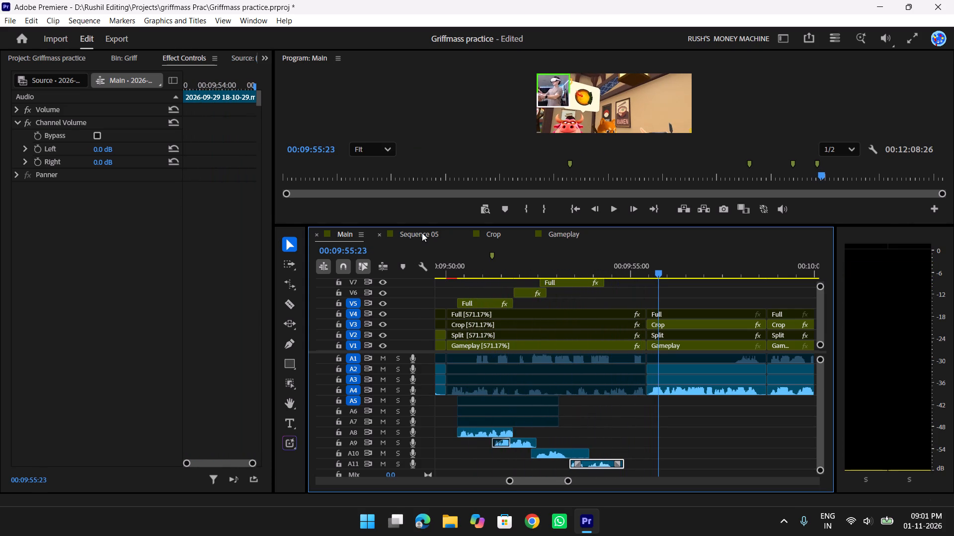
In Sequence 05, extend the last clips on V1–V4 and A1–A4 beyond 00:02:10, playing back the newly revealed footage.
left_click(422, 232)
left_click(679, 313)
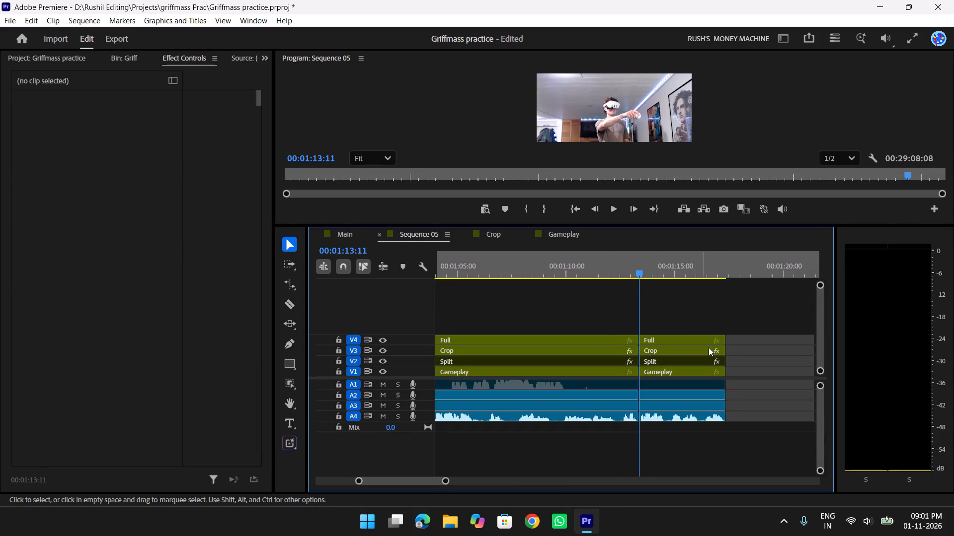
left_click_drag(712, 318, 719, 435)
left_click_drag(723, 377, 805, 379)
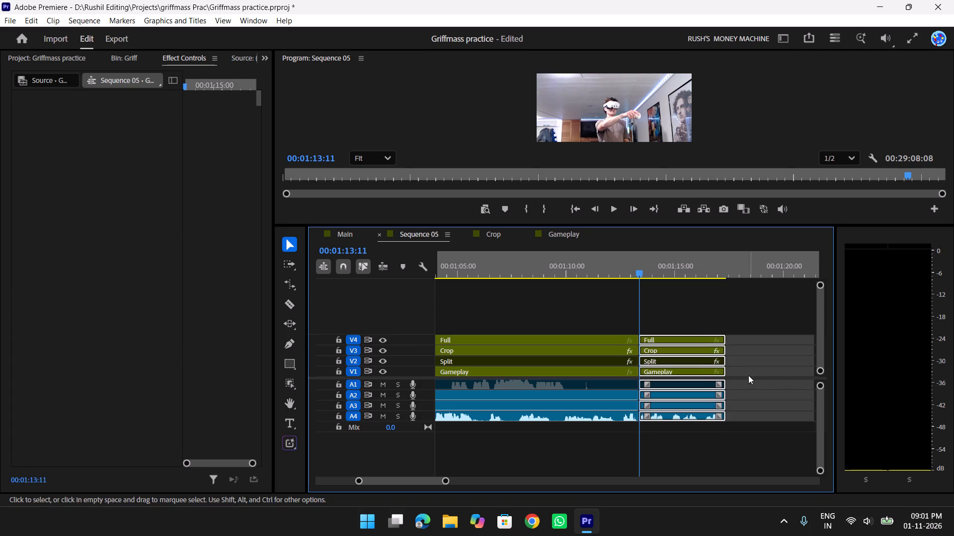
left_click_drag(723, 361, 799, 368)
left_click_drag(665, 267, 745, 281)
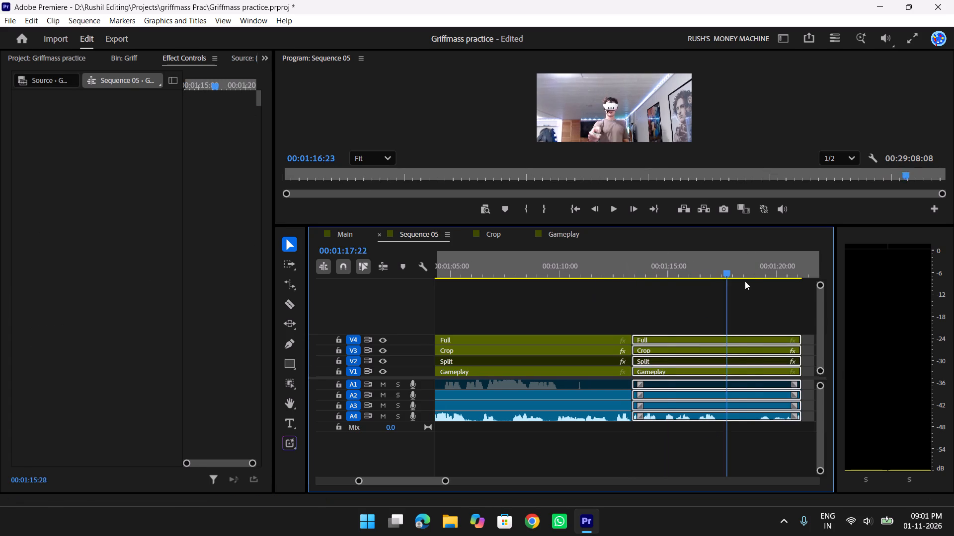
left_click_drag(745, 281, 754, 281)
key("space")
scroll(754, 281, "down", 3)
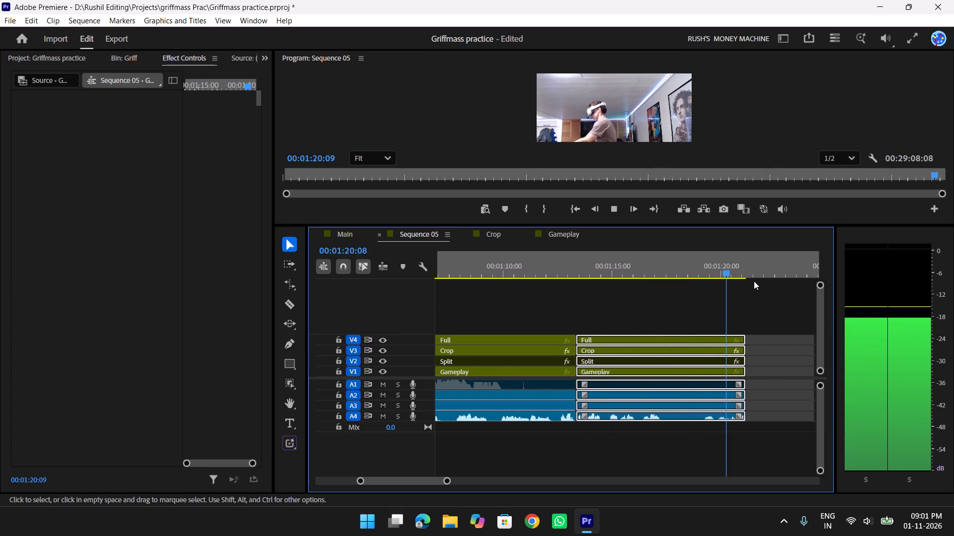
key("space")
key("y")
key("y")
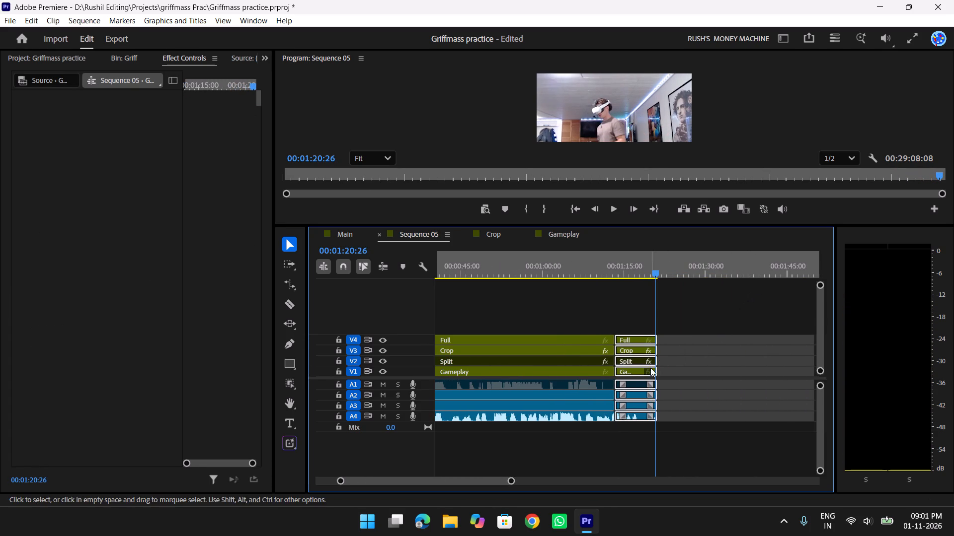
left_click_drag(656, 371, 822, 379)
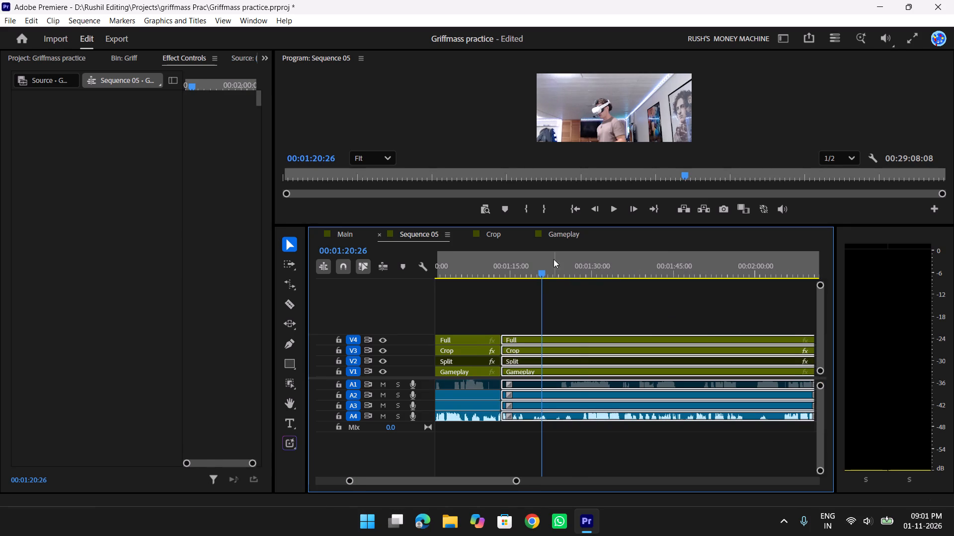
Review the Sequence 05 footage from about 00:01:28 and again from about 00:00:51 for another usable moment.
left_click(580, 273)
key("space")
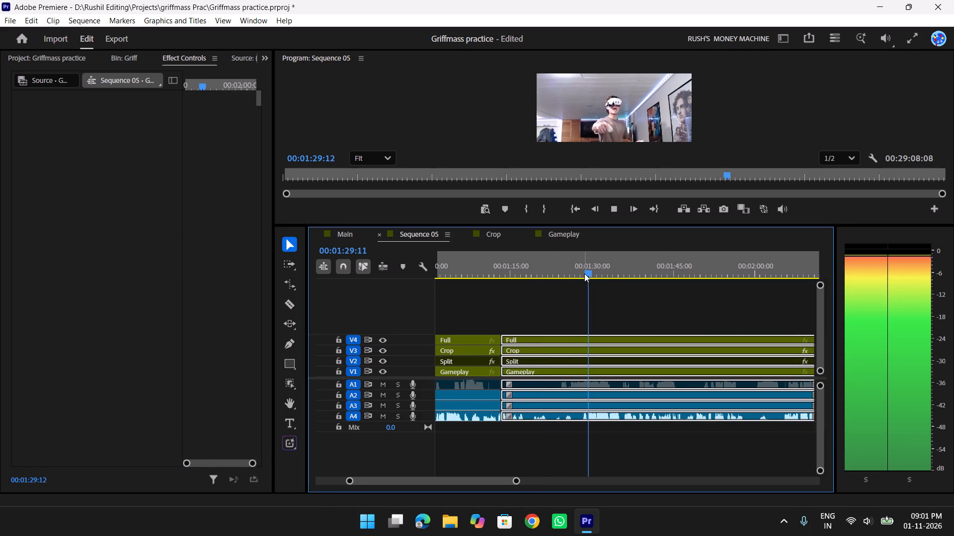
scroll(669, 312, "up", 1)
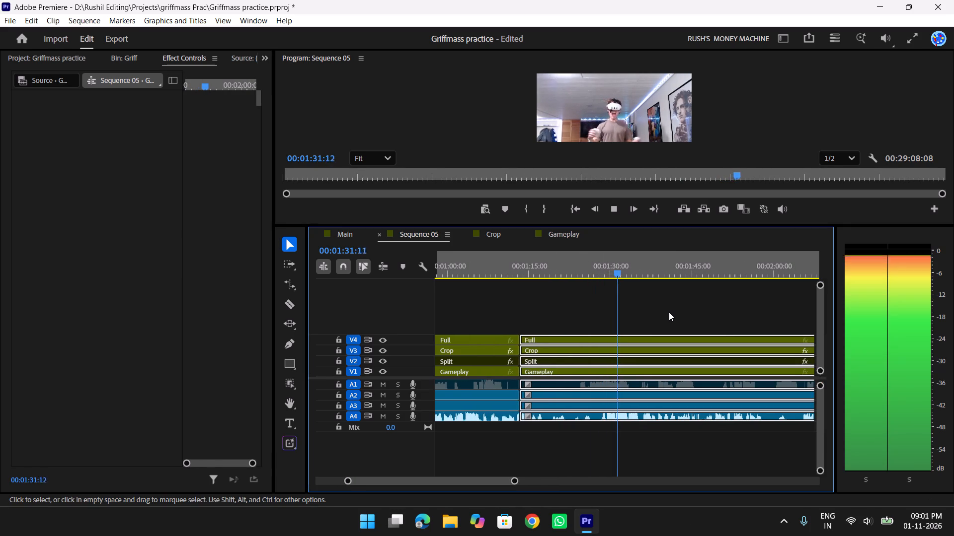
scroll(669, 312, "up", 2)
scroll(725, 290, "up", 2)
left_click_drag(681, 265, 486, 272)
left_click_drag(540, 266, 477, 271)
key("space")
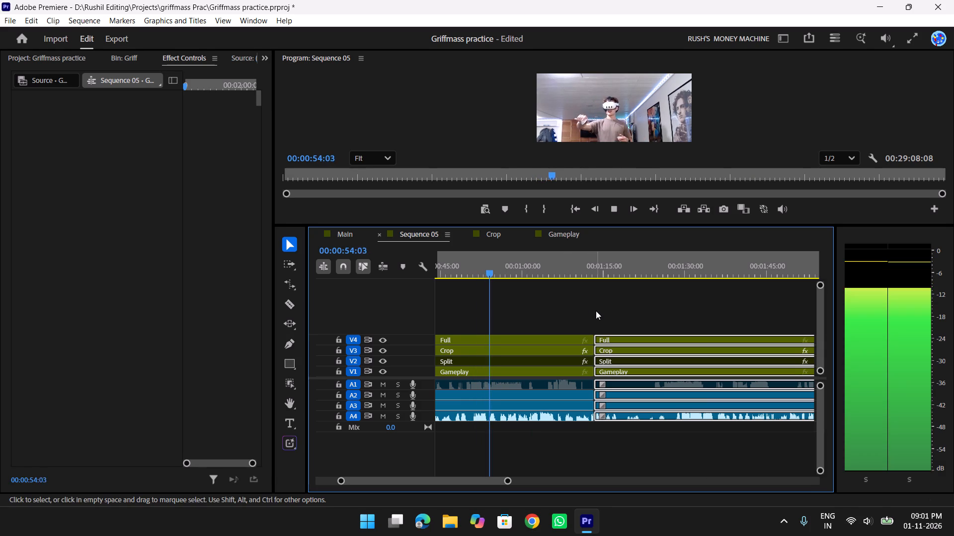
key("space")
left_click_drag(494, 267, 472, 268)
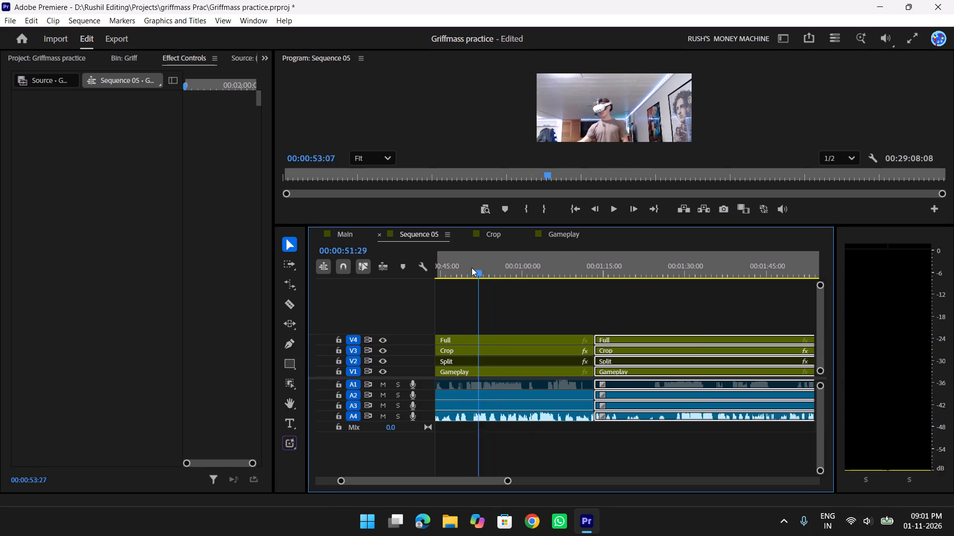
left_click_drag(472, 268, 471, 268)
type("tt")
key("space")
scroll(615, 322, "down", 4)
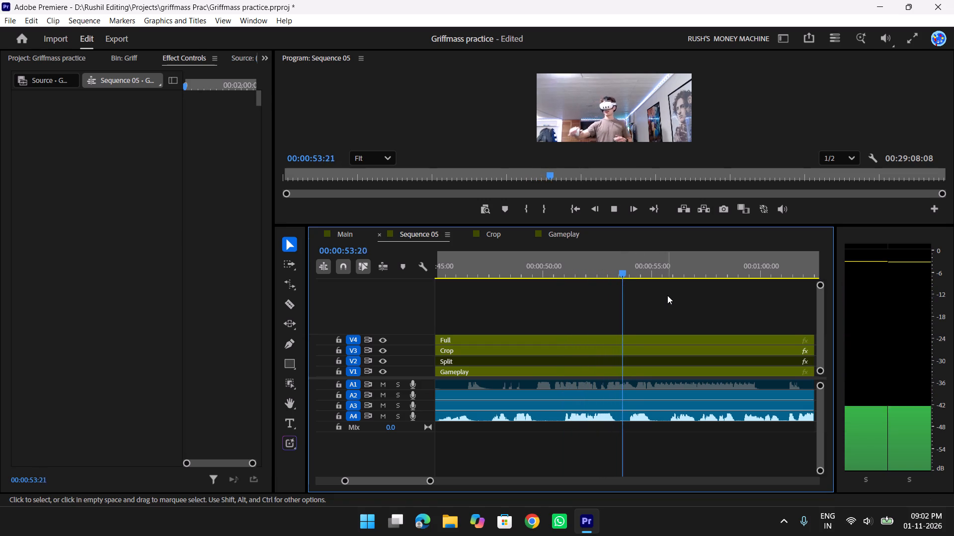
Cut all Sequence 05 tracks at about 00:00:50:18 and 00:00:53:14.
left_click_drag(654, 261, 563, 268)
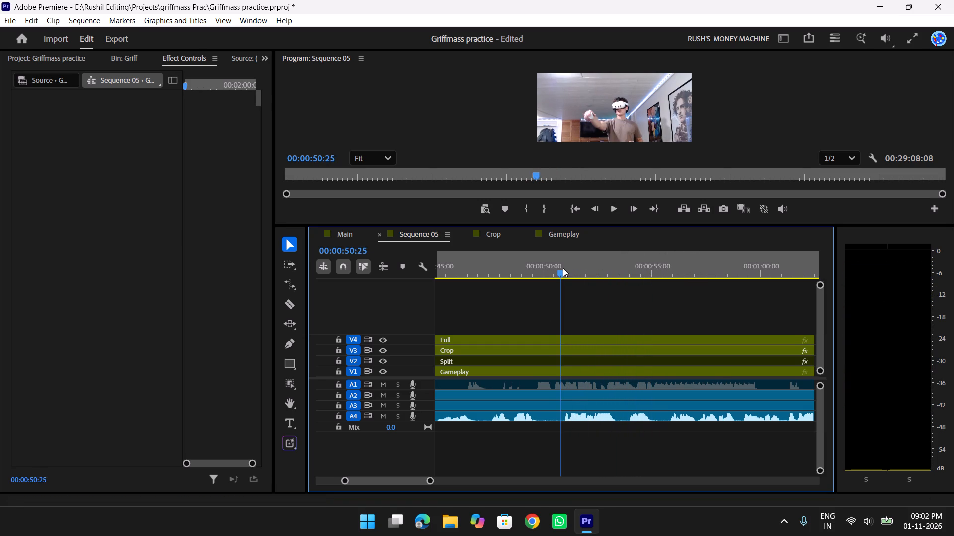
left_click_drag(563, 268, 621, 276)
key("w")
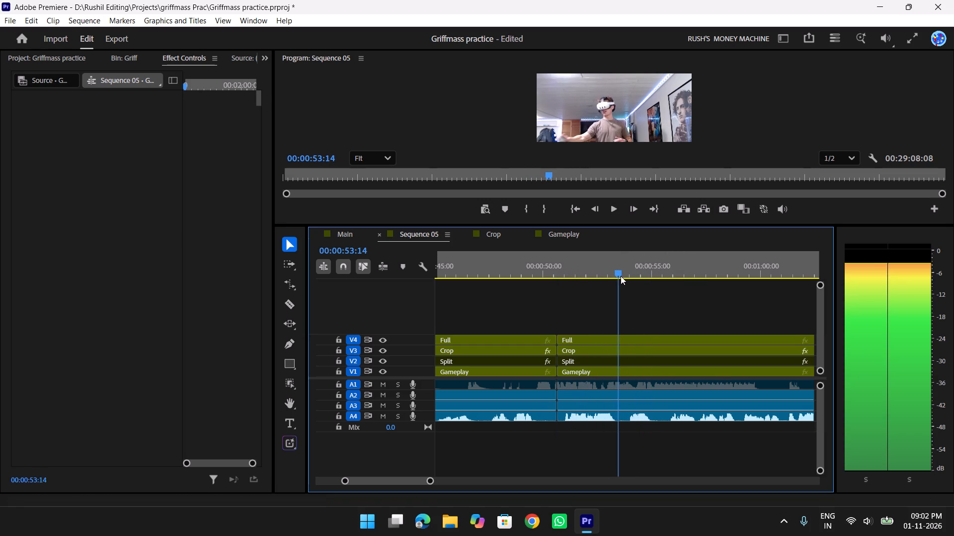
left_click_drag(621, 276, 624, 277)
key("w")
key("q")
key("q")
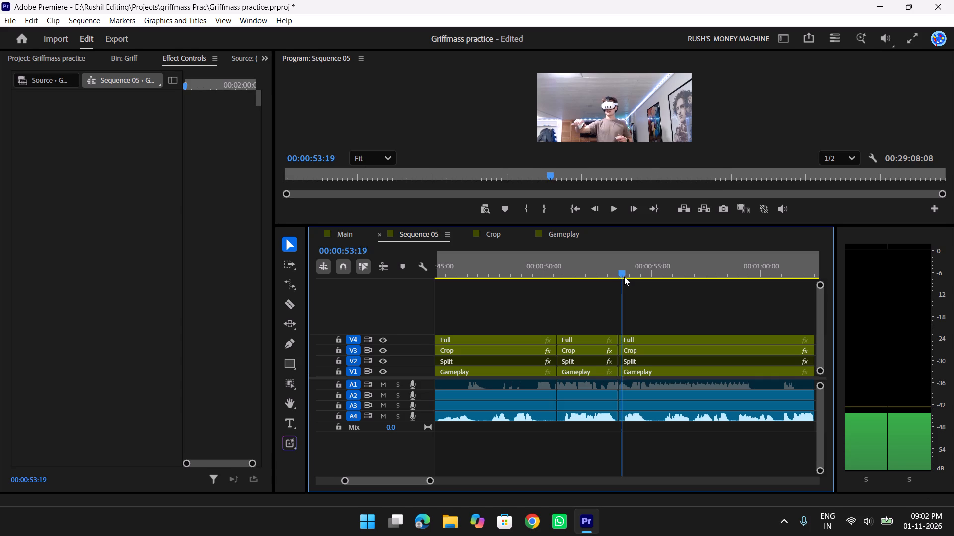
Play back from about 00:00:47:15 through the new cuts, and cut all tracks at 00:00:54:23.
left_click_drag(624, 277, 489, 274)
key("q")
key("q")
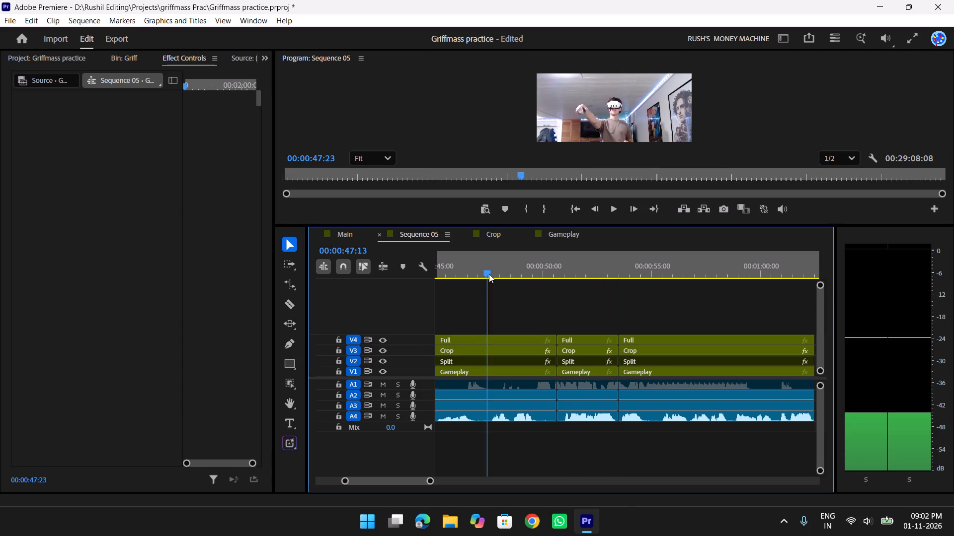
left_click_drag(489, 274, 491, 274)
key("space")
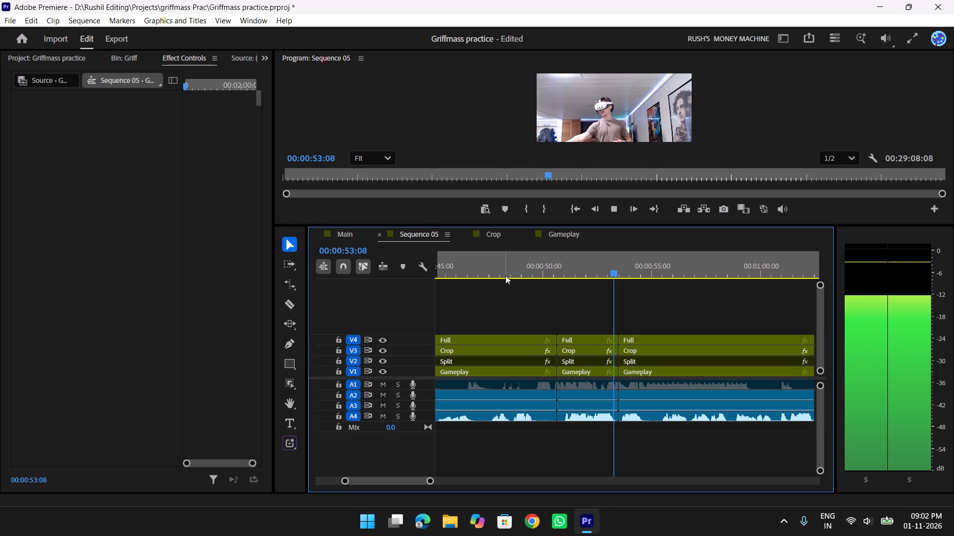
key("space")
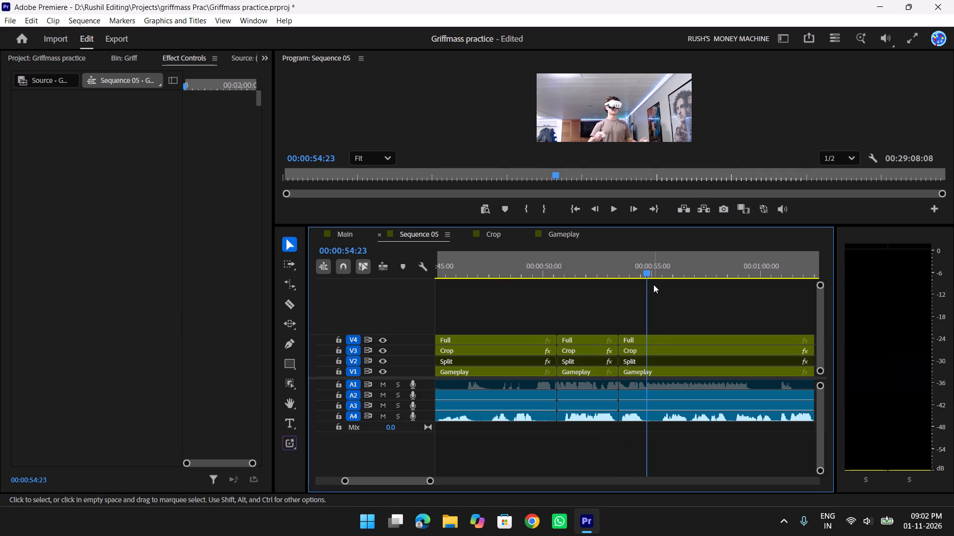
key("w")
Copy the two adjoining pieces between about 00:00:50:18 and 00:00:54:23 on all tracks and paste them into Main at 00:12:15:18.
left_click_drag(597, 298, 629, 430)
key("ctrl+c")
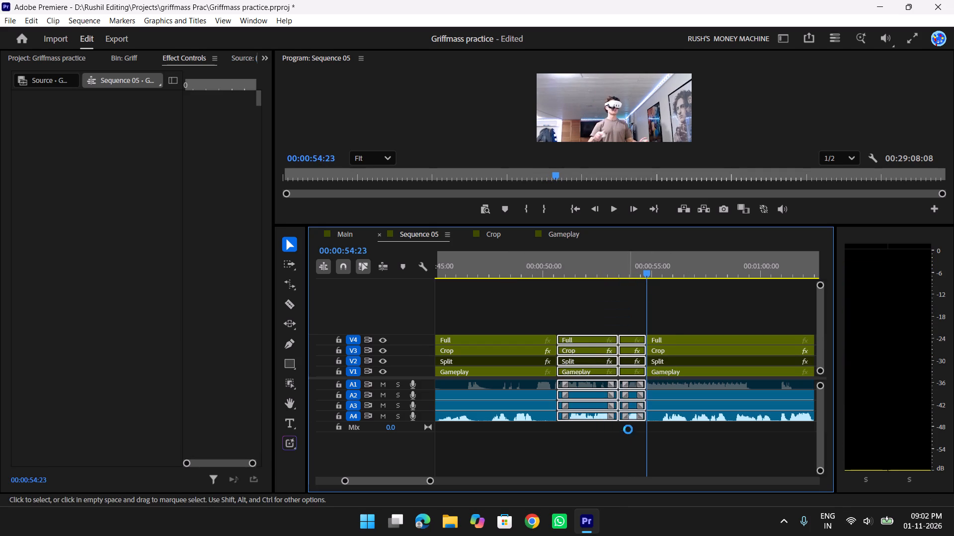
key("ctrl+c")
key("ctrl+c")
left_click(356, 235)
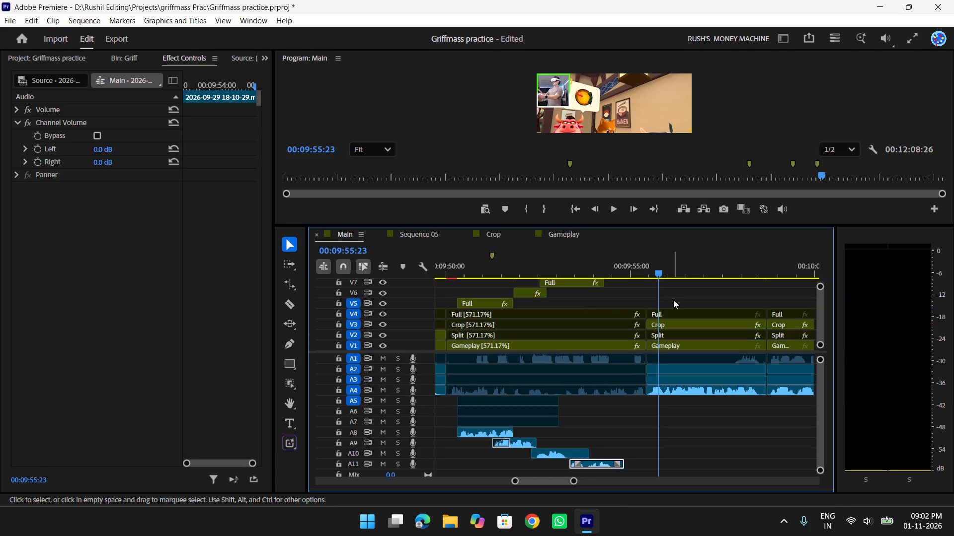
type("yyy")
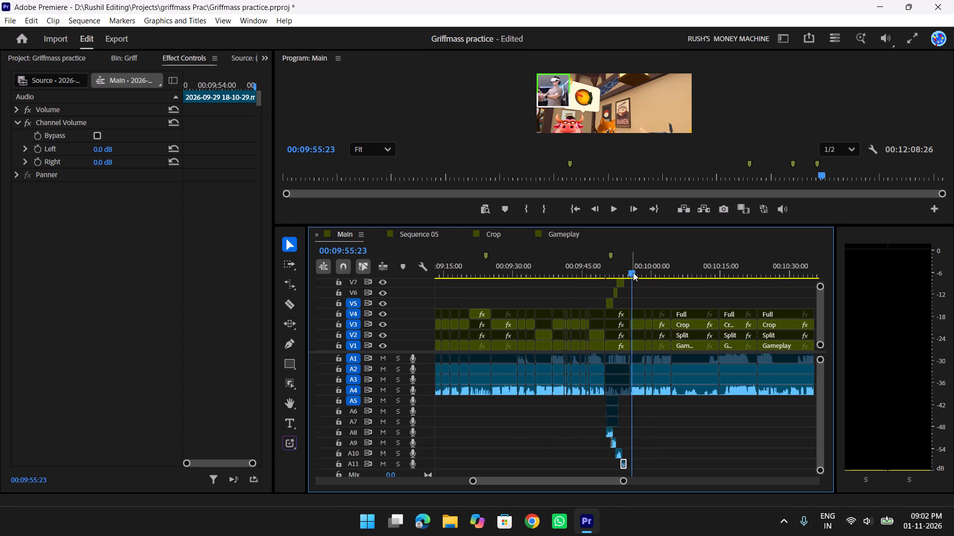
type("yy")
left_click_drag(633, 272, 774, 286)
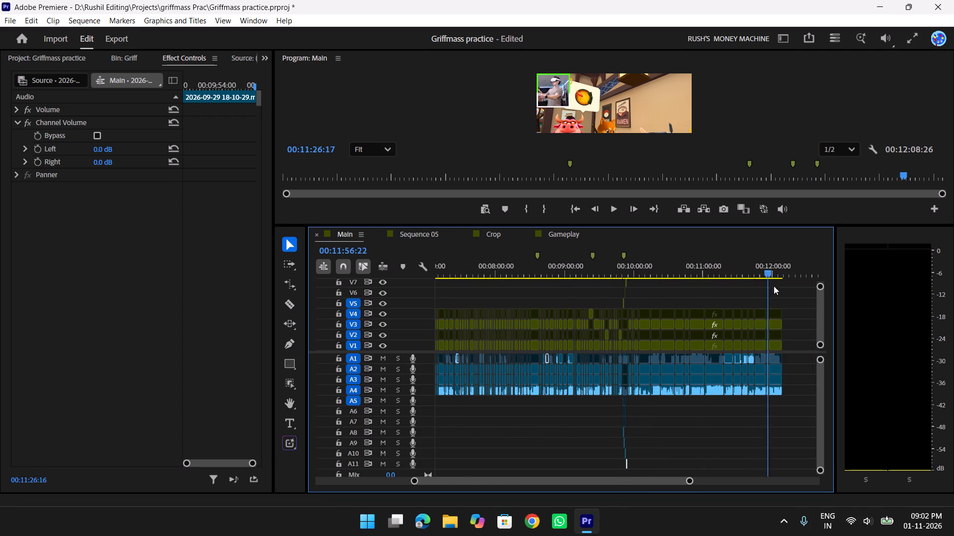
left_click_drag(774, 286, 791, 283)
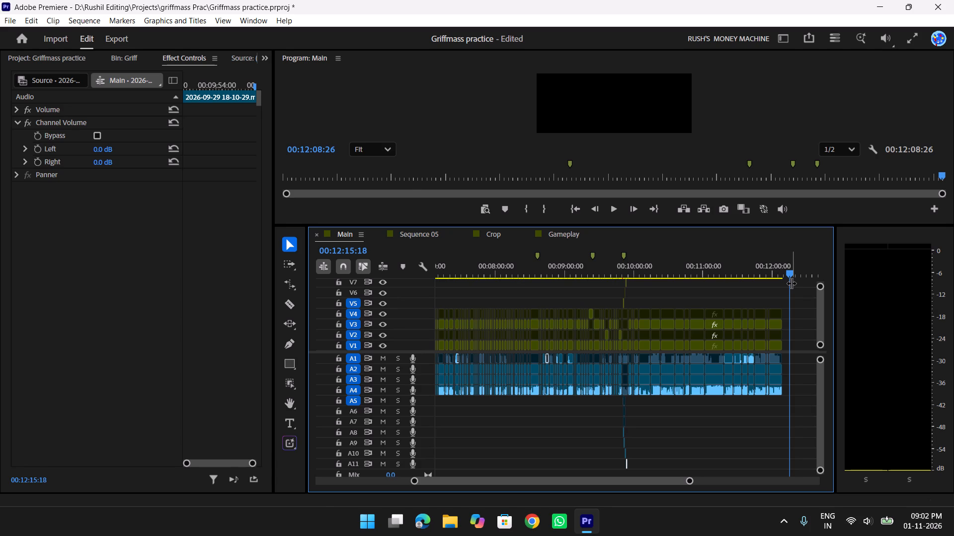
key("ctrl+v")
Move the video of the pasted clips up to V4–V7, keeping it at 00:12:15:18.
left_click_drag(791, 331, 678, 287)
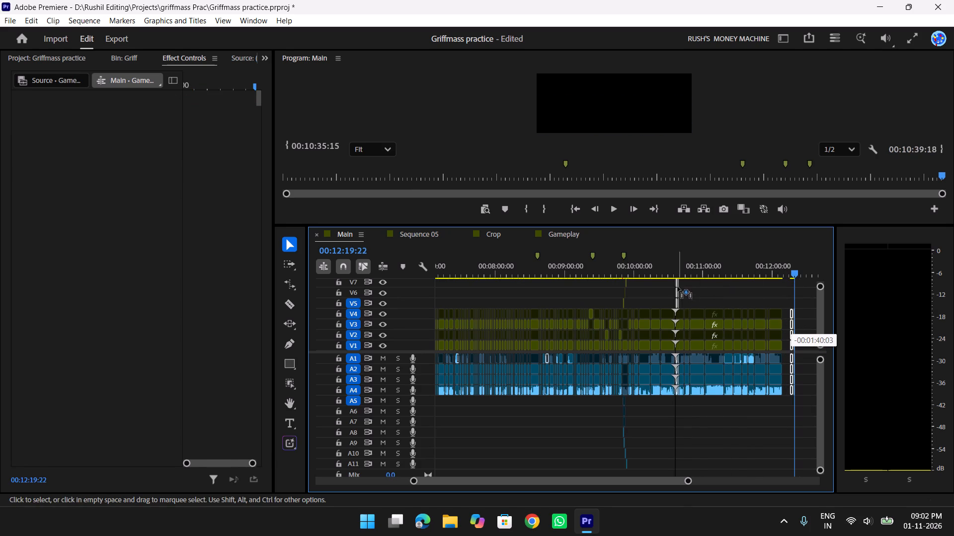
left_click_drag(678, 287, 721, 264)
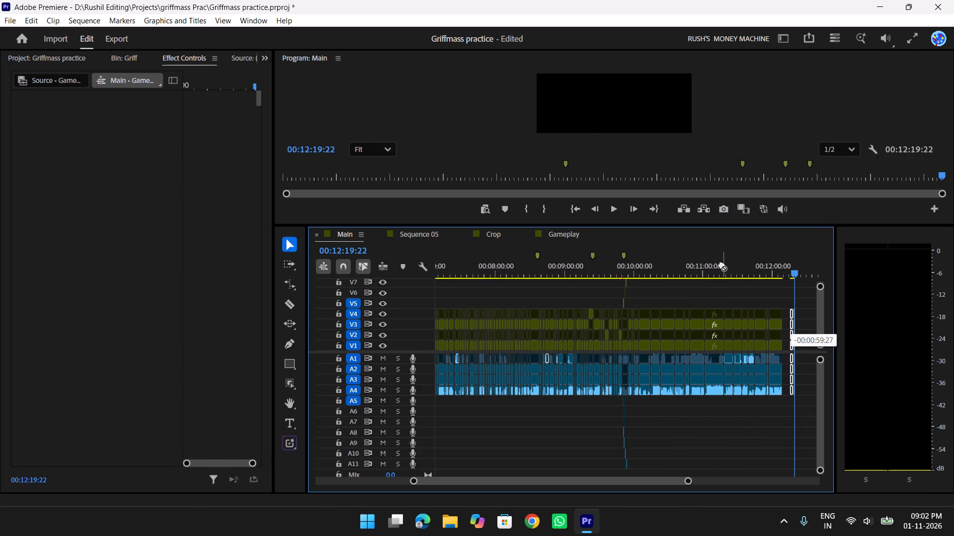
left_click_drag(721, 264, 792, 302)
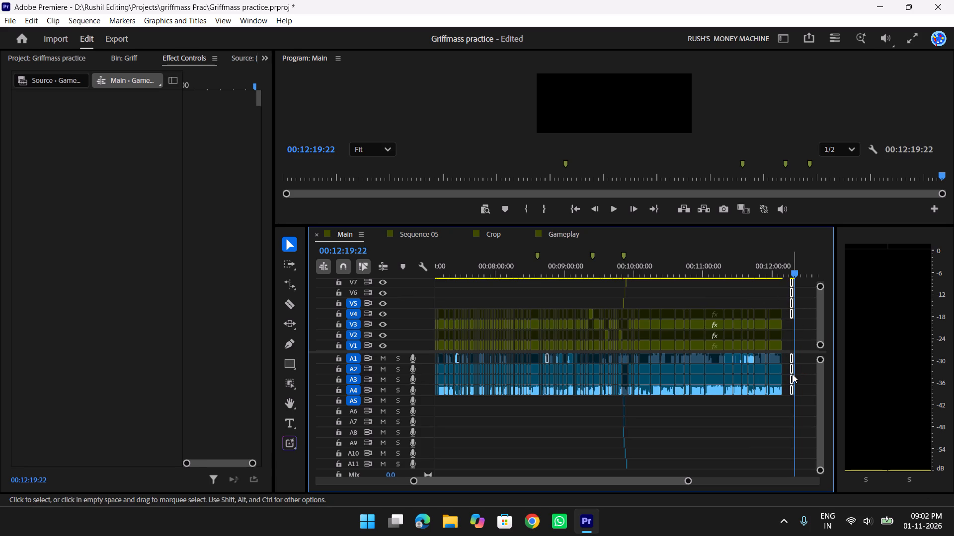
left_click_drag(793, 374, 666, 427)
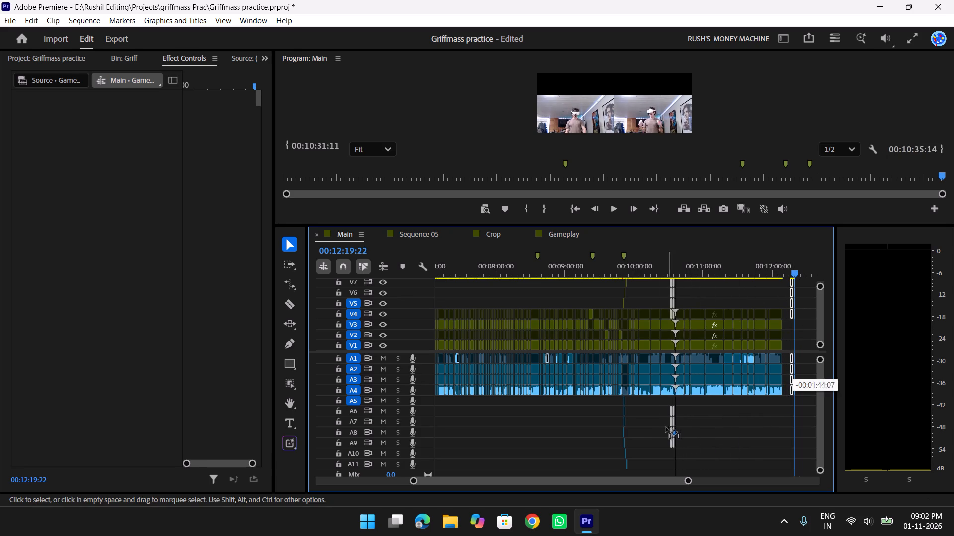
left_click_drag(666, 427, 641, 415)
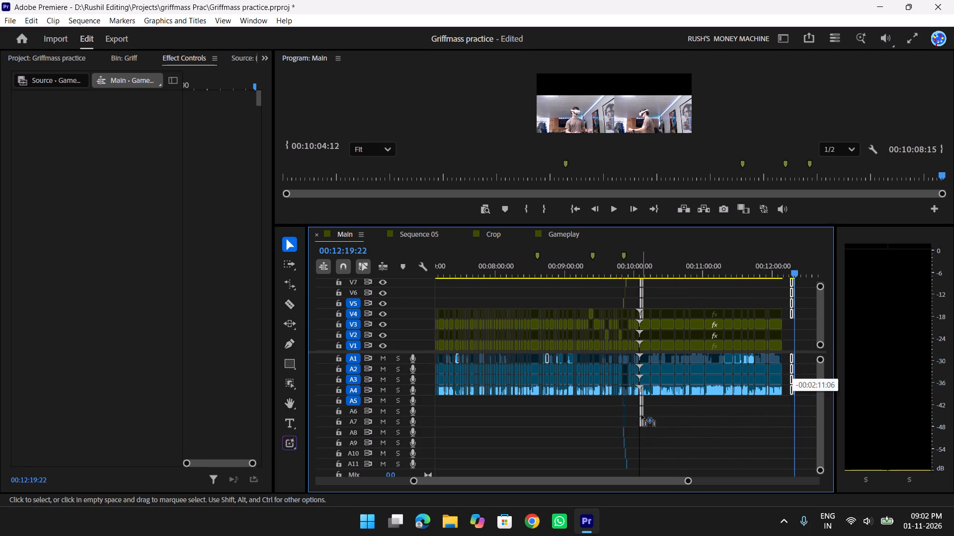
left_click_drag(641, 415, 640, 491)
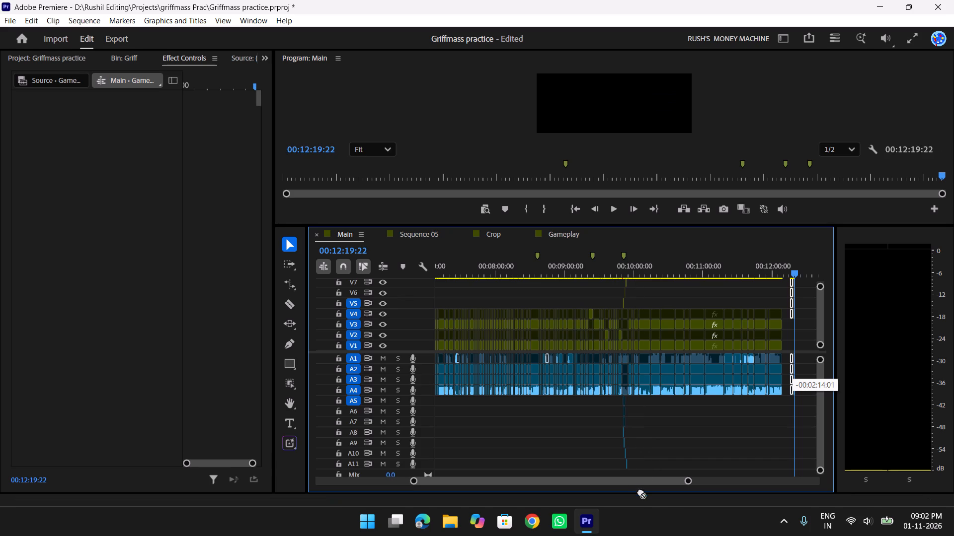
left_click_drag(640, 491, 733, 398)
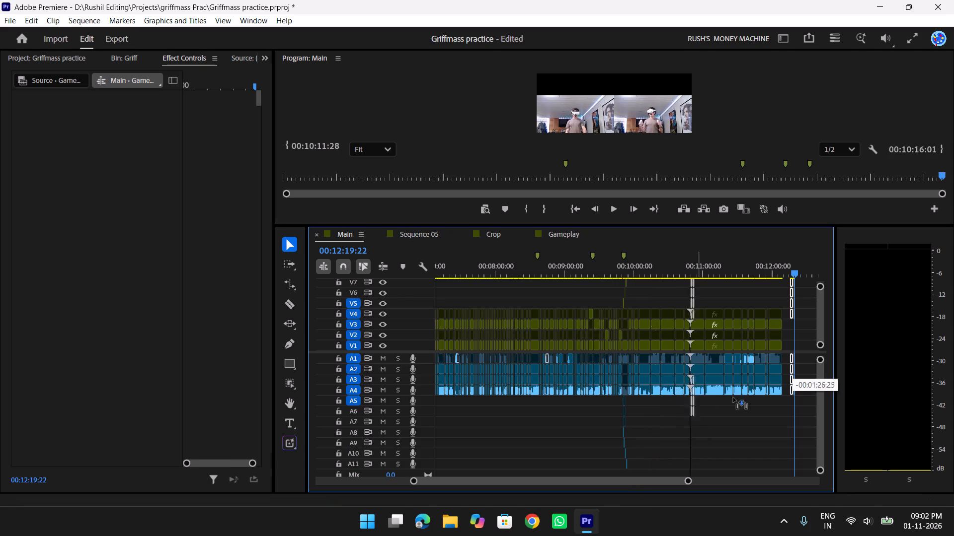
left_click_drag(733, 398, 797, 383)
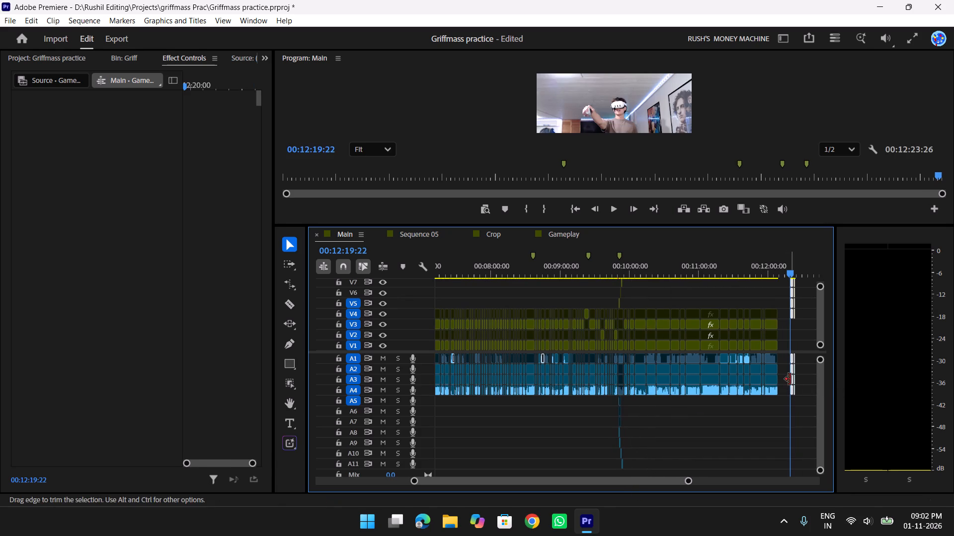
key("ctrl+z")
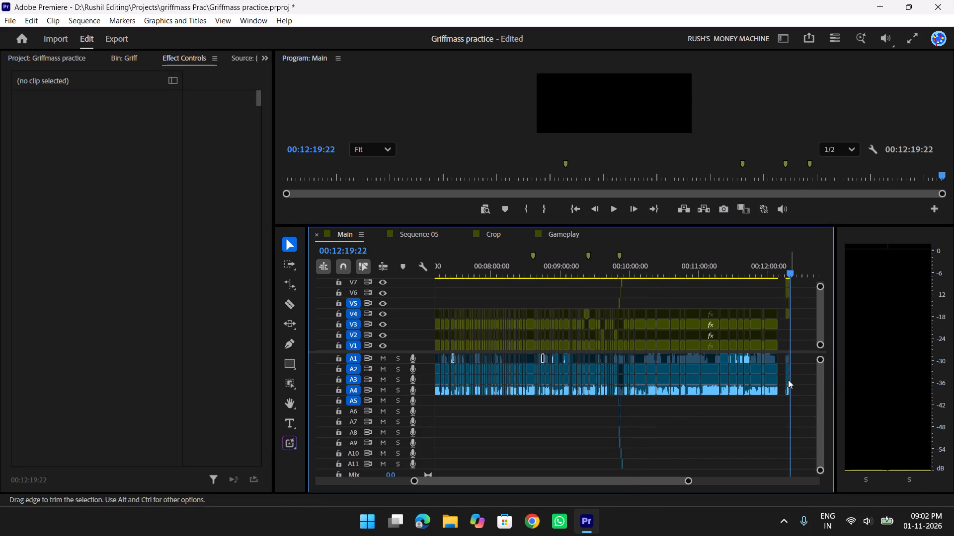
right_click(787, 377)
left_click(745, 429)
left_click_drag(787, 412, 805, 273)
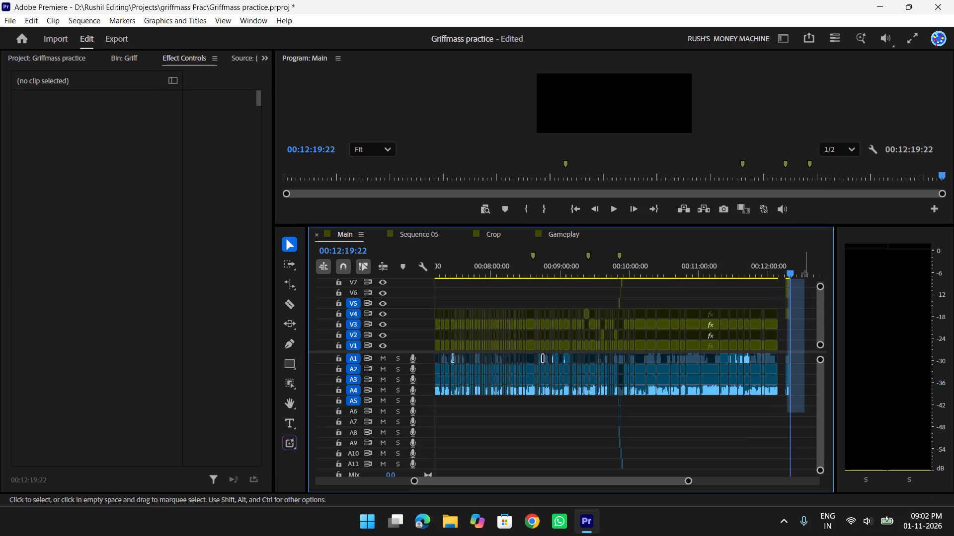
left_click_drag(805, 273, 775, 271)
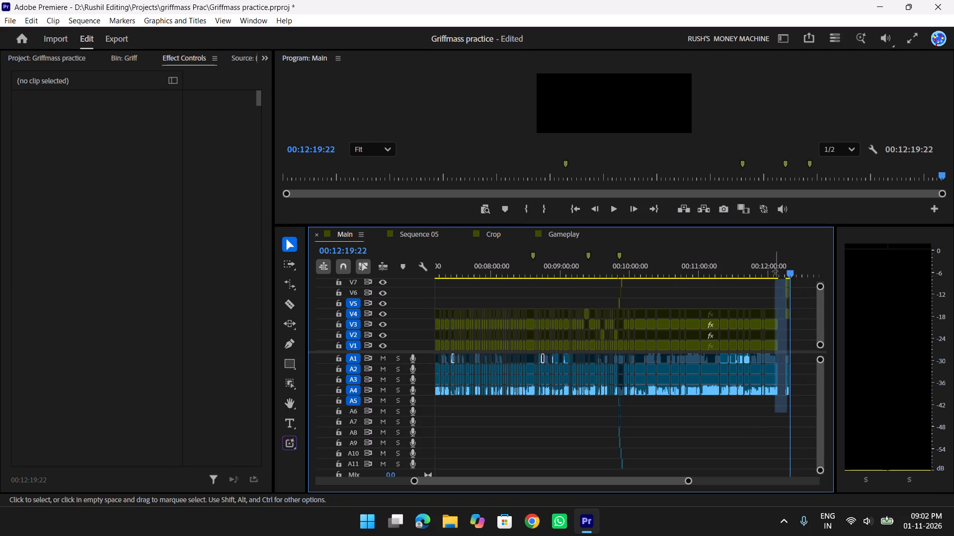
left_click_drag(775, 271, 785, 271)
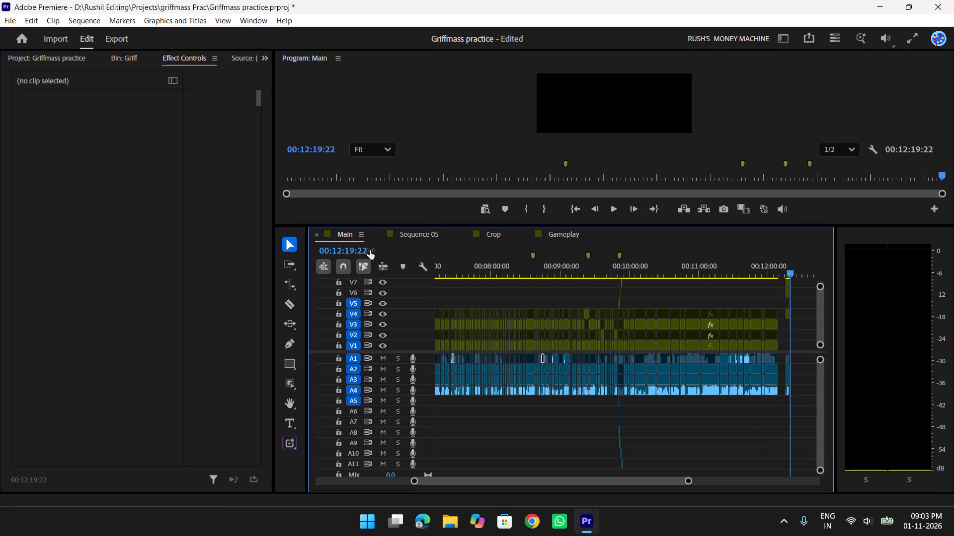
Turn off Linked Selection and undo the move that raised the pasted clips' video to V4–V7.
left_click(376, 266)
left_click(380, 268)
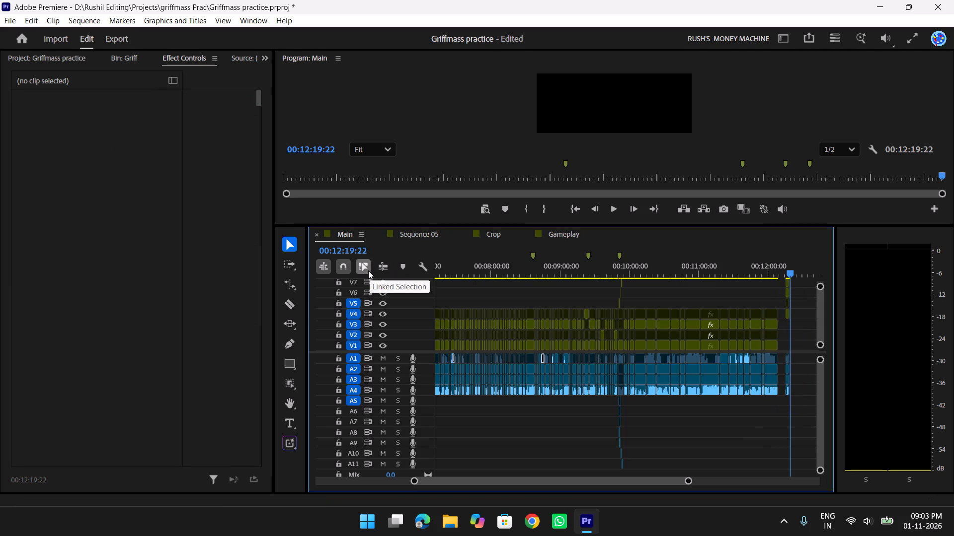
left_click(368, 270)
key("ctrl+z")
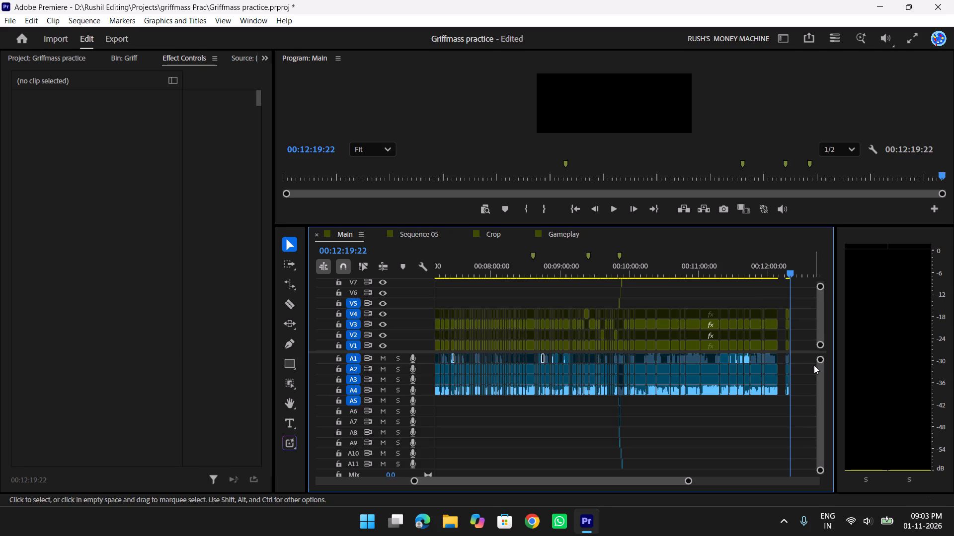
Move only the audio of the two pasted clips from the end of Main to A5–A8 at about 00:10:04.
left_click(787, 366)
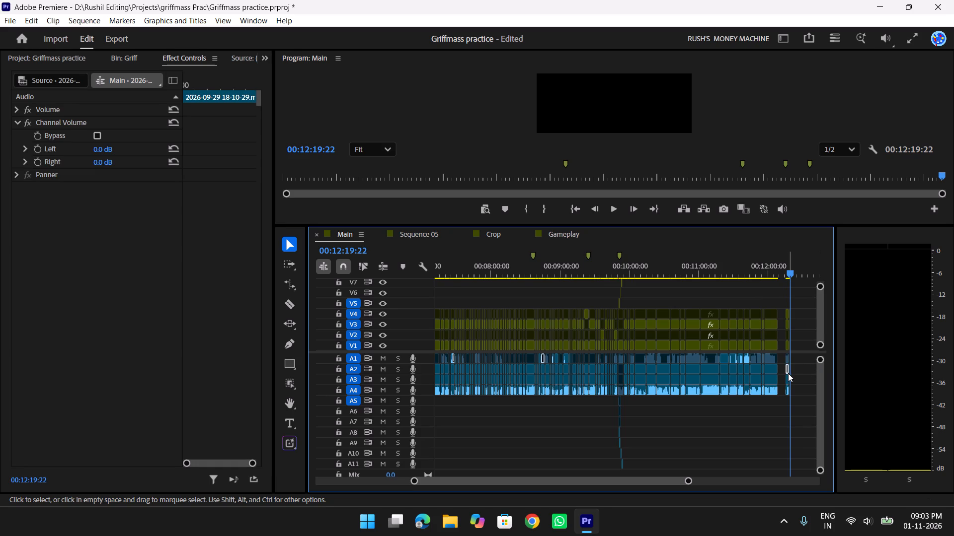
key("t")
left_click_drag(658, 421, 620, 363)
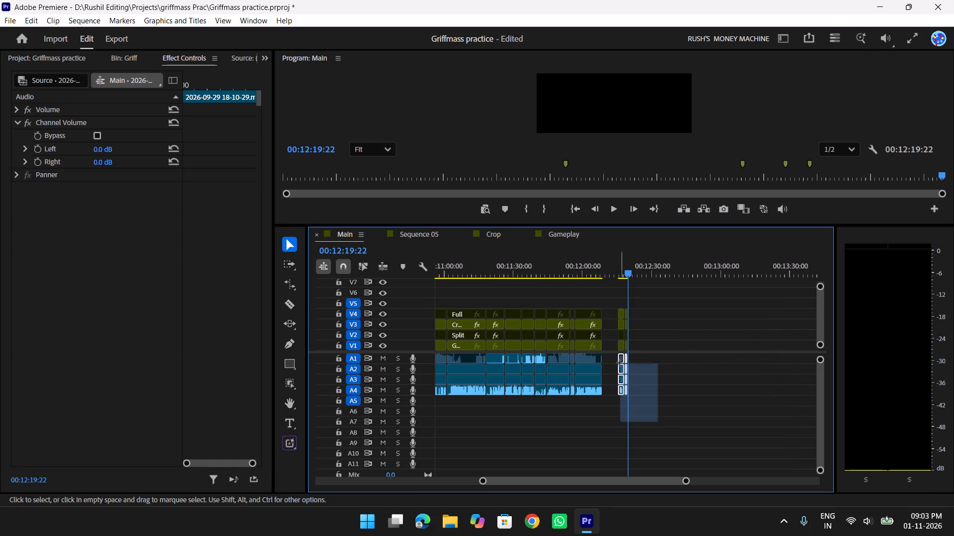
left_click_drag(620, 363, 620, 359)
type("yy")
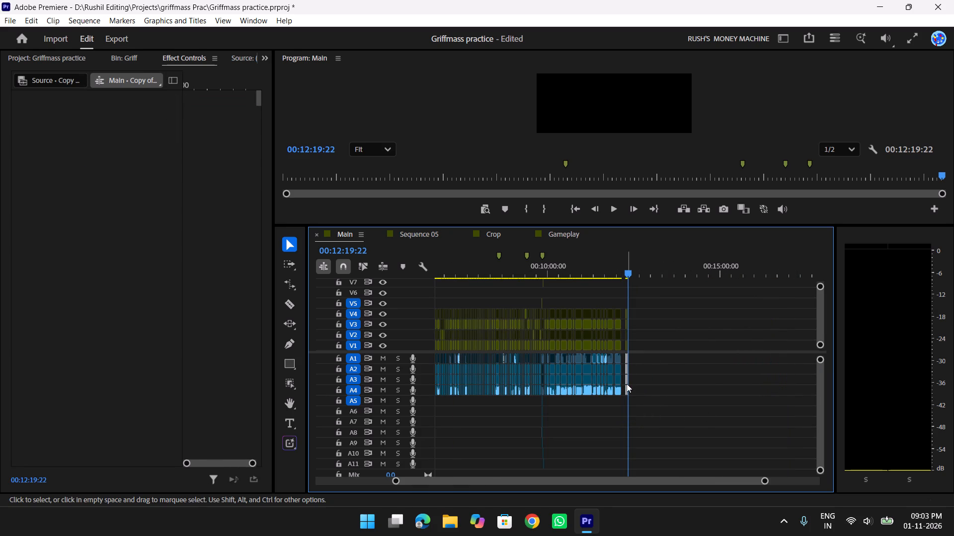
left_click_drag(627, 384, 548, 414)
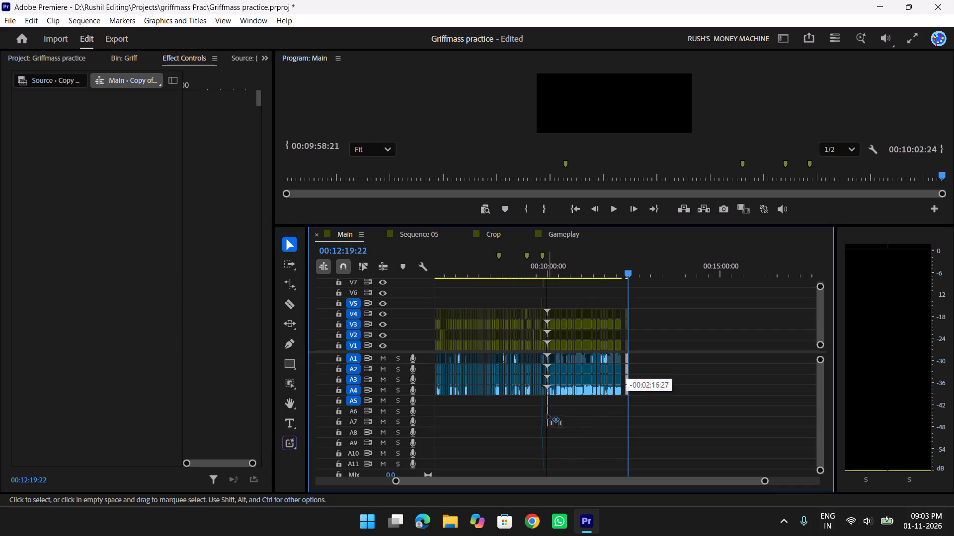
left_click_drag(548, 414, 549, 420)
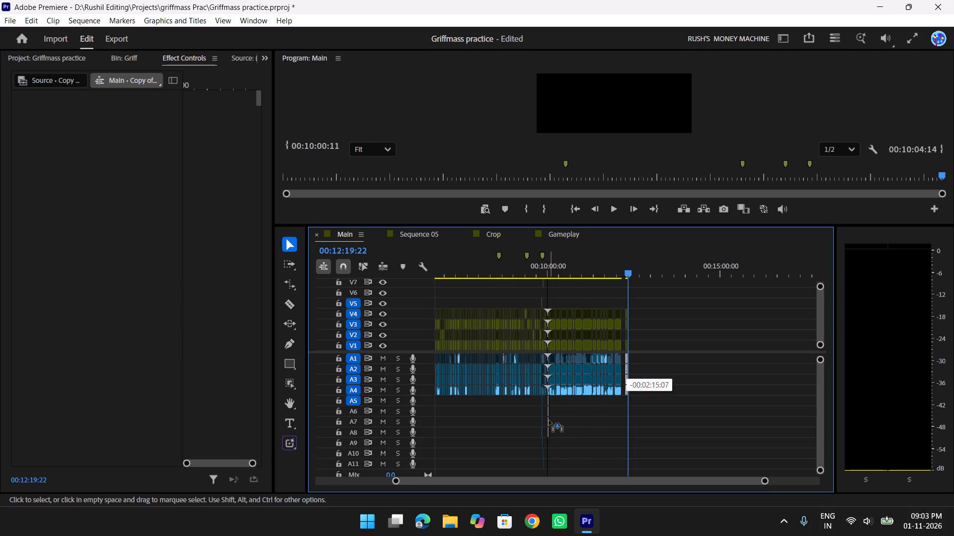
left_click_drag(549, 420, 550, 422)
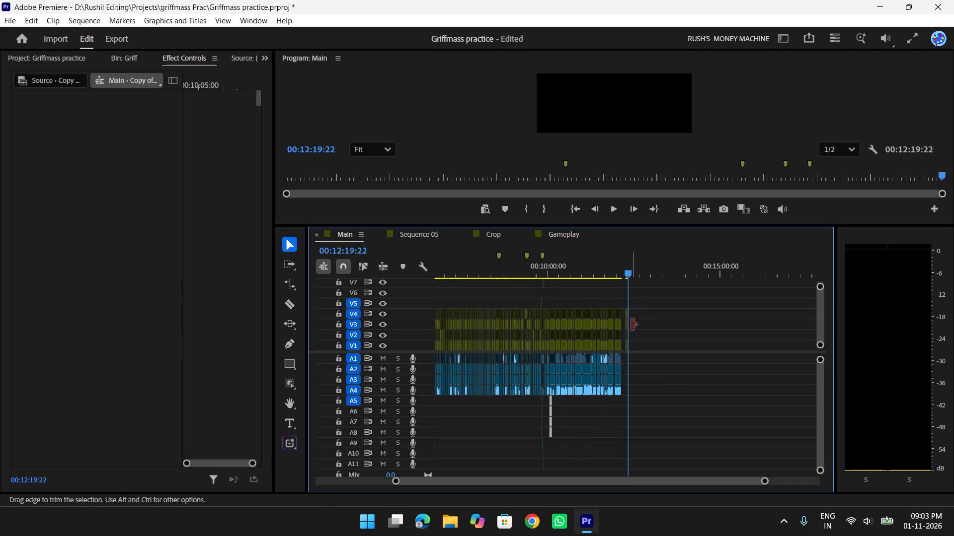
Move the video of the two pasted clips from the end of Main to V5–V8 at about 00:10:00.
left_click_drag(640, 305, 622, 345)
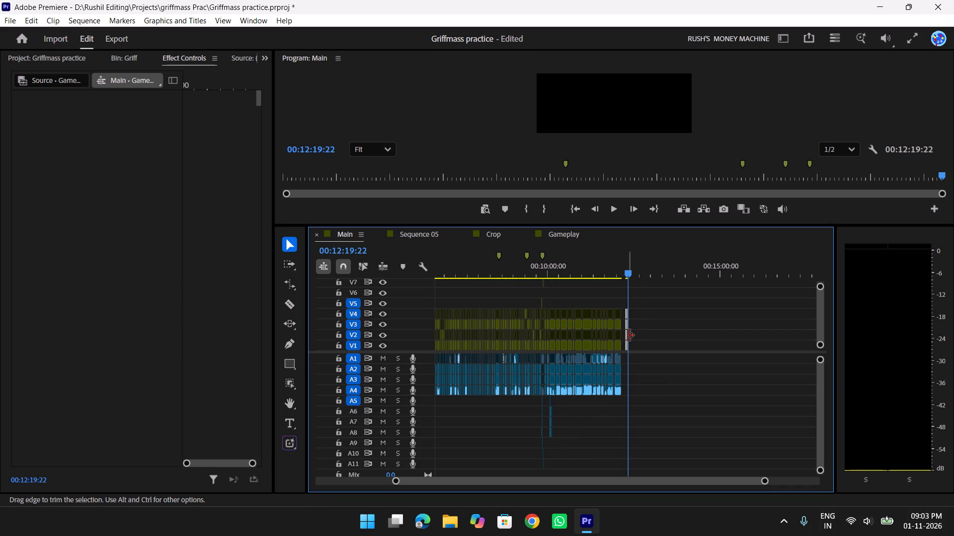
left_click_drag(627, 336, 571, 289)
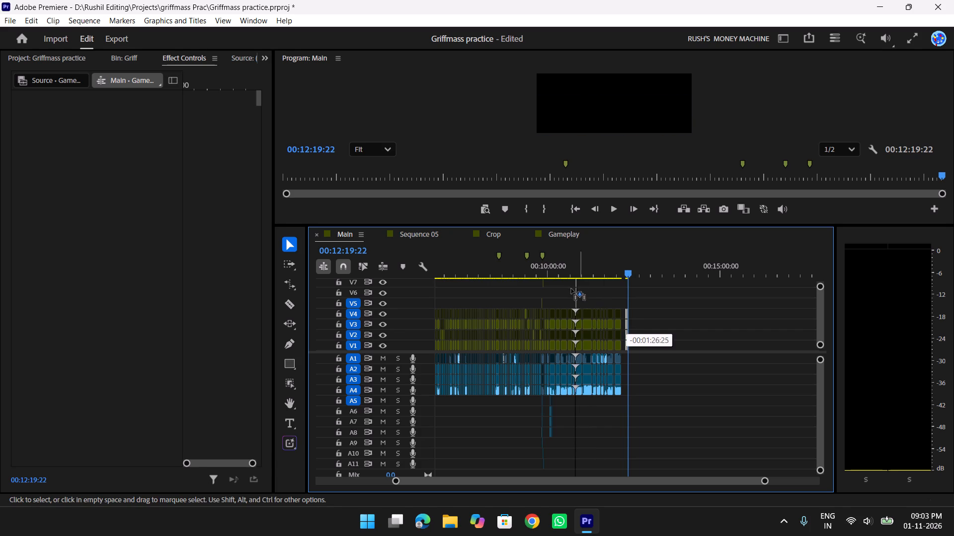
left_click_drag(571, 289, 554, 291)
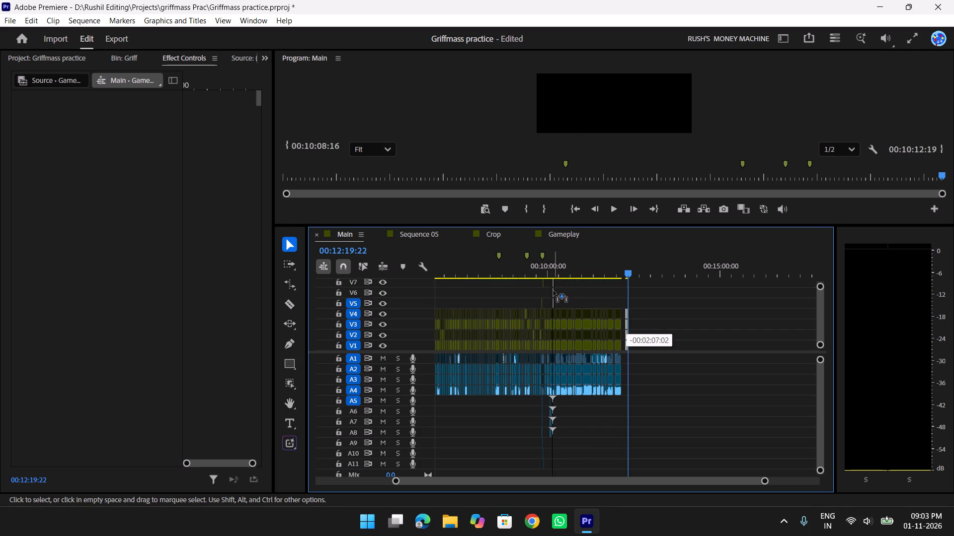
left_click_drag(554, 291, 548, 294)
Play back Main from 00:09:55:09 to about 00:09:57:07, just after the sped-up segment.
left_click_drag(608, 266, 546, 266)
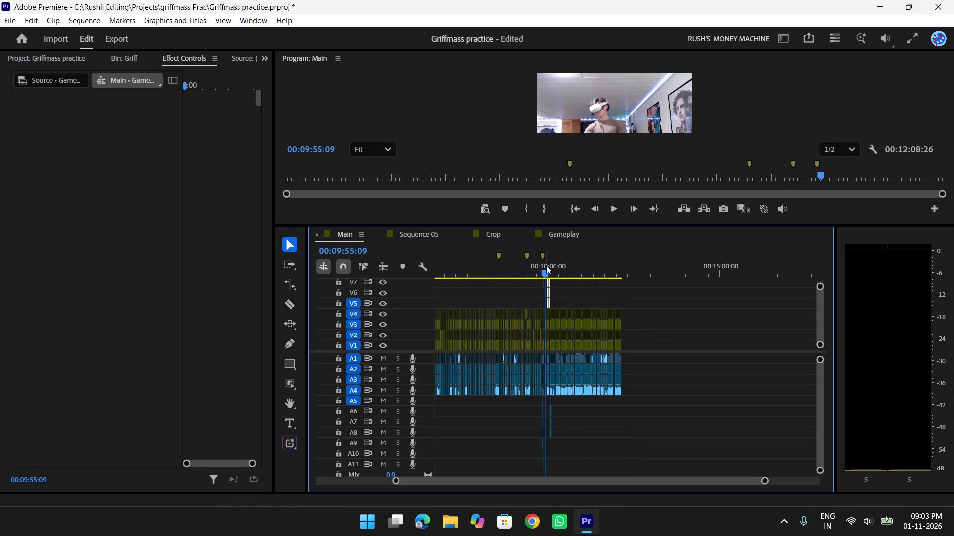
key("t")
key("t")
key("t")
key("t")
scroll(608, 285, "down", 3)
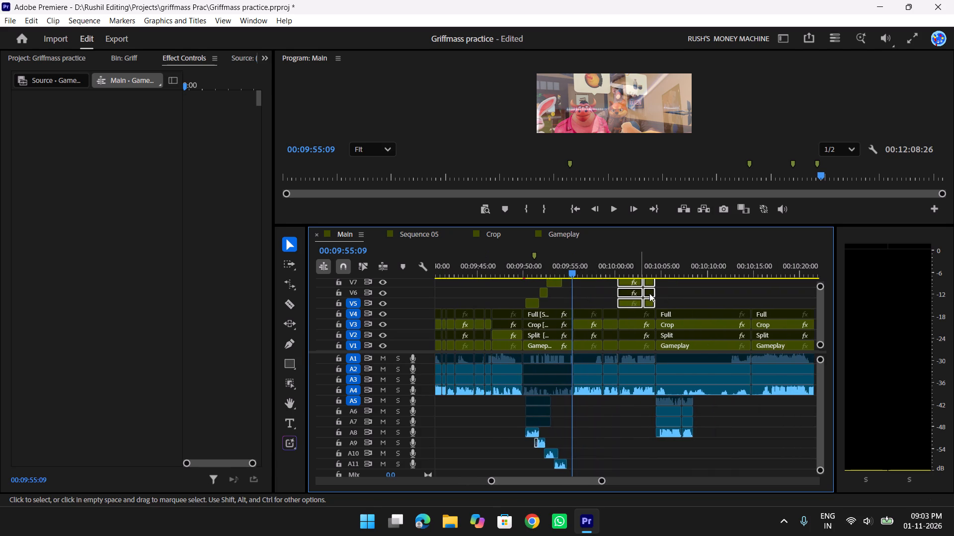
key("space")
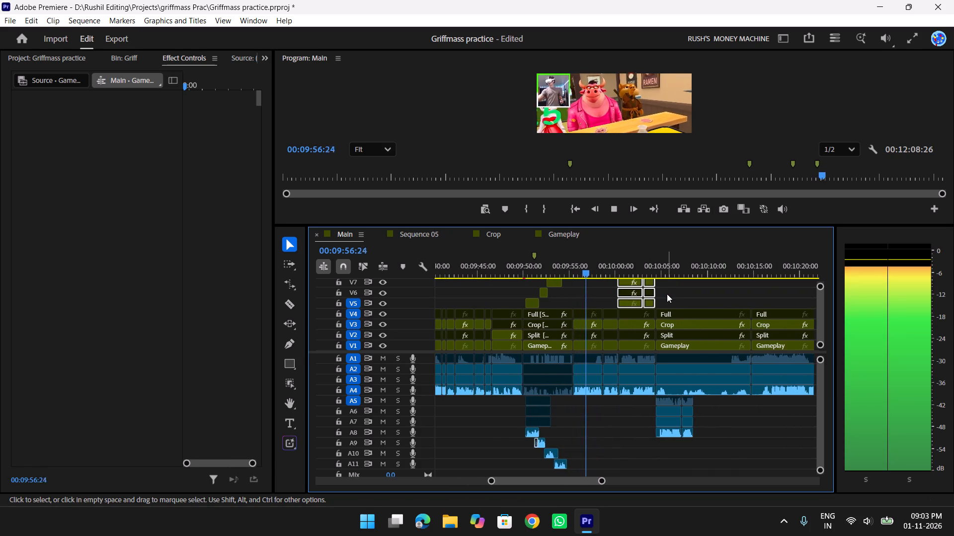
key("space")
scroll(662, 297, "up", 3)
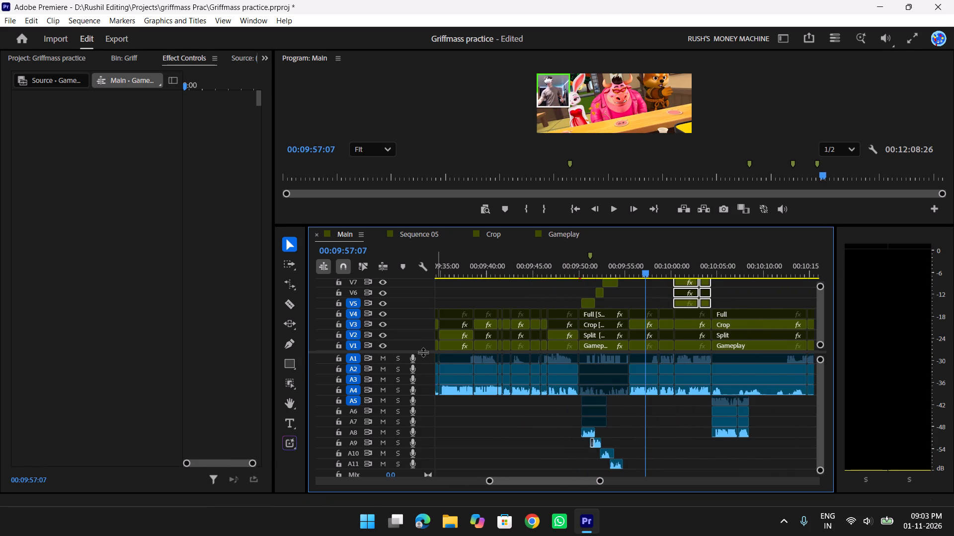
Make more video tracks visible and play Main's sped-up segment with its overlays from about 00:09:50 to 00:09:55:23.
left_click_drag(423, 352, 419, 387)
left_click_drag(643, 267, 581, 276)
key("space")
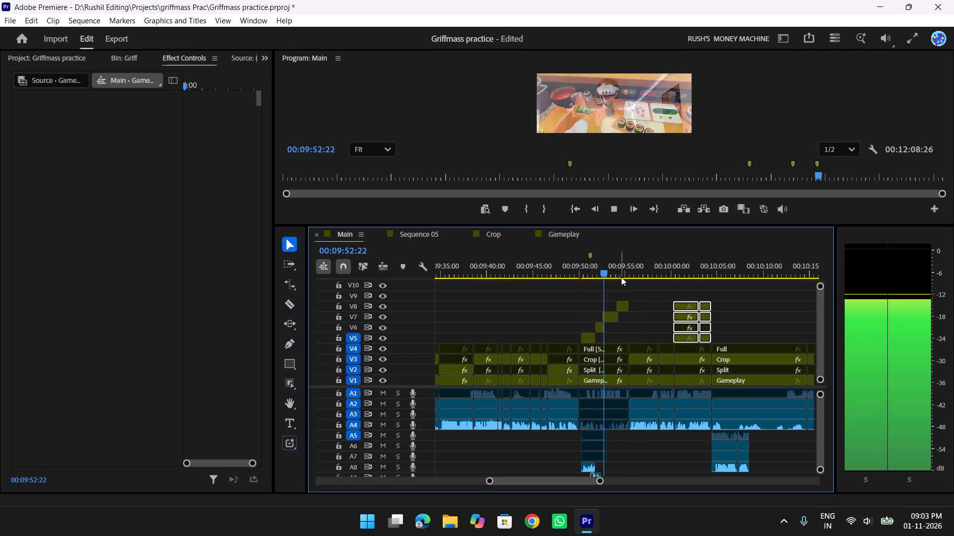
key("space")
key("space")
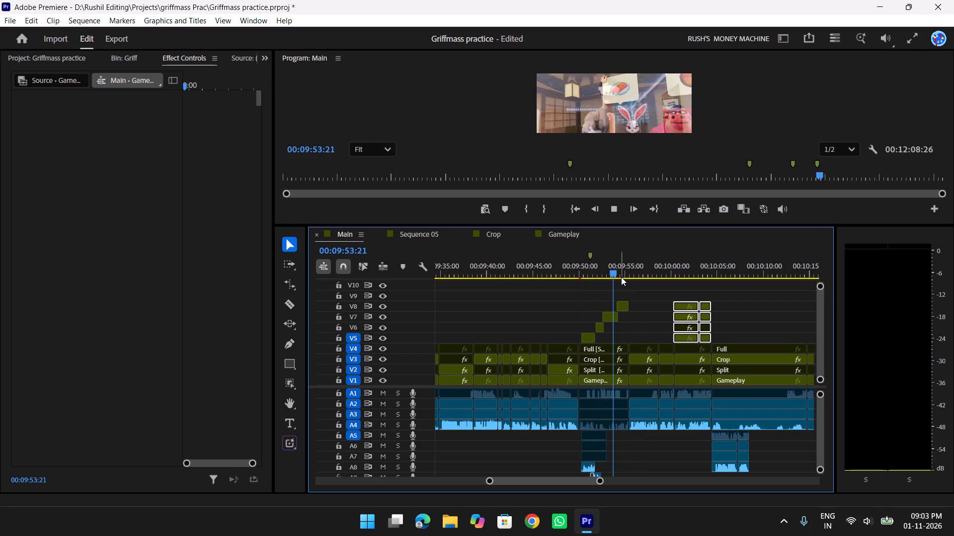
key("space")
key("space")
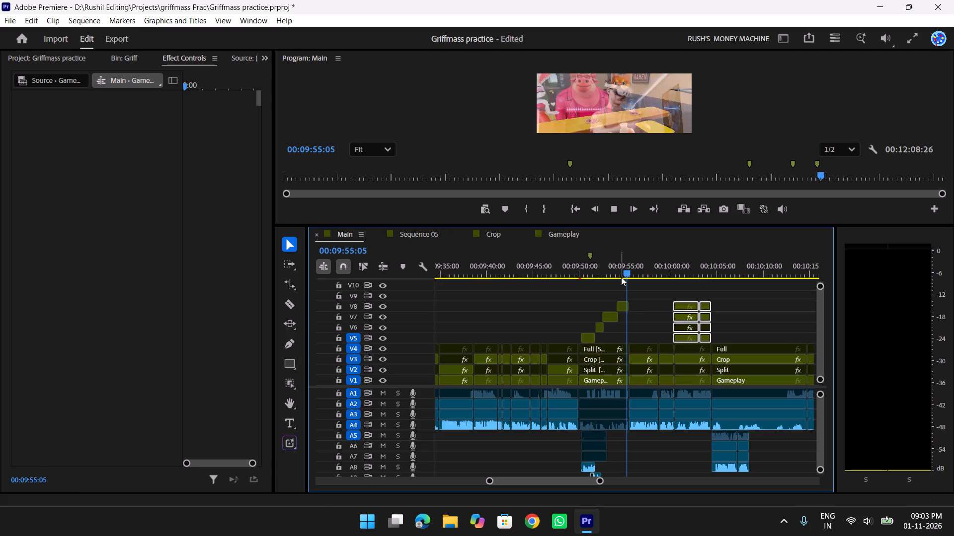
key("space")
Move the two clips' stacked video layers earlier and up one track, to V6–V9 starting at about 00:09:57.
left_click_drag(692, 312, 655, 312)
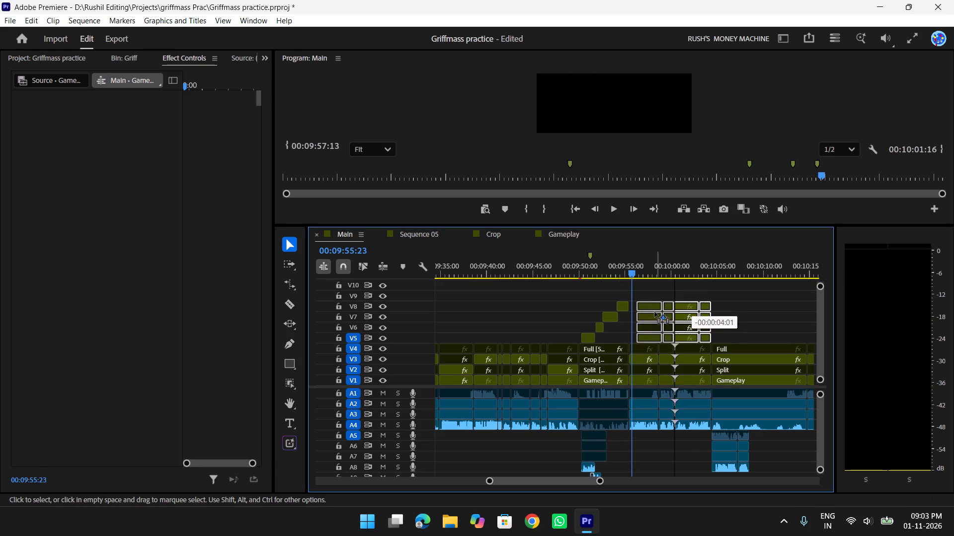
left_click_drag(655, 312, 685, 317)
type("tt")
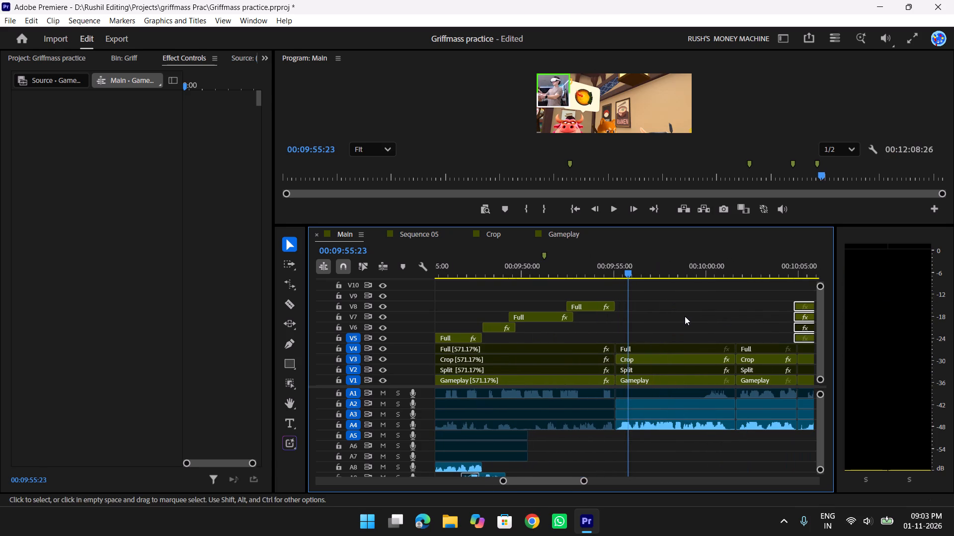
scroll(713, 299, "up", 4)
scroll(713, 299, "down", 10)
scroll(714, 299, "up", 3)
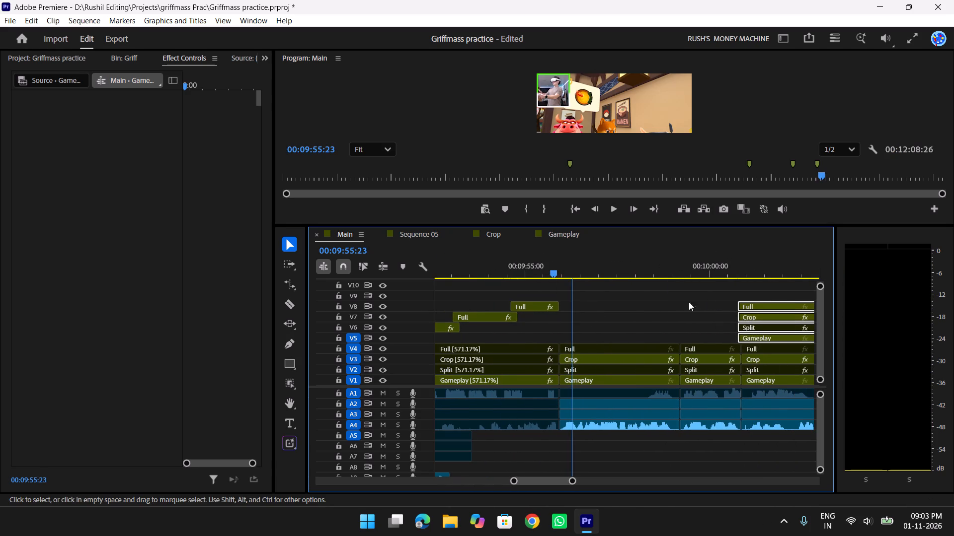
left_click_drag(561, 268, 486, 275)
left_click_drag(763, 315, 734, 312)
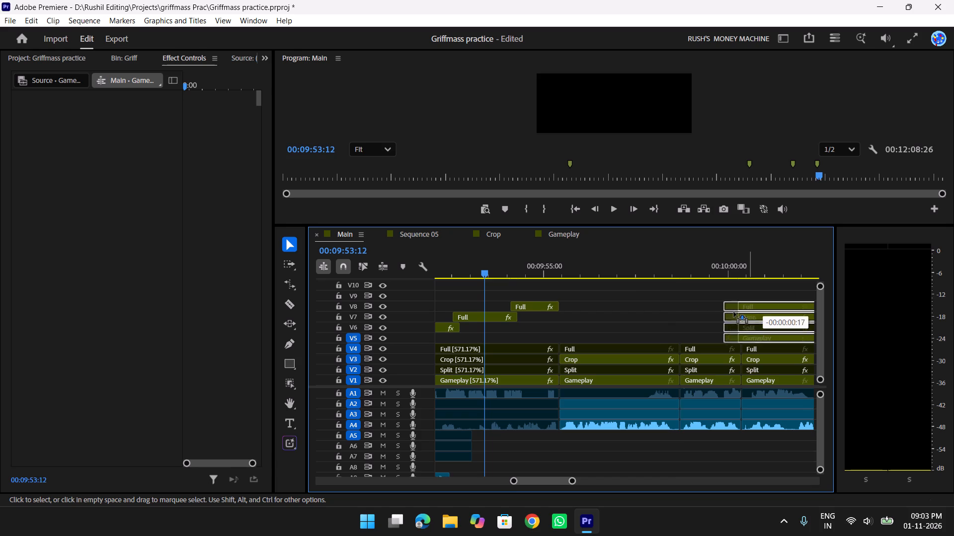
left_click_drag(734, 312, 646, 302)
Delete the Gameplay, Split and Crop layers of the two clips stacked on V6–V8, leaving only their Full layers on V9.
left_click(656, 321)
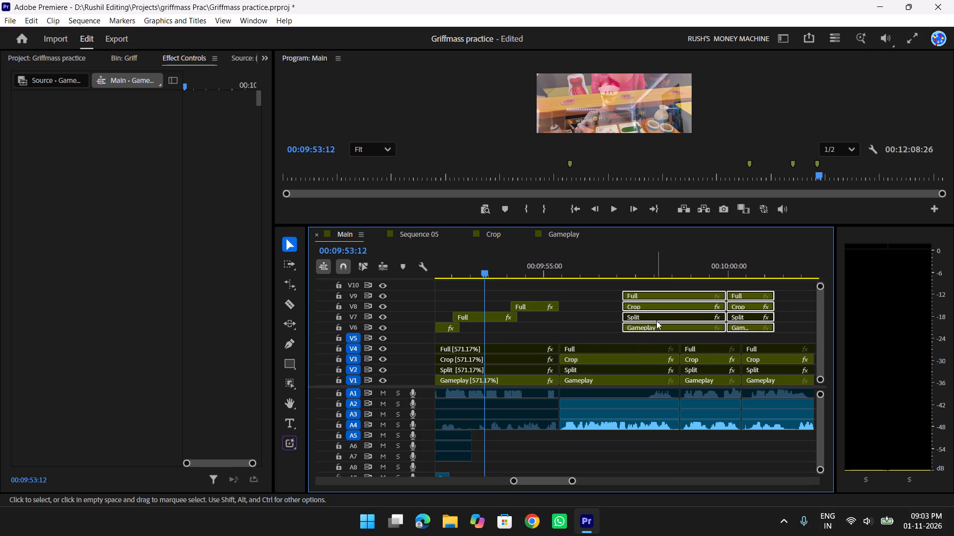
left_click(651, 306)
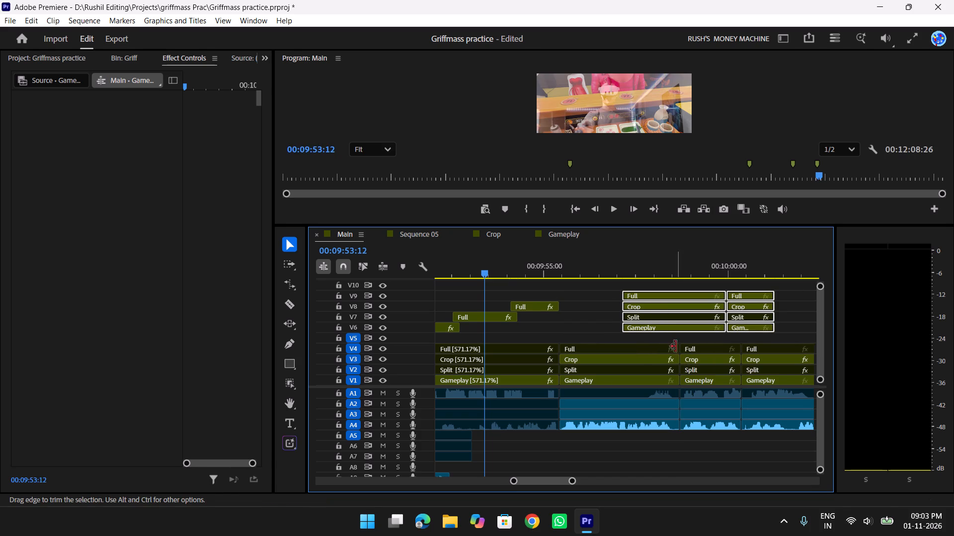
left_click(664, 341)
left_click(652, 329)
key("Delete")
left_click(653, 317)
key("Delete")
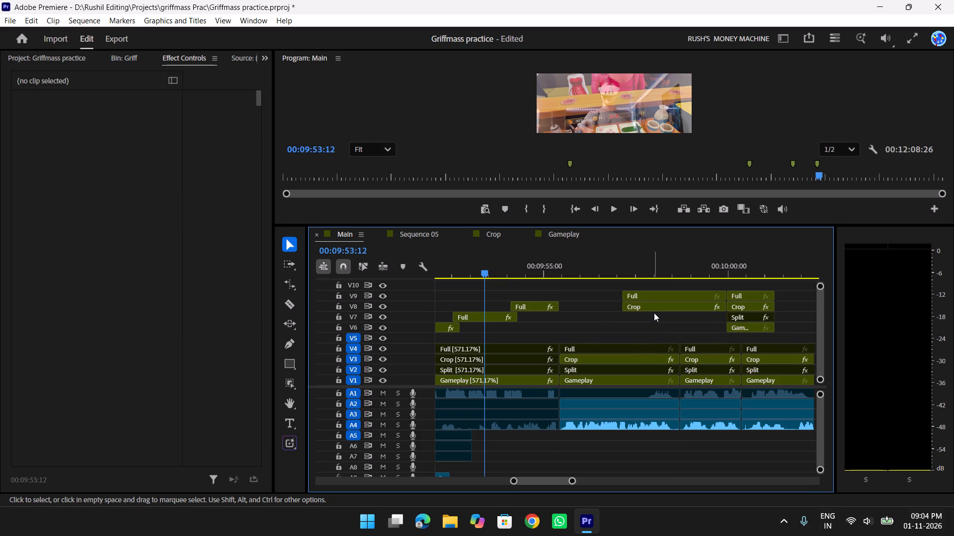
left_click(655, 309)
key("Delete")
left_click(741, 308)
key("Delete")
left_click(741, 317)
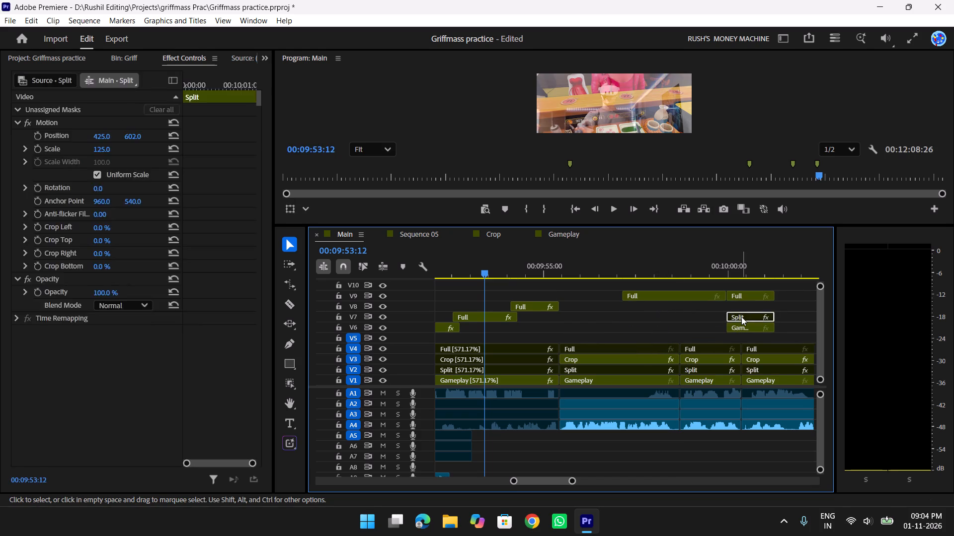
key("Delete")
left_click(739, 326)
key("Delete")
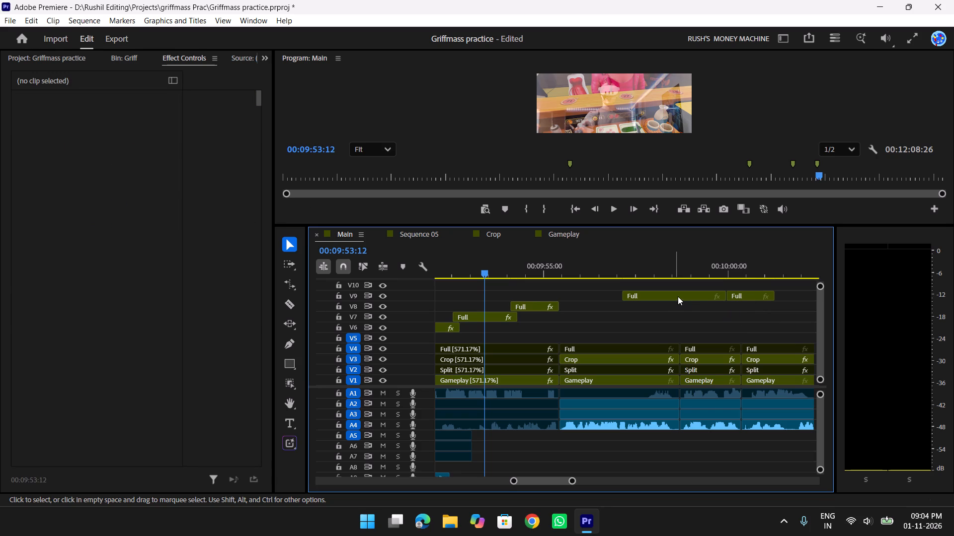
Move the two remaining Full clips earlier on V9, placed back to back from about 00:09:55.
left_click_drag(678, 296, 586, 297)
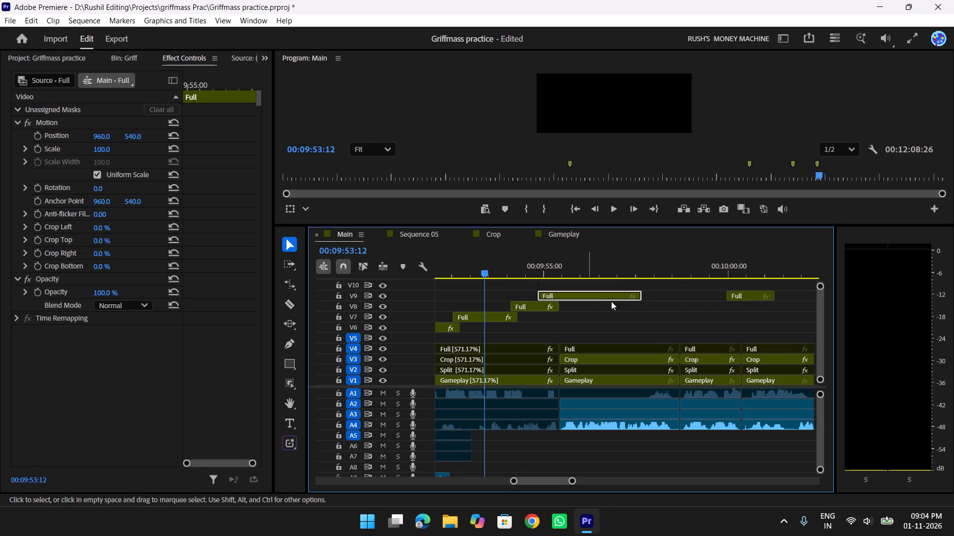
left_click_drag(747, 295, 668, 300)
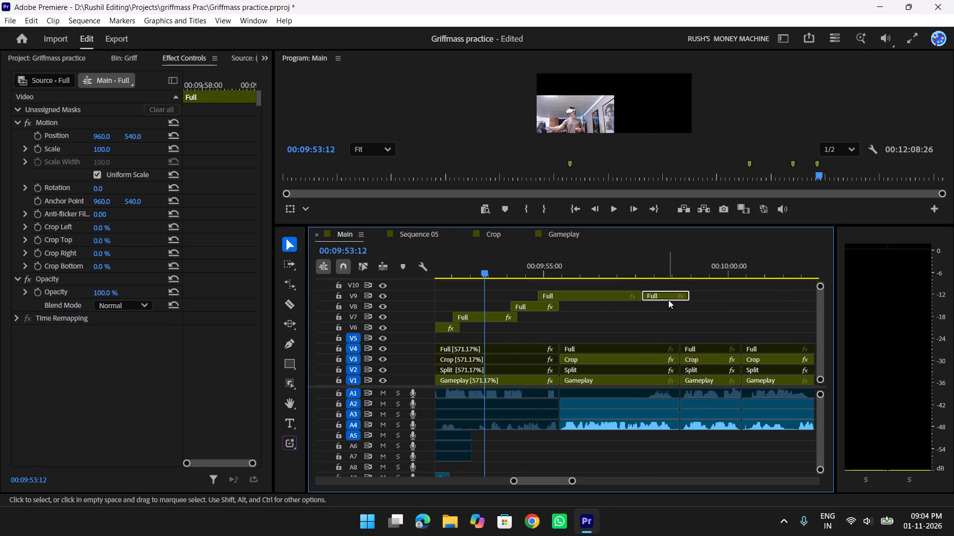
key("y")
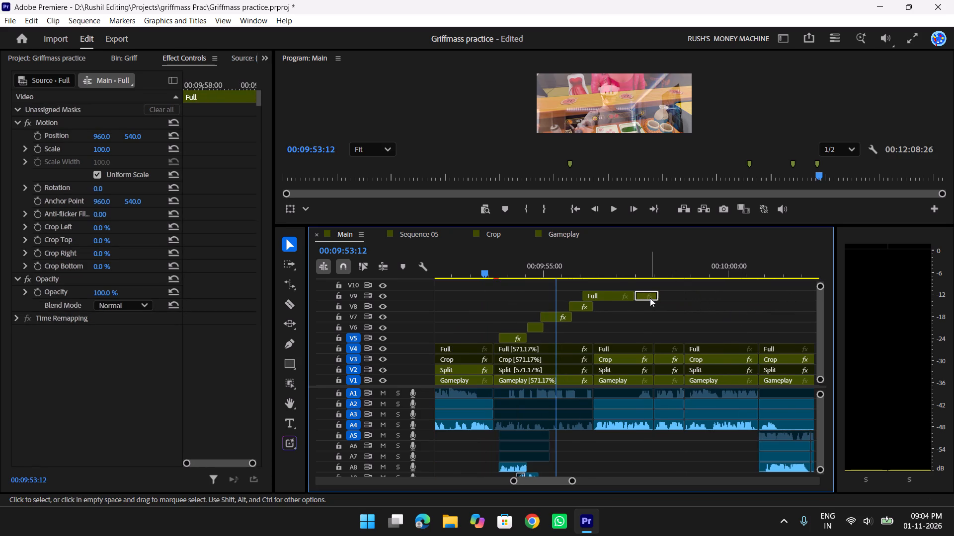
Move the existing V7 Full overlay to V8 at about 00:10:03, and put the V9 Full clips on V7 at about 00:09:53 and 00:09:56.
scroll(686, 389, "down", 4)
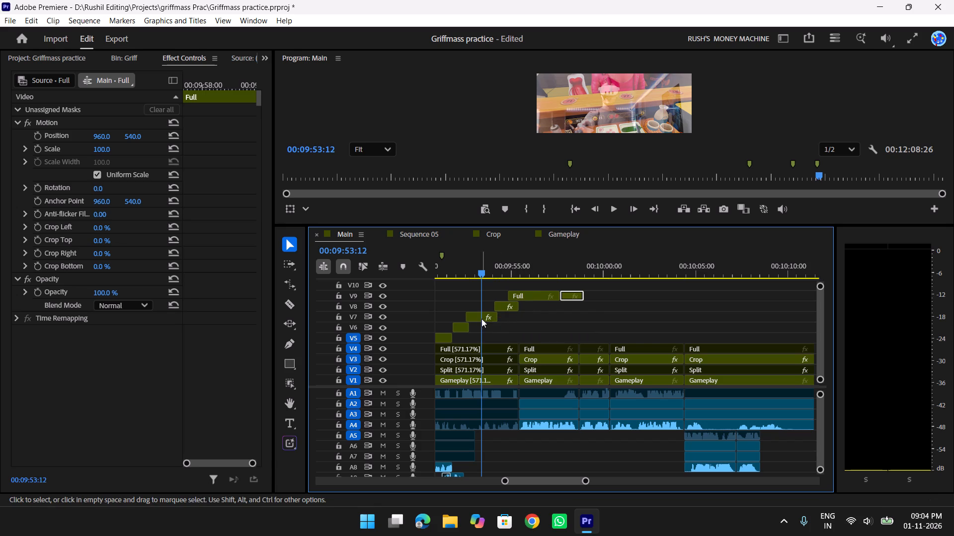
left_click_drag(480, 318, 663, 310)
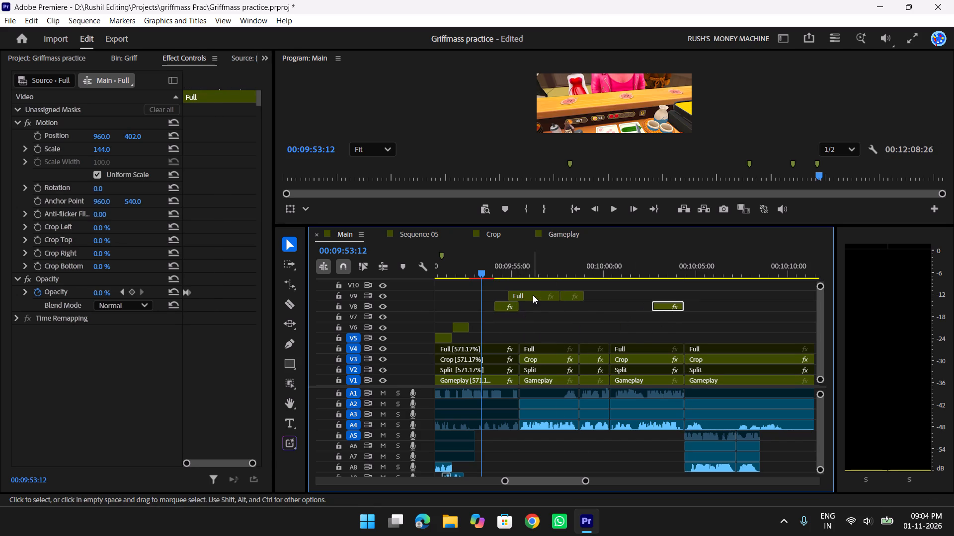
left_click_drag(533, 295, 494, 320)
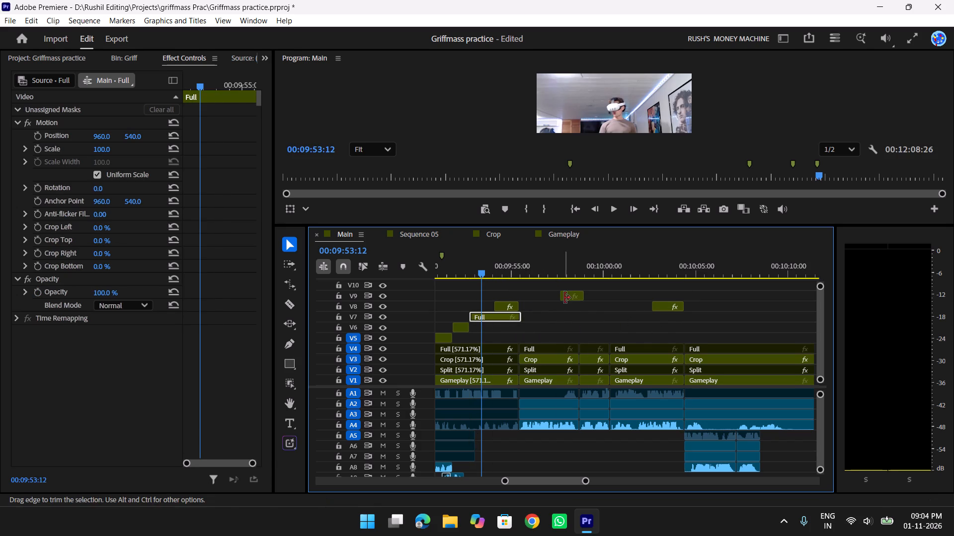
left_click_drag(571, 297, 544, 319)
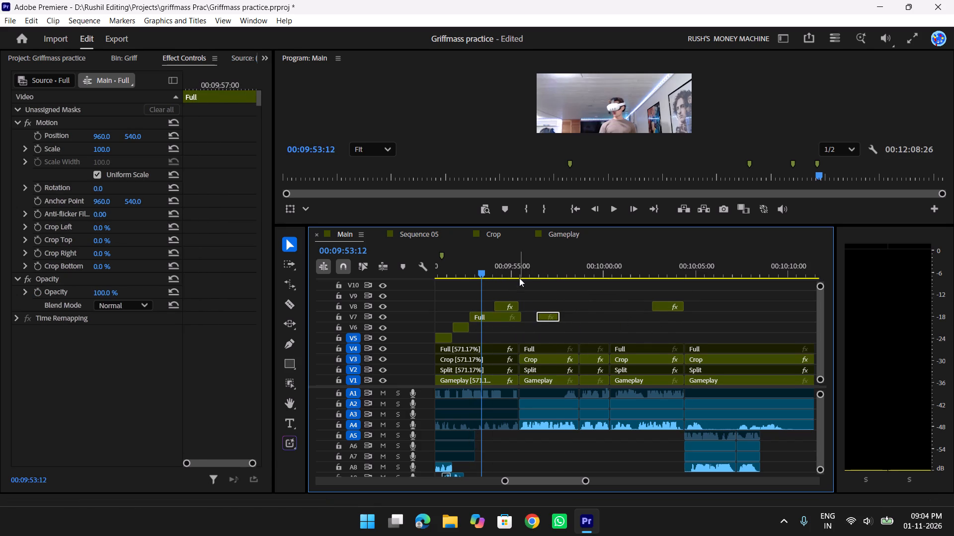
Delete the A5–A7 audio of the two pasted clips at about 00:10:04–00:10:08.
scroll(541, 285, "up", 3)
scroll(599, 318, "down", 3)
scroll(632, 345, "down", 2)
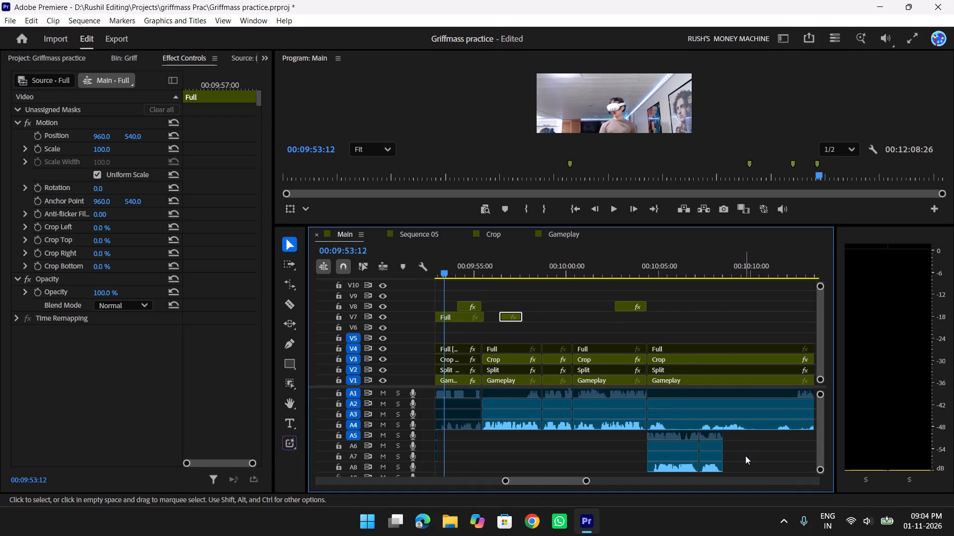
left_click_drag(741, 457, 625, 440)
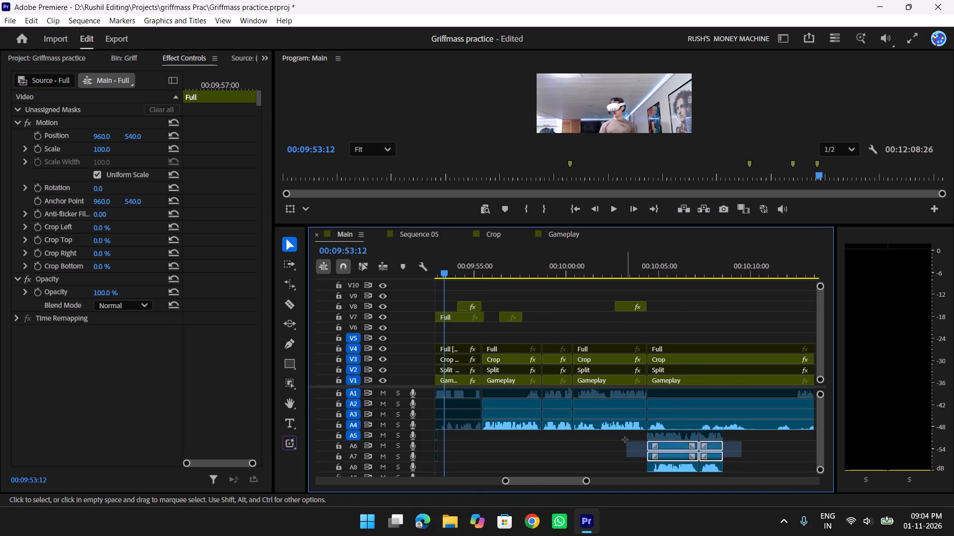
left_click_drag(625, 440, 625, 440)
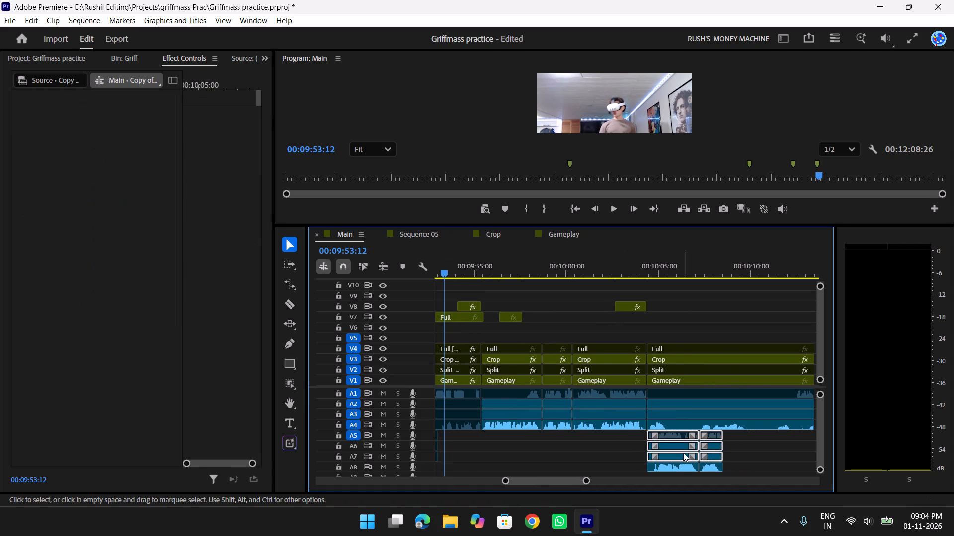
key("Delete")
Move the pasted clips' remaining audio from A8 to A7, starting at about 00:09:53 in line with the new V7 Full clip.
left_click_drag(752, 464, 658, 473)
scroll(834, 489, "up", 2)
scroll(834, 489, "down", 3)
left_click_drag(665, 465, 508, 459)
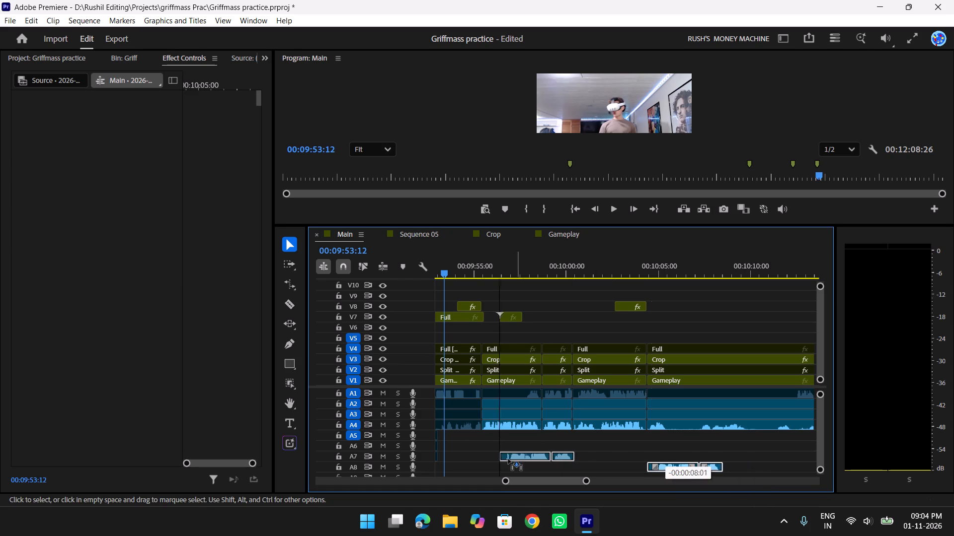
left_click_drag(508, 459, 475, 457)
scroll(543, 469, "up", 4)
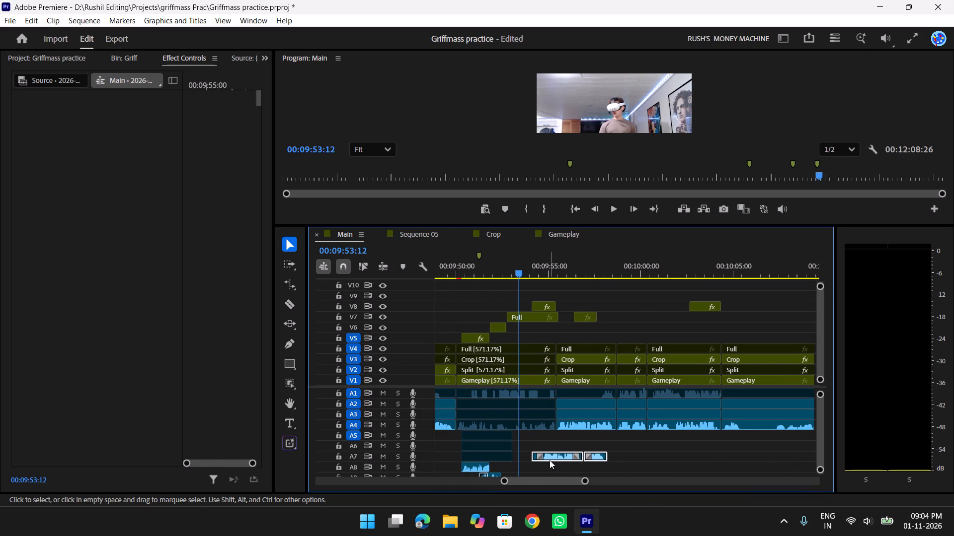
left_click_drag(552, 456, 528, 455)
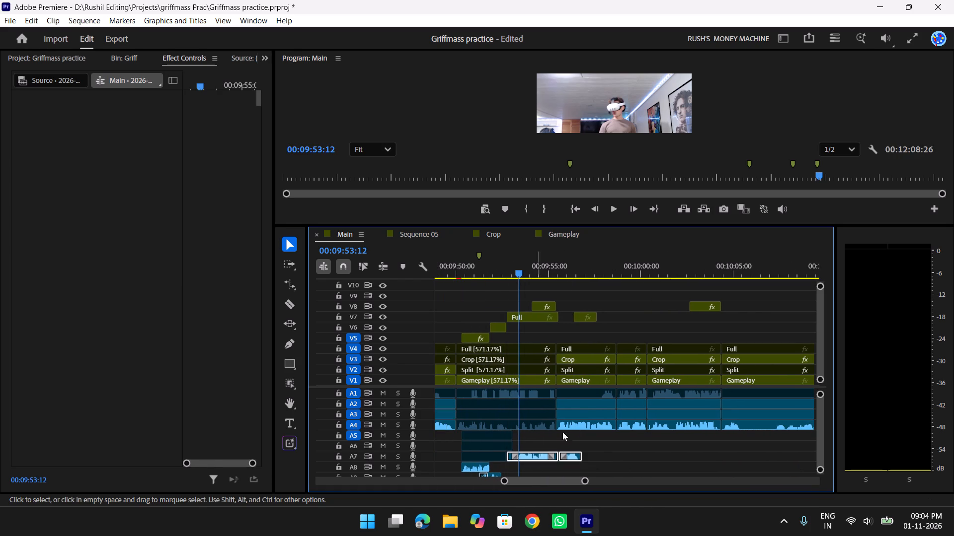
Play back Main's sped-up segment from about 00:09:50 to 00:09:54:07.
left_click_drag(514, 280, 466, 288)
left_click_drag(509, 270, 458, 277)
key("space")
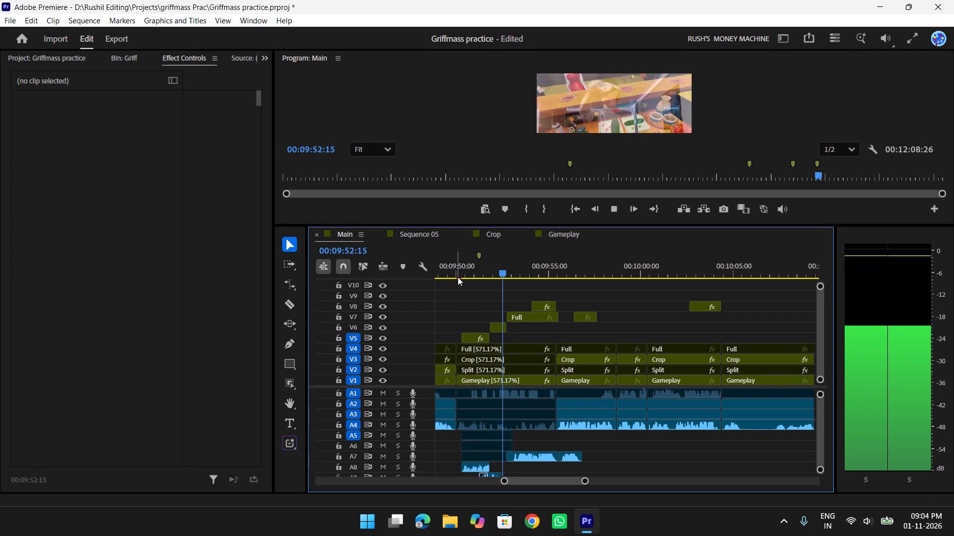
key("space")
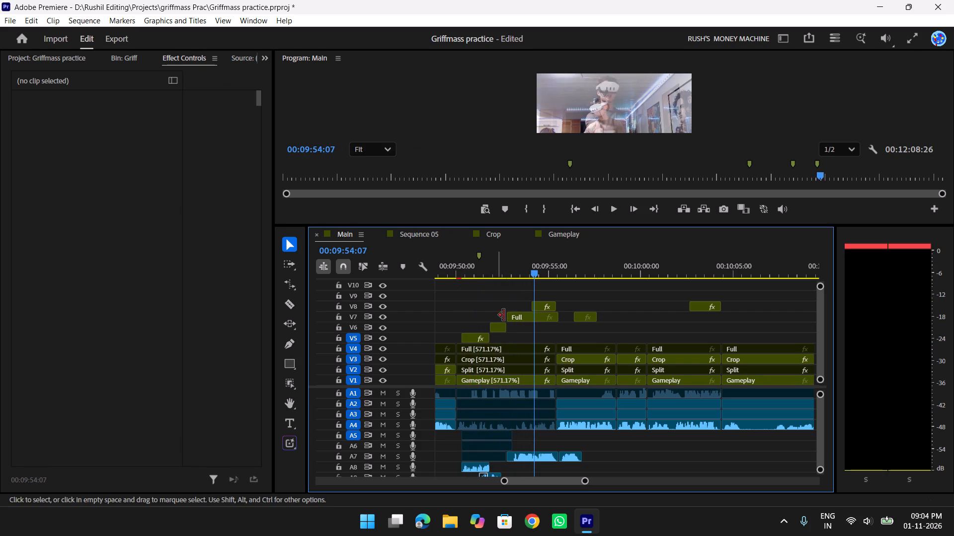
Move the first pasted audio clip from A7 to a new track A12, starting at 00:09:54:07.
left_click(529, 318)
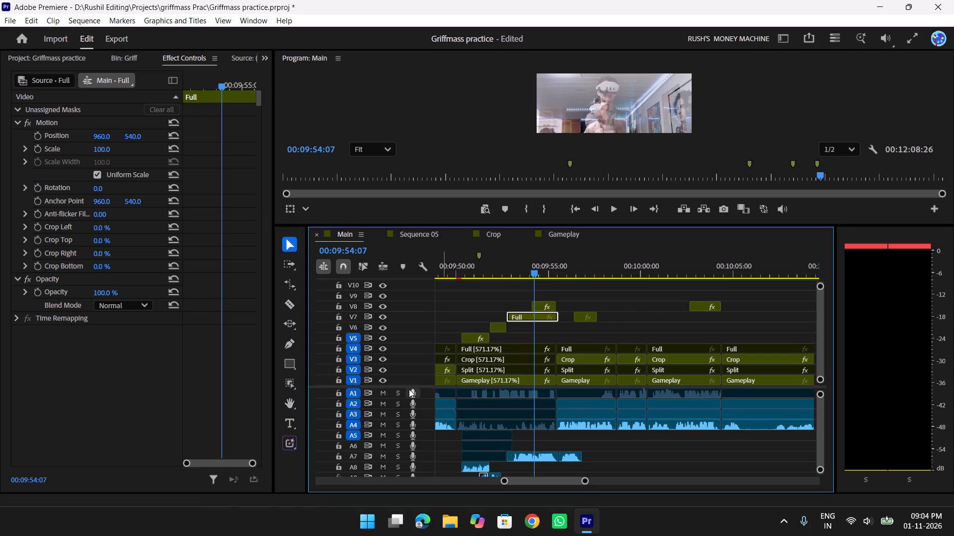
left_click_drag(402, 387, 403, 386)
left_click_drag(403, 386, 427, 335)
left_click_drag(546, 407, 582, 441)
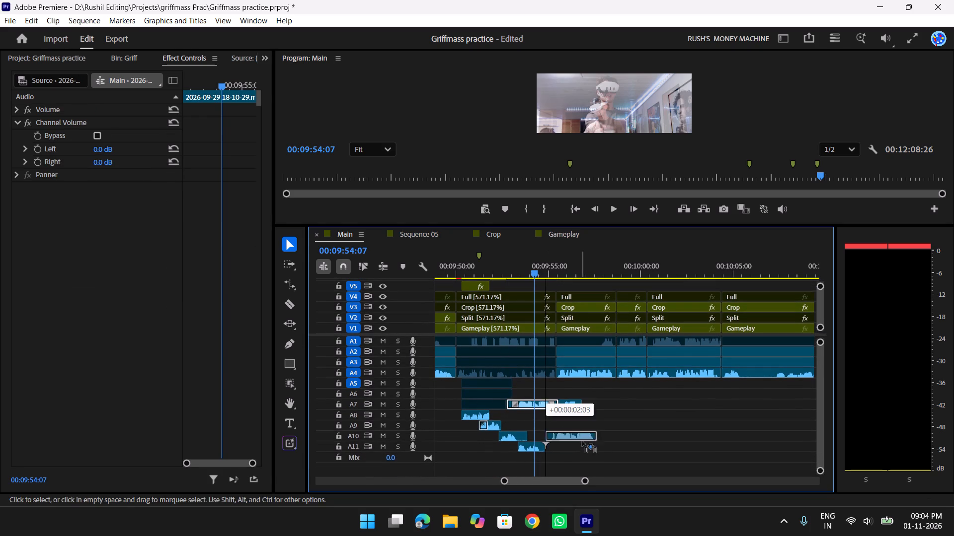
left_click_drag(582, 441, 566, 467)
left_click_drag(821, 469, 821, 486)
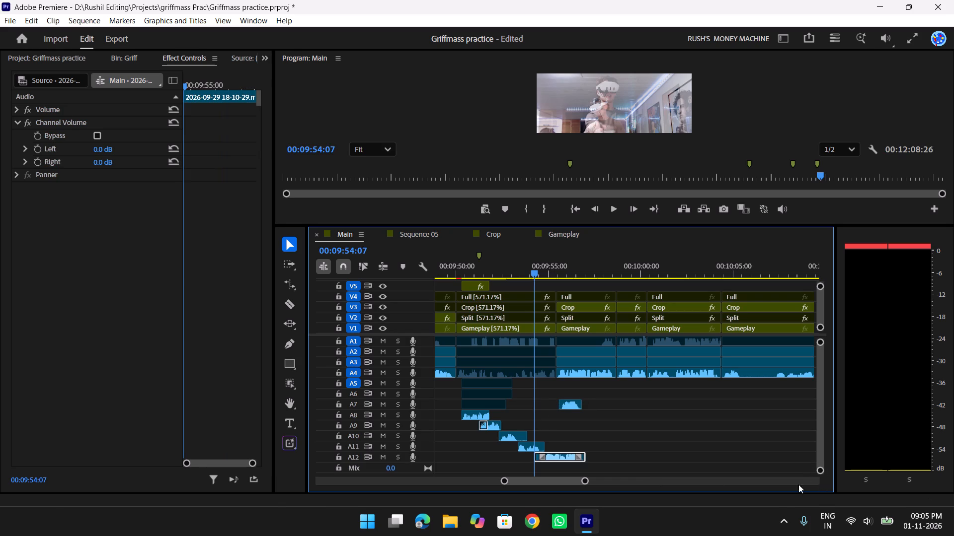
left_click(559, 455)
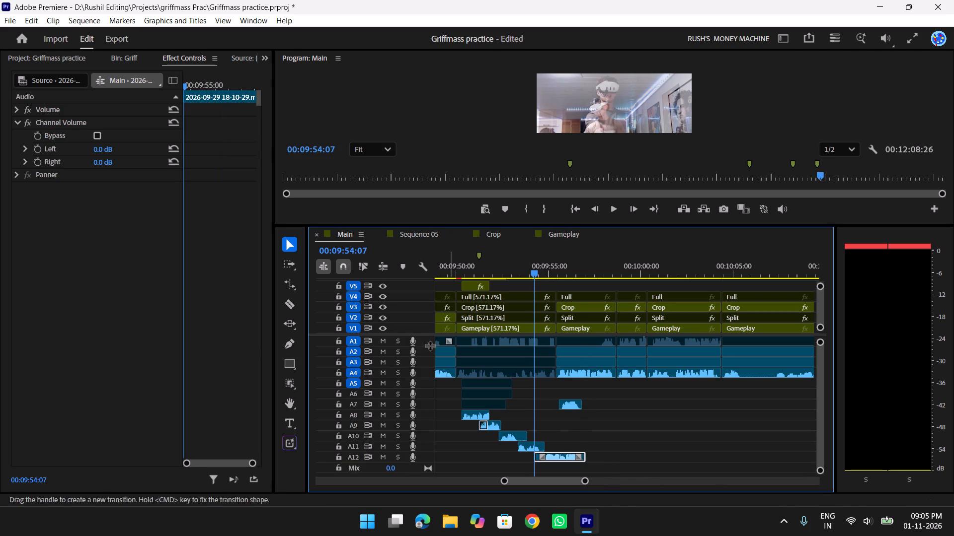
Shift the A12 audio clip slightly earlier so it starts at about 00:09:54, overlapping the end of the A11 clip.
left_click_drag(419, 335, 420, 365)
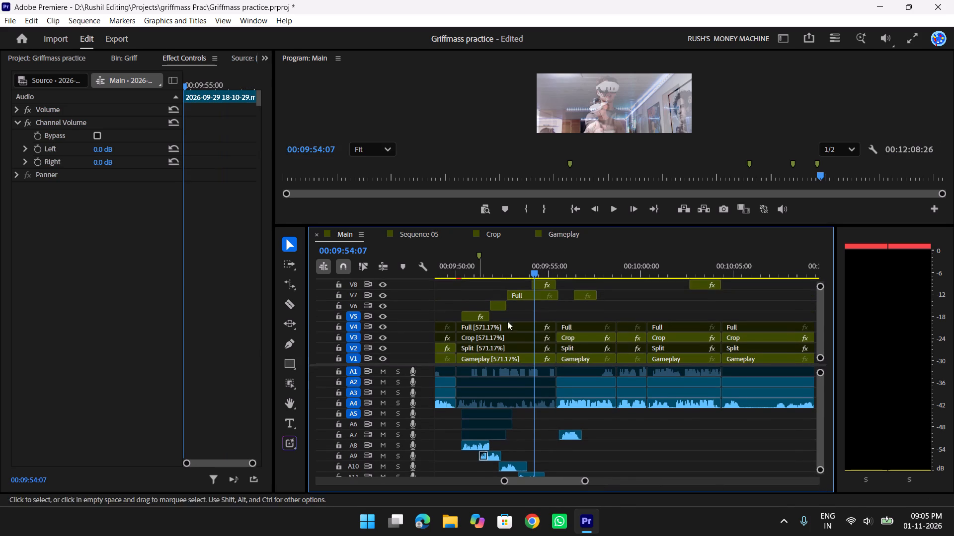
left_click(533, 272)
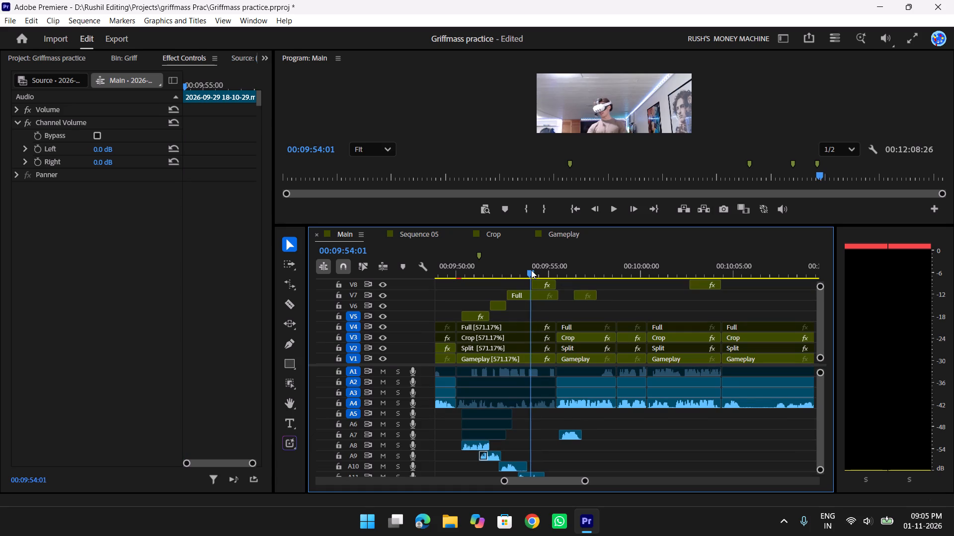
scroll(561, 362, "down", 3)
scroll(561, 362, "up", 3)
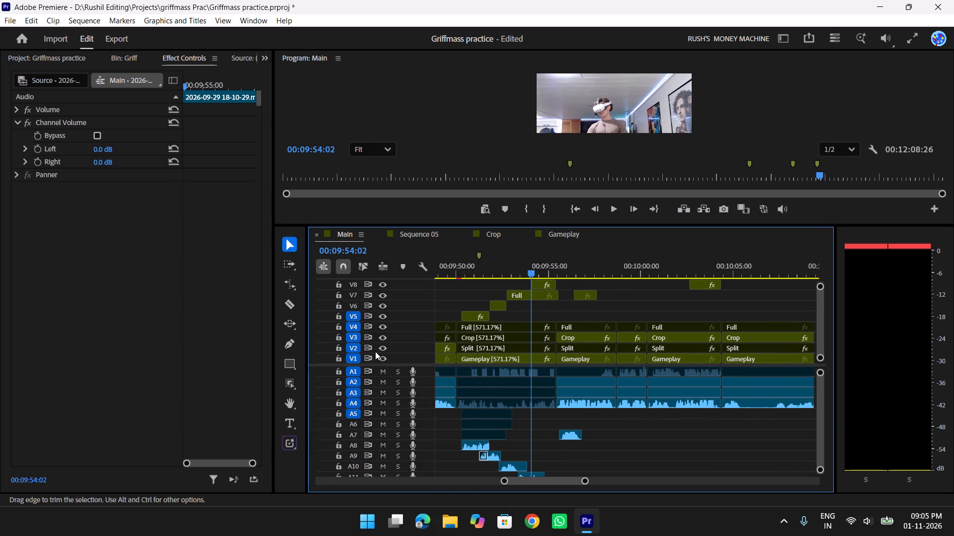
left_click_drag(397, 364, 421, 315)
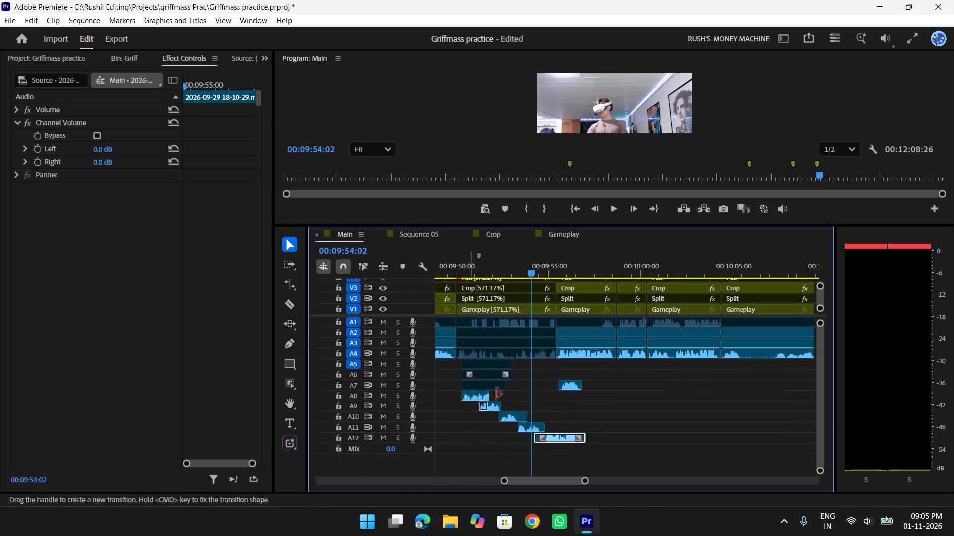
left_click_drag(562, 437, 556, 437)
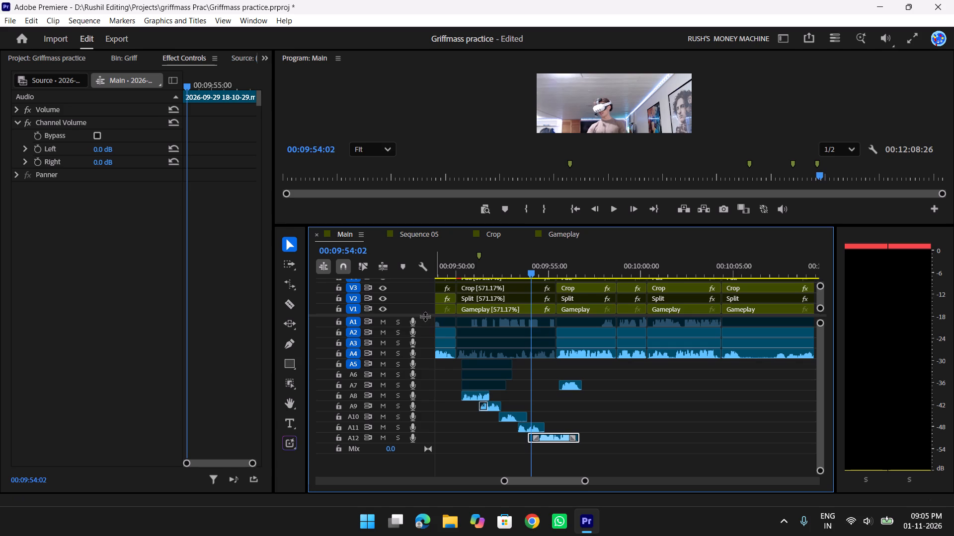
Copy the Motion and Opacity settings of the V6 Full overlay at about 00:09:52.
left_click_drag(425, 315, 438, 354)
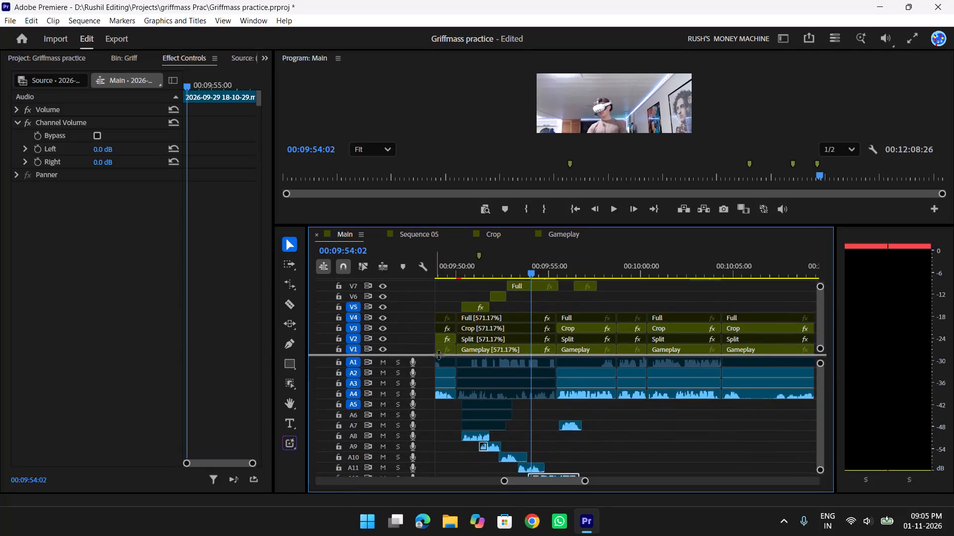
left_click_drag(438, 354, 441, 368)
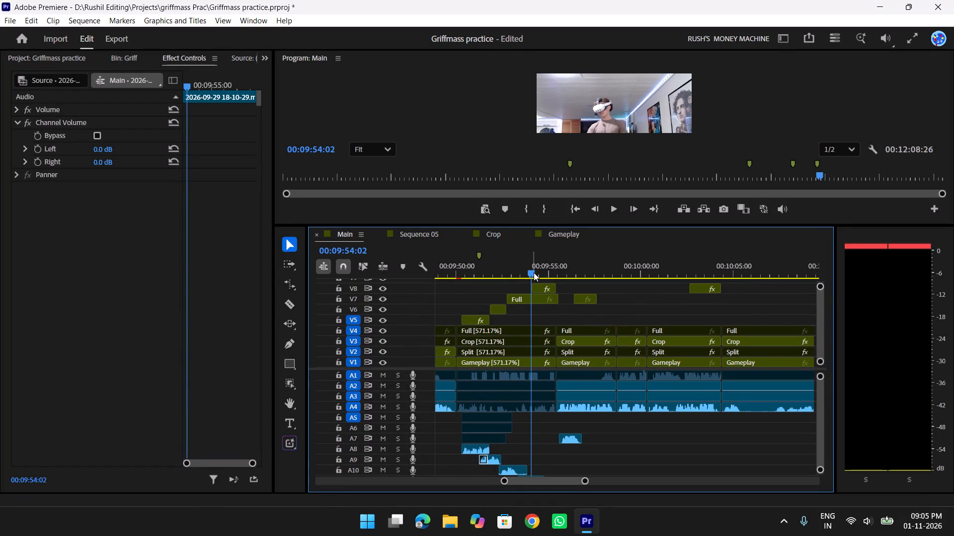
left_click_drag(534, 272, 507, 283)
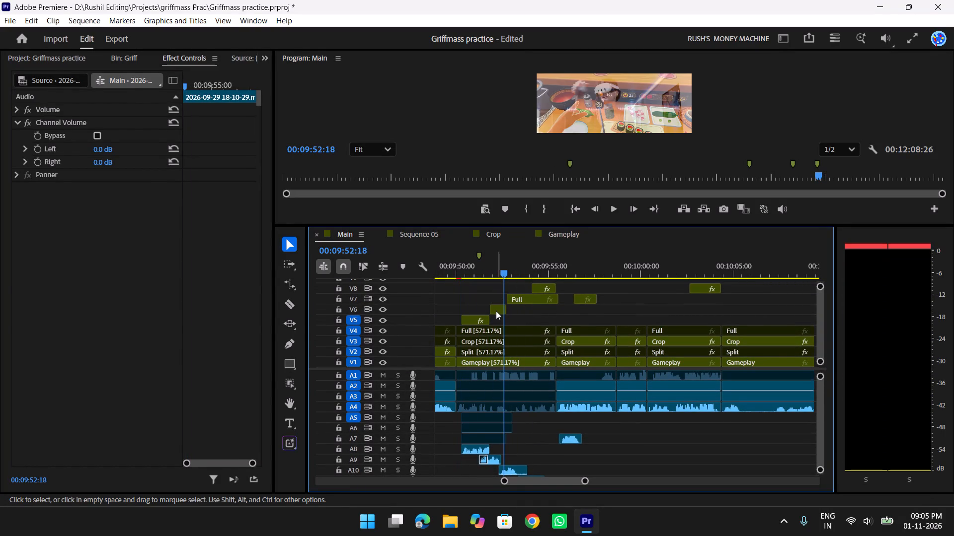
left_click(496, 311)
left_click(53, 123)
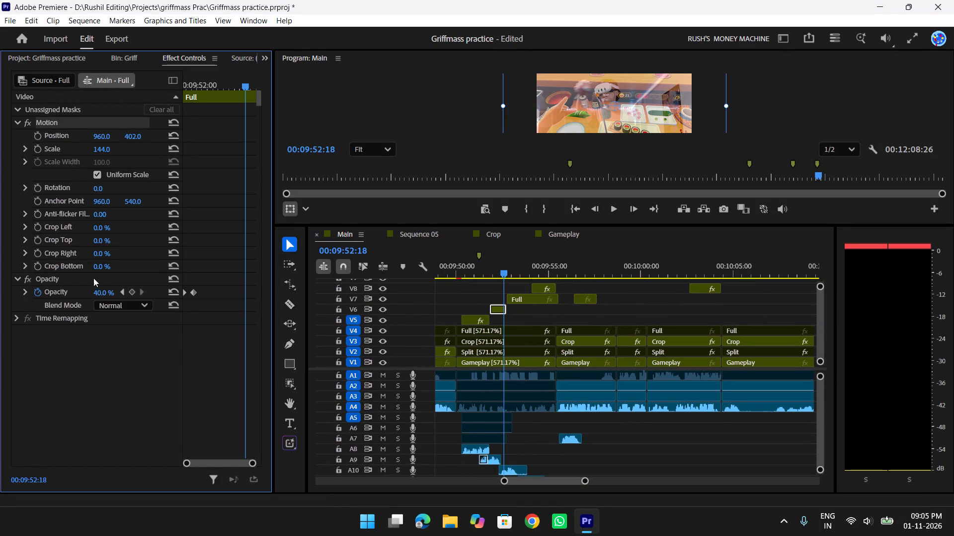
left_click(70, 281, "ctrl")
key("ctrl+c")
key("ctrl+c")
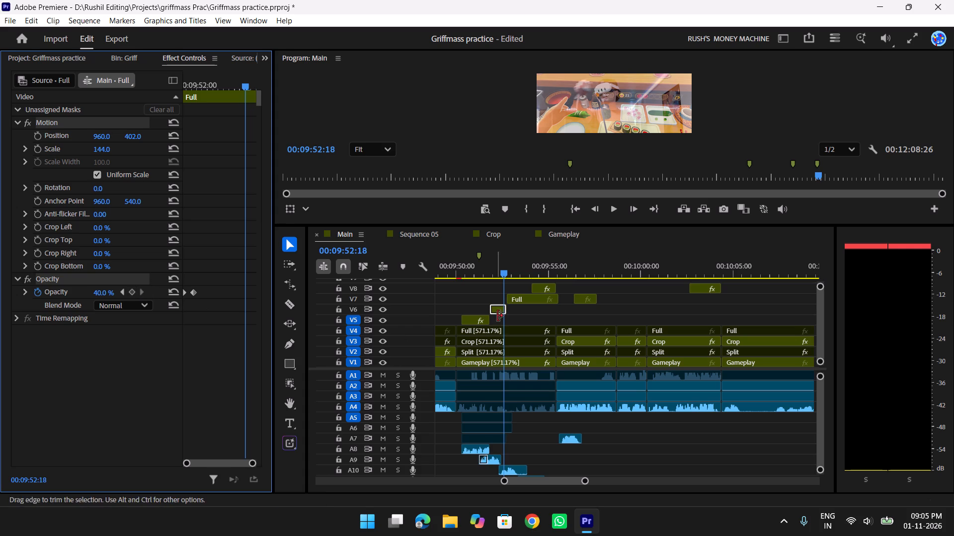
Apply the copied Motion and Opacity settings to the V7 Full overlay starting near 00:09:53, and play it back.
left_click(539, 299)
key("ctrl+v")
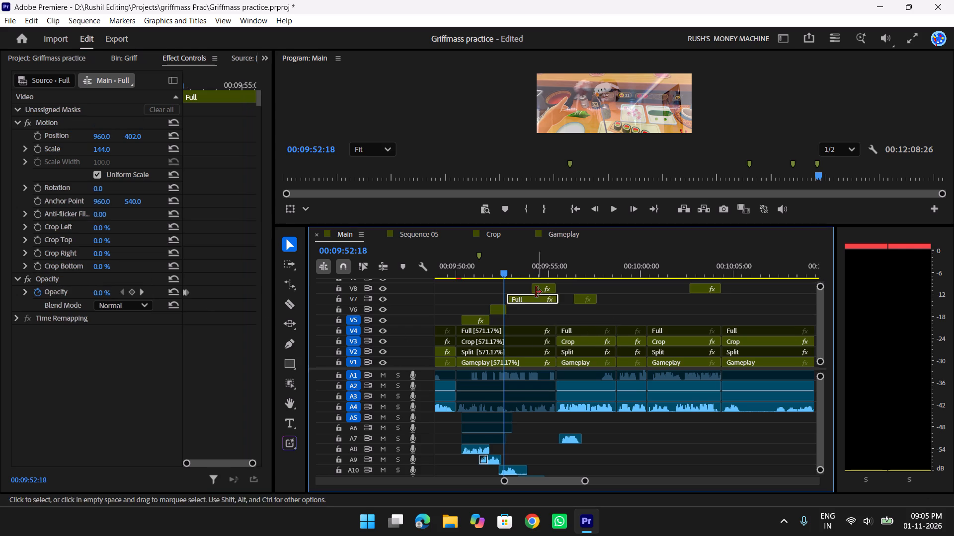
left_click_drag(503, 271, 473, 273)
key("space")
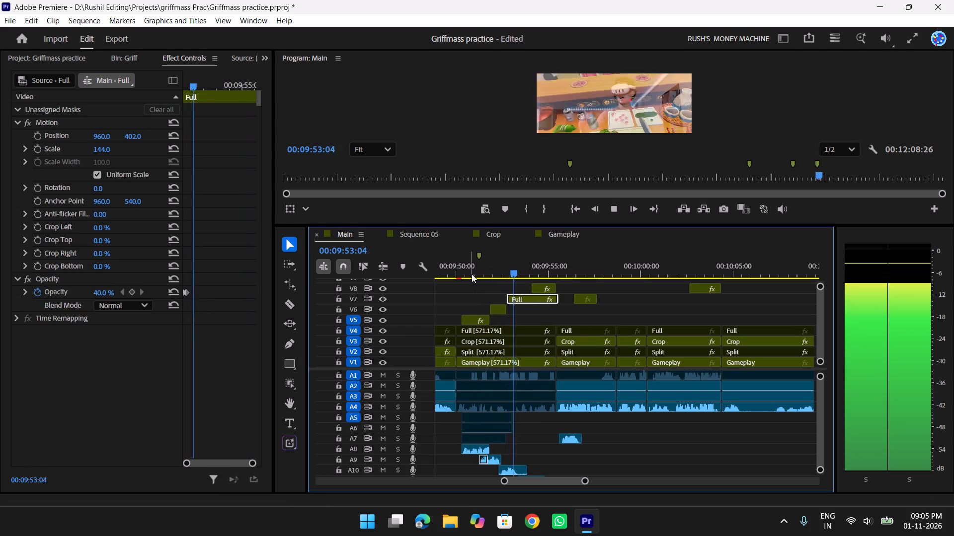
key("space")
Shift the A12 audio clip earlier to start at about 00:09:53:15, and play the segment through to 00:09:57:12.
scroll(626, 326, "down", 5)
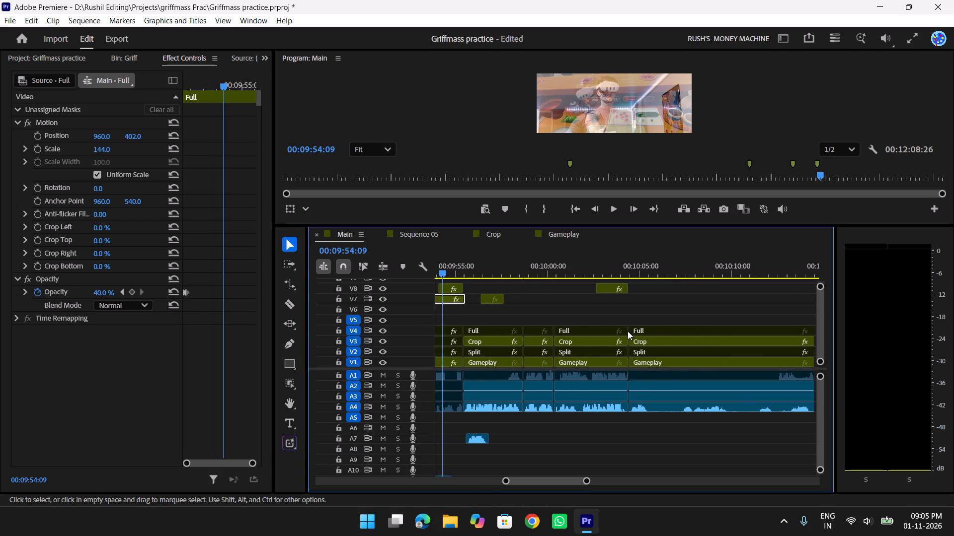
scroll(628, 331, "up", 3)
scroll(591, 383, "down", 2)
scroll(589, 395, "up", 3)
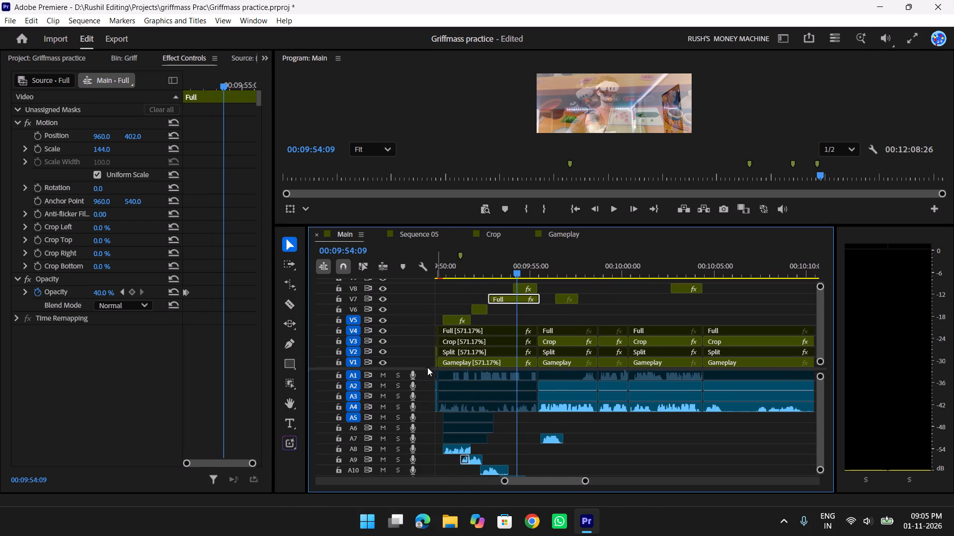
left_click_drag(428, 369, 442, 327)
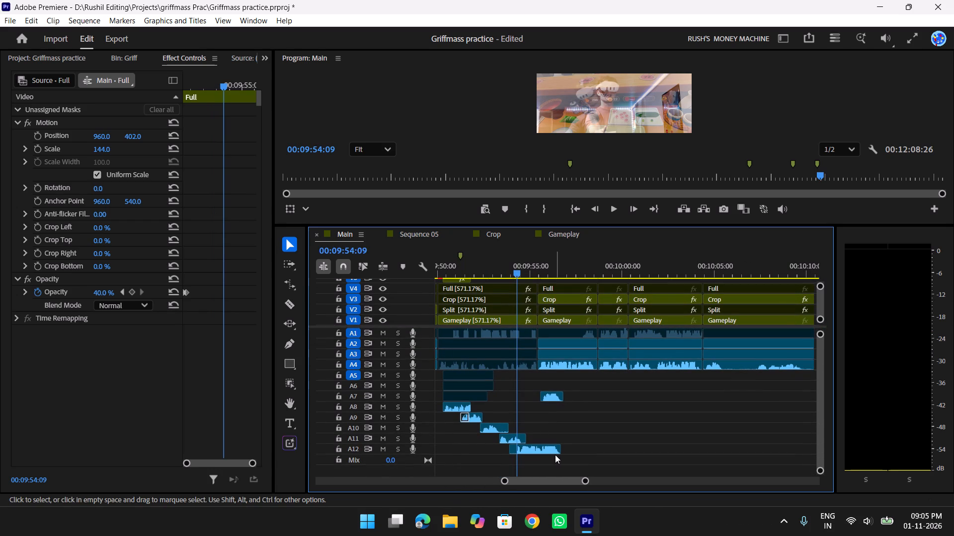
scroll(548, 445, "up", 1)
scroll(548, 442, "down", 1)
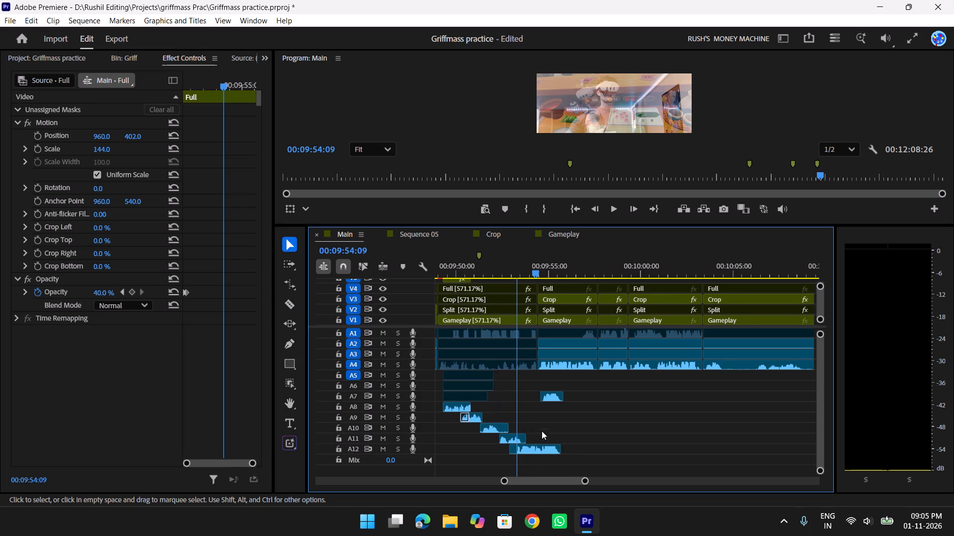
left_click_drag(535, 449, 529, 449)
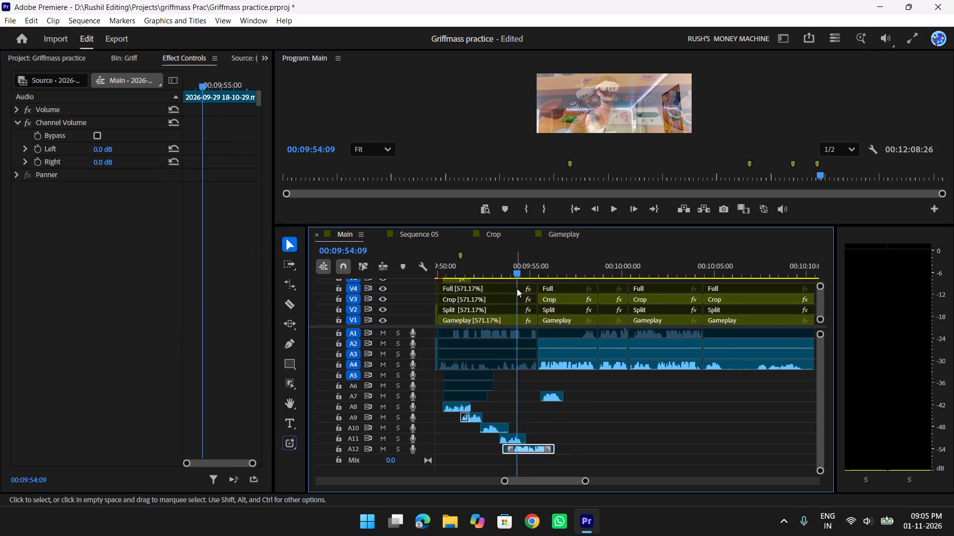
left_click_drag(510, 263, 451, 267)
key("space")
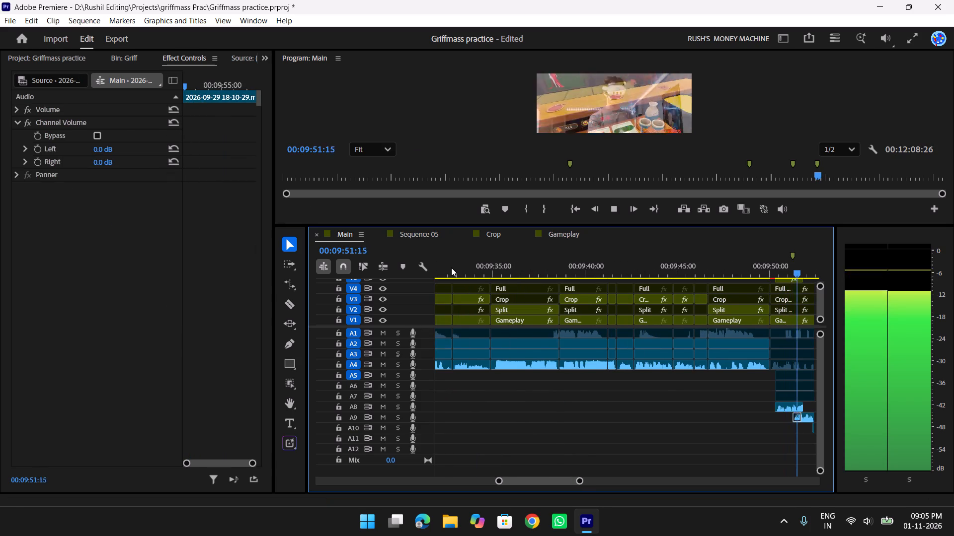
scroll(451, 268, "down", 5)
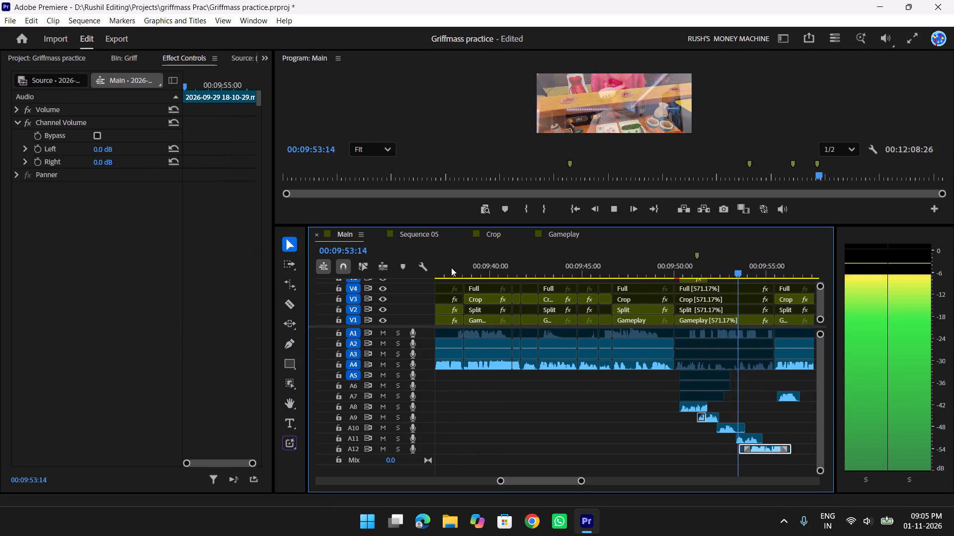
scroll(451, 268, "down", 2)
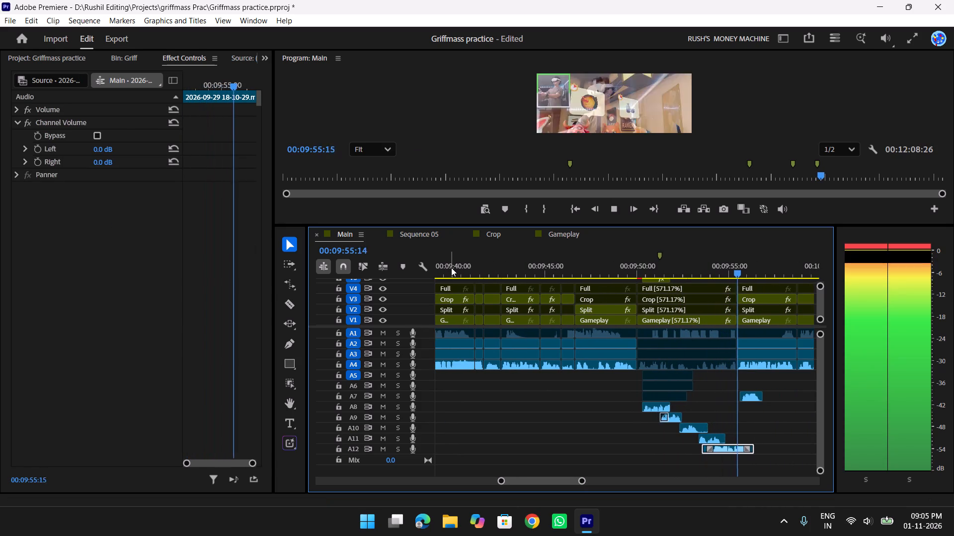
key("space")
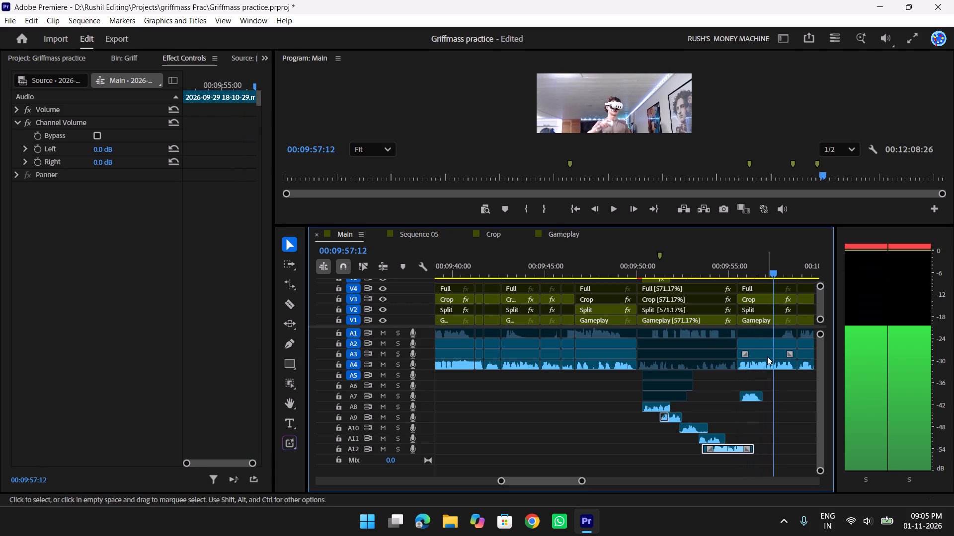
Delete the leftover pasted audio clip on A7 at about 00:09:56.
left_click(746, 400)
key("Delete")
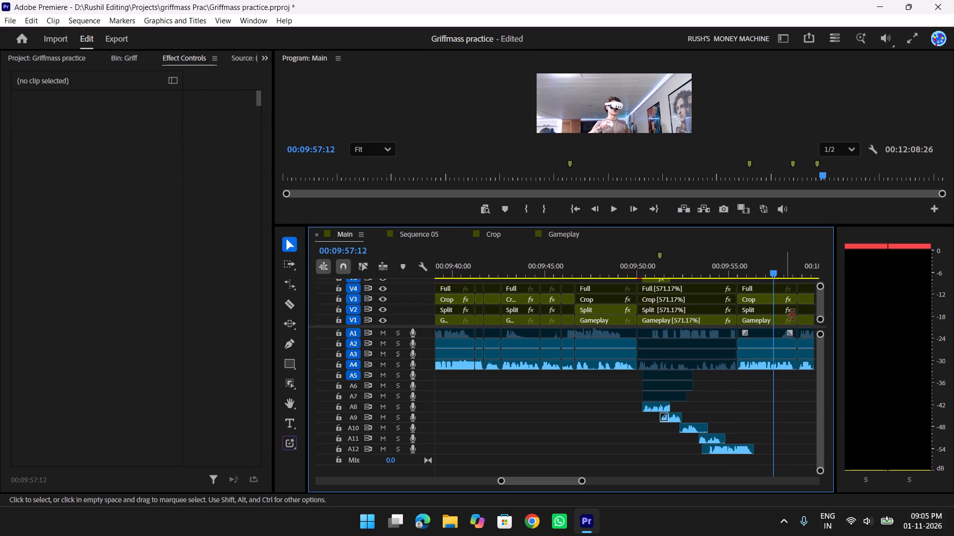
Review the end of the sped-up segment and delete the Full overlay on V8 between about 00:09:54 and 00:09:55.
left_click_drag(754, 269, 608, 268)
key("space")
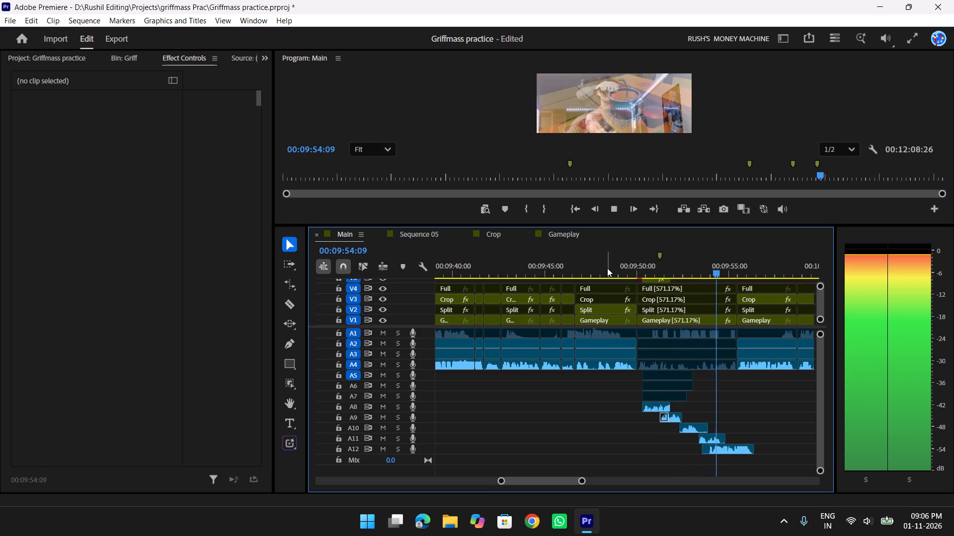
key("space")
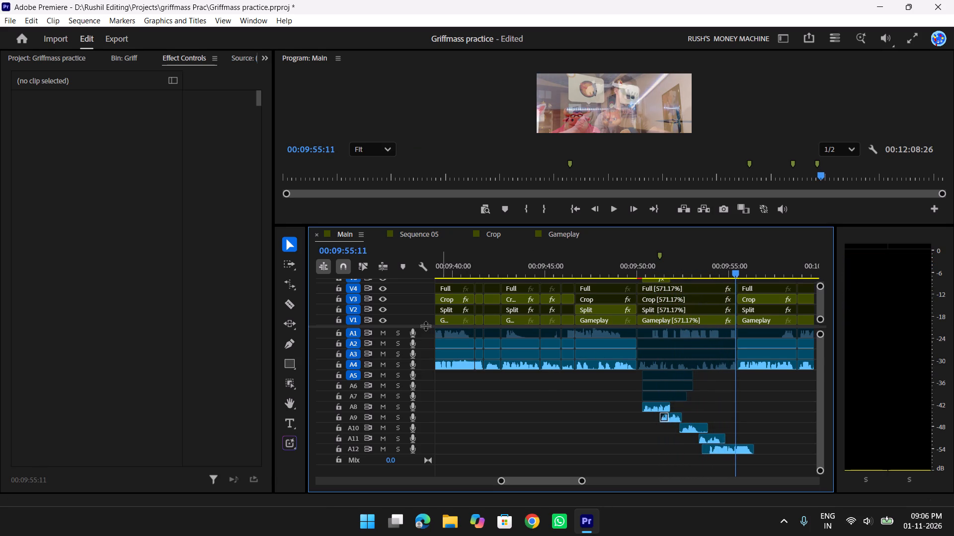
left_click_drag(425, 326, 417, 371)
left_click_drag(729, 264, 716, 267)
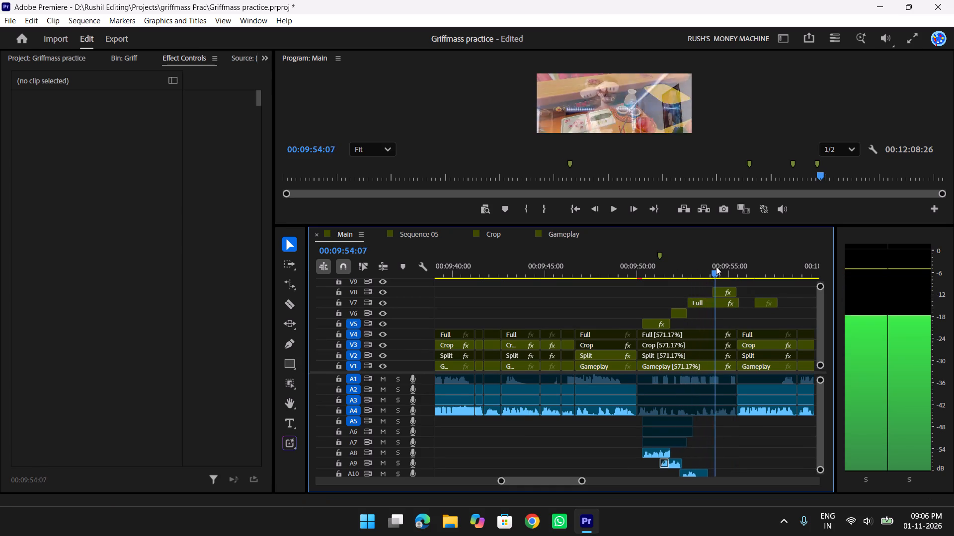
left_click_drag(716, 267, 735, 268)
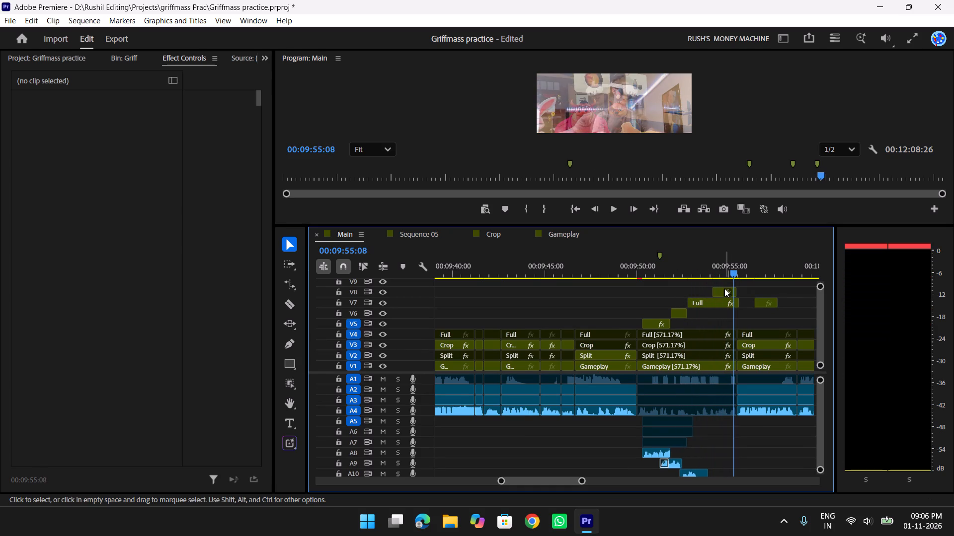
left_click(724, 289)
key("Delete")
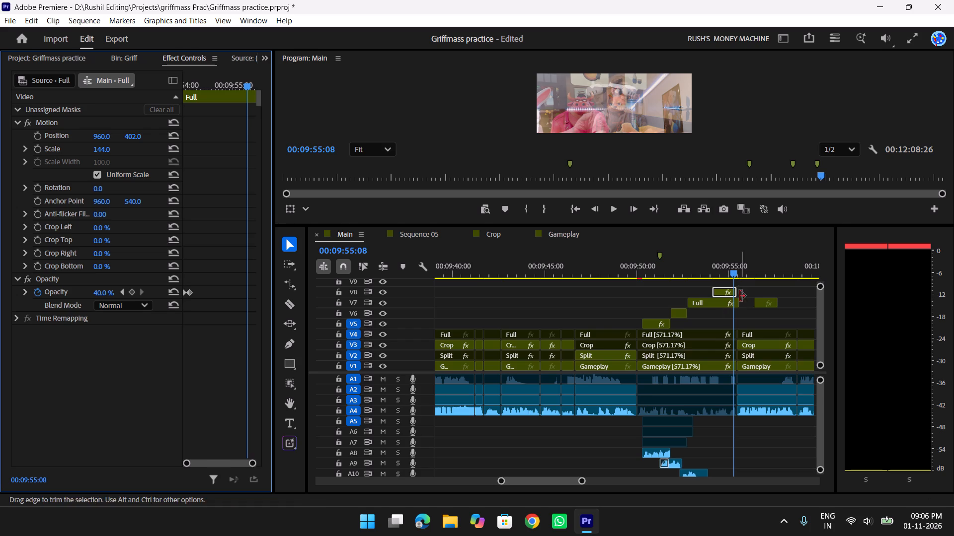
left_click(721, 292)
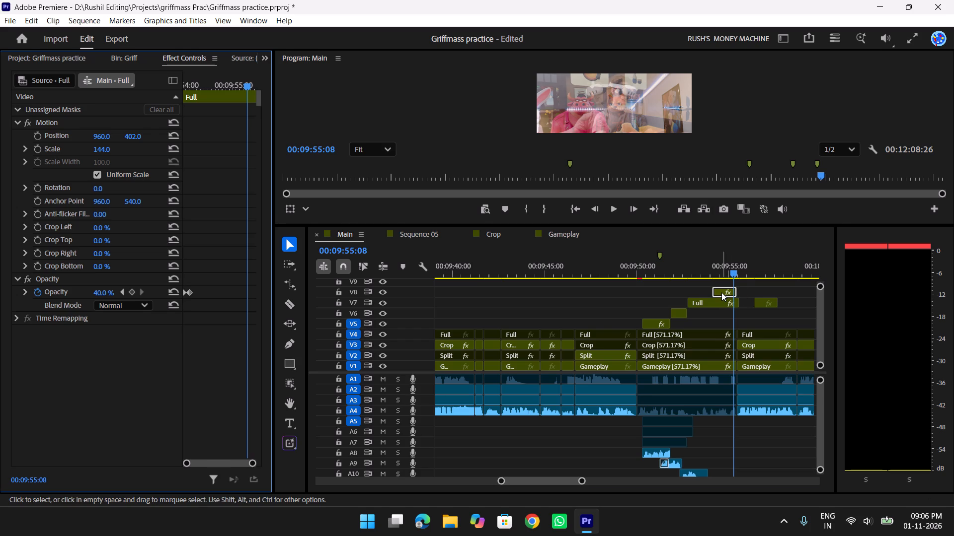
key("Delete")
Delete the leftover Full clip on V7 at about 00:09:57, and play the segment through to 00:09:57:23.
left_click(772, 305)
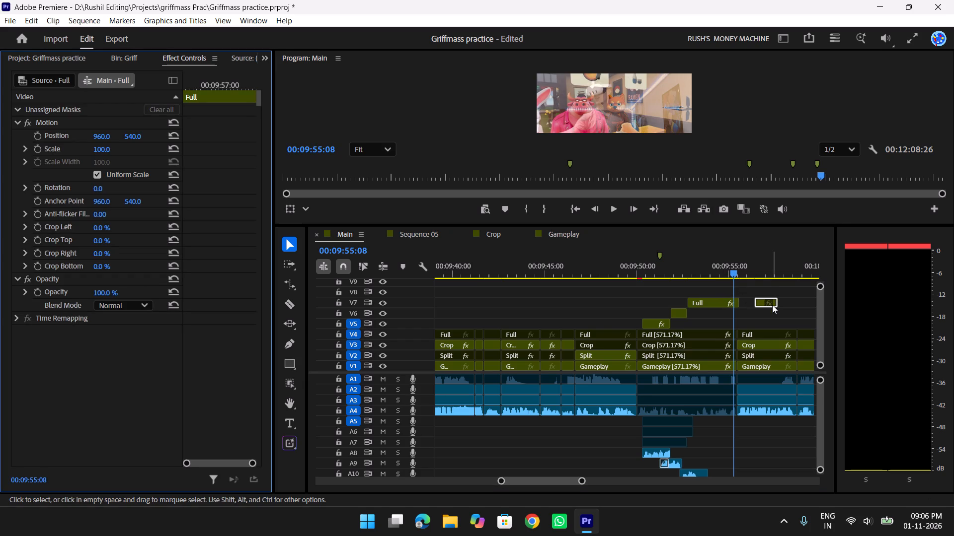
key("Delete")
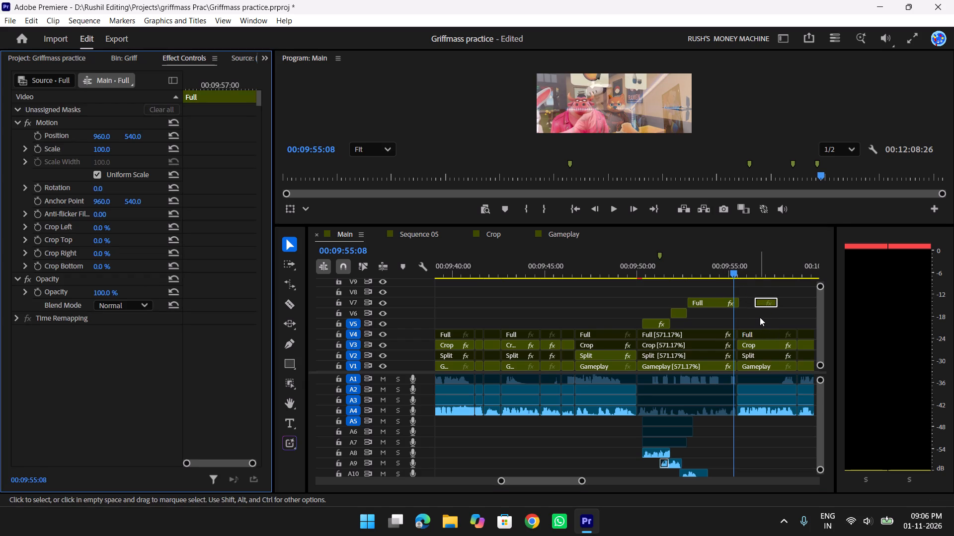
key("Delete")
left_click(756, 319)
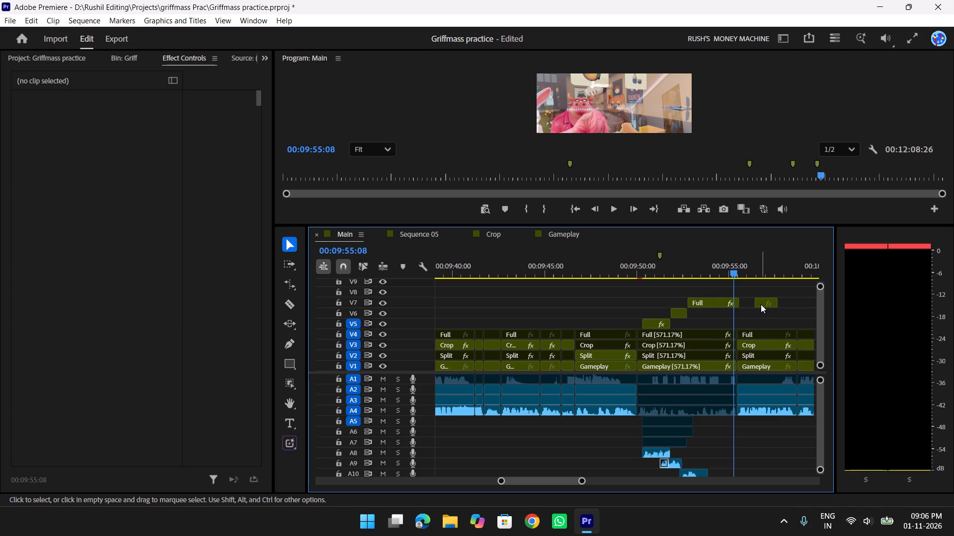
left_click(762, 304)
key("Delete")
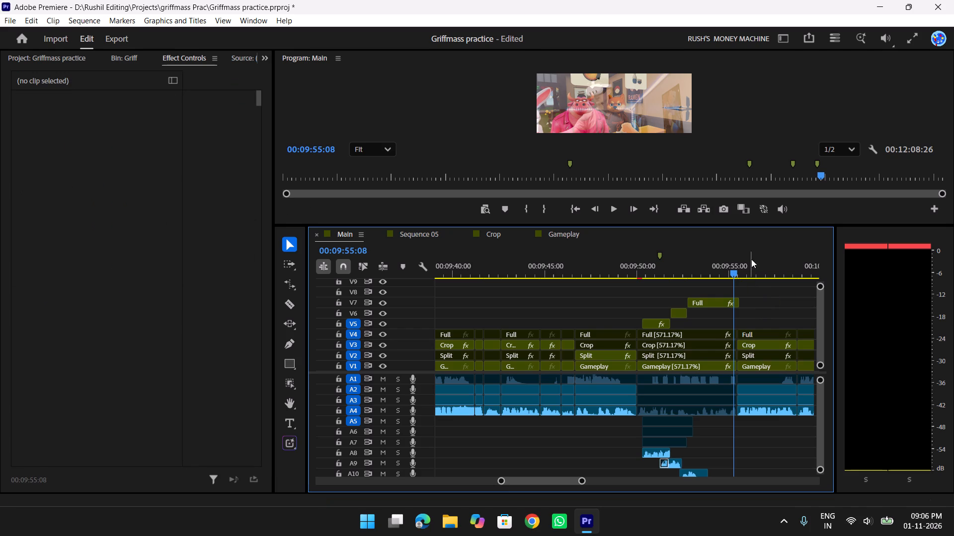
left_click_drag(730, 258, 584, 279)
key("space")
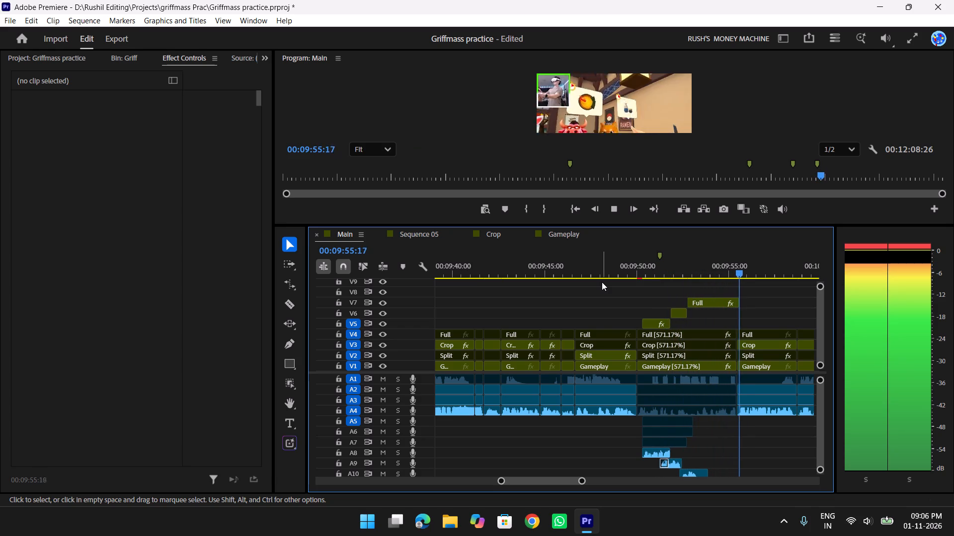
scroll(602, 282, "down", 2)
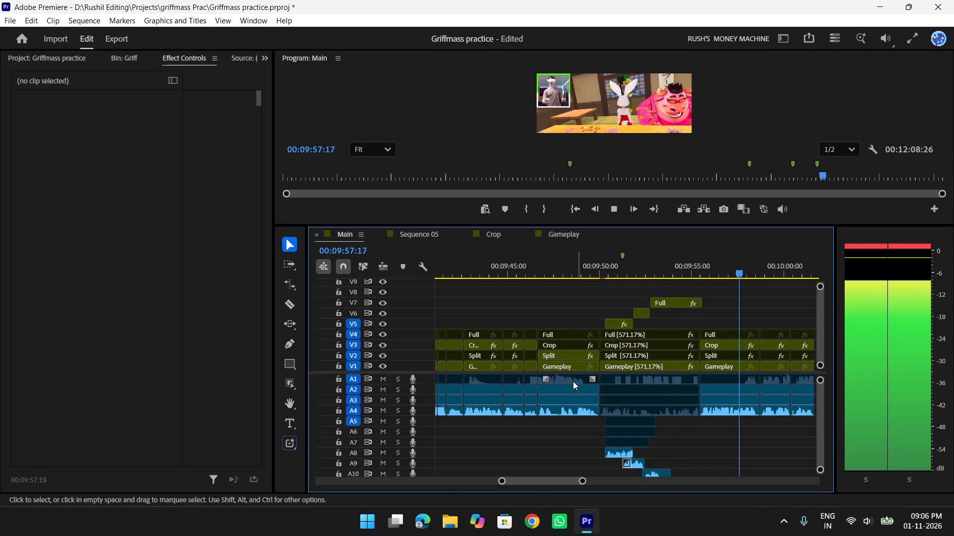
key("space")
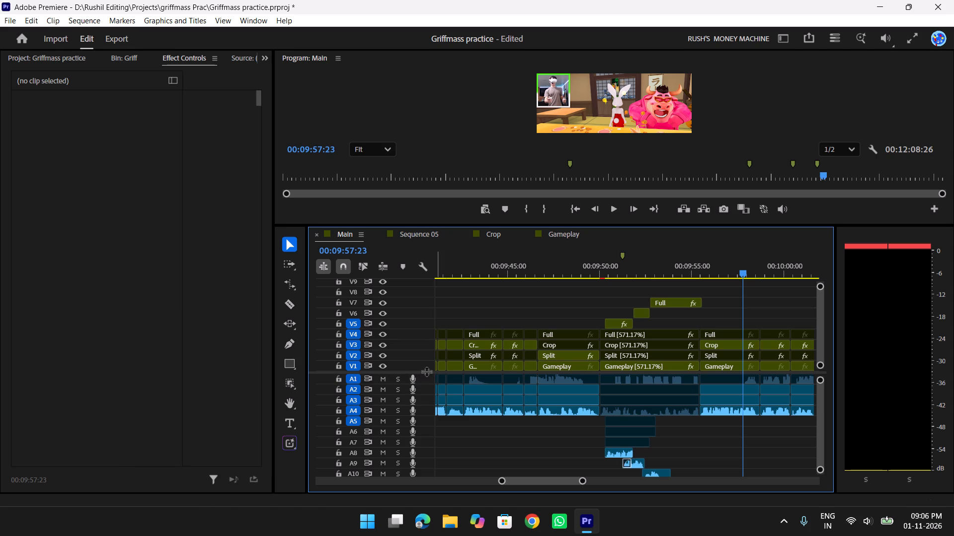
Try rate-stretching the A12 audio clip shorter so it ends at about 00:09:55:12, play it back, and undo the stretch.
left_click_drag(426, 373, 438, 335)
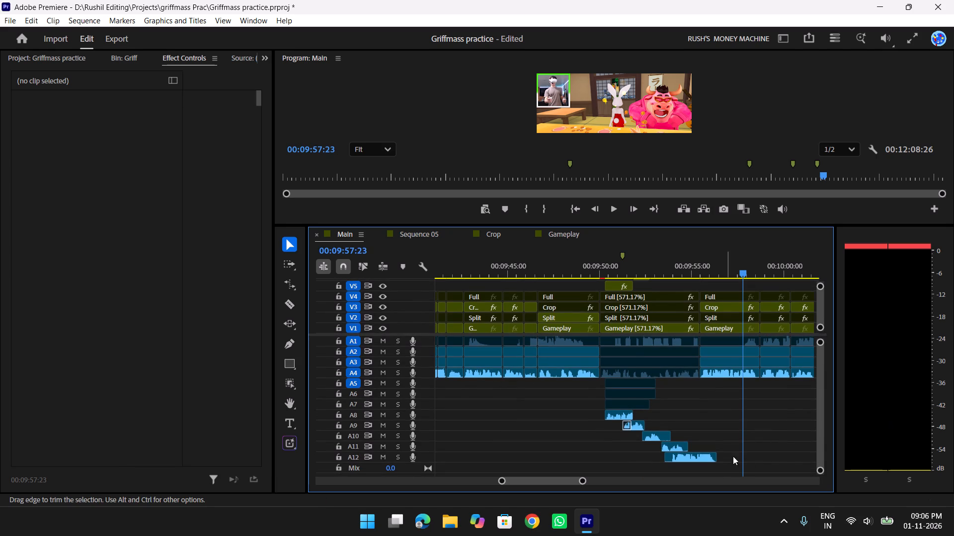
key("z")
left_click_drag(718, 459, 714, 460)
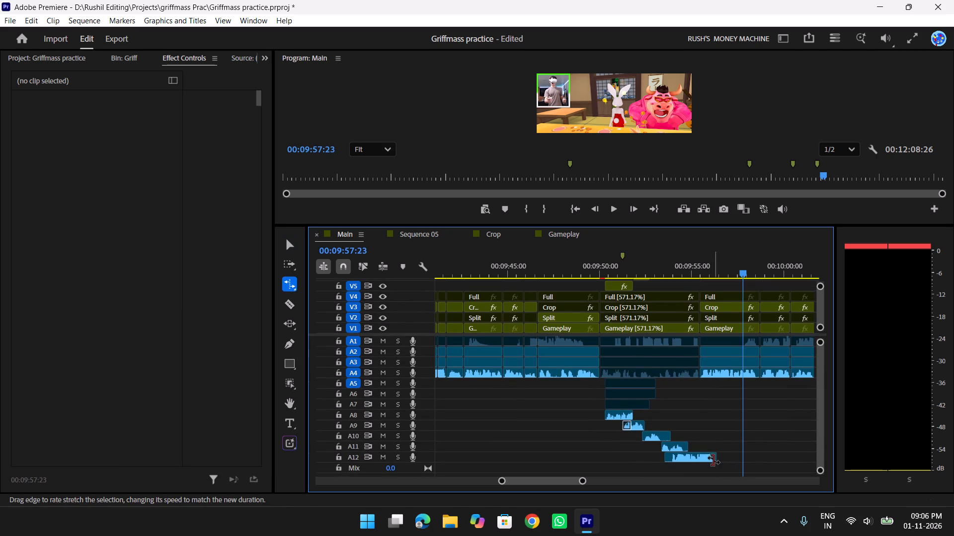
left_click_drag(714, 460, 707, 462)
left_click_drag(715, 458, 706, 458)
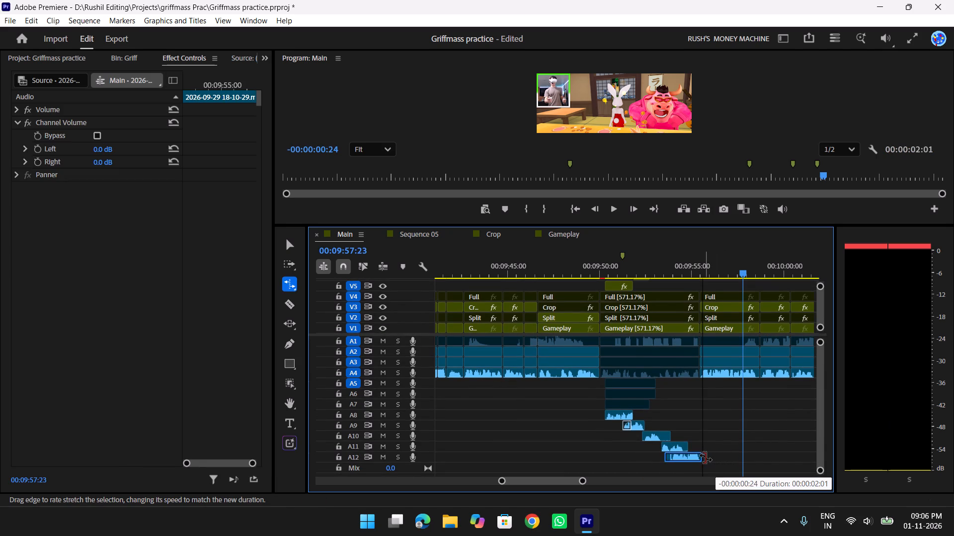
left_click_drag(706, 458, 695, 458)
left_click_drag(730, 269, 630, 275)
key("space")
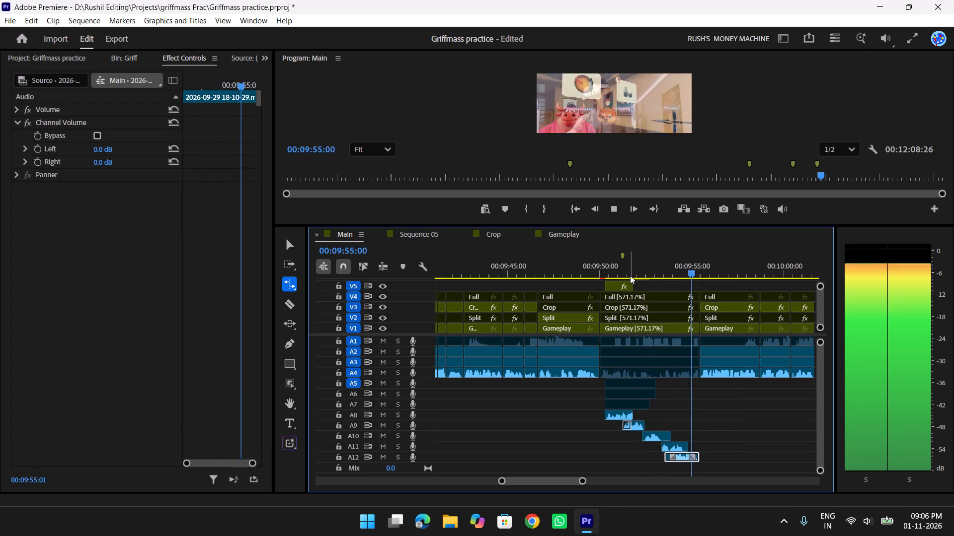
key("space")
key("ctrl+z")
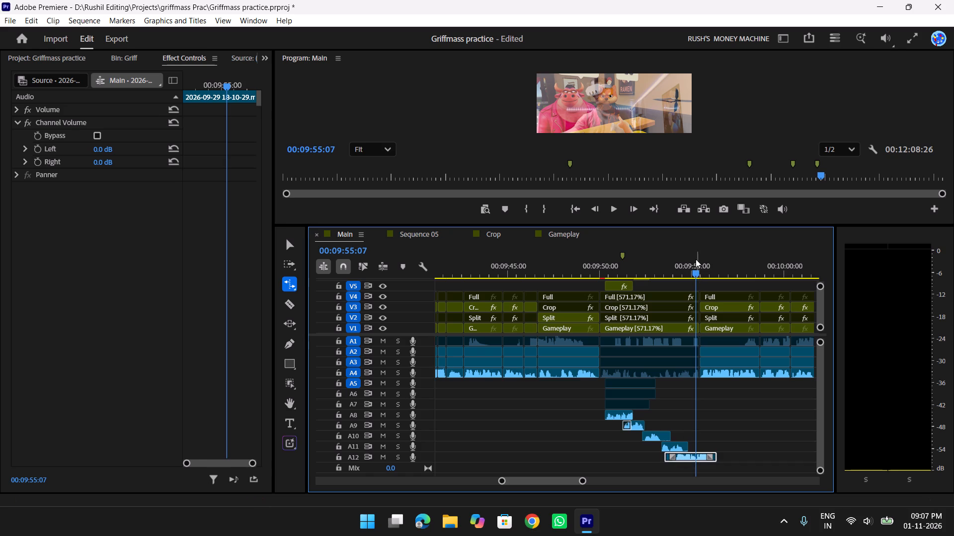
Play back Main from about 00:09:51 to 00:09:55:12 to check the staggered audio clips against the overlays.
left_click_drag(692, 257, 621, 260)
key("space")
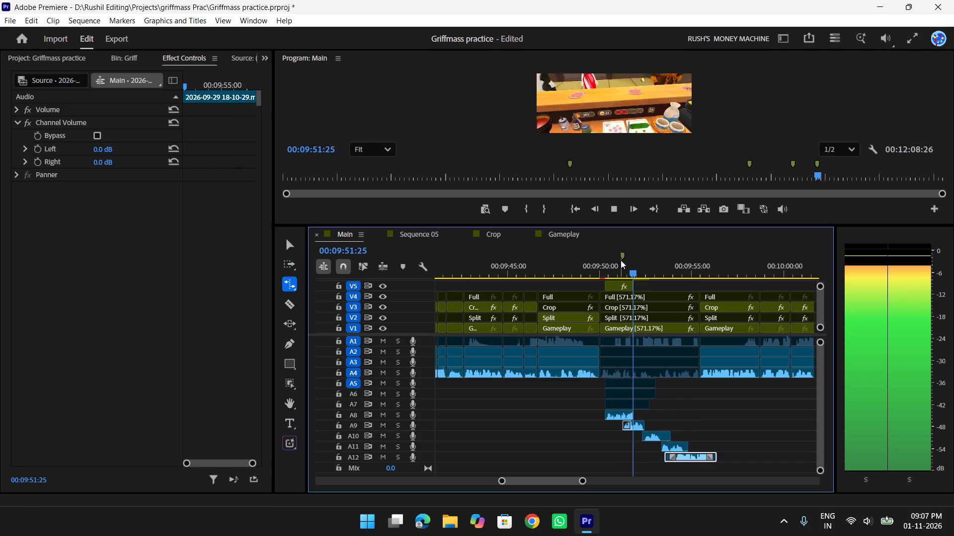
key("space")
key("space")
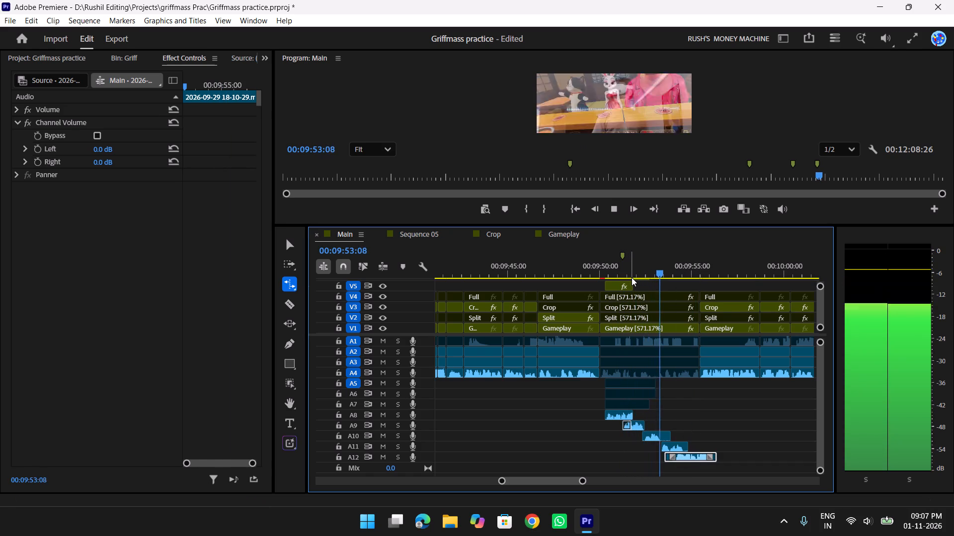
key("space")
key("space")
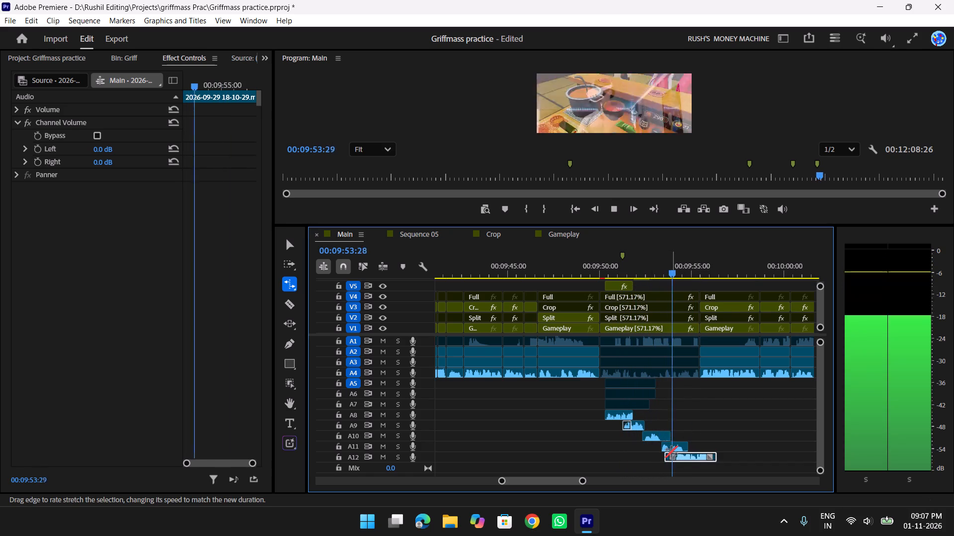
key("space")
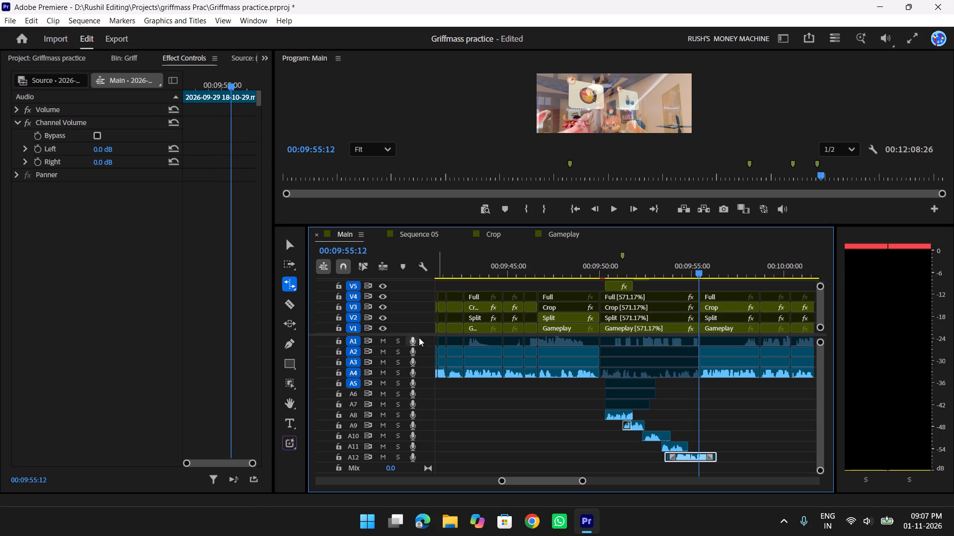
key("v")
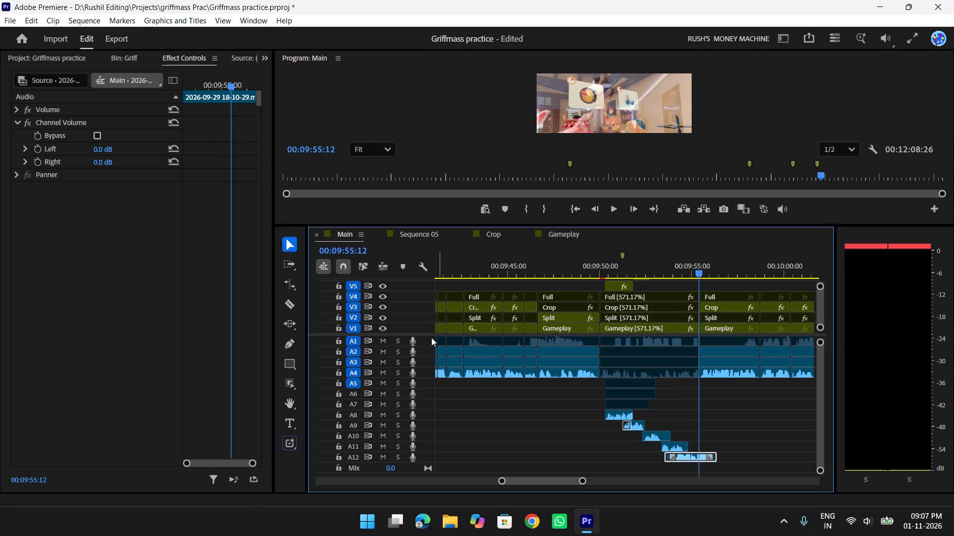
Play Main from about 00:09:49 to 00:09:56:10 to check the sped-up segment's overlays and audio through its end.
left_click_drag(426, 334, 432, 382)
left_click_drag(684, 262, 581, 265)
key("space")
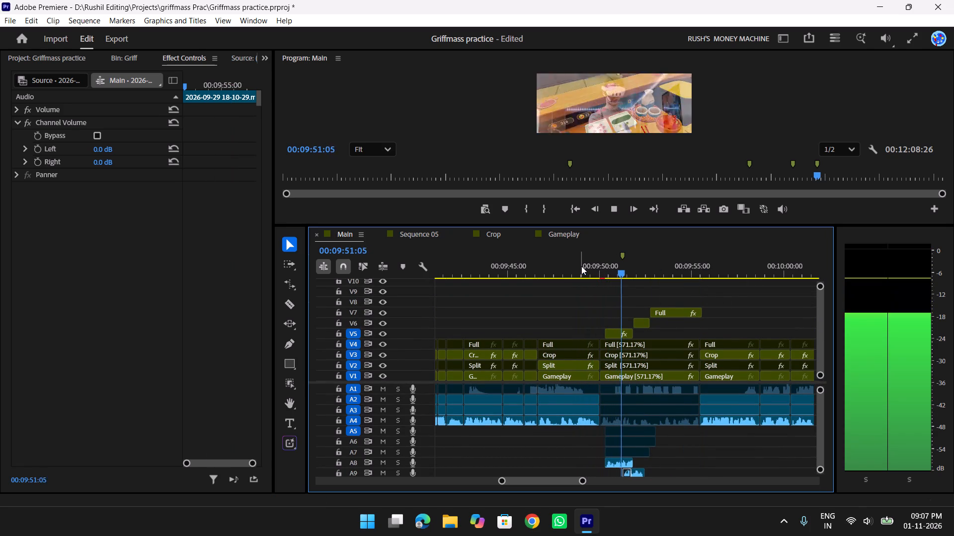
key("space")
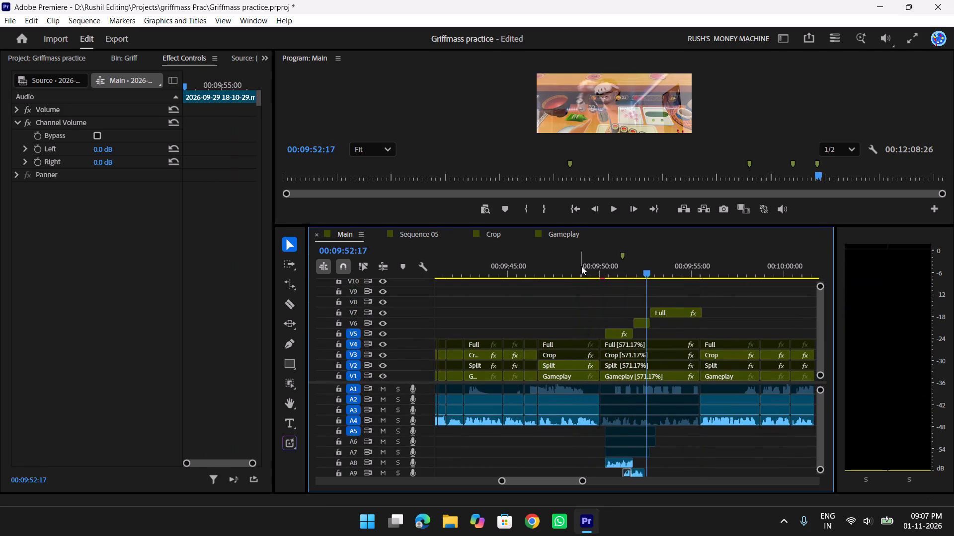
scroll(581, 266, "down", 2)
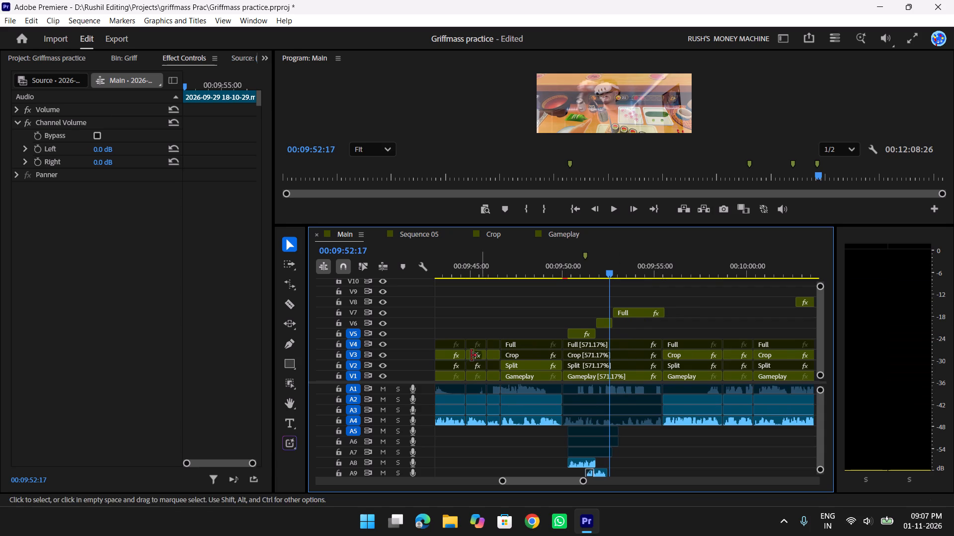
key("space")
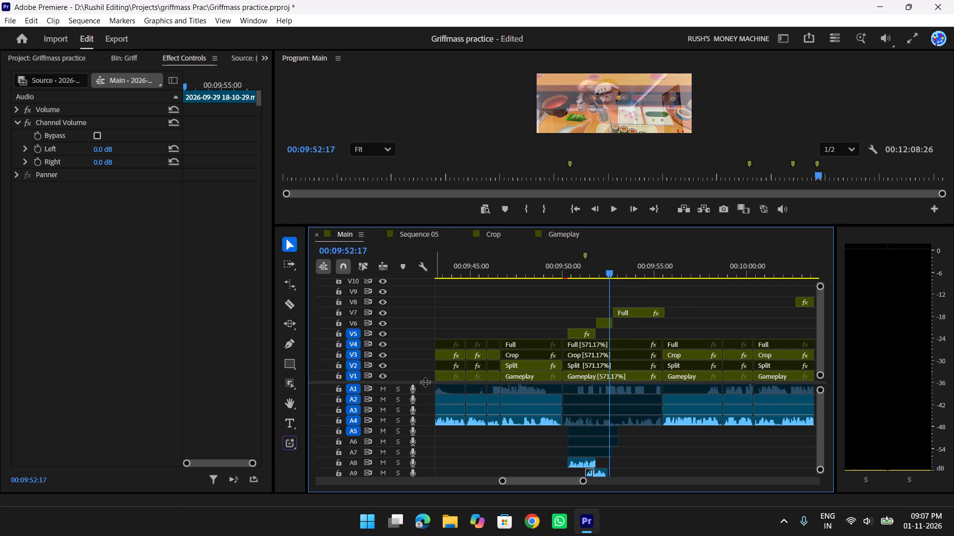
key("space")
key("space")
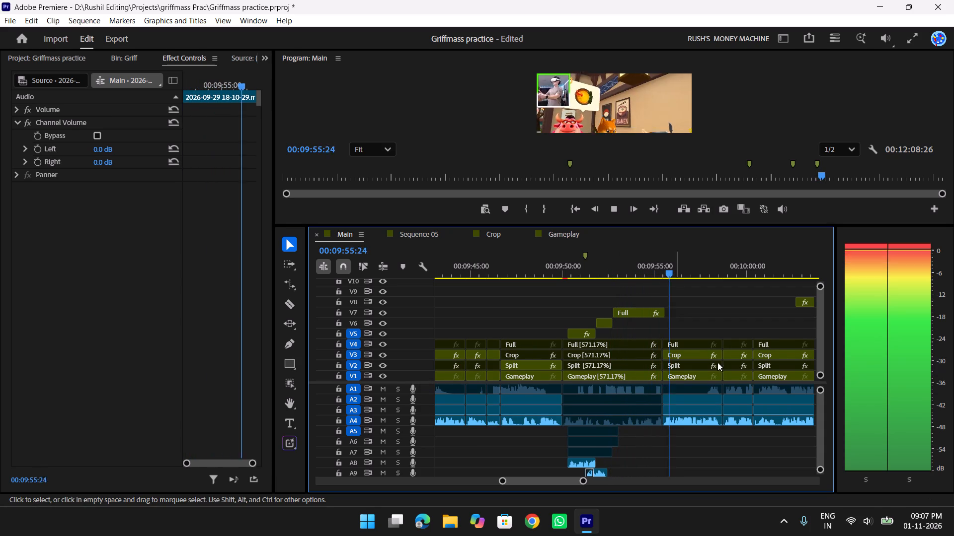
key("space")
scroll(725, 331, "down", 1)
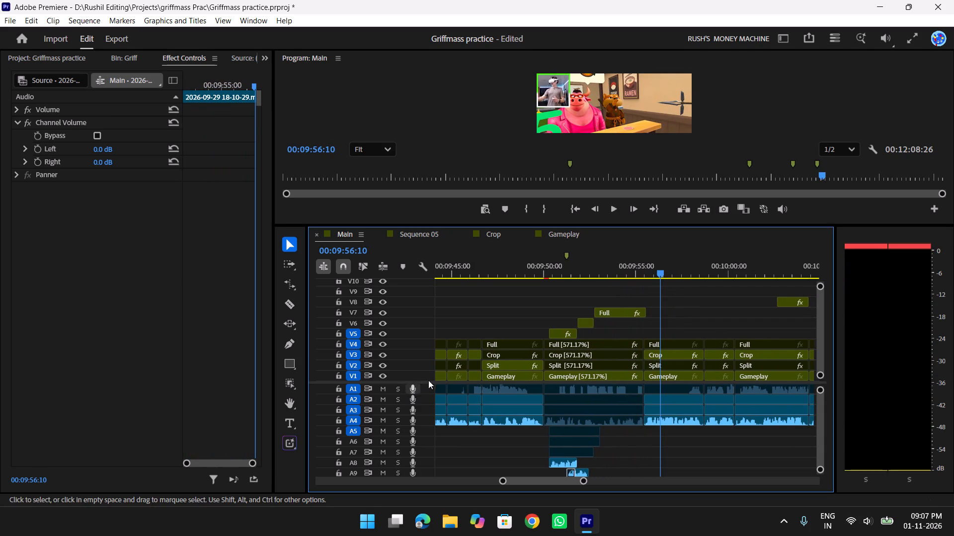
Delete the A11 audio clip at about 00:09:54 and move the A12 clip onto A11, starting at about 00:09:56.
left_click_drag(425, 382, 453, 323)
left_click(619, 438)
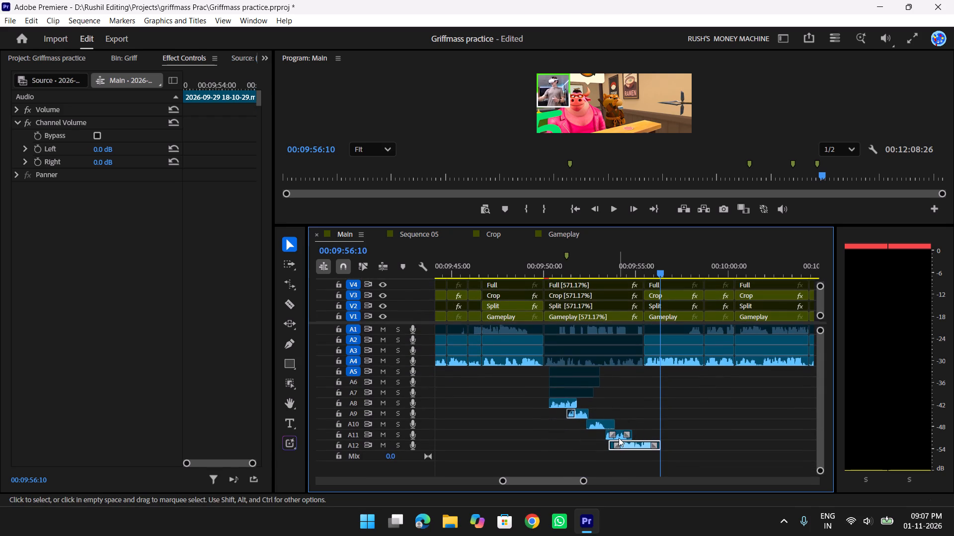
key("BackSpace")
left_click_drag(640, 452, 637, 439)
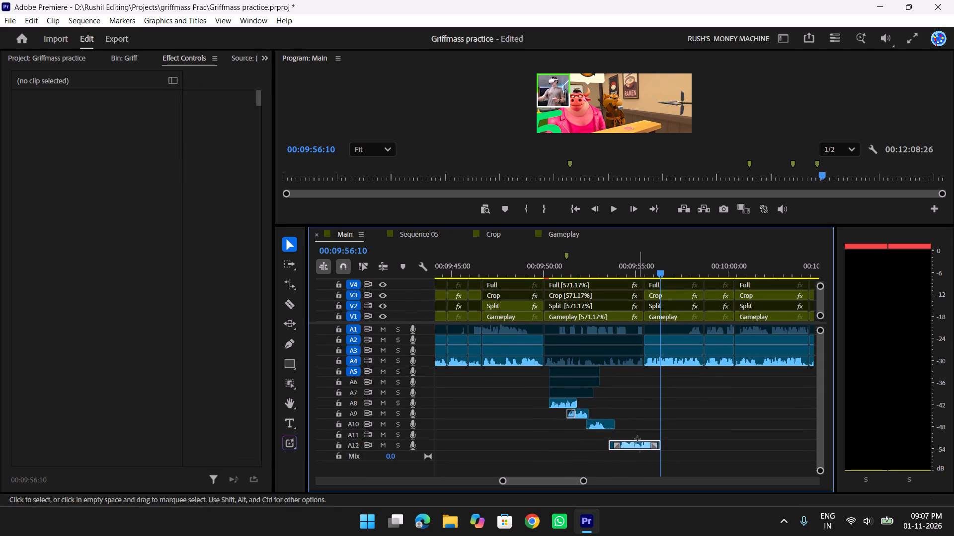
left_click_drag(637, 439, 636, 433)
left_click_drag(633, 447, 631, 436)
left_click_drag(637, 435, 680, 432)
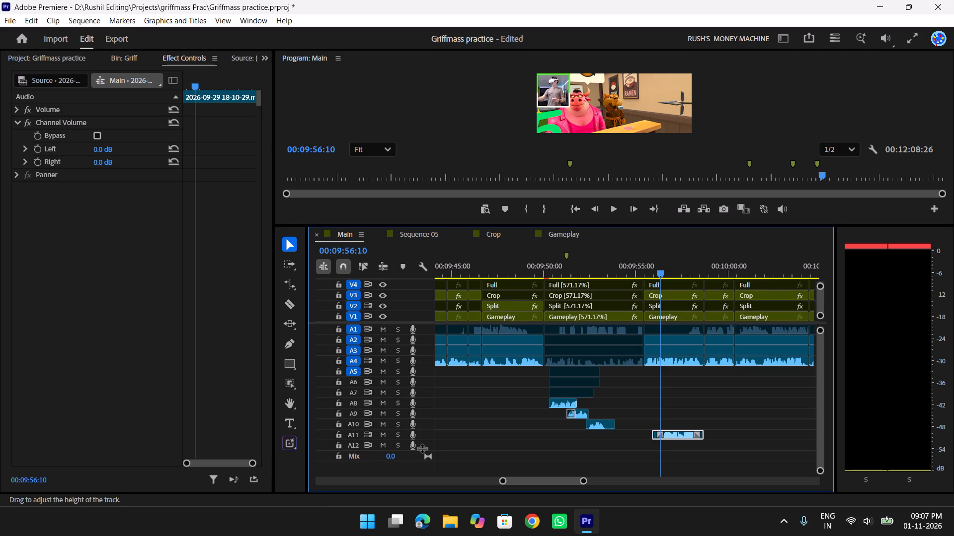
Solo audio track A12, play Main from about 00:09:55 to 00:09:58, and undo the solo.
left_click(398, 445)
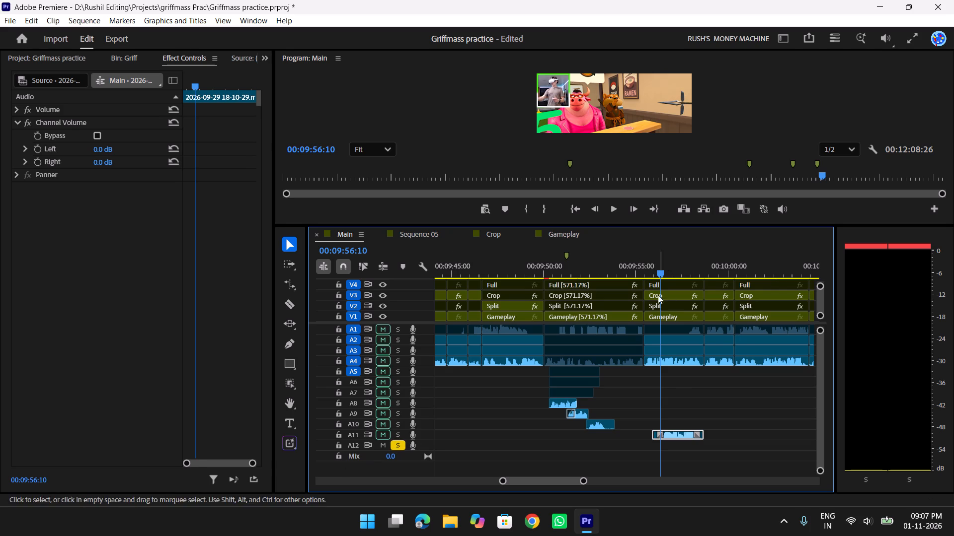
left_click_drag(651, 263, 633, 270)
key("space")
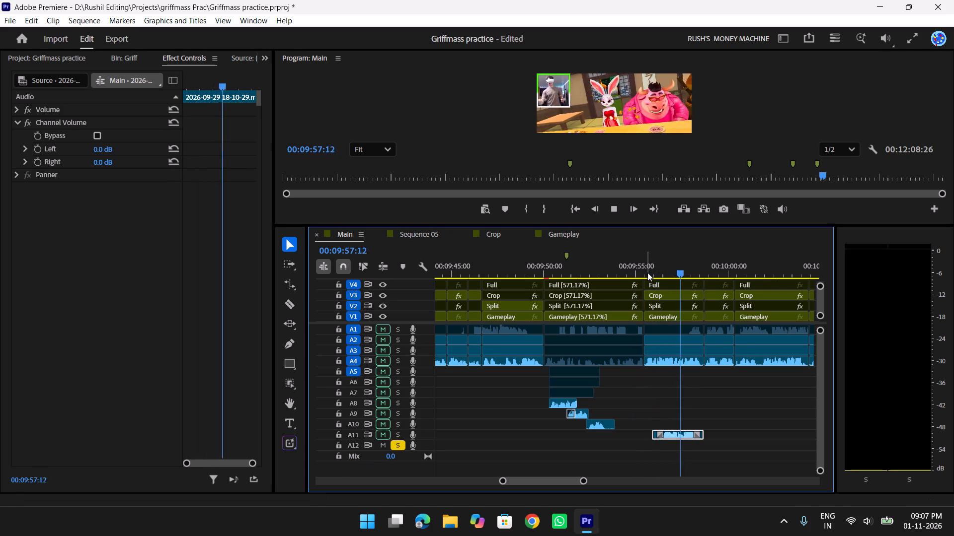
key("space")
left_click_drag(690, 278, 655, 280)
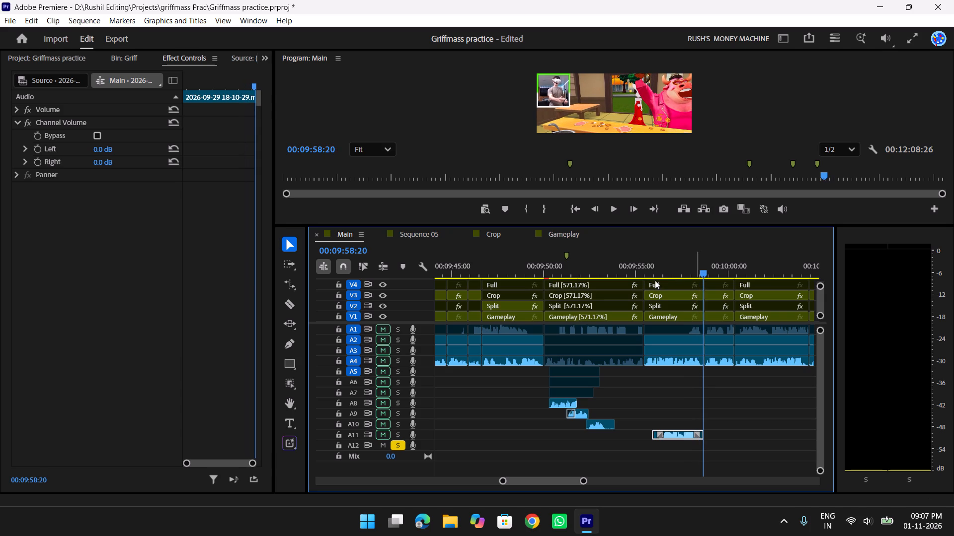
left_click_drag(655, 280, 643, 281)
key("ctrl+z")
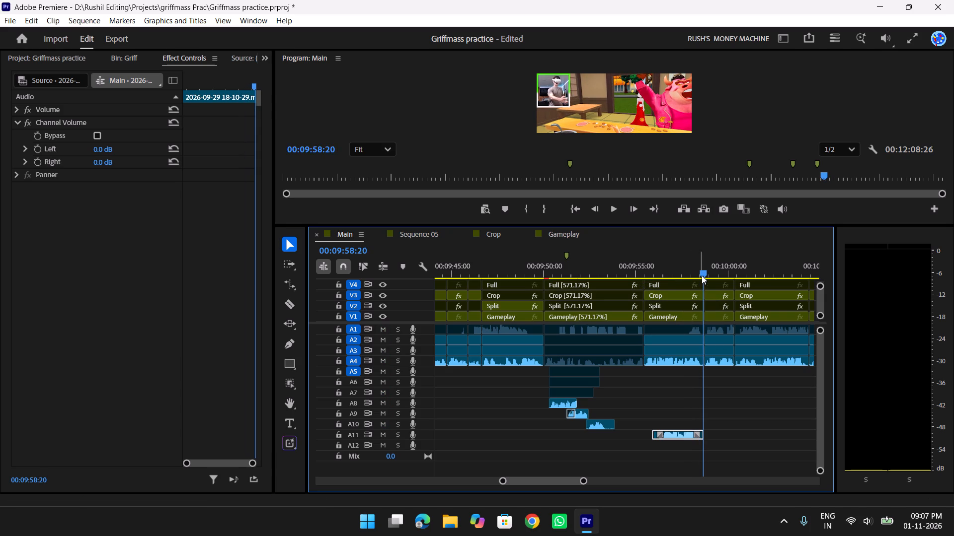
Move the audio clip on A11 earlier so it starts at about 00:09:52:13, overlapping the A10 clip.
left_click_drag(680, 435, 627, 437)
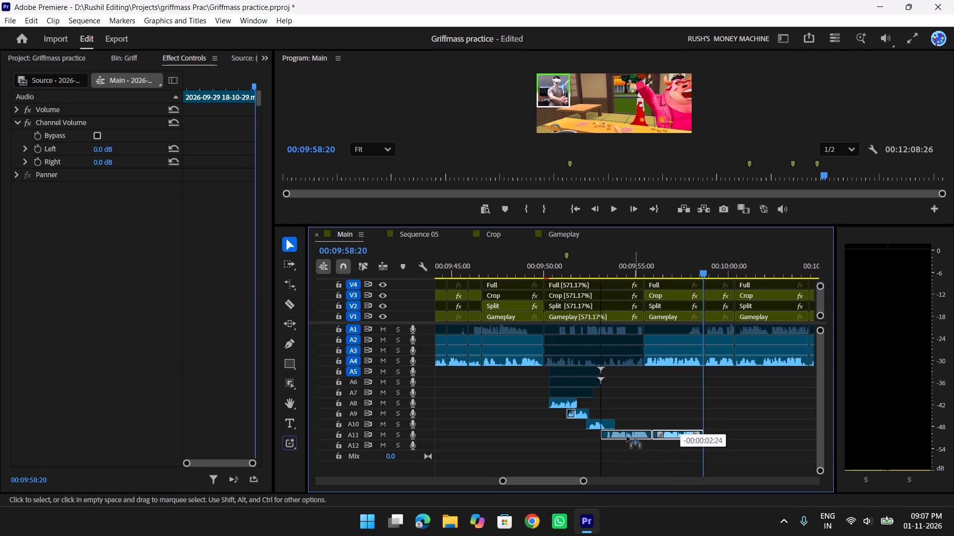
left_click_drag(627, 437, 616, 438)
Reveal the upper video tracks and play back the sped-up section around 00:09:50 to 00:09:55 to check the overlapping audio and overlays.
left_click_drag(697, 264, 577, 275)
key("space")
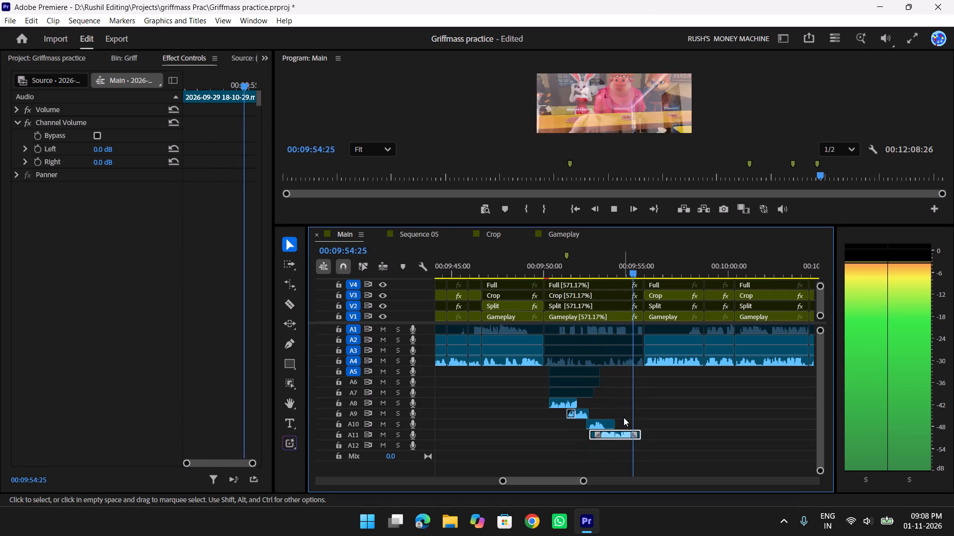
key("space")
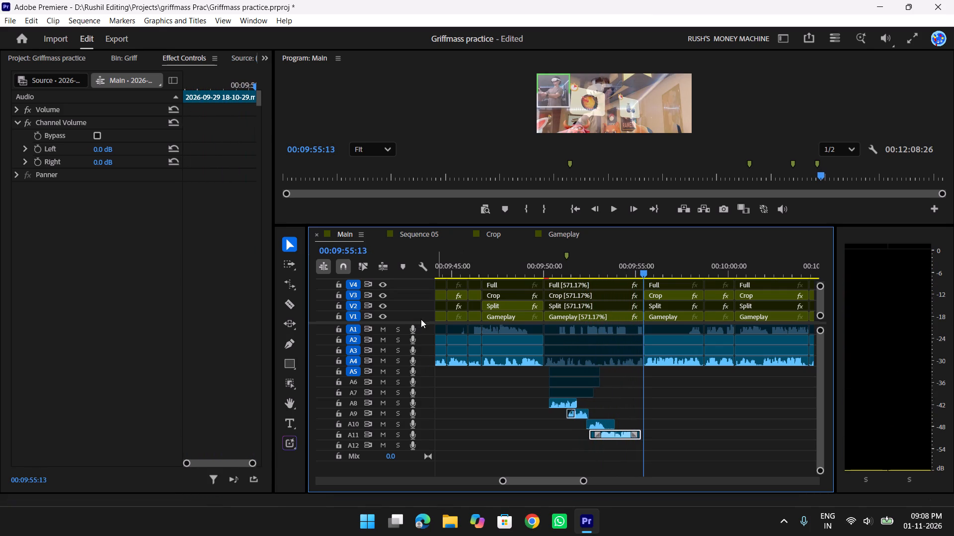
left_click_drag(422, 323, 417, 349)
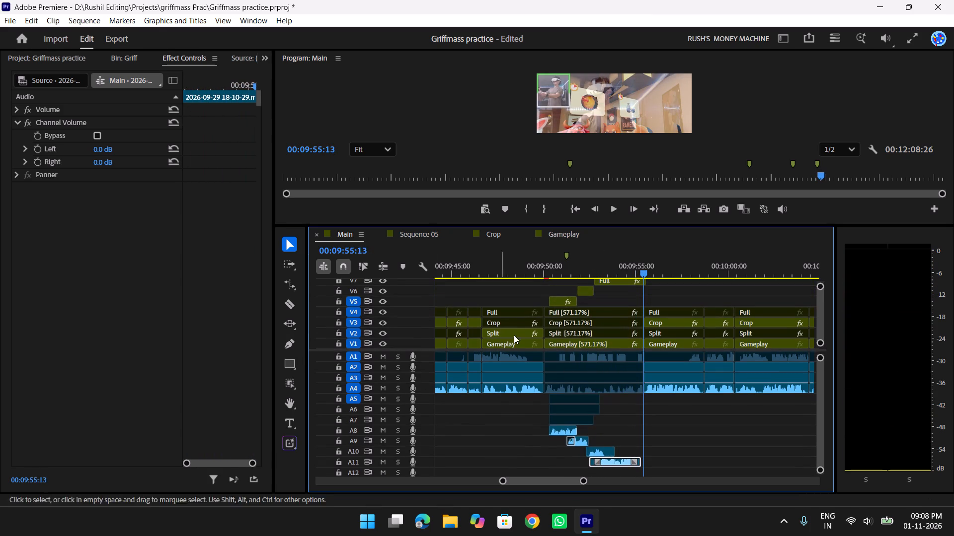
left_click_drag(645, 266, 534, 268)
key("space")
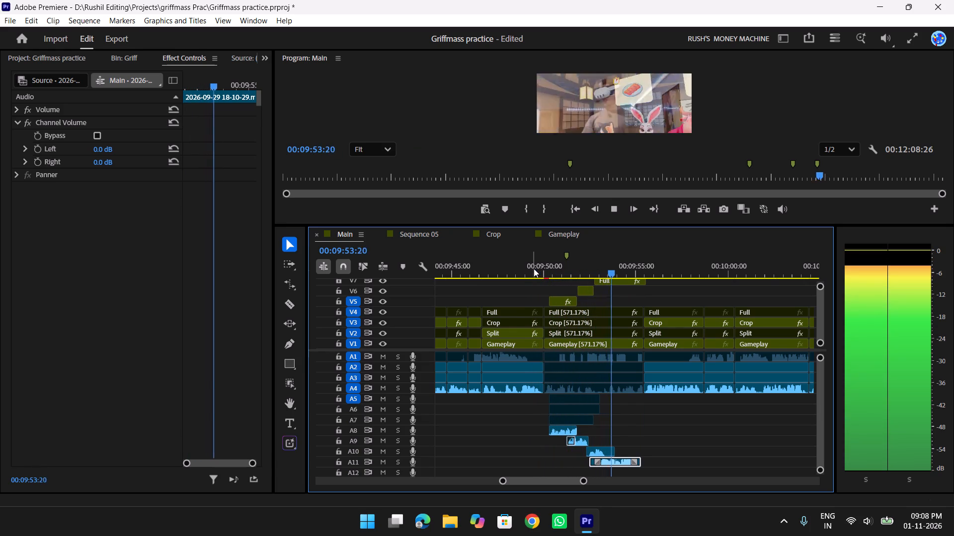
key("space")
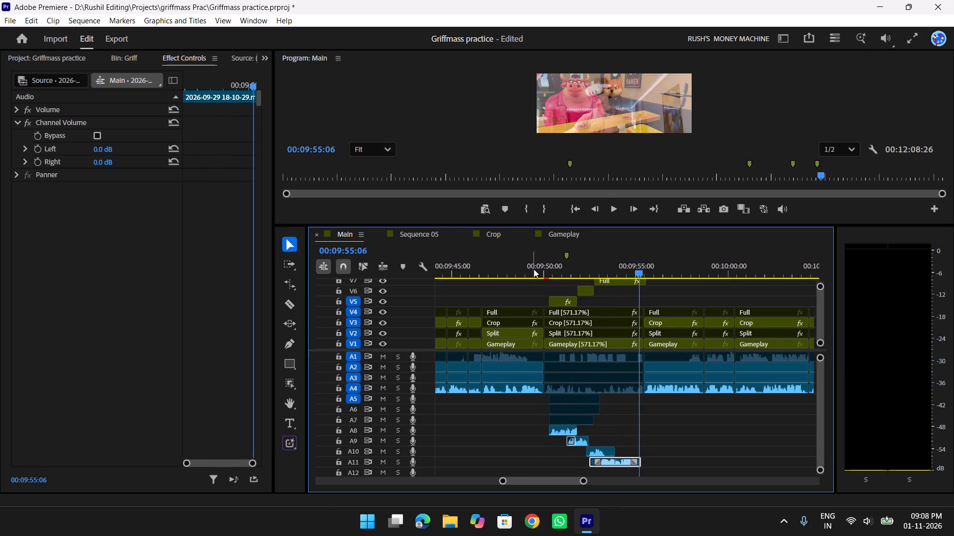
left_click(509, 308)
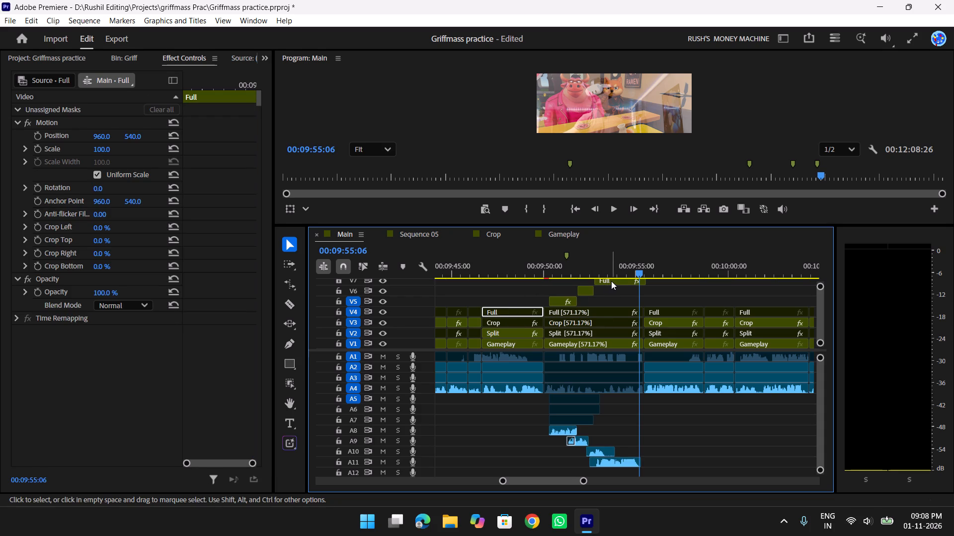
left_click_drag(638, 268, 553, 267)
key("space")
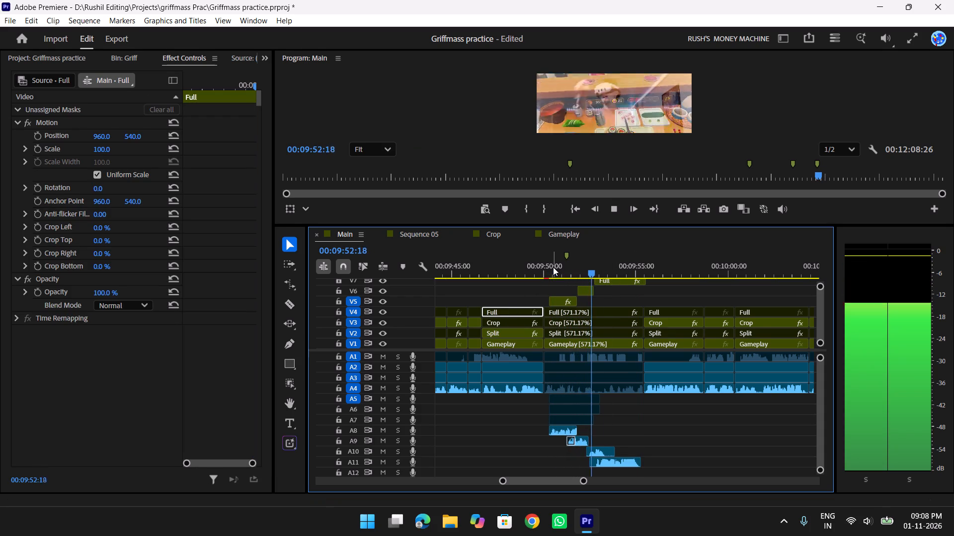
key("space")
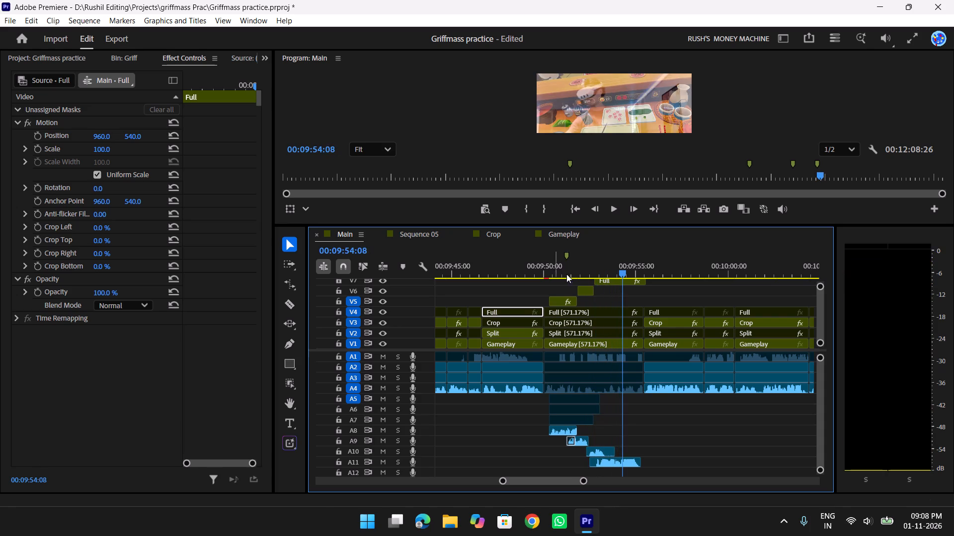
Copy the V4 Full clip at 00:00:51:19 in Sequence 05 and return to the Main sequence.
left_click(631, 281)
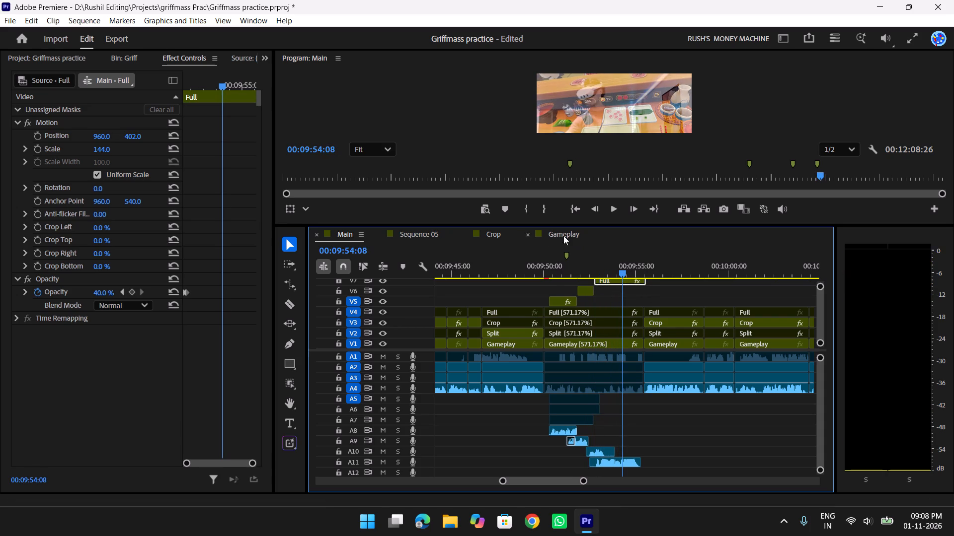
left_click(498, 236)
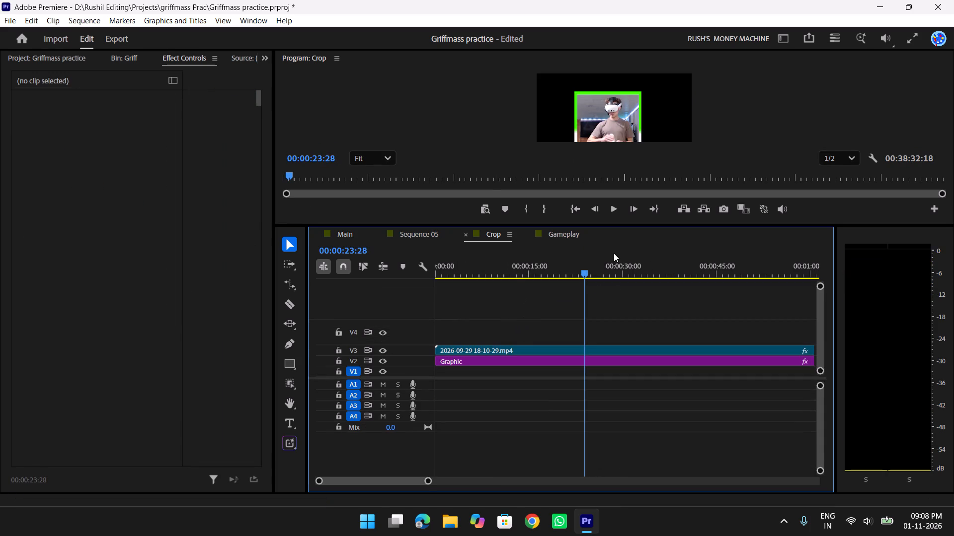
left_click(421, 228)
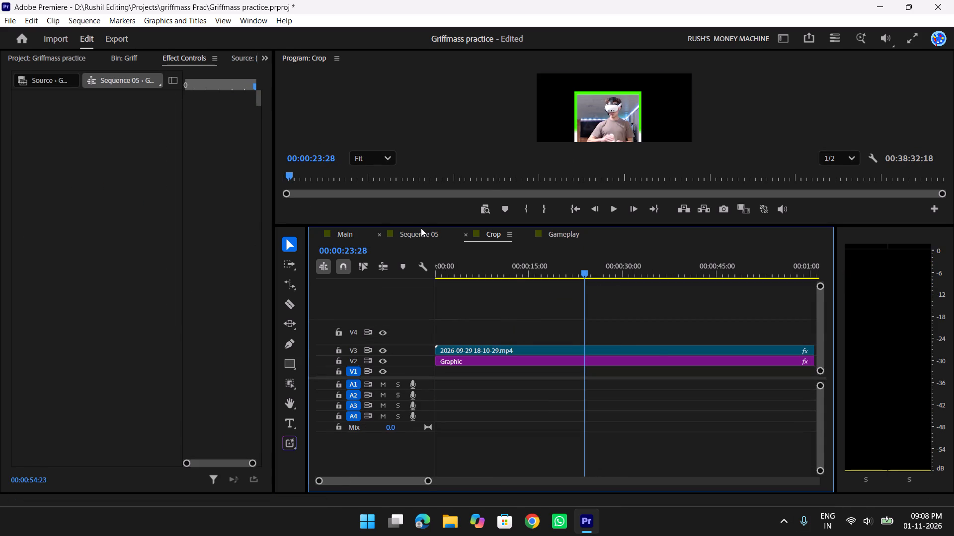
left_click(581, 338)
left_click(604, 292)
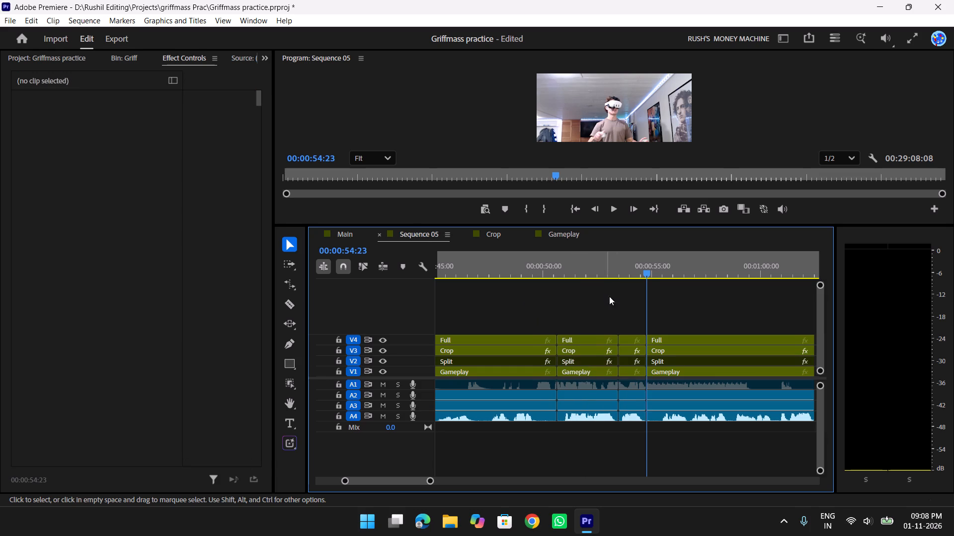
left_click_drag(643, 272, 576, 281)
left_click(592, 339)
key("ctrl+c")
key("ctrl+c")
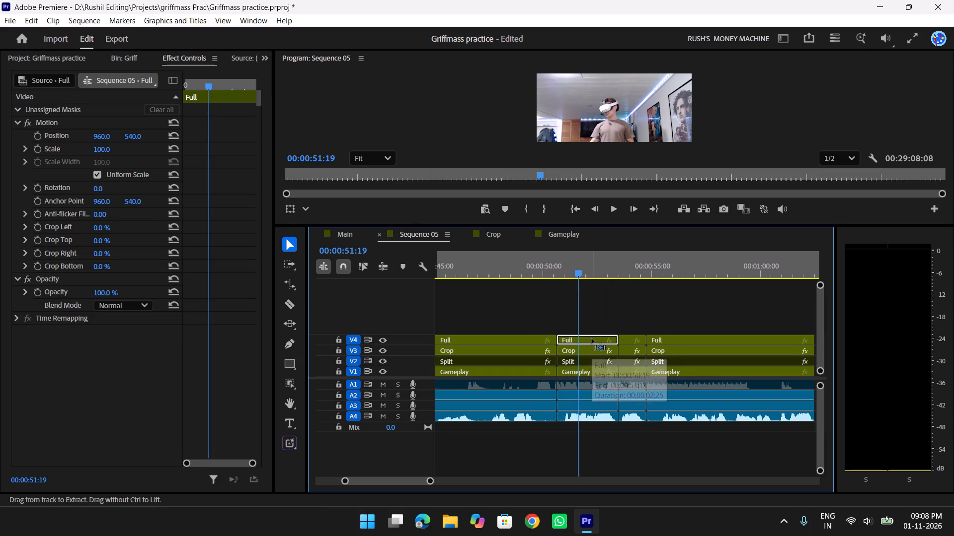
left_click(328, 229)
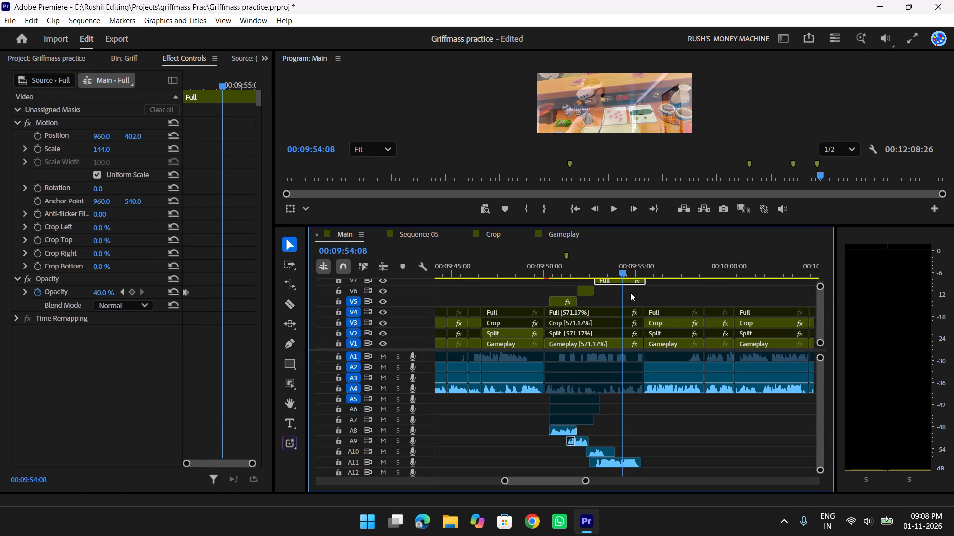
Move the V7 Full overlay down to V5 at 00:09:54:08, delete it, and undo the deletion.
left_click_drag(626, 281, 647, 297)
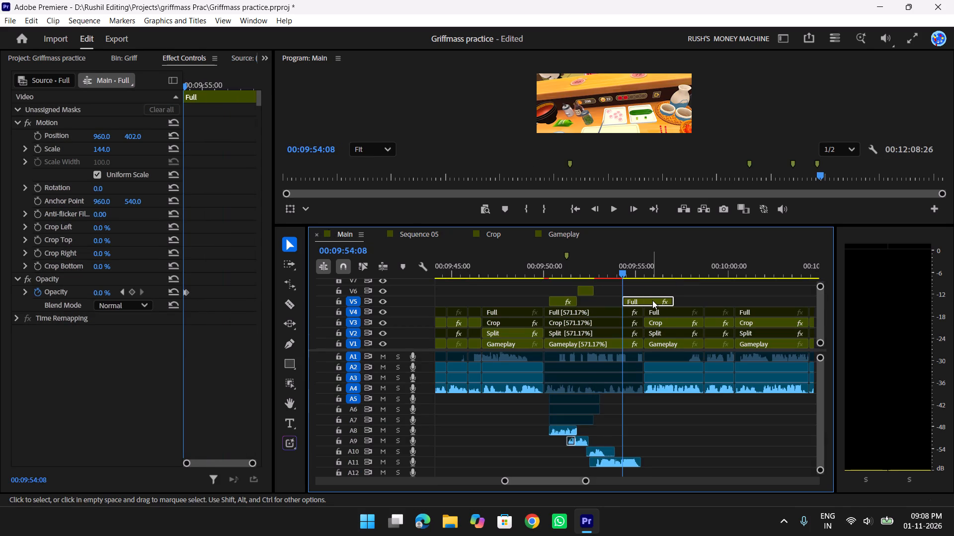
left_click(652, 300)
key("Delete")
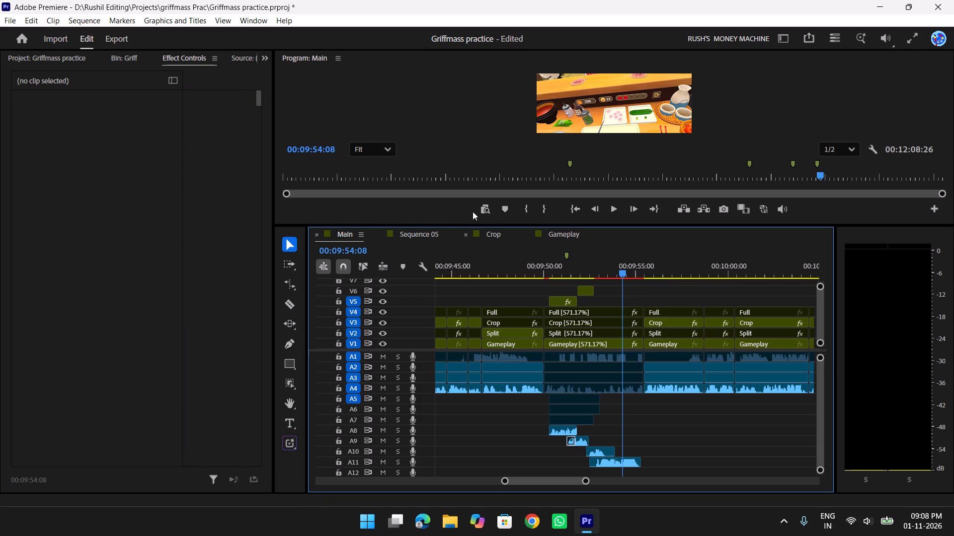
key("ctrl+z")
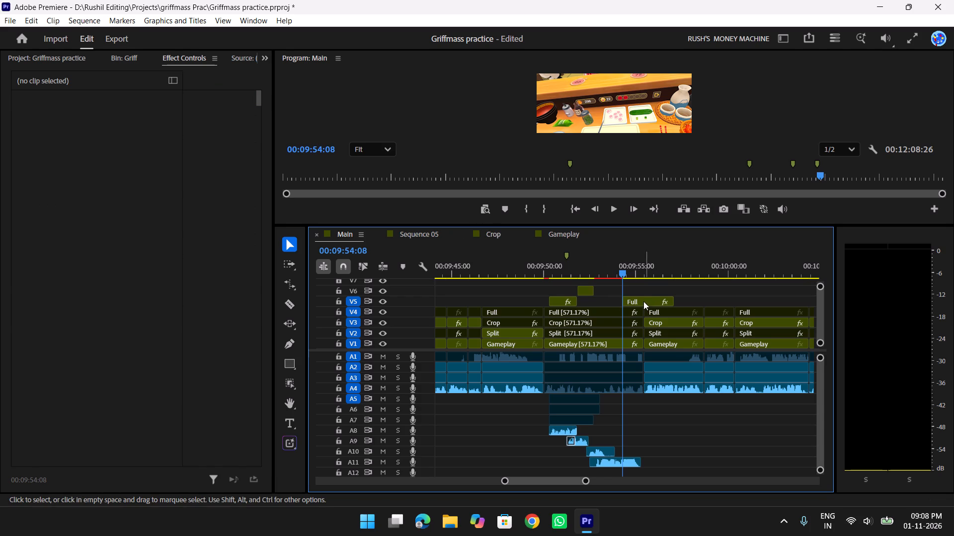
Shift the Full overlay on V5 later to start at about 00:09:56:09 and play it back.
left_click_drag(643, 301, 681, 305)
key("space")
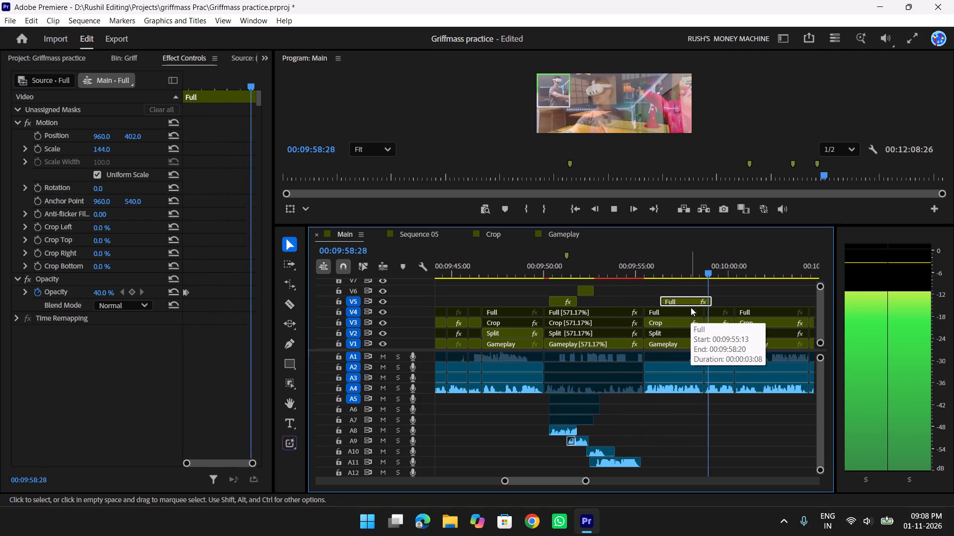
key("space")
Move the Full overlay up to V7 so it starts at 00:09:52:09, aligned with the A10 audio clip.
left_click_drag(688, 304, 598, 279)
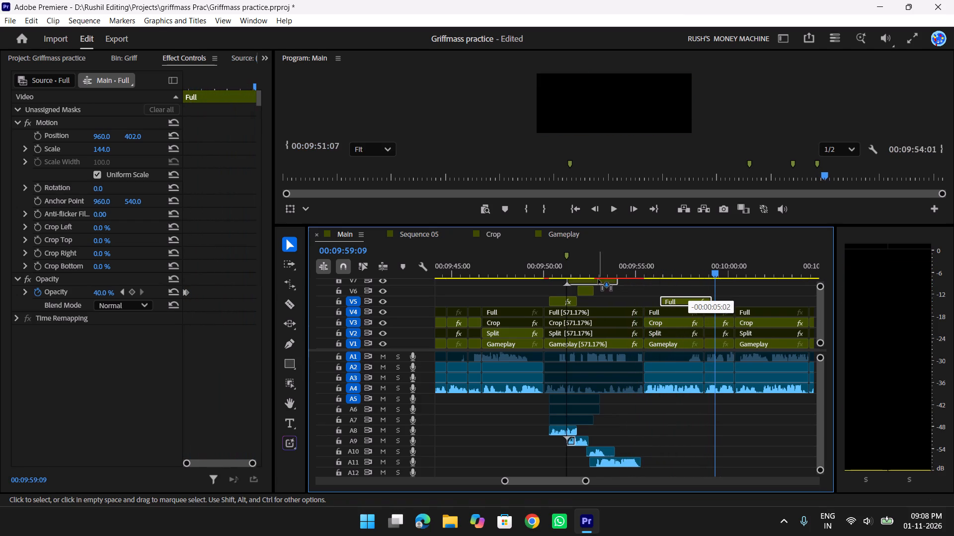
left_click_drag(598, 279, 611, 281)
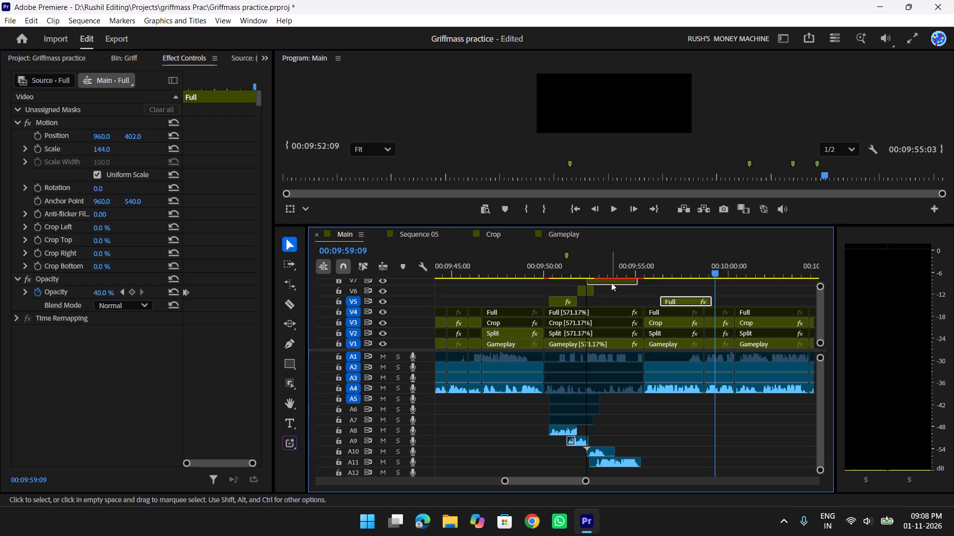
Play back the sped-up section from before 00:09:50 to past 00:09:55 to check the overlay timing against the audio.
left_click_drag(668, 252, 543, 251)
key("space")
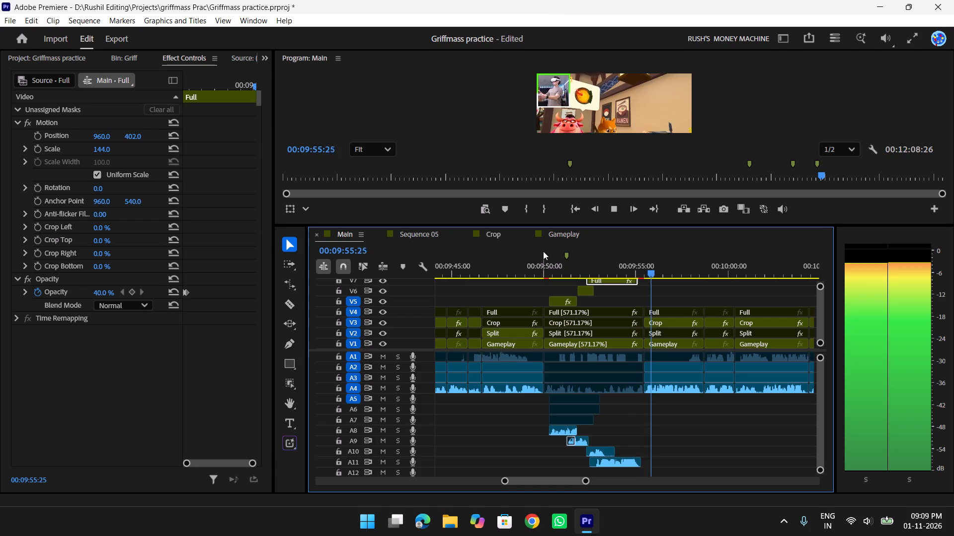
key("space")
left_click_drag(666, 265, 549, 266)
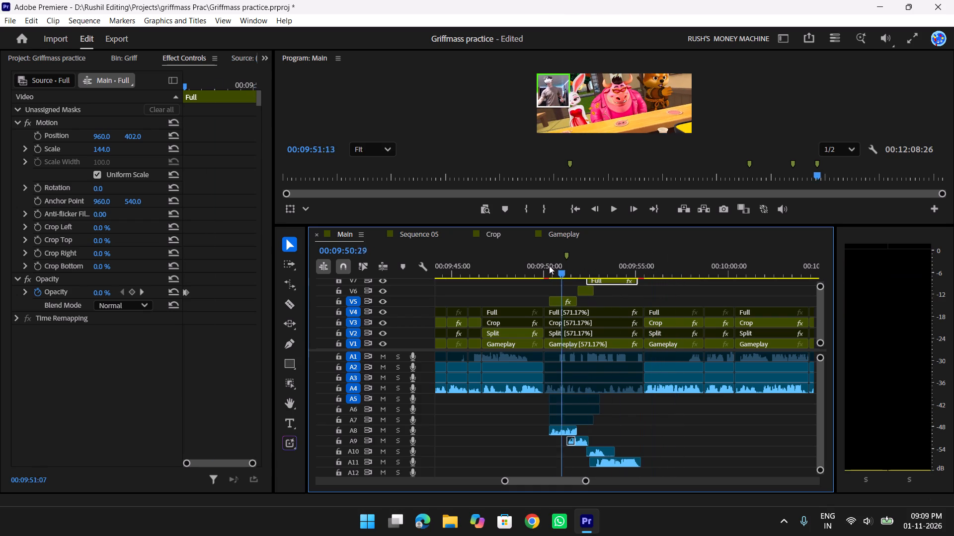
left_click_drag(549, 266, 529, 265)
type("tt")
key("space")
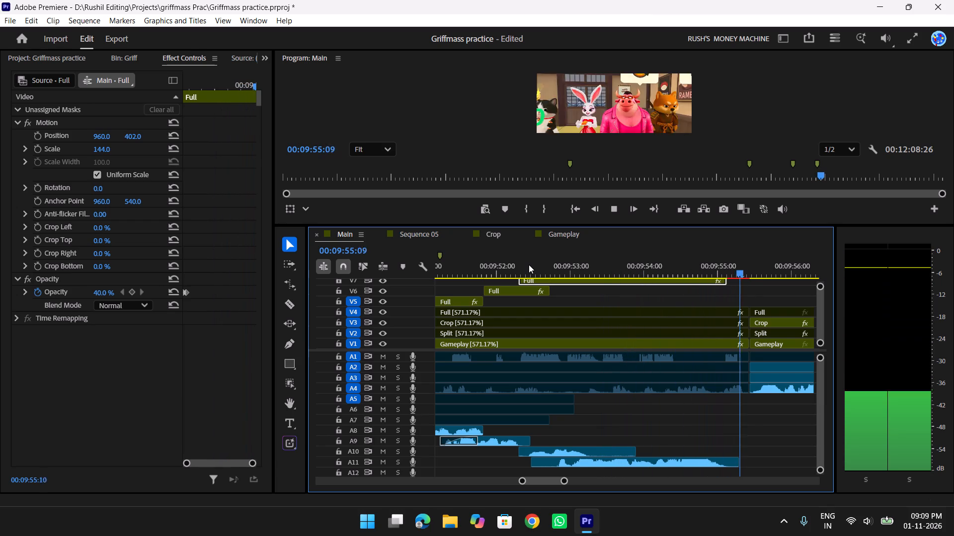
key("space")
scroll(667, 325, "up", 1)
scroll(667, 325, "down", 2)
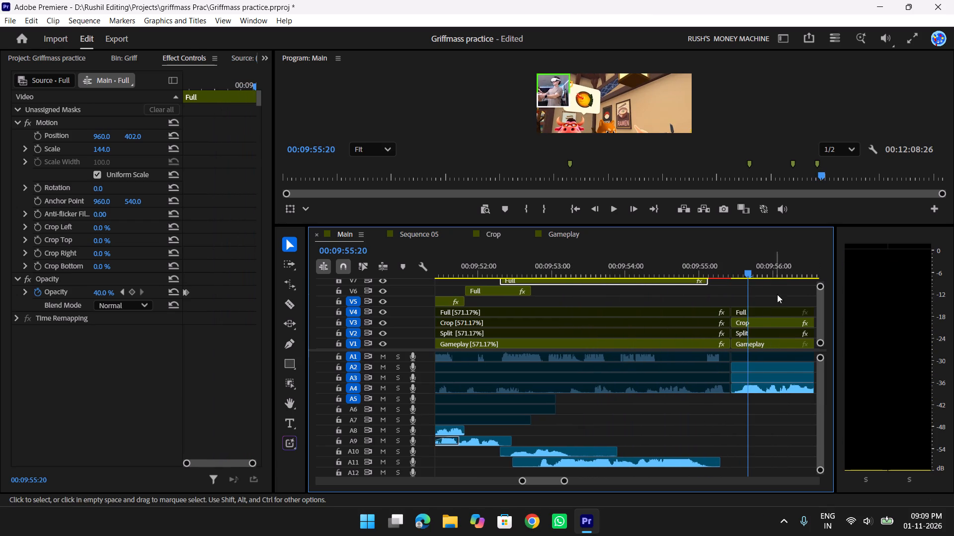
Replay the section from 00:09:50:25 to about 00:09:54:01 to check how the A10 and A11 audio clips overlap.
left_click_drag(729, 264, 511, 263)
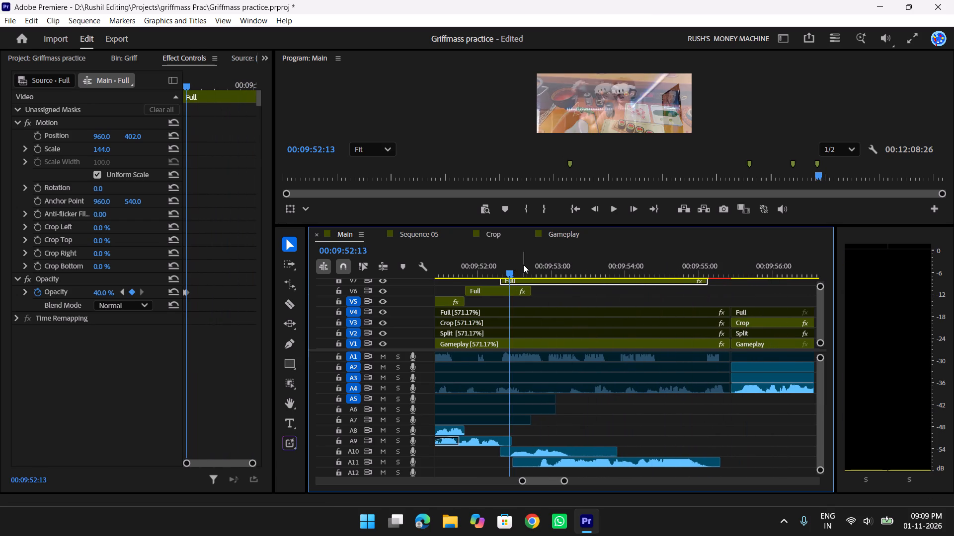
key("y")
left_click_drag(570, 260, 511, 264)
key("space")
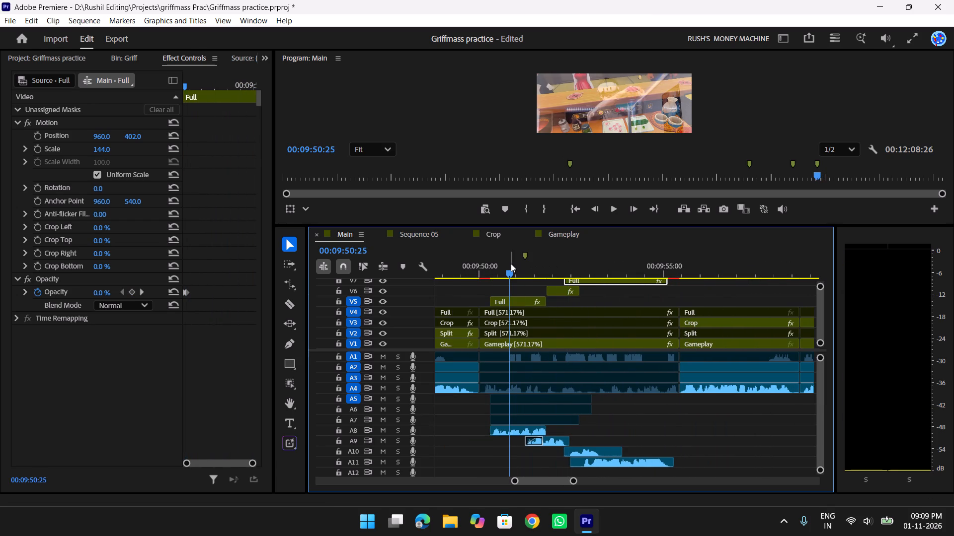
key("space")
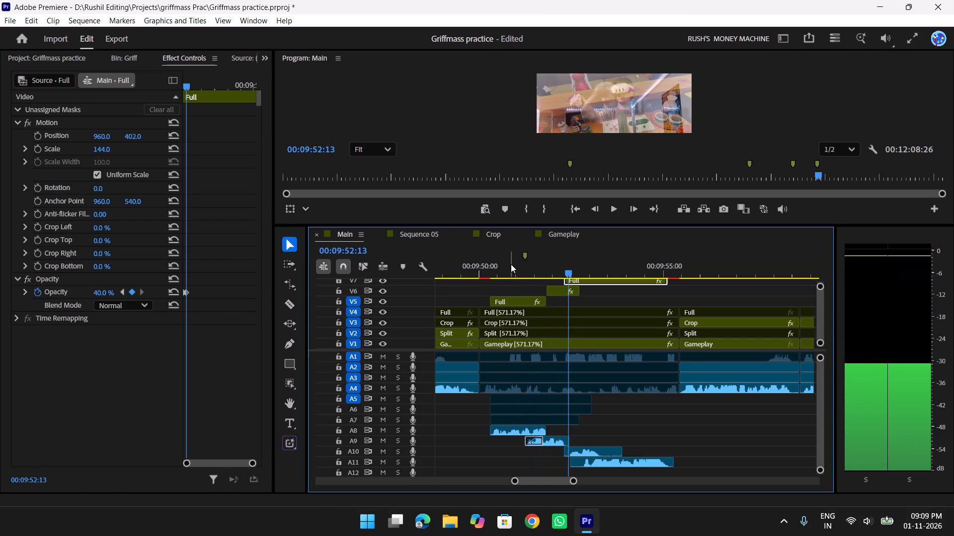
key("space")
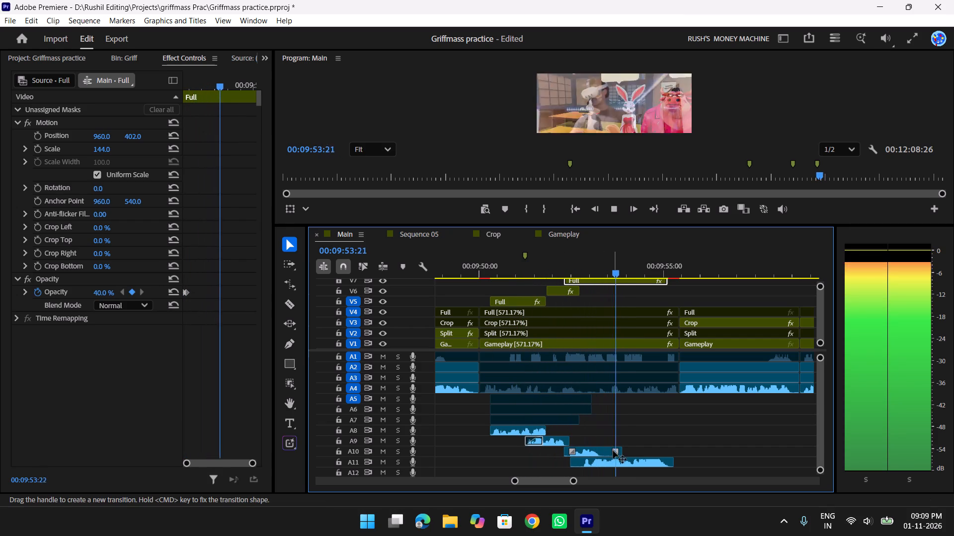
key("space")
Shift the A11 audio clip later so it starts at about 00:09:53:02.
left_click_drag(608, 461, 622, 464)
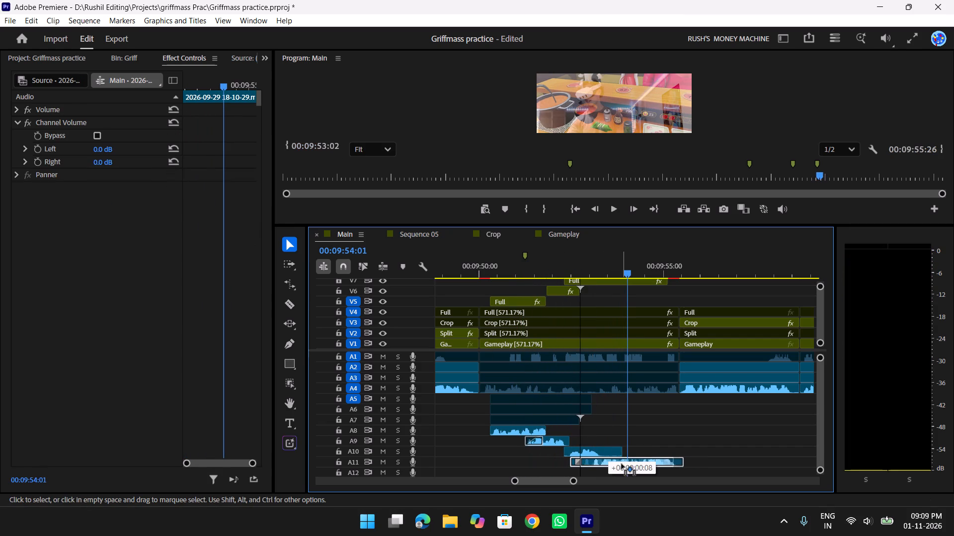
left_click_drag(622, 464, 621, 464)
left_click_drag(592, 461, 605, 462)
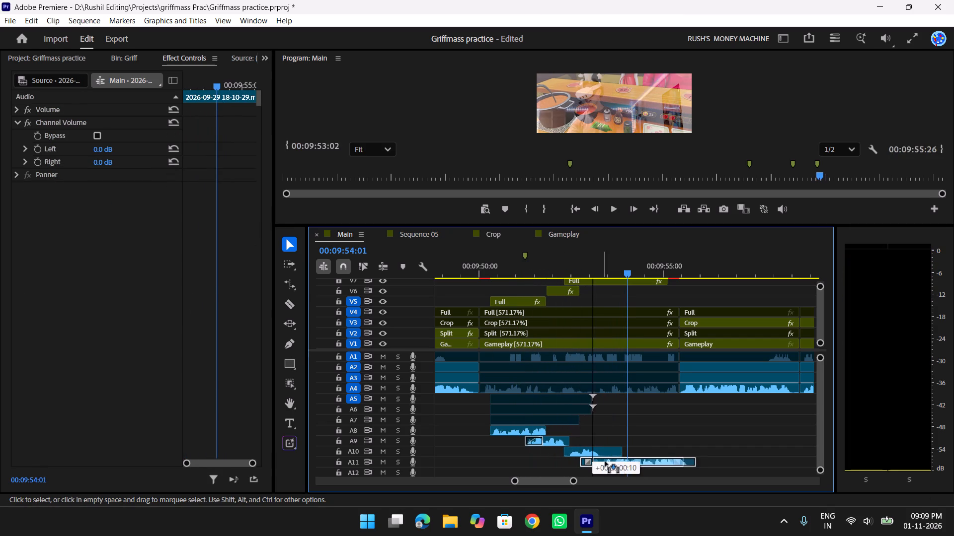
left_click_drag(605, 462, 600, 465)
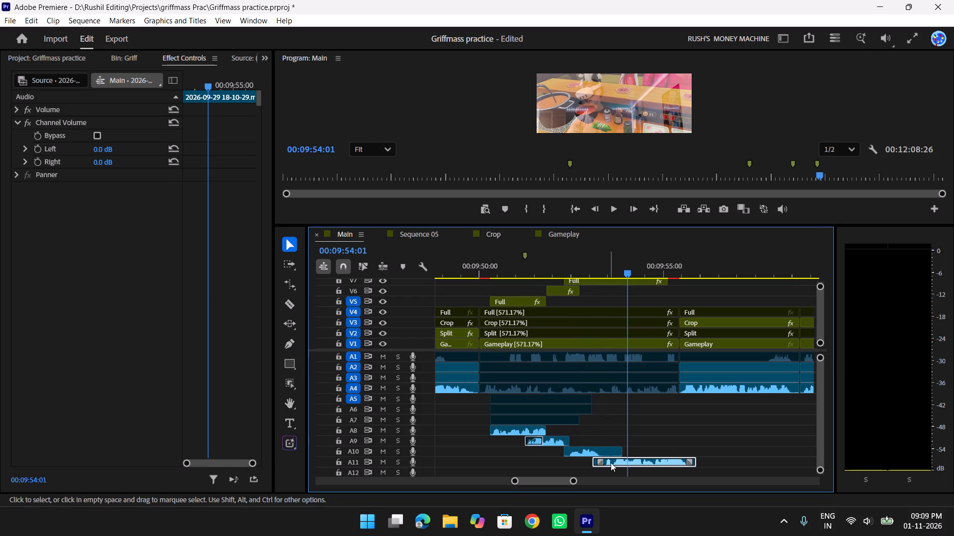
Add a fade-out of about one second to the end of the A10 audio clip.
left_click_drag(615, 449, 582, 453)
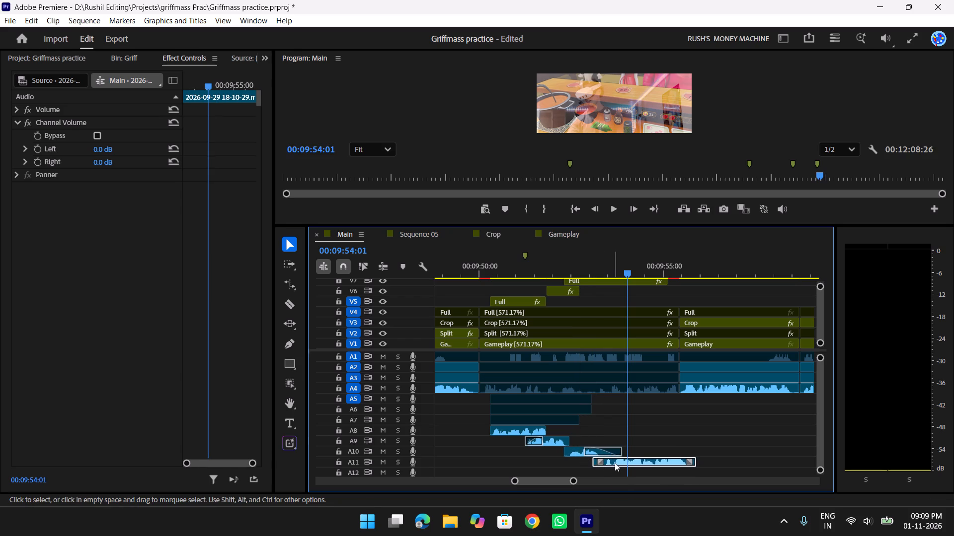
Shift the A11 audio clip to start at about 00:09:52:22 and give it a fade-in of about 25 frames.
left_click_drag(617, 461, 610, 463)
left_click(596, 461)
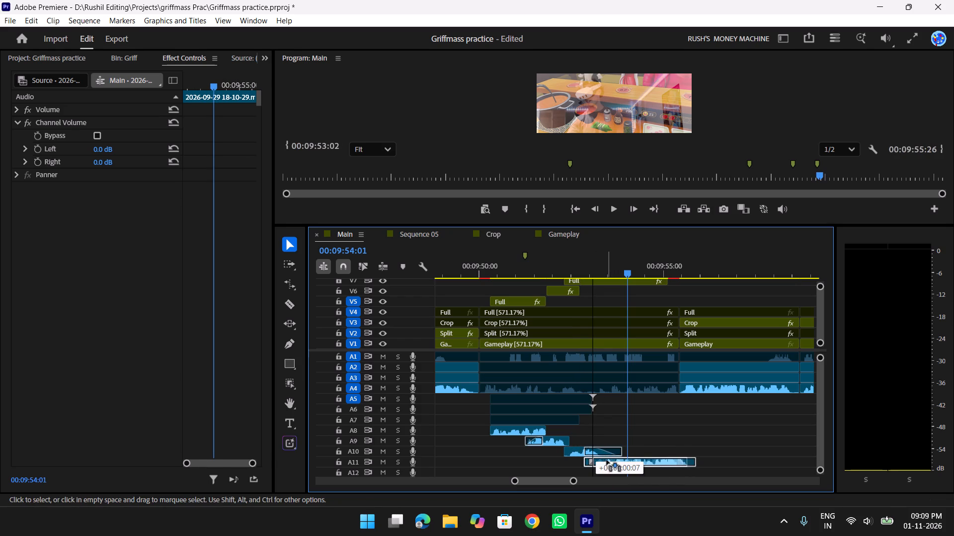
left_click_drag(587, 461, 611, 465)
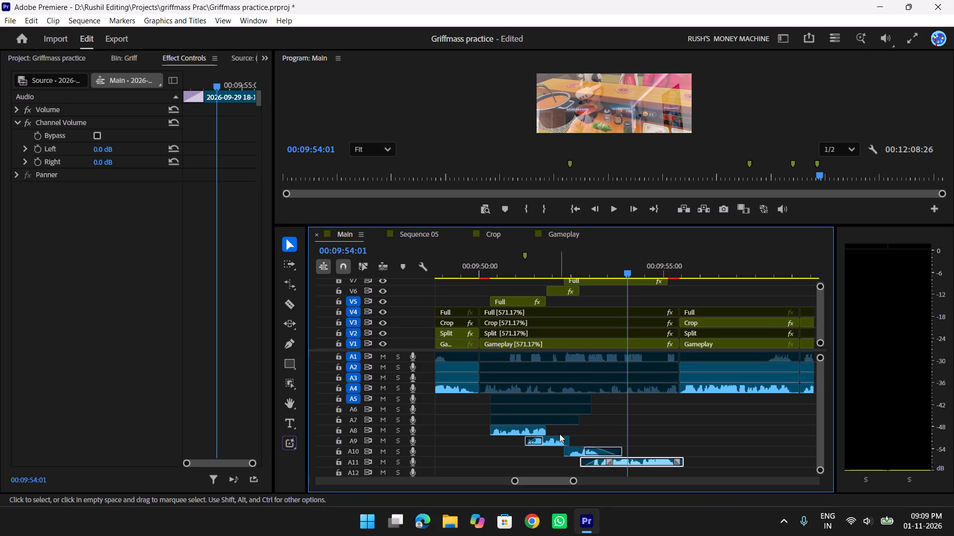
Add a fade-out of about 20 frames to the end of the A9 audio clip.
left_click(560, 441)
left_click_drag(563, 442, 547, 440)
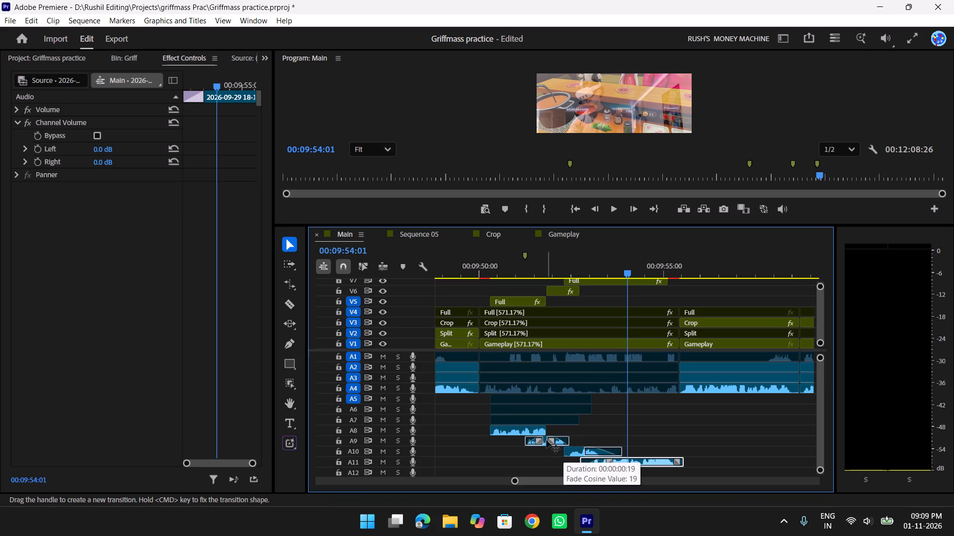
left_click_drag(547, 440, 544, 443)
Add a fade-out to the end of the A8 audio clip and a short fade-in to its start.
left_click(530, 431)
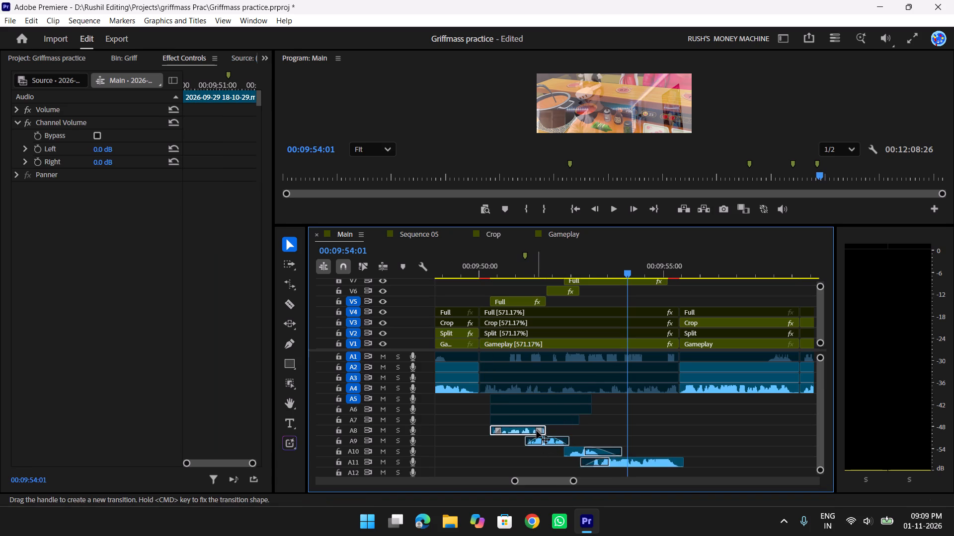
left_click_drag(537, 431, 519, 428)
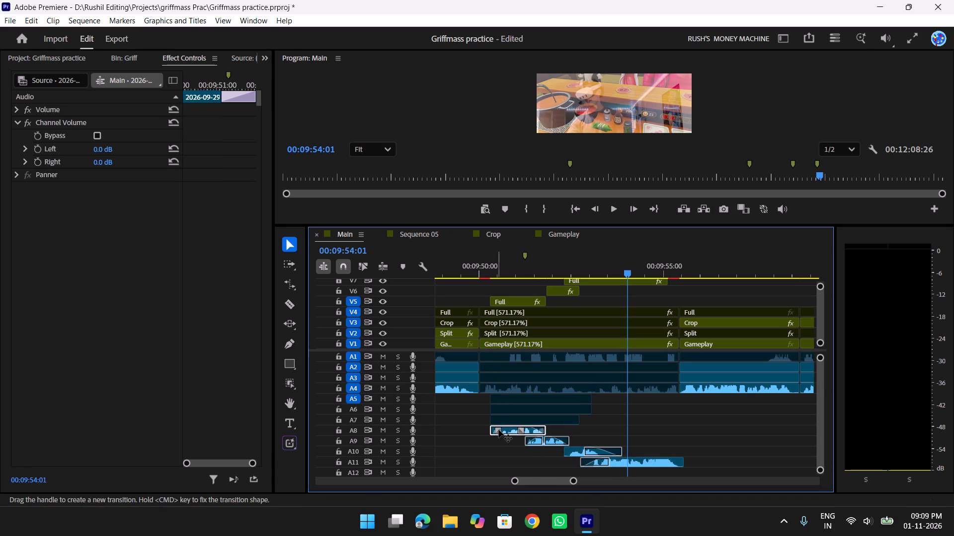
left_click_drag(499, 430, 505, 428)
Play the overlapping clips through to 00:09:55:12 and extend the end of the V7 Full overlay clip to the cut there.
left_click_drag(613, 264, 480, 271)
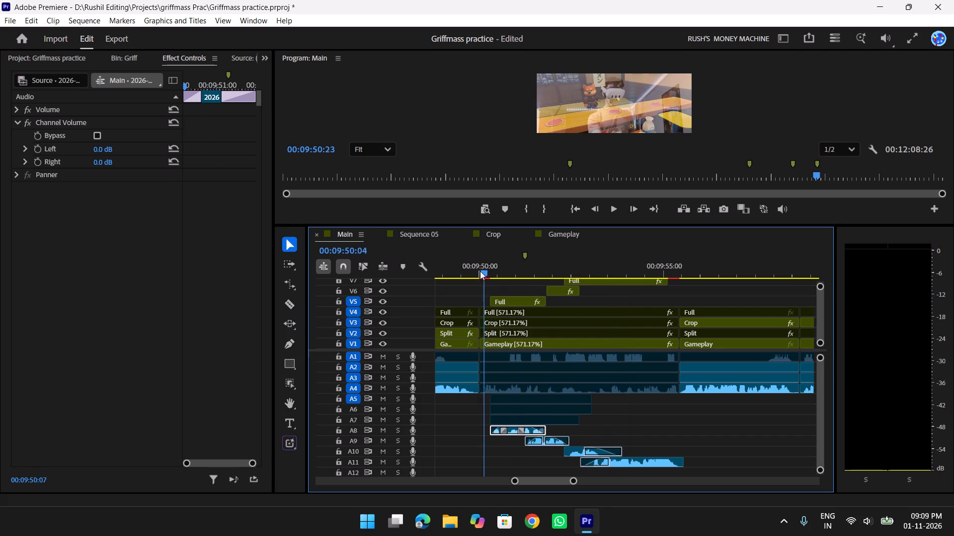
left_click_drag(480, 271, 487, 272)
key("space")
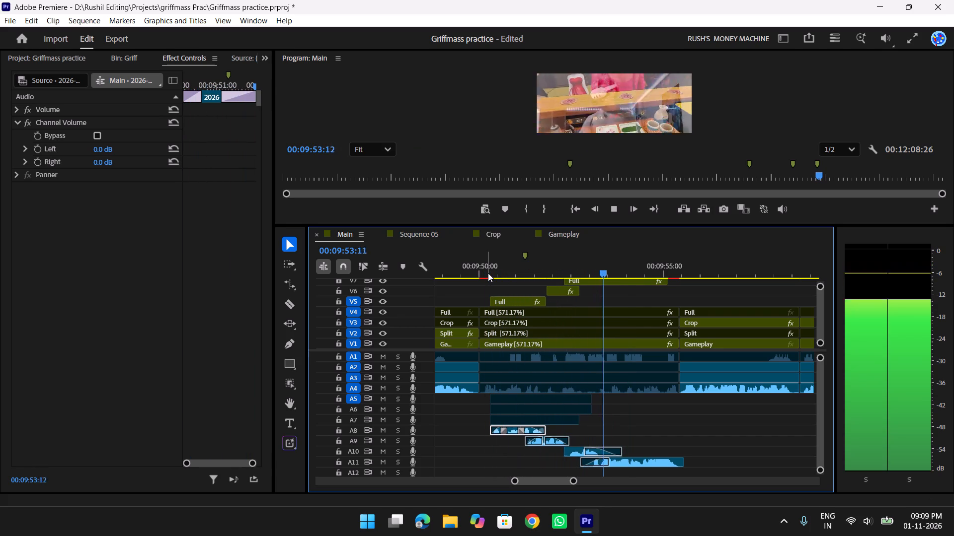
key("space")
key("space")
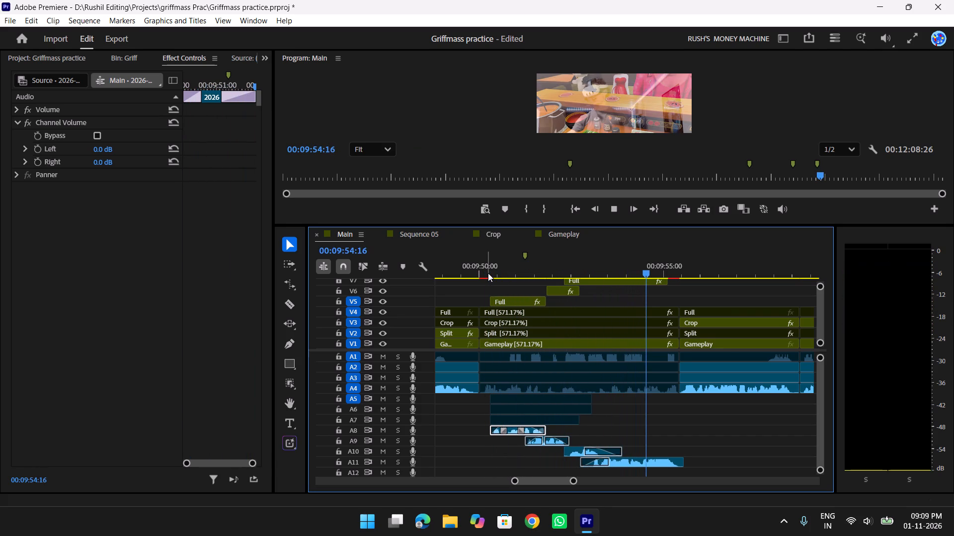
key("space")
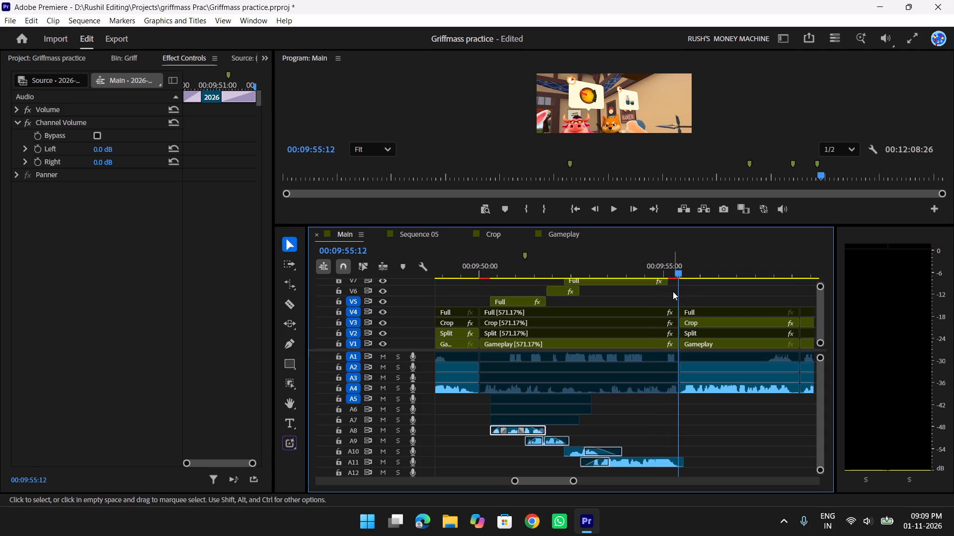
left_click_drag(665, 283, 678, 290)
Replay the end of the sped-up section from about 00:09:52:06 to 00:09:57:09 to check the extended overlay and the audio.
left_click_drag(679, 268, 559, 273)
key("space")
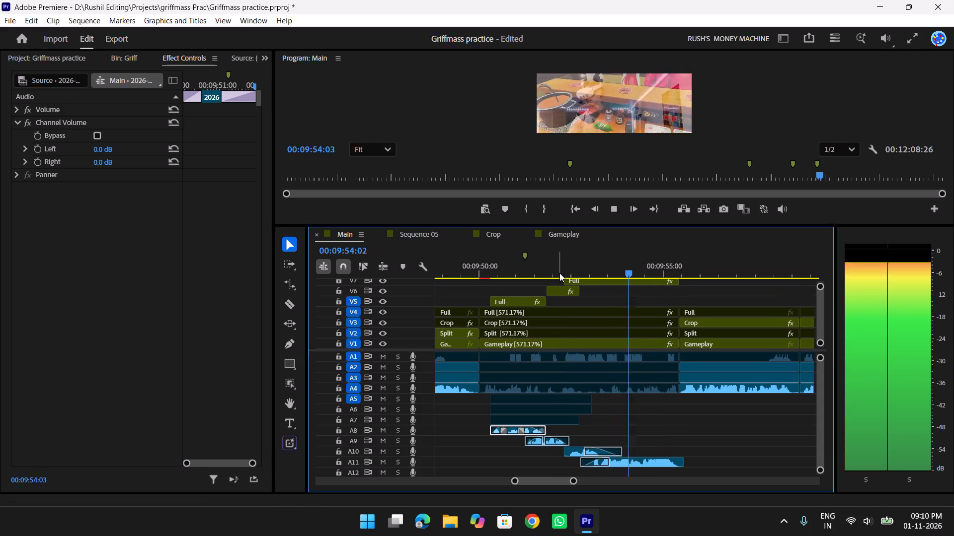
key("space")
key("space")
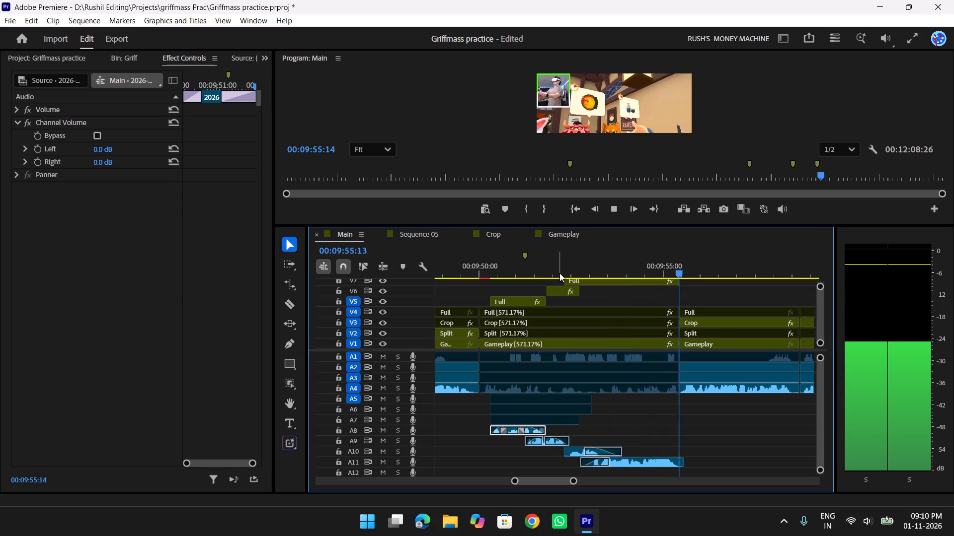
key("space")
key("space")
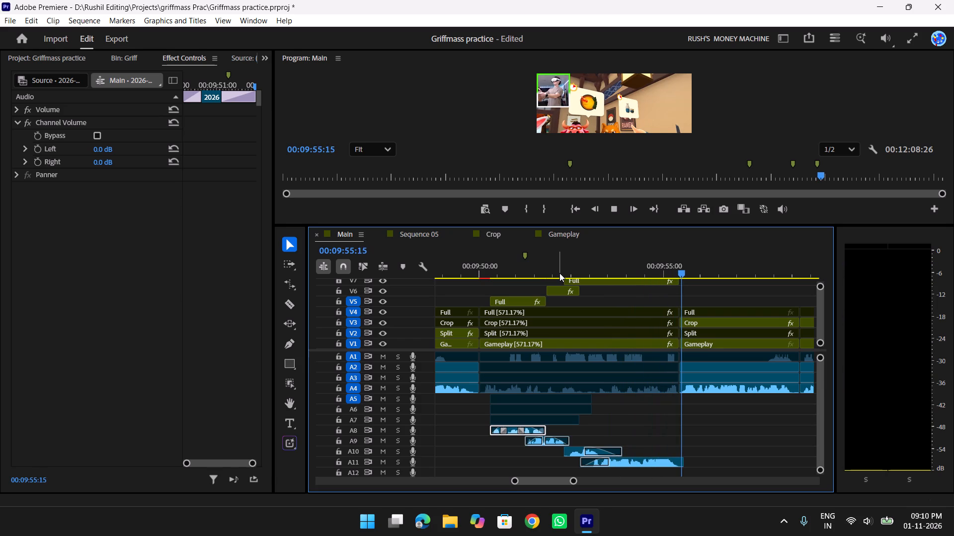
key("space")
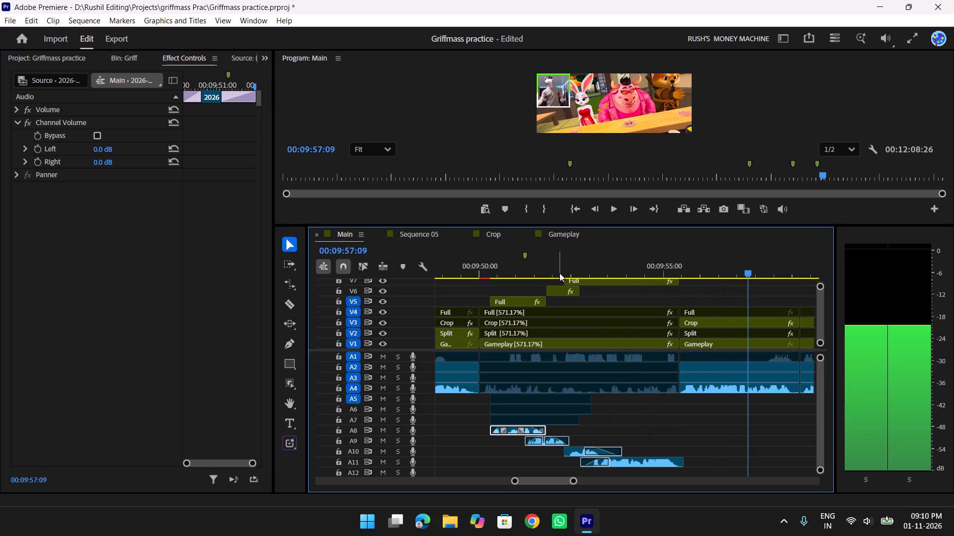
Save the project.
key("ctrl+s")
key("ctrl+s")
key("ctrl+s")
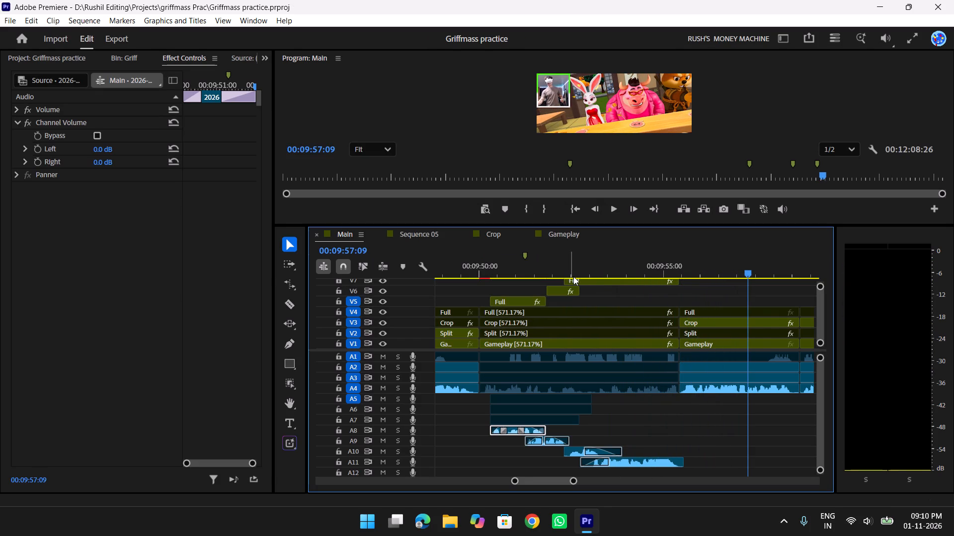
Watch the edit full screen from about 00:09:43 and replay the following gameplay clips up to about 00:10:01:15 to judge their pacing.
type("yy")
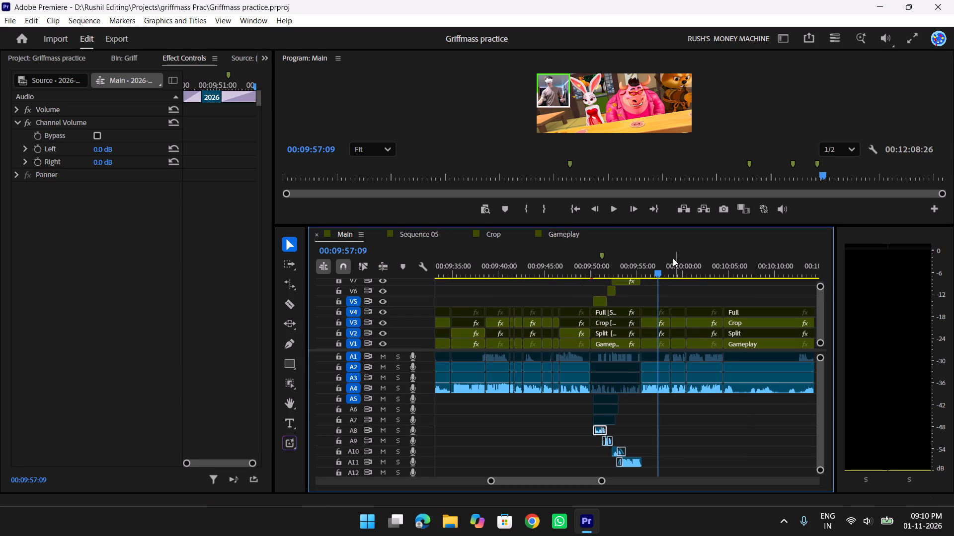
left_click_drag(651, 261, 531, 263)
key("f")
key("space")
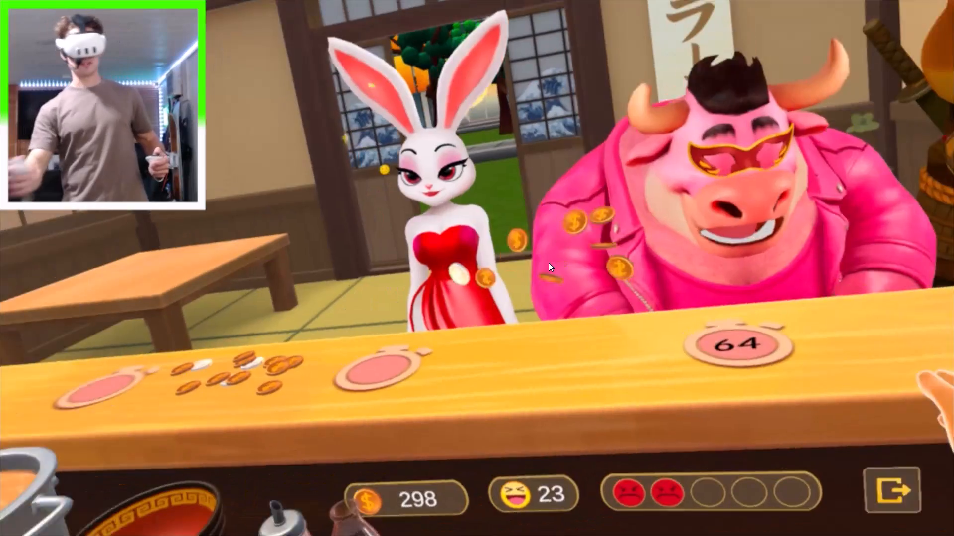
key("f")
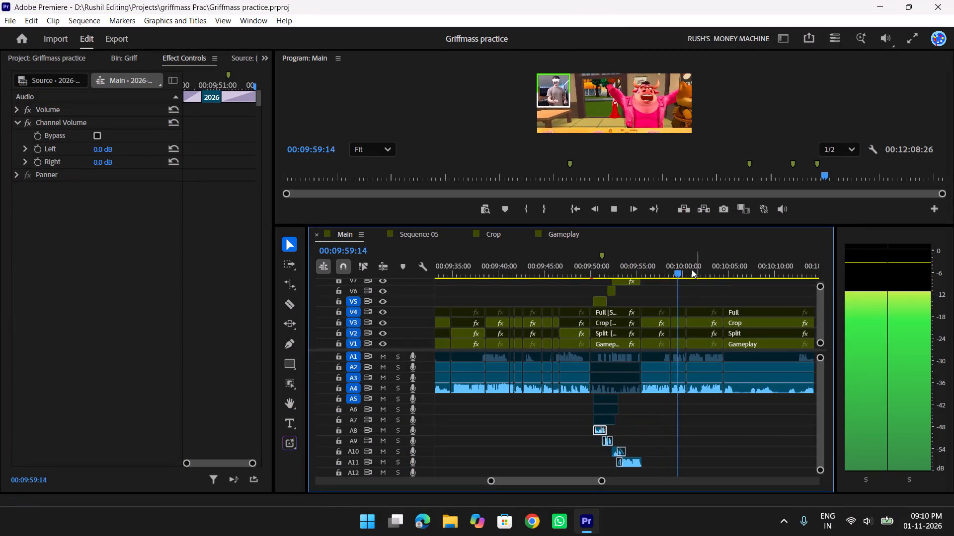
left_click_drag(653, 266, 576, 260)
key("space")
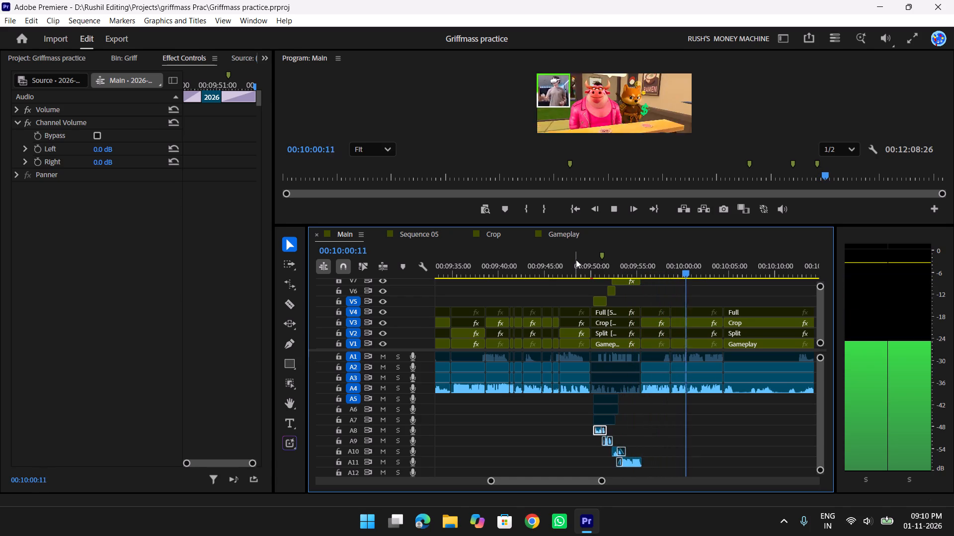
scroll(625, 315, "down", 2)
key("space")
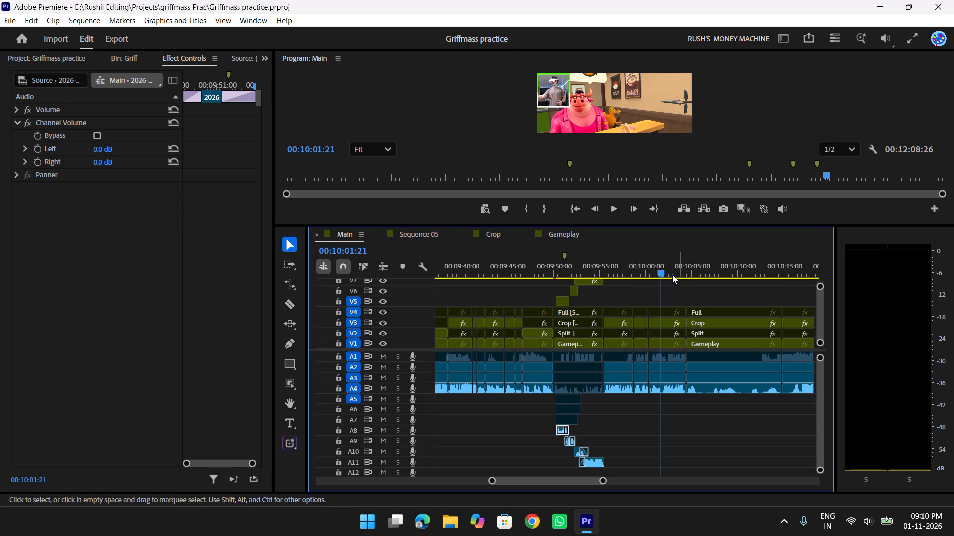
left_click_drag(645, 264, 596, 265)
key("space")
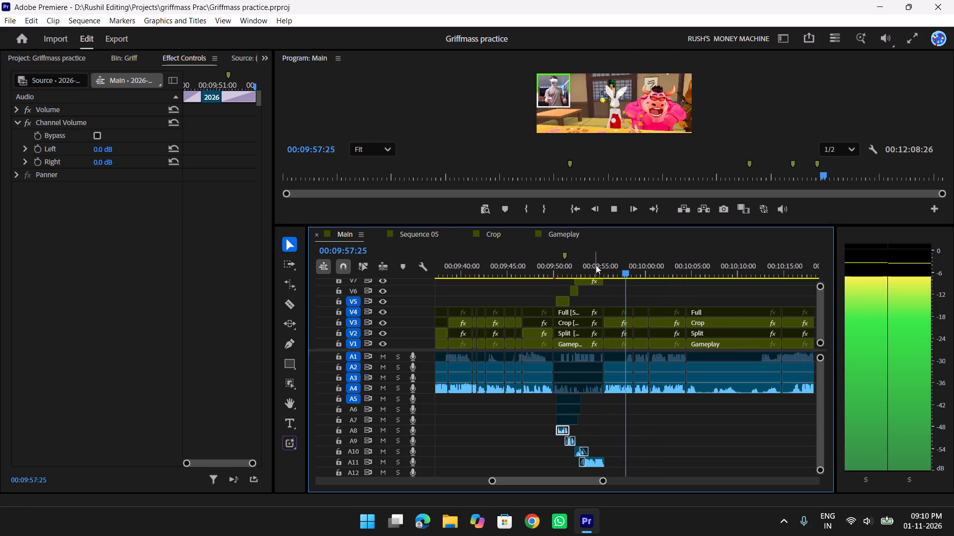
key("t")
scroll(596, 265, "down", 3)
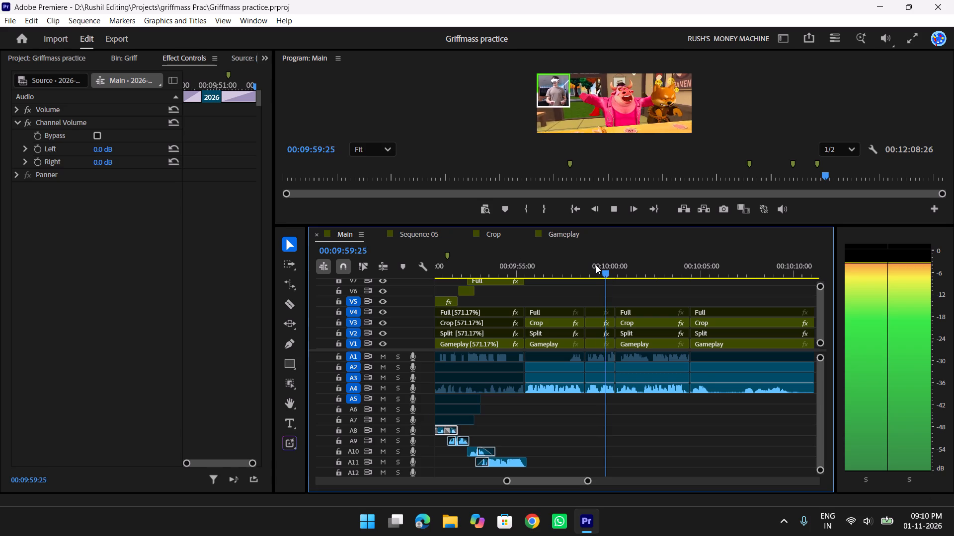
key("space")
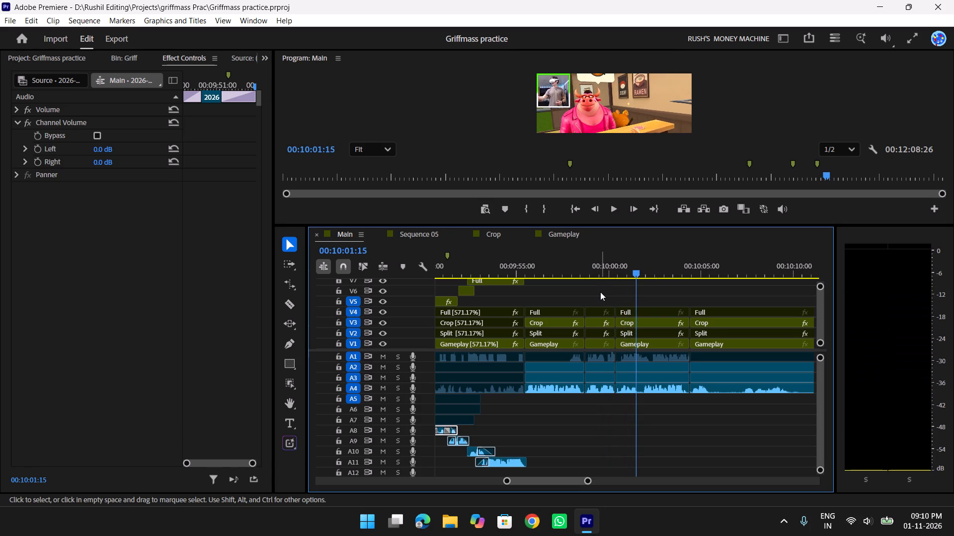
Remove the short V1–V4 clip stack and its audio between about 00:09:58:22 and 00:10:00:11, and ripple delete the gap.
left_click_drag(615, 273, 571, 273)
key("space")
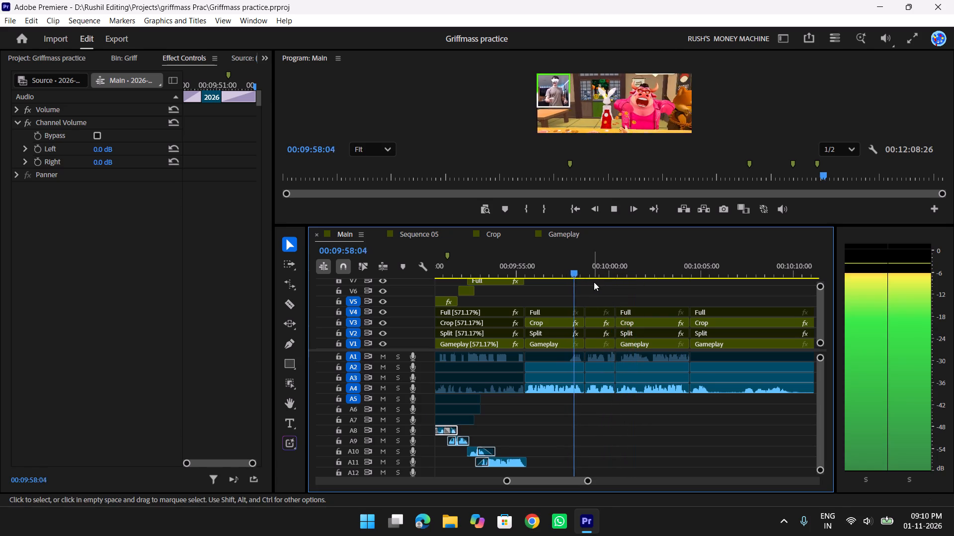
key("space")
left_click_drag(594, 292, 596, 377)
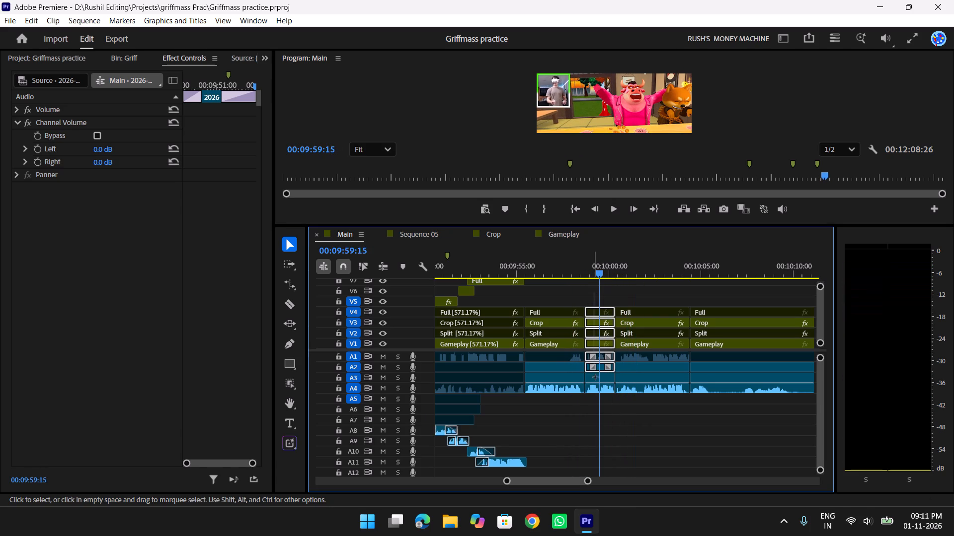
left_click_drag(596, 377, 595, 410)
key("Delete")
right_click(597, 393)
left_click(635, 399)
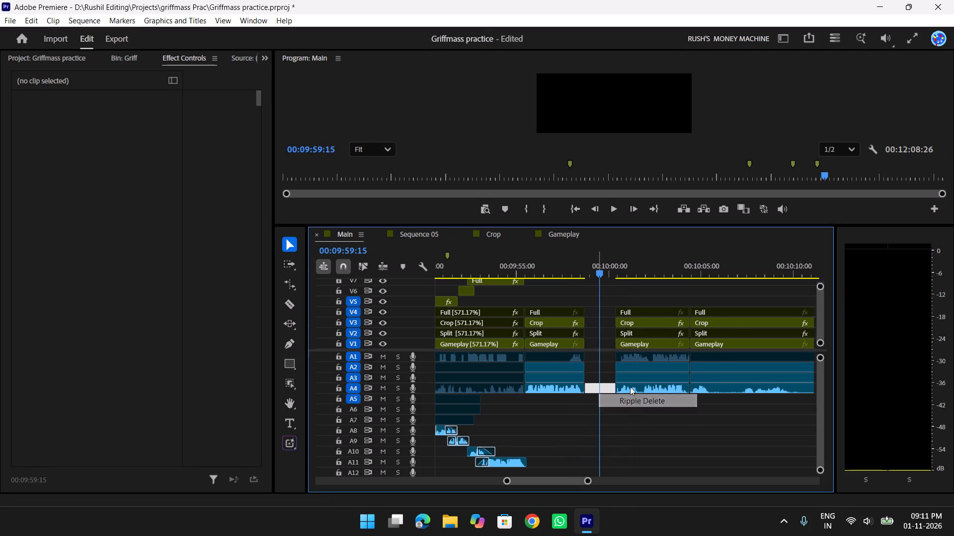
Play across the closed gap and delete the leftover V8 overlay clip around 00:10:01 to 00:10:02.
left_click_drag(586, 260, 556, 260)
key("space")
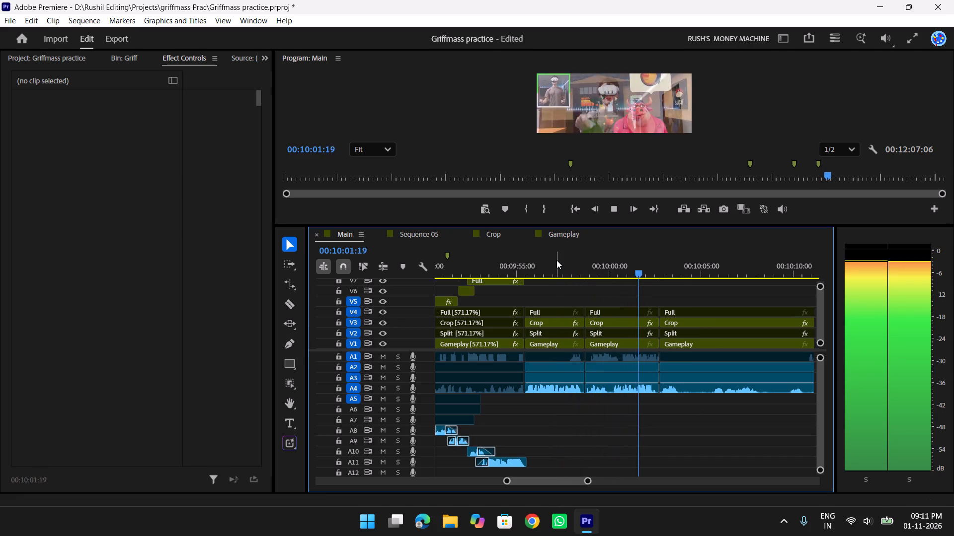
key("space")
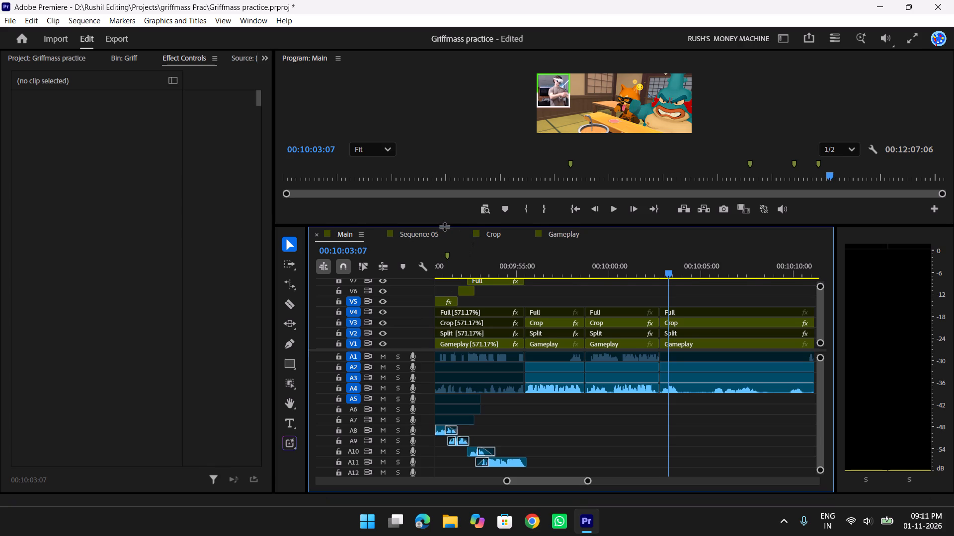
left_click_drag(444, 226, 461, 128)
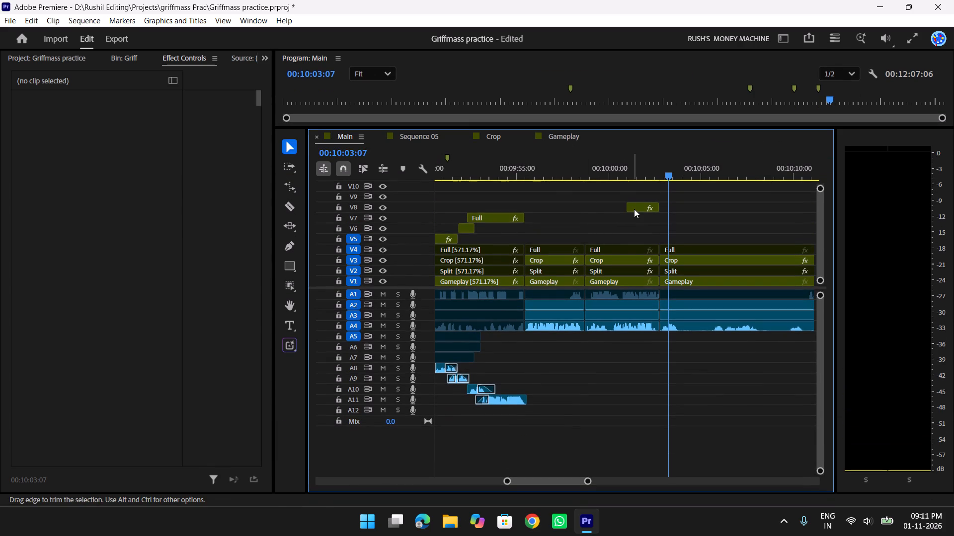
left_click(634, 209)
key("Delete")
Replay the gameplay from about 00:09:53:24 to 00:10:02:19 to check the joins without the overlay clip.
left_click_drag(649, 185, 579, 185)
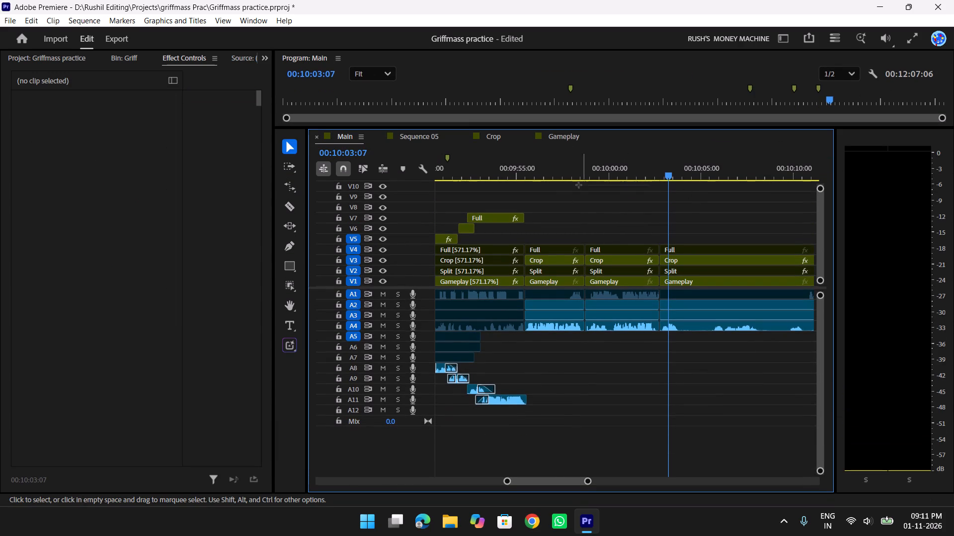
left_click_drag(579, 185, 574, 186)
left_click_drag(591, 176, 554, 177)
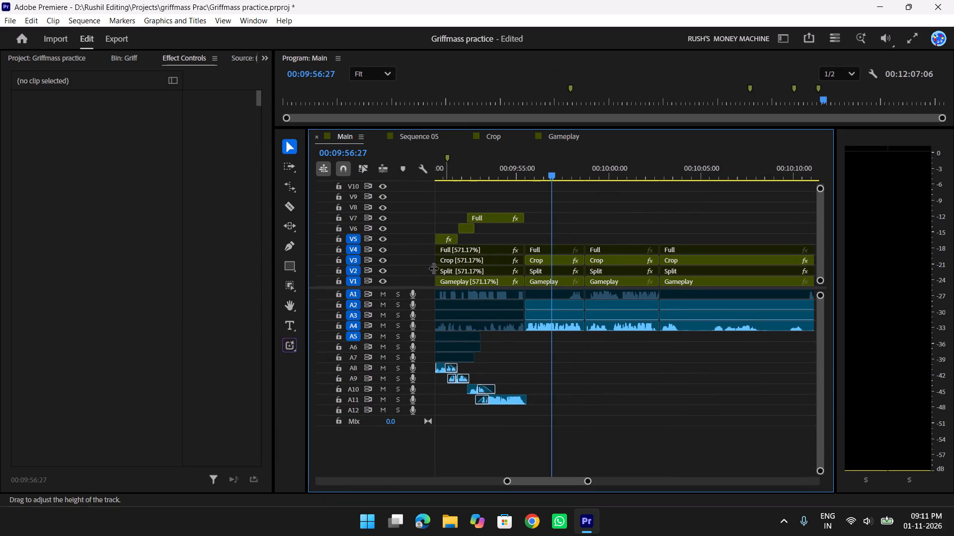
left_click_drag(510, 127, 495, 225)
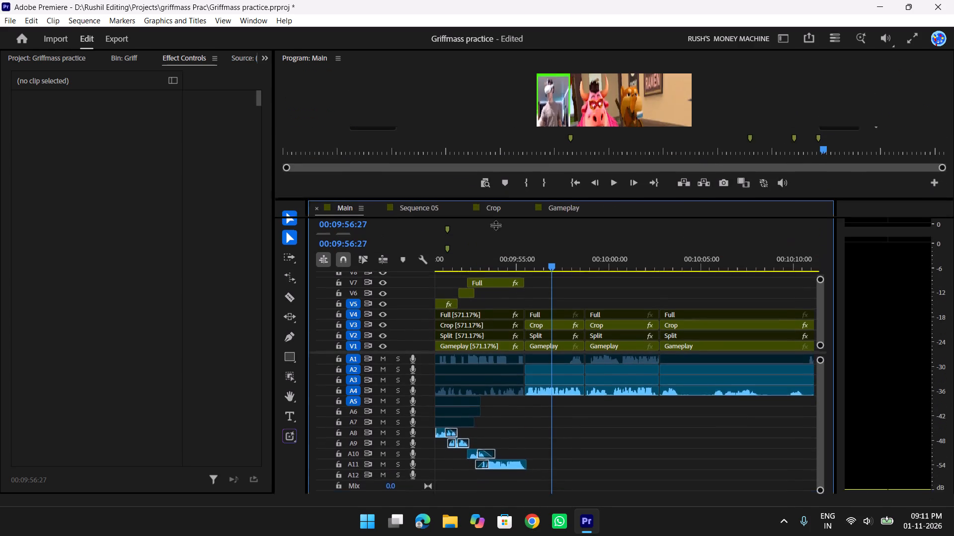
left_click_drag(495, 225, 497, 244)
left_click_drag(547, 288, 493, 285)
key("space")
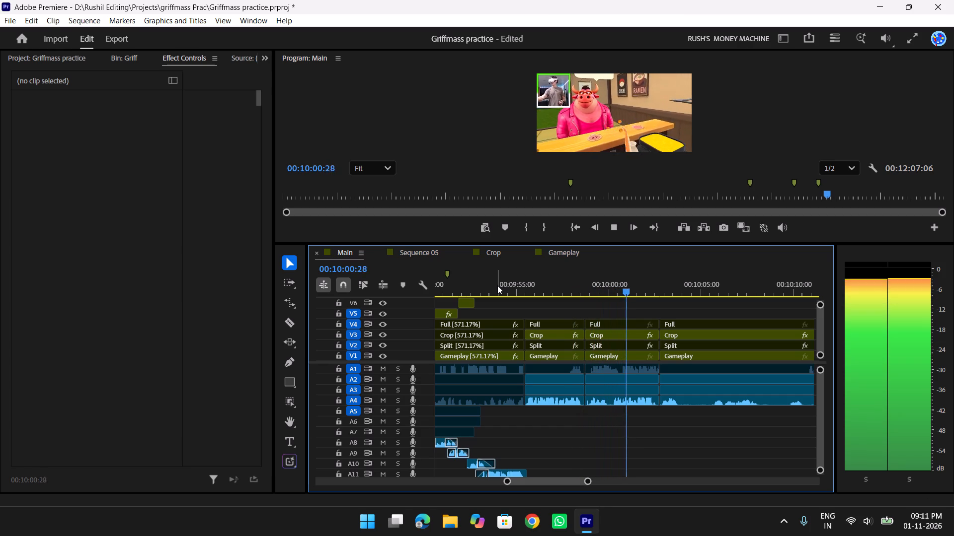
scroll(498, 285, "down", 1)
key("space")
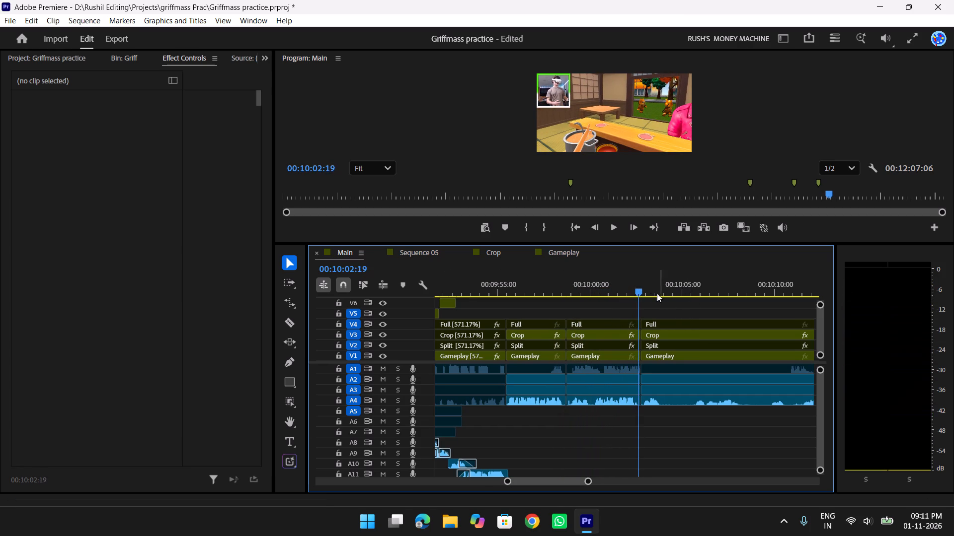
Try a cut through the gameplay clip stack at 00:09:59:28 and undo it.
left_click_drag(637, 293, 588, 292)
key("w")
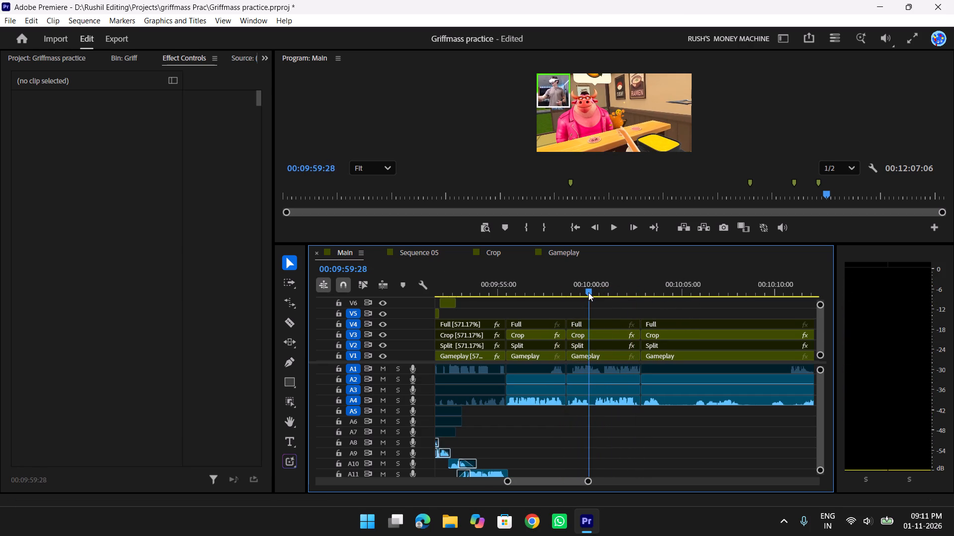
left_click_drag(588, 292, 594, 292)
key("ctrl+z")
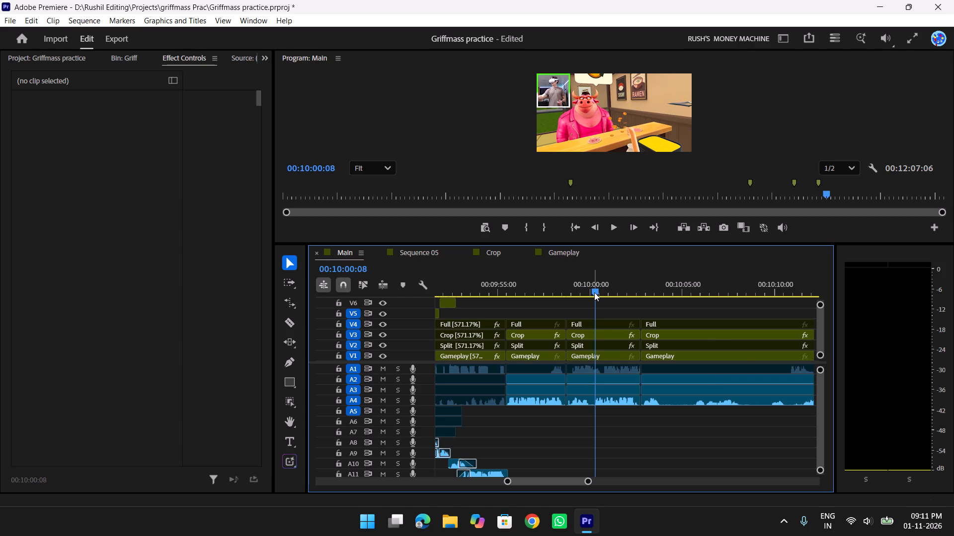
Cut the gameplay clip stack at about 00:09:59:29, ripple-trim about seven frames after the cut, and play the result.
key("t")
left_click_drag(620, 292, 615, 294)
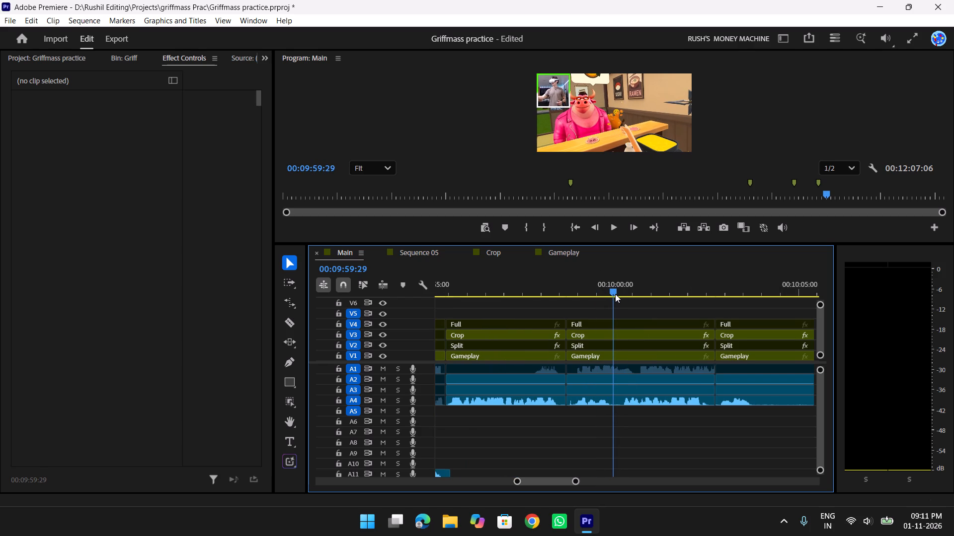
left_click_drag(615, 294, 515, 295)
key("w")
key("q")
key("space")
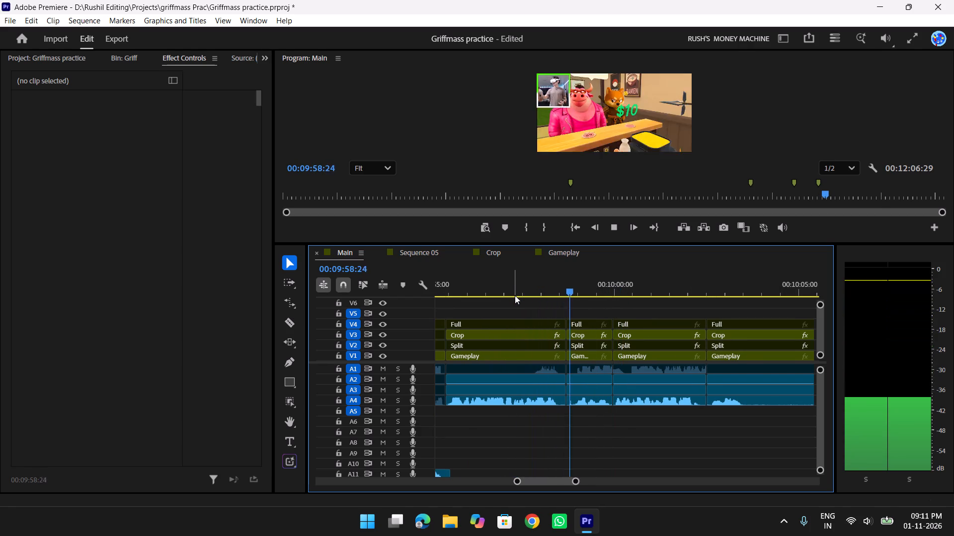
Ripple-trim about four frames from the end of the gameplay clip stack just before 00:10:02:10 and play across the join.
scroll(515, 295, "down", 2)
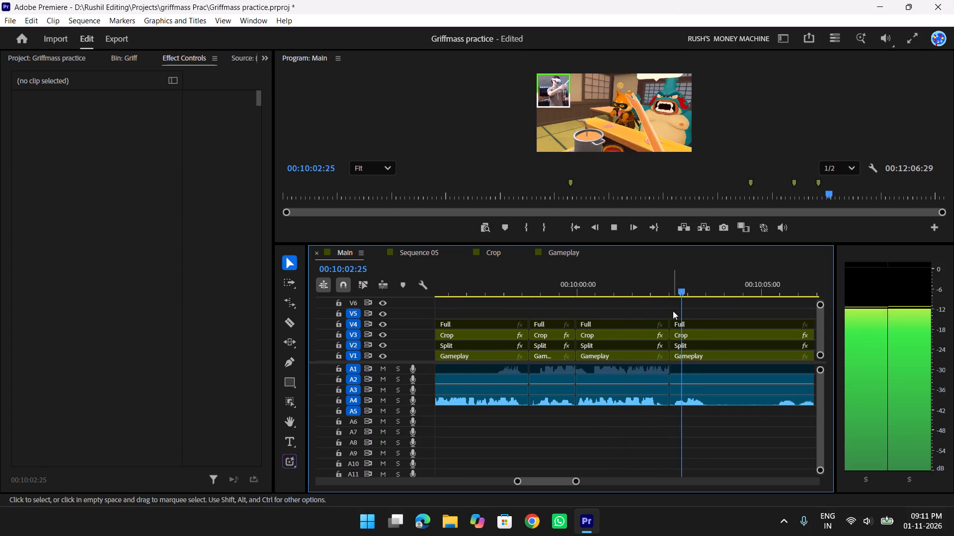
left_click_drag(722, 290, 662, 294)
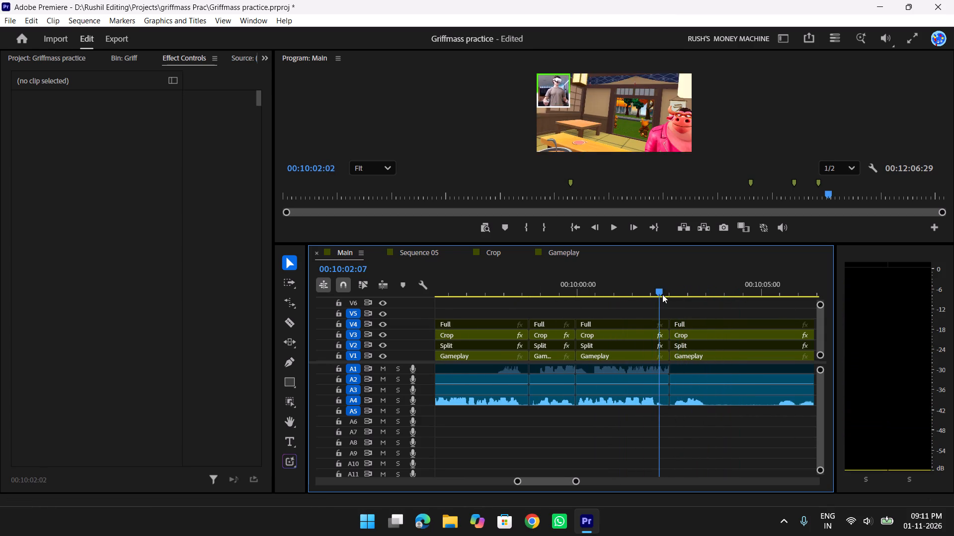
left_click_drag(662, 294, 553, 300)
key("e")
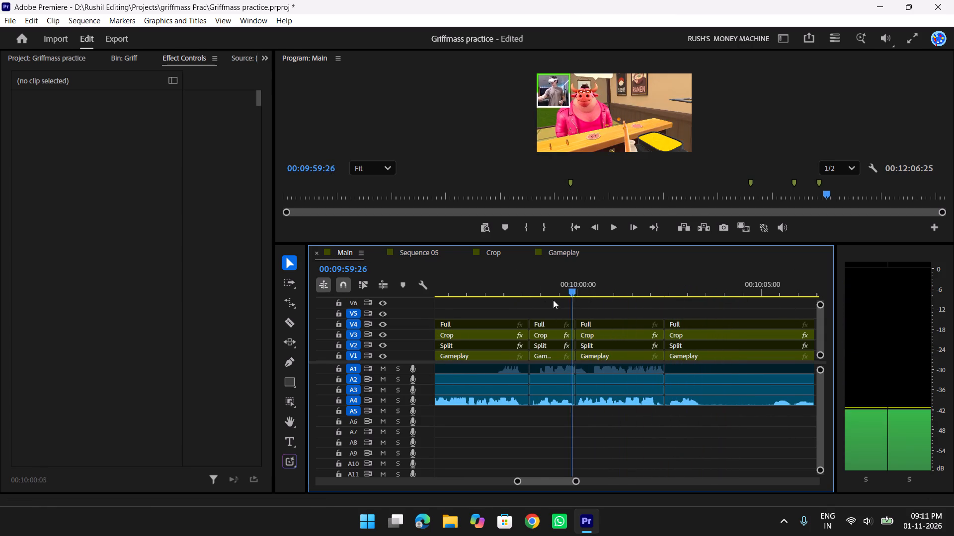
left_click_drag(553, 300, 485, 302)
key("space")
key("y")
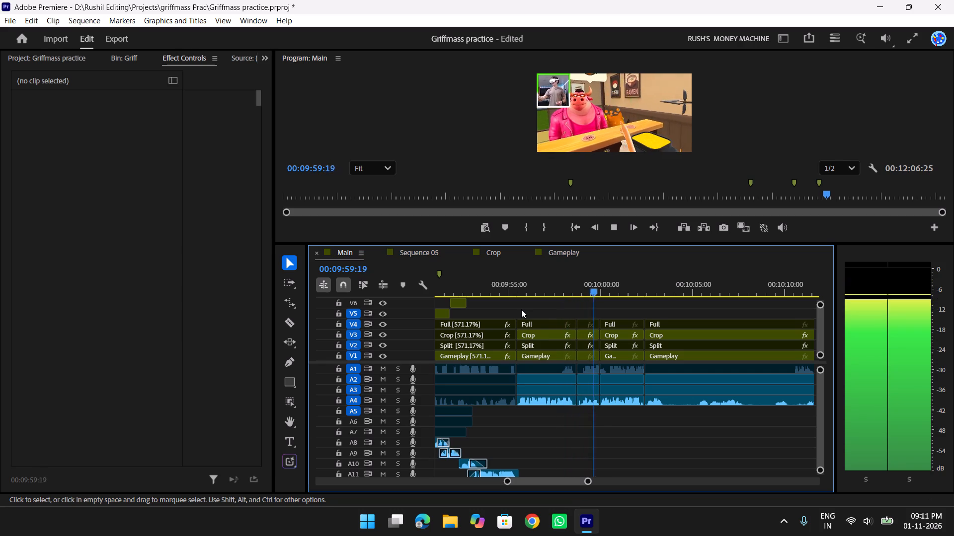
key("space")
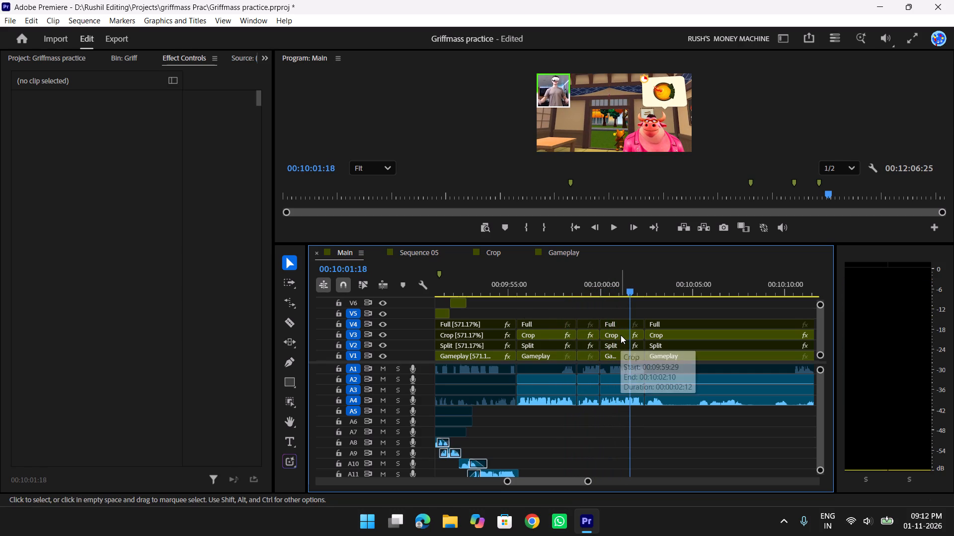
Cut the gameplay clip stack across all tracks at 00:10:01:08.
left_click(624, 287)
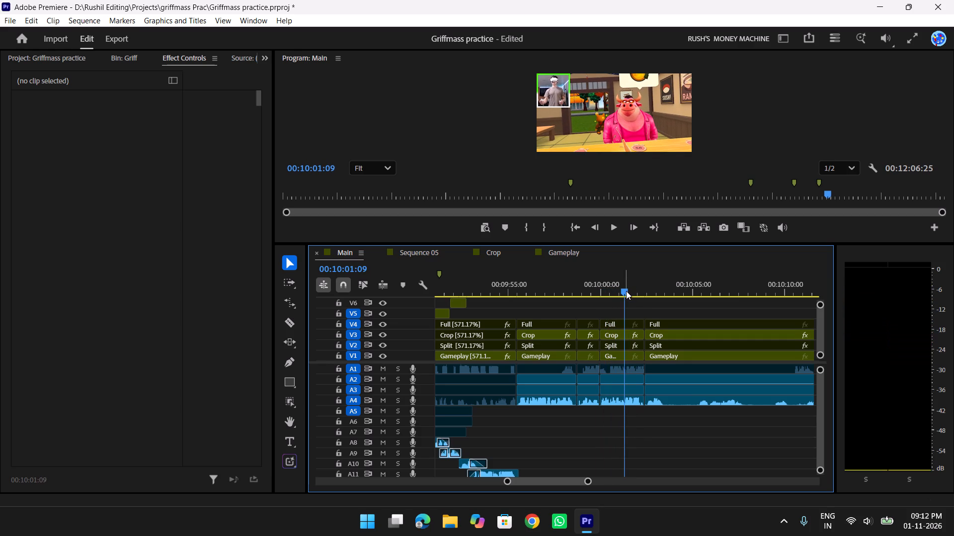
type("tt")
left_click(626, 291)
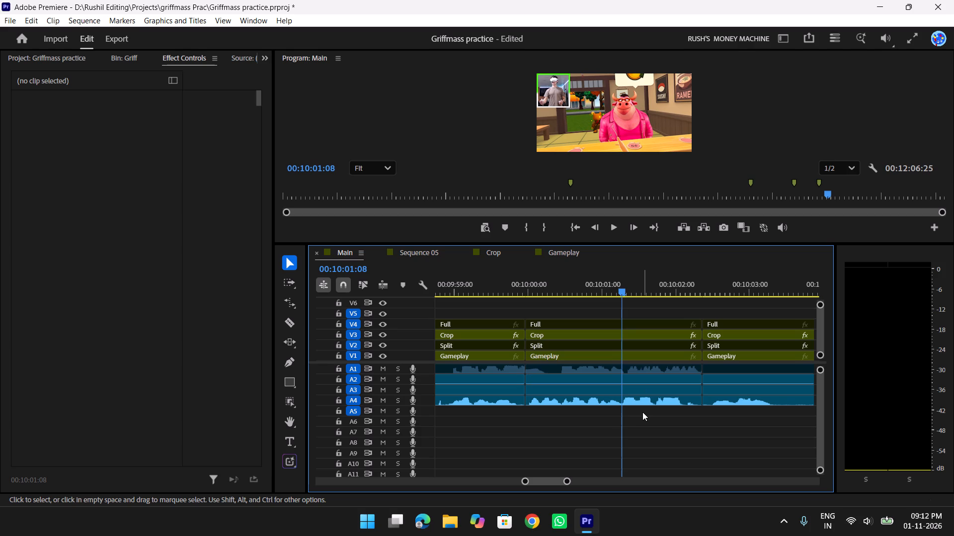
left_click(642, 412)
key("w")
Set the V1 Gameplay clip after the 00:10:01:08 cut to scale 260 and position 1420, 436.
left_click(653, 332)
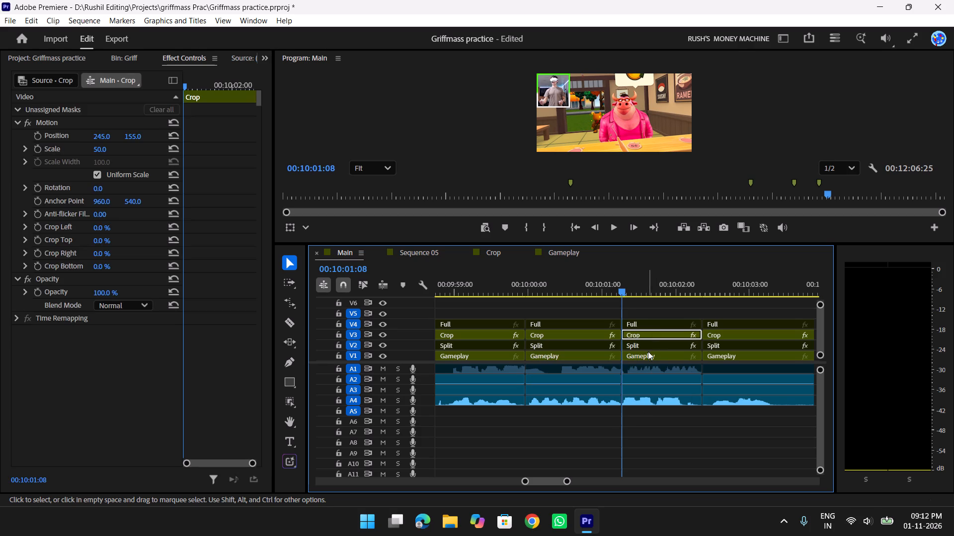
left_click(647, 358)
left_click(636, 333)
left_click(637, 353)
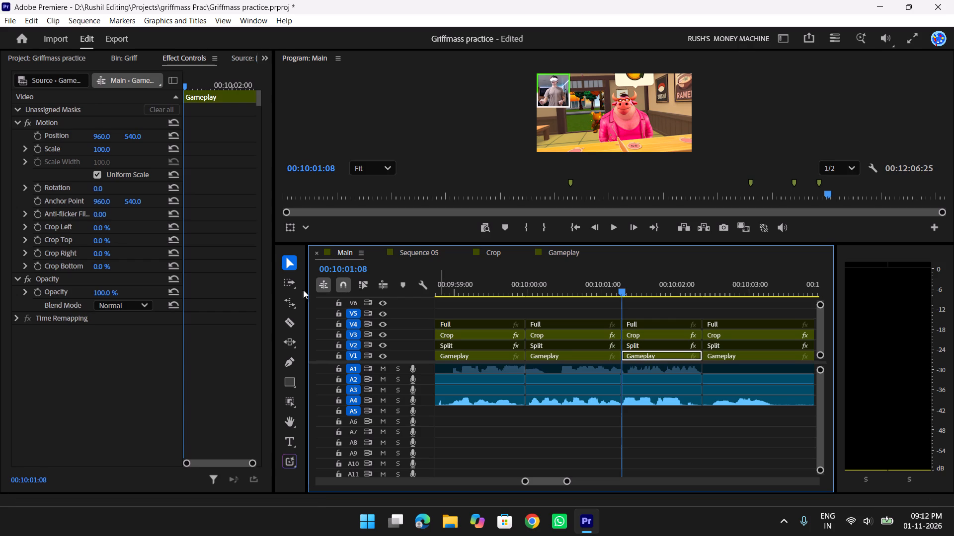
left_click_drag(96, 147, 116, 154)
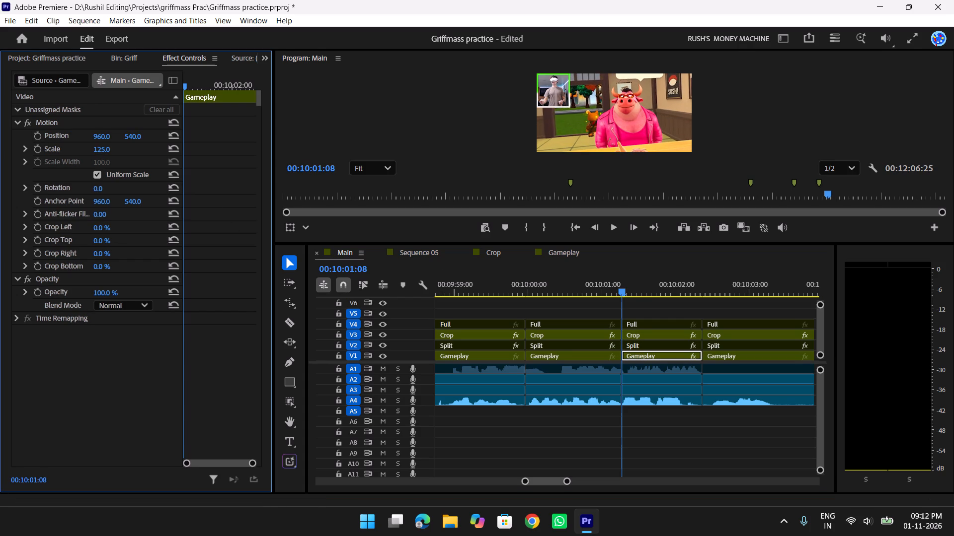
left_click_drag(116, 154, 182, 166)
left_click_drag(137, 135, 115, 200)
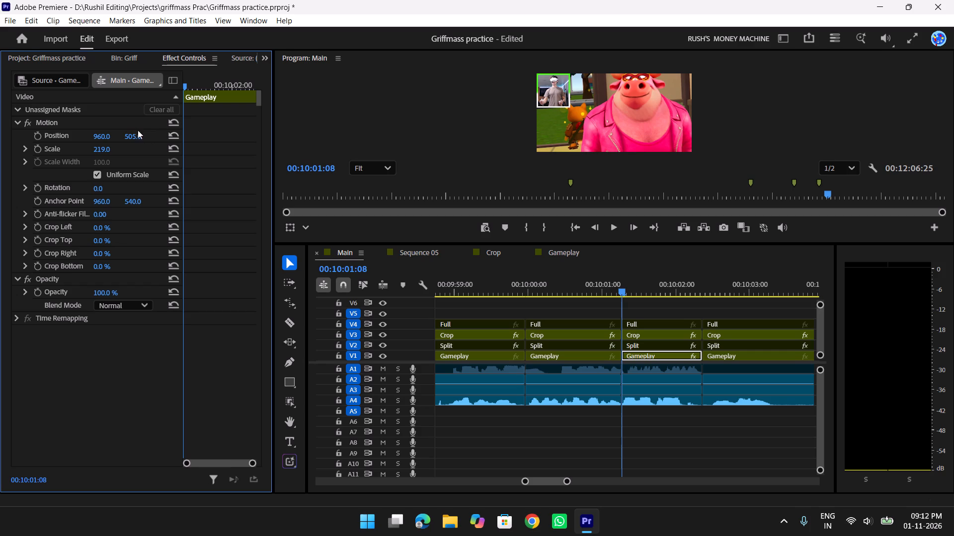
left_click_drag(106, 134, 451, 155)
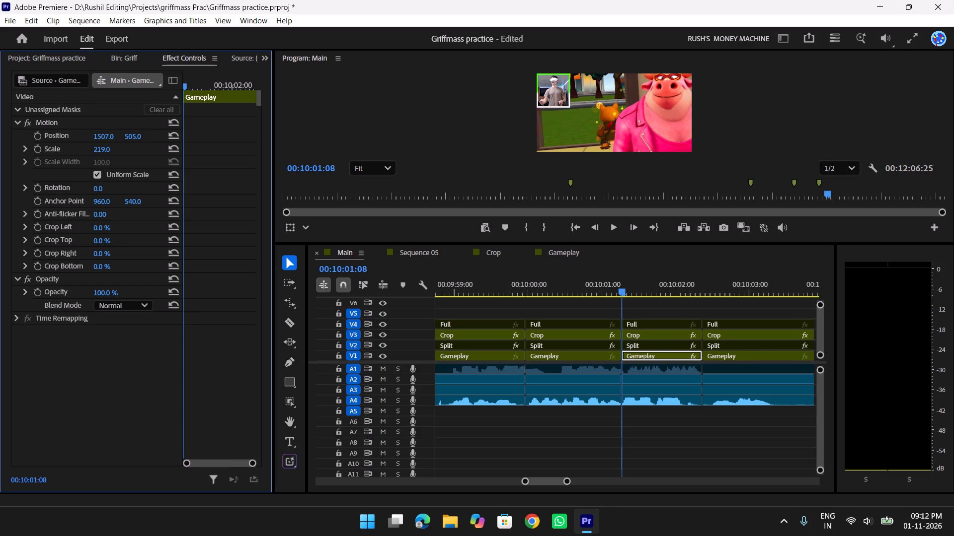
left_click_drag(451, 155, 500, 162)
left_click_drag(100, 151, 122, 156)
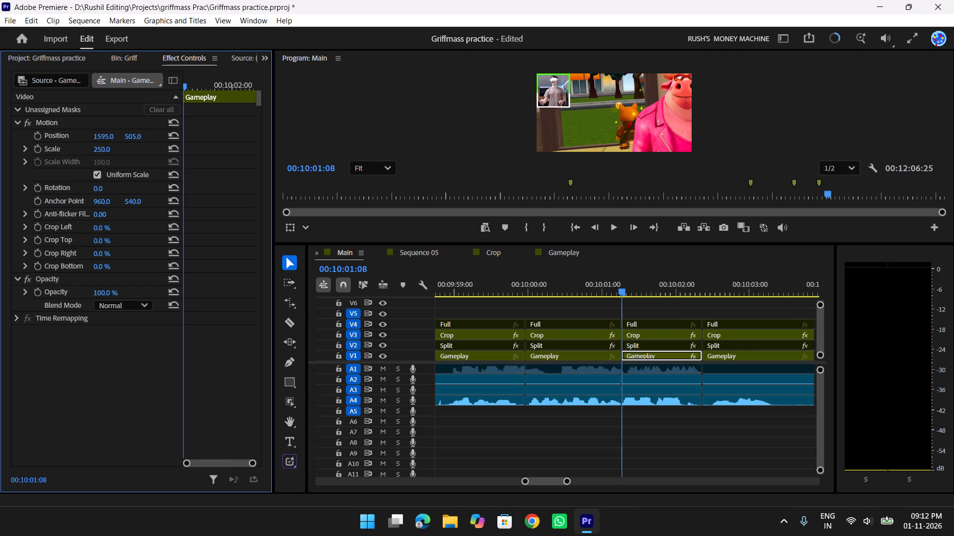
left_click_drag(122, 156, 132, 160)
left_click_drag(132, 135, 101, 142)
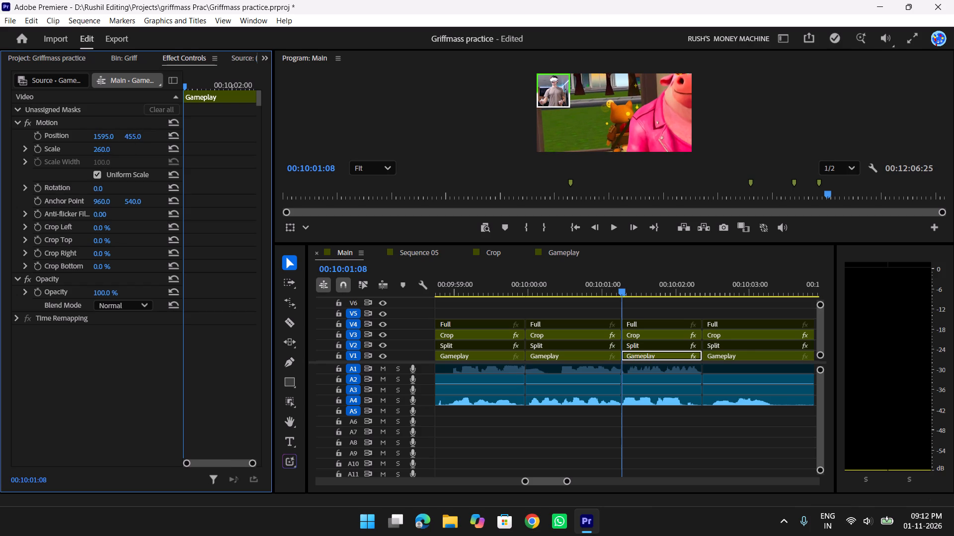
left_click_drag(101, 142, 90, 145)
left_click_drag(101, 134, 7, 138)
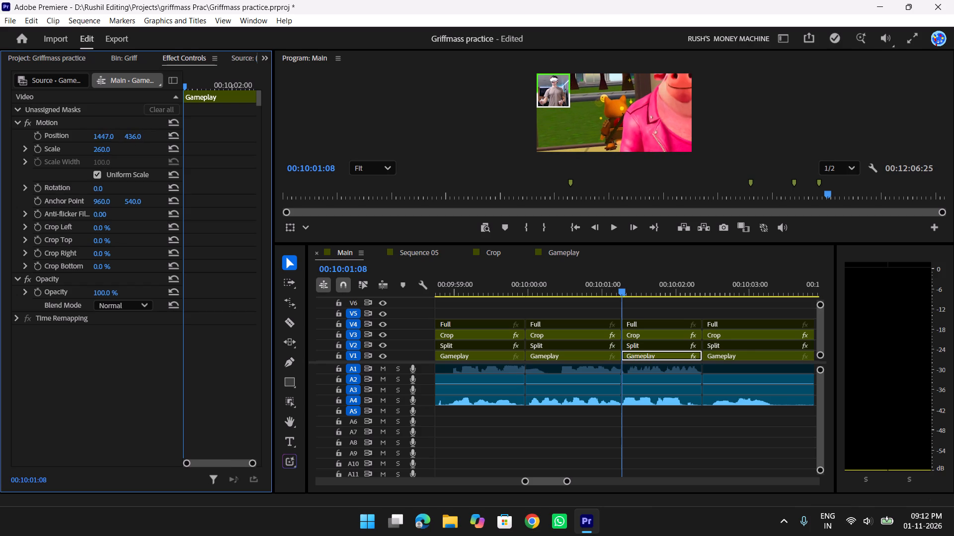
left_click_drag(7, 138, 98, 146)
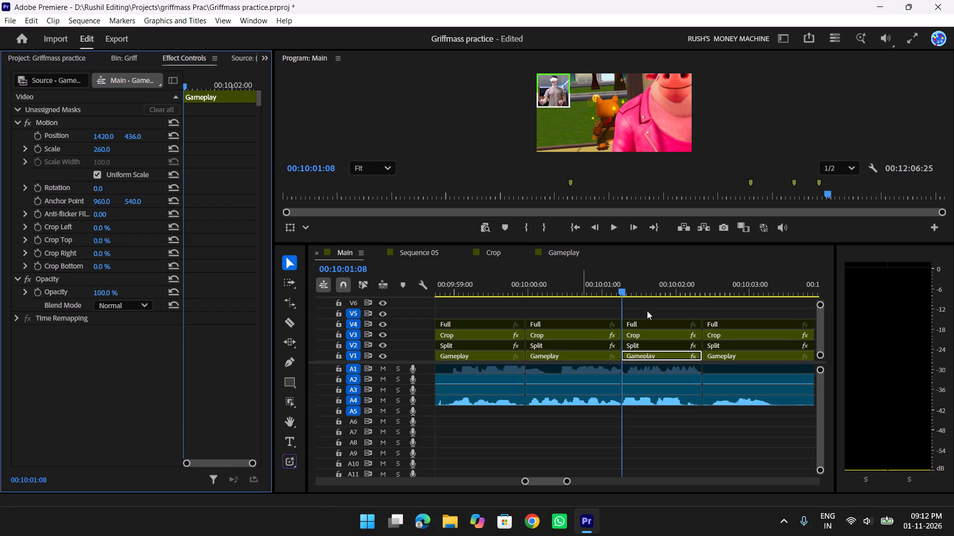
Replay the gameplay from about 00:09:59:23 to 00:10:04:14 to check the enlarged clip and its joins.
left_click_drag(614, 284, 509, 281)
key("space")
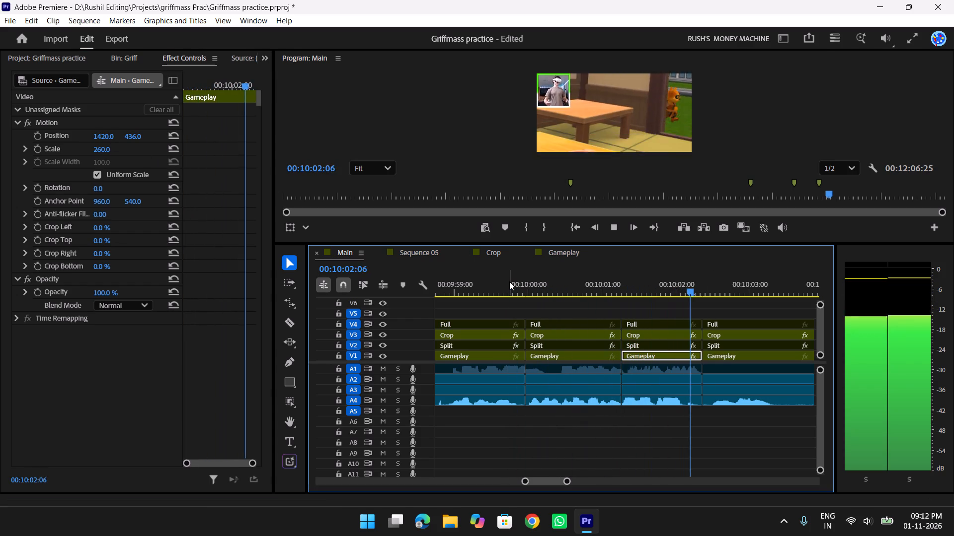
key("space")
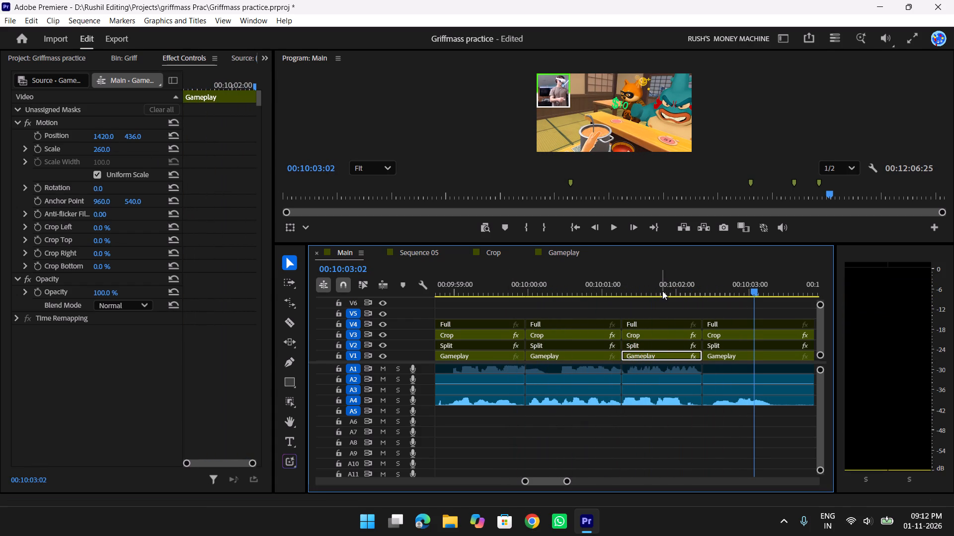
left_click_drag(656, 289, 578, 287)
key("space")
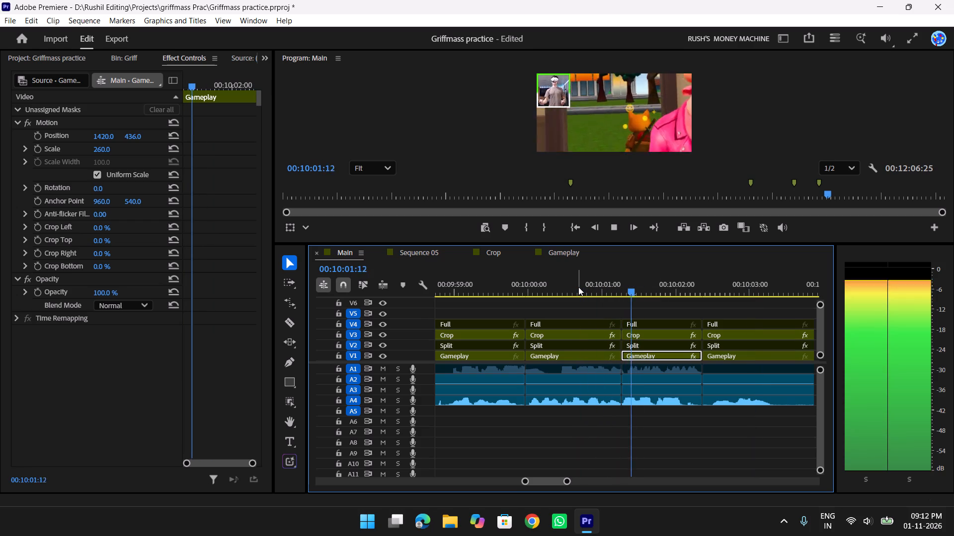
key("space")
key("space")
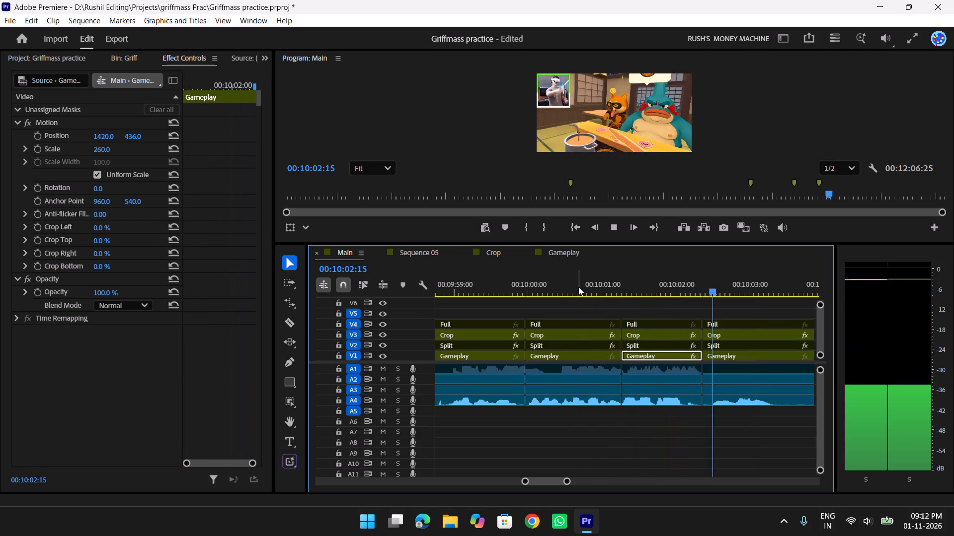
scroll(578, 287, "down", 3)
key("space")
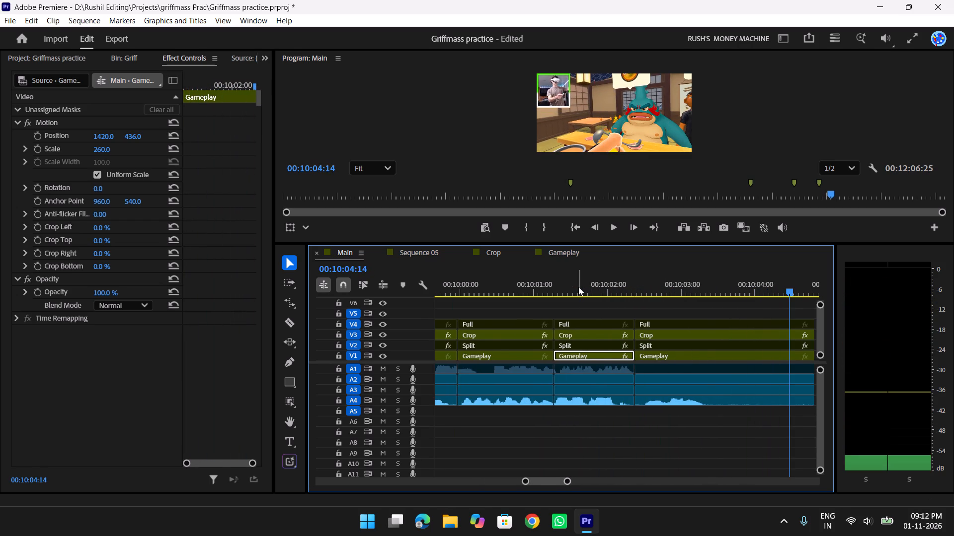
Cut the gameplay clip stack at about 00:10:03:17 and ripple-trim about 51 frames after the cut.
type("y")
key("space")
key("space")
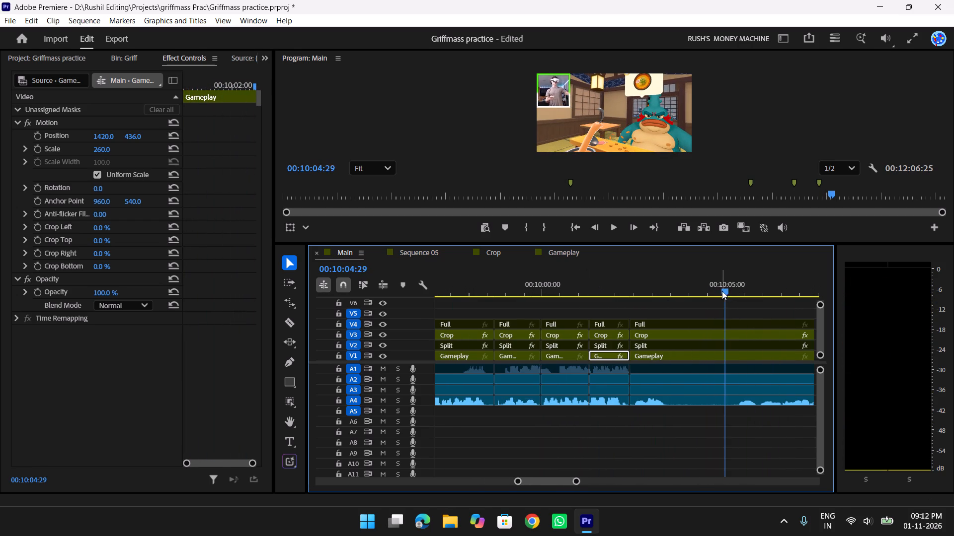
left_click_drag(699, 286, 725, 292)
key("w")
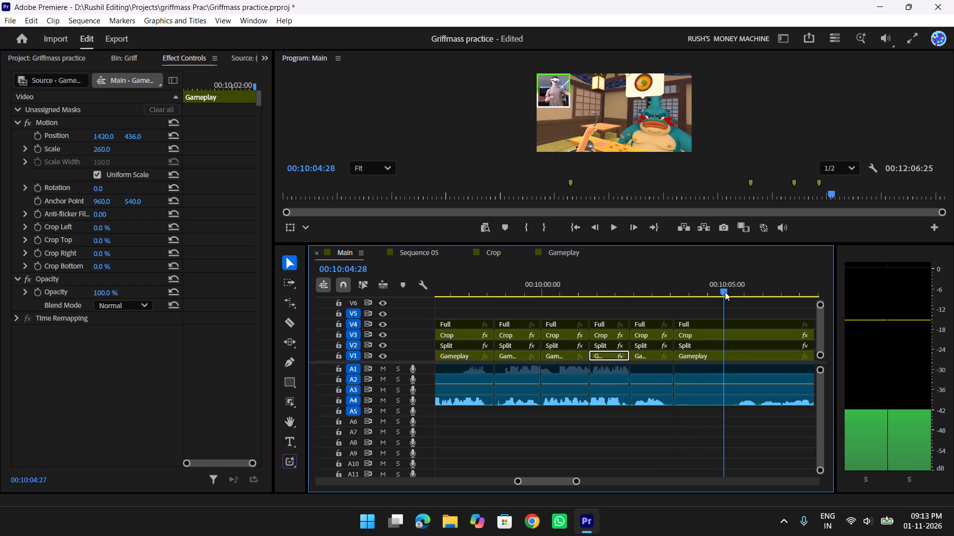
left_click_drag(725, 292, 576, 284)
key("q")
Cut the gameplay clip stack at about 00:10:06:08, ripple-trim about 42 frames after the cut, and play the result.
key("space")
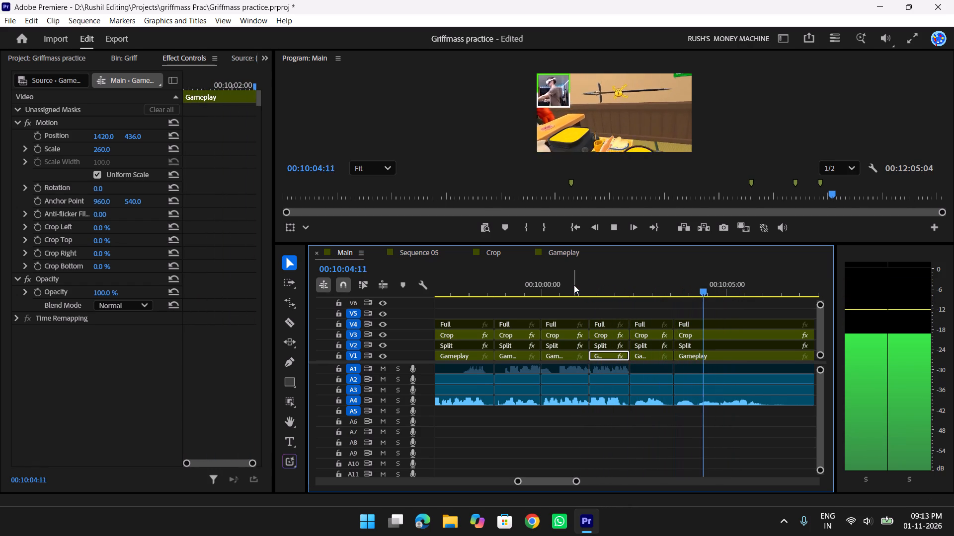
scroll(574, 285, "down", 3)
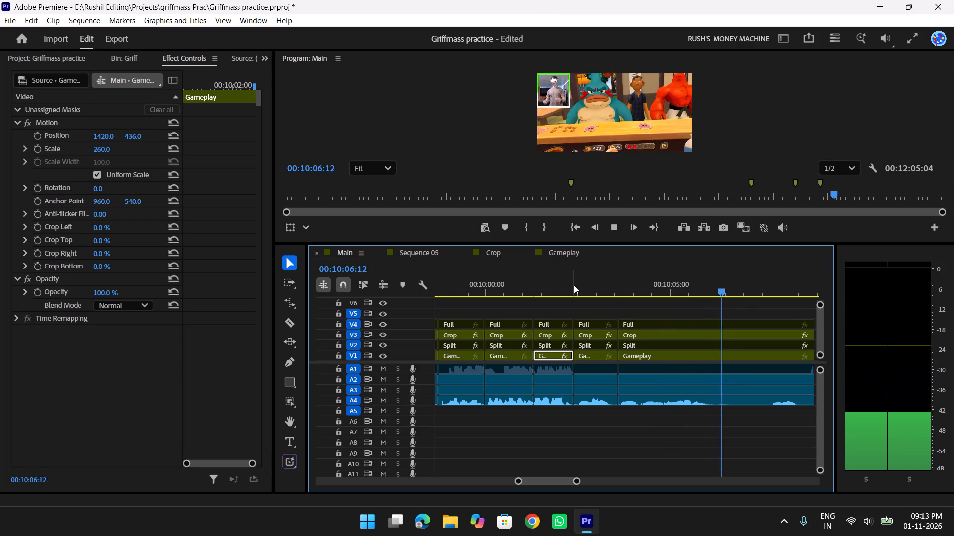
scroll(574, 285, "down", 2)
key("space")
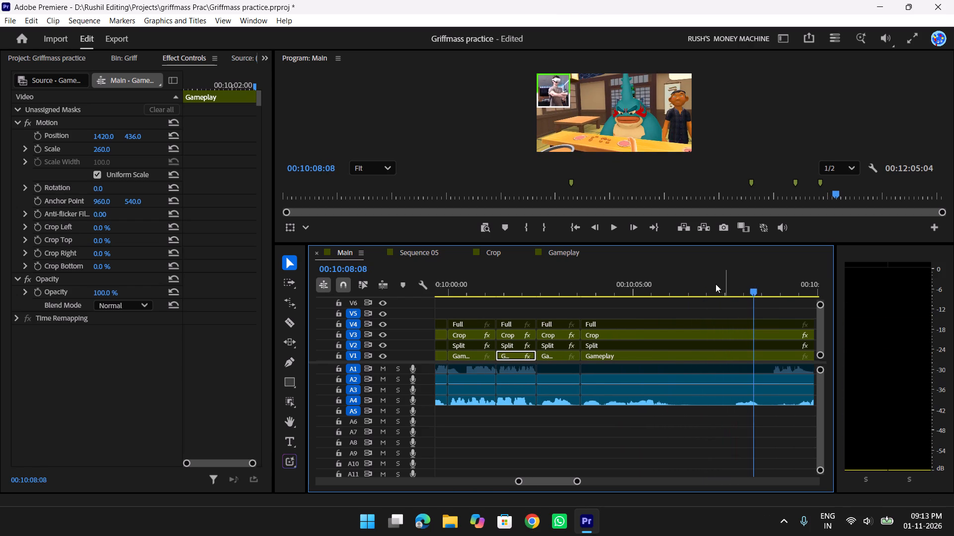
left_click_drag(710, 284, 729, 287)
key("w")
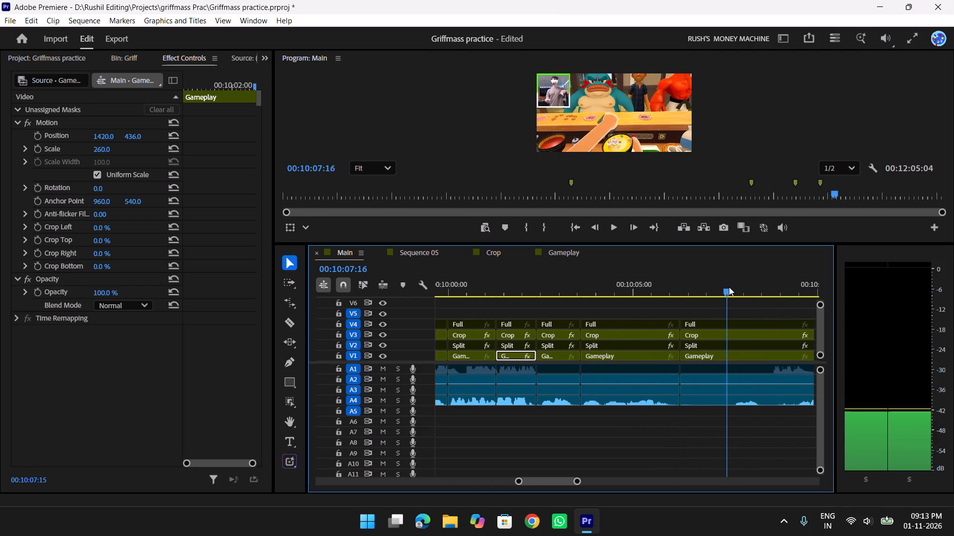
left_click_drag(729, 287, 551, 281)
key("q")
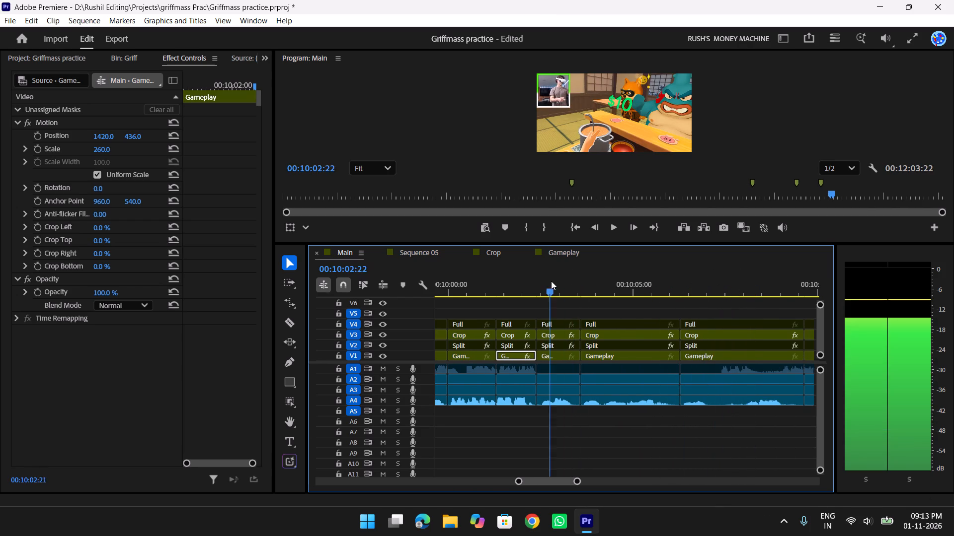
left_click_drag(551, 281, 520, 279)
key("space")
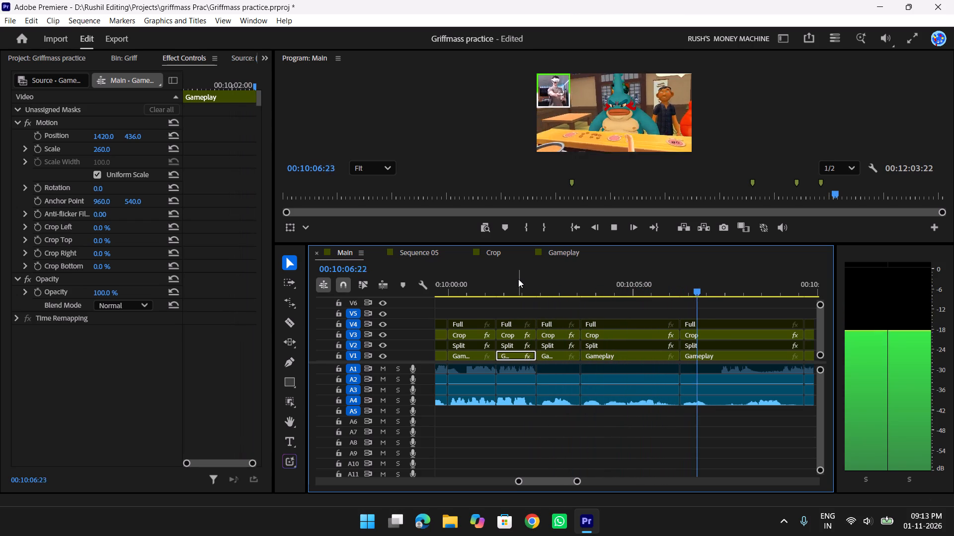
key("space")
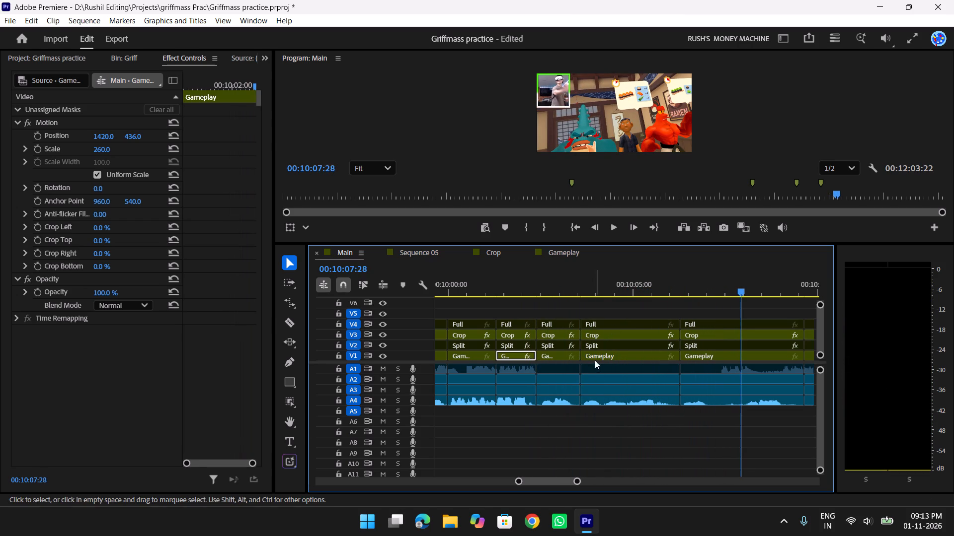
Shift all clips after the enlarged gameplay clip about 15 frames later, opening a gap at about 00:10:02:10.
left_click_drag(627, 288, 507, 281)
key("space")
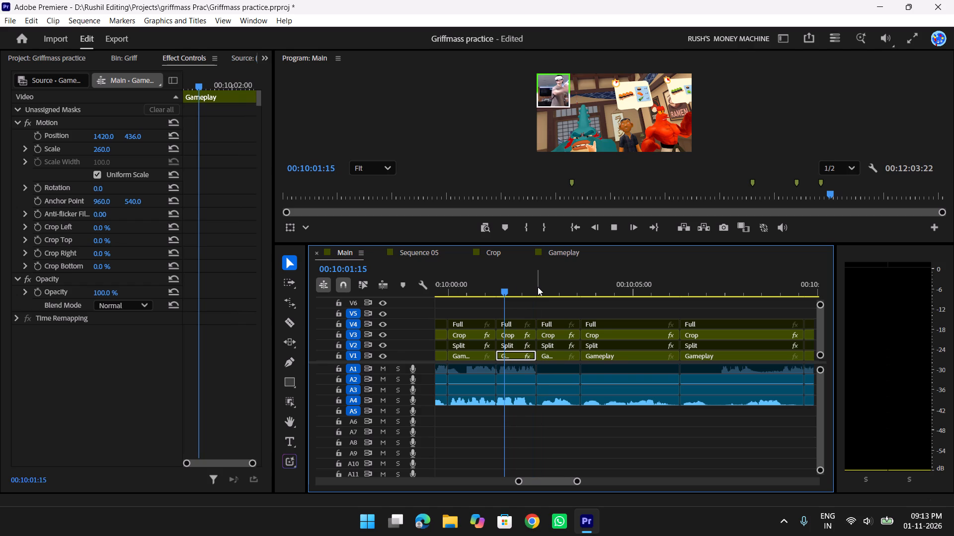
key("space")
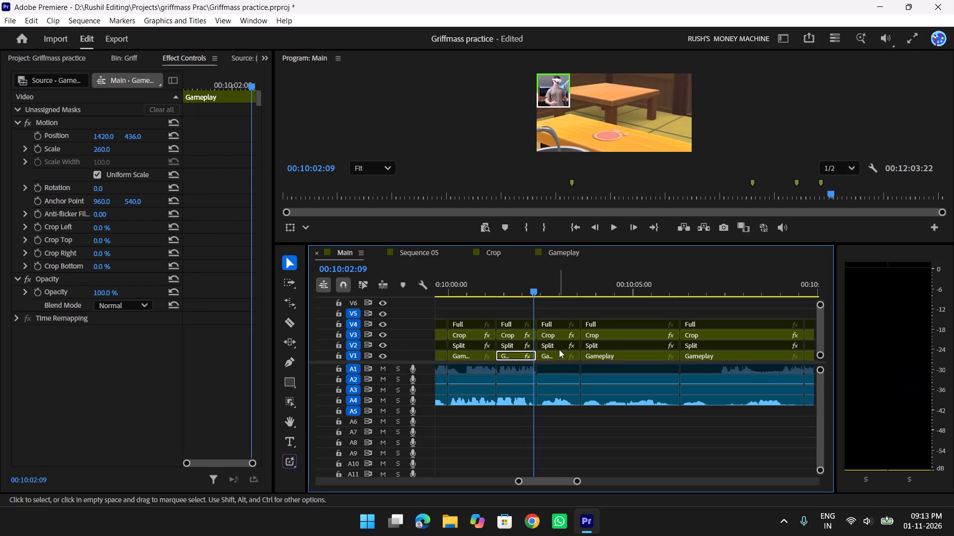
key("a")
left_click_drag(550, 352, 568, 355)
key("v")
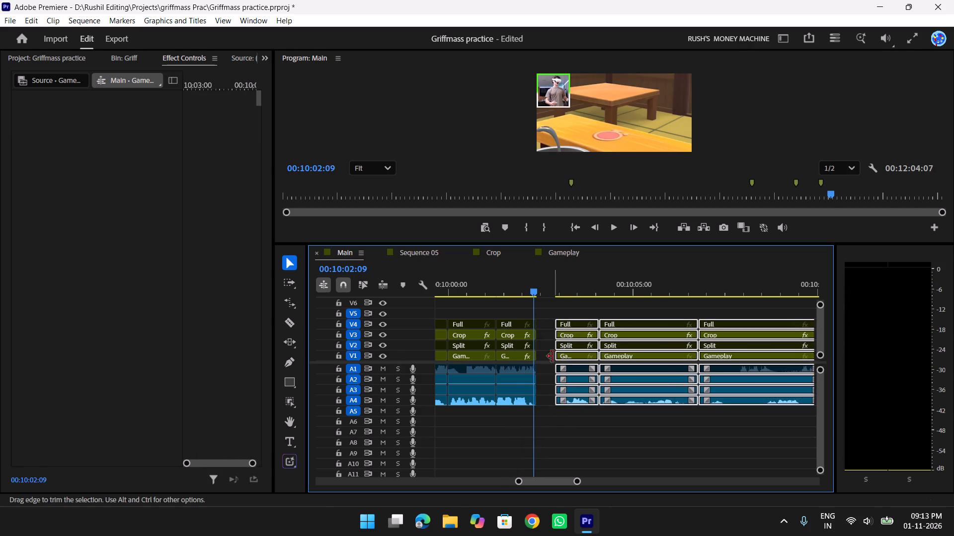
Extend the enlarged gameplay clip stack across the gap, ripple-trim its end back to 00:10:02:18, and play the result.
left_click_drag(527, 309, 531, 381)
left_click_drag(530, 304, 529, 386)
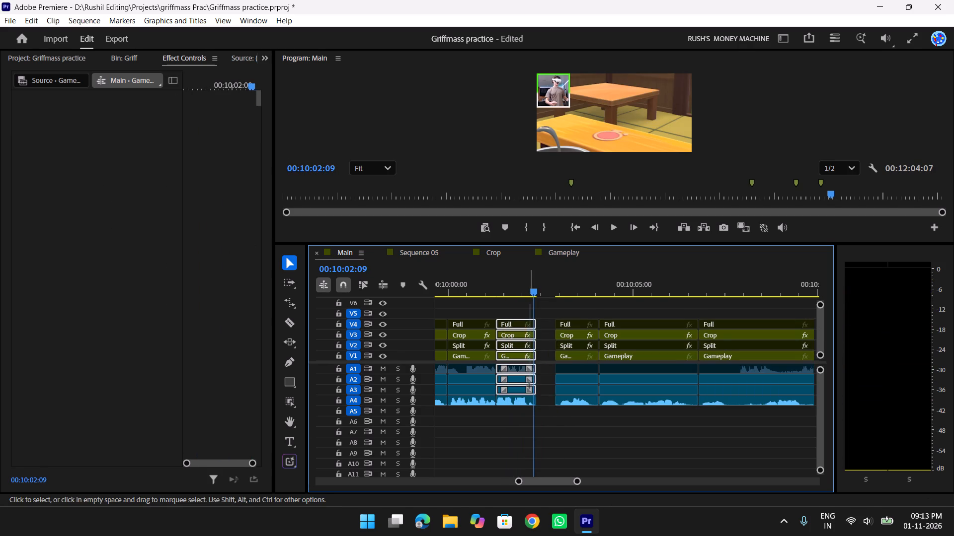
left_click_drag(529, 386, 528, 402)
left_click_drag(536, 354, 557, 359)
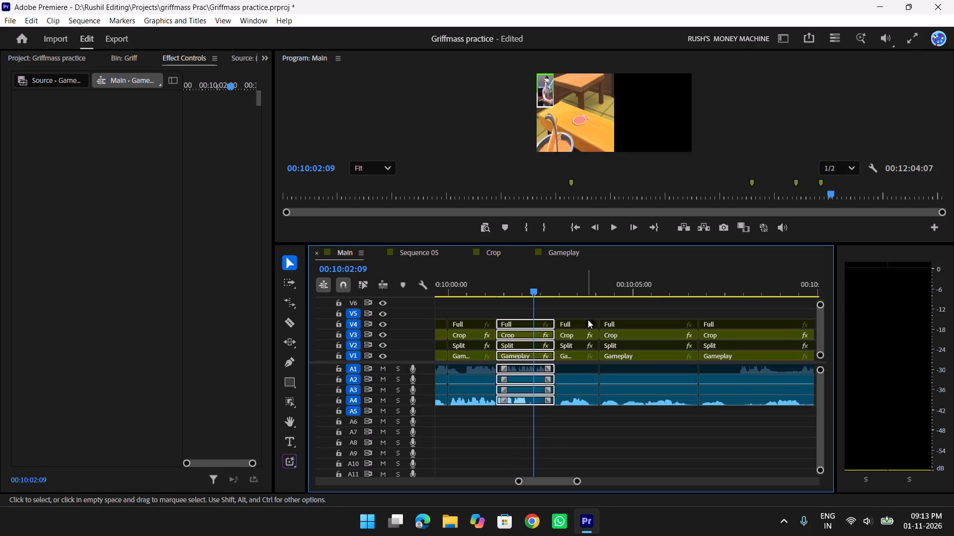
left_click_drag(539, 284, 547, 288)
key("e")
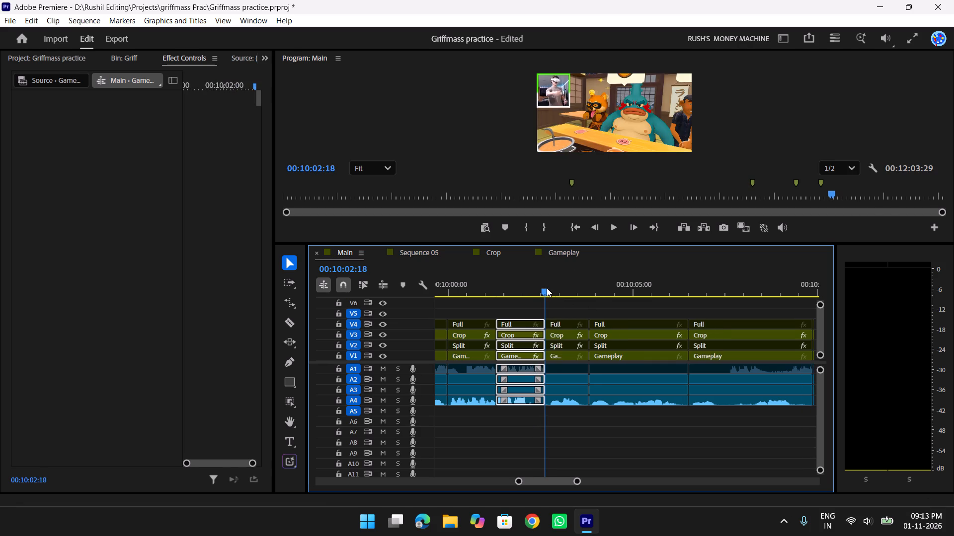
left_click_drag(547, 288, 478, 288)
key("space")
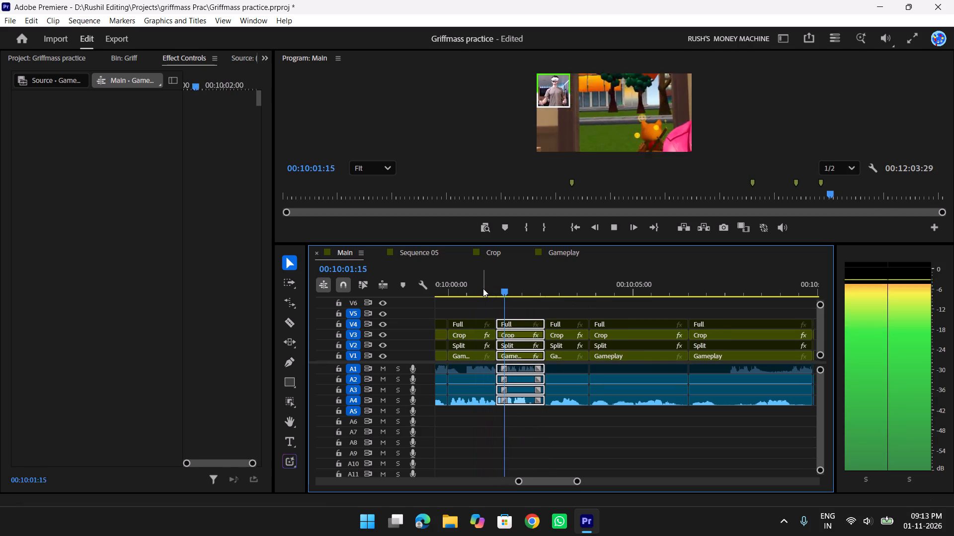
key("space")
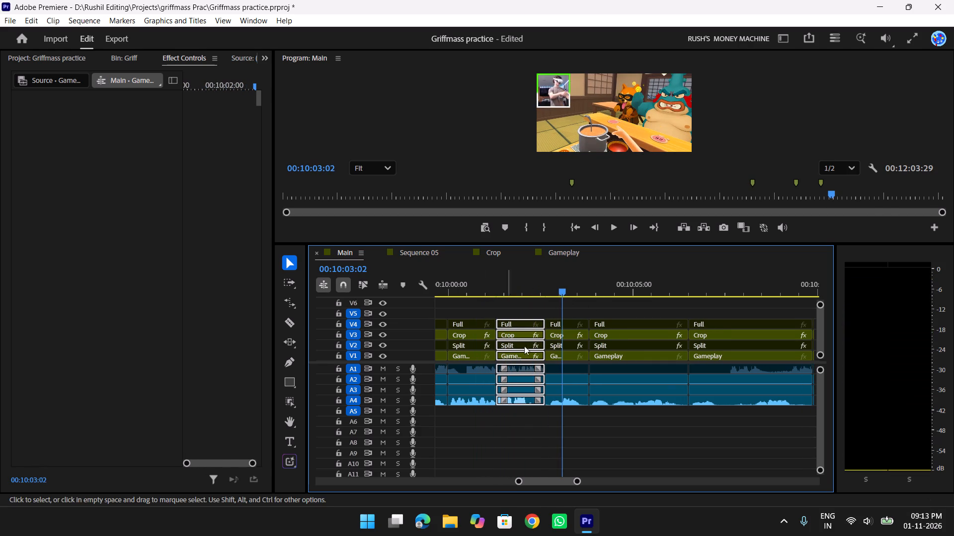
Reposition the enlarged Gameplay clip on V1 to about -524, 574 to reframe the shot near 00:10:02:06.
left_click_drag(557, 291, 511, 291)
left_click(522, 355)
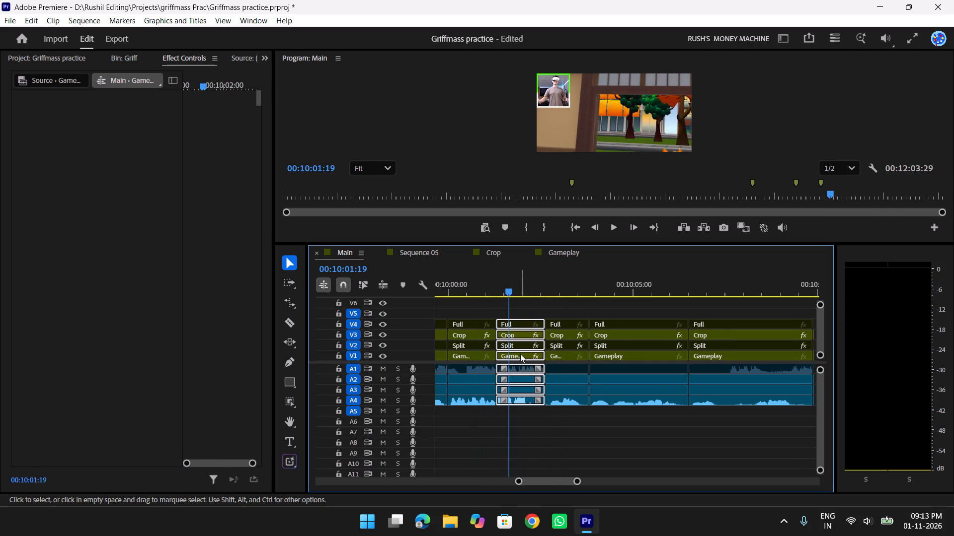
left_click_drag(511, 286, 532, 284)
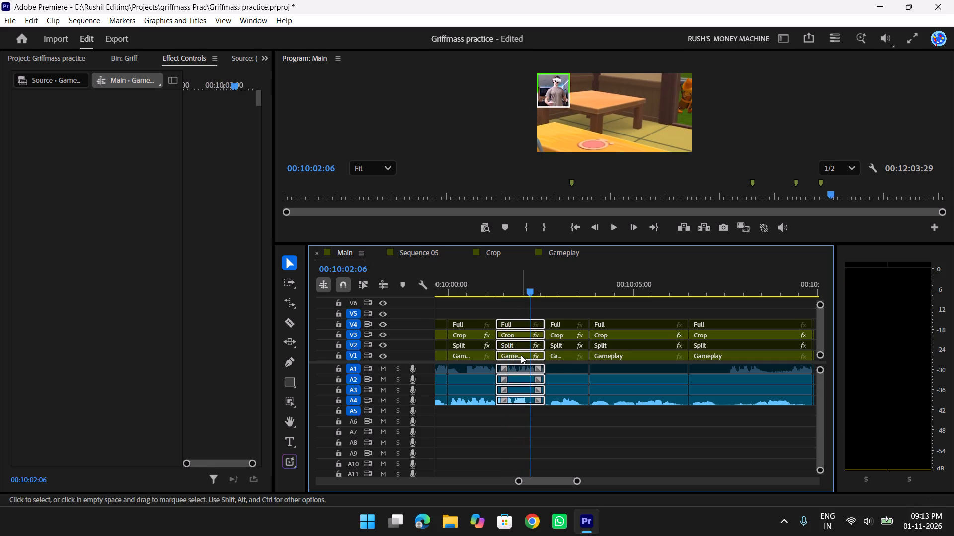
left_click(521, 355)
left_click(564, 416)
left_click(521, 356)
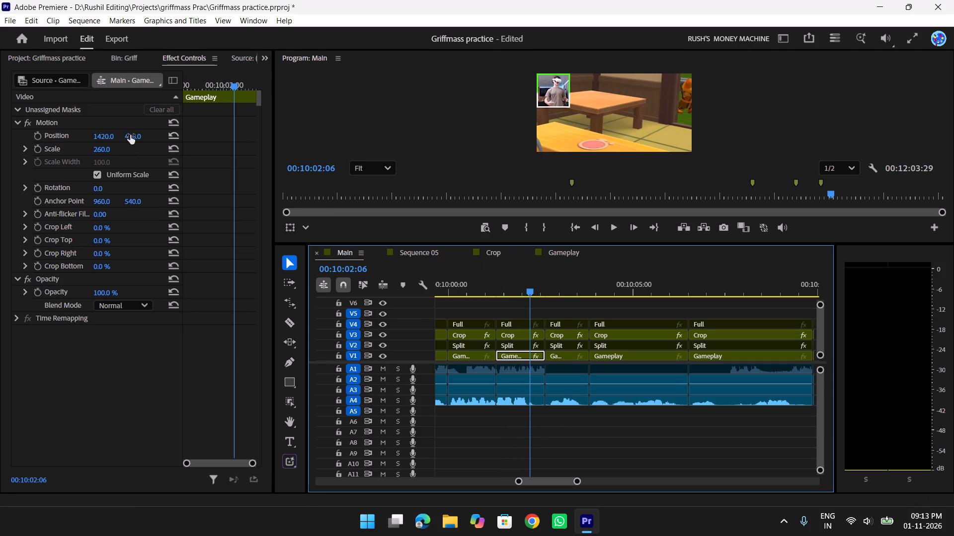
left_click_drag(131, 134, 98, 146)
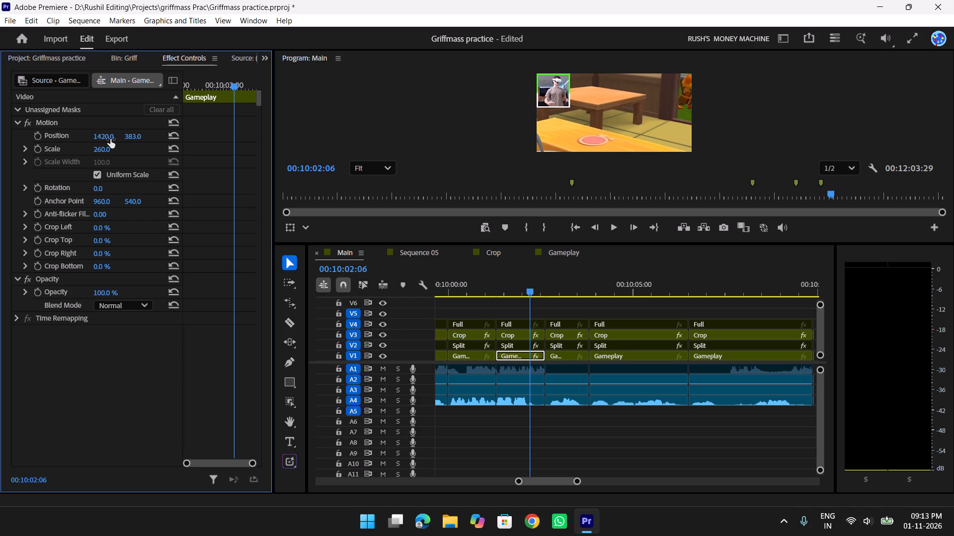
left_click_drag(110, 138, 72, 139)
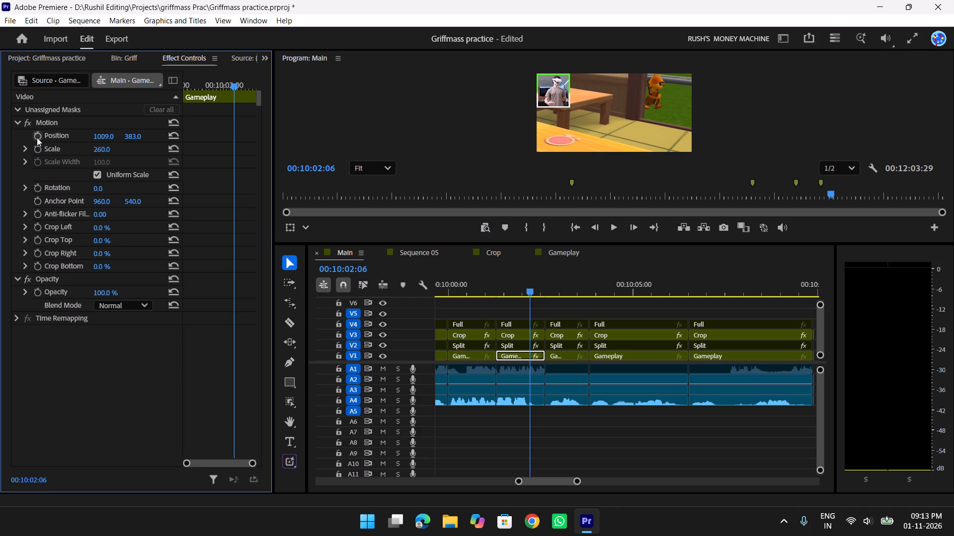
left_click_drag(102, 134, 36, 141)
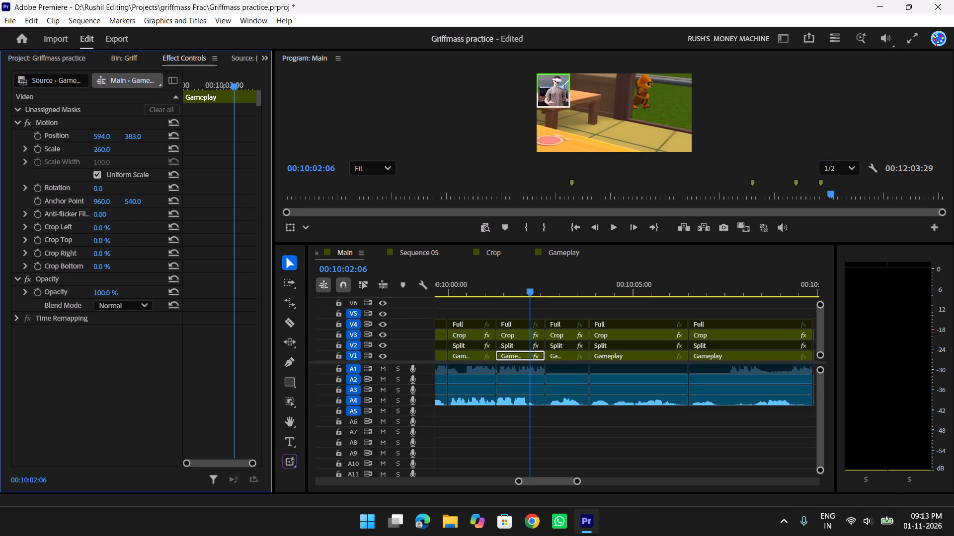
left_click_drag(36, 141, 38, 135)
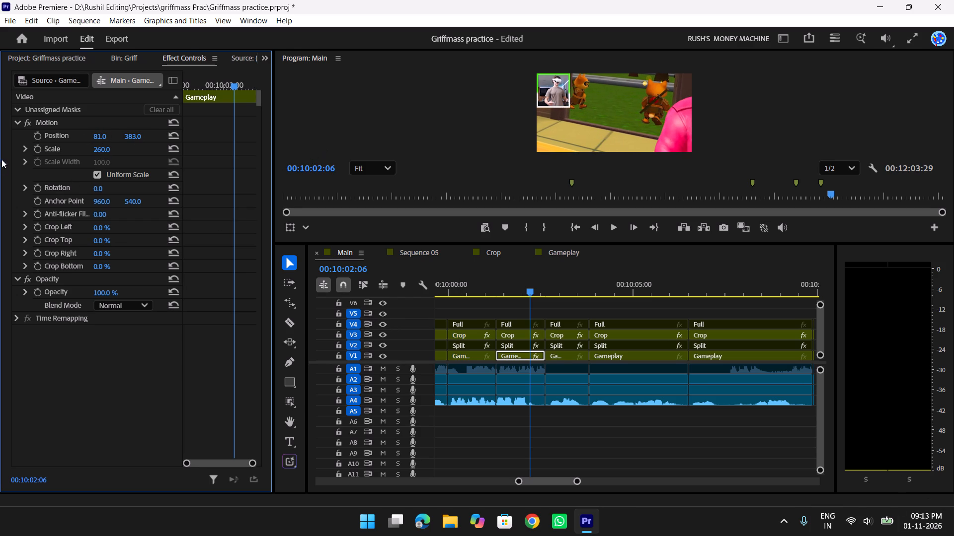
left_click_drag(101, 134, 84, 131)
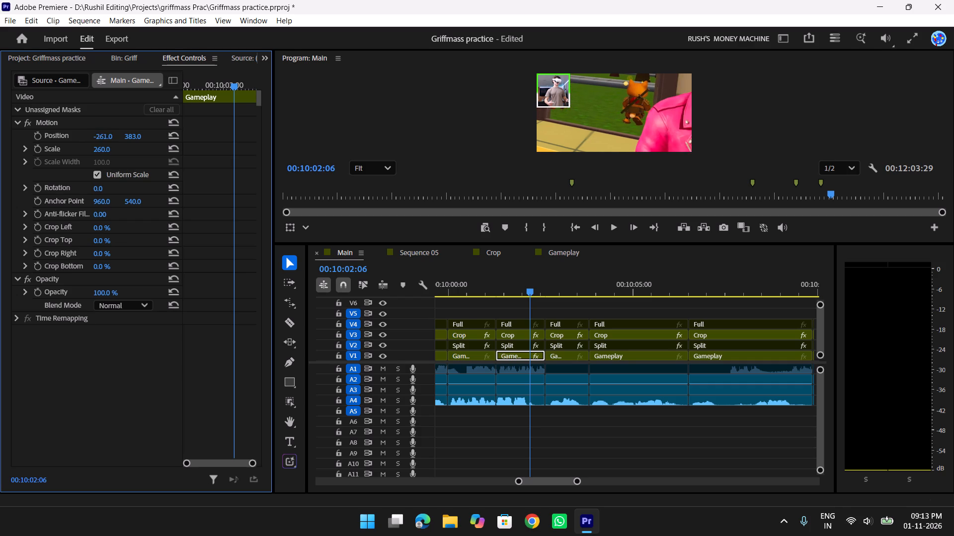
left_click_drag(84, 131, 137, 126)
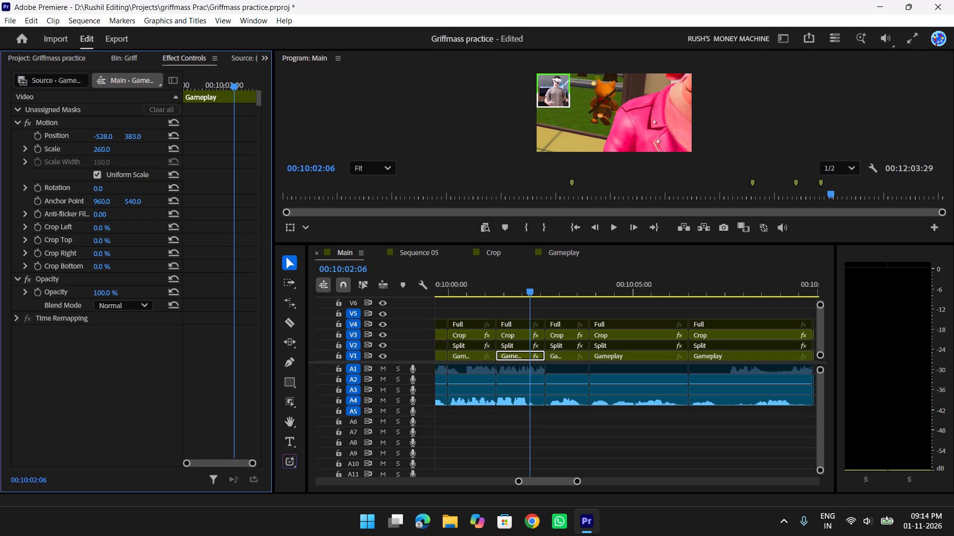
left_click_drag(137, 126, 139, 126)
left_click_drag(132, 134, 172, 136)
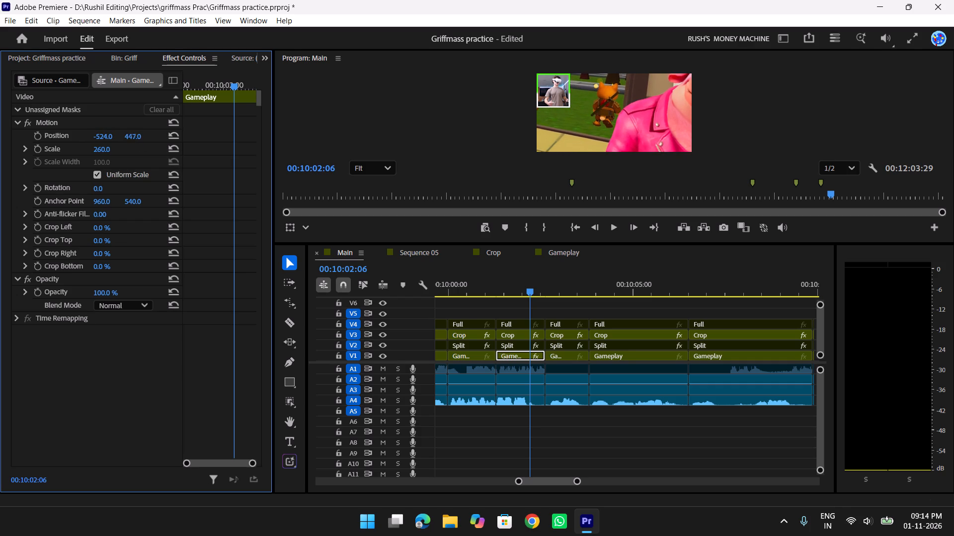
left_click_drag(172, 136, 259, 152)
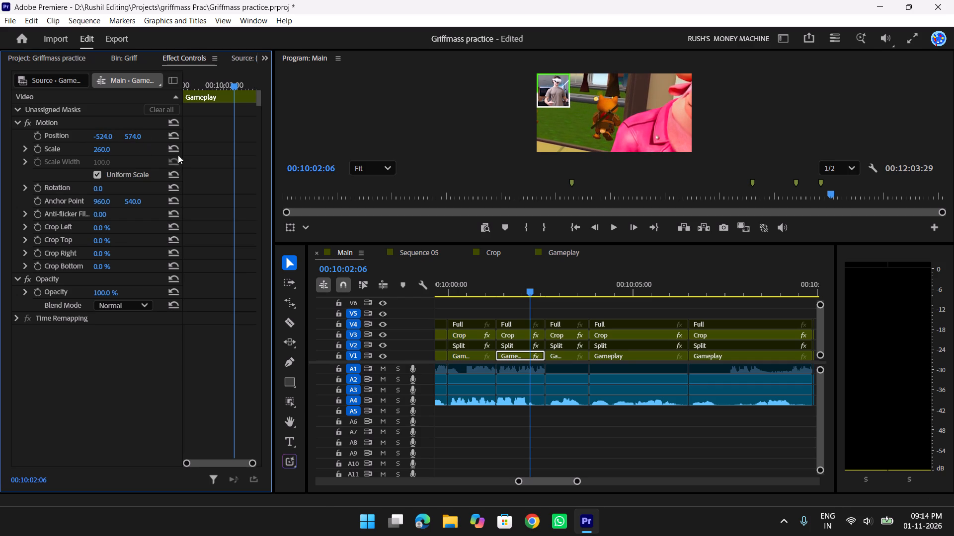
Replay and scrub the gameplay from about 00:10:01:00 to 00:10:03:16 to check the reframed clip and its joins.
left_click_drag(529, 288, 488, 288)
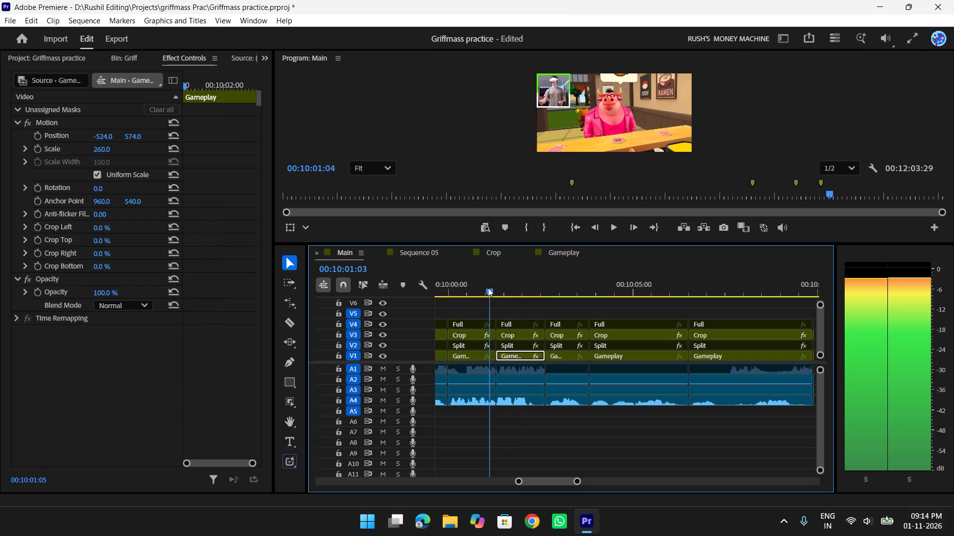
left_click_drag(488, 288, 477, 287)
key("space")
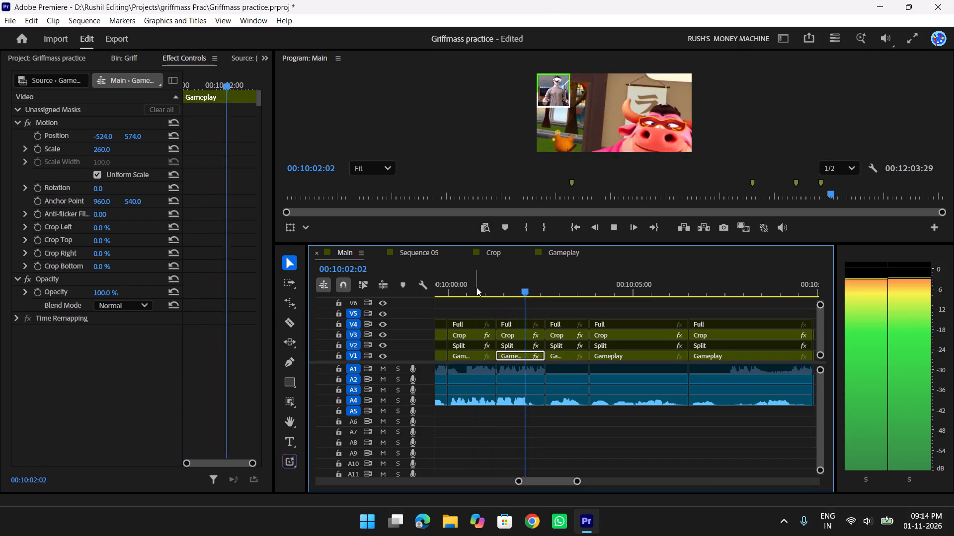
key("space")
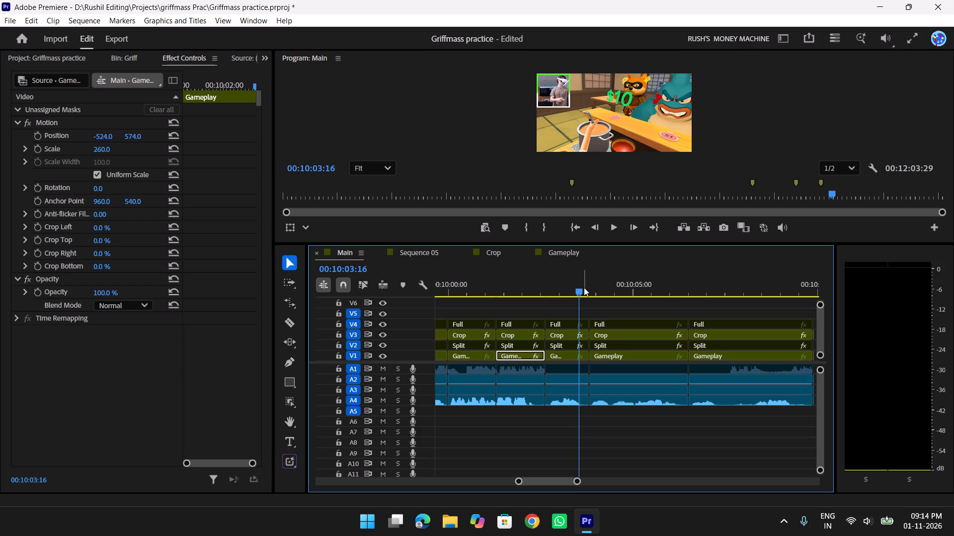
left_click_drag(577, 288, 537, 292)
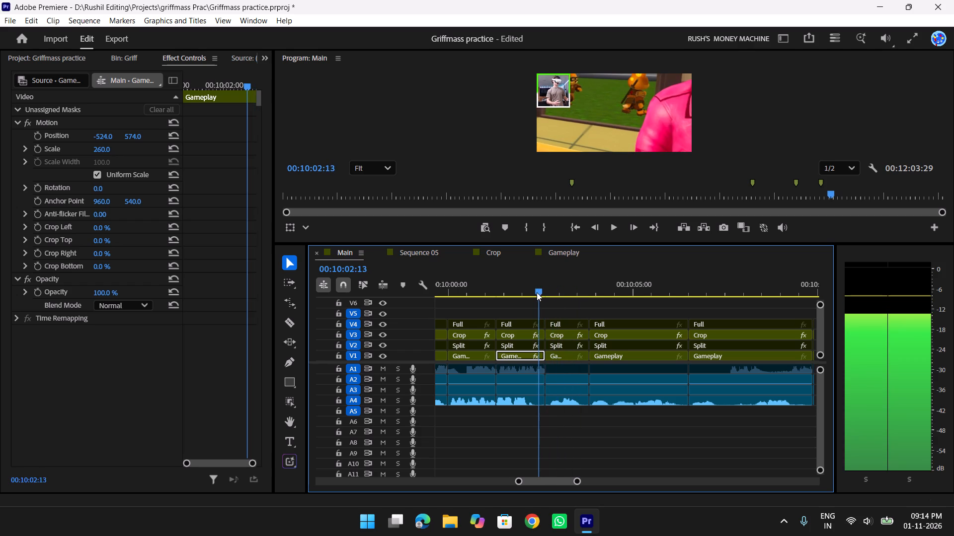
left_click_drag(537, 292, 540, 294)
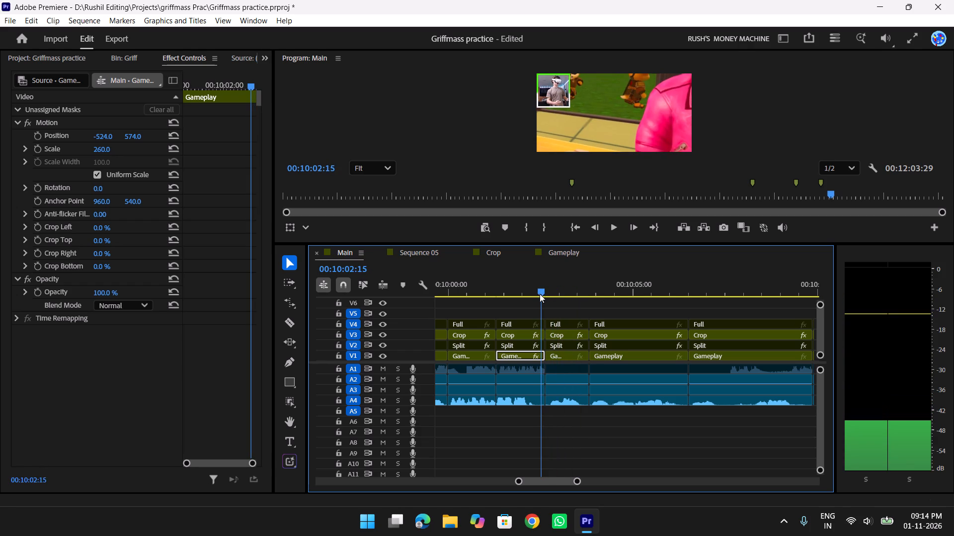
left_click_drag(540, 294, 539, 293)
left_click_drag(544, 287, 549, 287)
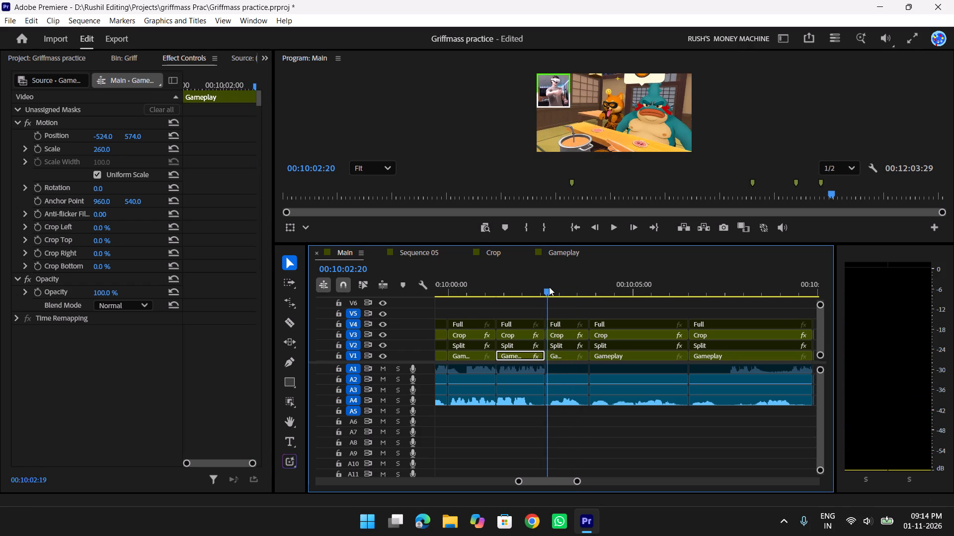
left_click_drag(549, 287, 506, 290)
key("space")
key("space")
scroll(583, 310, "up", 3)
Turn on Position keyframing for the enlarged Gameplay clip at its first frame, 00:10:01:08.
left_click_drag(597, 281, 523, 282)
left_click_drag(543, 283, 545, 285)
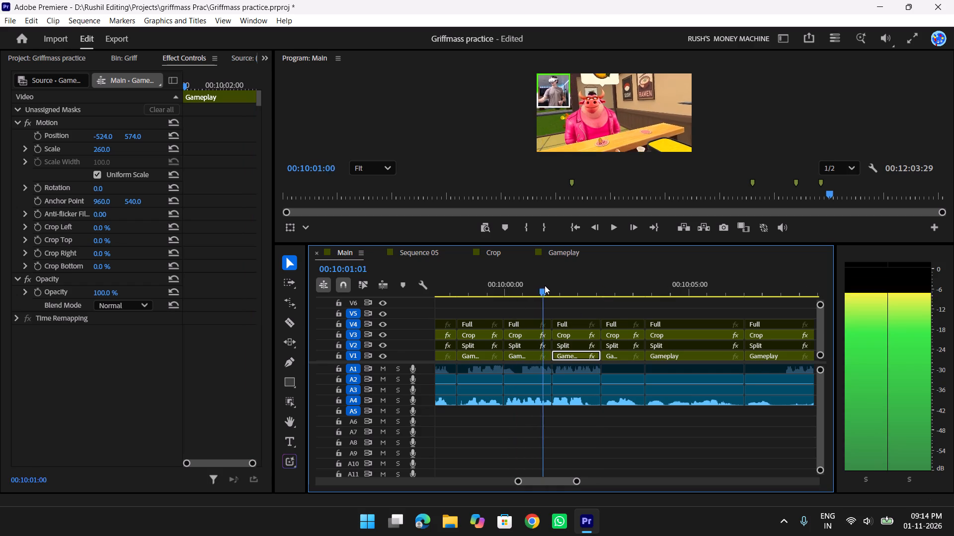
left_click_drag(545, 285, 566, 284)
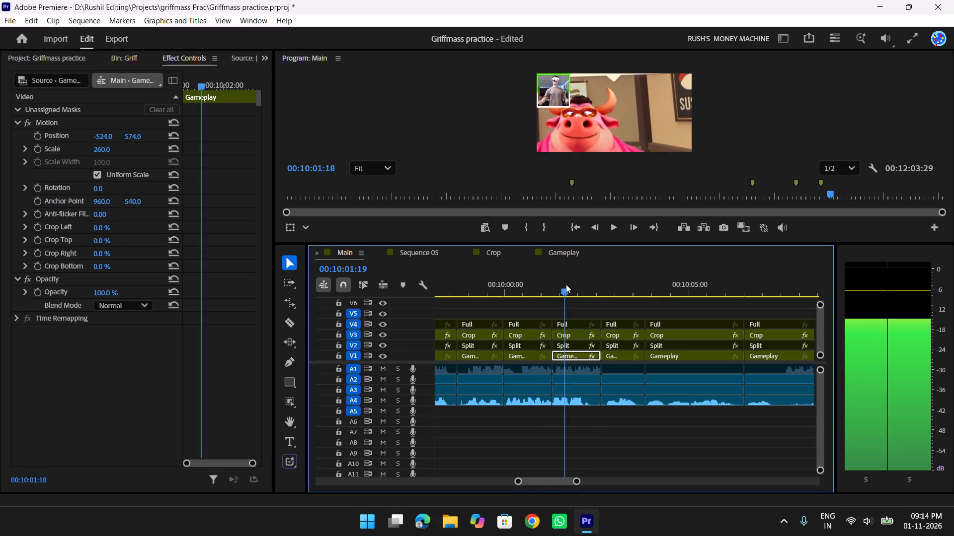
left_click_drag(566, 284, 557, 284)
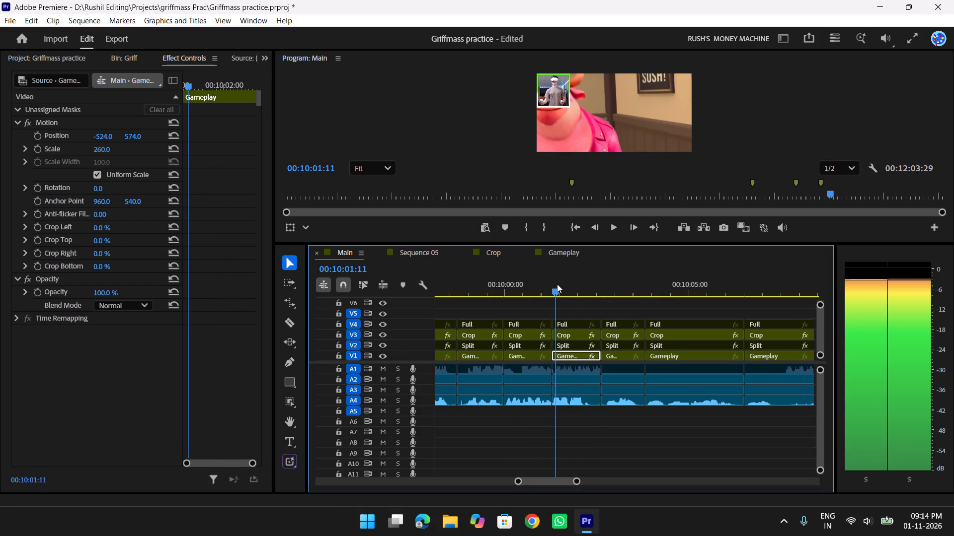
left_click_drag(557, 284, 553, 287)
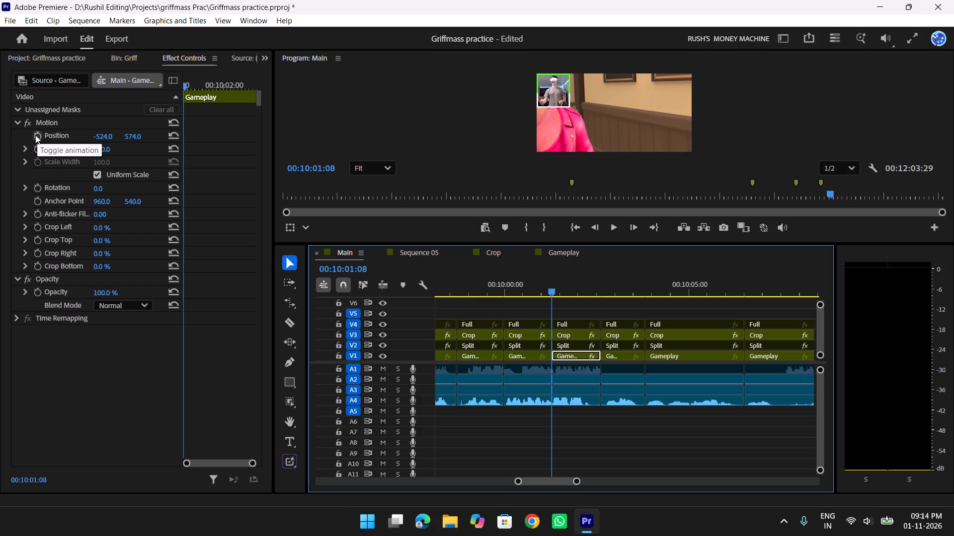
key("t")
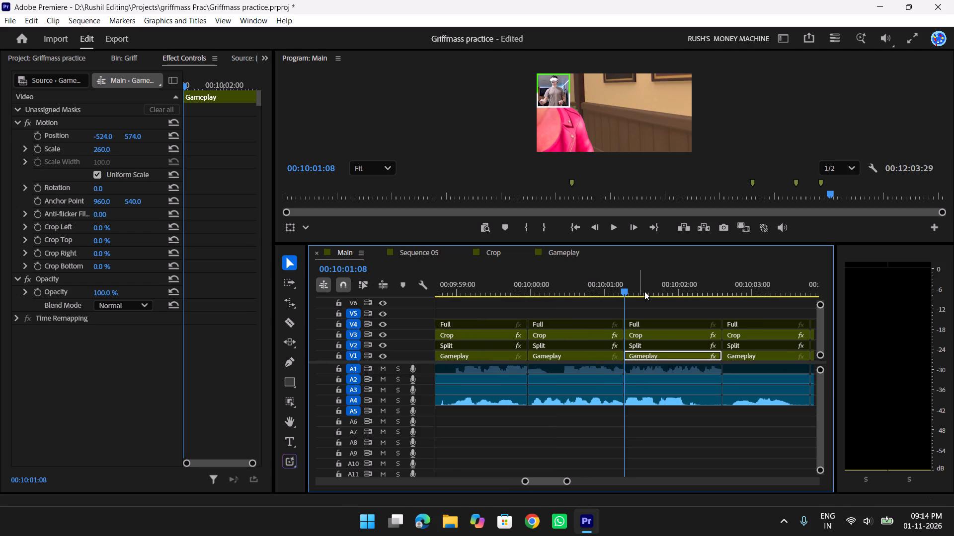
key("Right")
key("Right")
key("Left")
key("Left")
key("Left")
key("Right")
left_click(35, 135)
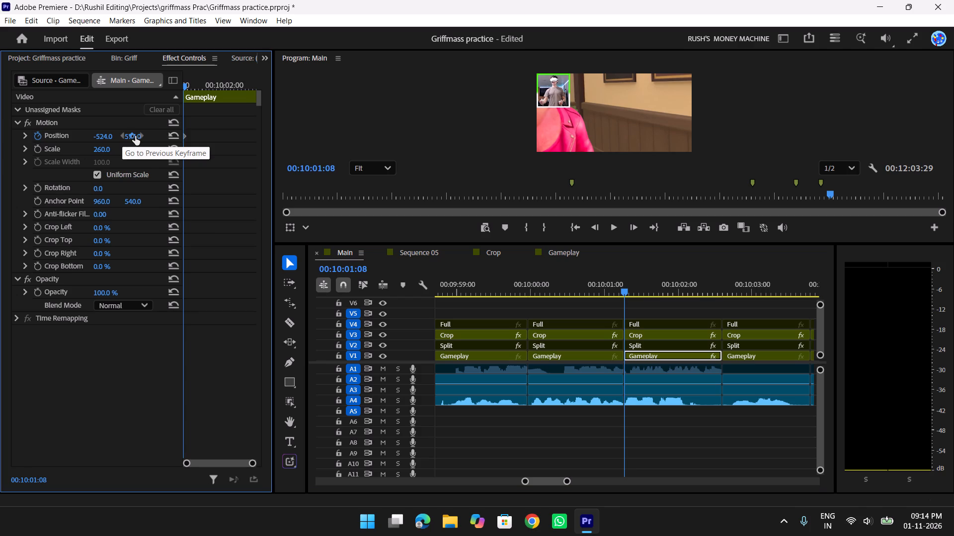
Widen the Effect Controls area so the Position values and keyframe navigation controls no longer overlap.
left_click_drag(181, 173, 219, 176)
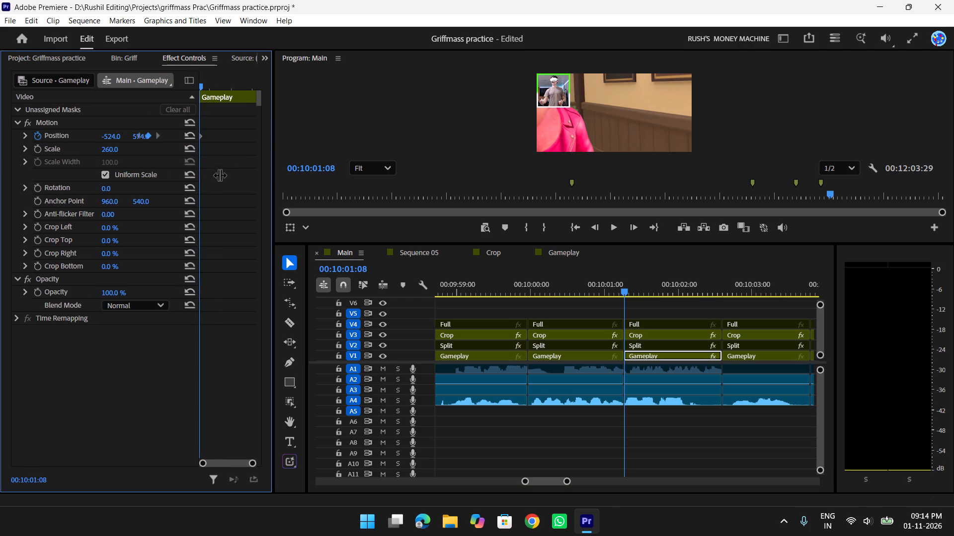
left_click_drag(219, 176, 271, 180)
left_click_drag(274, 160, 274, 161)
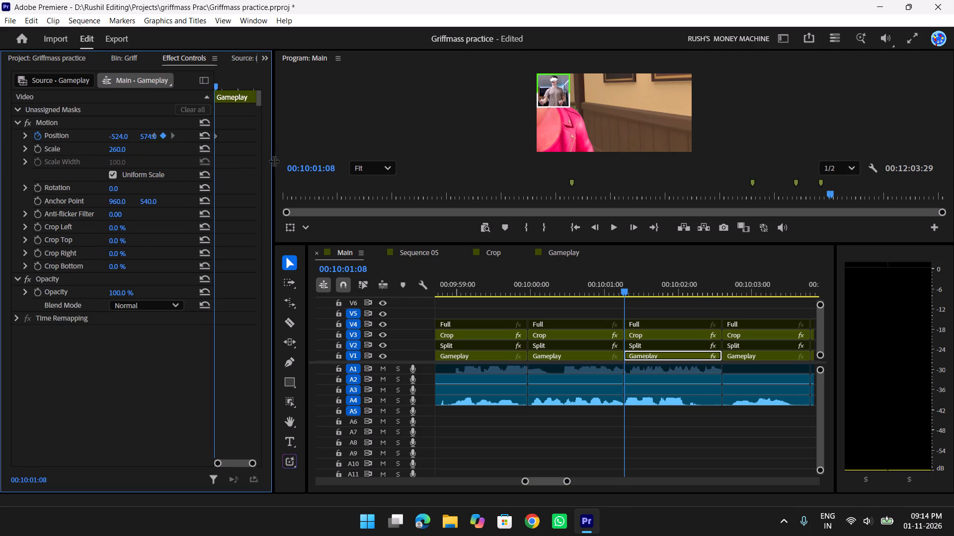
left_click_drag(274, 161, 328, 168)
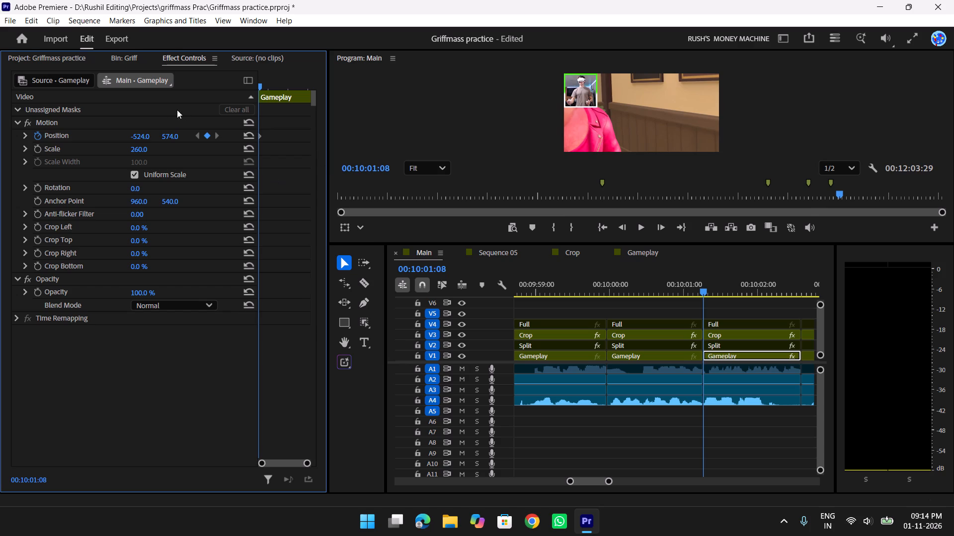
Reframe the enlarged Gameplay clip's first Position keyframe at 00:10:01:08 to about 1374, 443.
left_click_drag(166, 134, 236, 206)
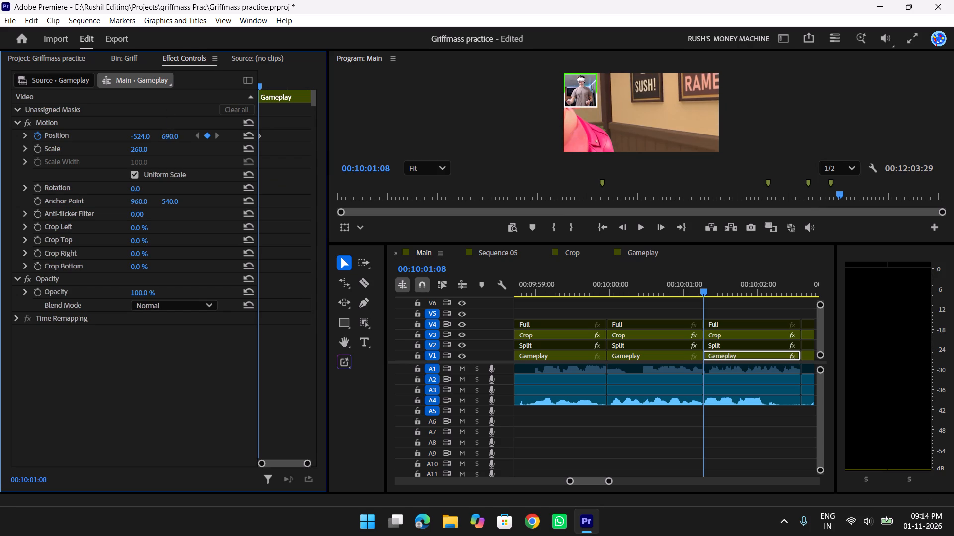
left_click_drag(236, 206, 67, 226)
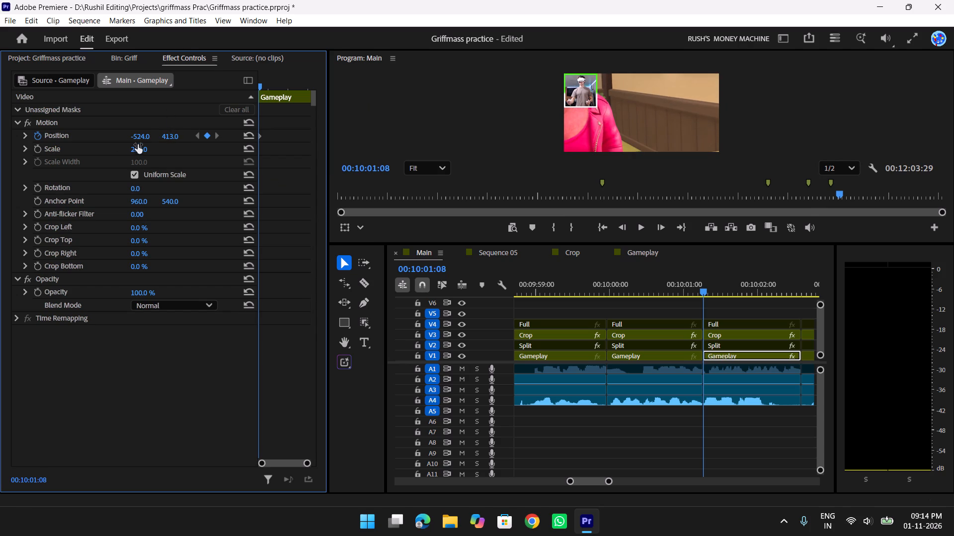
left_click_drag(134, 139, 355, 138)
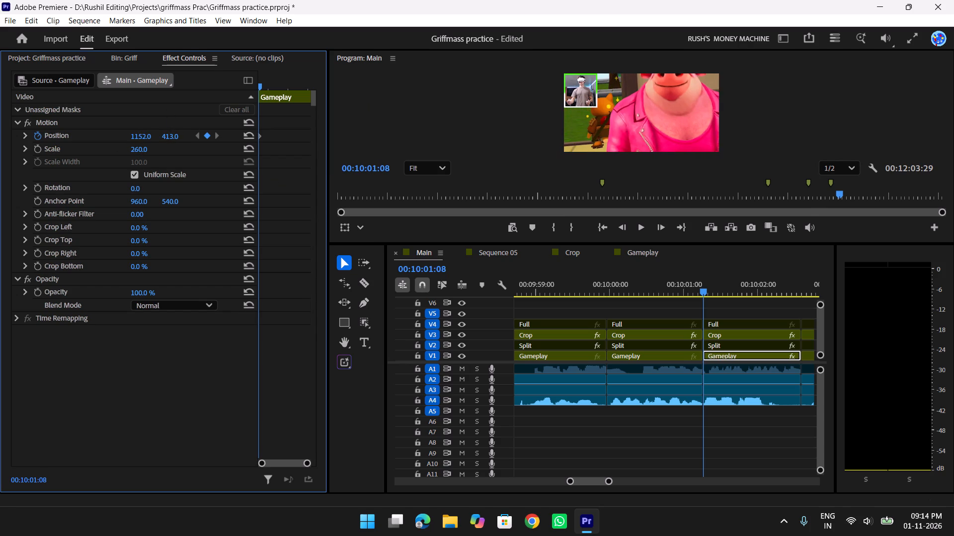
left_click_drag(355, 138, 593, 195)
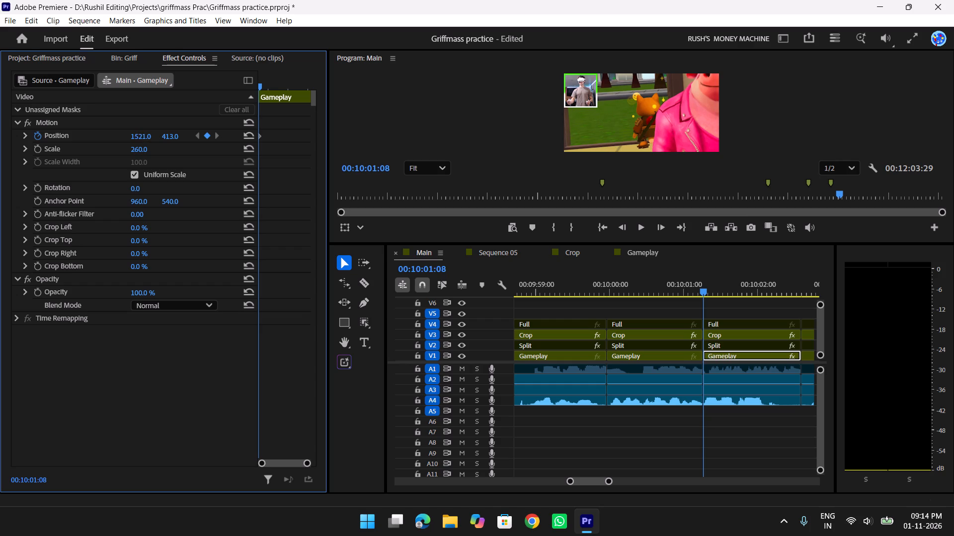
left_click_drag(593, 195, 500, 194)
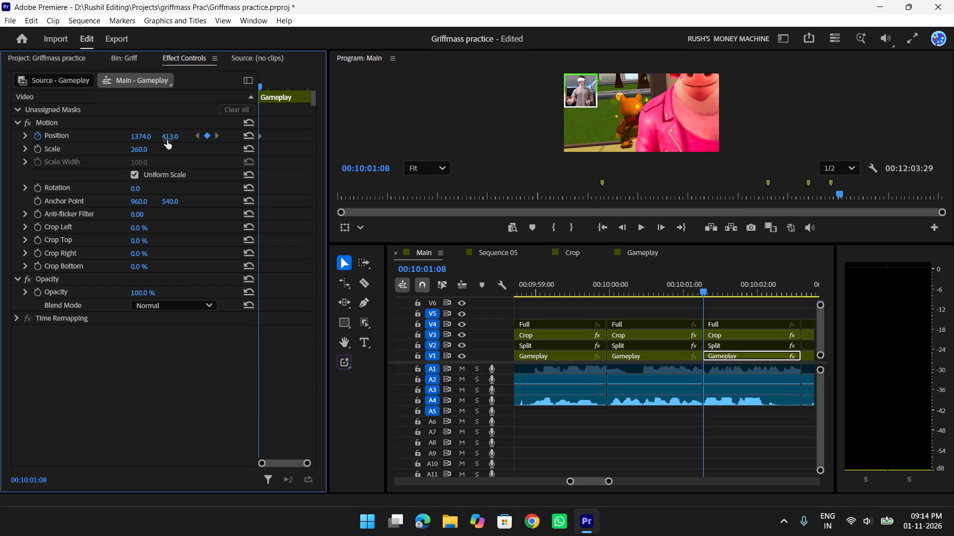
left_click_drag(167, 137, 186, 136)
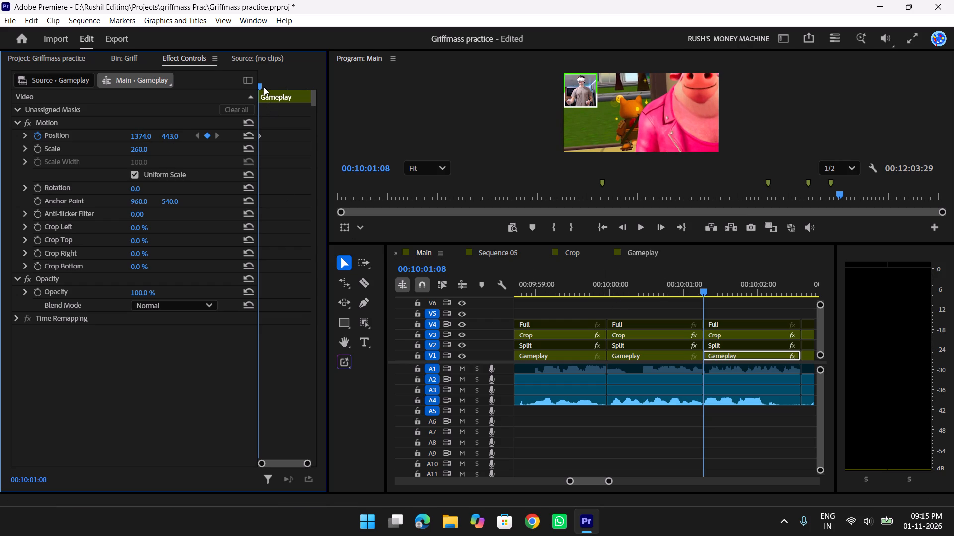
Add a Position keyframe at 00:10:01:14 on the enlarged Gameplay clip with a vertical value of about 76.
key("Right")
key("Right")
key("Right")
key("Right")
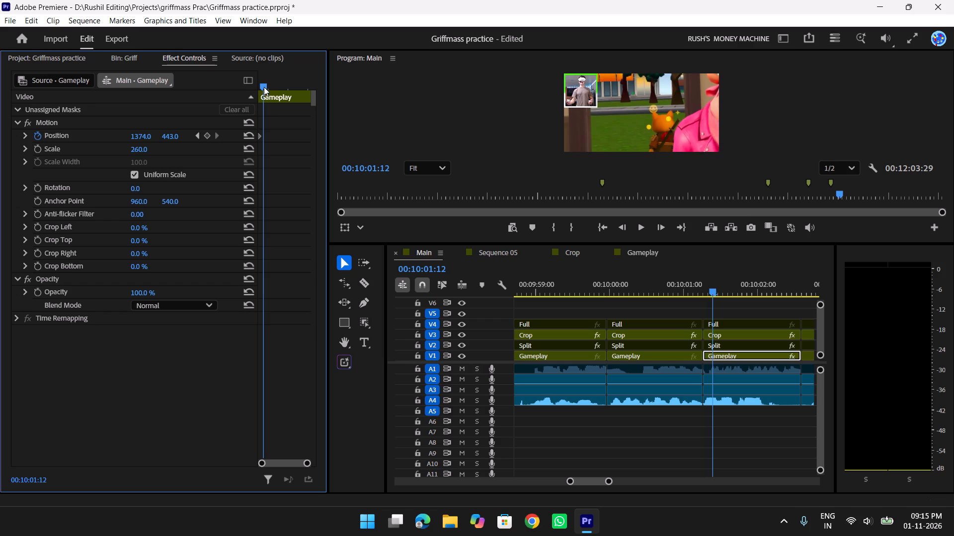
key("Right")
key("Right")
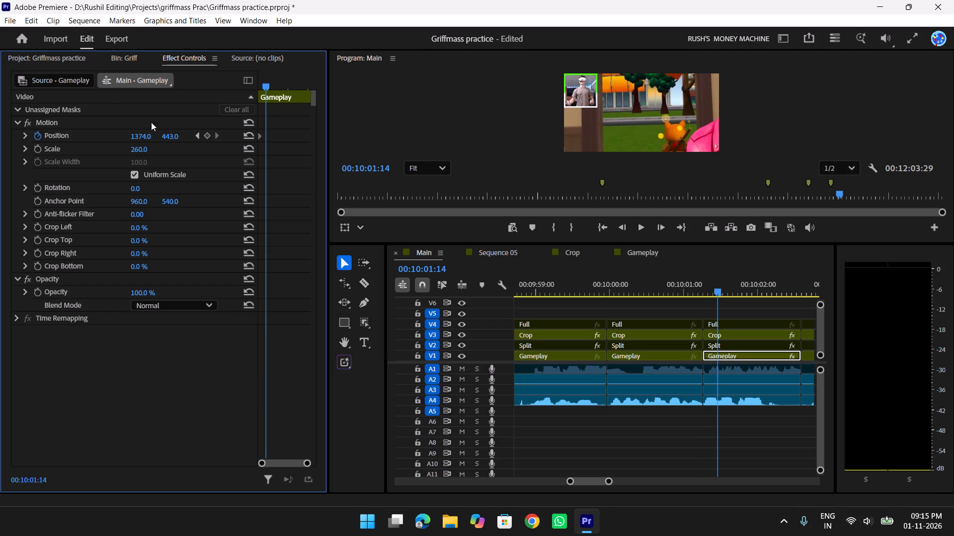
left_click_drag(166, 136, 108, 141)
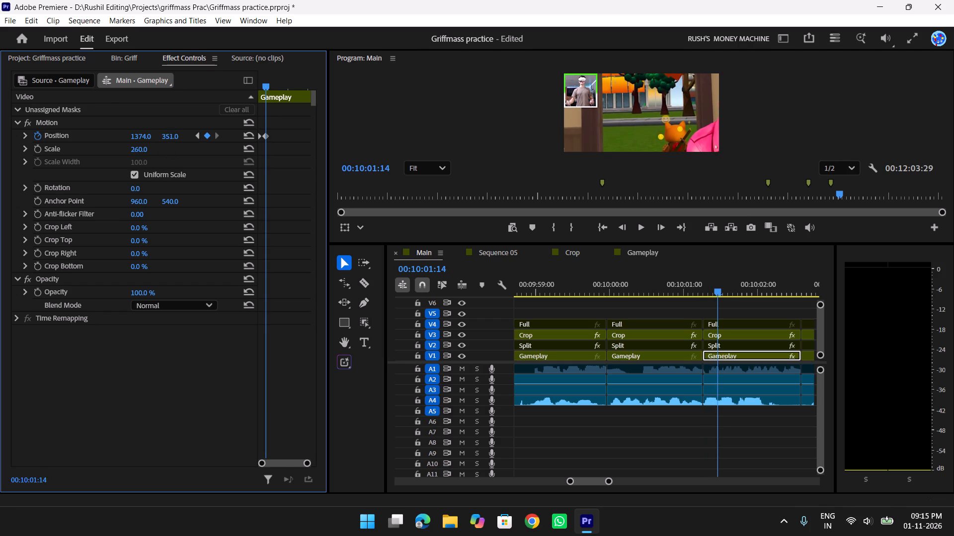
left_click_drag(108, 141, 105, 146)
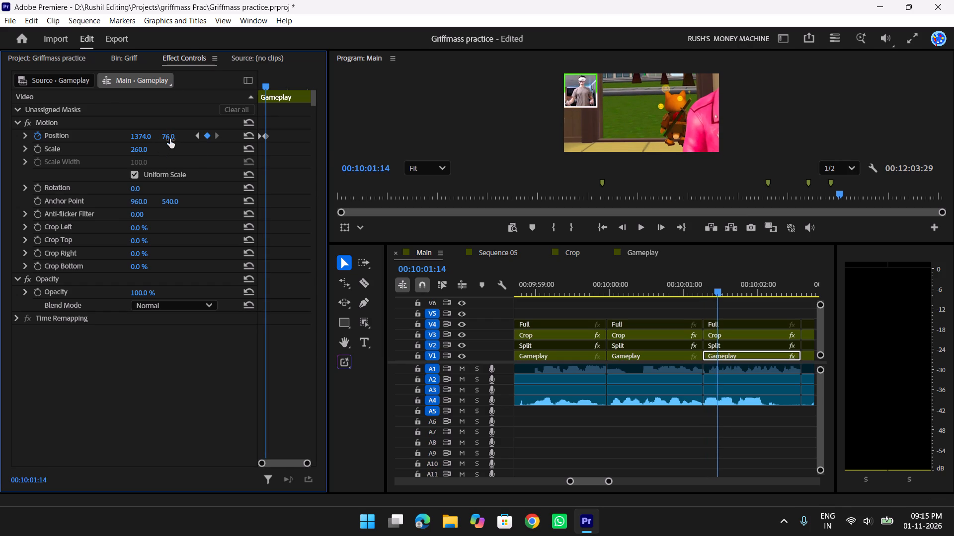
Return to the first Position keyframe at 00:10:01:08 and adjust its horizontal value to about 1355.
key("Left")
key("Left")
key("Left")
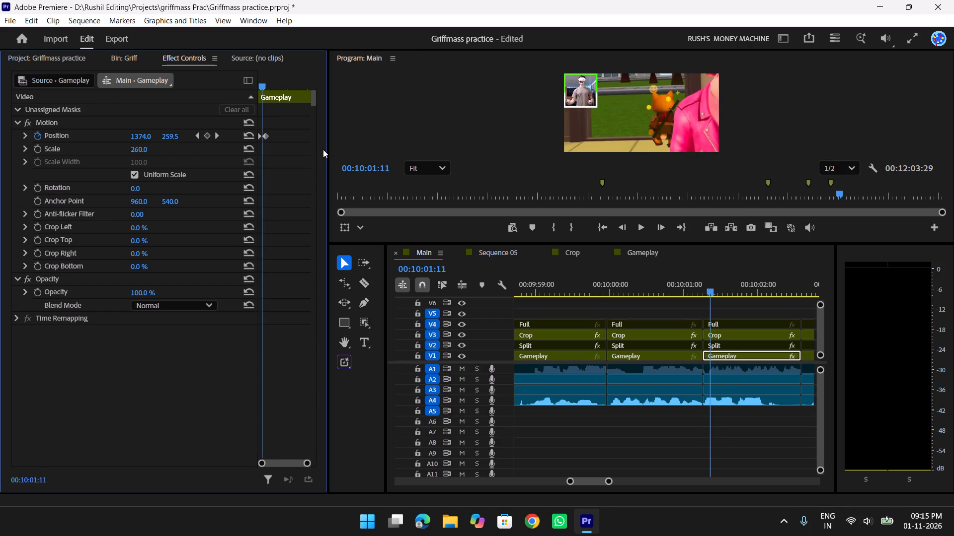
key("Left")
key("Left")
key("Left")
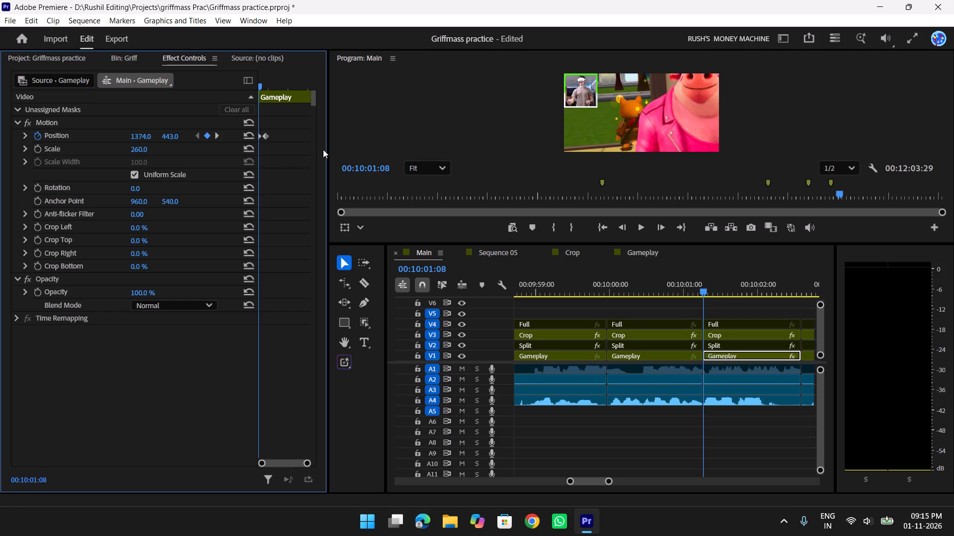
left_click_drag(145, 136, 133, 135)
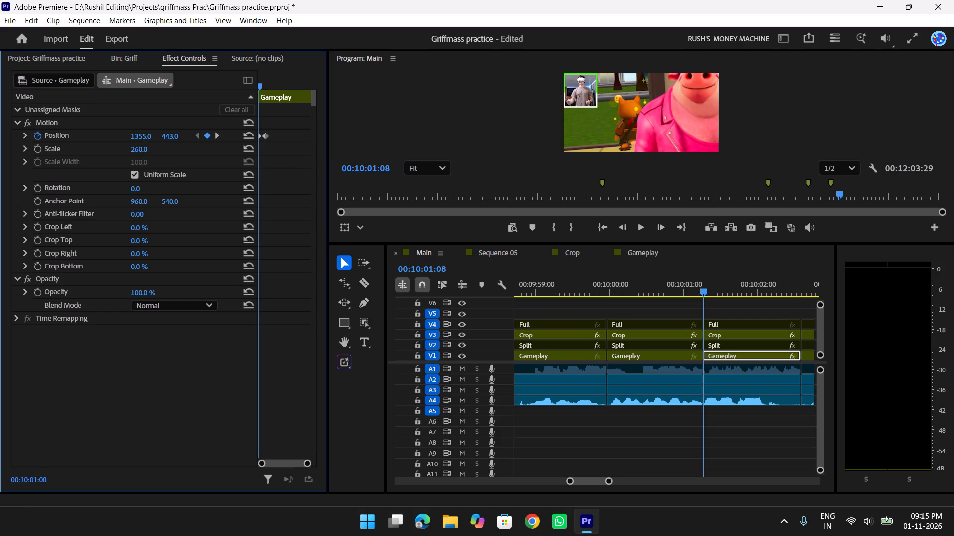
left_click_drag(133, 135, 134, 135)
Shift the Position keyframe at 00:10:01:14 horizontally to about 878 to bring the pink character into frame.
key("Right")
key("Right")
key("Right")
key("Right")
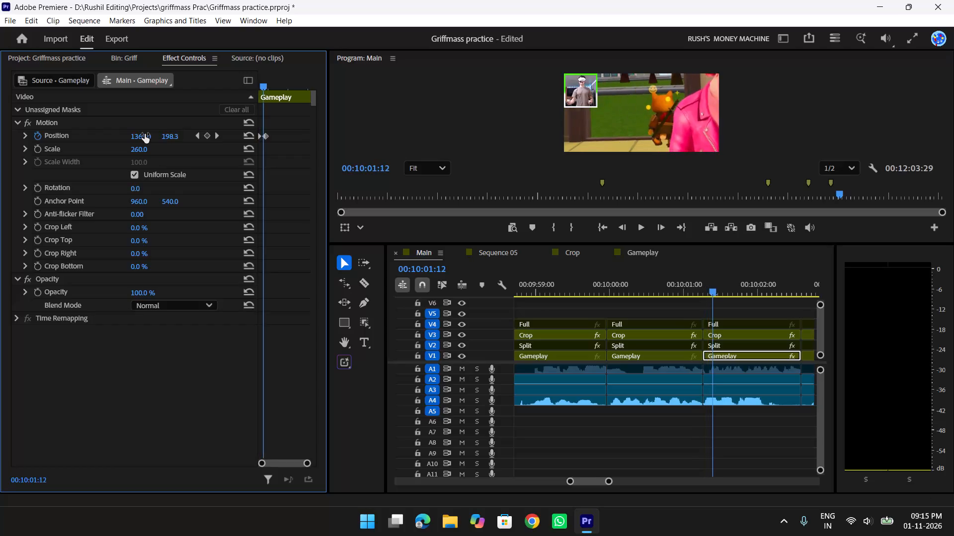
key("Right")
key("Right")
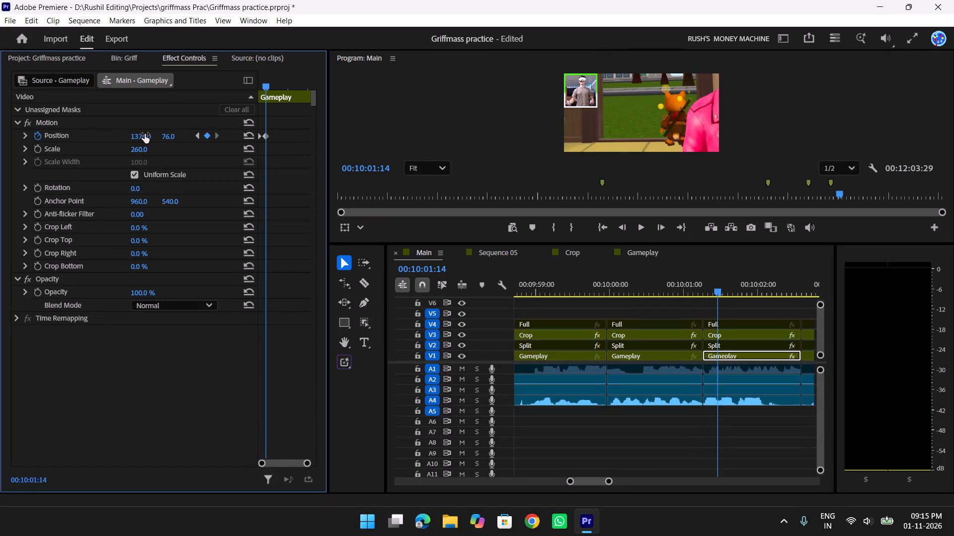
left_click(196, 135)
left_click(216, 138)
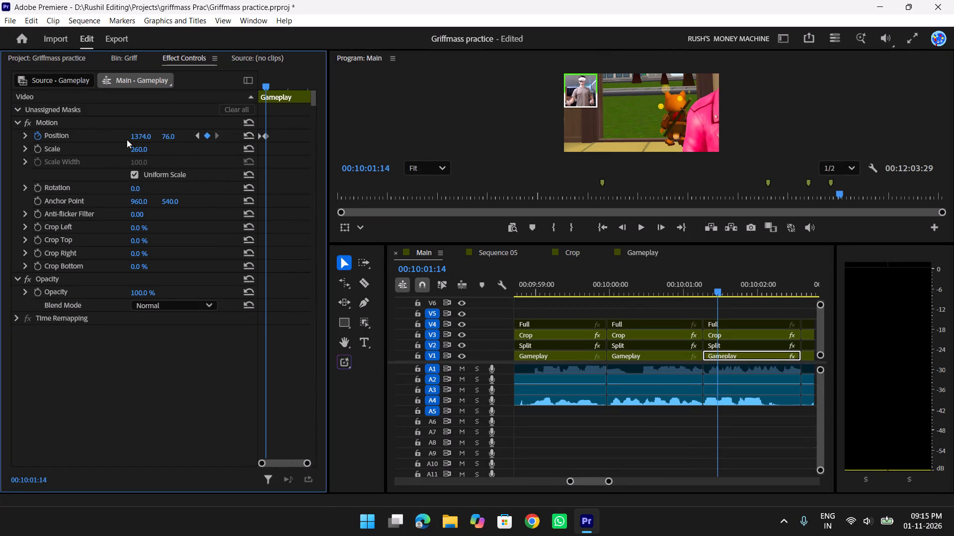
left_click_drag(138, 137, 108, 137)
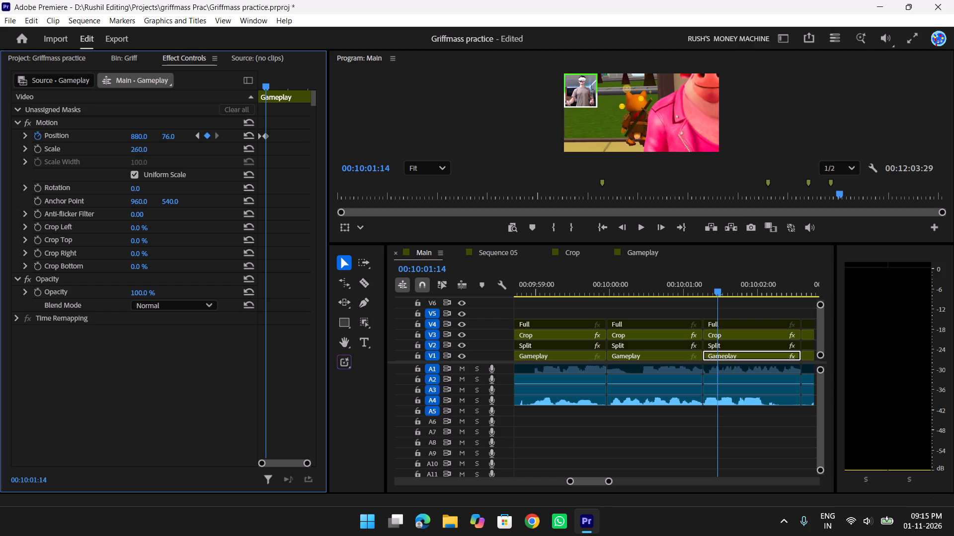
left_click_drag(108, 137, 106, 137)
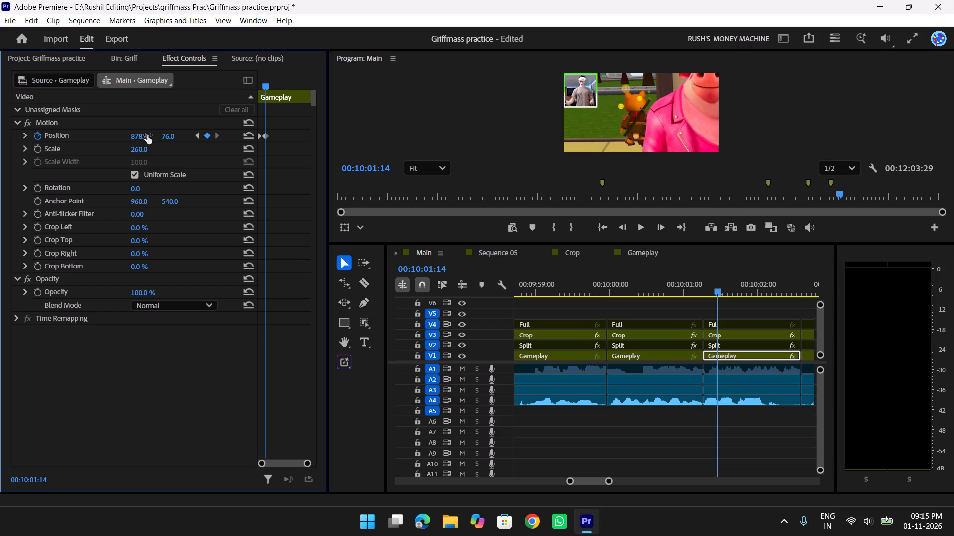
Add a Position keyframe at 00:10:01:19 on the Gameplay clip, framing the pink character at about 652, -310.
key("Right")
key("Right")
key("Right")
key("Right")
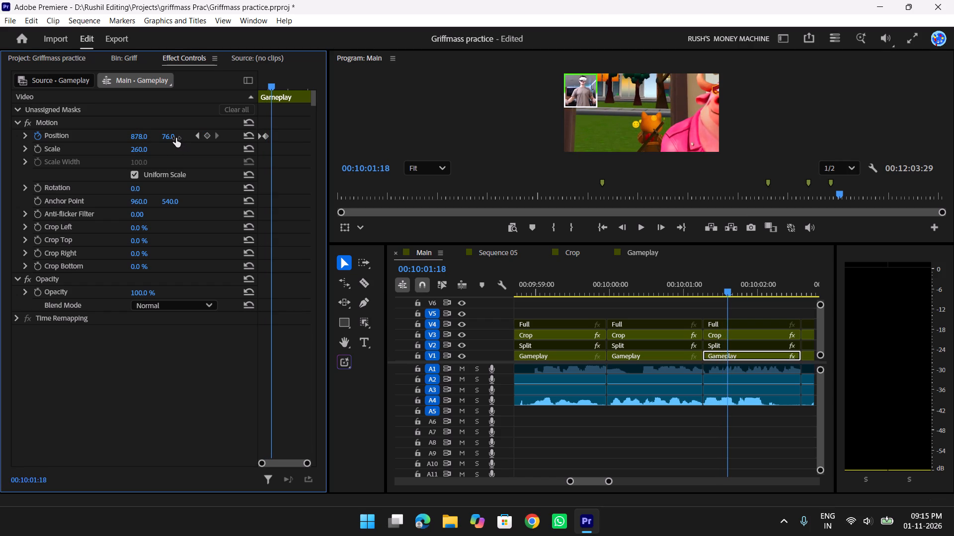
key("Right")
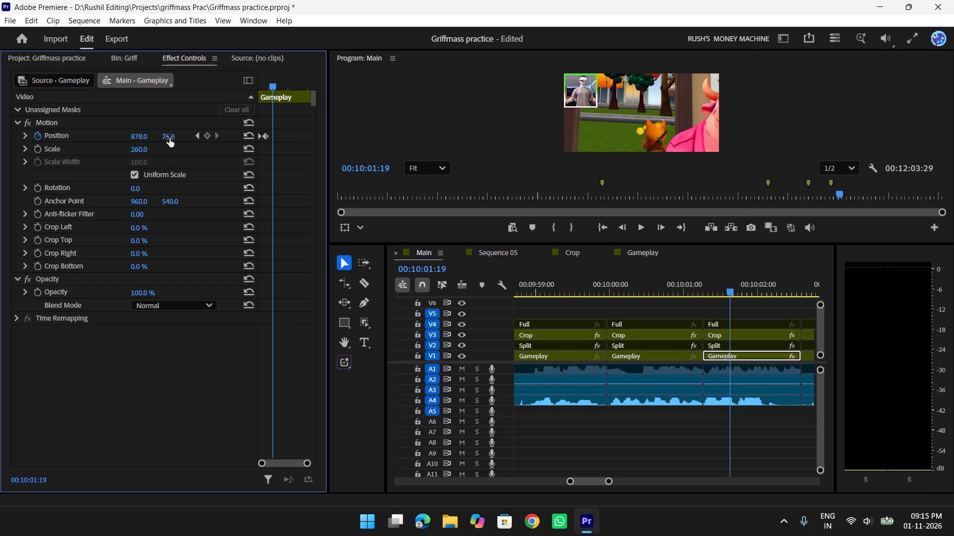
left_click_drag(169, 138, 2, 185)
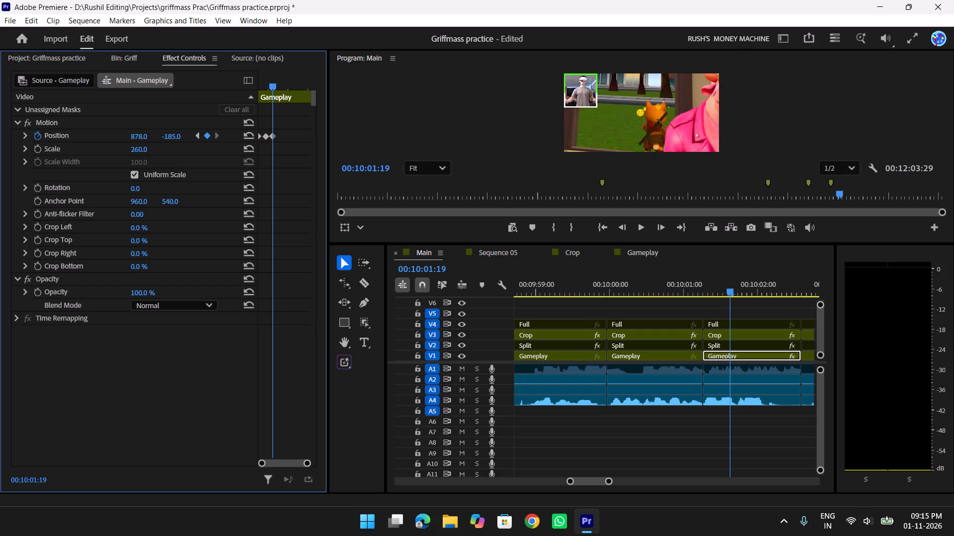
left_click_drag(2, 185, 223, 119)
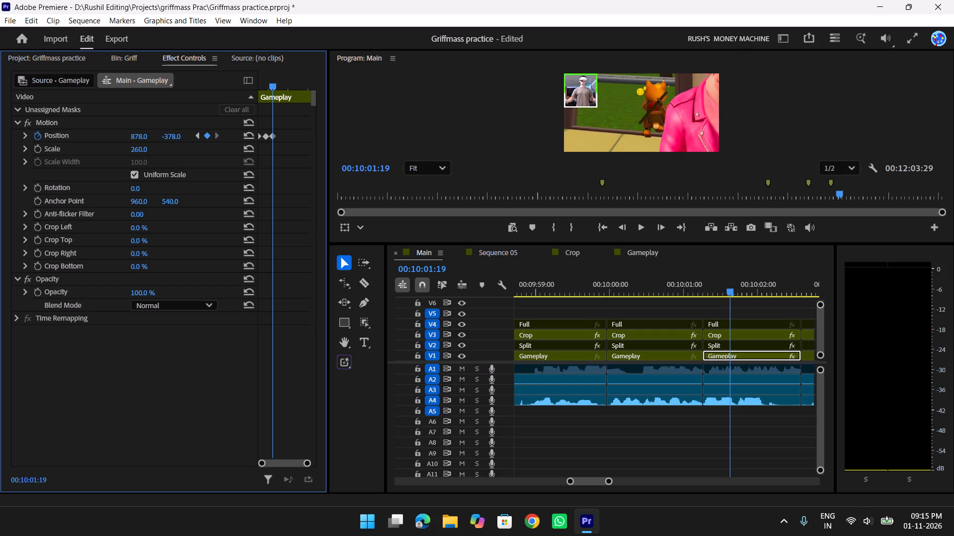
left_click_drag(223, 119, 229, 117)
left_click_drag(135, 136, 134, 135)
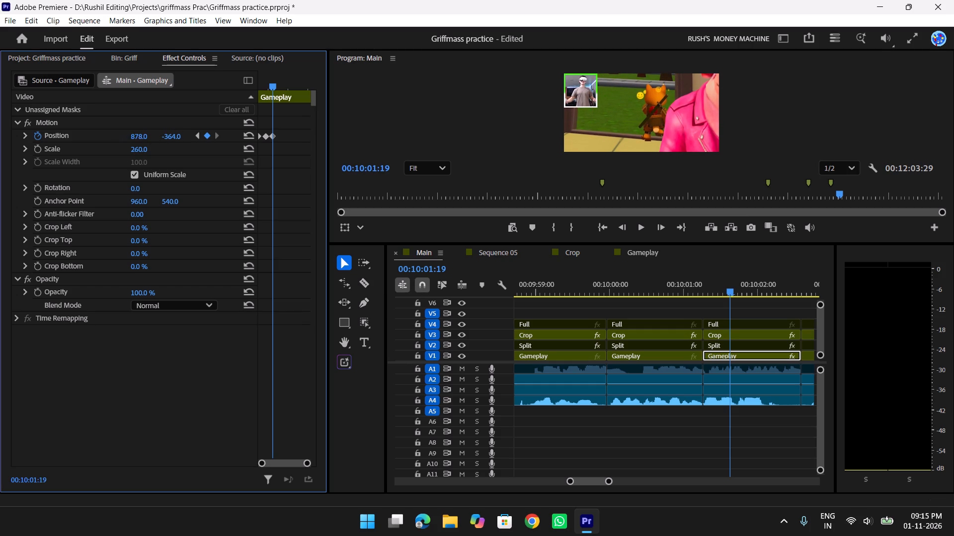
left_click_drag(134, 135, 128, 133)
left_click_drag(168, 136, 201, 132)
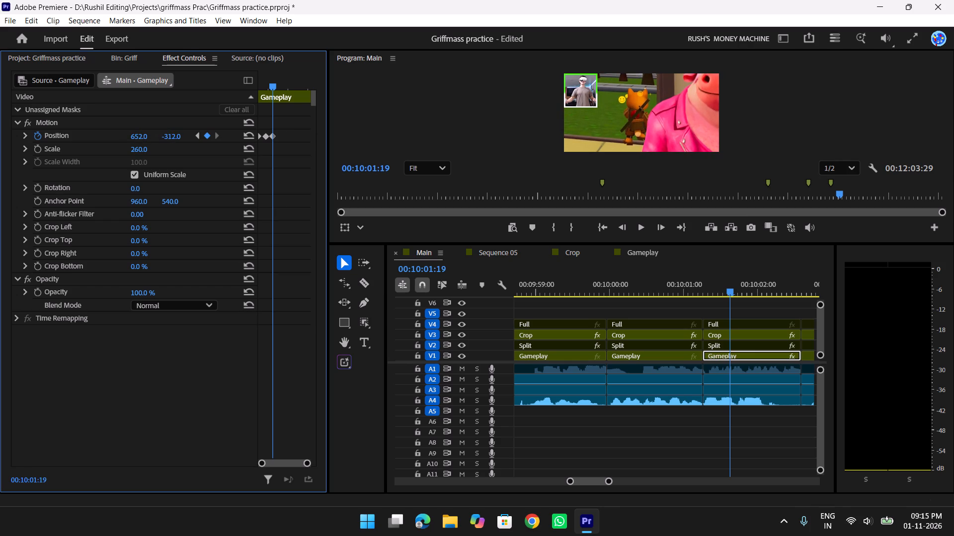
left_click_drag(201, 132, 202, 132)
Step frame by frame from 00:10:01:19 to 00:10:02:04 to examine the framing after the last Position keyframe.
key("Right")
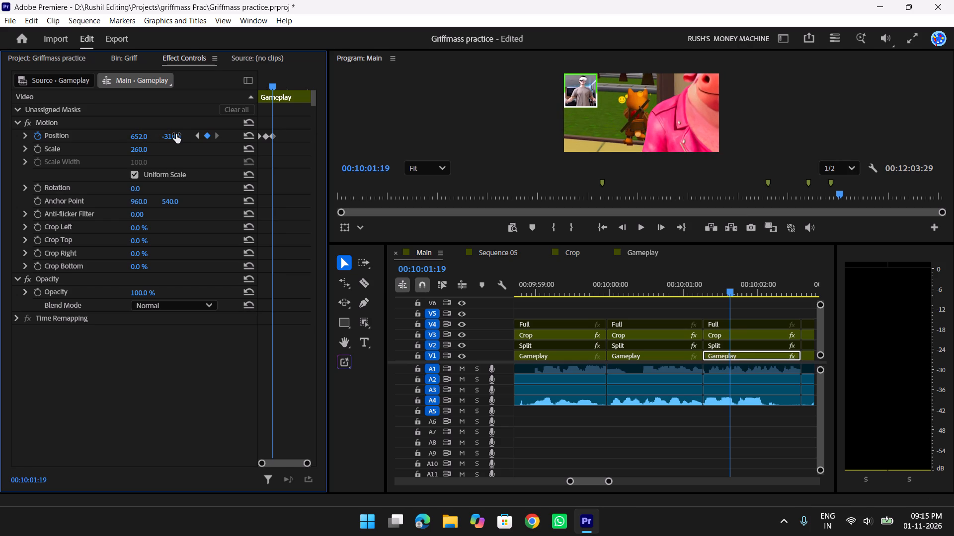
key("Right")
key("Right")
key("Right")
key("Right")
key("Right")
key("Right")
key("Right")
key("Right")
key("Right")
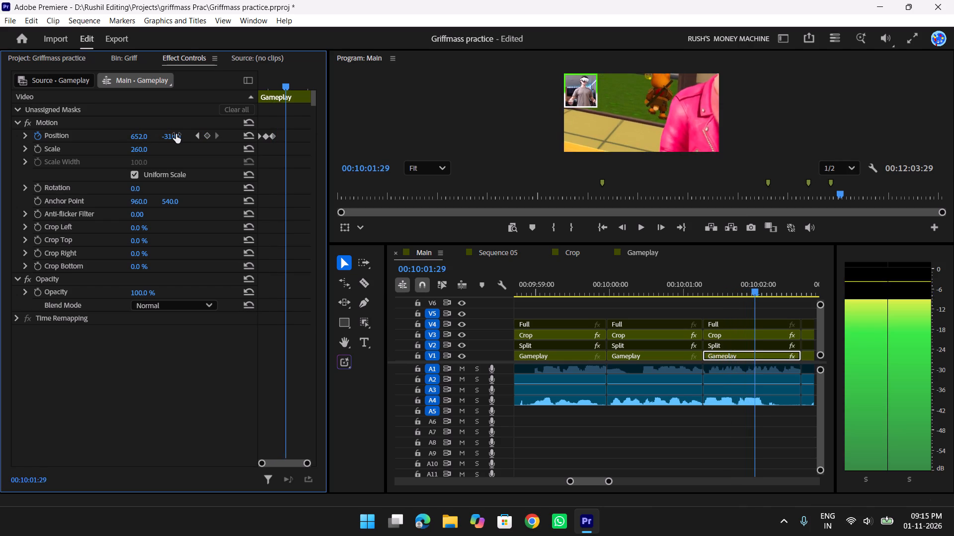
key("Right")
key("Right")
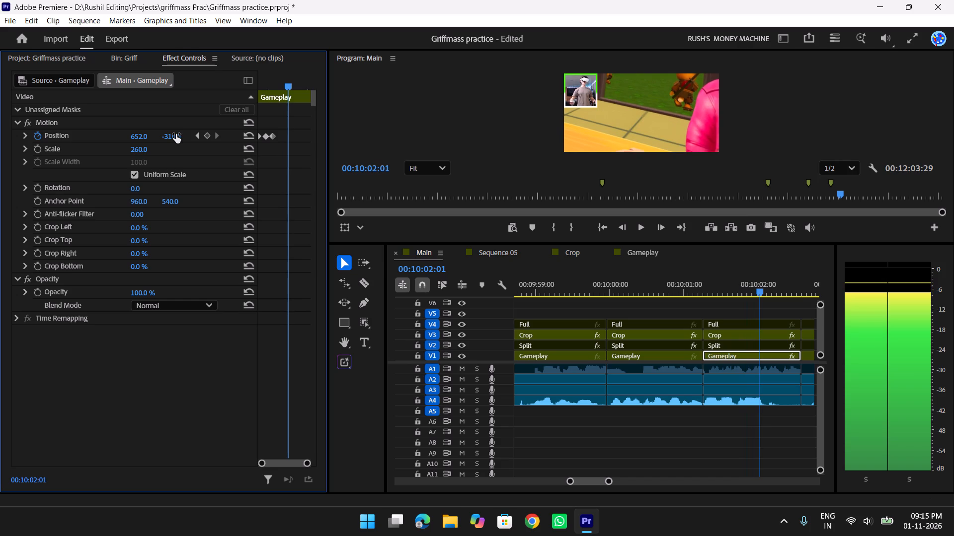
key("Right")
key("Right")
key("Right")
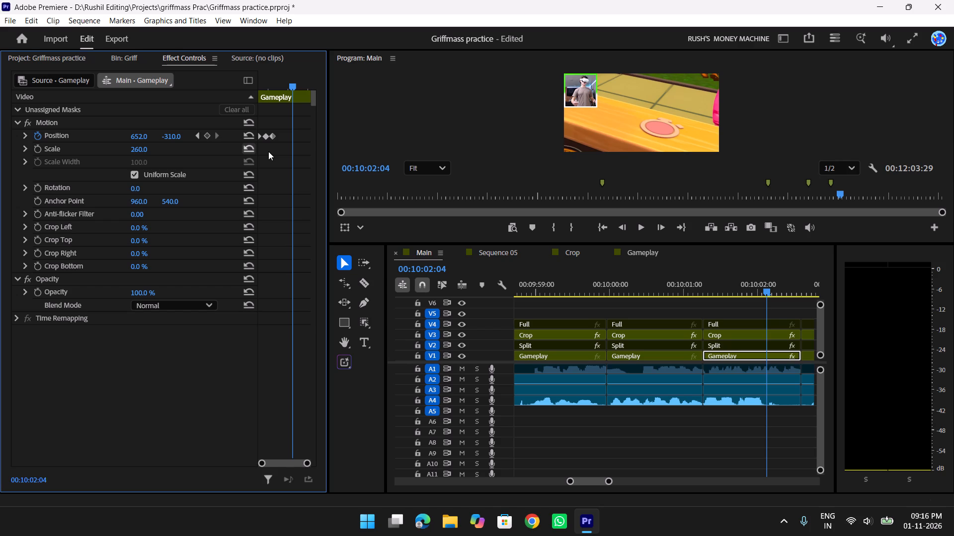
Deselect the clip and play the Main sequence from about 00:09:59:00 to 00:10:03:23 to review the animated reframing.
key("y")
key("y")
key("y")
left_click(660, 307)
type("yy")
key("y")
left_click_drag(675, 287, 649, 291)
key("space")
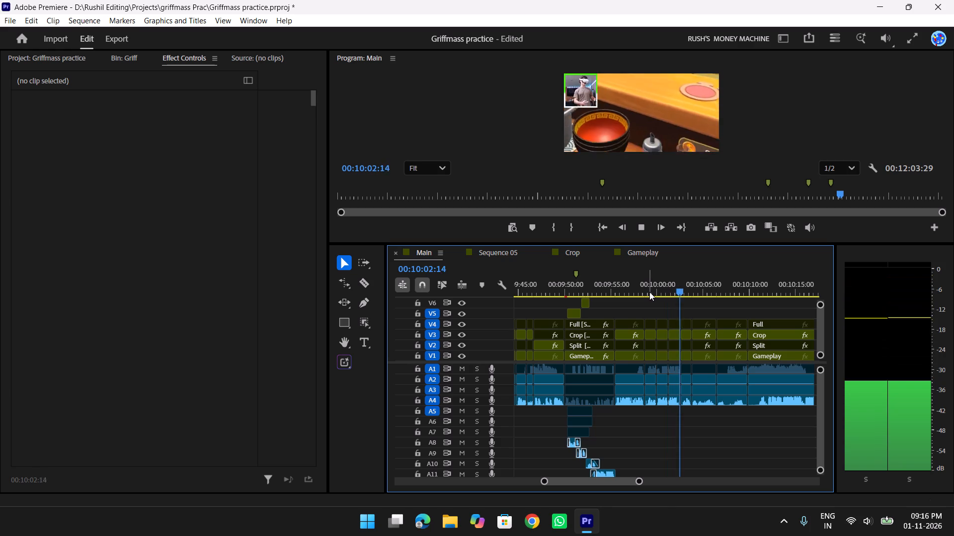
key("space")
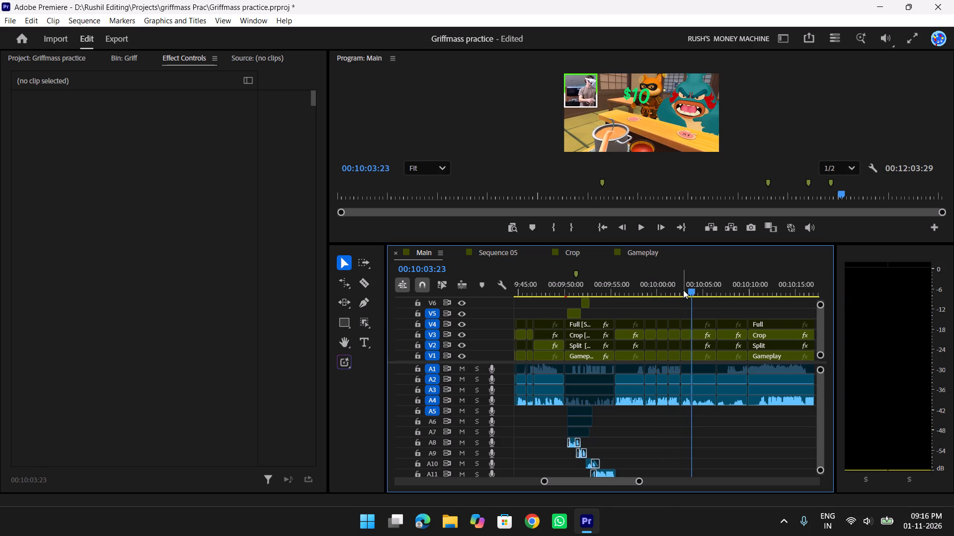
Ripple trim the last two frames off the end of the reframed Gameplay clip, ending it at about 00:10:02:16.
type("tt")
left_click_drag(668, 280, 617, 282)
key("space")
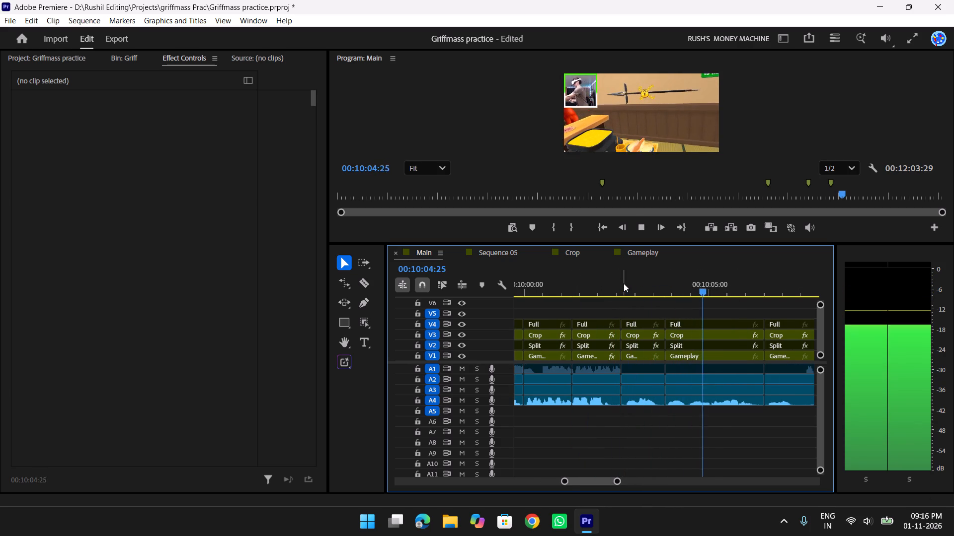
key("space")
left_click_drag(652, 280, 530, 281)
key("space")
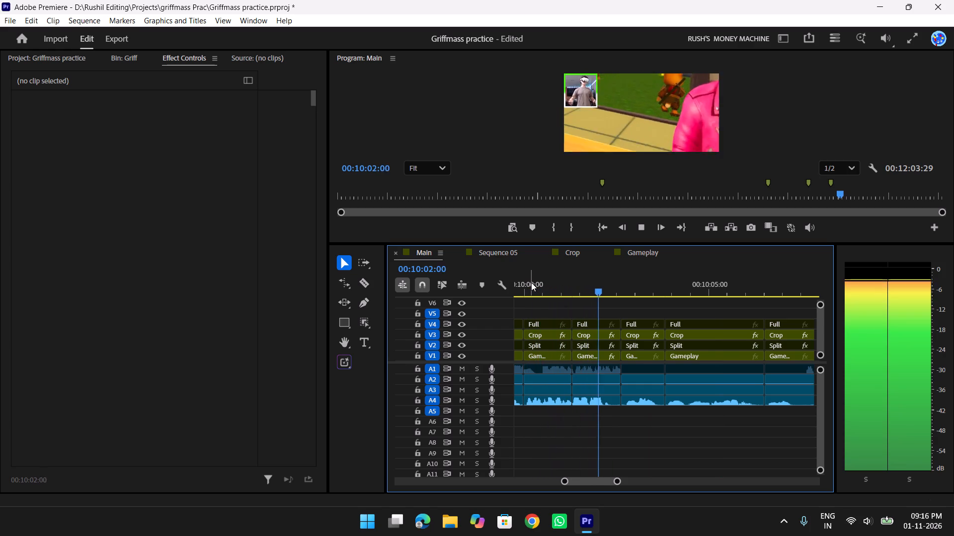
key("space")
left_click_drag(634, 282, 622, 282)
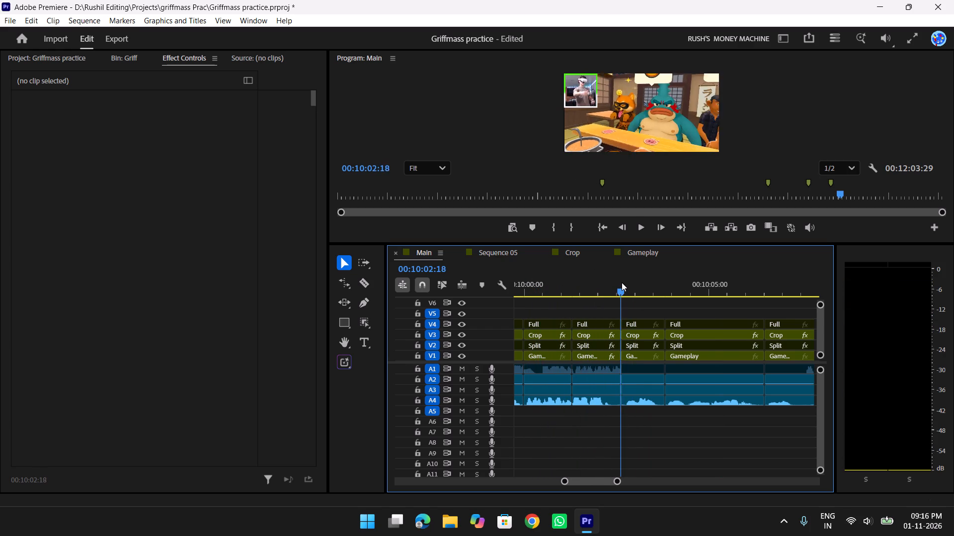
left_click_drag(622, 282, 559, 282)
key("e")
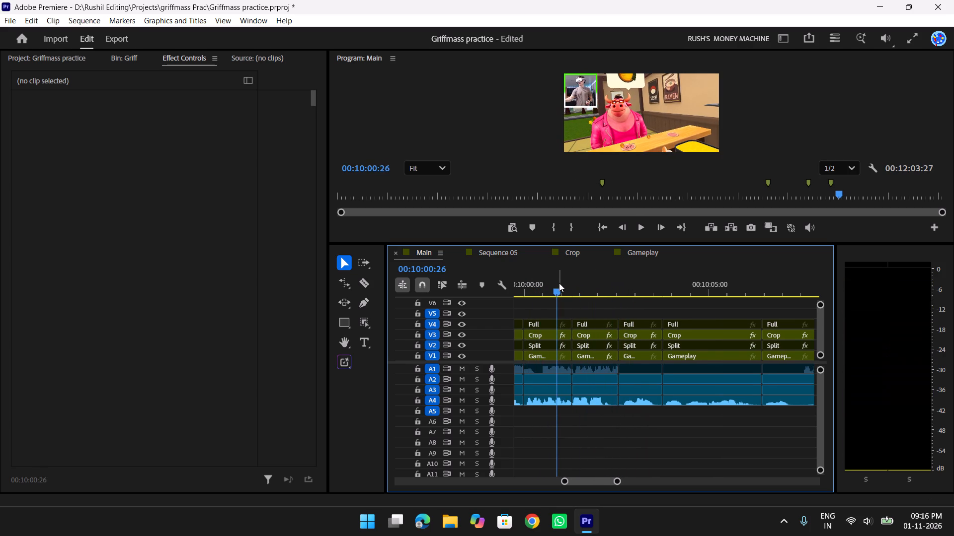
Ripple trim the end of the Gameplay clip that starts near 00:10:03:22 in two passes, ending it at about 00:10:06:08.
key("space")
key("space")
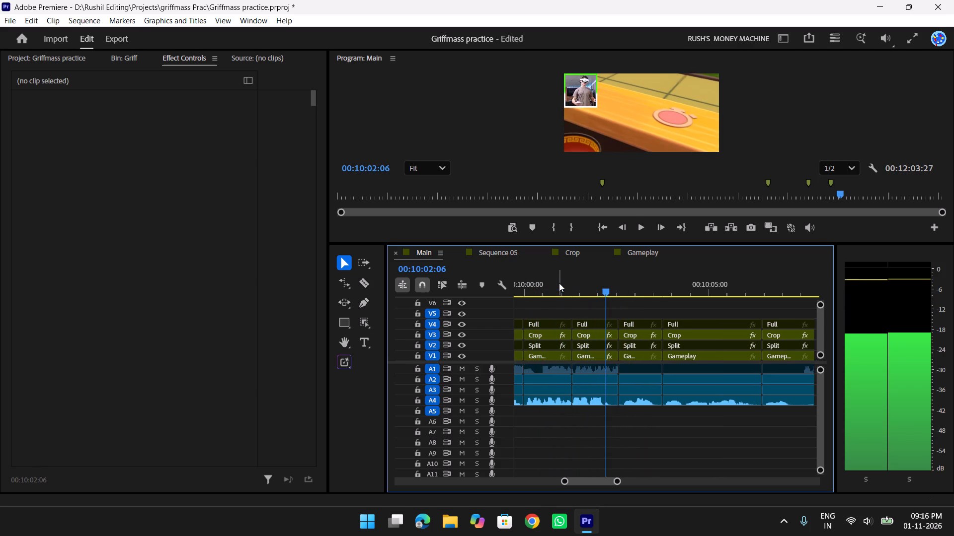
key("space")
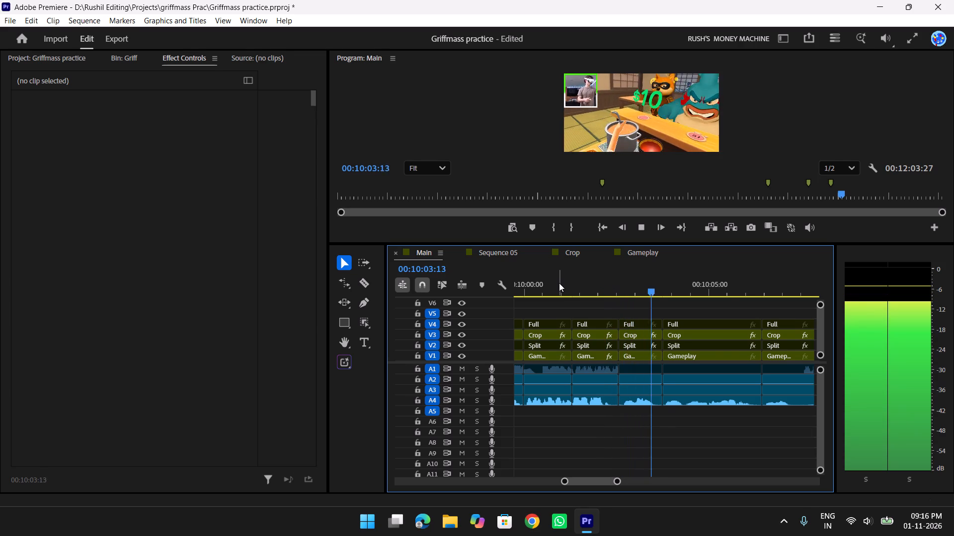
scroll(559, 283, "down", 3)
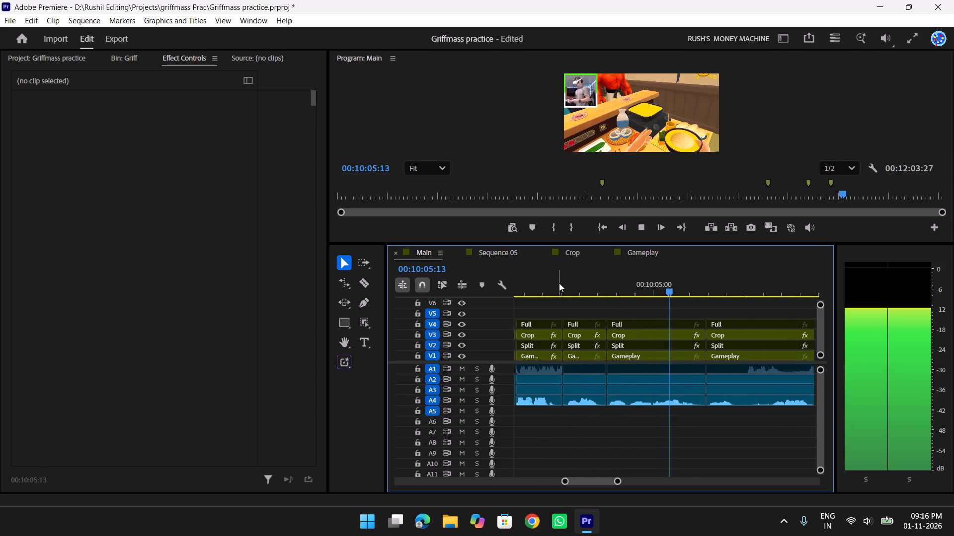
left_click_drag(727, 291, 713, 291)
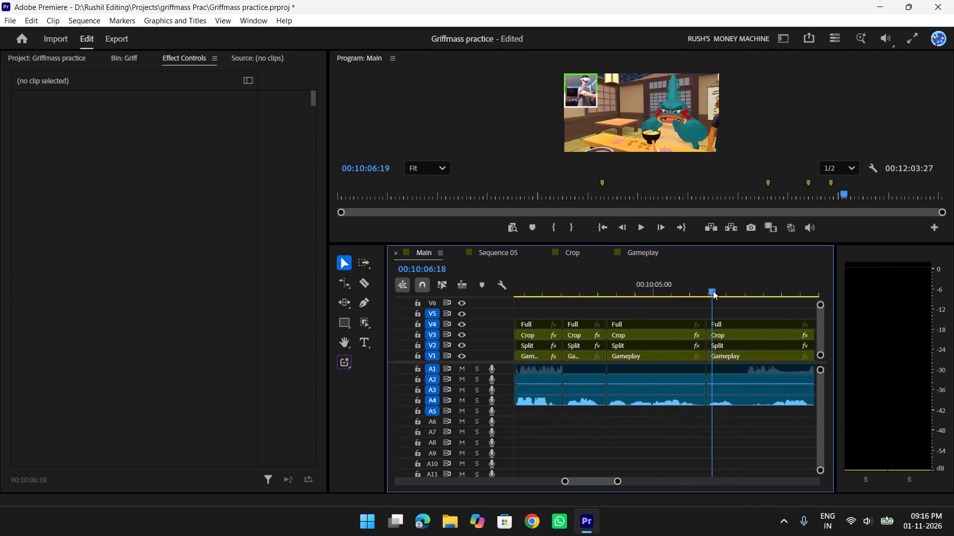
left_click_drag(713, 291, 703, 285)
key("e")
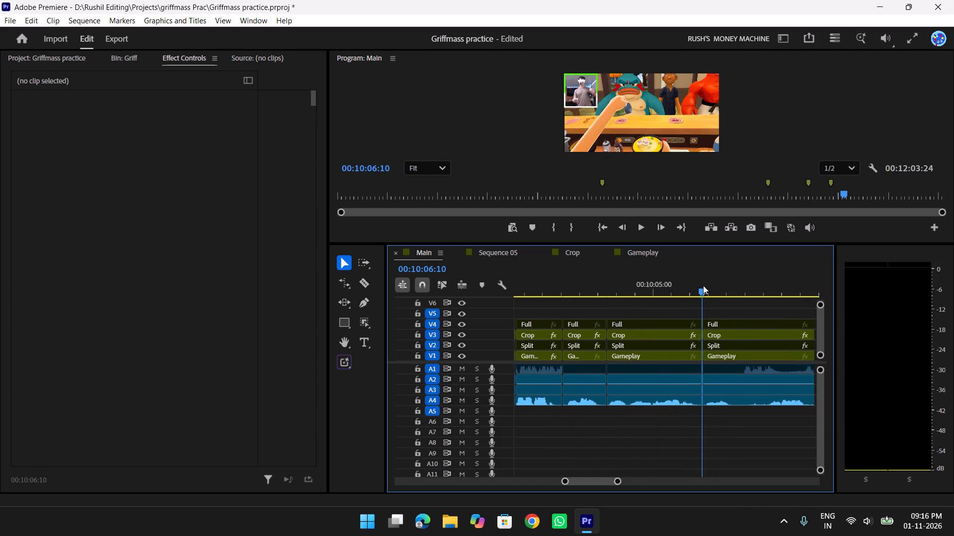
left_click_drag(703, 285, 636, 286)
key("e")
Delete the clips on all tracks between about 00:10:03:22 and 00:10:06:08 and close the resulting gap.
key("space")
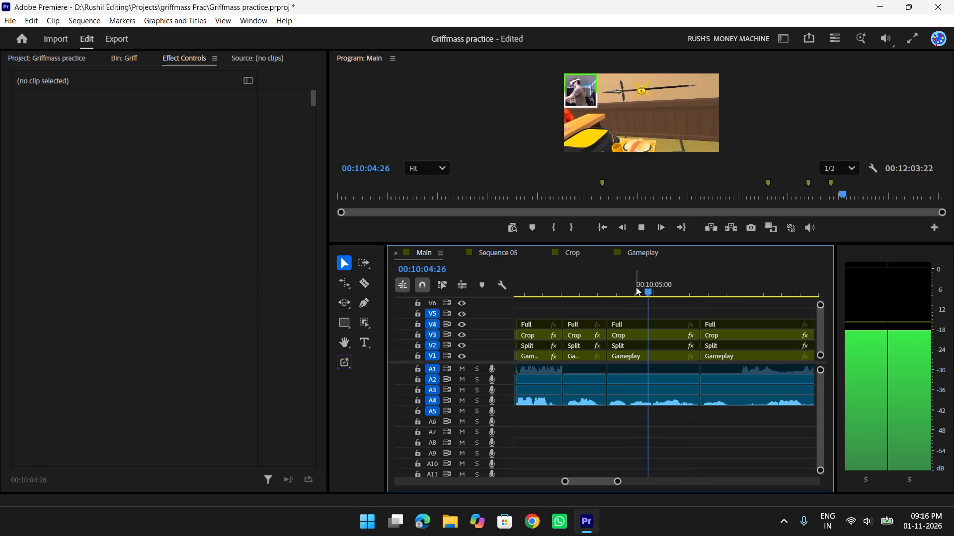
scroll(636, 287, "down", 2)
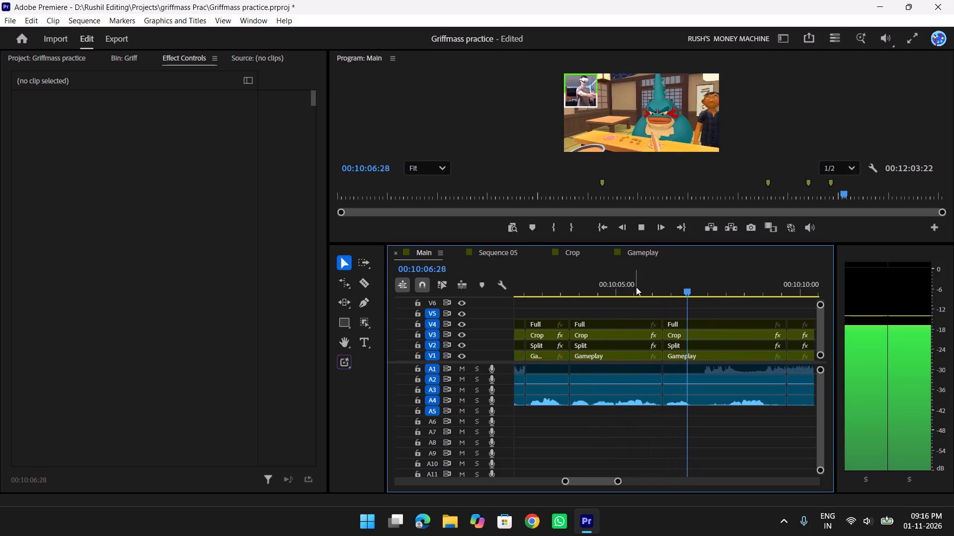
key("space")
type("yy")
left_click_drag(667, 286, 642, 287)
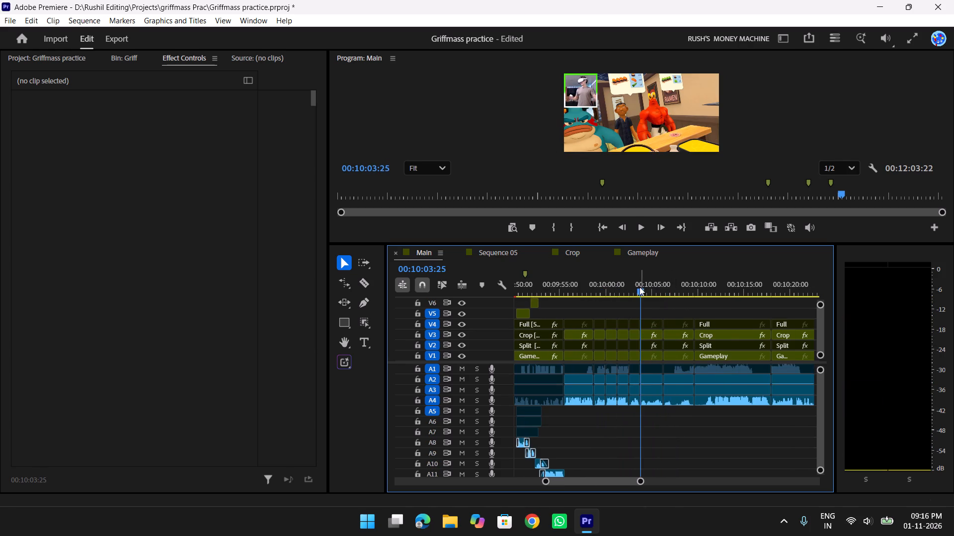
left_click_drag(647, 284, 635, 284)
key("space")
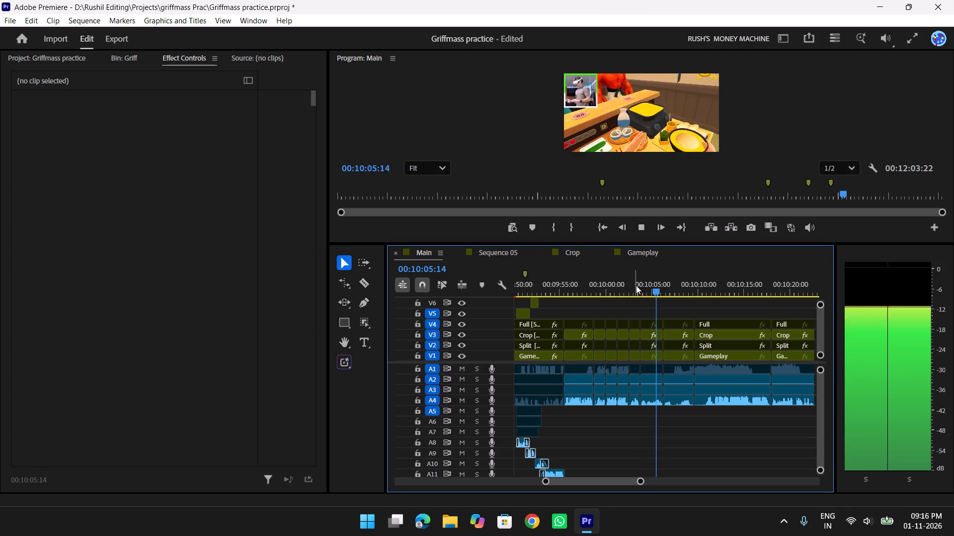
key("space")
type("tt")
left_click_drag(622, 308, 610, 402)
key("Delete")
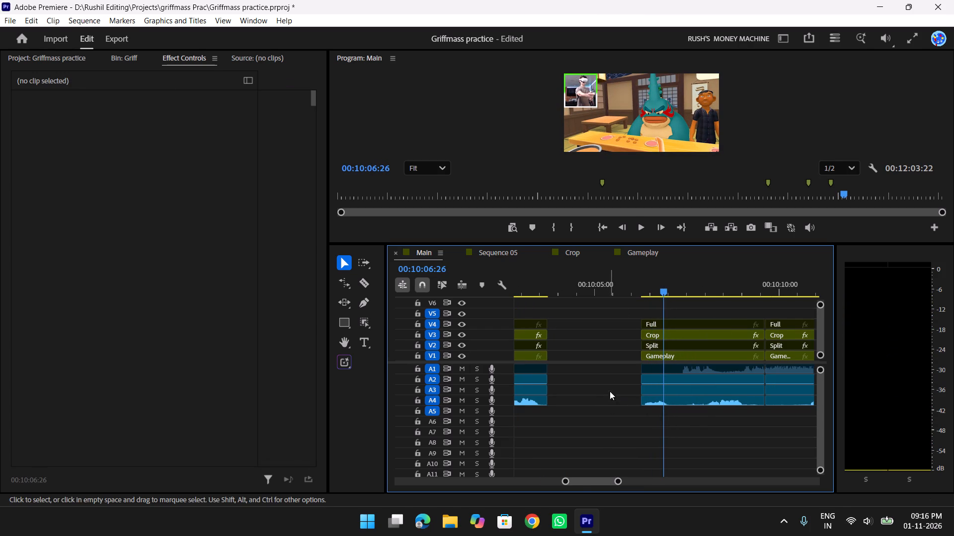
right_click(610, 391)
left_click(650, 402)
type("yy")
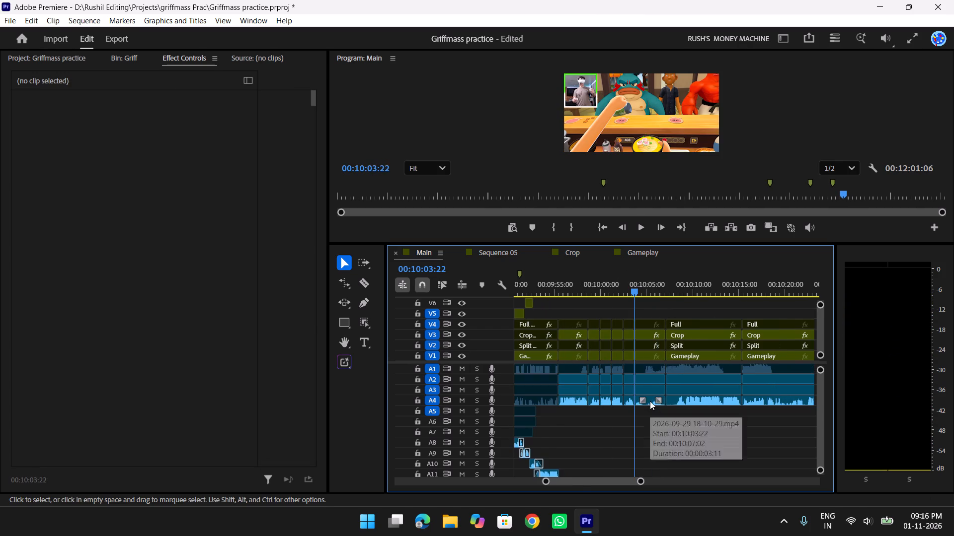
Ripple trim the start of the Gameplay clip beginning near 00:10:07:03 in two passes, removing about 29 frames.
left_click_drag(629, 285, 585, 288)
key("space")
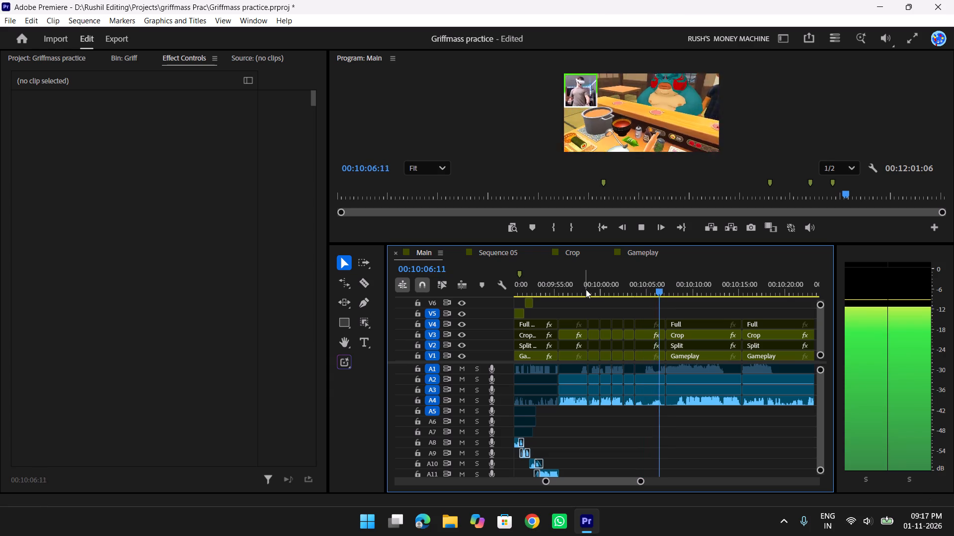
key("space")
type("t")
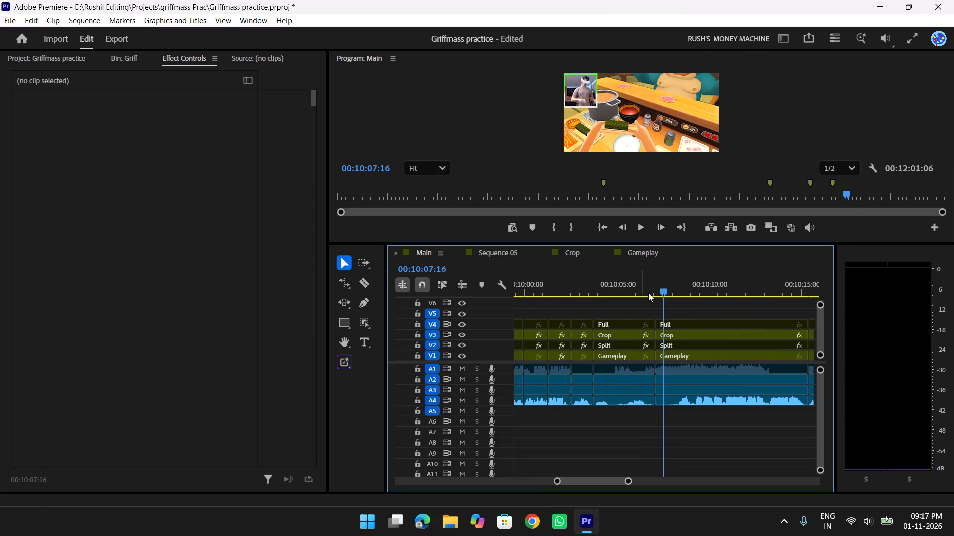
left_click_drag(670, 293, 671, 288)
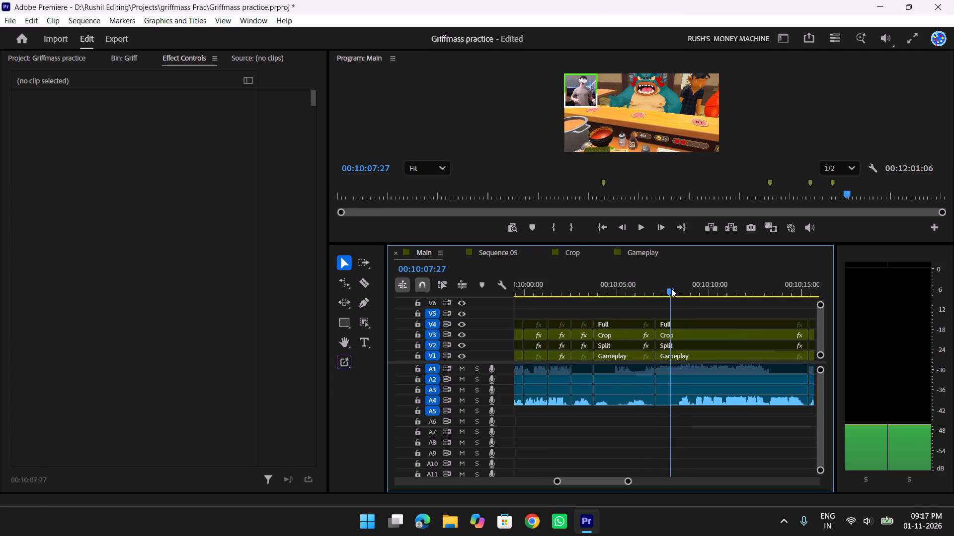
left_click_drag(671, 288, 664, 288)
key("q")
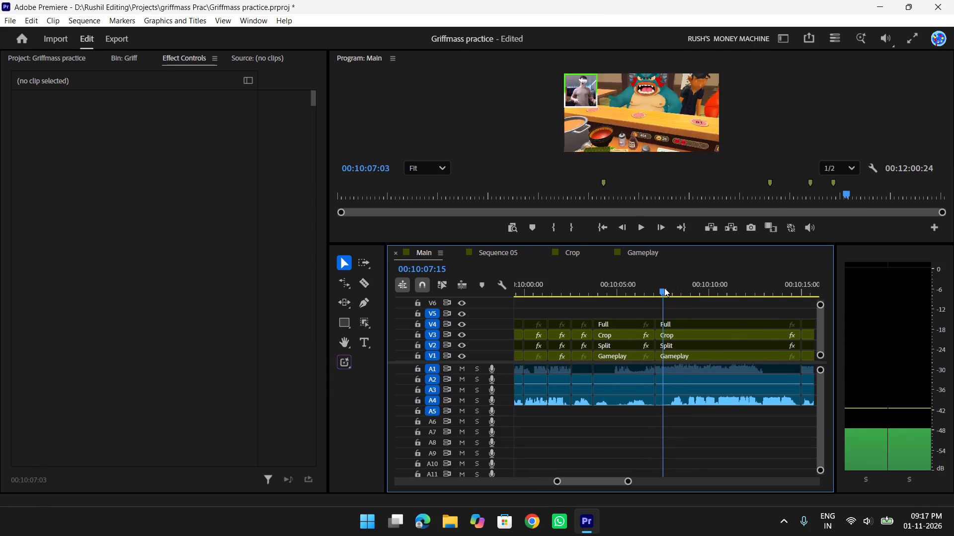
left_click_drag(664, 288, 641, 290)
key("q")
key("q")
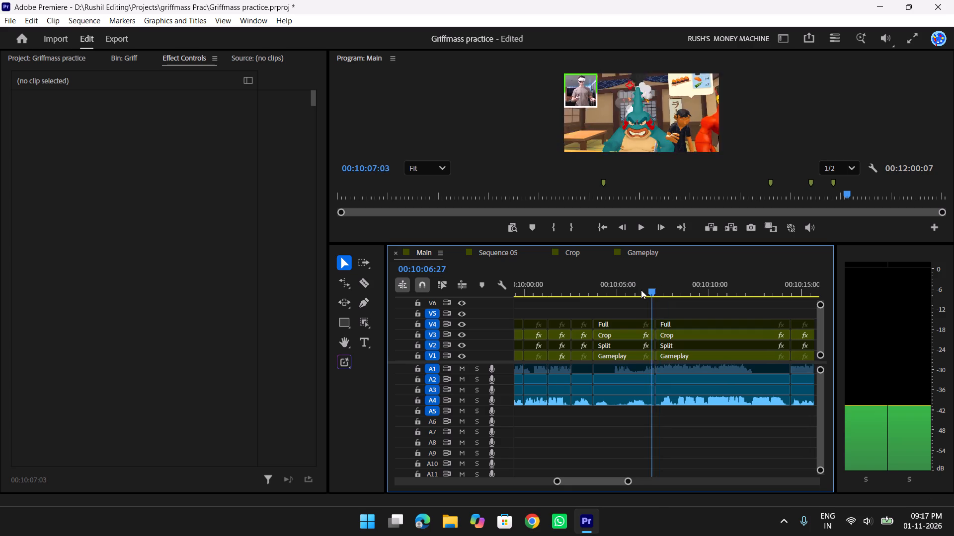
Cut all tracks at about 00:10:16:25 and ripple trim about three frames from the start of the segment following the cut.
left_click_drag(641, 290, 606, 290)
key("space")
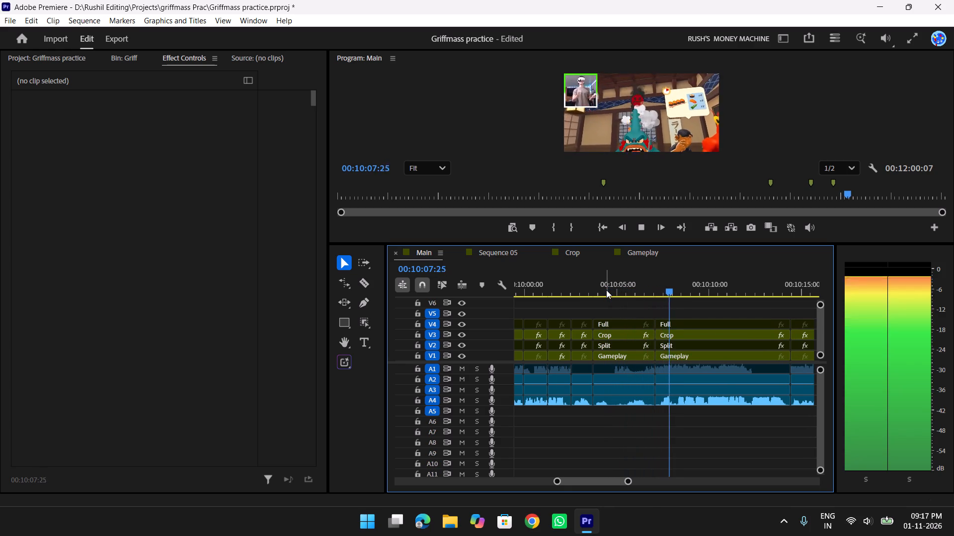
scroll(606, 290, "down", 2)
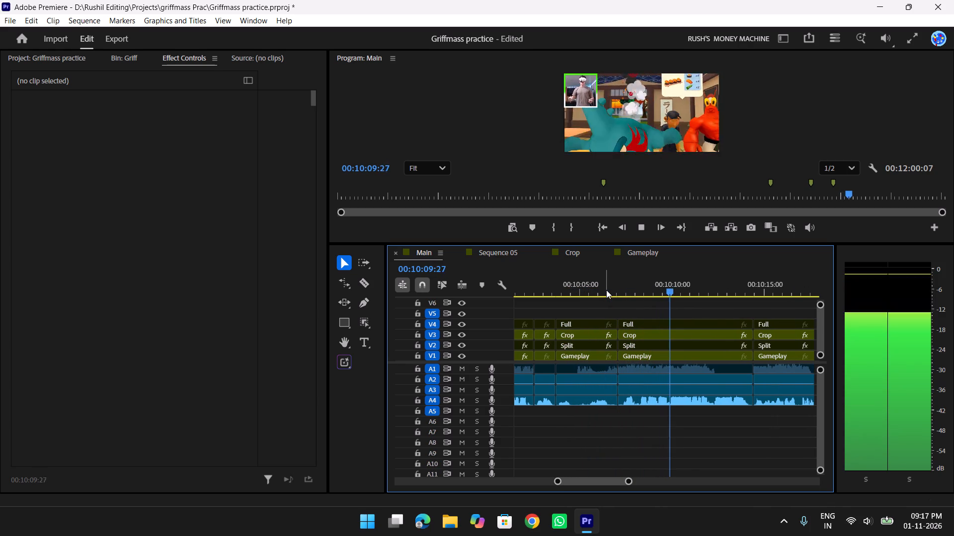
scroll(606, 290, "down", 2)
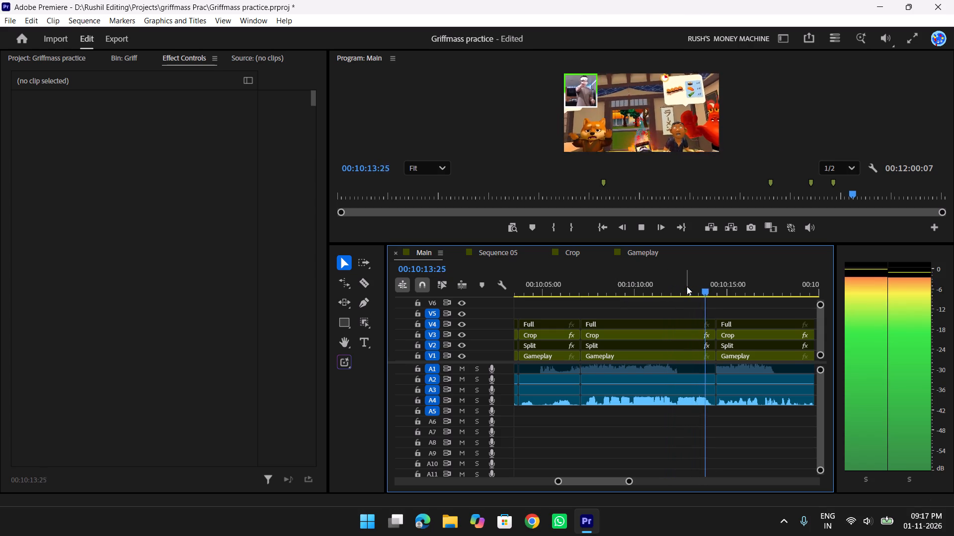
scroll(687, 286, "down", 2)
key("space")
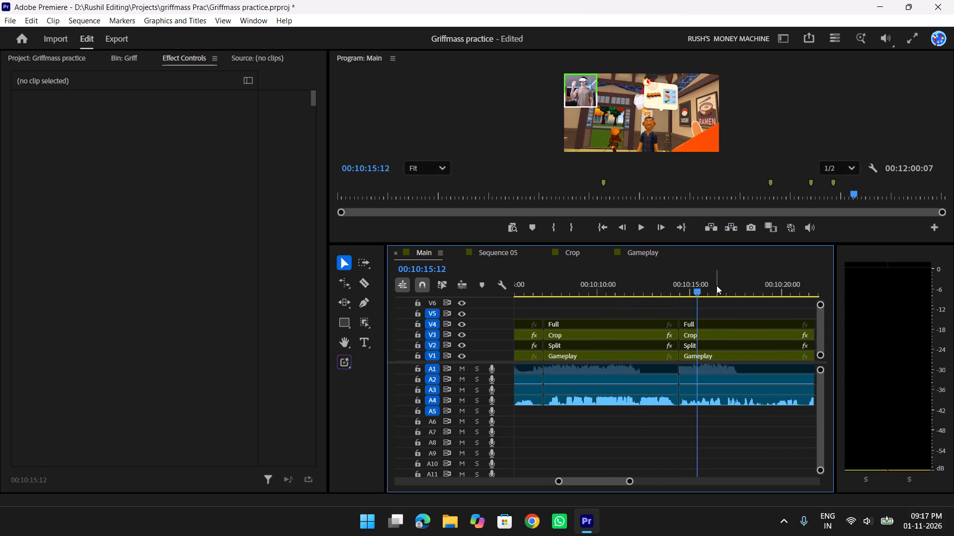
key("space")
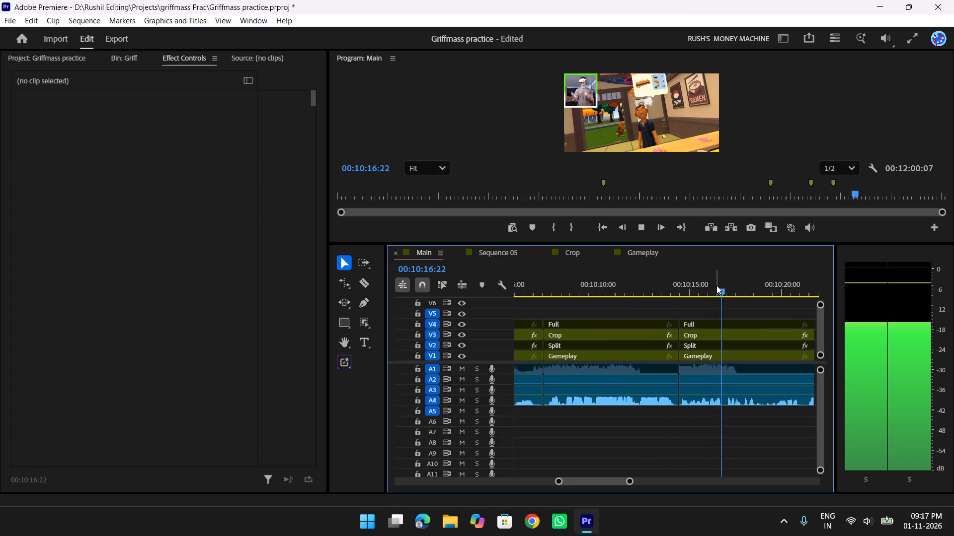
scroll(772, 291, "down", 2)
left_click_drag(707, 284, 685, 281)
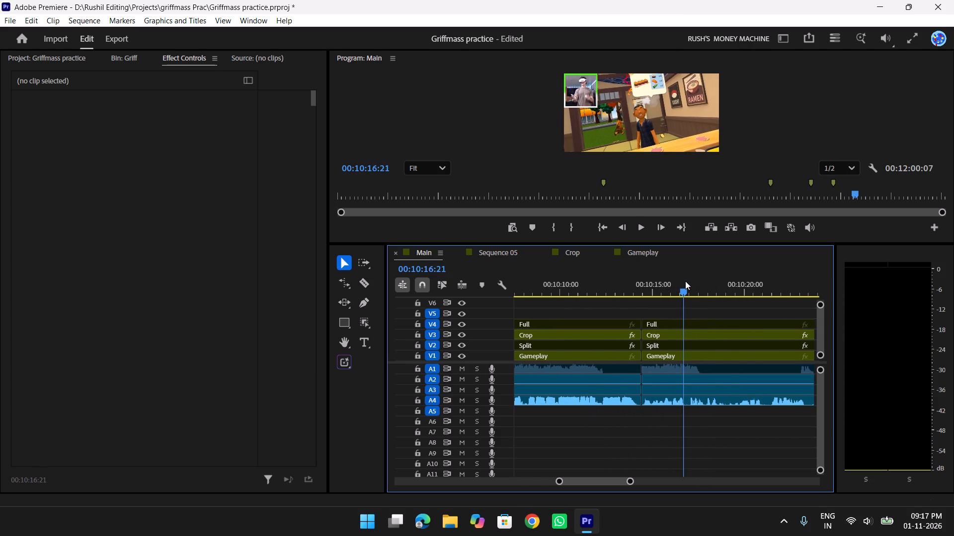
left_click_drag(685, 281, 688, 281)
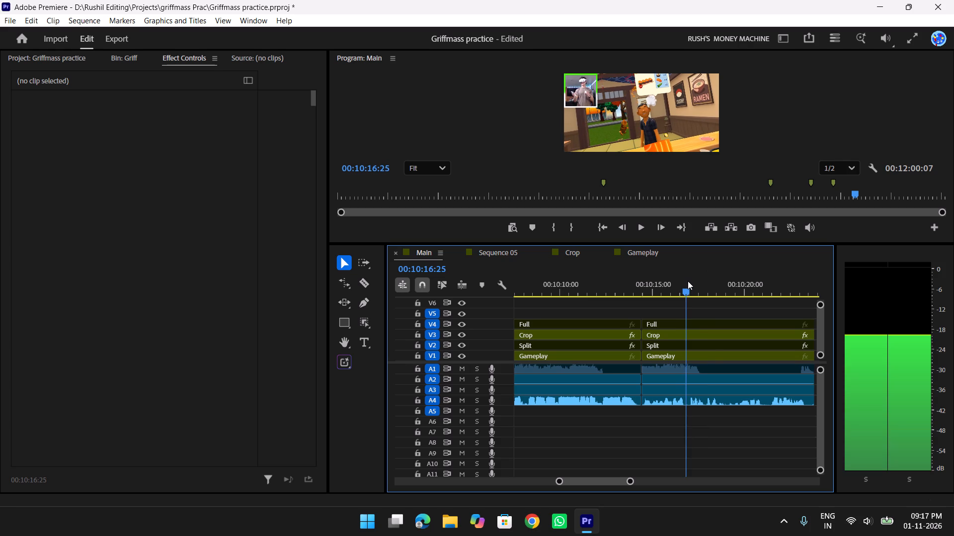
left_click_drag(688, 281, 590, 284)
key("w")
key("q")
Delete the segment on all tracks between about 00:10:14:13 and 00:10:16:25 and close the resulting gap.
key("space")
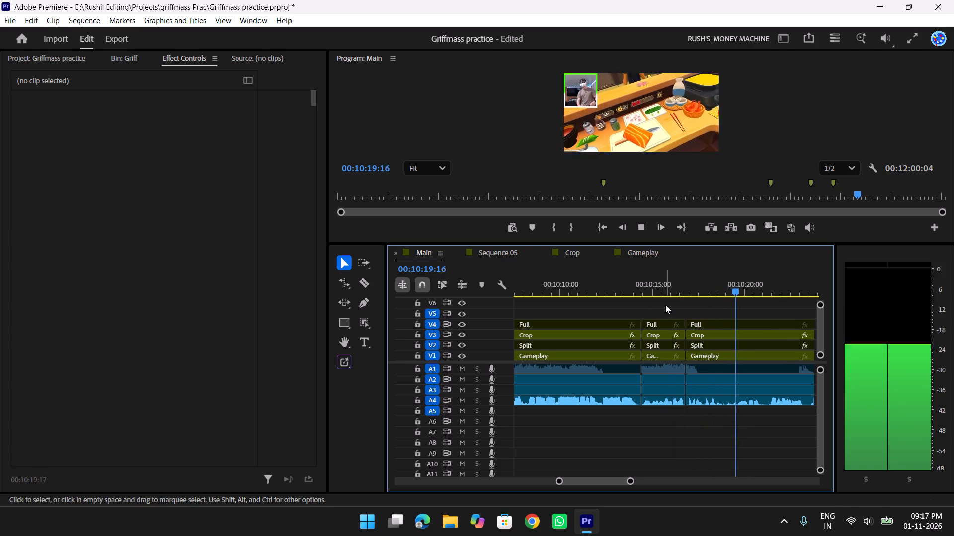
key("space")
left_click_drag(665, 304, 654, 426)
key("Delete")
right_click(661, 396)
left_click(684, 400)
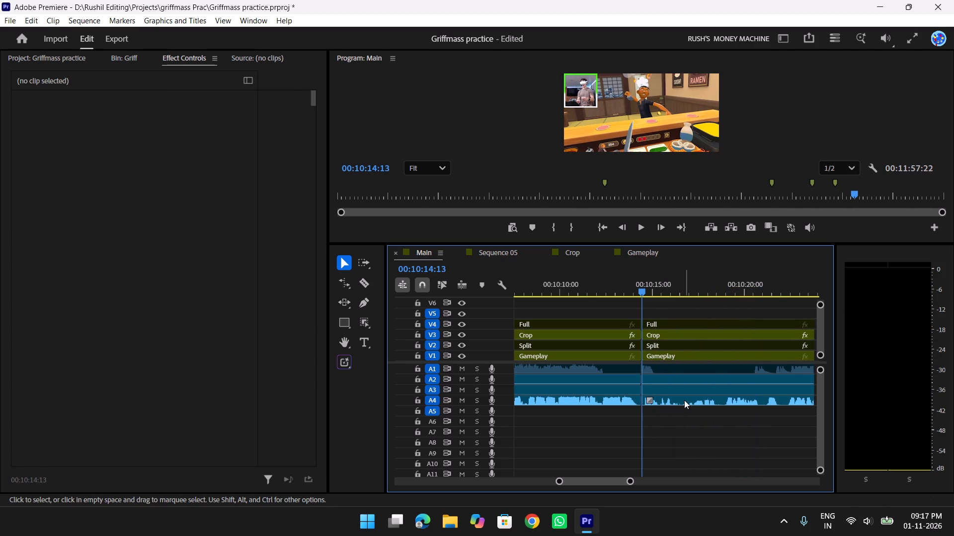
Cut all tracks at about 00:10:15:10 and ripple trim the following segment's start up to about 00:10:18:20.
type("yy")
left_click_drag(648, 276, 622, 283)
key("space")
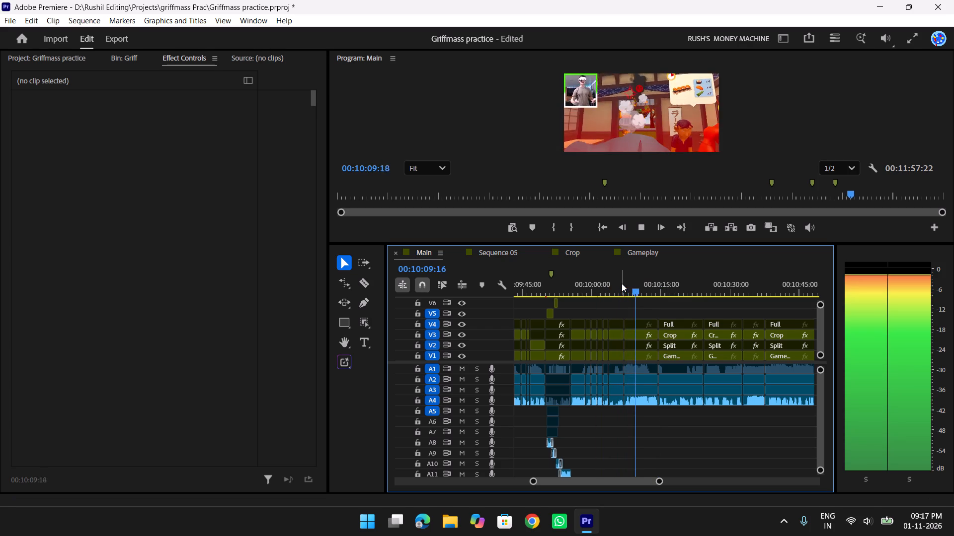
key("t")
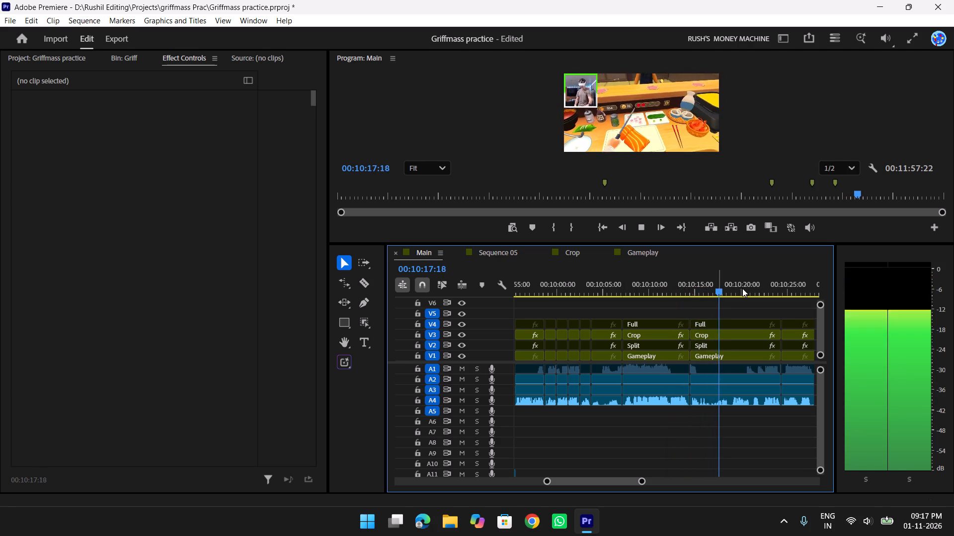
key("space")
type("tt")
scroll(698, 306, "up", 3)
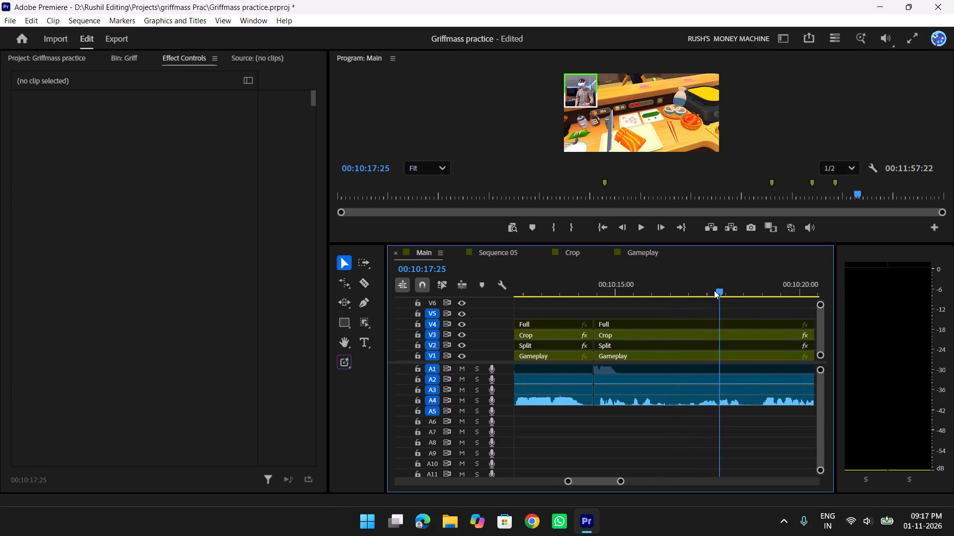
left_click_drag(714, 280, 583, 289)
key("space")
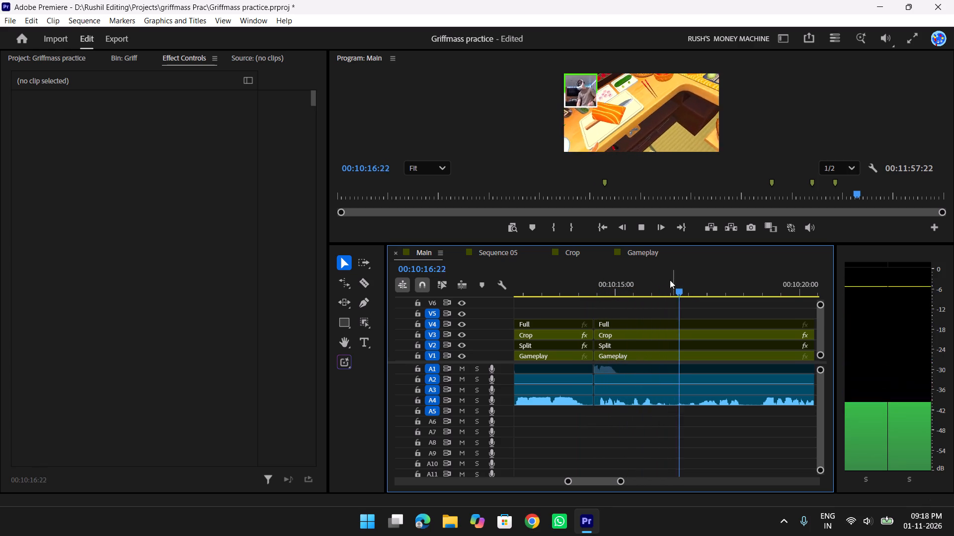
left_click_drag(664, 279, 740, 290)
key("w")
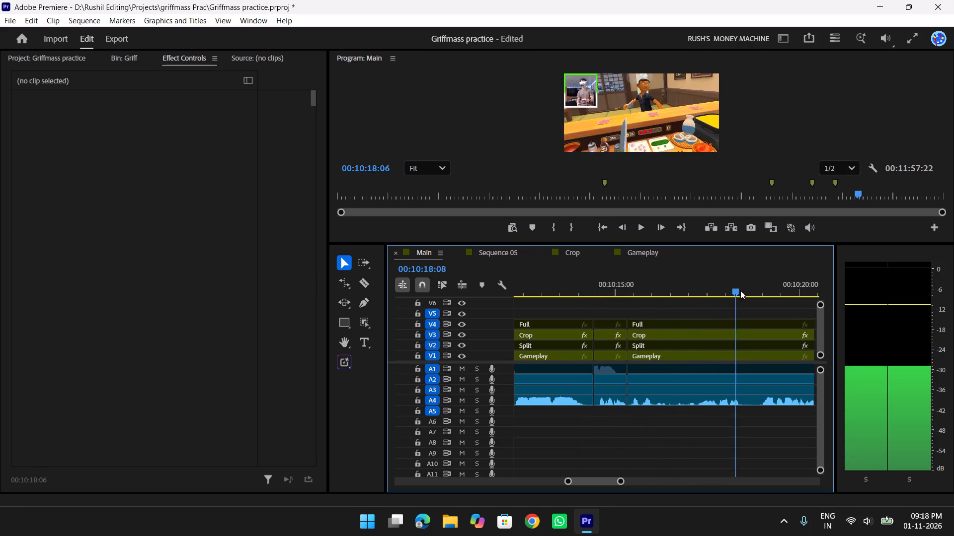
left_click_drag(740, 290, 585, 291)
key("q")
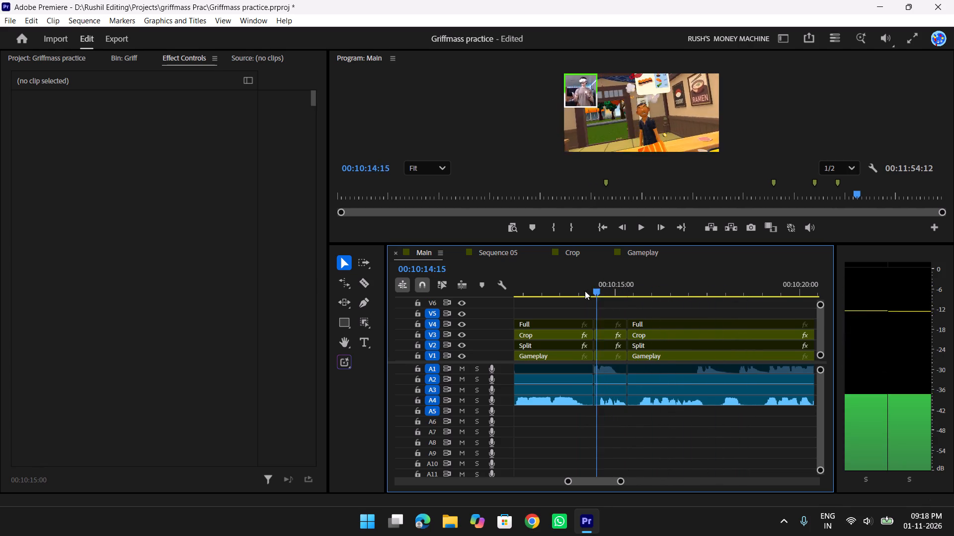
Review the cut near 00:10:15:10 and undo the last ripple trim of the segment following it.
left_click_drag(585, 291, 578, 291)
key("space")
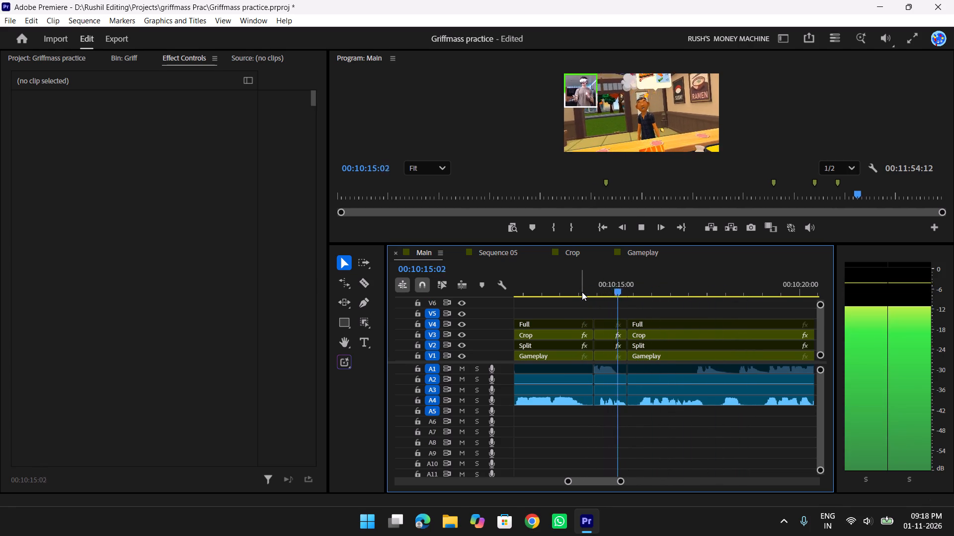
key("space")
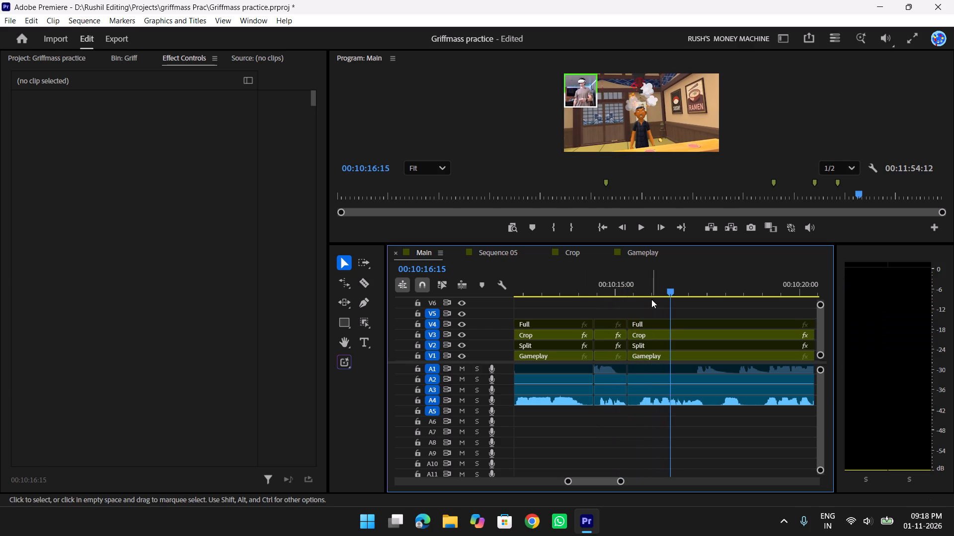
key("ctrl+z")
Ripple trim the start of the segment following the 00:10:15:10 cut up to about 00:10:17:06, removing about 56 frames.
left_click_drag(664, 290, 619, 291)
key("space")
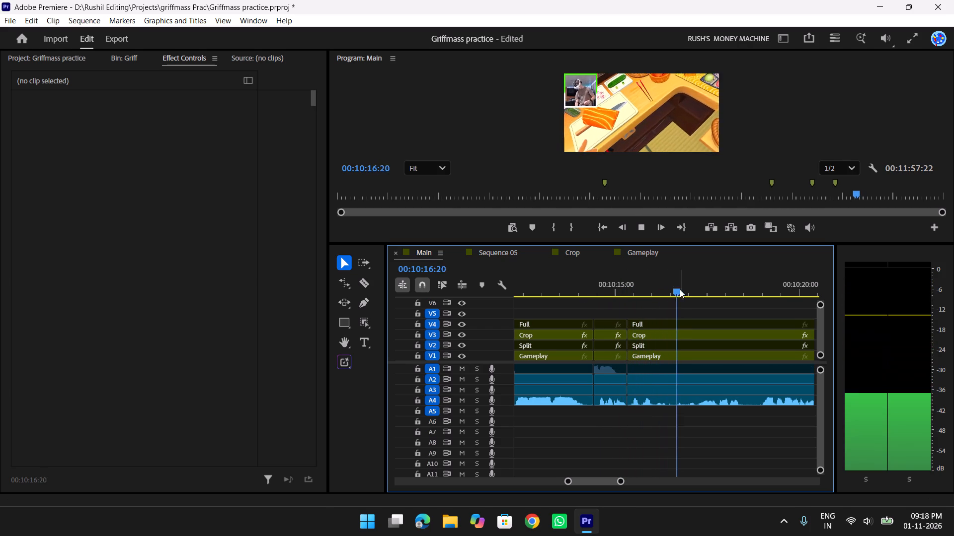
left_click_drag(672, 289, 606, 292)
left_click_drag(619, 292, 709, 296)
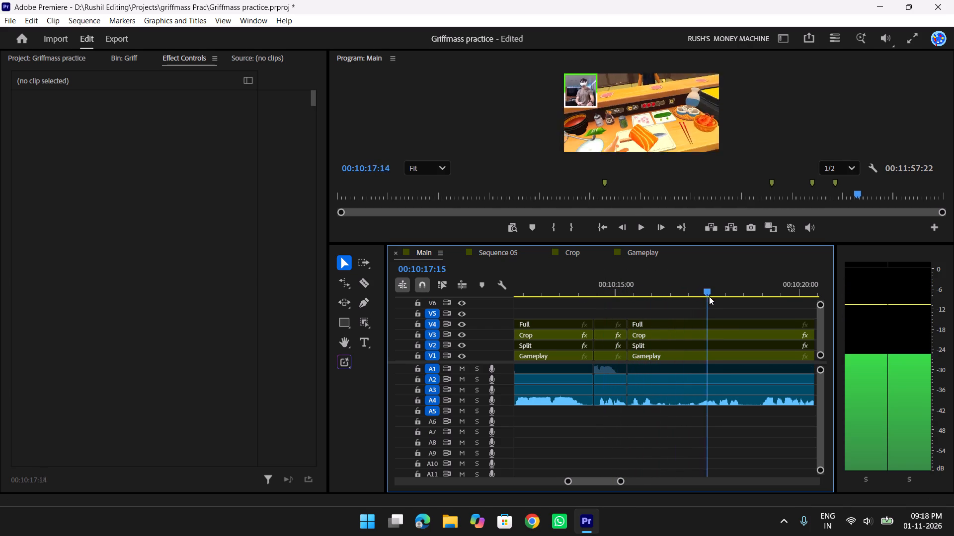
left_click_drag(709, 296, 706, 302)
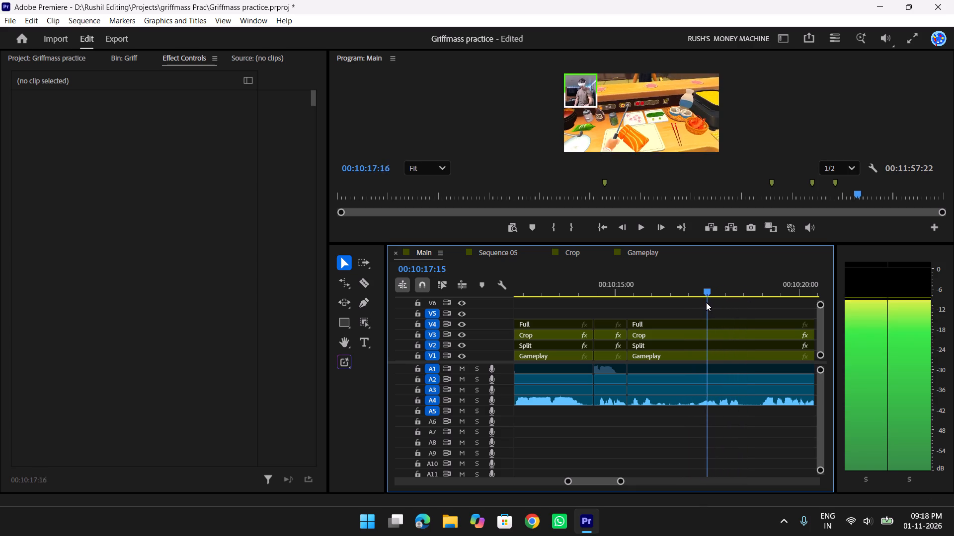
left_click_drag(706, 302, 693, 301)
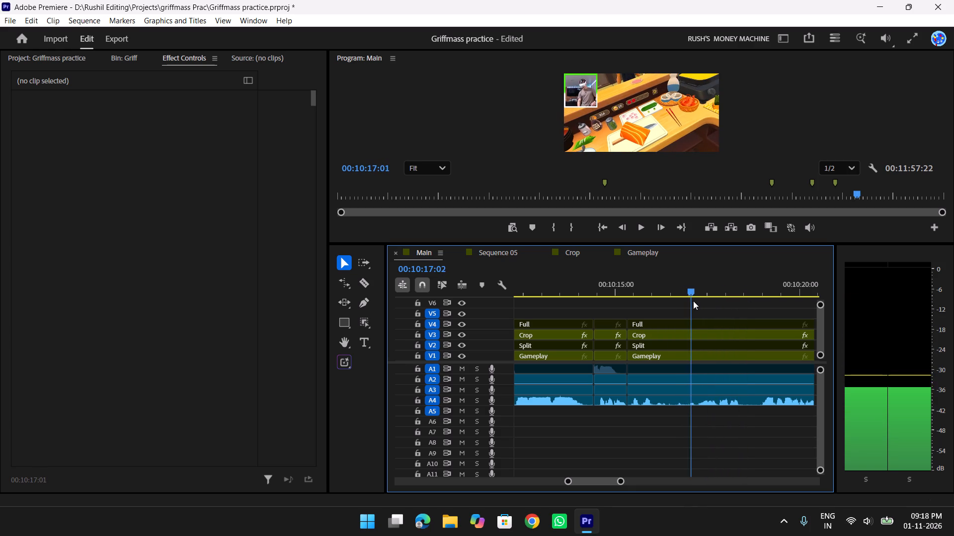
left_click_drag(693, 301, 518, 300)
key("q")
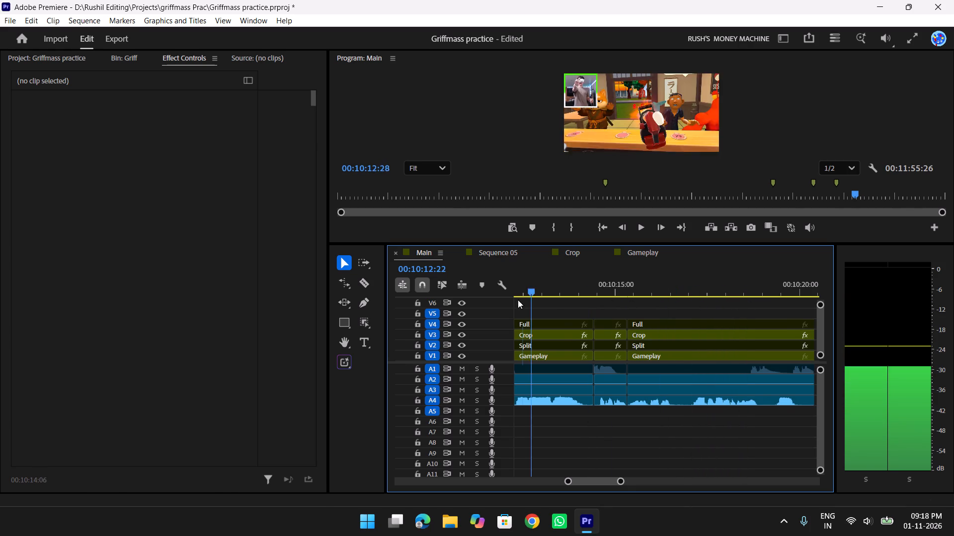
left_click_drag(518, 300, 524, 300)
key("space")
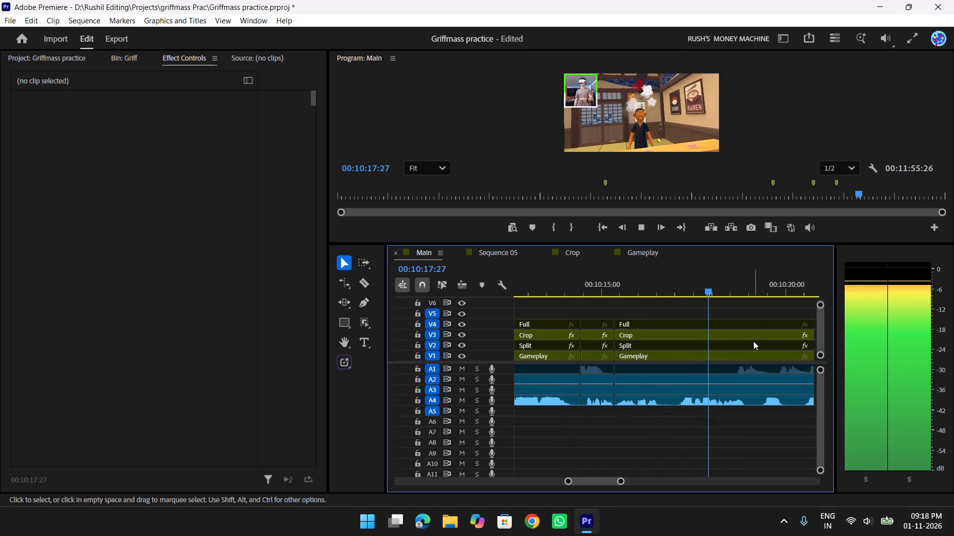
key("space")
Cut all tracks at about 00:10:16:20 and ripple trim about ten frames from the following segment's start in short passes.
left_click_drag(726, 282, 664, 286)
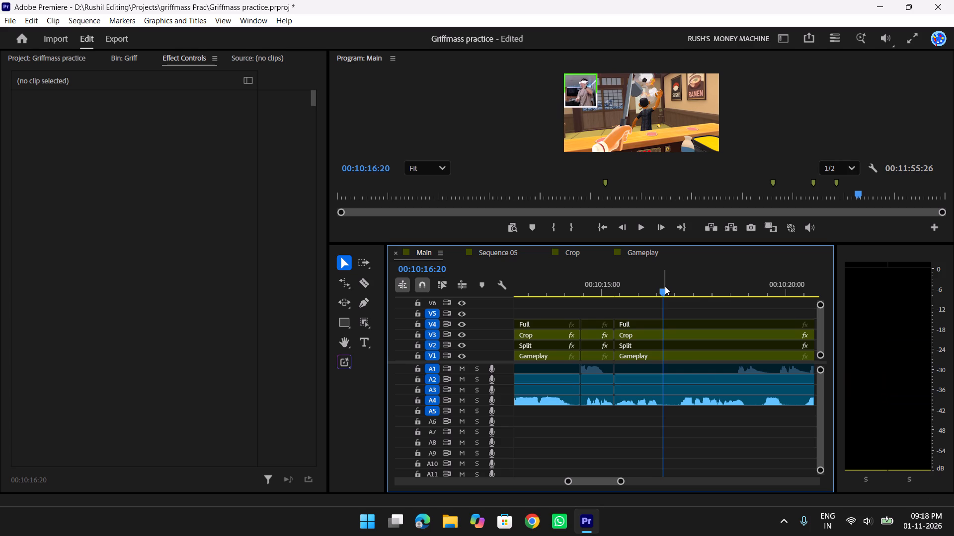
key("w")
left_click_drag(689, 286, 673, 287)
key("q")
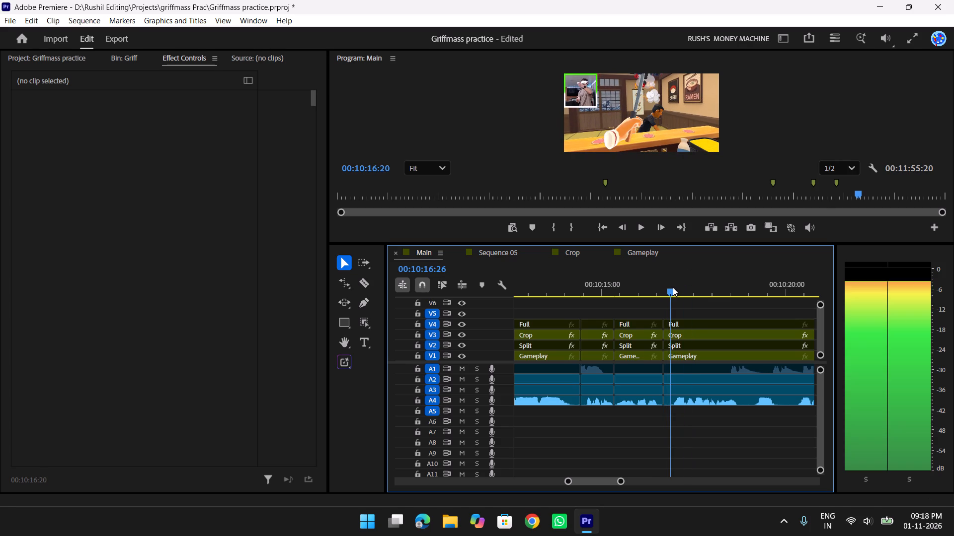
left_click_drag(673, 287, 666, 287)
key("q")
key("q")
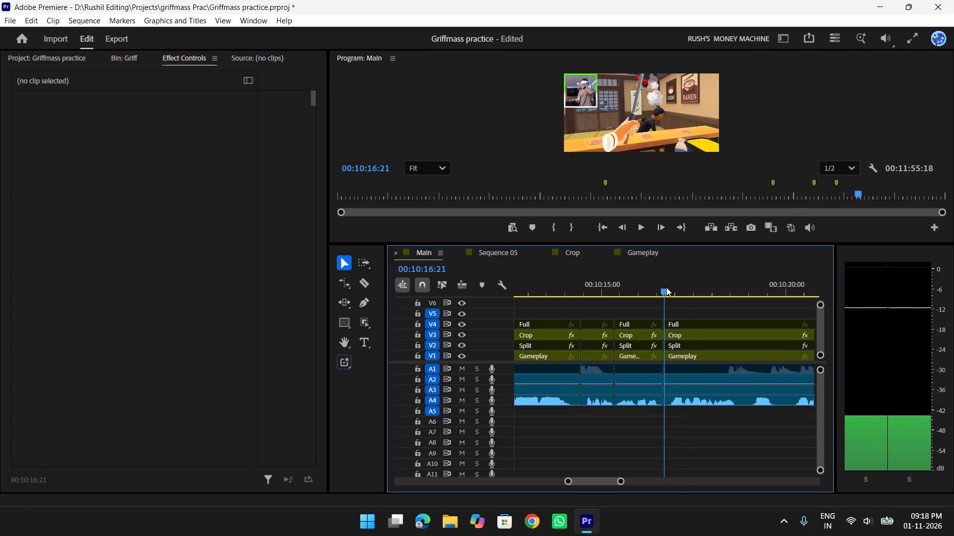
left_click_drag(666, 287, 616, 287)
key("q")
key("space")
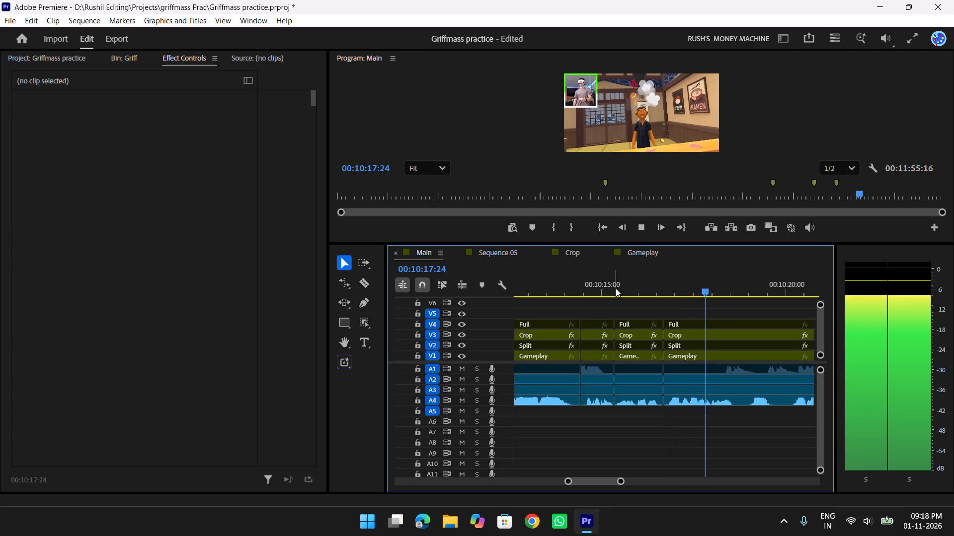
key("space")
Cut all tracks at about 00:10:18:23 and ripple trim about seven frames from the start of the following segment.
type("yy")
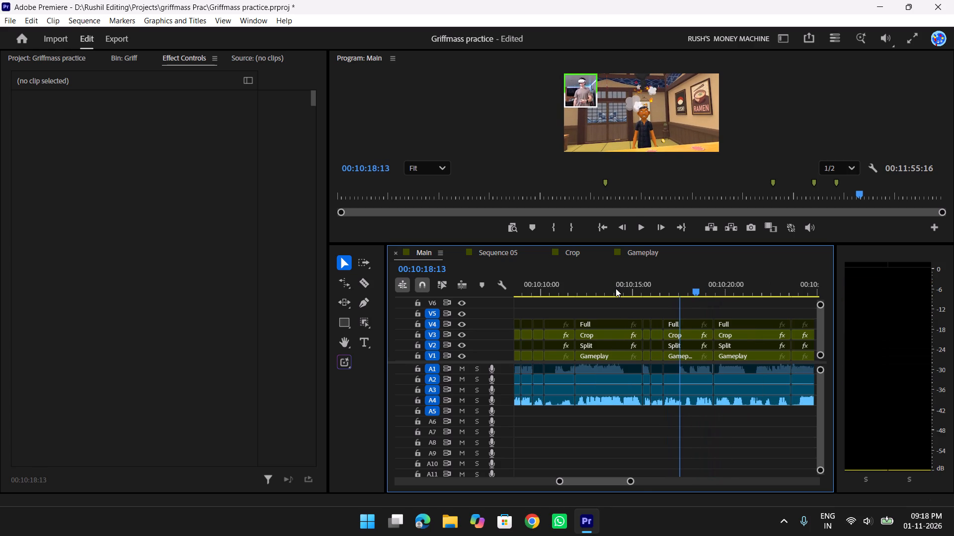
key("space")
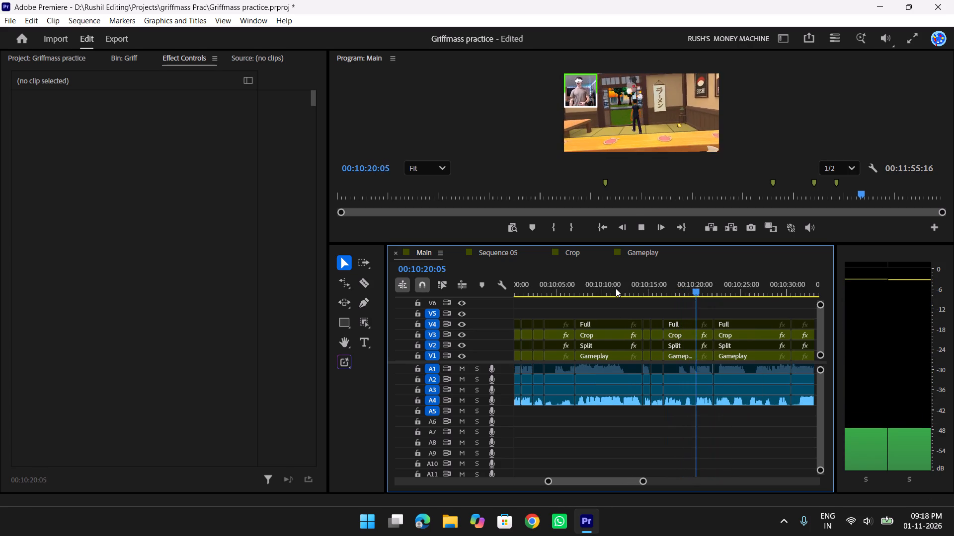
key("space")
type("tt")
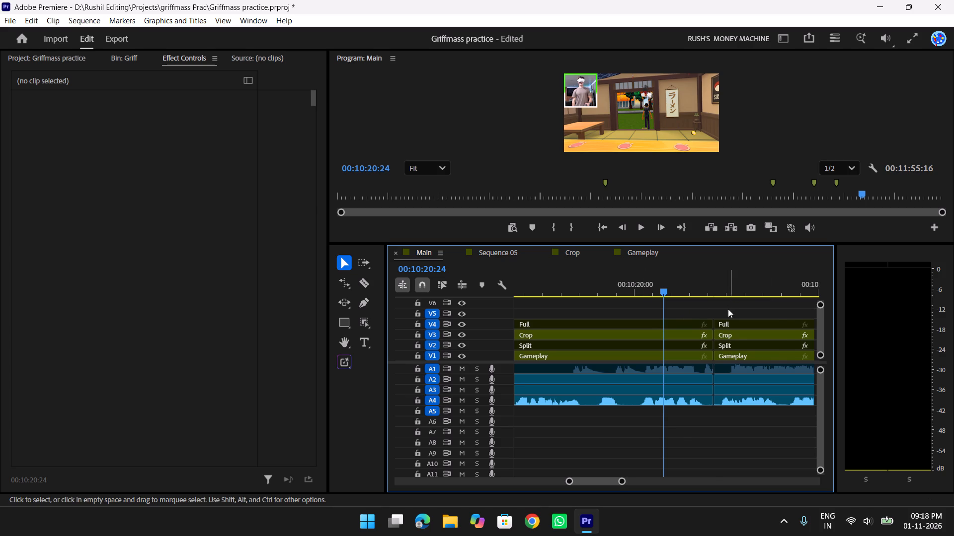
scroll(728, 309, "up", 3)
left_click_drag(712, 280, 566, 290)
key("space")
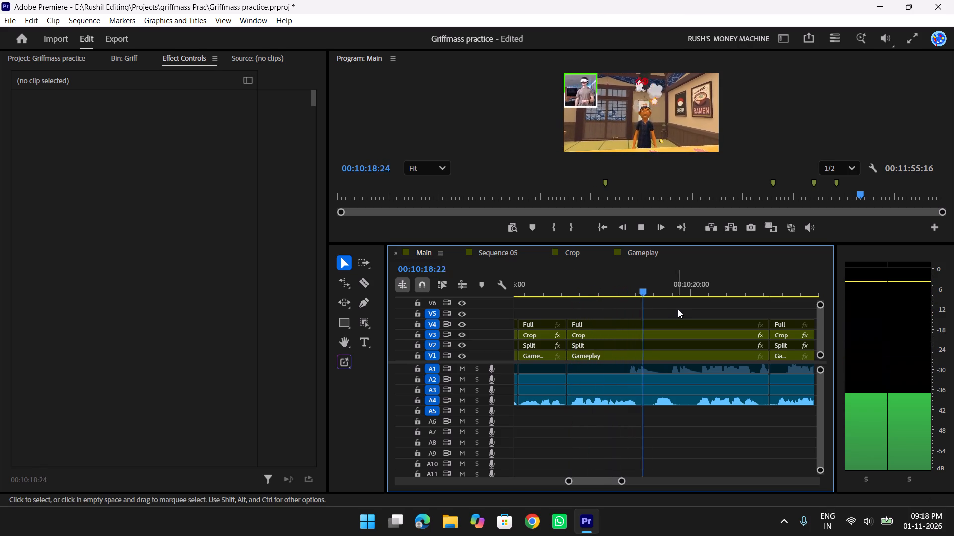
left_click_drag(661, 292, 641, 292)
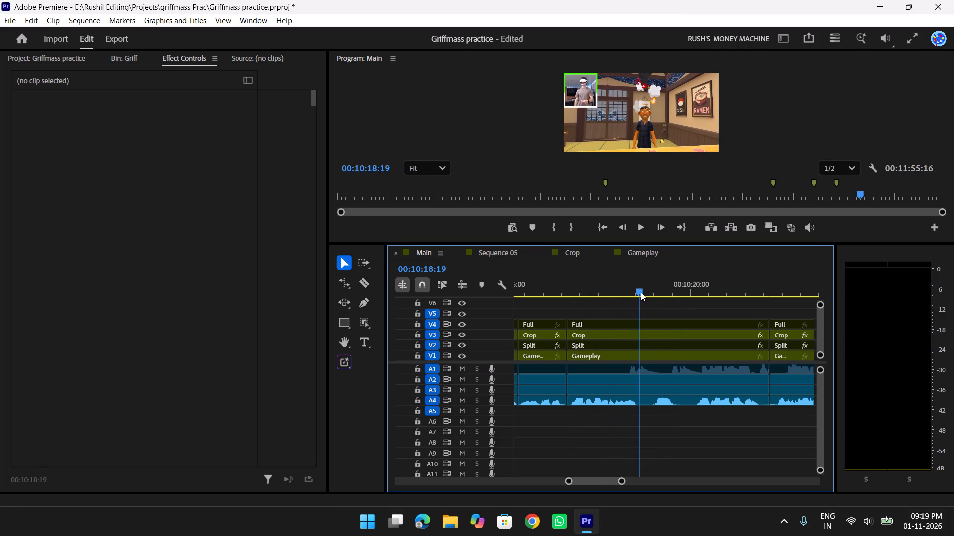
left_click_drag(641, 292, 604, 298)
key("space")
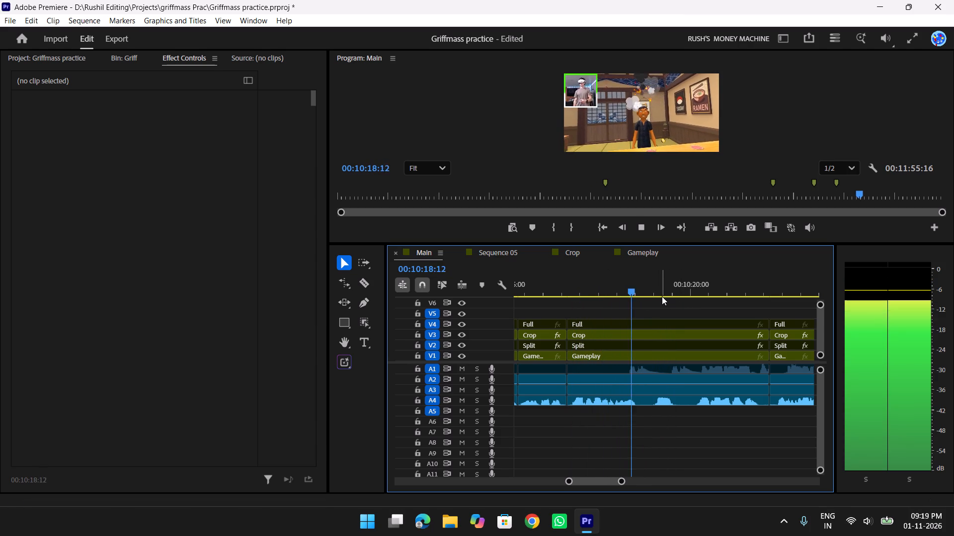
key("space")
key("w")
left_click_drag(643, 288, 651, 290)
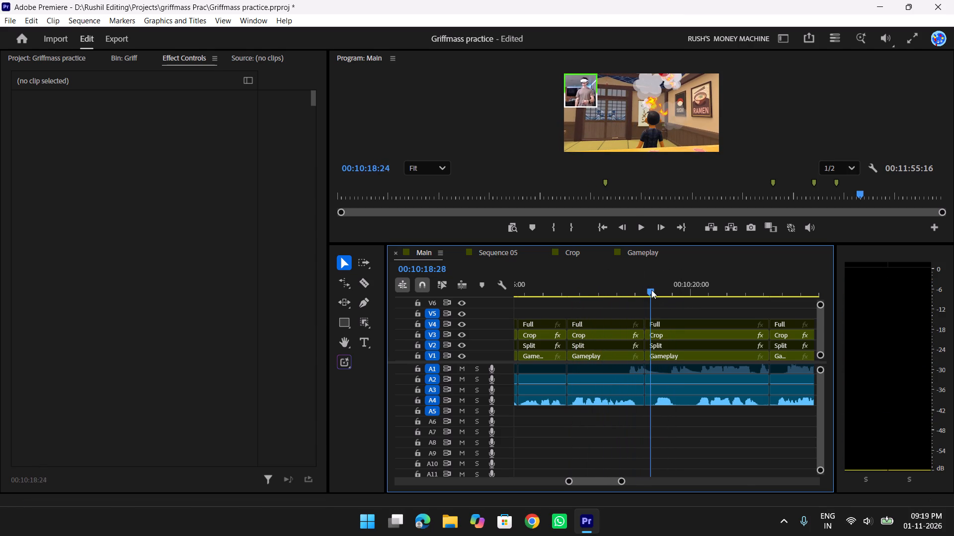
left_click_drag(651, 290, 621, 294)
key("q")
key("space")
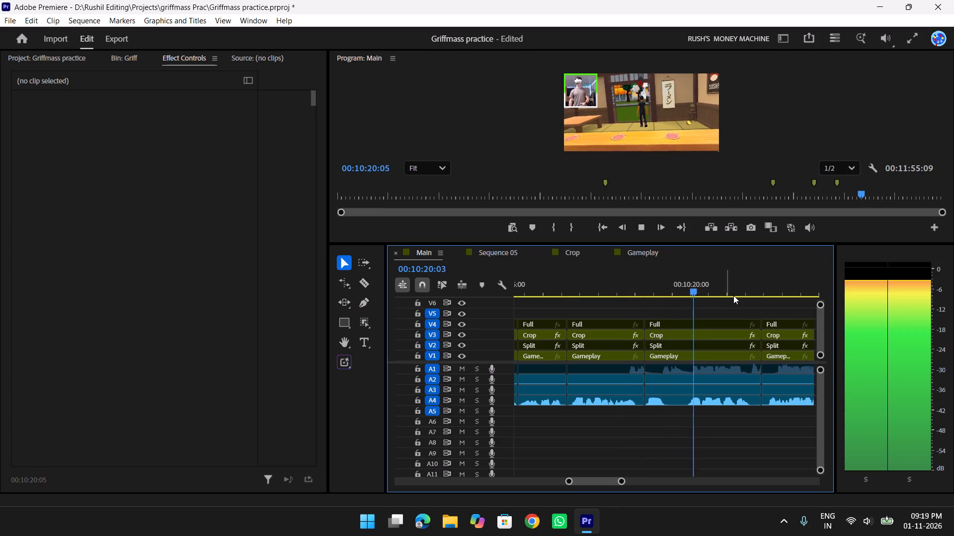
Ripple trim about three frames from the end of the segment preceding the 00:10:18:23 cut.
left_click_drag(695, 291, 643, 292)
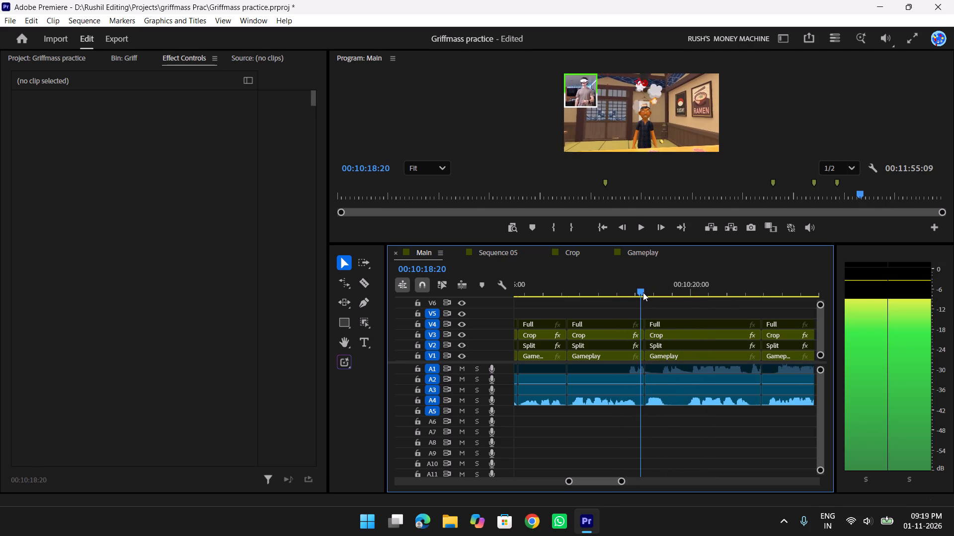
left_click_drag(643, 292, 589, 293)
key("e")
key("space")
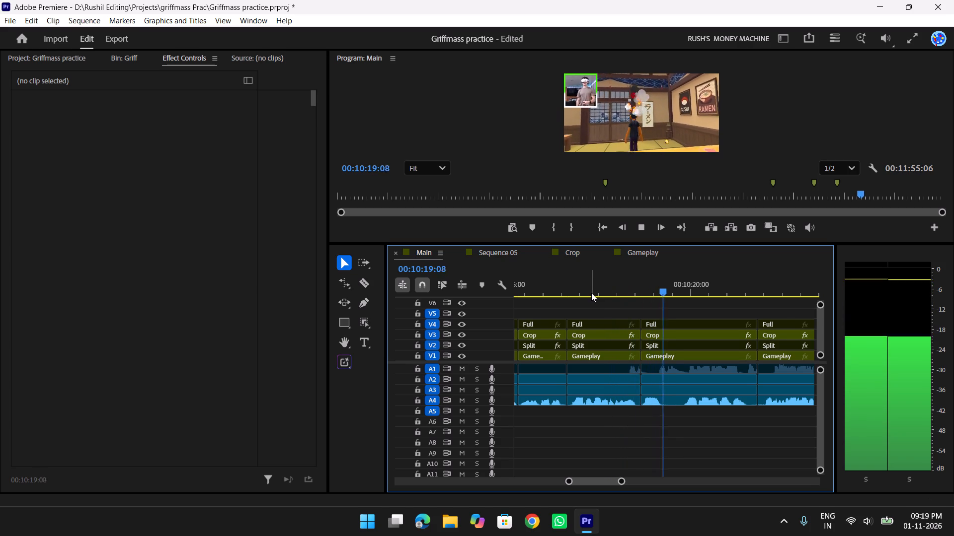
scroll(591, 293, "down", 2)
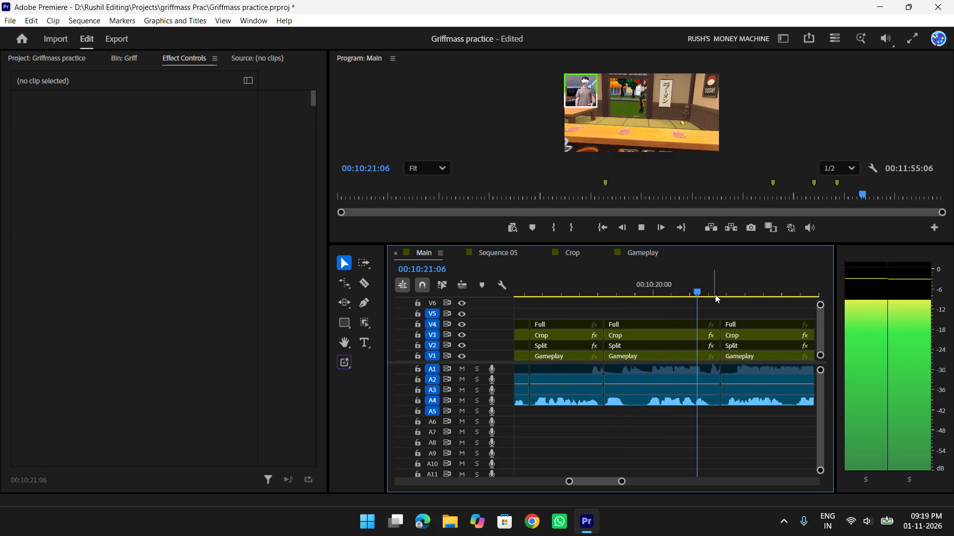
key("space")
Ripple trim the start of the segment beginning near 00:10:18:20 up to about 00:10:20:06, removing about 46 frames.
left_click_drag(706, 291, 647, 293)
key("t")
key("t")
left_click_drag(657, 292, 698, 299)
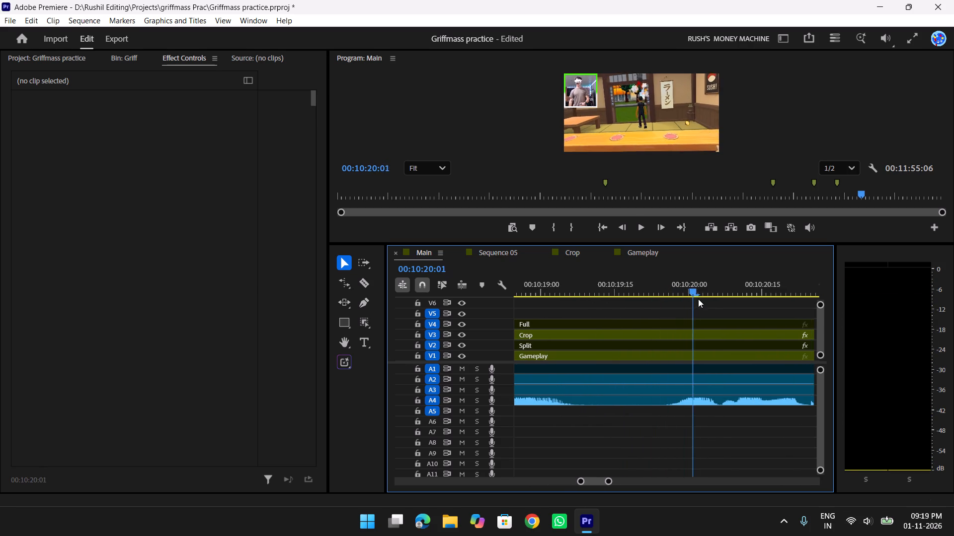
left_click_drag(698, 299, 723, 298)
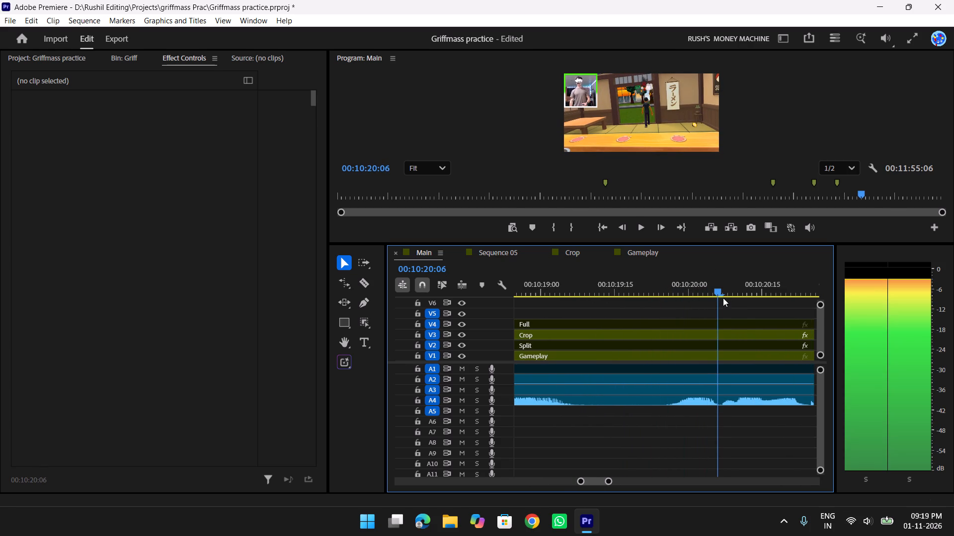
left_click_drag(723, 298, 632, 302)
key("q")
key("space")
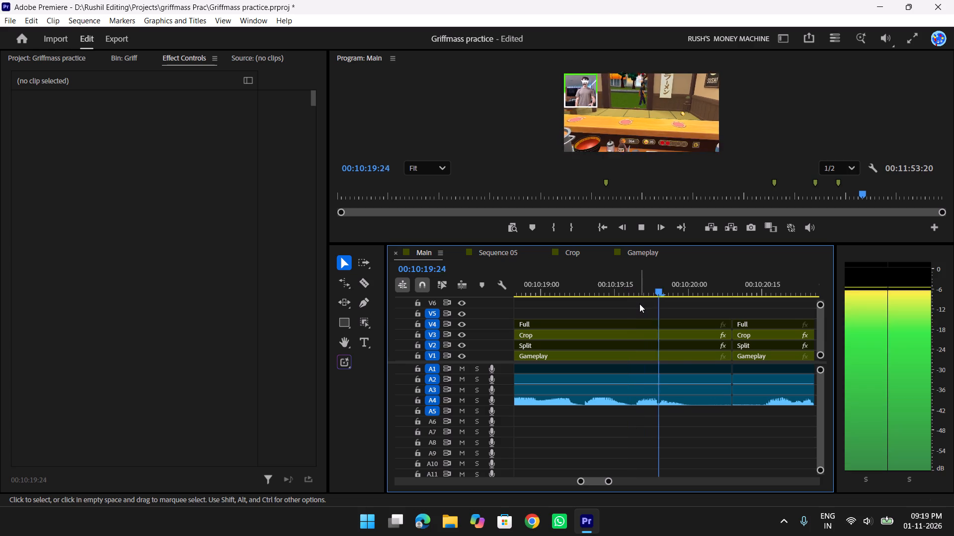
key("space")
Ripple trim about four frames from the end of the segment ending near 00:10:20:10 and about three from the next segment's start.
type("yy")
left_click_drag(687, 294, 546, 303)
key("space")
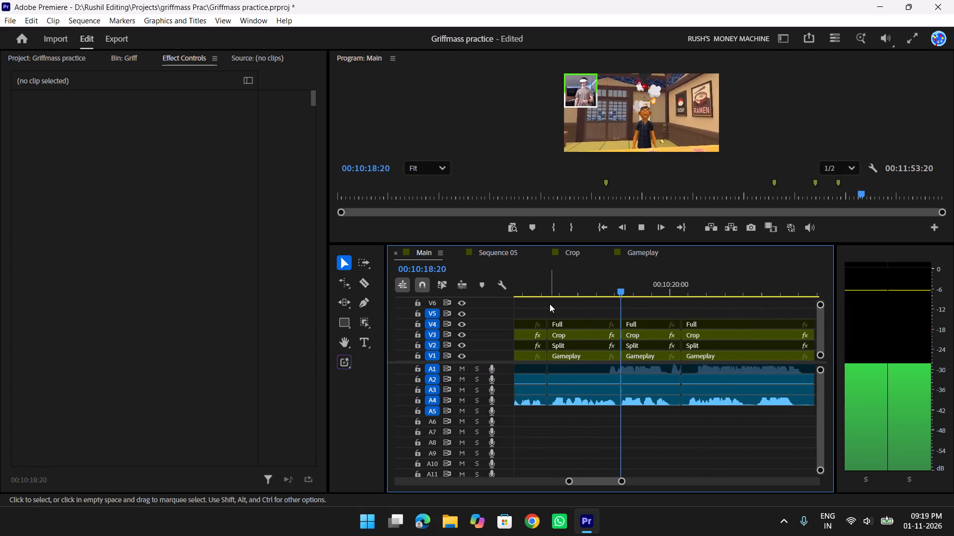
key("space")
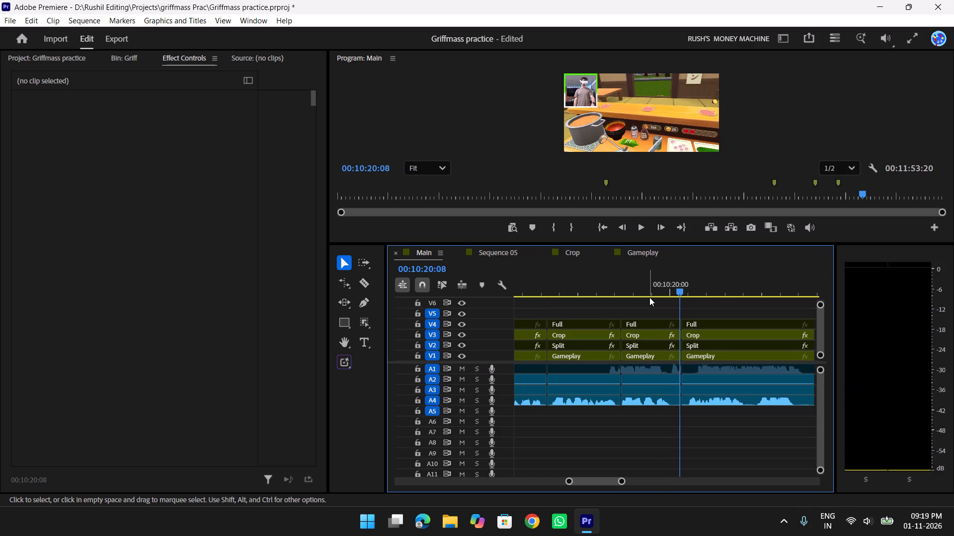
left_click_drag(677, 287, 679, 288)
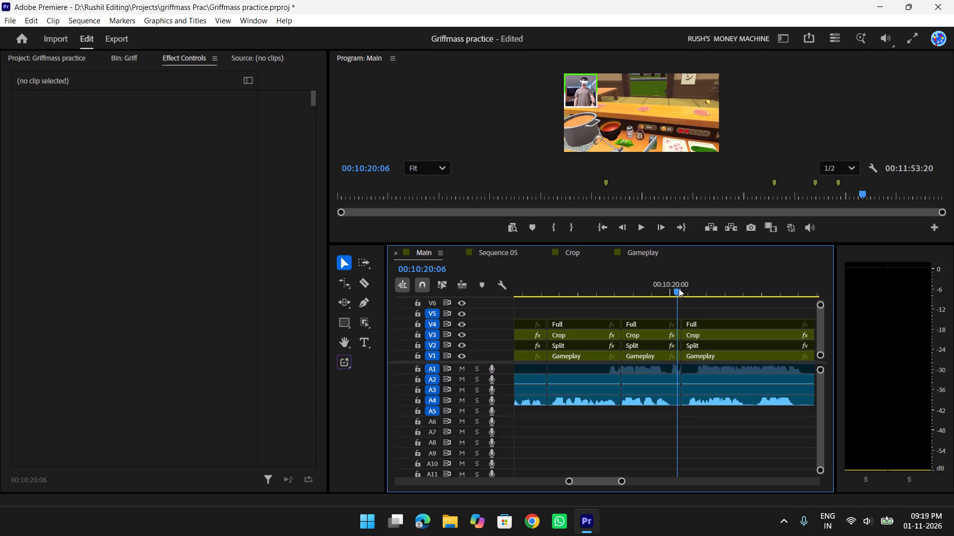
left_click_drag(679, 288, 681, 290)
key("e")
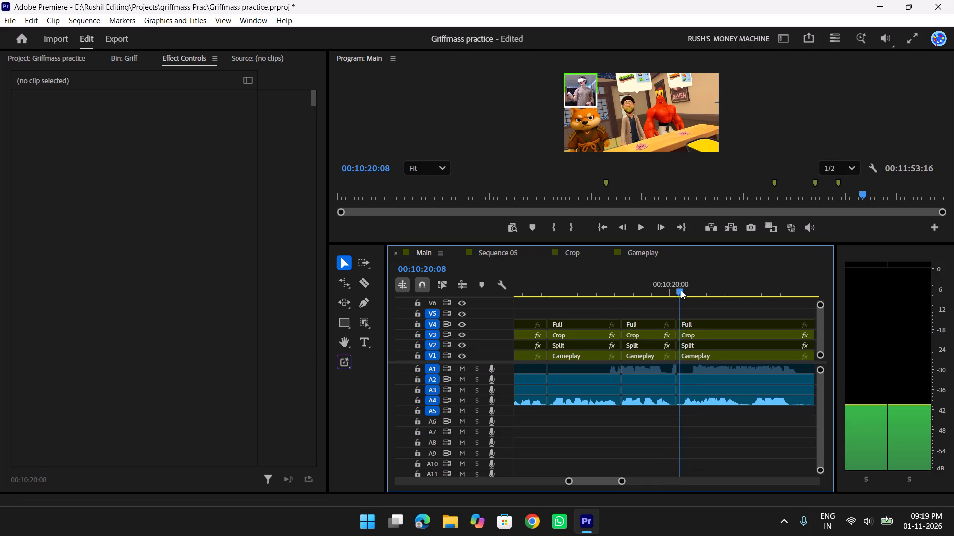
left_click_drag(681, 290, 569, 295)
key("q")
Play back the segments from about 00:10:17:10 to 00:10:20:10 to check the pacing across the trimmed cuts.
key("space")
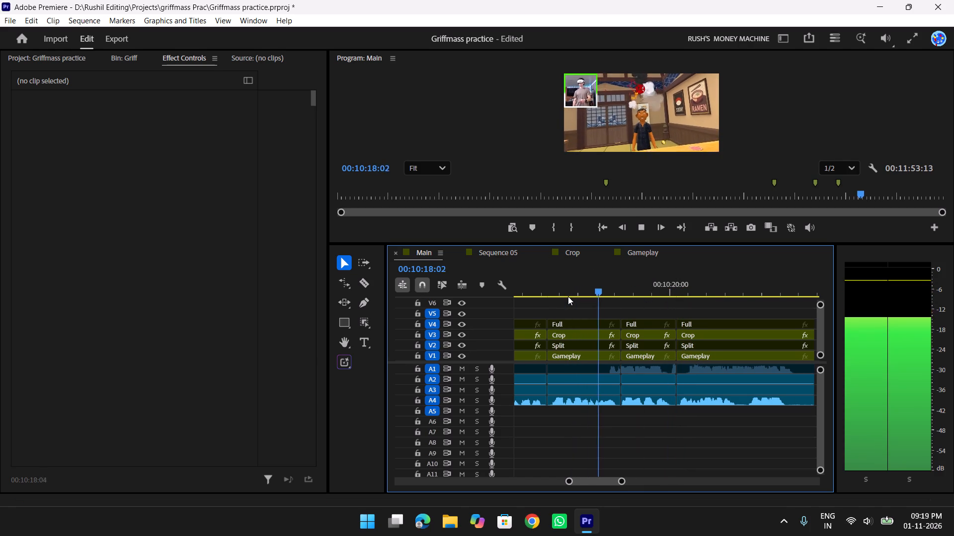
key("space")
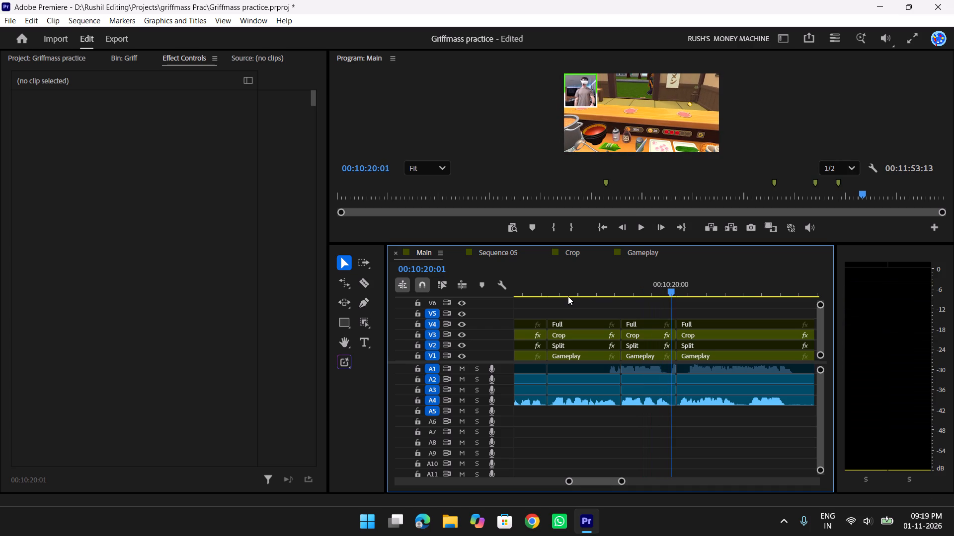
left_click_drag(642, 283, 561, 285)
key("space")
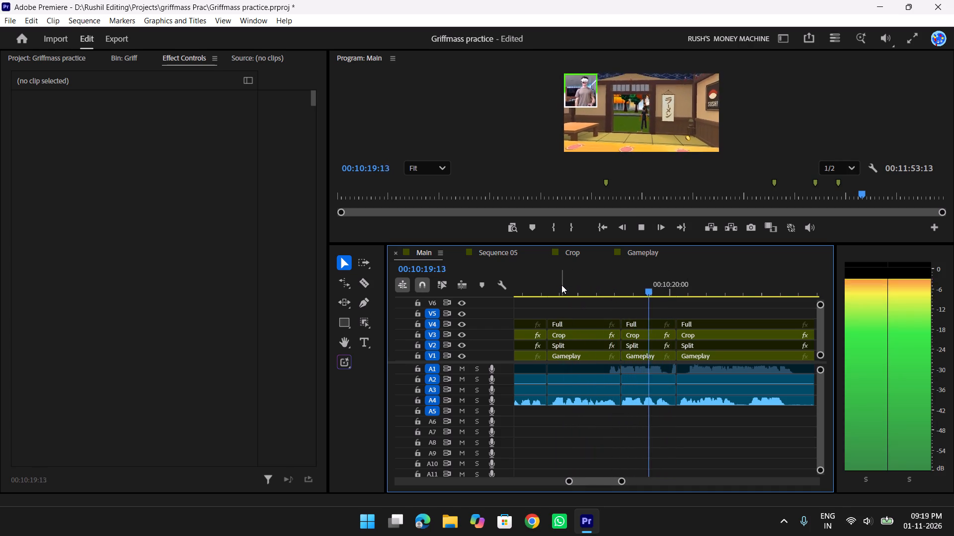
key("space")
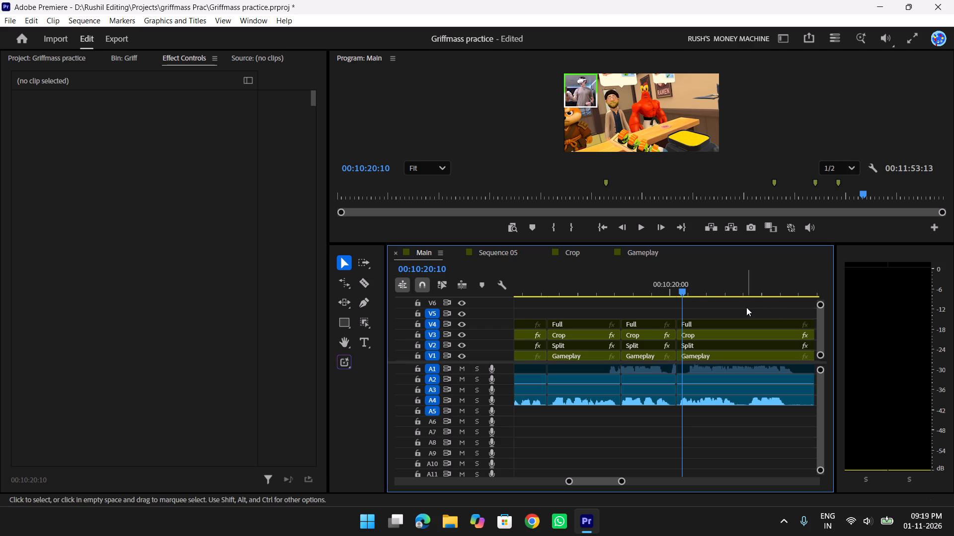
scroll(746, 307, "up", 6)
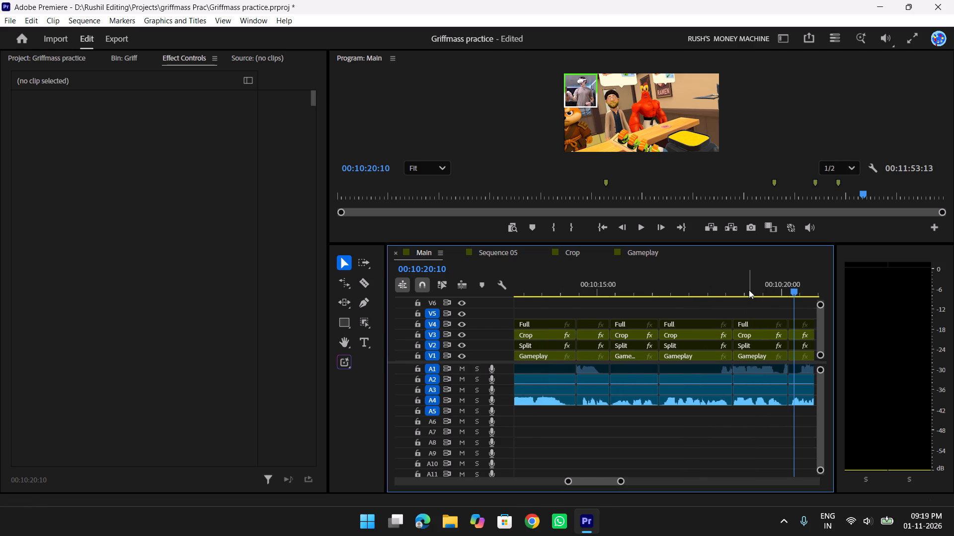
Cut all tracks near 00:10:21:25 and ripple trim about three frames from the start of the new segment.
left_click_drag(728, 287, 654, 284)
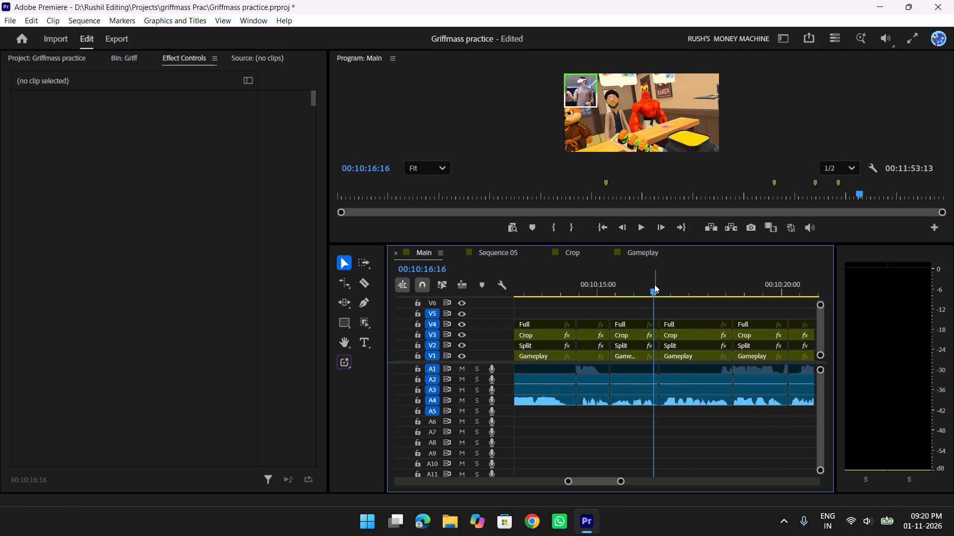
key("space")
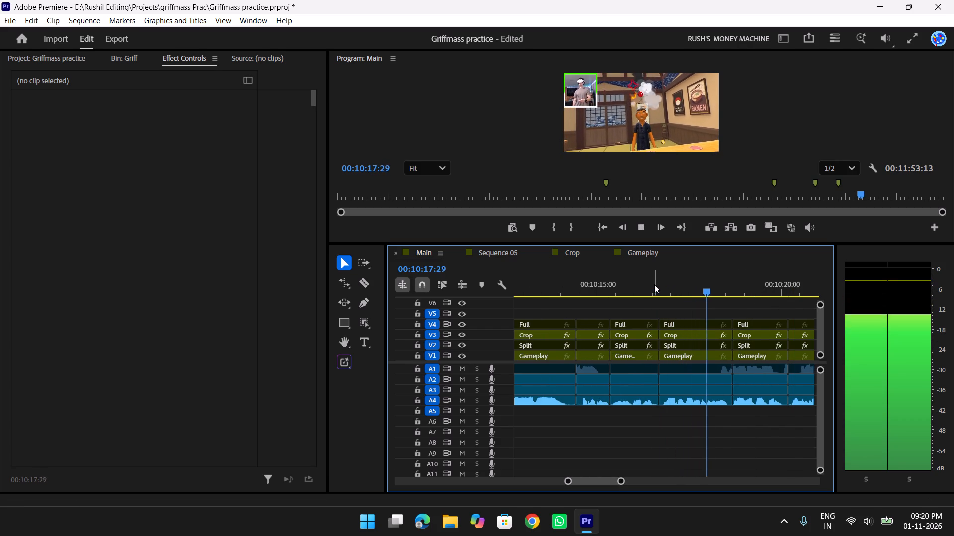
key("space")
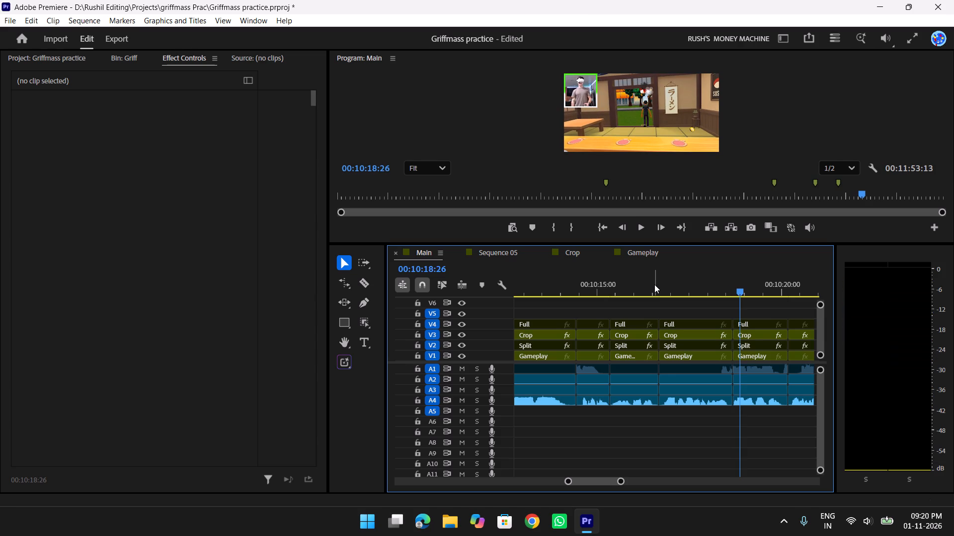
scroll(654, 284, "down", 6)
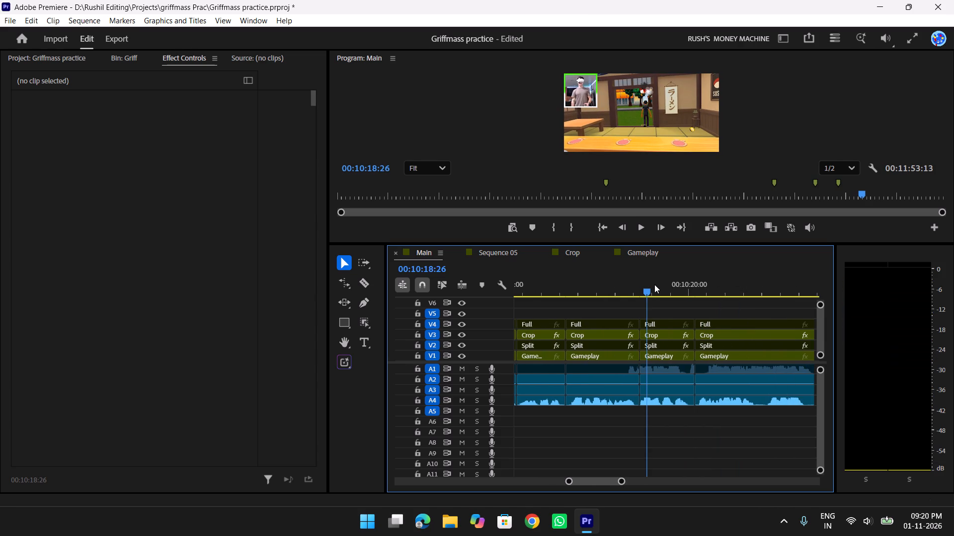
key("space")
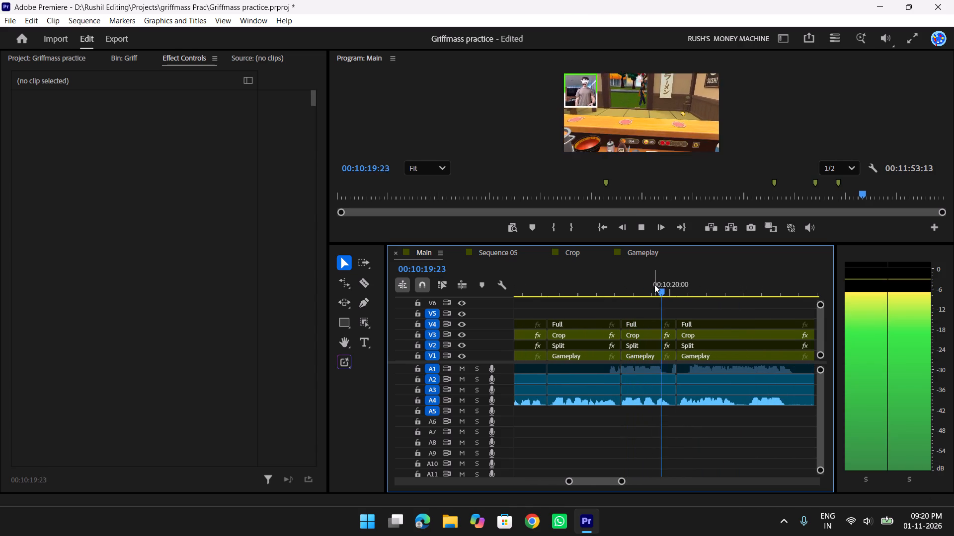
scroll(654, 284, "down", 3)
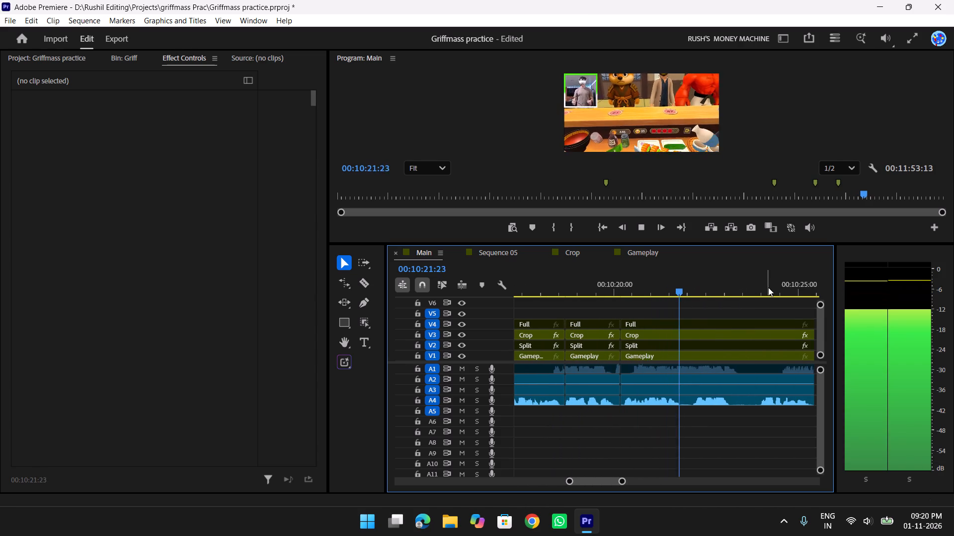
key("space")
left_click_drag(687, 281, 688, 280)
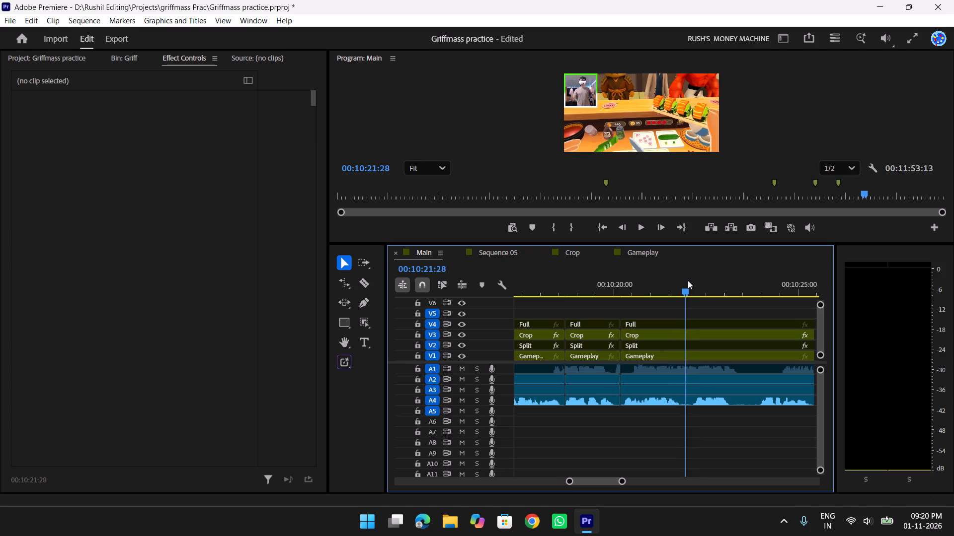
left_click_drag(688, 280, 695, 289)
key("w")
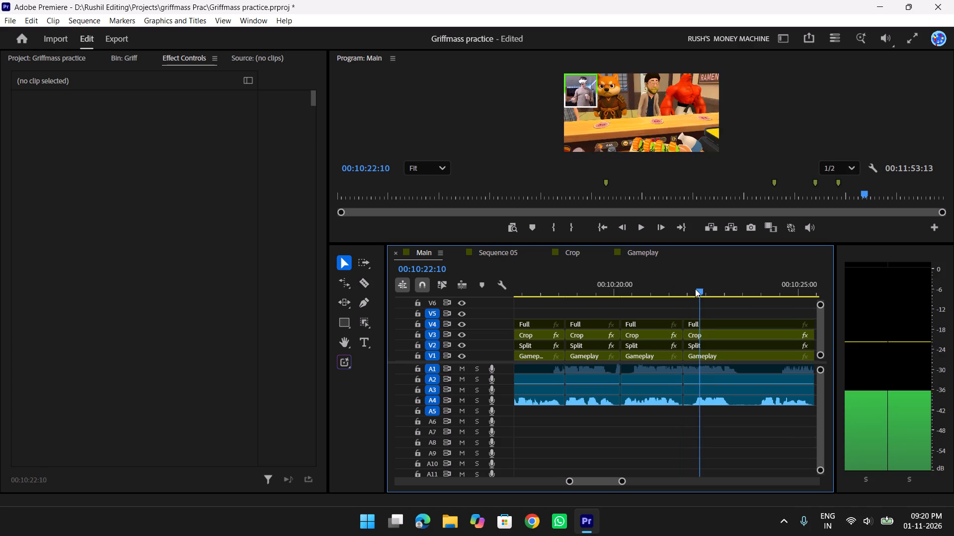
left_click_drag(695, 289, 581, 284)
key("q")
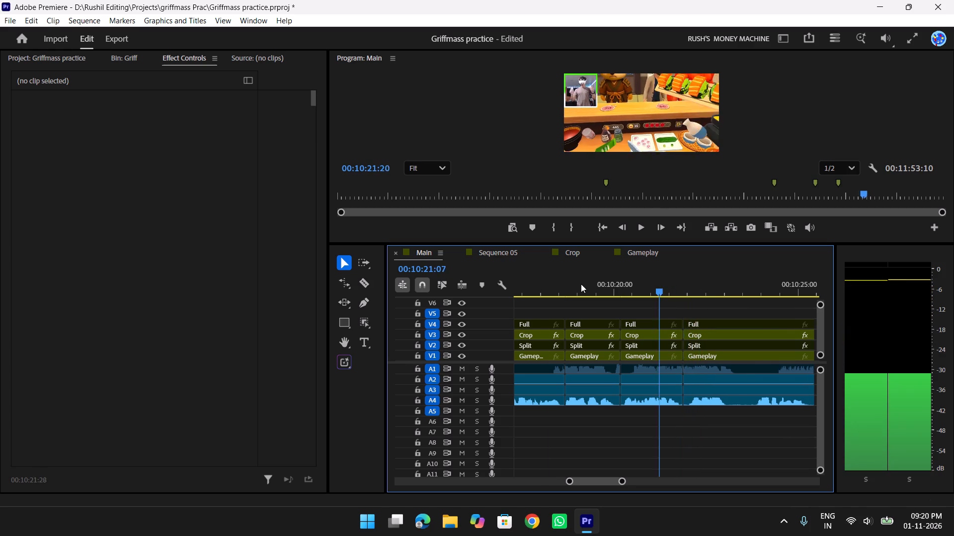
Play back the segments from about 00:10:13 to 00:10:20 to check the pacing across the cuts.
left_click_drag(581, 284, 507, 282)
key("space")
key("7")
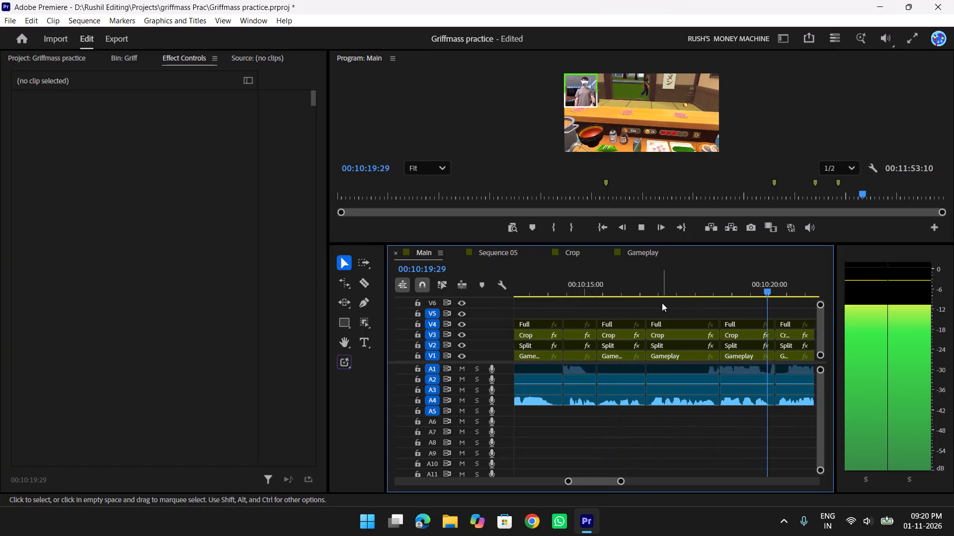
key("space")
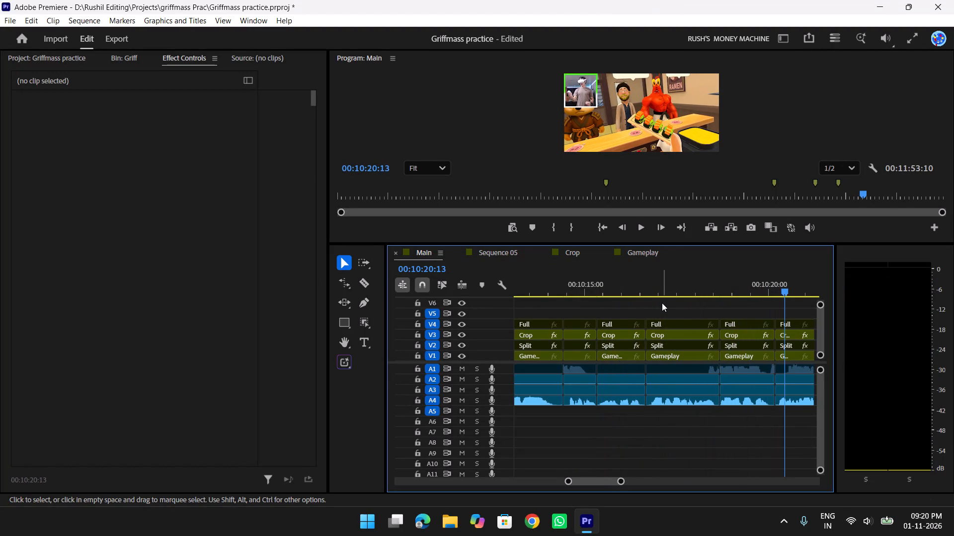
key("y")
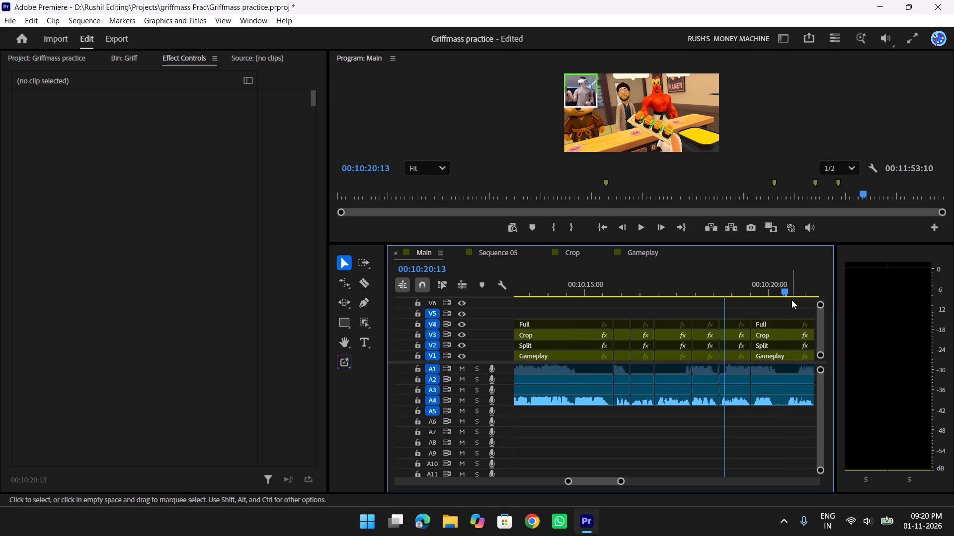
left_click_drag(704, 284, 581, 287)
key("space")
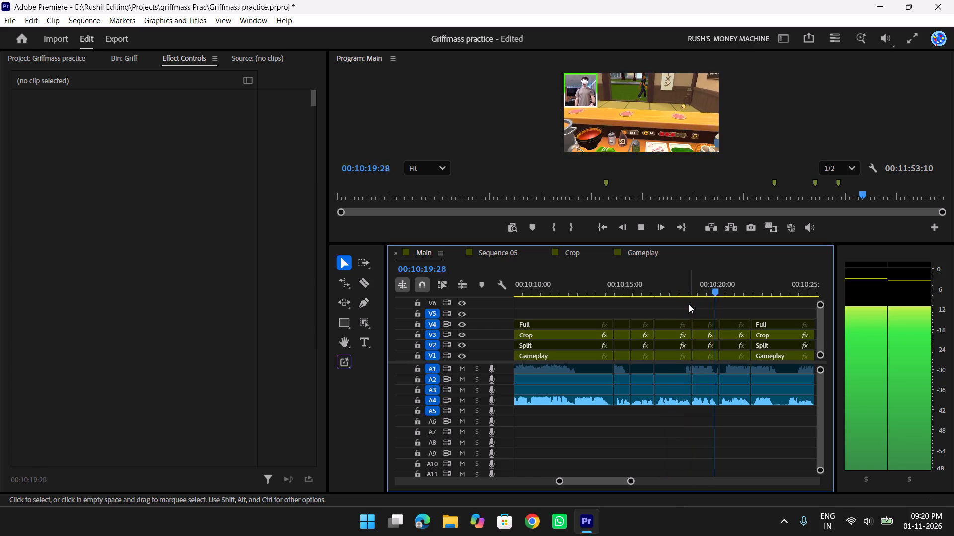
key("space")
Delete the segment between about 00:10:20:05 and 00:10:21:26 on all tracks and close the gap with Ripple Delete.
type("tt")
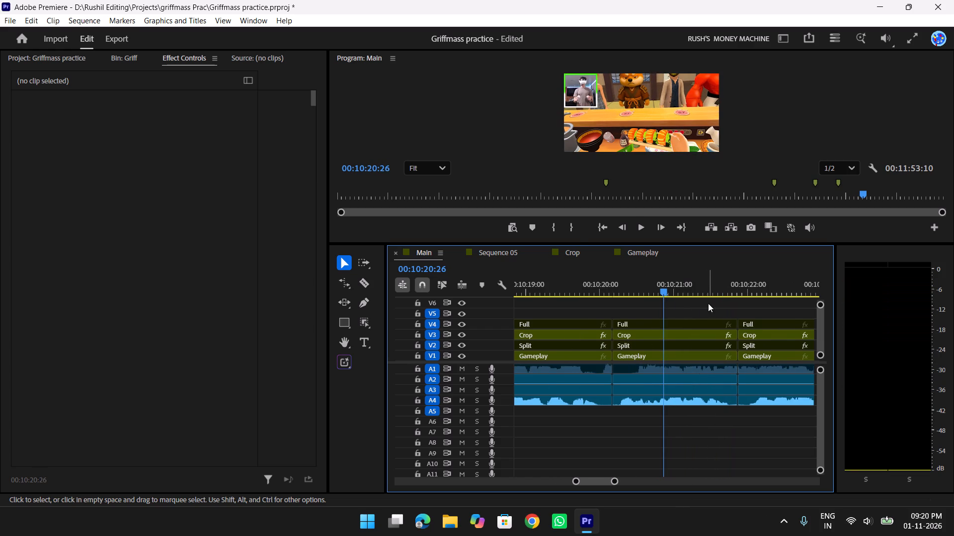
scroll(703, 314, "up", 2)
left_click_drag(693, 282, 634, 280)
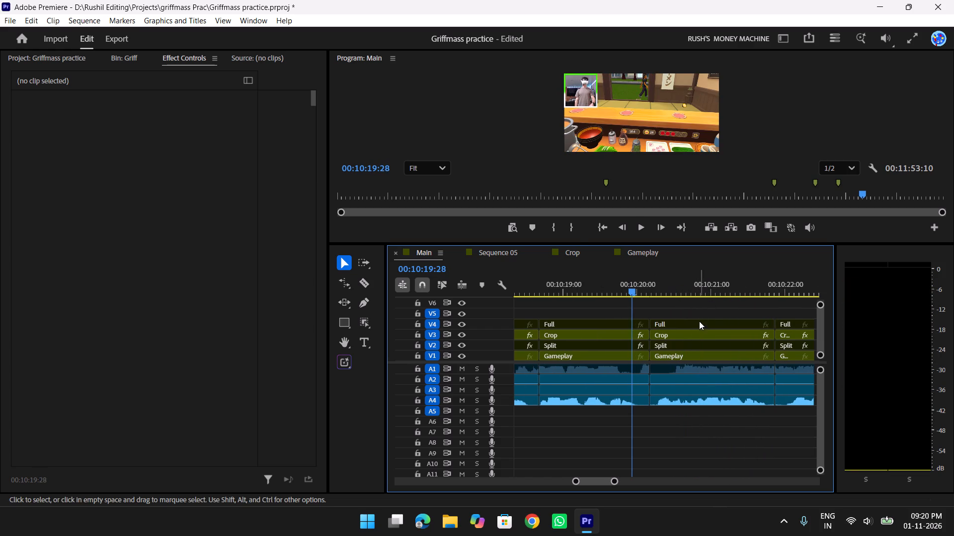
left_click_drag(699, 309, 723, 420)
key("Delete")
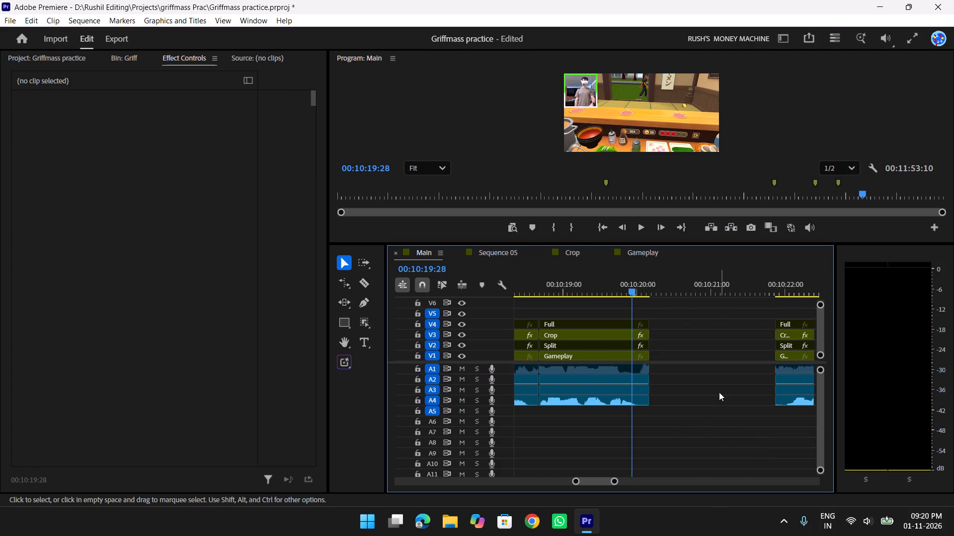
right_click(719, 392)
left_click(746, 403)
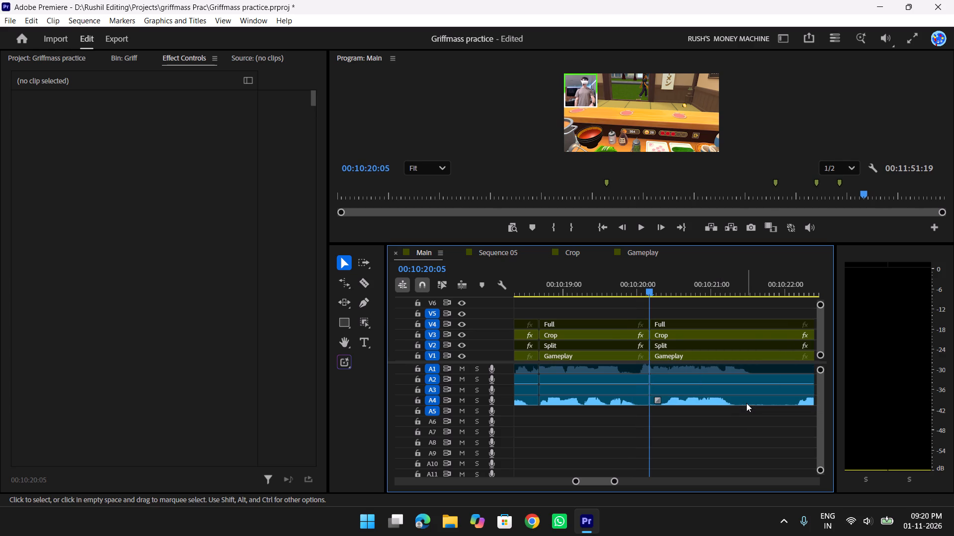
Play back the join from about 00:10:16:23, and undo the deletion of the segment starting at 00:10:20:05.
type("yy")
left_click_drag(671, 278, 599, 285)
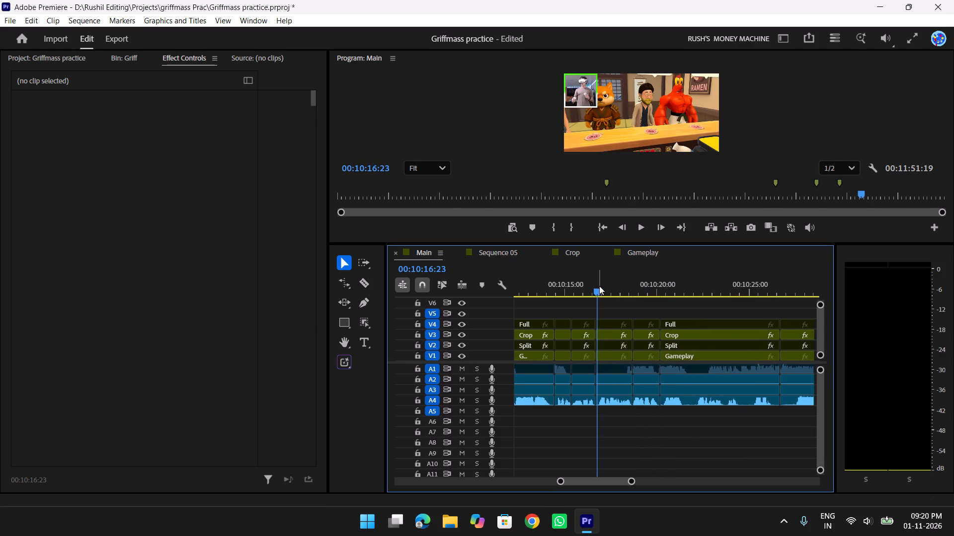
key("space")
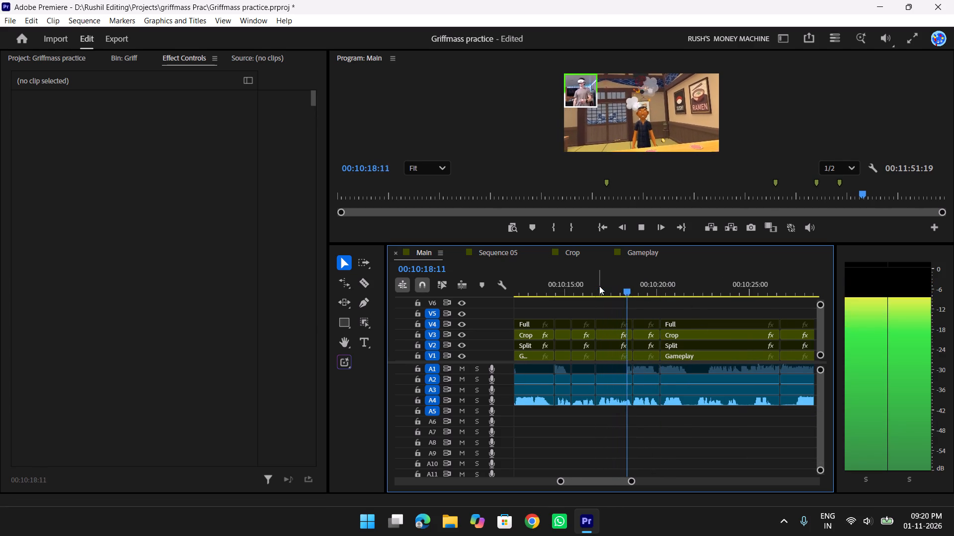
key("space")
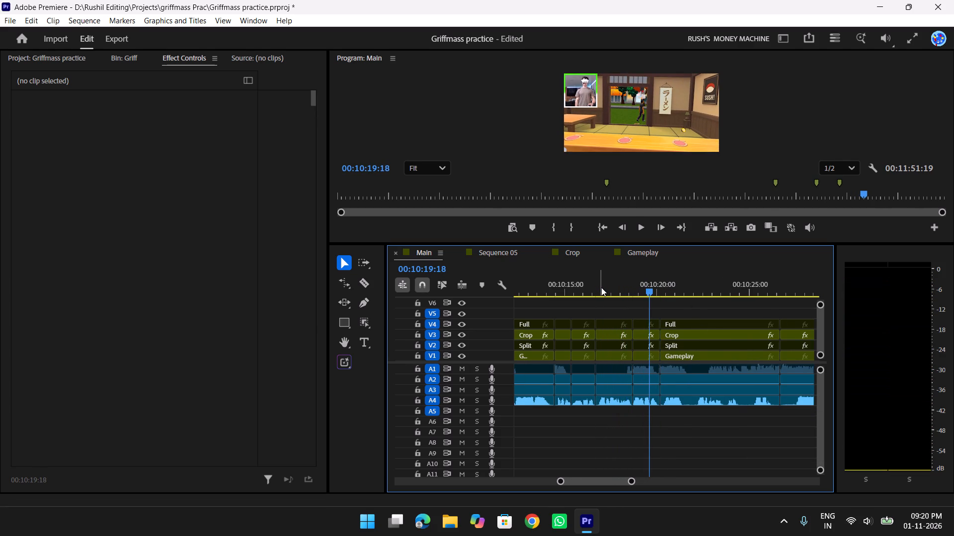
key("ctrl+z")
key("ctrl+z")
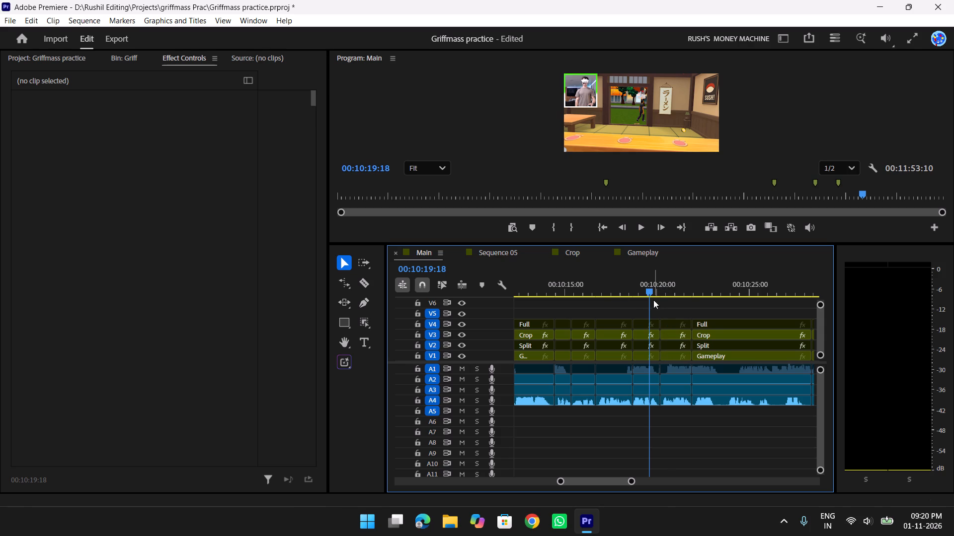
Delete the segment between about 00:10:18:20 and 00:10:20:05 on all tracks and close the gap with Ripple Delete.
left_click_drag(649, 311, 646, 332)
left_click_drag(651, 304, 650, 403)
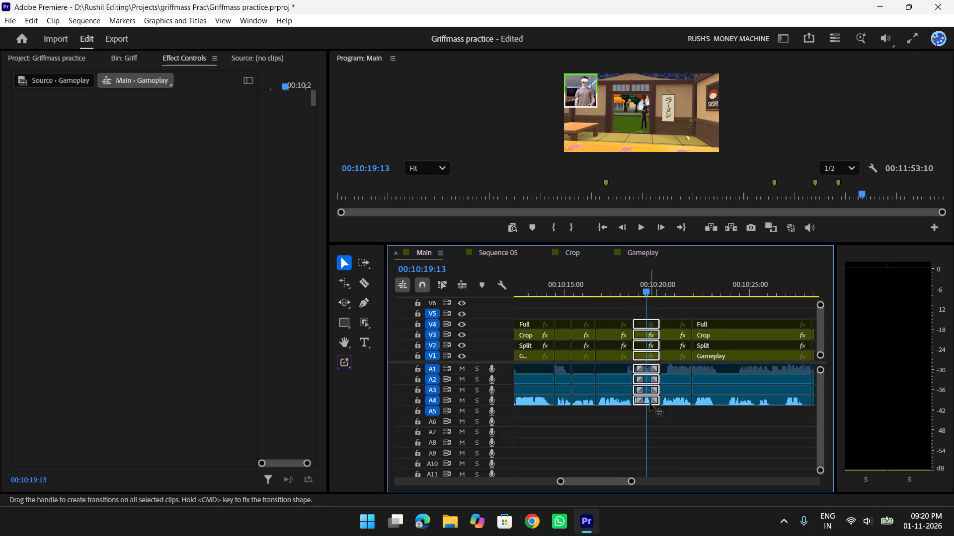
key("Delete")
right_click(652, 392)
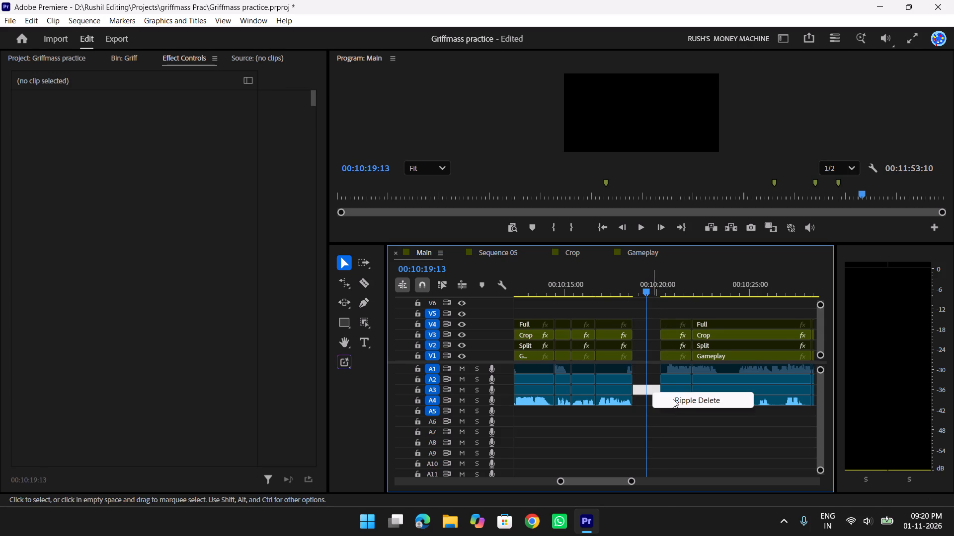
left_click(673, 399)
Play back from about 00:10:14 to 00:10:22 to check the flow across the new join near 00:10:18:20.
left_click_drag(636, 275, 552, 276)
key("space")
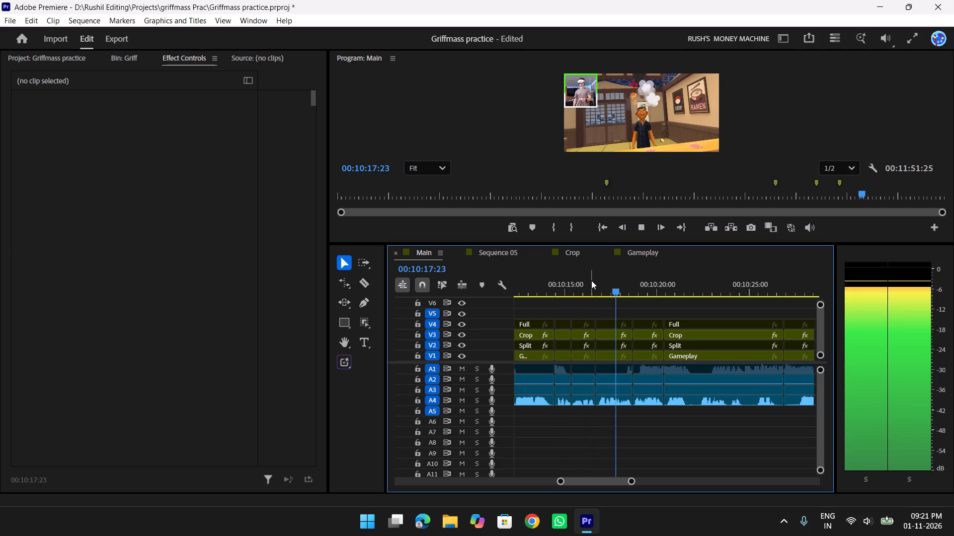
key("space")
key("space")
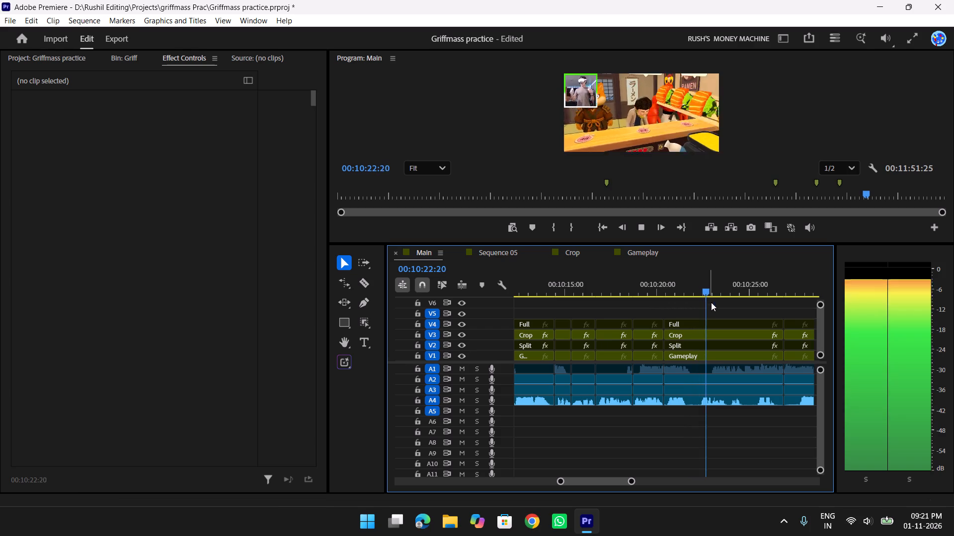
left_click_drag(682, 284, 654, 284)
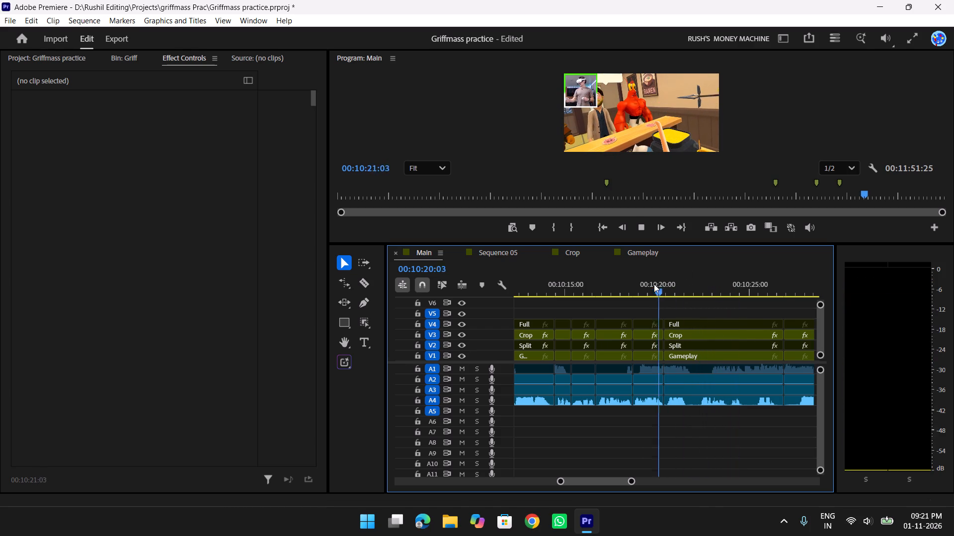
left_click_drag(654, 284, 590, 284)
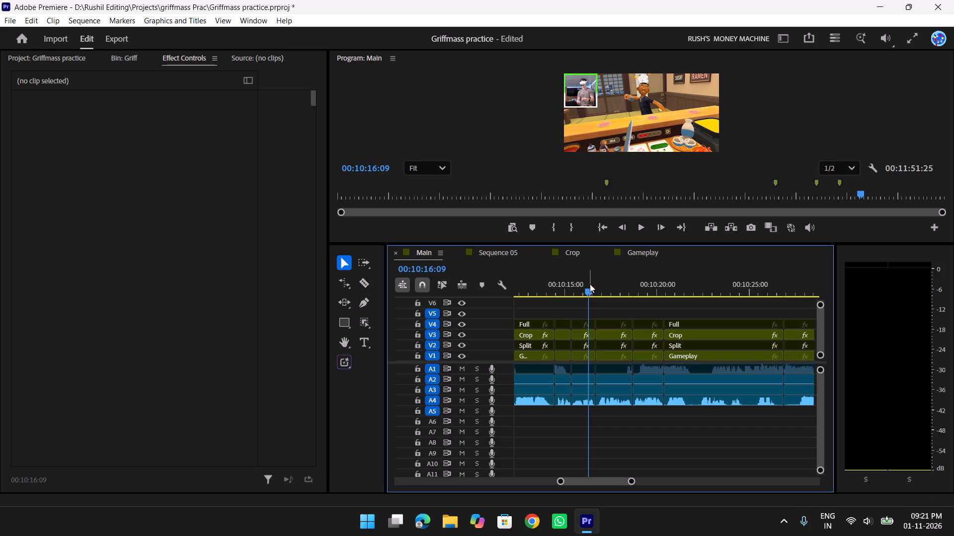
left_click_drag(594, 289, 564, 292)
key("space")
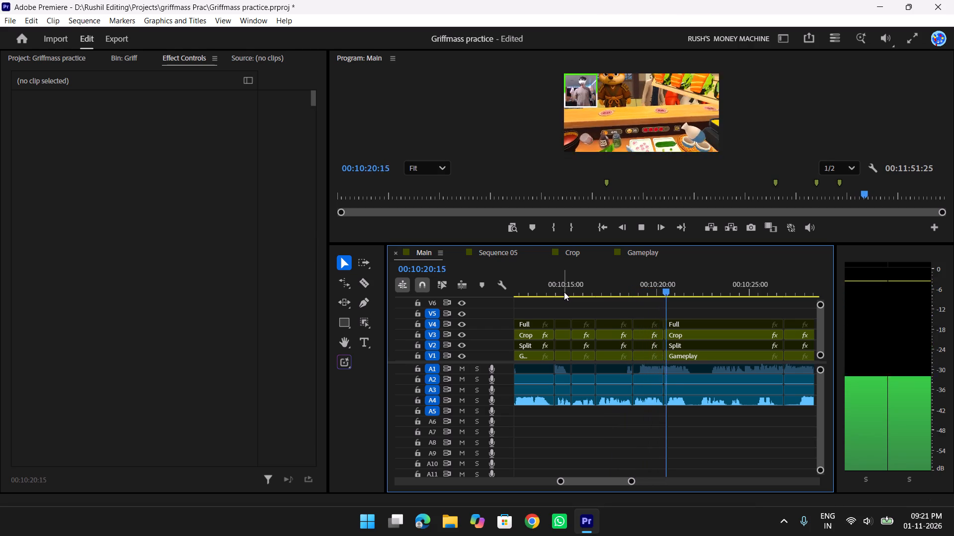
key("space")
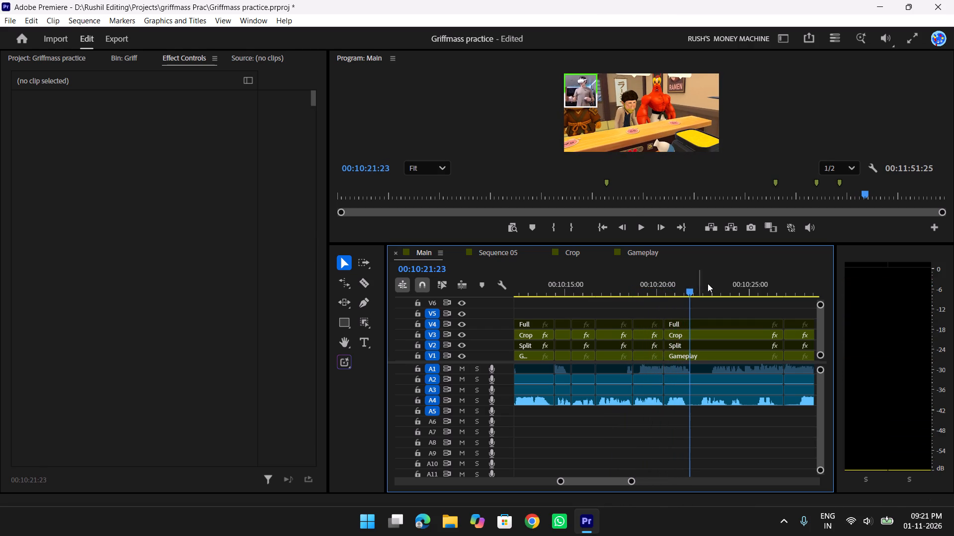
Replay the stretch from about 00:10:16 to 00:10:20 and examine the join near 00:10:18:20 up close.
left_click_drag(632, 285, 583, 285)
key("space")
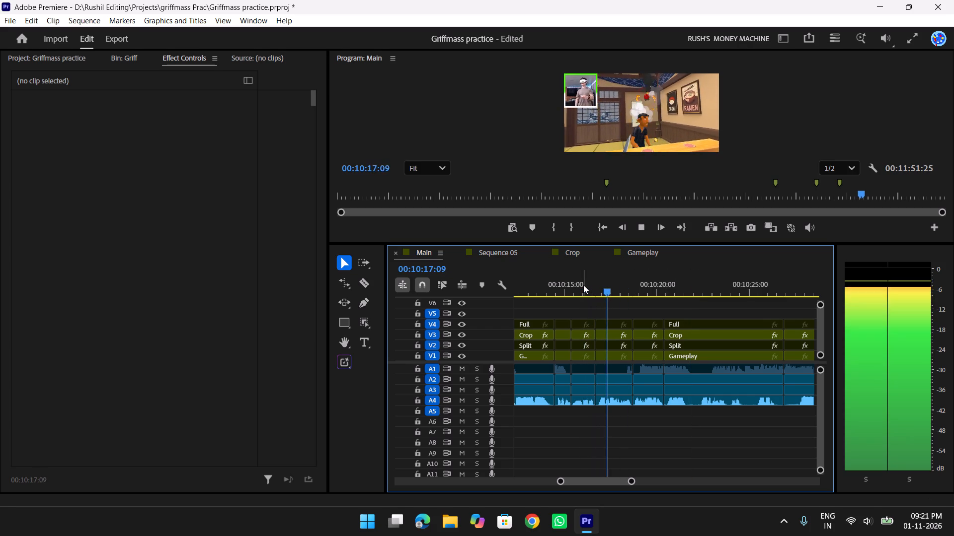
key("space")
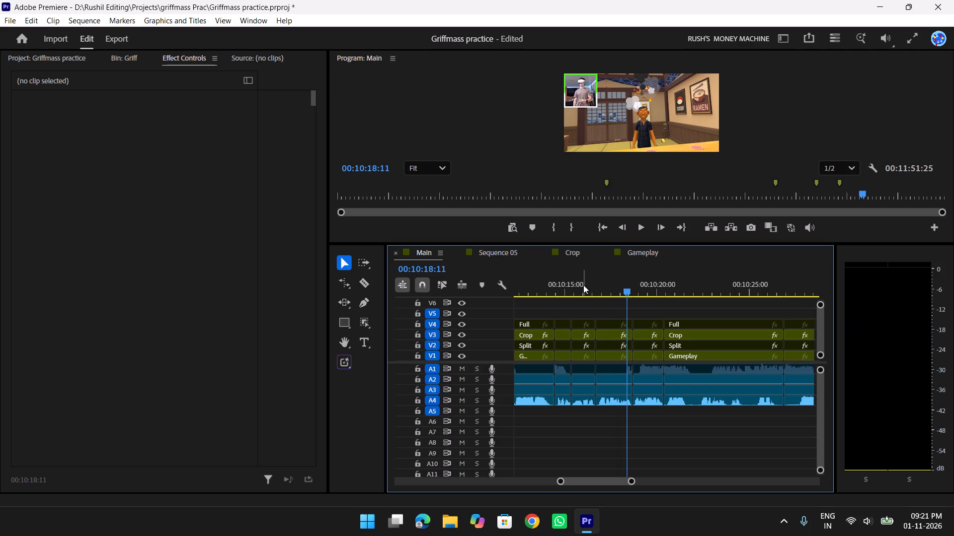
key("space")
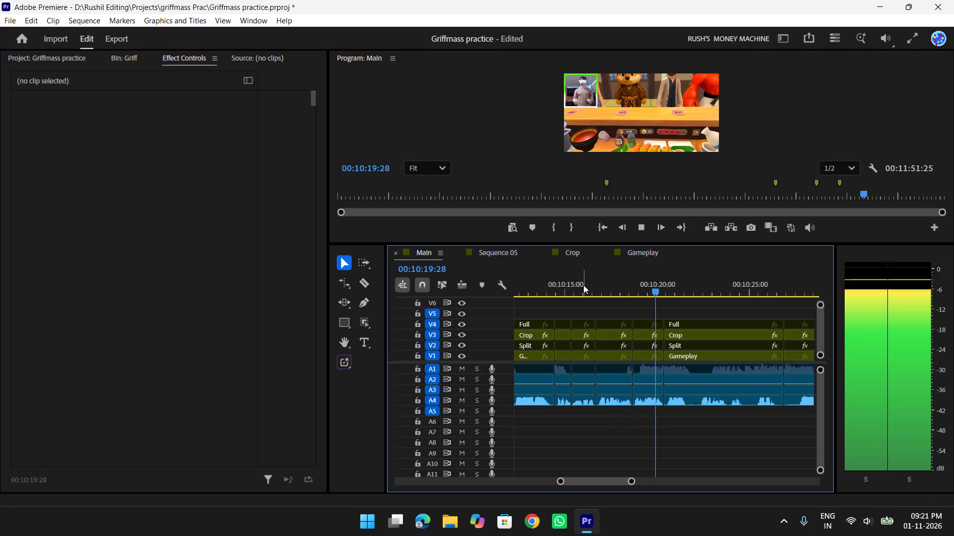
key("space")
key("t")
key("t")
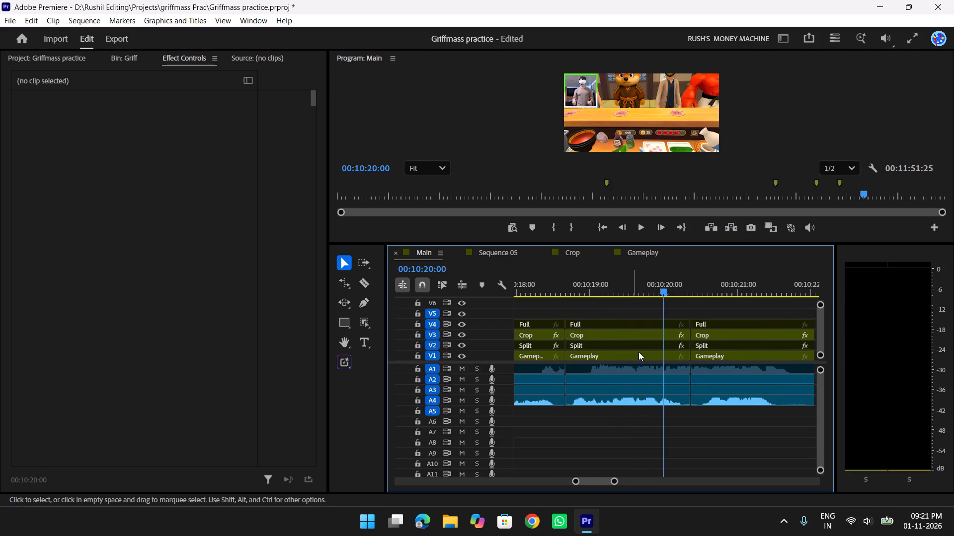
left_click_drag(647, 288, 558, 292)
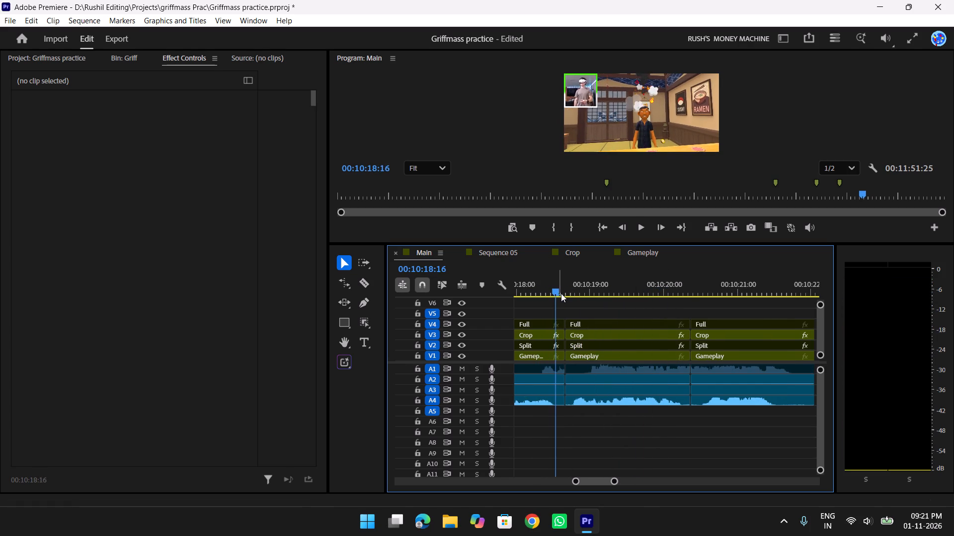
key("space")
key("space")
type("yy")
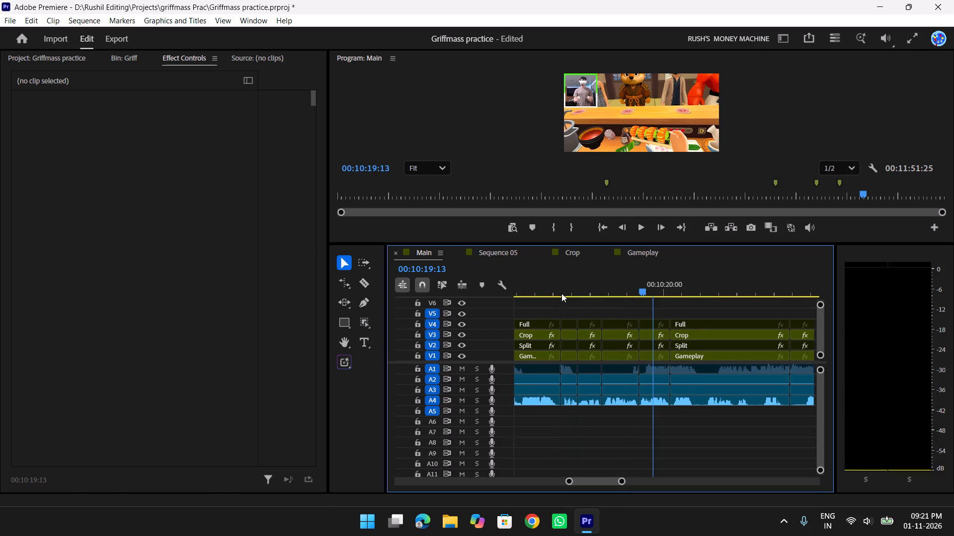
Cut all tracks at about 00:10:21:23 and ripple trim about 13 frames from the start of the following segment.
key("space")
scroll(636, 301, "down", 2)
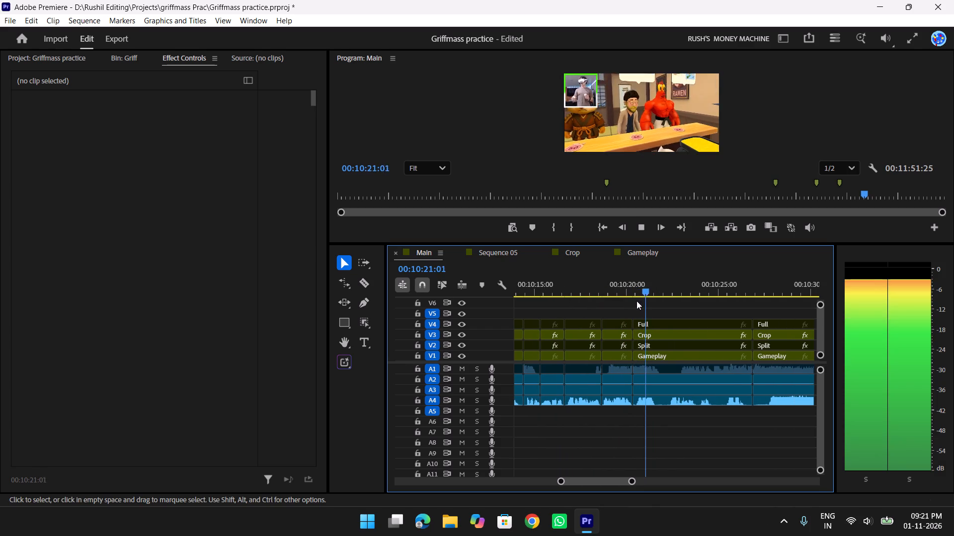
left_click_drag(668, 290, 654, 280)
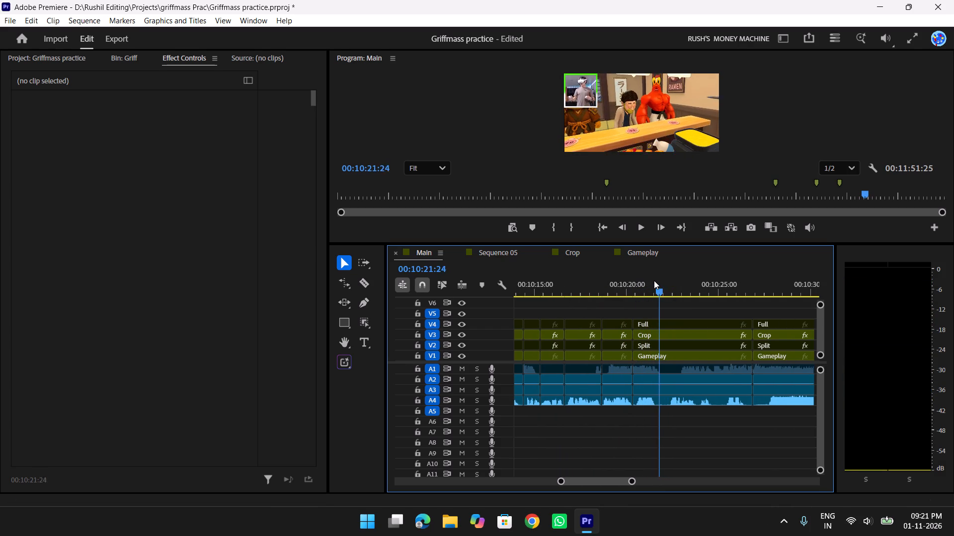
left_click_drag(654, 280, 662, 284)
key("w")
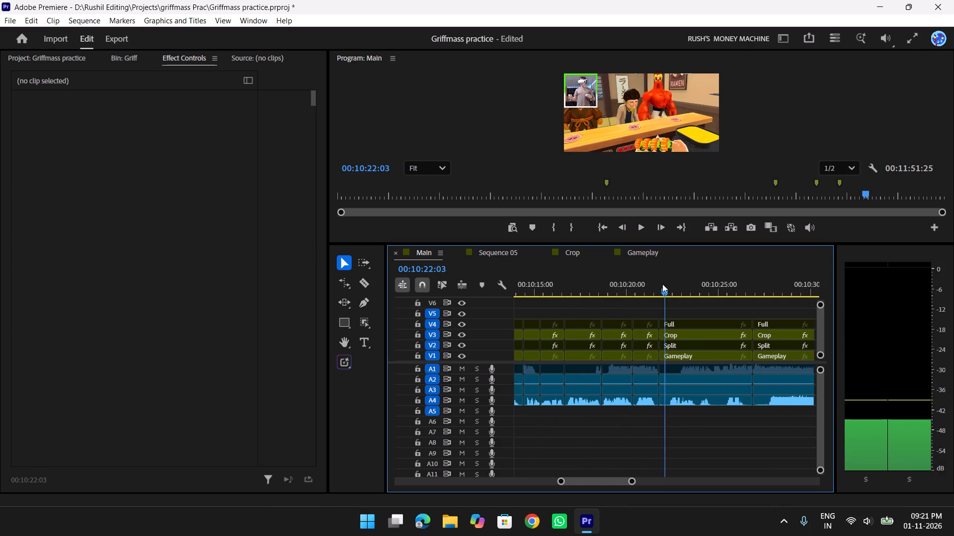
left_click_drag(662, 284, 619, 285)
key("q")
Cut all tracks at about 00:10:23:13 and ripple trim about 3 frames from the start of the following segment.
key("space")
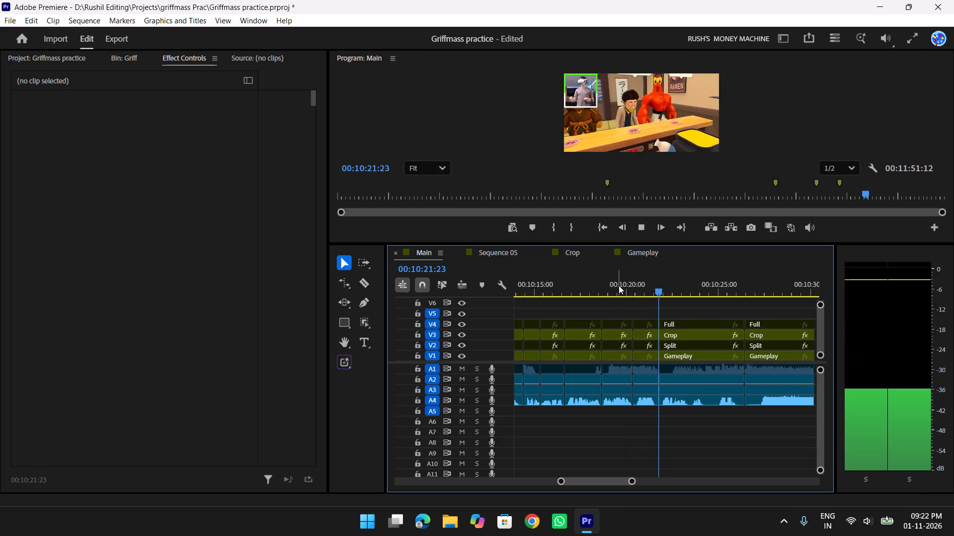
scroll(619, 285, "down", 3)
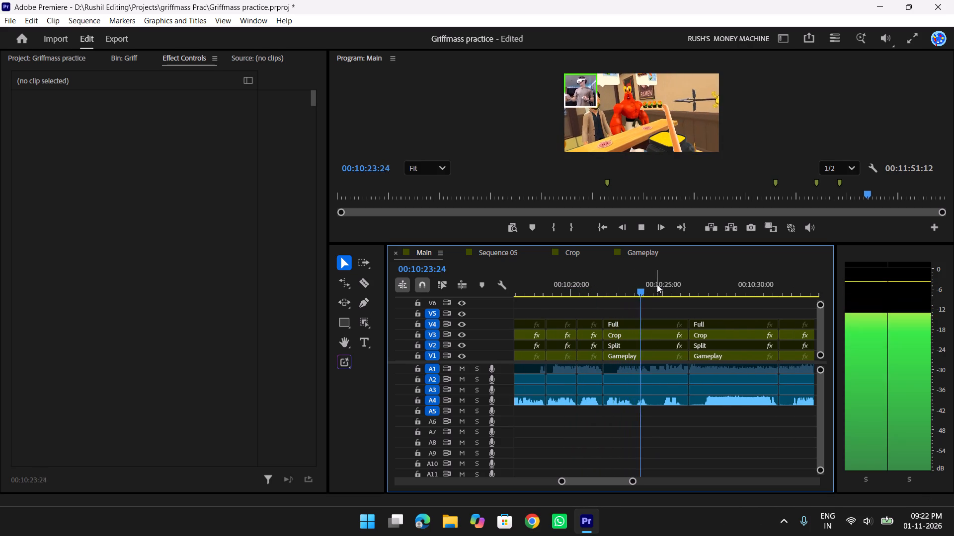
key("t")
key("space")
left_click_drag(669, 276, 627, 281)
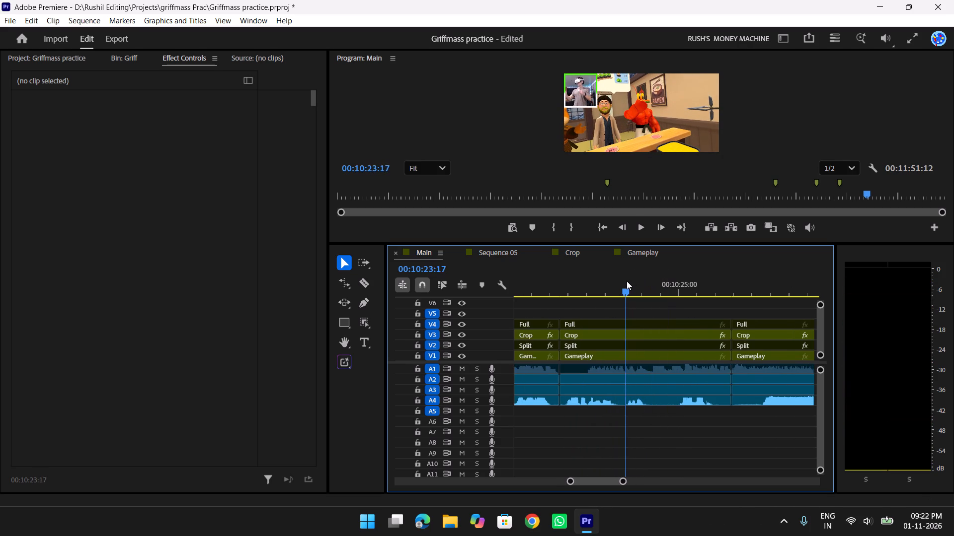
left_click_drag(627, 281, 625, 283)
key("w")
key("q")
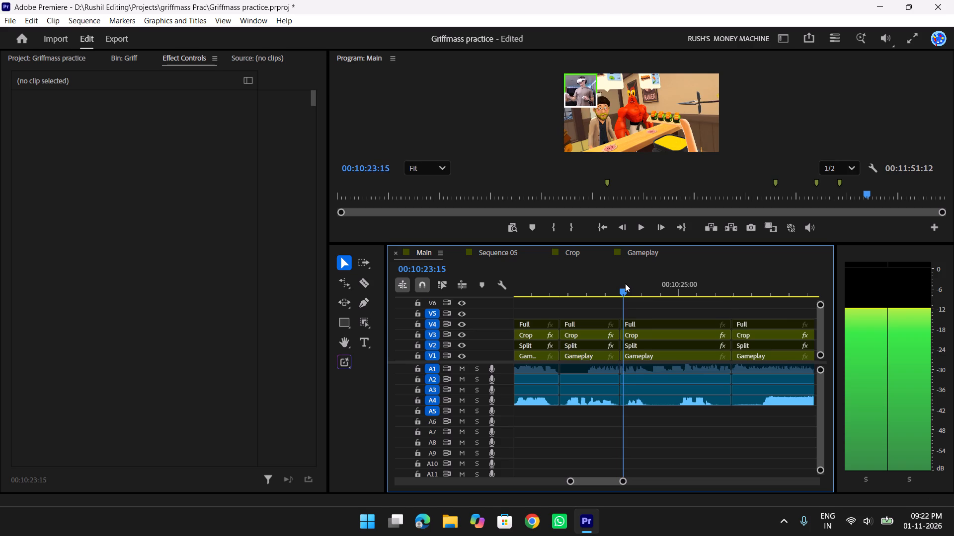
Cut all tracks at about 00:10:24:04 and ripple trim the following segment's start to about 00:10:24:27.
left_click_drag(625, 283, 673, 288)
key("w")
key("q")
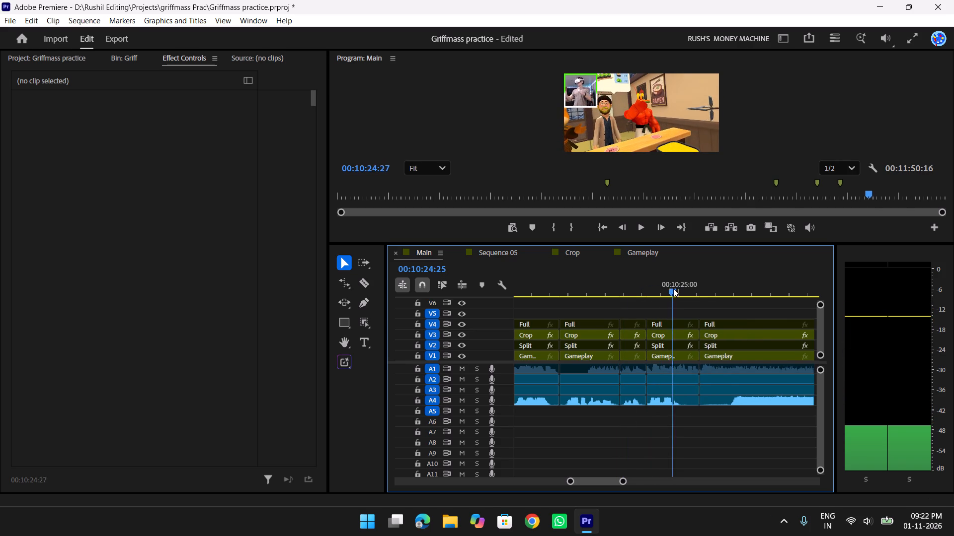
Undo the ripple trim after the 00:10:24:04 cut and trim that segment's start to about 00:10:24:24 instead.
left_click_drag(673, 288, 580, 289)
key("space")
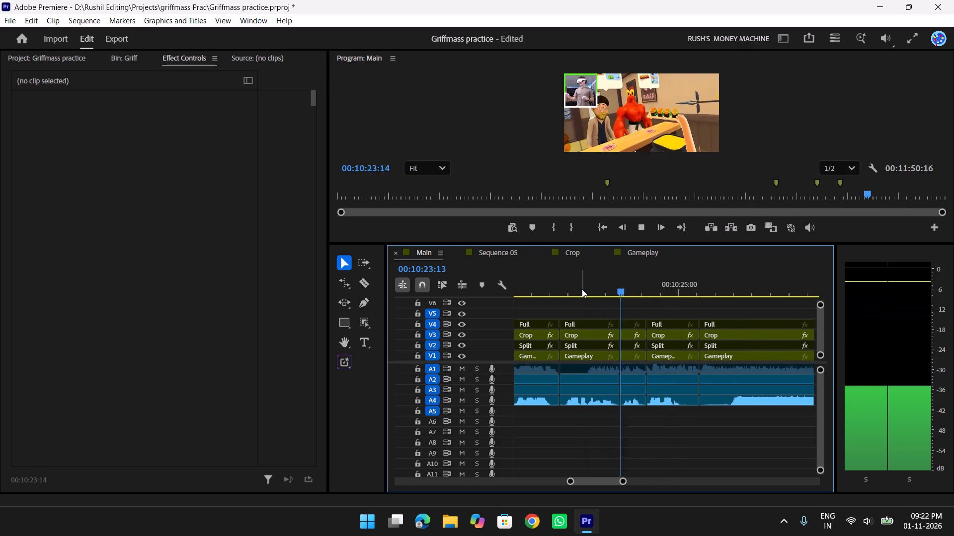
key("space")
key("ctrl+z")
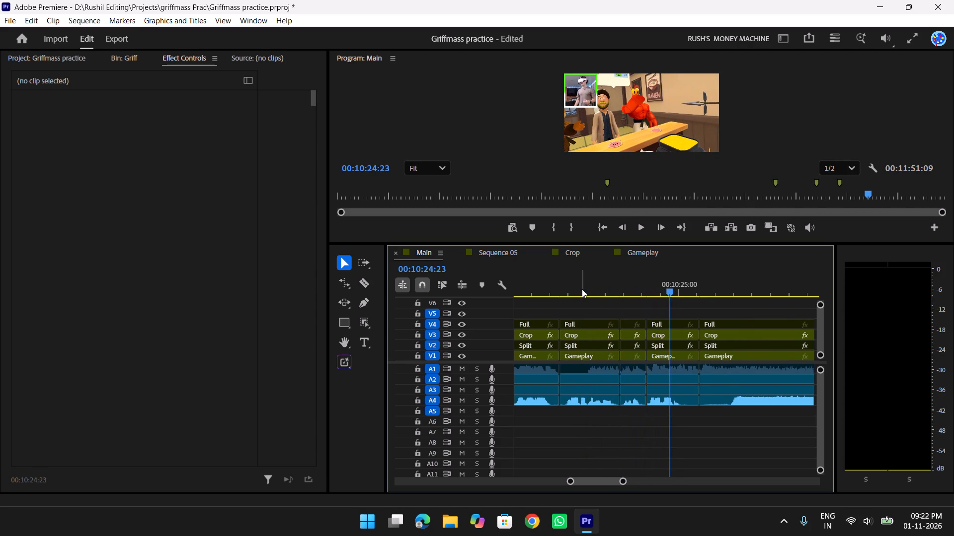
left_click_drag(668, 292, 672, 291)
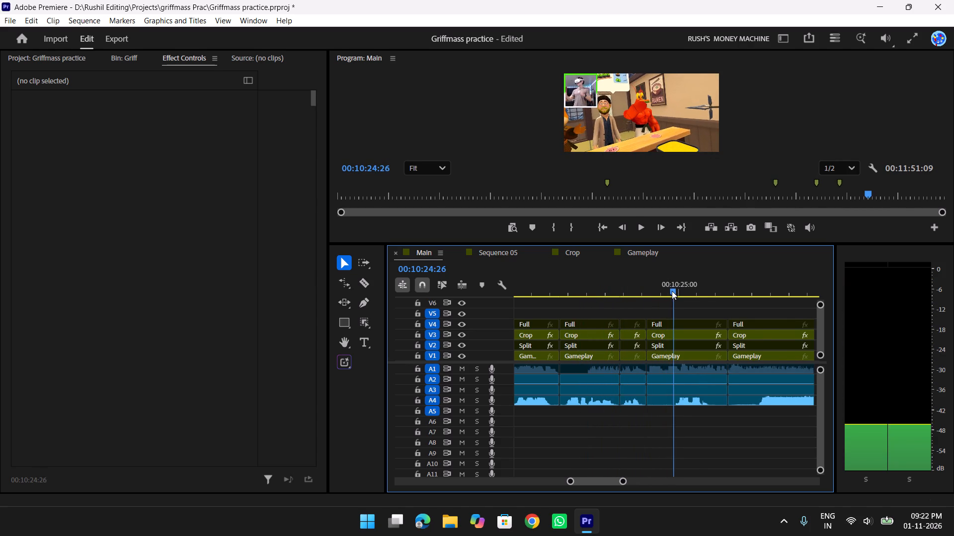
left_click_drag(672, 291, 554, 288)
key("q")
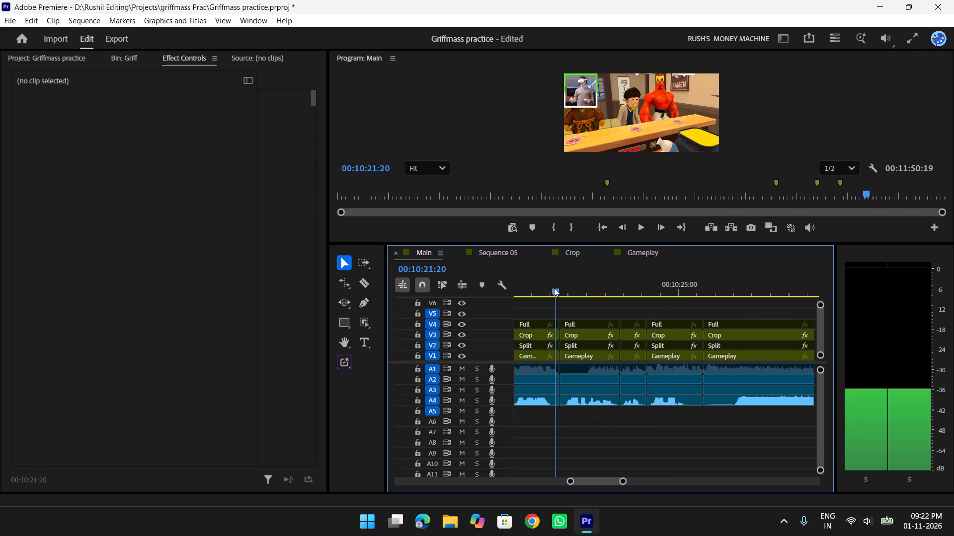
Ripple trim the end of the segment before the 00:10:21:23 cut back to about 00:10:21:20 on all tracks.
left_click_drag(554, 288, 552, 288)
key("space")
left_click_drag(594, 285, 562, 285)
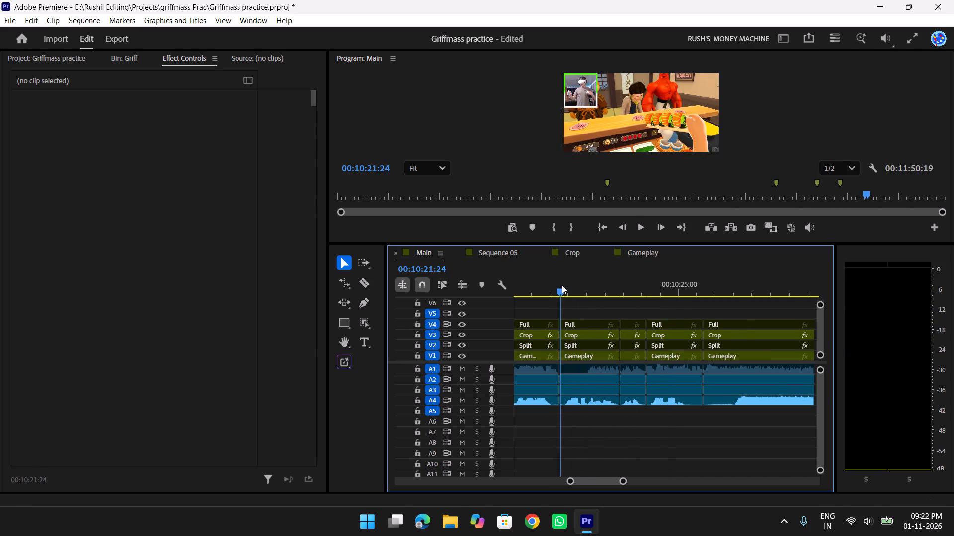
left_click_drag(562, 285, 557, 286)
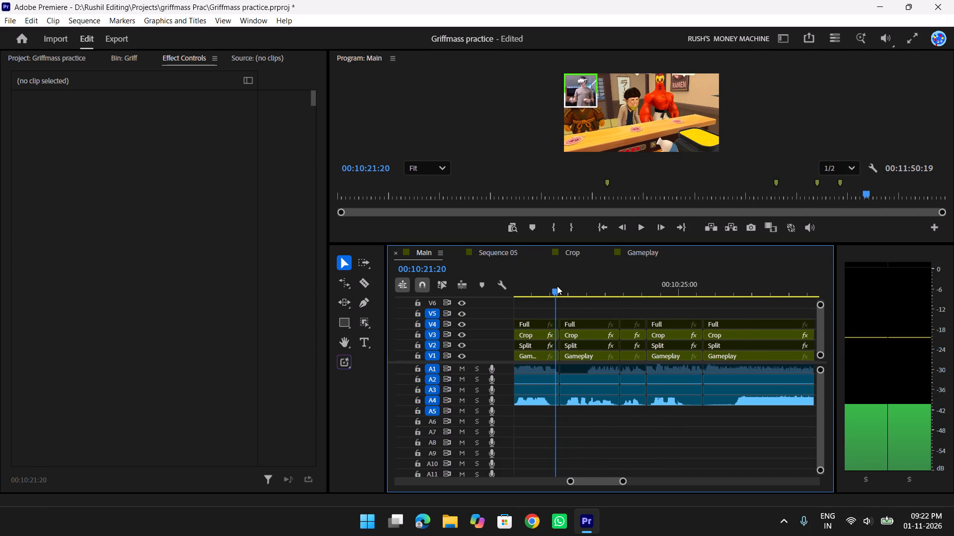
left_click_drag(557, 286, 532, 285)
key("e")
Ripple trim the end of the segment that starts near 00:10:24:00 back to about 00:10:25:07 on all tracks.
key("space")
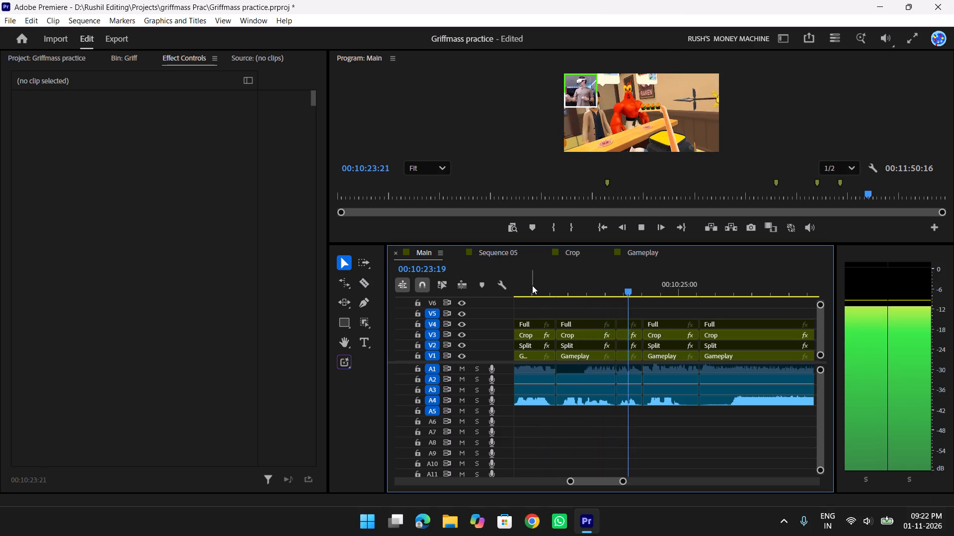
scroll(532, 285, "down", 3)
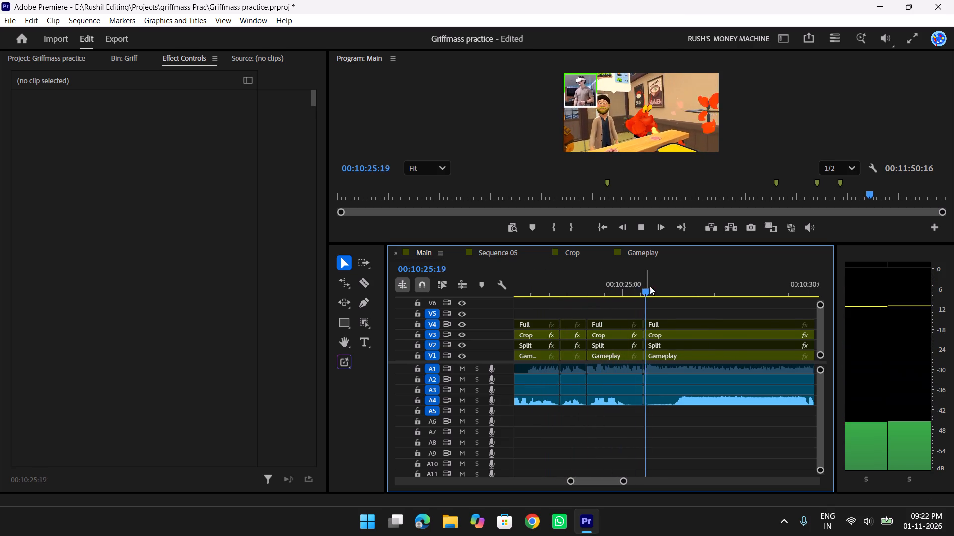
left_click_drag(678, 279, 633, 283)
key("e")
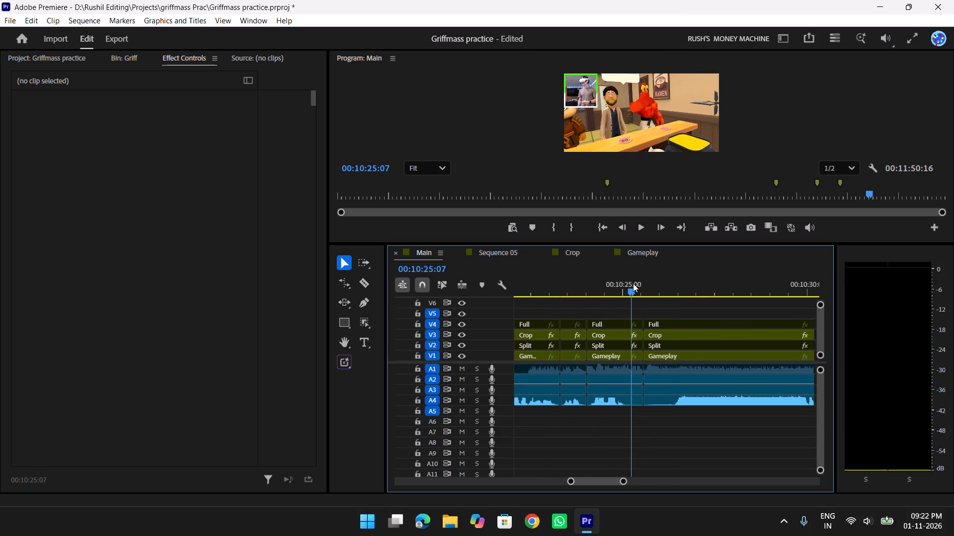
Play back the latest joins and ripple trim about 13 frames from the start of the segment beginning near 00:10:25:07.
left_click_drag(633, 283, 537, 287)
key("space")
key("y")
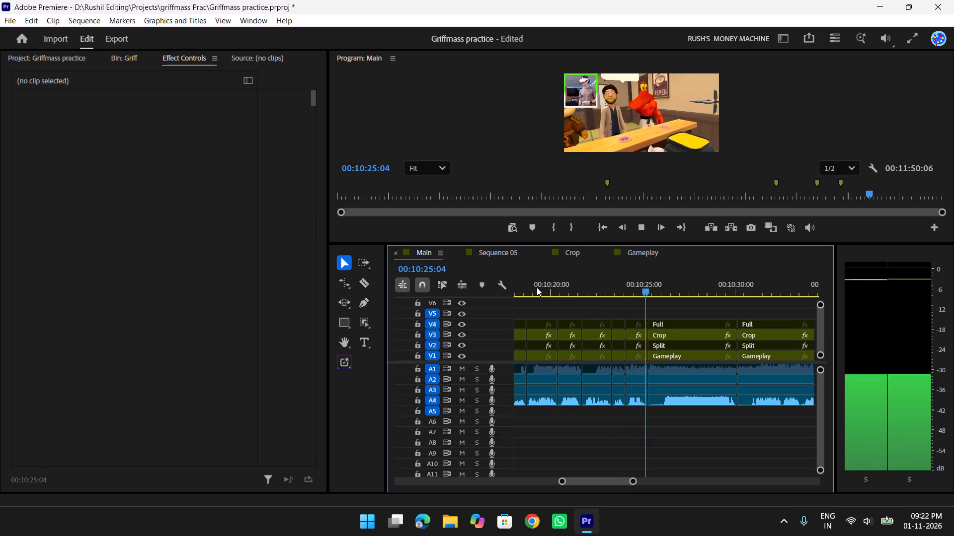
left_click_drag(669, 289, 651, 292)
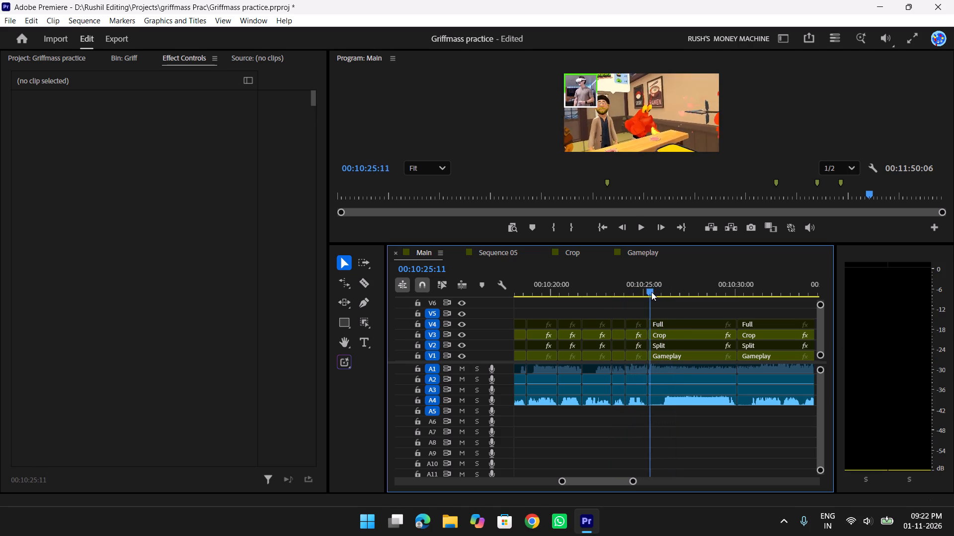
left_click_drag(651, 292, 605, 296)
key("q")
Play back the join near 00:10:25:07 and examine the gameplay between about 00:10:25:07 and 00:10:26:26.
key("space")
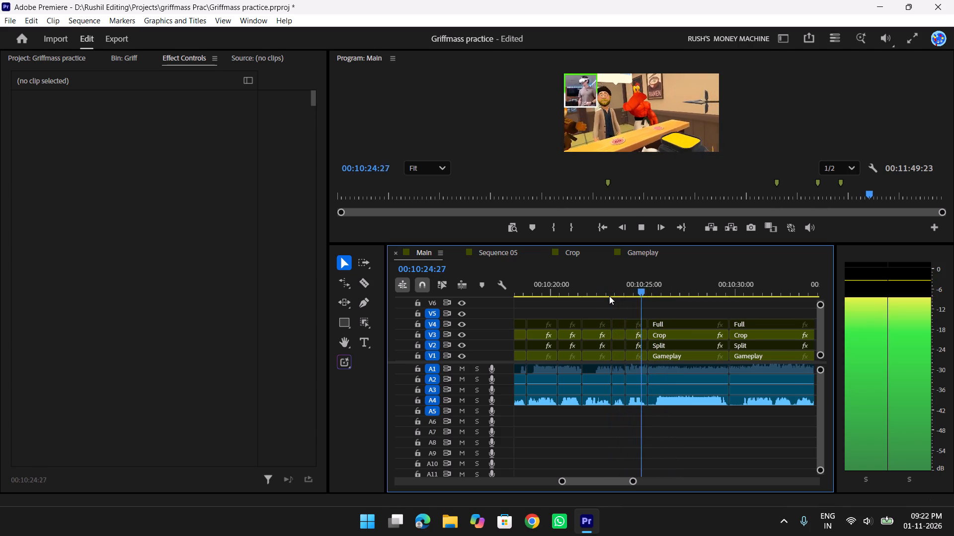
key("space")
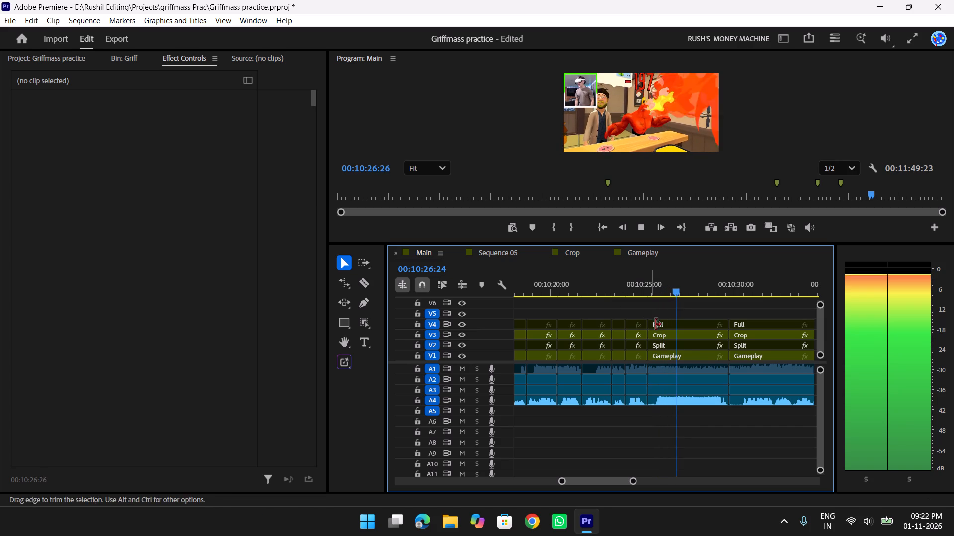
left_click(683, 355)
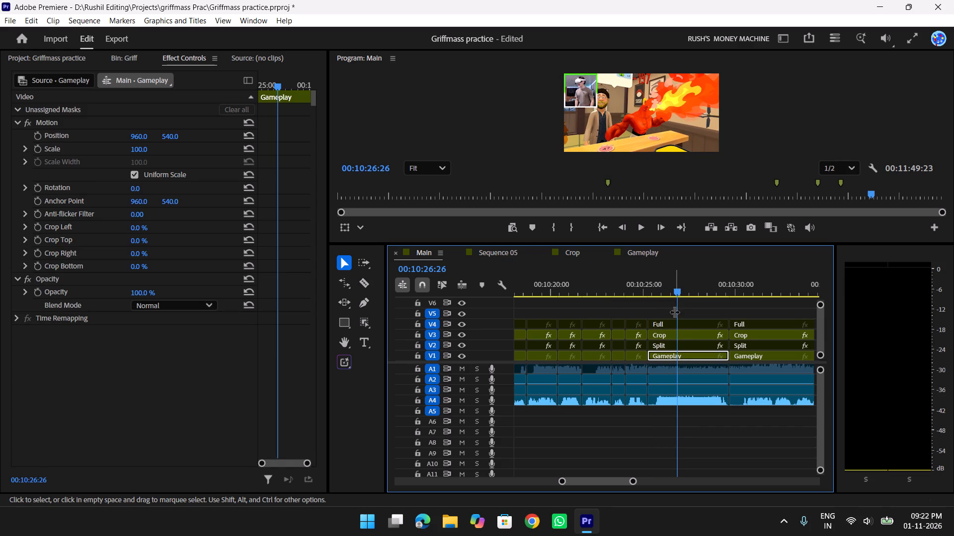
left_click_drag(673, 299, 650, 299)
left_click_drag(676, 287, 653, 287)
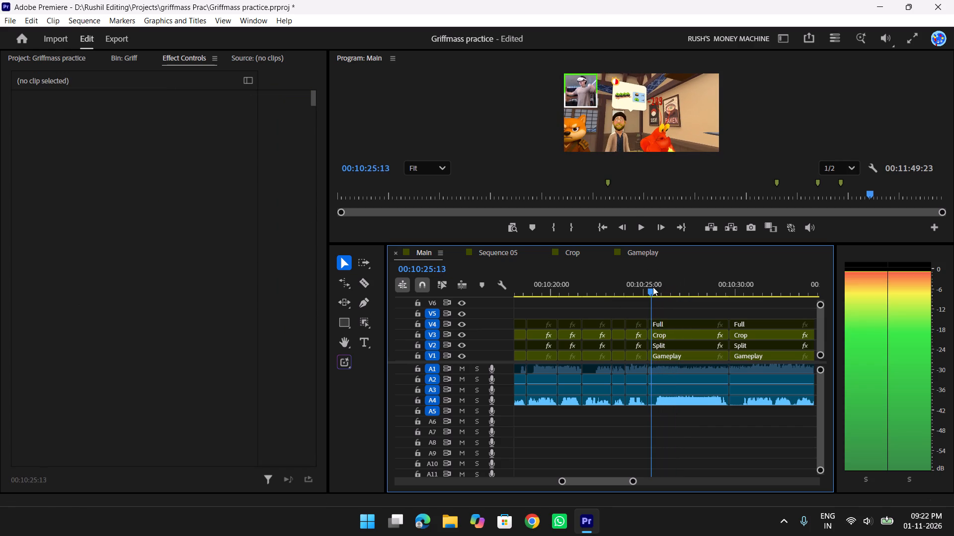
left_click_drag(653, 287, 658, 287)
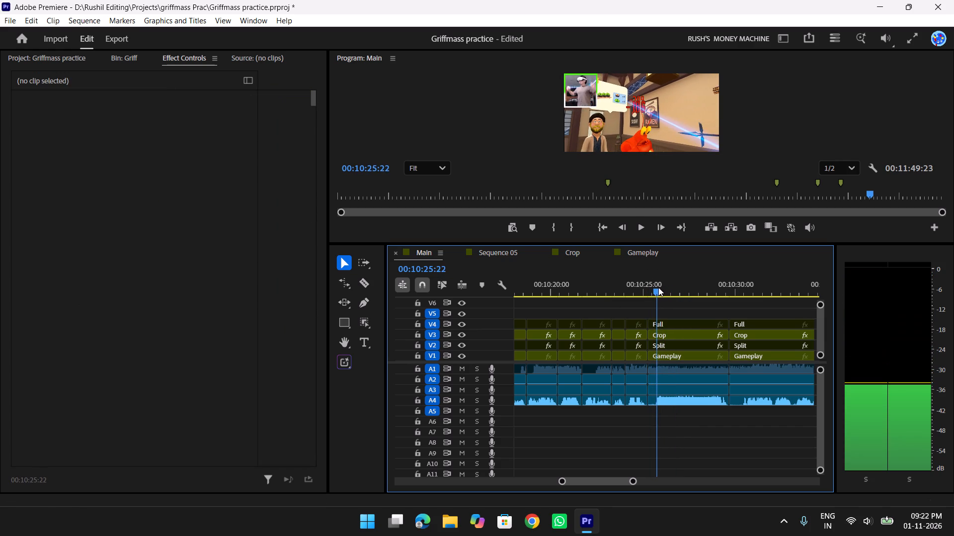
left_click_drag(658, 287, 662, 288)
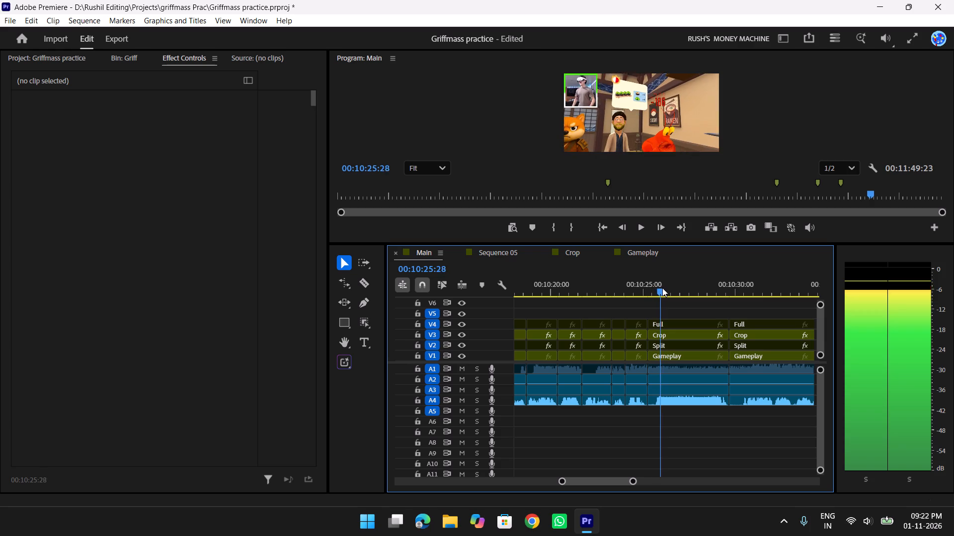
left_click_drag(662, 288, 668, 288)
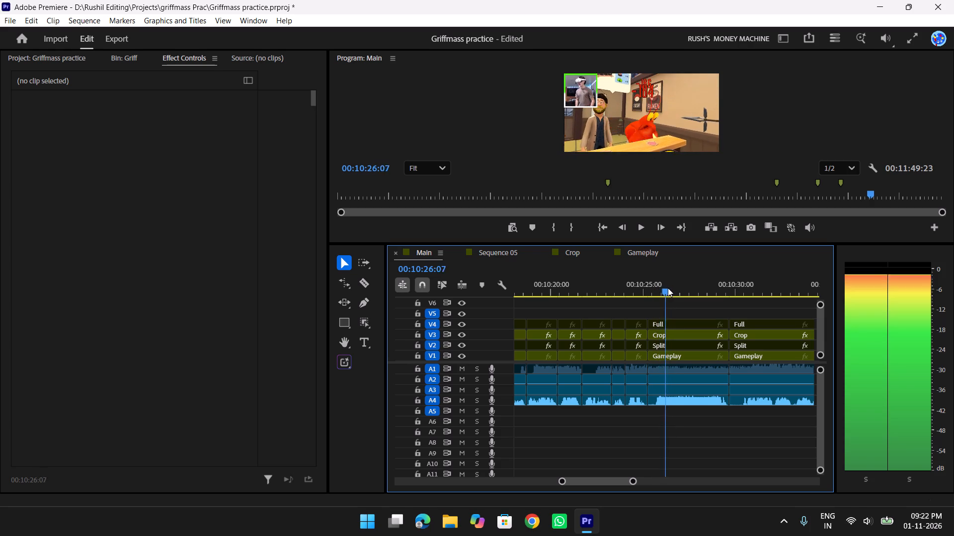
left_click_drag(668, 288, 667, 288)
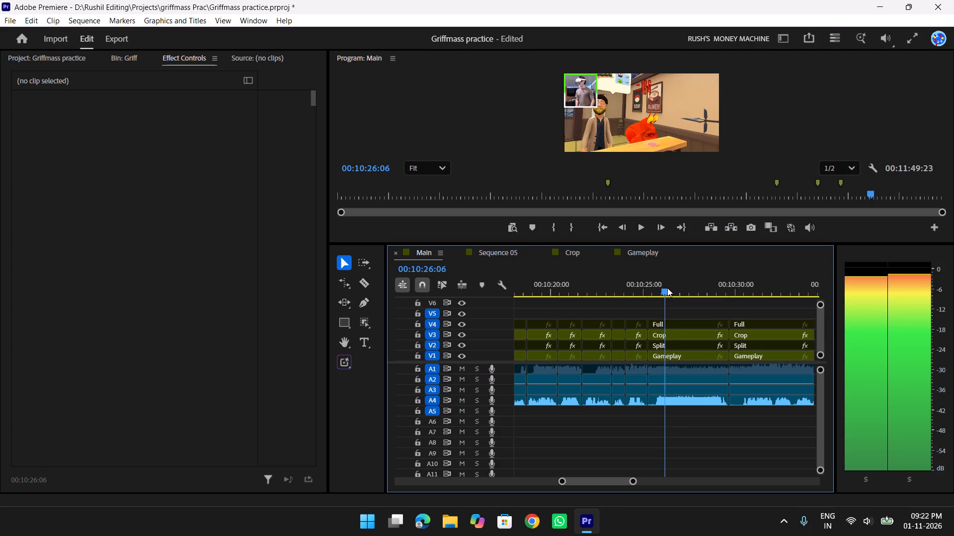
left_click_drag(667, 288, 662, 288)
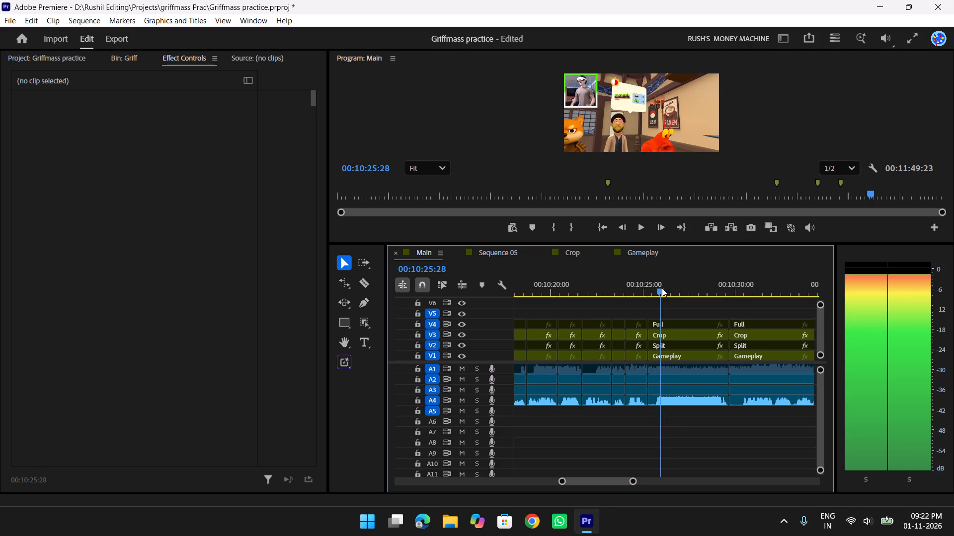
left_click_drag(662, 288, 649, 290)
key("space")
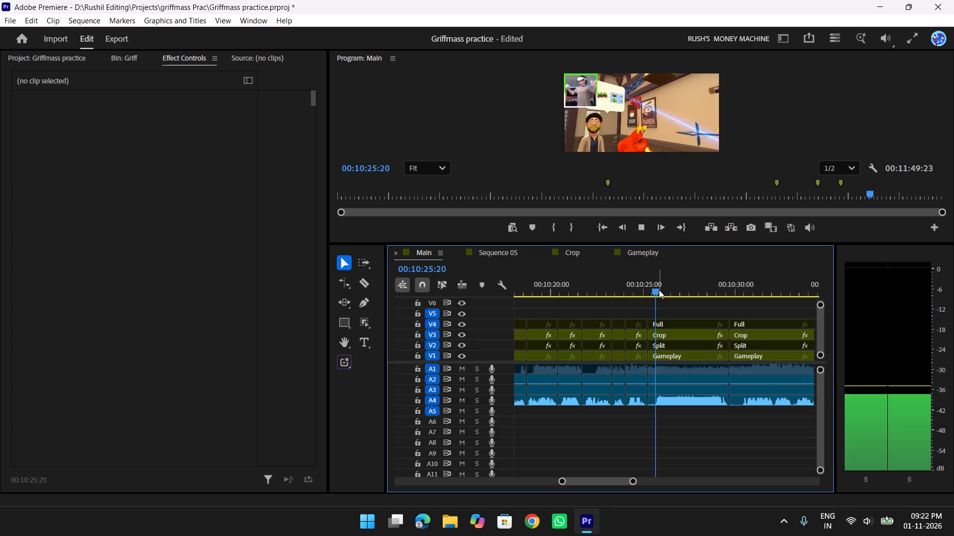
key("space")
left_click_drag(662, 286, 648, 287)
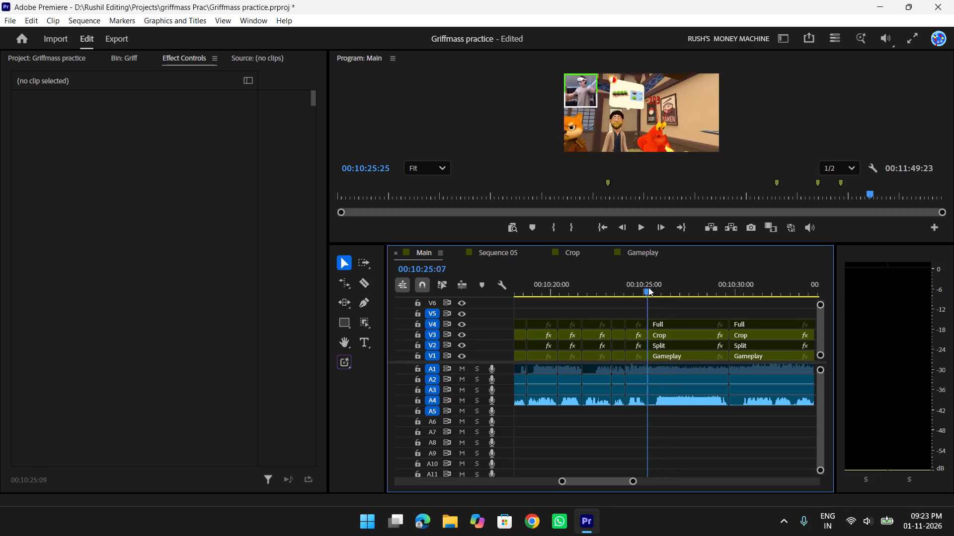
left_click_drag(648, 287, 633, 287)
key("space")
key("space")
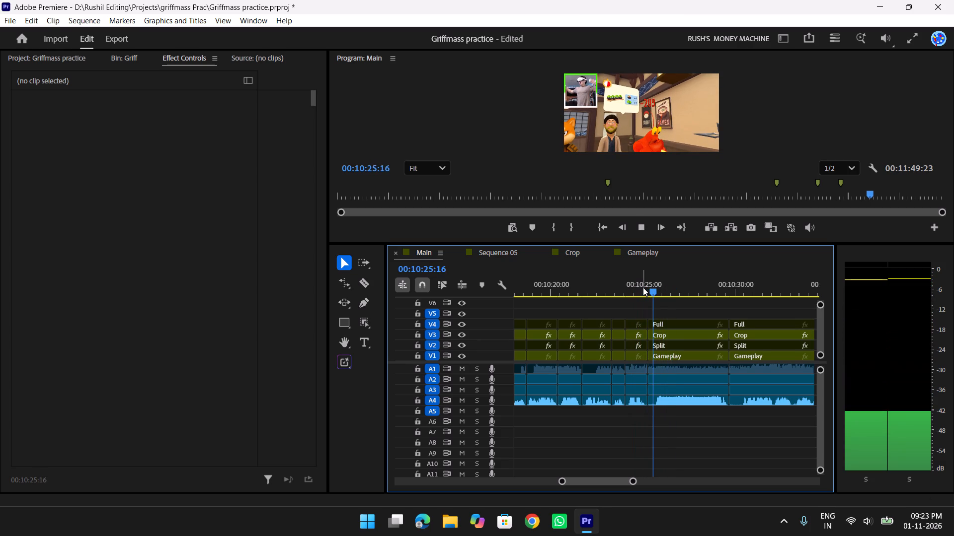
left_click(654, 284)
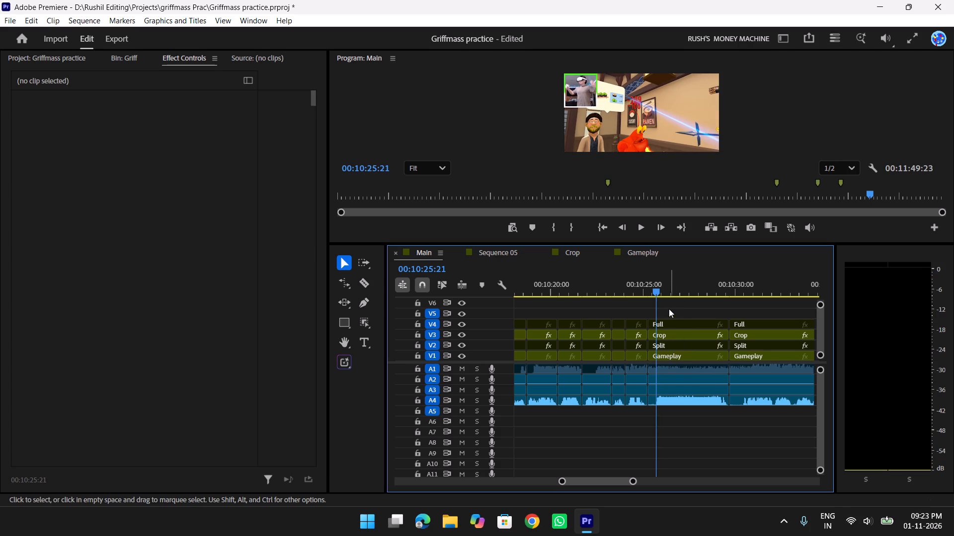
Cut all tracks at 00:10:26:06, stepping frame by frame through the gameplay to find the spot.
left_click_drag(659, 302, 666, 301)
key("Right")
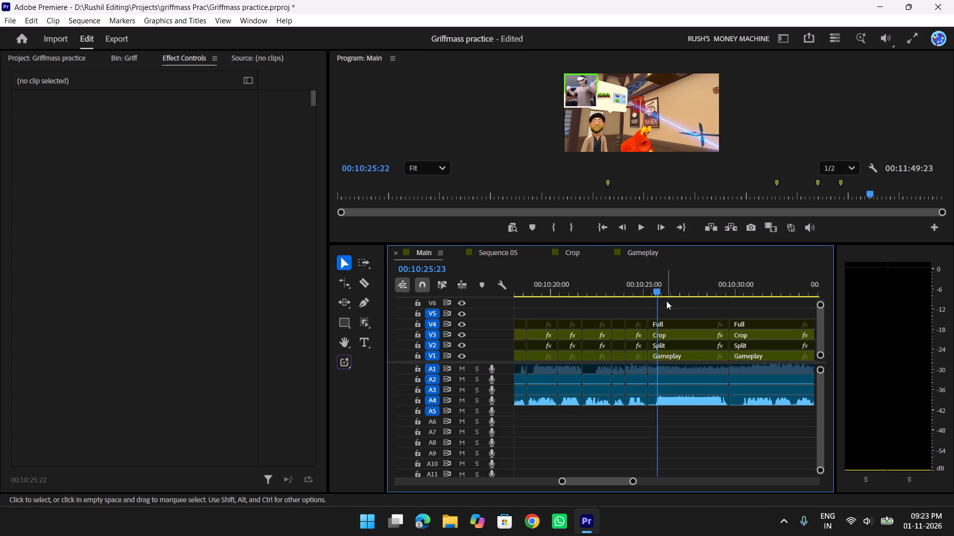
key("Right")
key("Right")
key("Right")
key("Right")
key("Right")
key("Right")
key("Right")
key("Right")
key("Right")
key("Right")
key("Right")
key("Right")
key("Right")
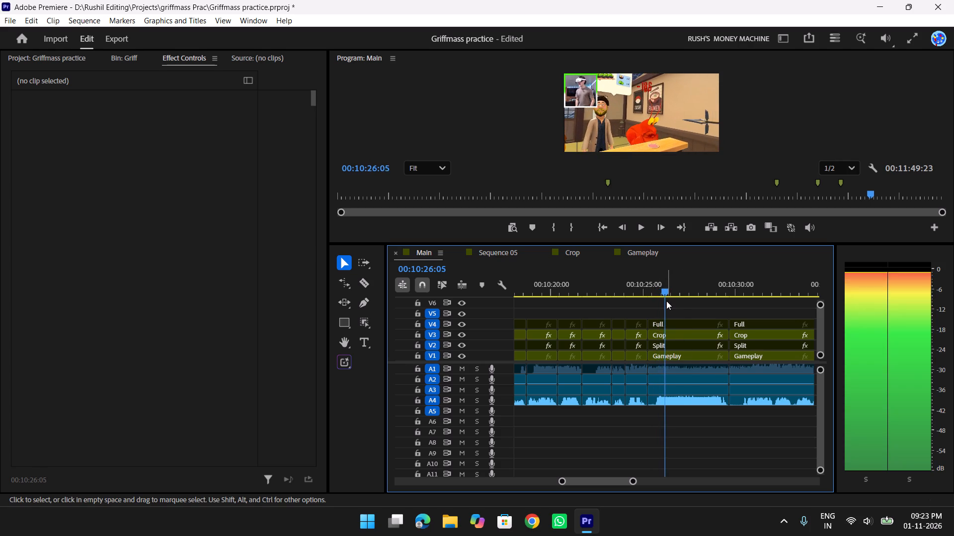
key("Right")
key("Right")
key("Right")
key("Right")
key("Left")
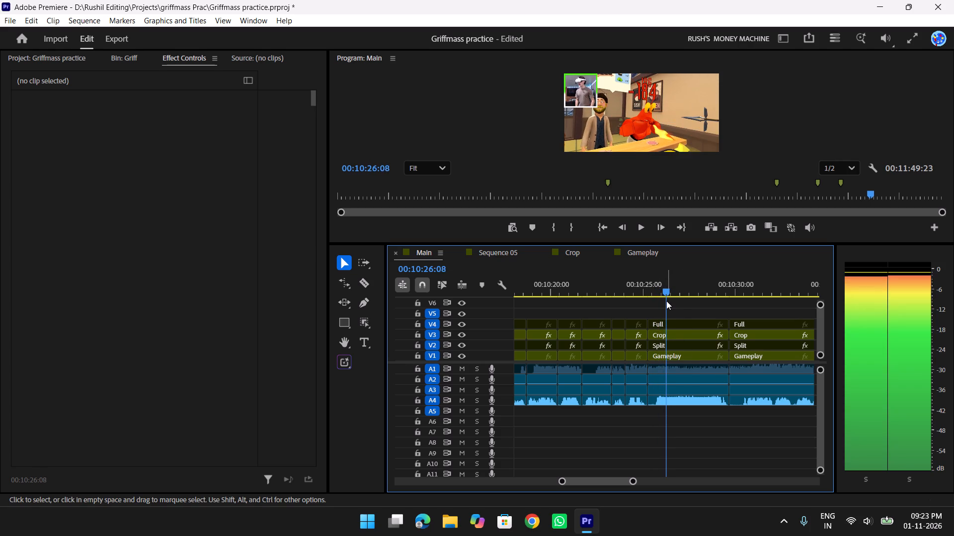
key("Left")
key("Left")
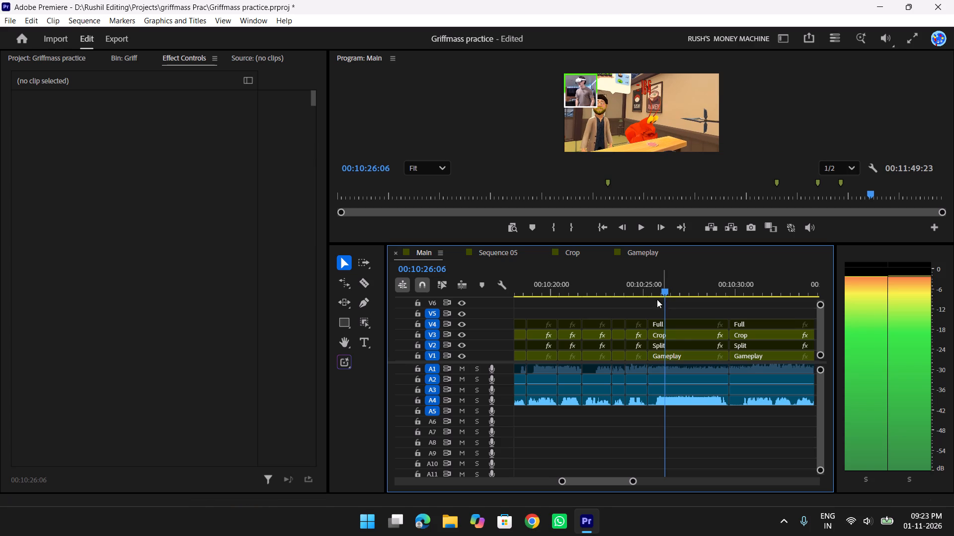
left_click(690, 441)
key("w")
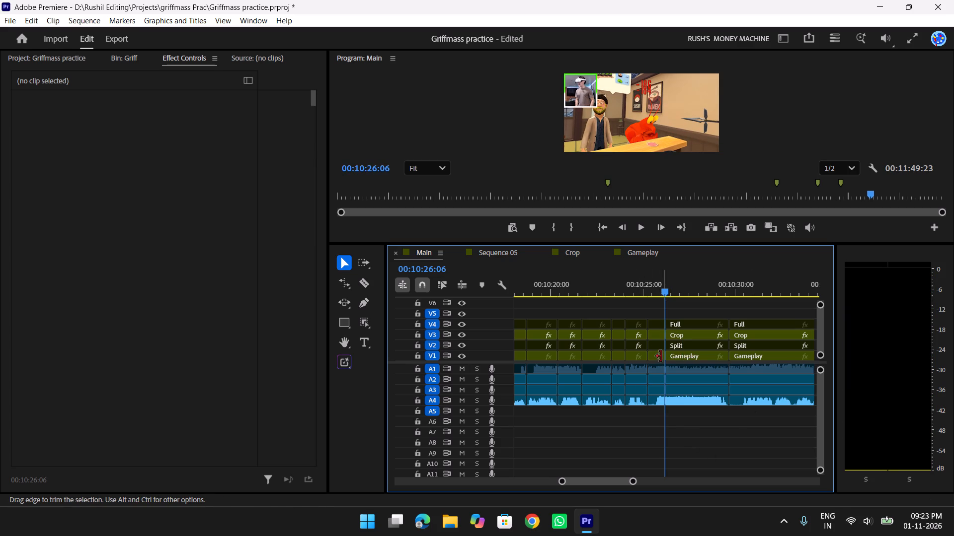
Reframe the V1 Gameplay segment between 00:10:25:07 and 00:10:26:06 on the red character with Scale 227 and vertical Position -191.
left_click_drag(666, 297, 657, 300)
left_click(654, 356)
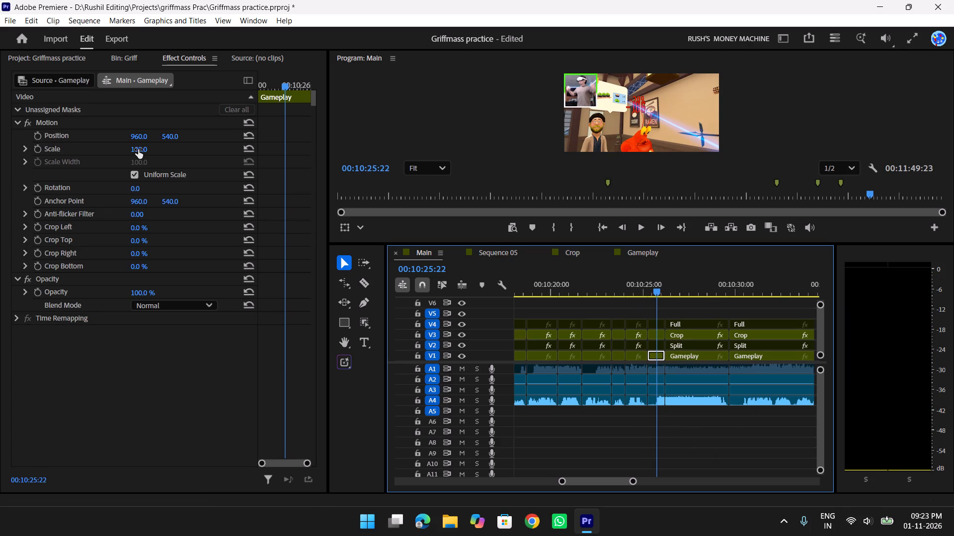
left_click_drag(138, 149, 217, 155)
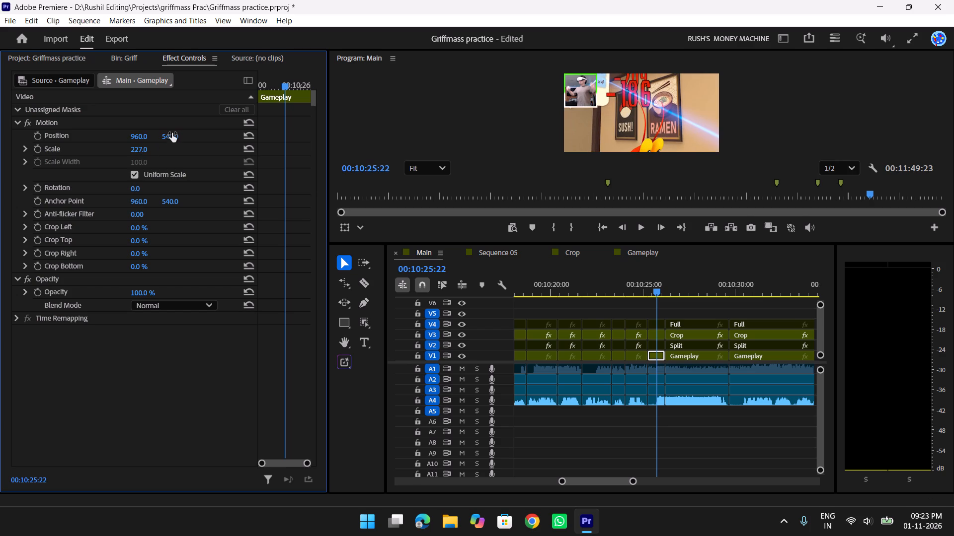
left_click_drag(174, 132, 5, 203)
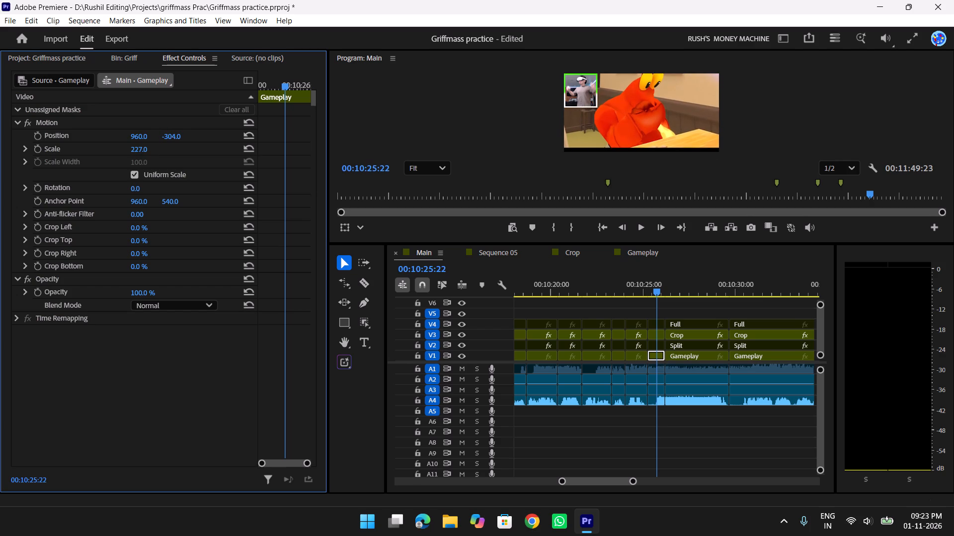
left_click_drag(5, 203, 74, 199)
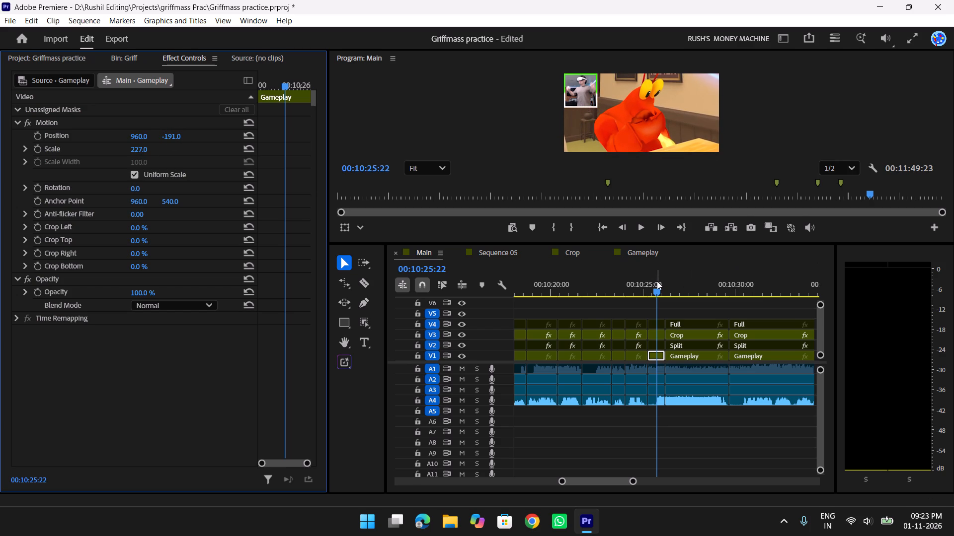
Play back the reframed shot and cut all tracks at about 00:10:27:13.
left_click_drag(657, 281, 618, 291)
key("space")
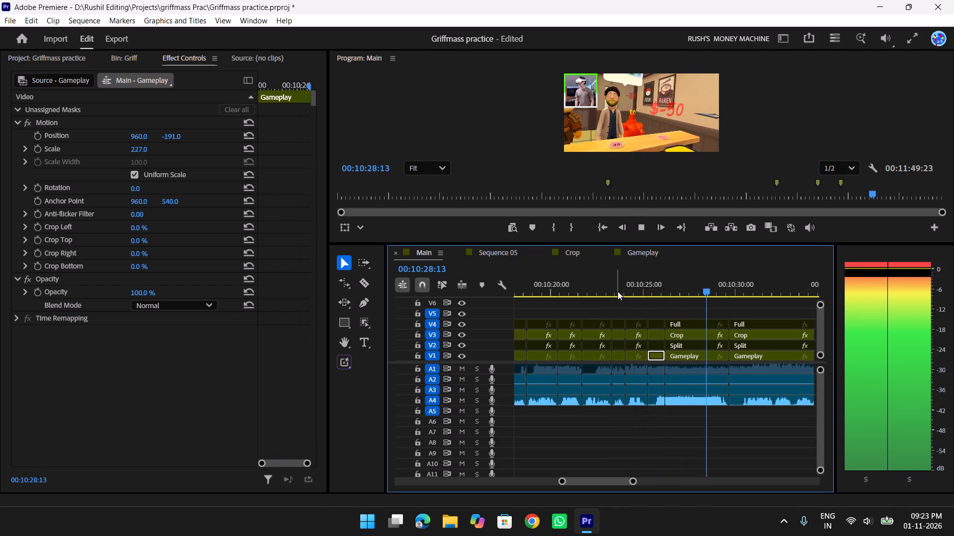
key("space")
left_click_drag(711, 280, 687, 284)
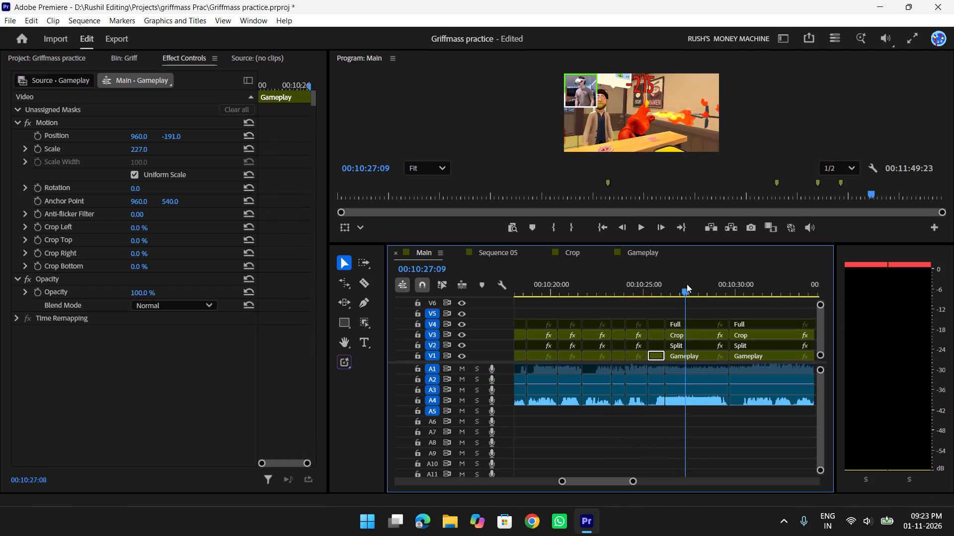
left_click_drag(687, 284, 705, 284)
key("w")
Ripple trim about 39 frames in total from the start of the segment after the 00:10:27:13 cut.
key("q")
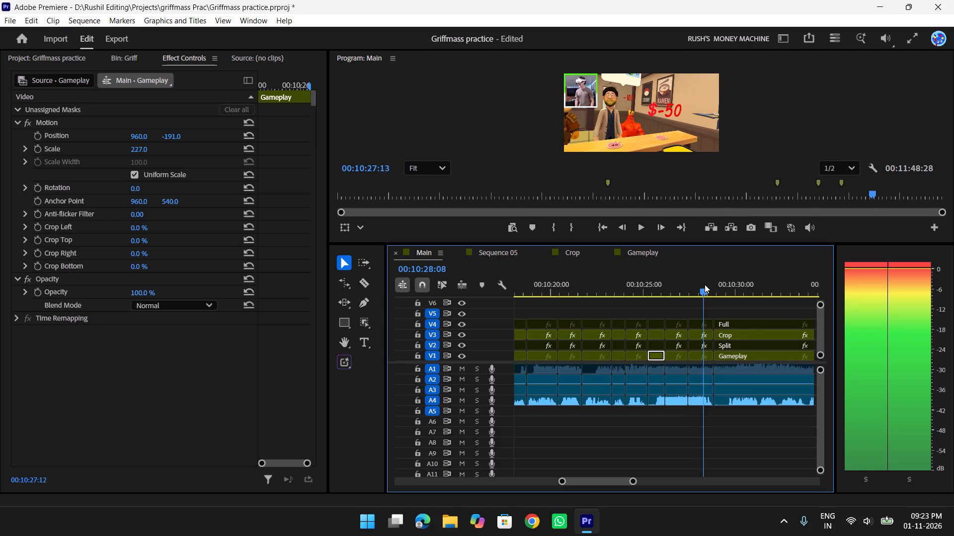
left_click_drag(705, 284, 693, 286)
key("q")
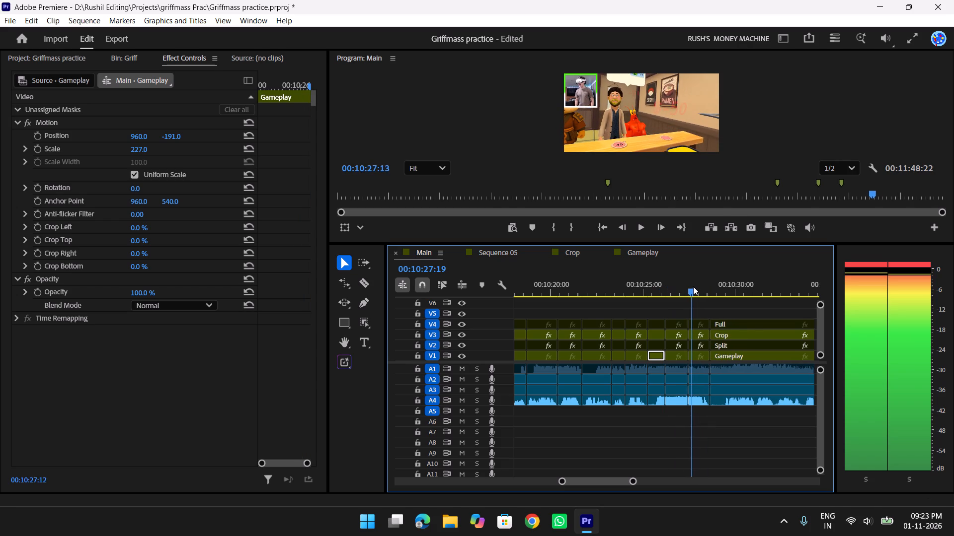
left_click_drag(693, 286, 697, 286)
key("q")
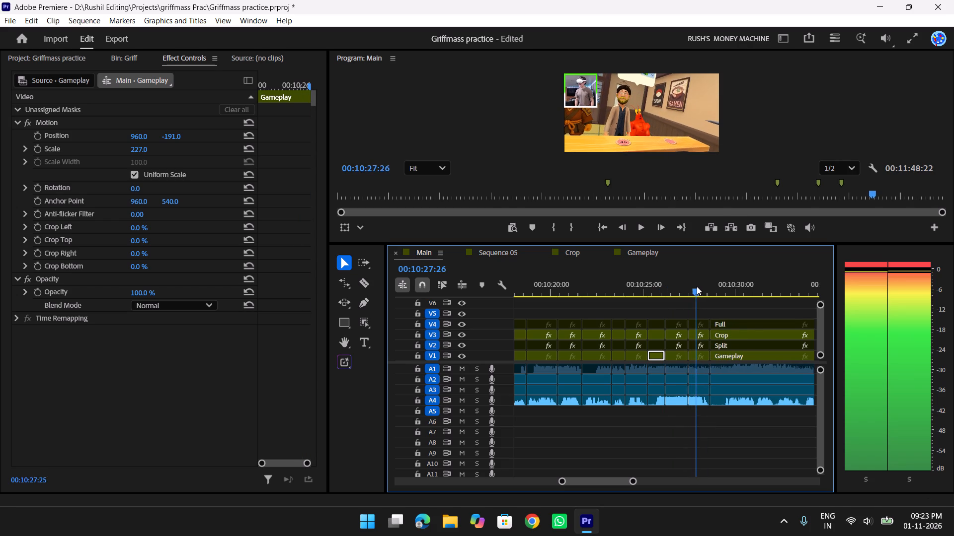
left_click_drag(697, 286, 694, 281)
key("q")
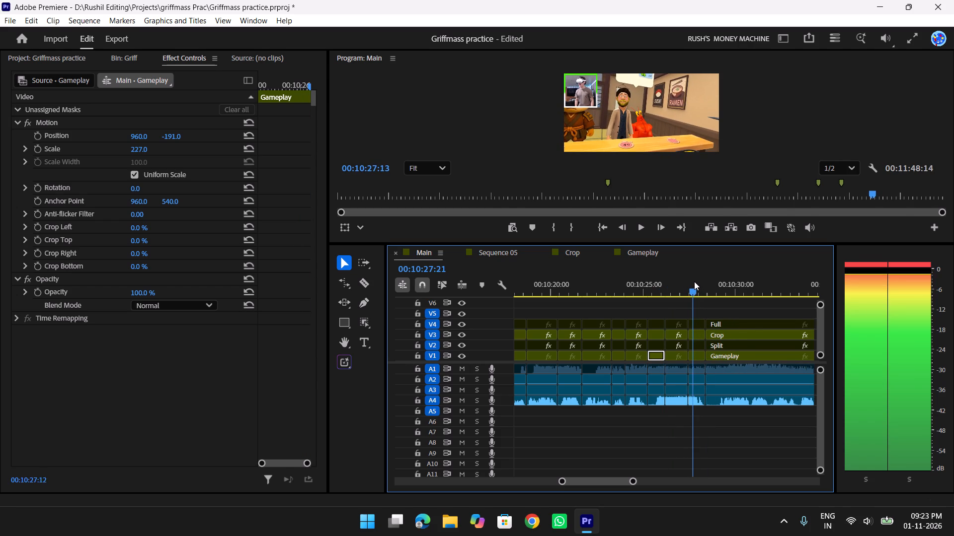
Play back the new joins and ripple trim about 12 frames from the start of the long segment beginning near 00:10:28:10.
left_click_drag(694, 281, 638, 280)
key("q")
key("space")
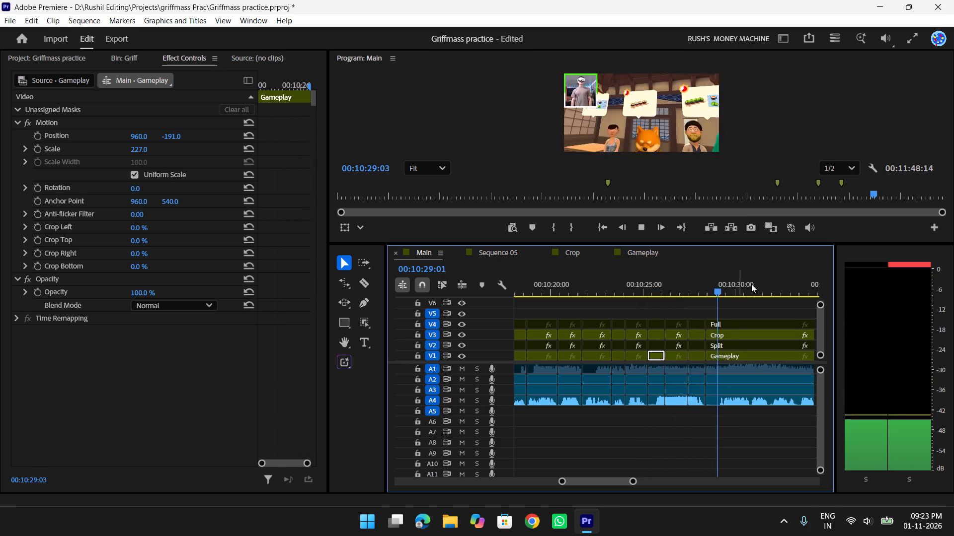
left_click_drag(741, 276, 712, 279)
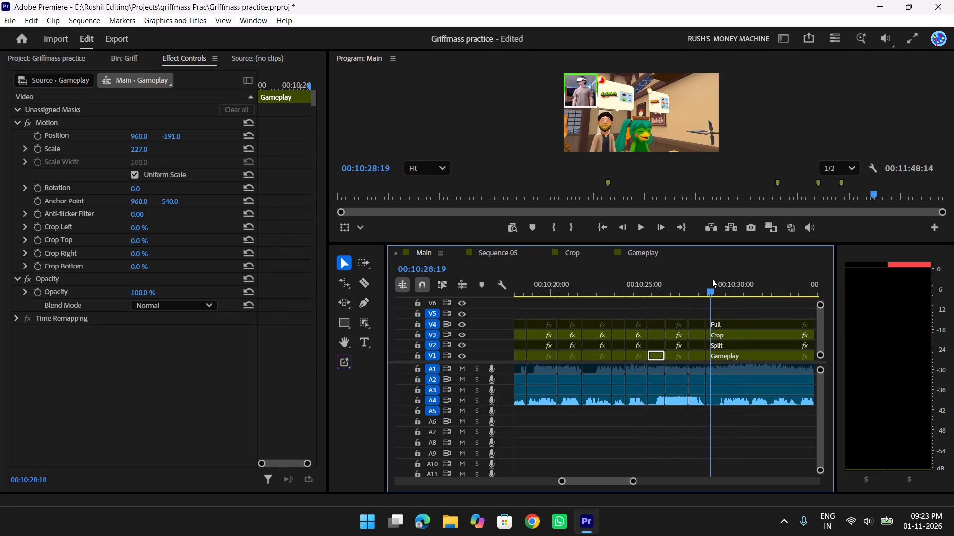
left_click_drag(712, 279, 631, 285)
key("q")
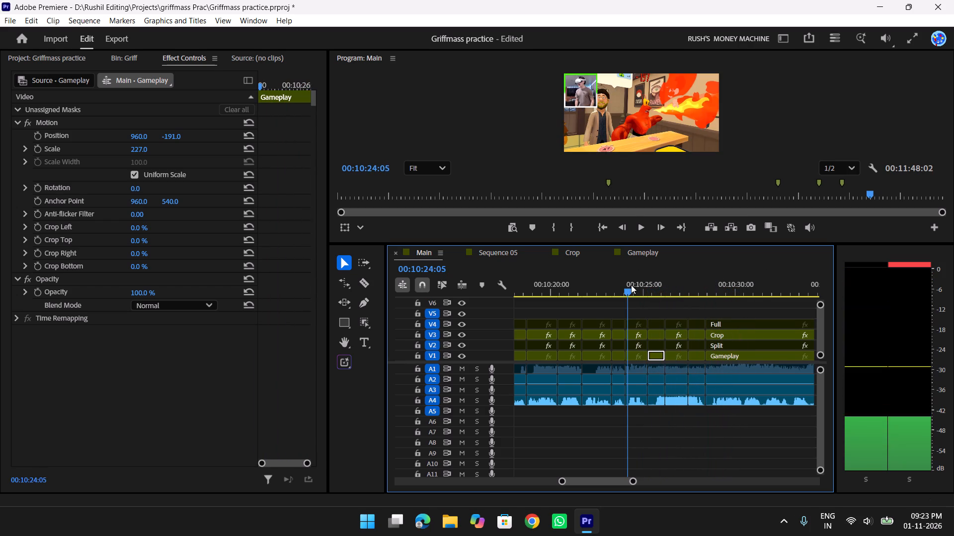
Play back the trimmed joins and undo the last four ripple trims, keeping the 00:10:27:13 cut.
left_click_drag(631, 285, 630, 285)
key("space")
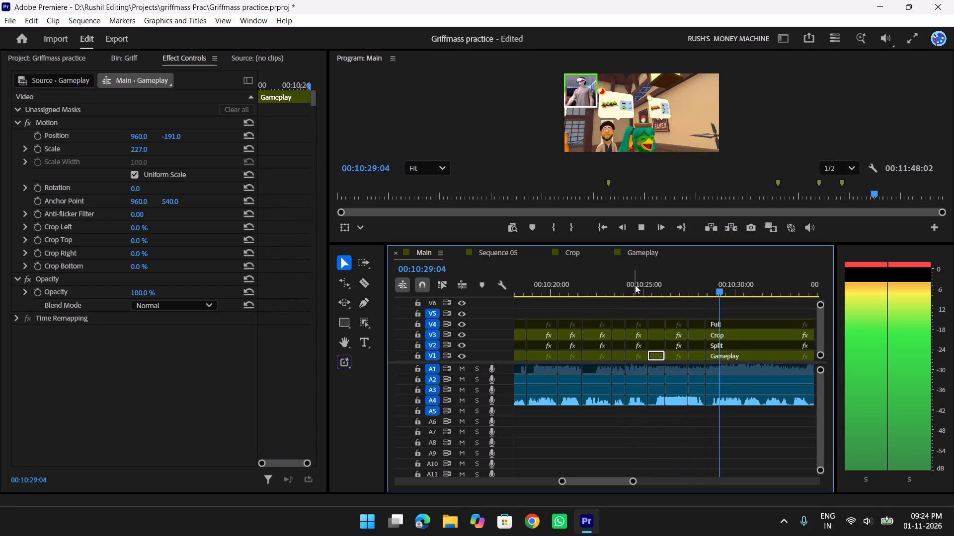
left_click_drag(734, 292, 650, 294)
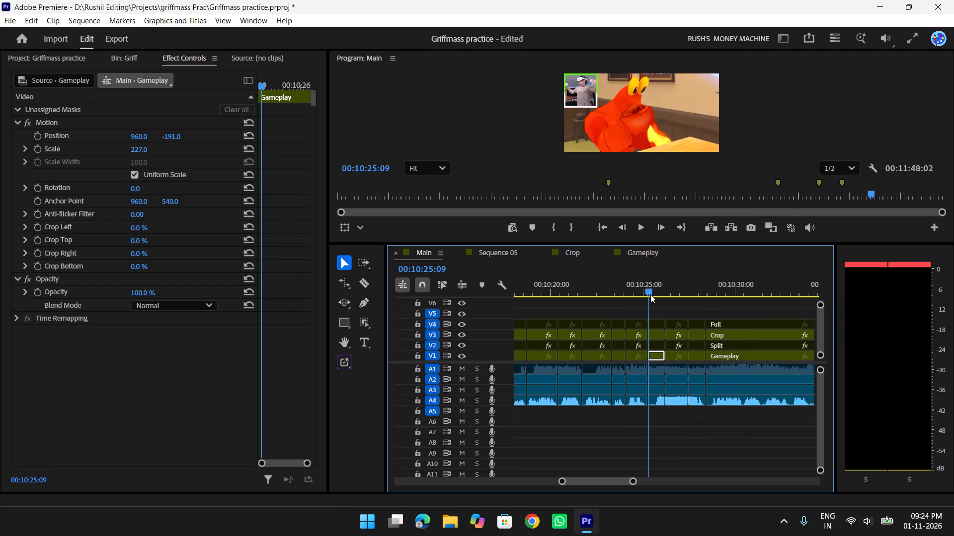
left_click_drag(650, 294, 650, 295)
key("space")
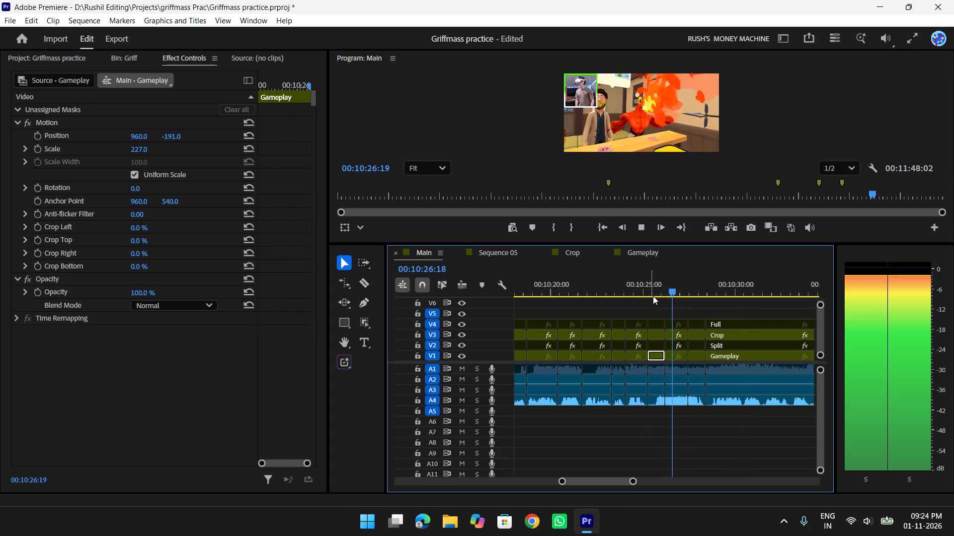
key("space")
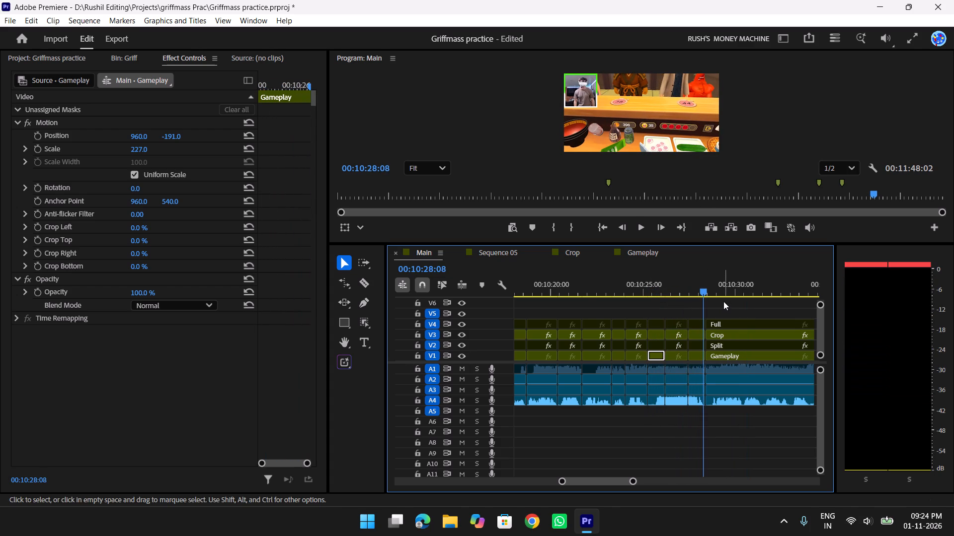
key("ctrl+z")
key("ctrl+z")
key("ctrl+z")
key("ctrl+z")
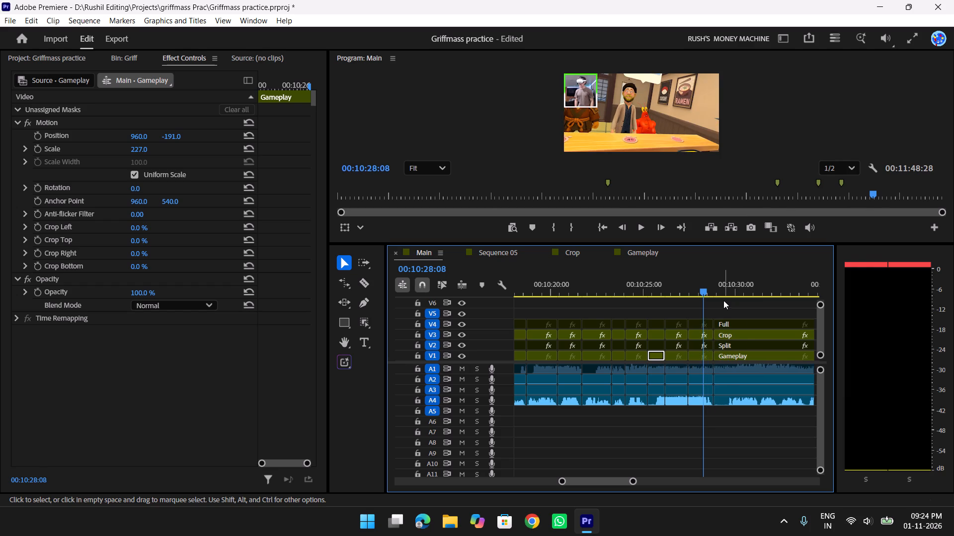
Play back the section following the reframed shot and cut all tracks at 00:10:28:05.
left_click_drag(697, 282, 662, 286)
key("space")
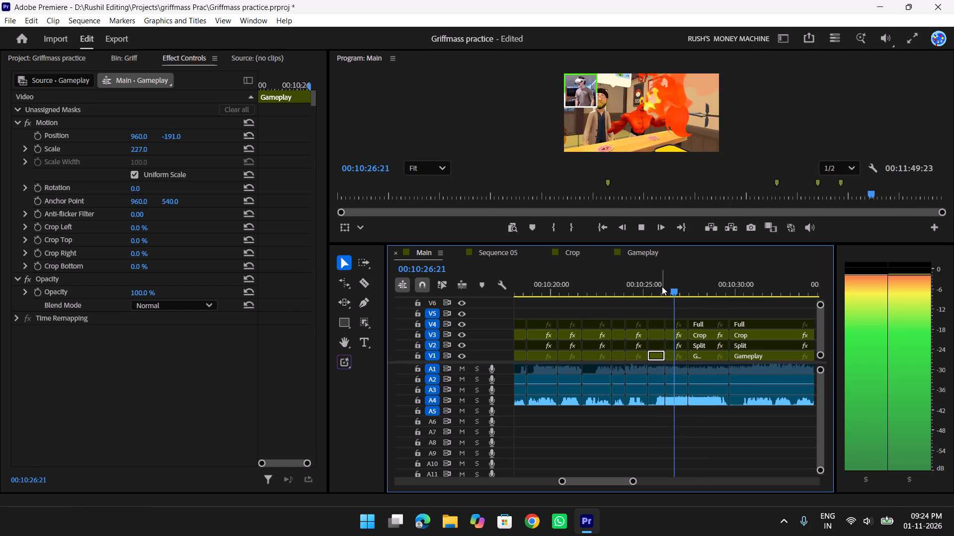
key("space")
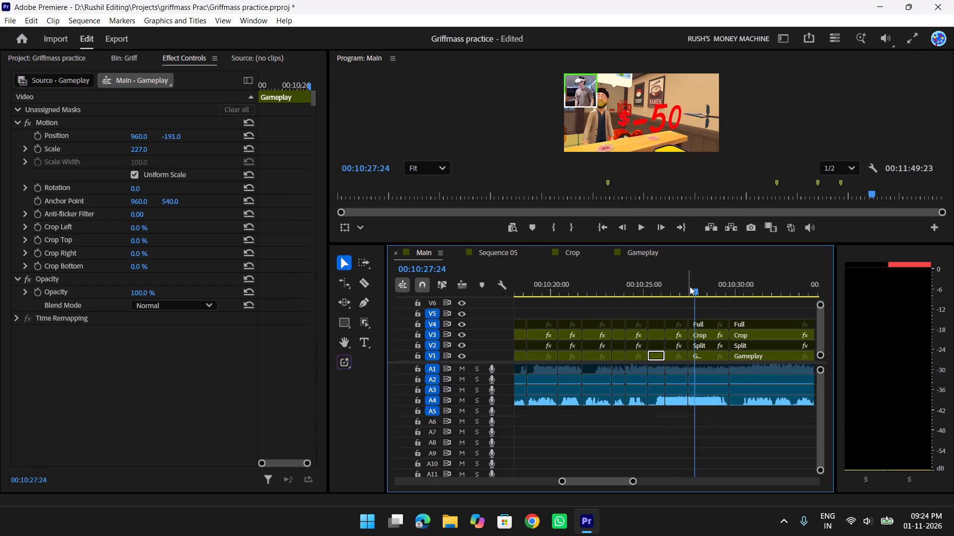
key("space")
key("space")
key("space")
key("space")
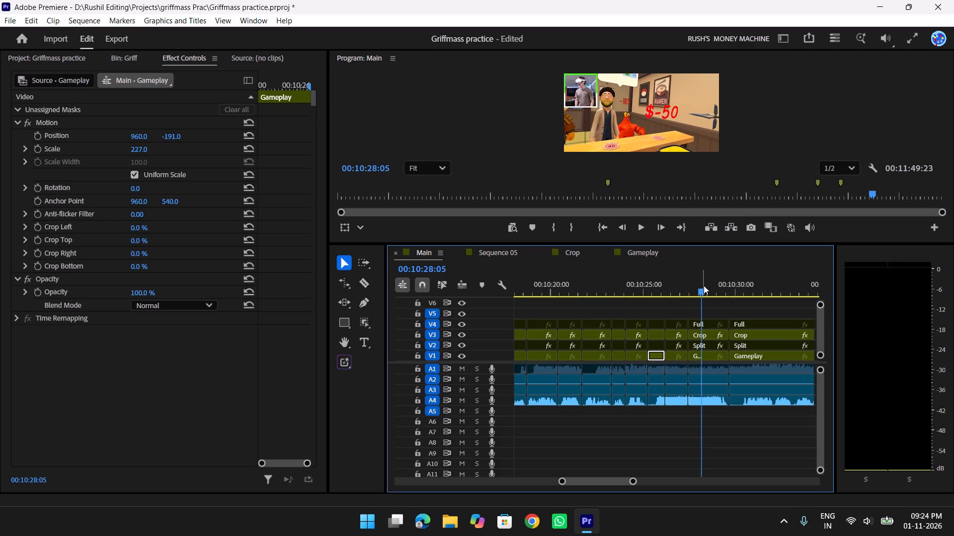
key("w")
Ripple trim about 21 frames from the start of the segment after the 00:10:28:05 cut and play back the join.
left_click_drag(701, 287, 712, 288)
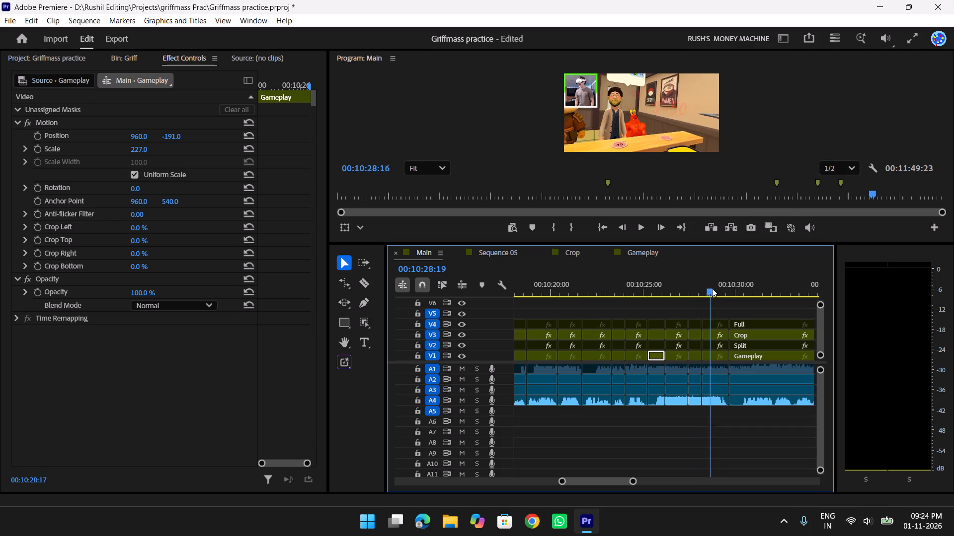
left_click_drag(712, 288, 652, 291)
key("q")
key("space")
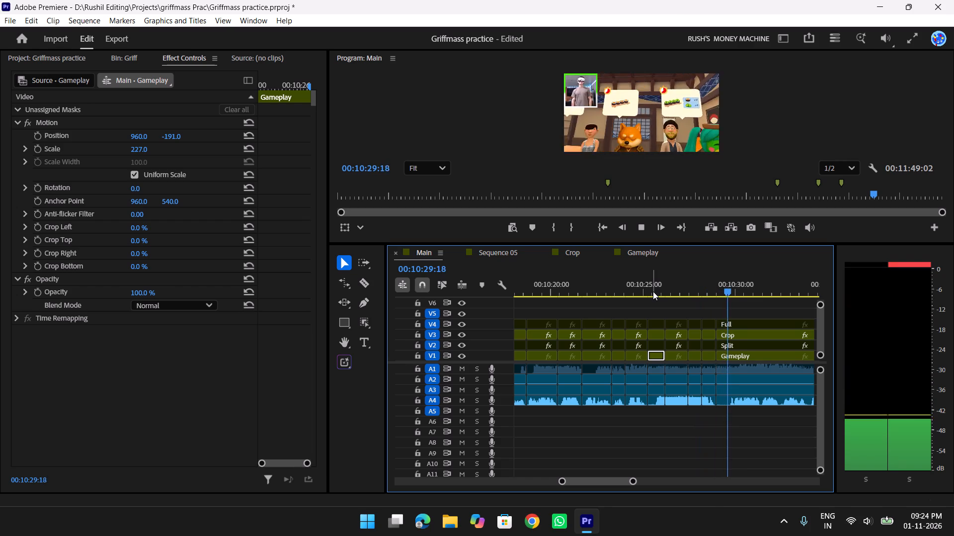
key("space")
Play back from about 00:10:26:17 and ripple trim about 17 frames from the start of the segment beginning near 00:10:29:00.
left_click_drag(722, 288, 673, 288)
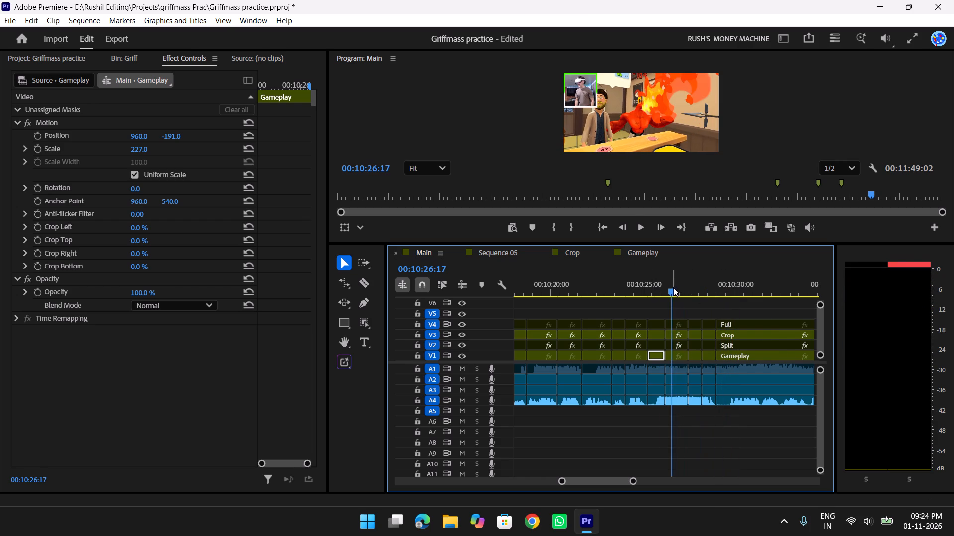
key("t")
key("t")
key("space")
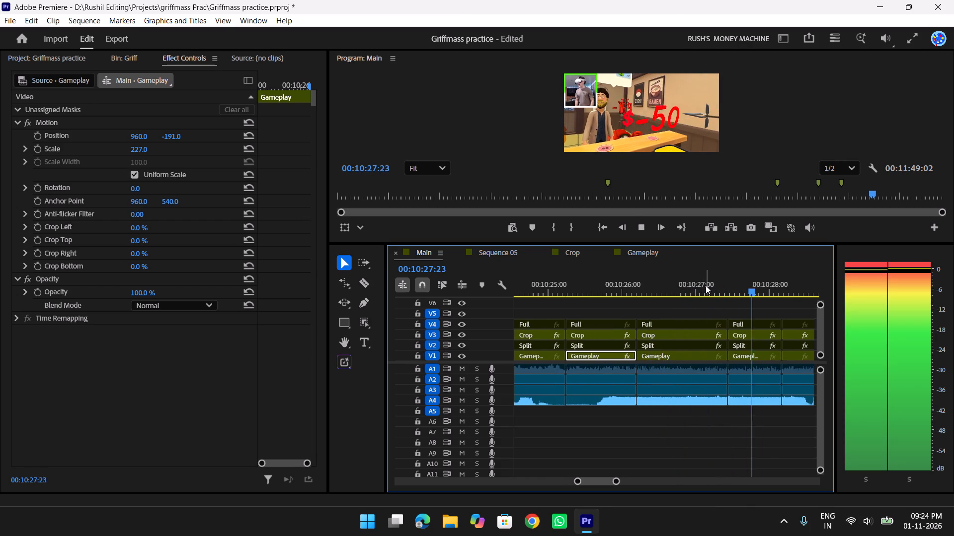
key("space")
key("space")
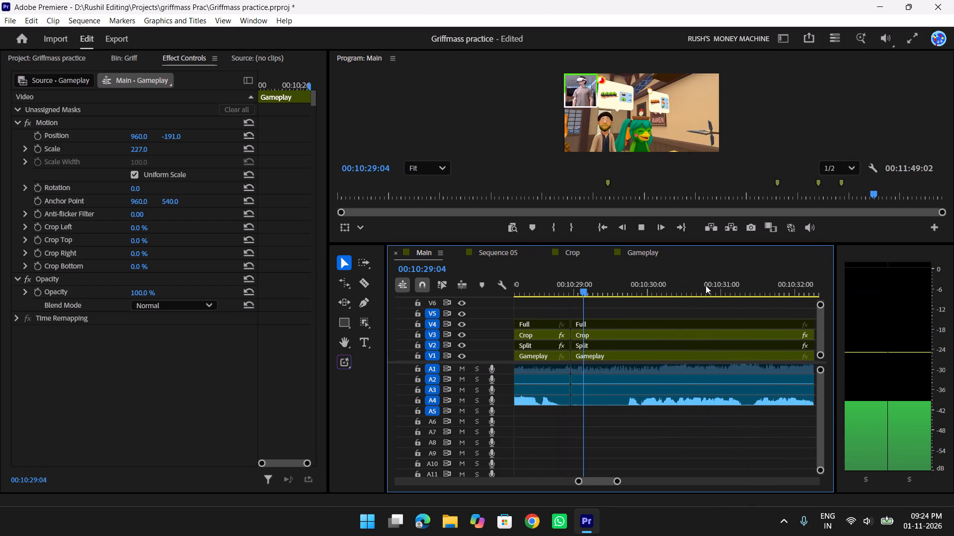
key("space")
scroll(680, 337, "up", 4)
key("y")
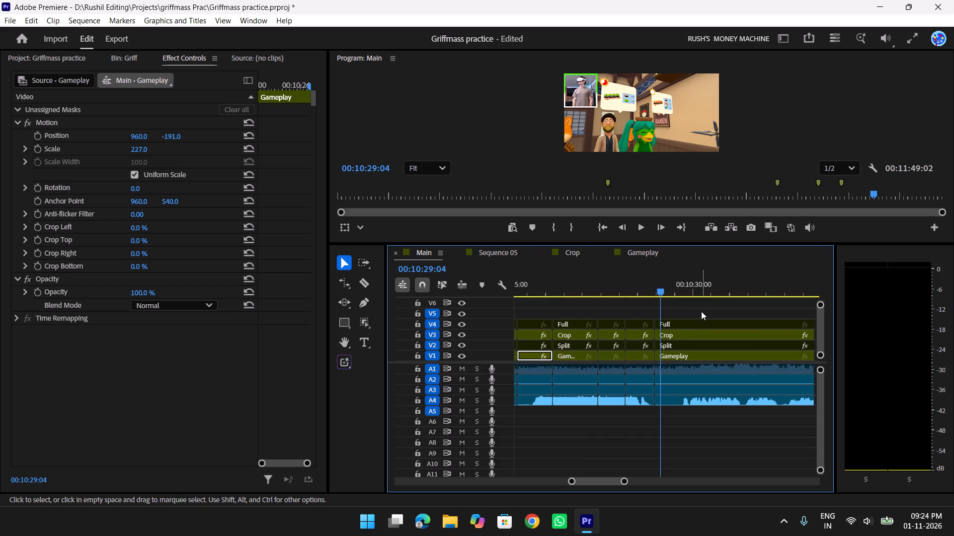
left_click_drag(664, 293, 678, 291)
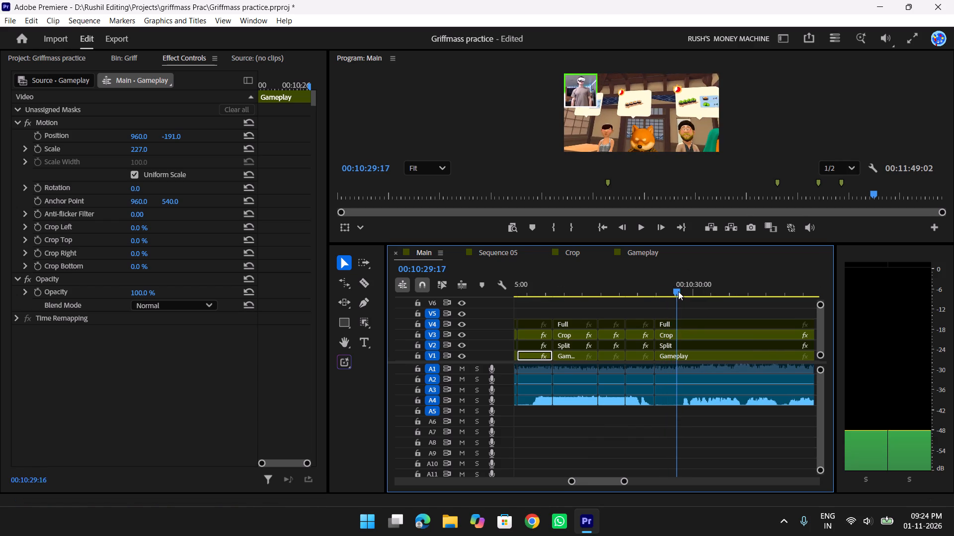
left_click_drag(678, 291, 570, 296)
key("q")
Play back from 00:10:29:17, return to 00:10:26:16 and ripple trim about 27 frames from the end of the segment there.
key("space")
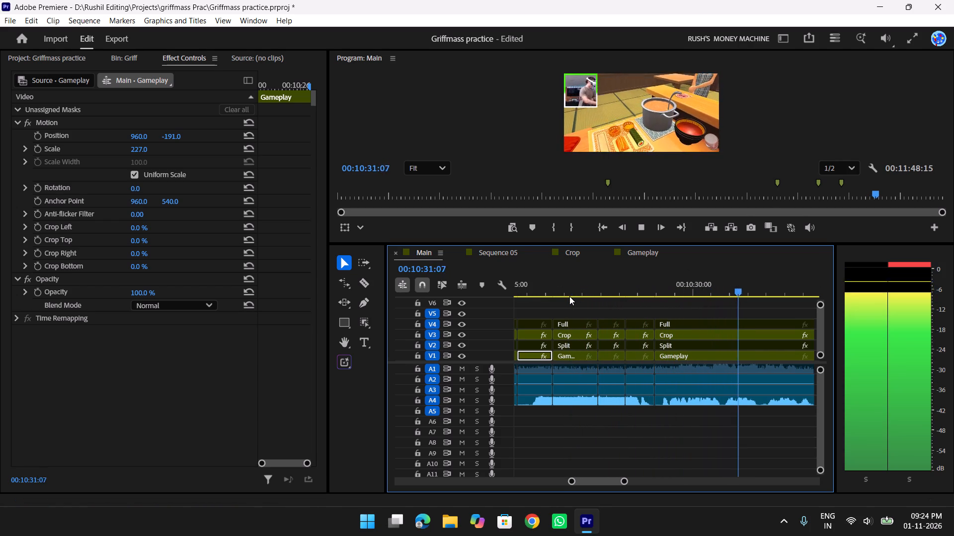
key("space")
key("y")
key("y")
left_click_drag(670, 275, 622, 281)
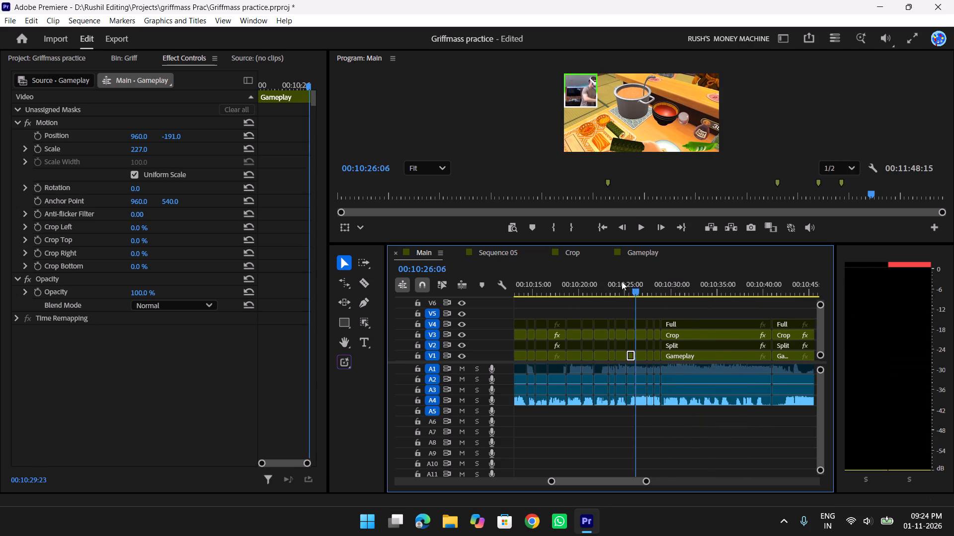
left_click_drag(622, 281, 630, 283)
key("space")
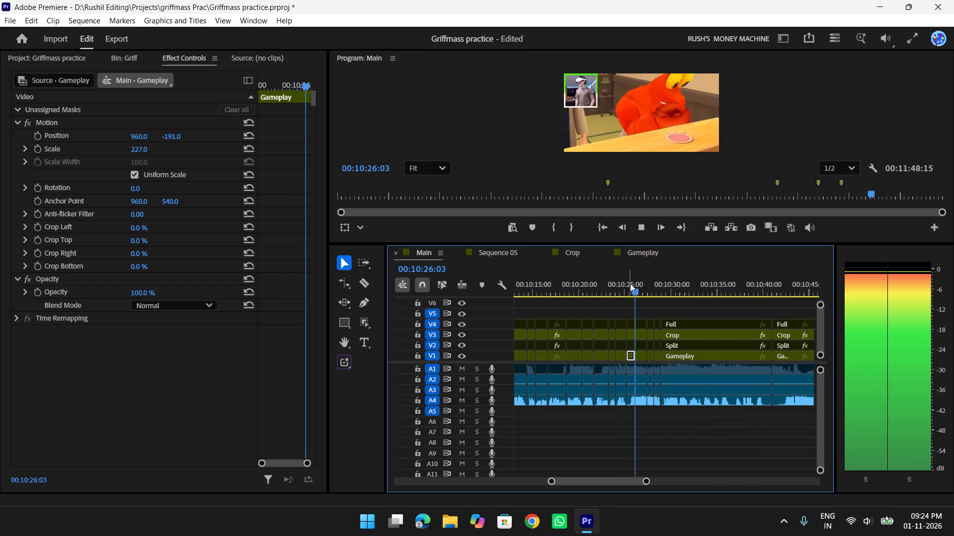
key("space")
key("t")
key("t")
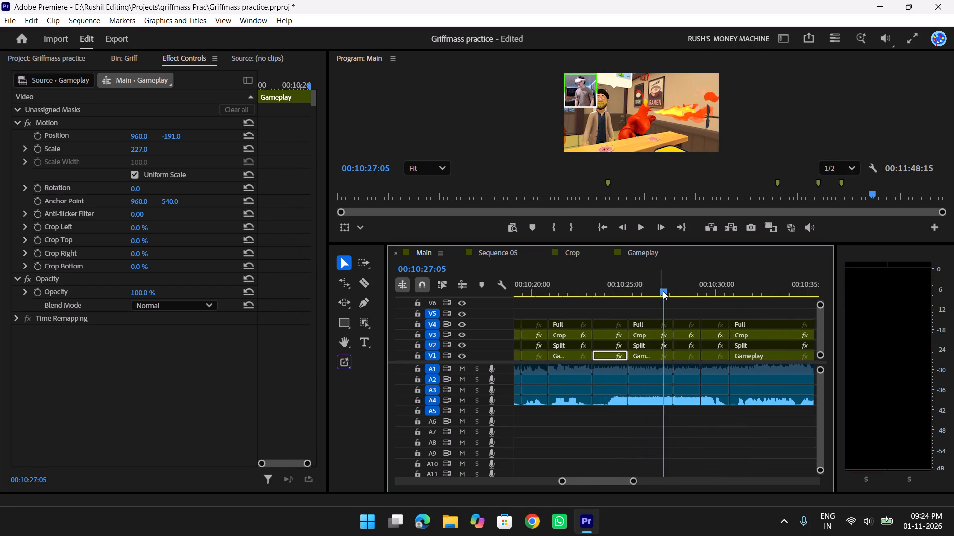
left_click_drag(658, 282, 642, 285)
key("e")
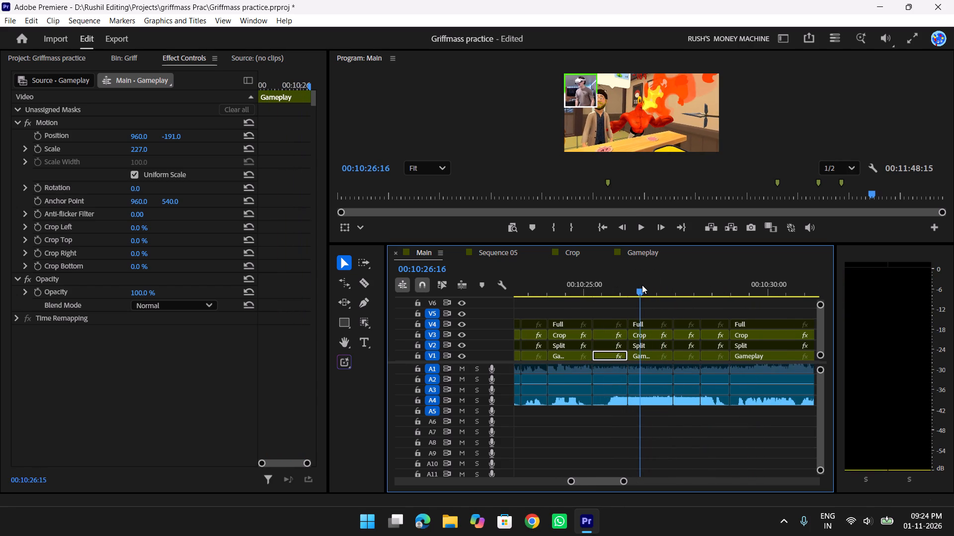
Play back the trimmed joins repeatedly between about 00:10:25:00 and 00:10:28:20 to judge the pacing.
left_click_drag(642, 285, 579, 296)
key("space")
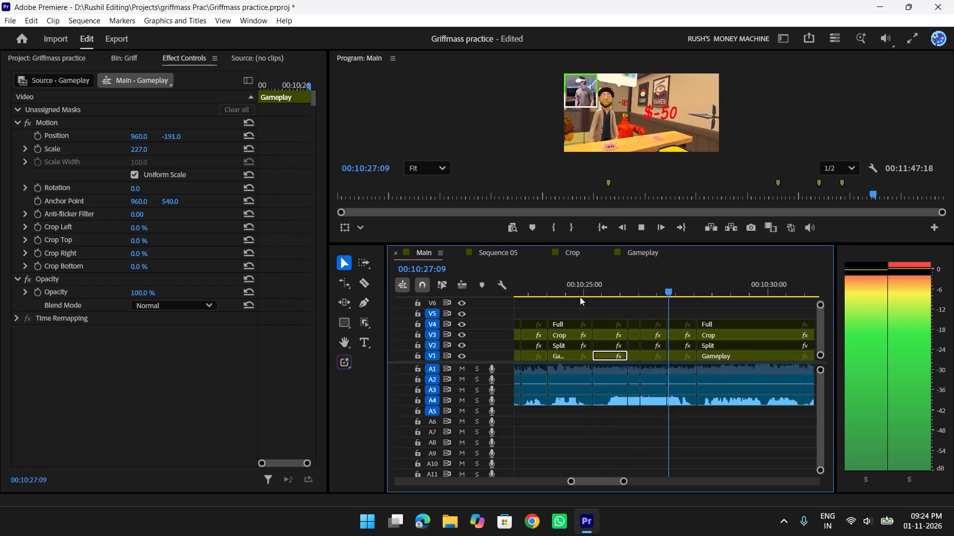
key("space")
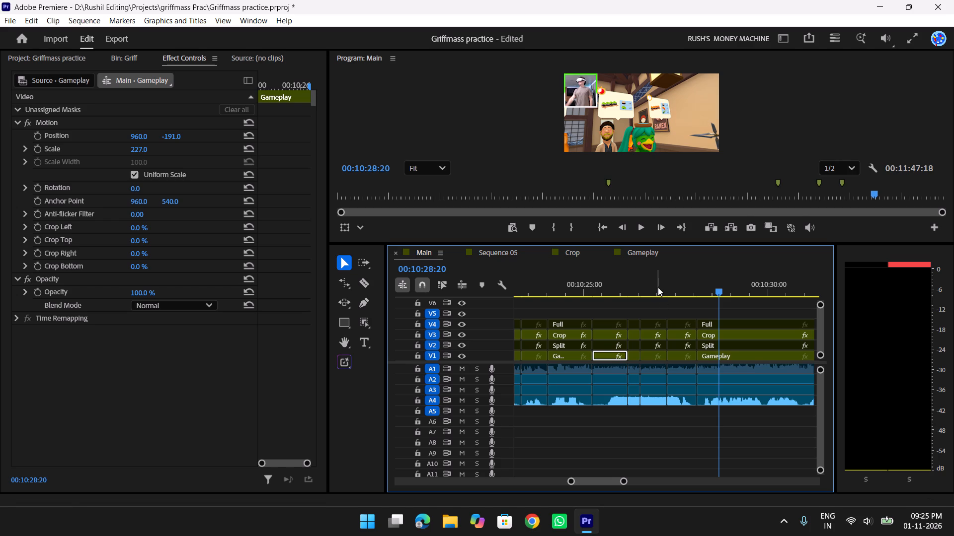
left_click_drag(714, 288, 676, 298)
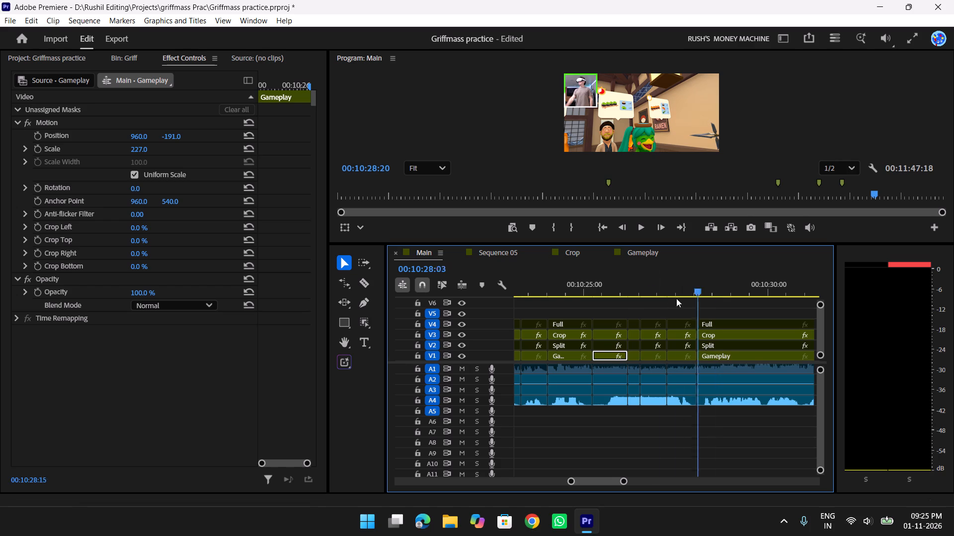
left_click_drag(676, 298, 631, 311)
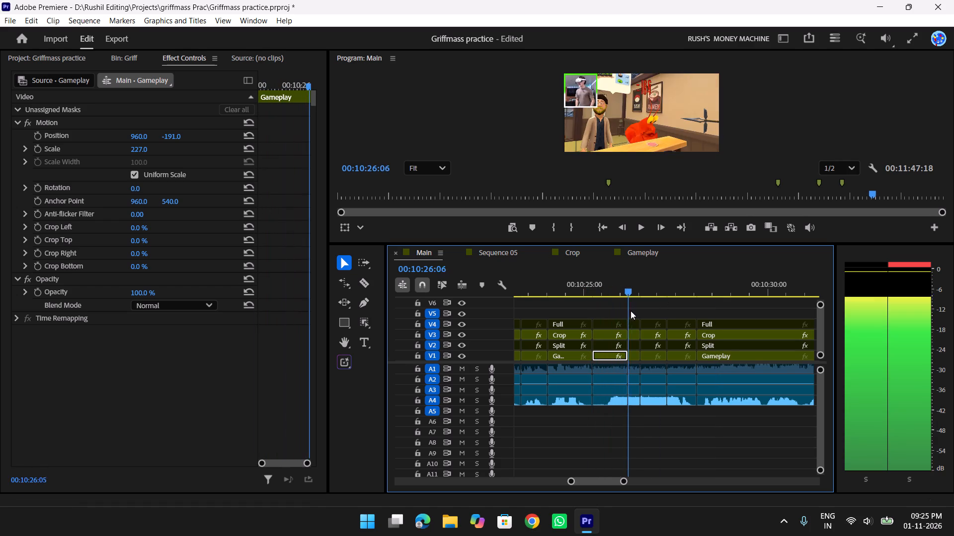
left_click_drag(631, 311, 661, 315)
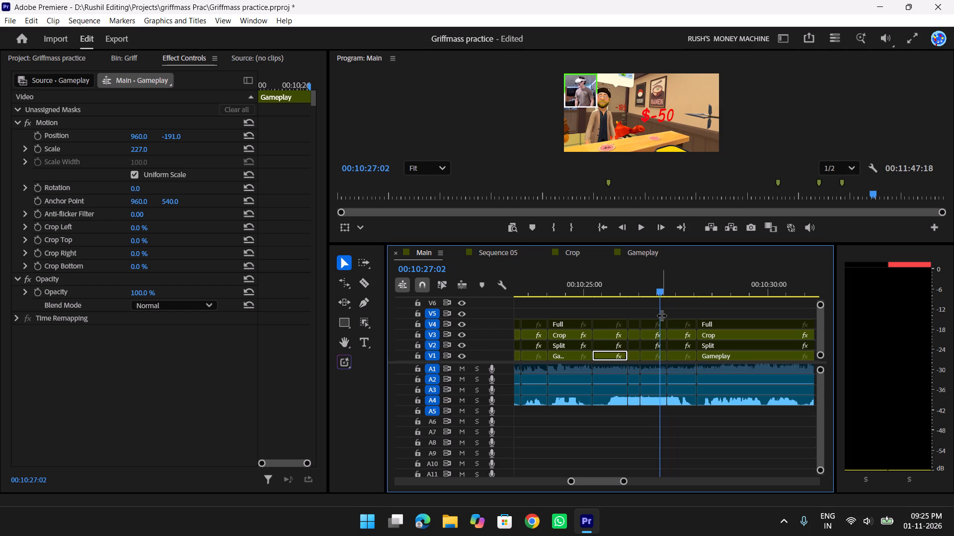
key("y")
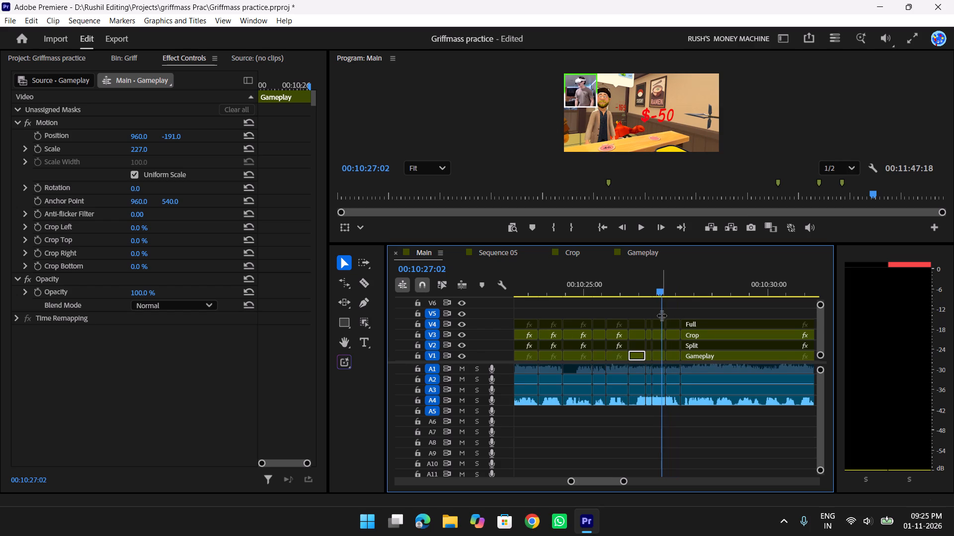
type("tt")
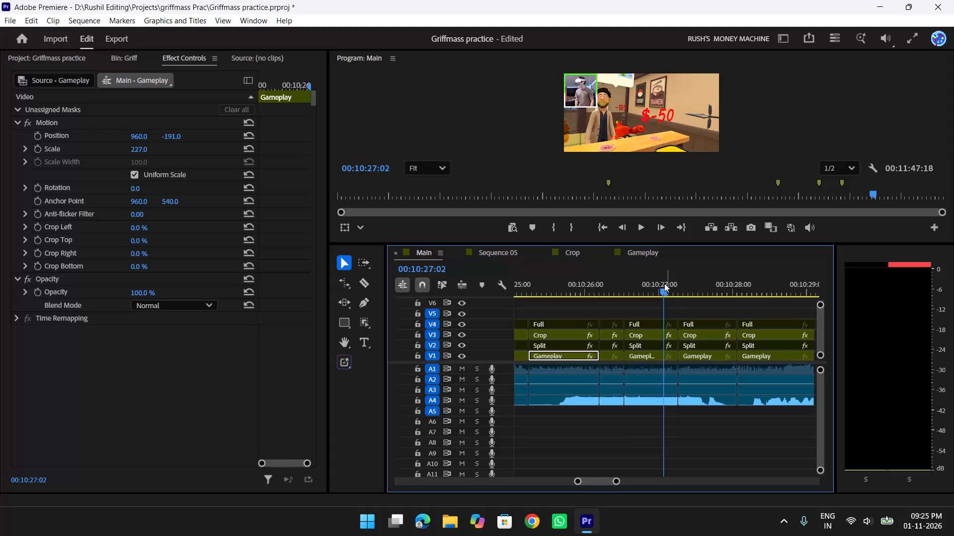
left_click_drag(663, 283, 568, 286)
key("space")
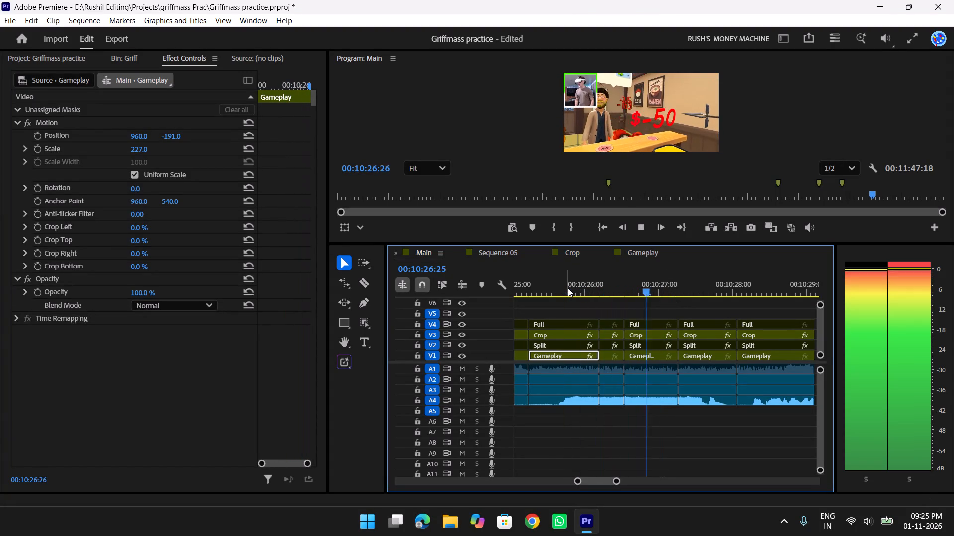
key("space")
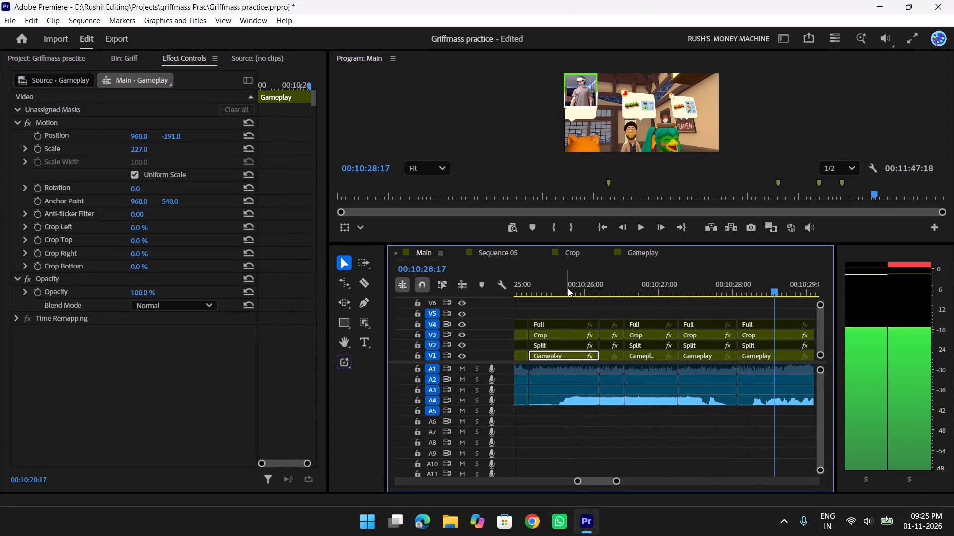
Undo the recent ripple trims and cuts, including the Gameplay clip's scaling and repositioning and the cut near 00:10:26:06.
key("ctrl+z")
key("ctrl+z")
key("ctrl+z")
key("ctrl+z")
key("ctrl+z")
key("ctrl+z")
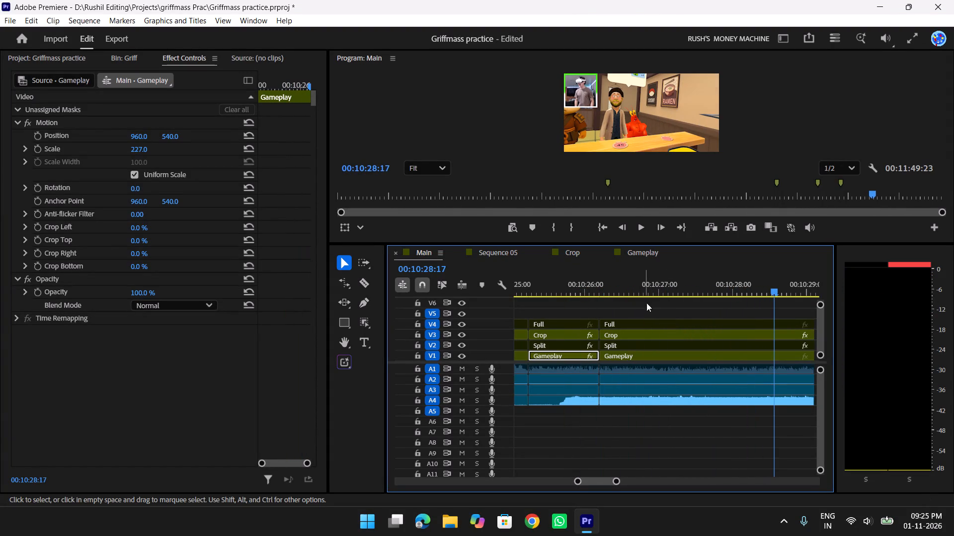
left_click_drag(636, 287, 565, 286)
key("ctrl+z")
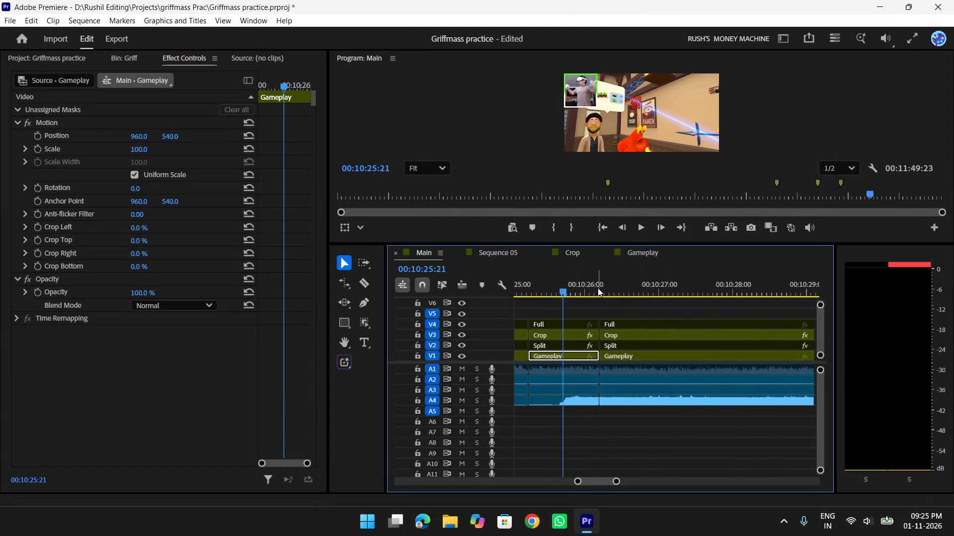
key("ctrl+z")
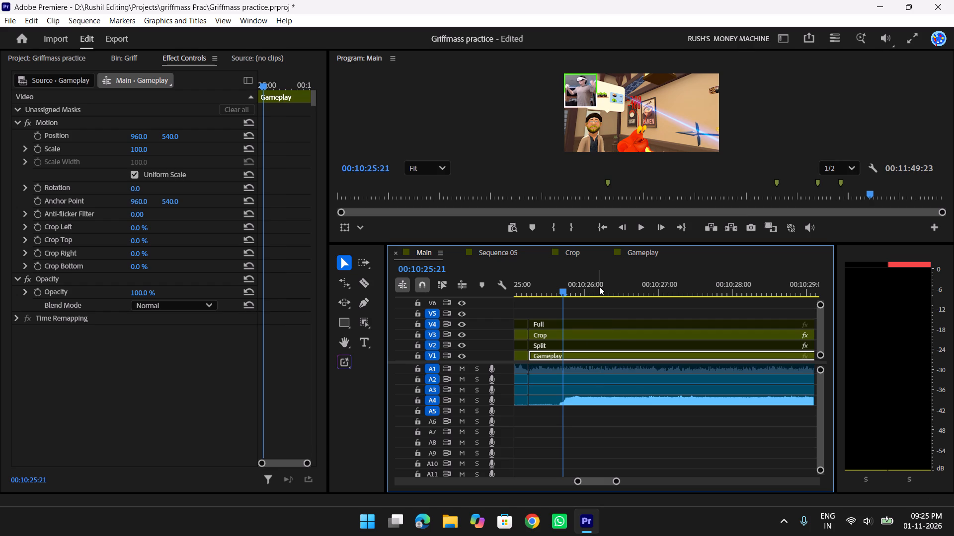
Play back from about 00:10:25:06 and examine the shot frame by frame to find the punch-in moment around 00:10:26:07.
left_click_drag(546, 285, 528, 287)
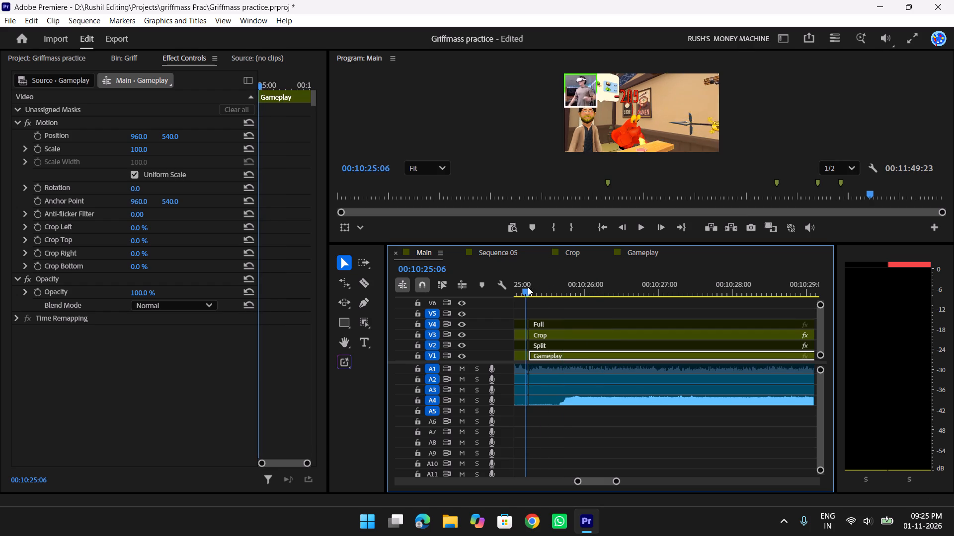
left_click_drag(528, 287, 528, 288)
type("yy")
key("space")
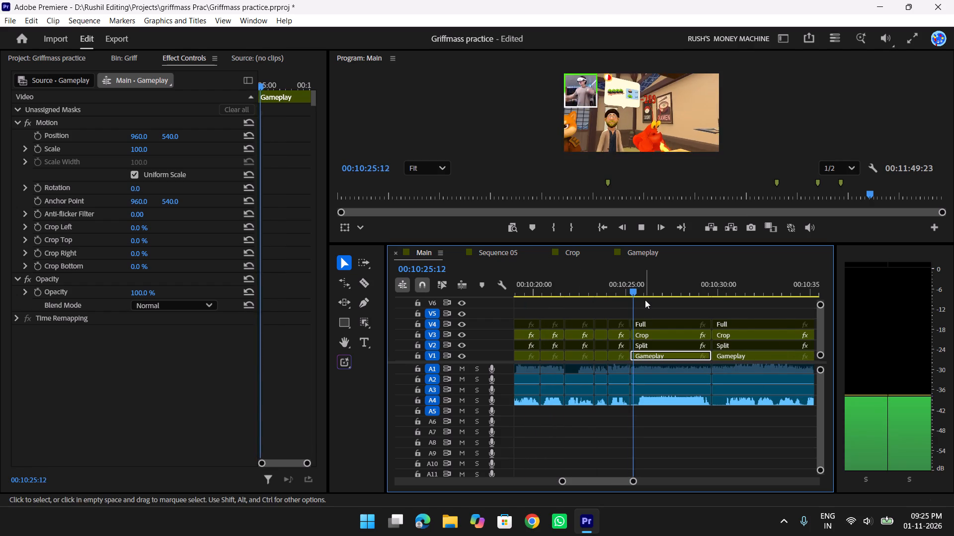
key("space")
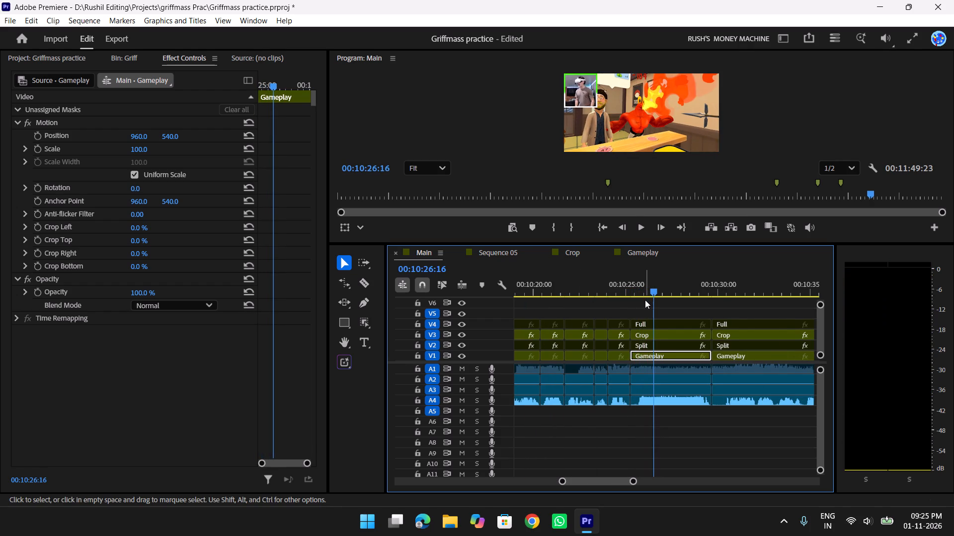
key("Left")
key("Left")
key("Left")
key("Left")
key("Left")
key("Left")
key("Left")
key("Left")
key("Left")
key("Left")
key("Left")
key("Left")
key("Left")
key("Left")
key("Left")
key("Left")
key("Left")
key("Left")
key("Left")
key("Right")
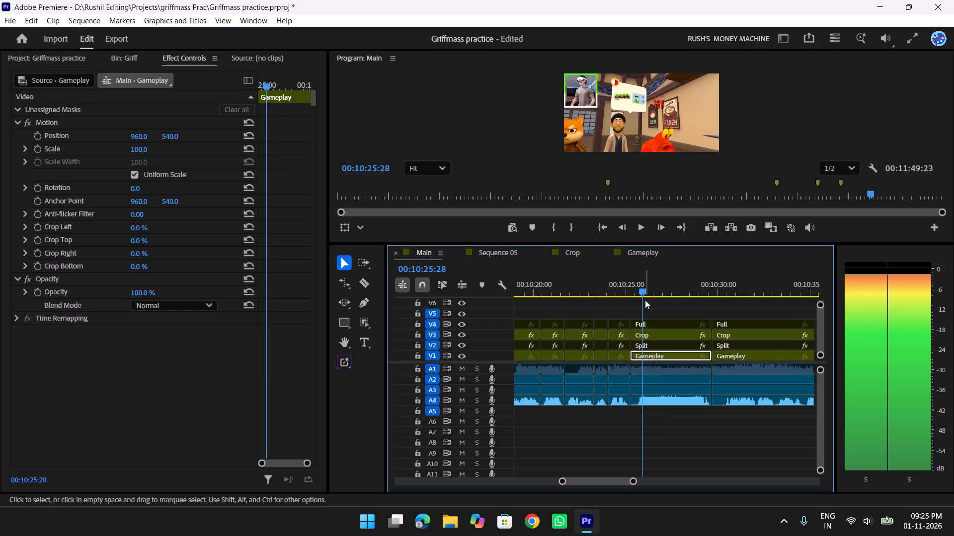
key("Right")
key("Right")
key("Right")
key("Right")
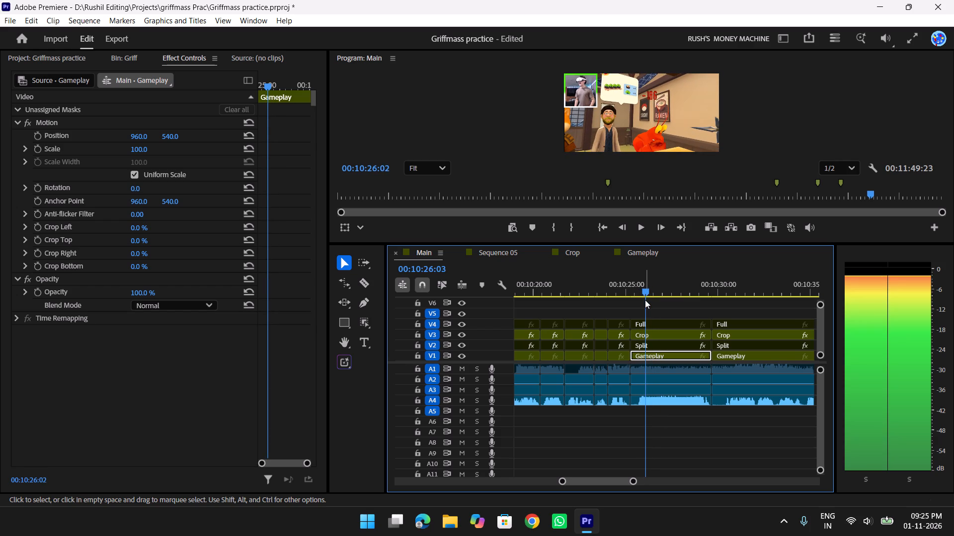
key("Right")
key("Right")
key("Right")
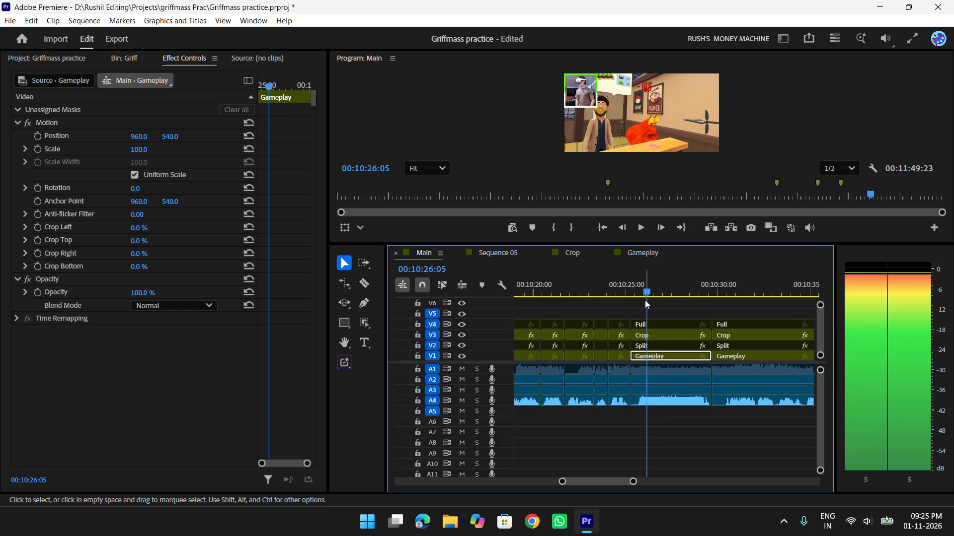
key("Right")
key("Right")
key("Right")
key("Left")
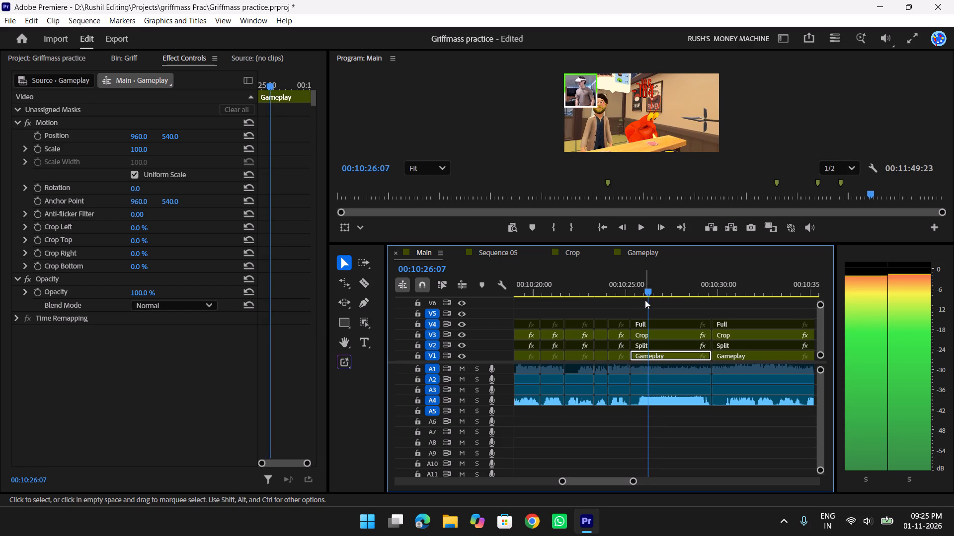
Punch in on the V1 Gameplay clip at scale 172 and position 928, 314, and play back the reframed shot.
left_click(665, 354)
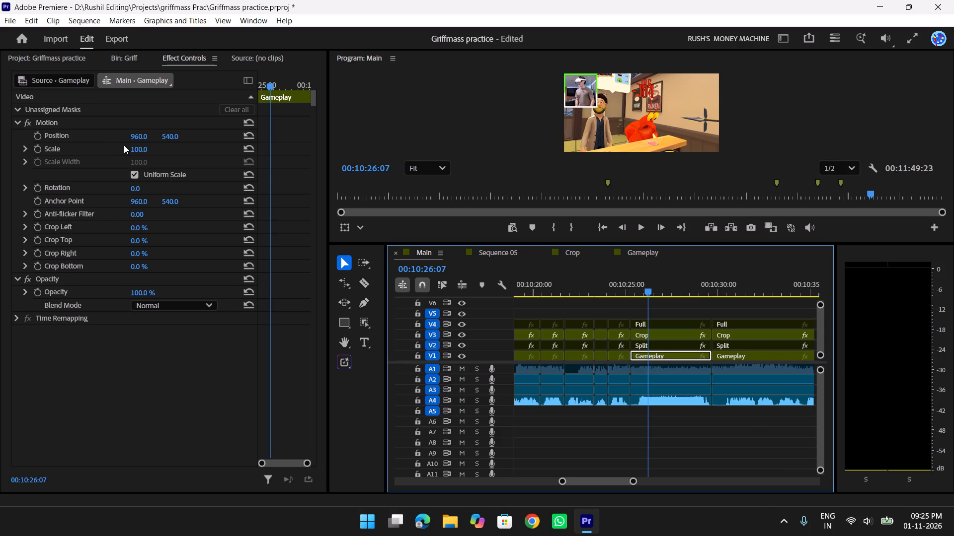
left_click_drag(133, 148, 214, 156)
left_click_drag(170, 134, 116, 164)
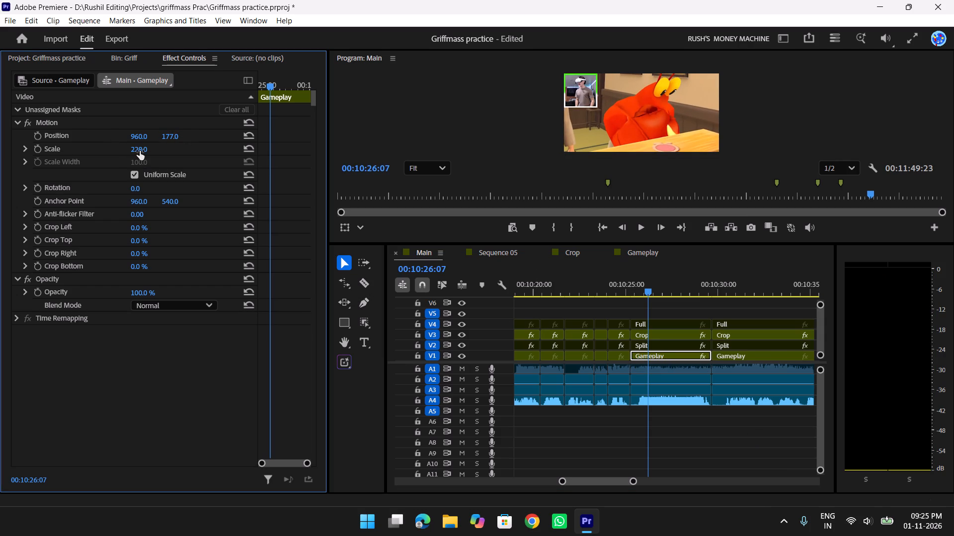
left_click_drag(139, 150, 104, 159)
left_click_drag(173, 132, 200, 131)
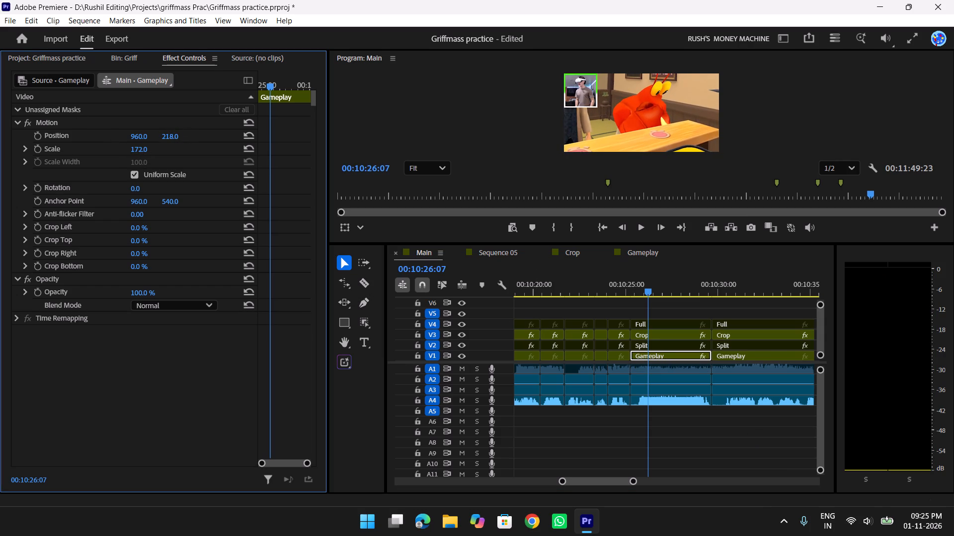
left_click_drag(200, 131, 259, 131)
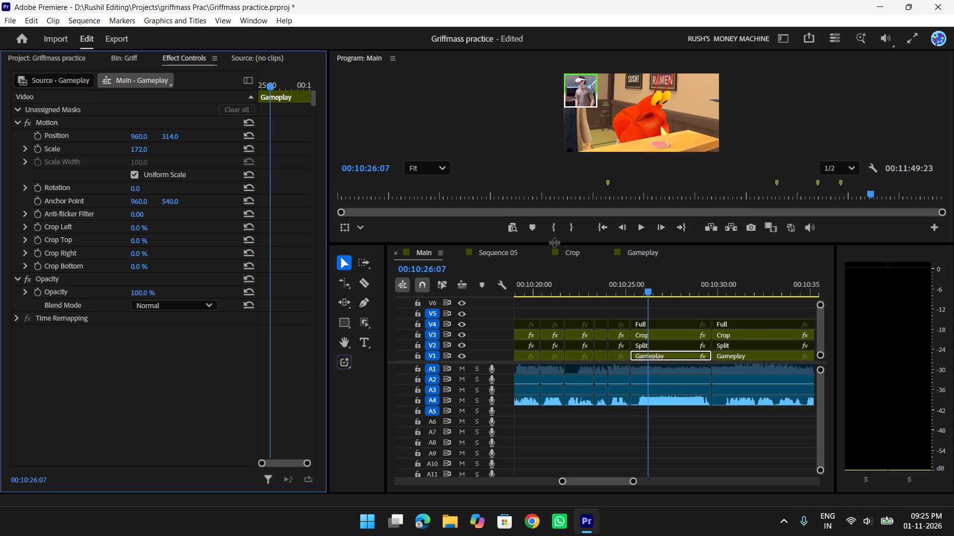
left_click_drag(137, 136, 119, 137)
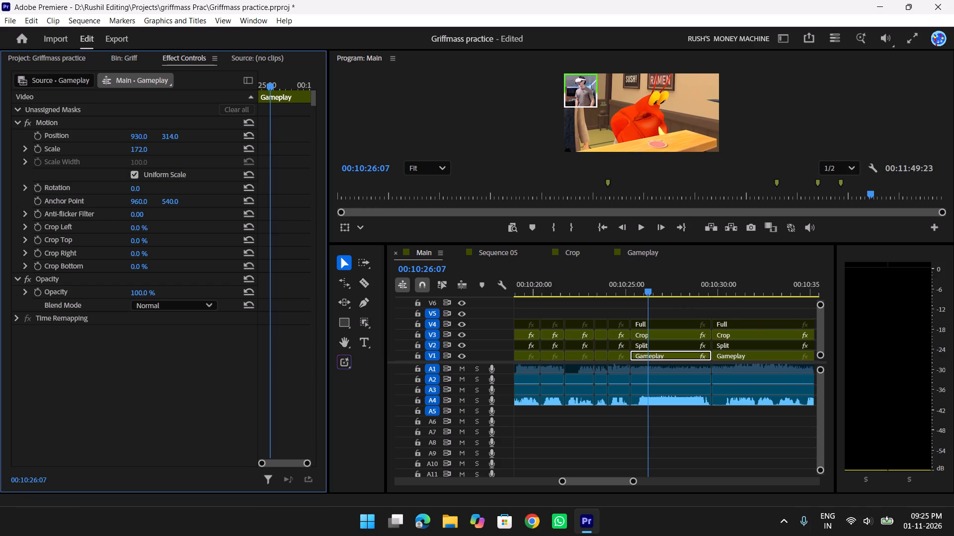
left_click_drag(119, 137, 119, 138)
left_click_drag(652, 284, 625, 286)
key("space")
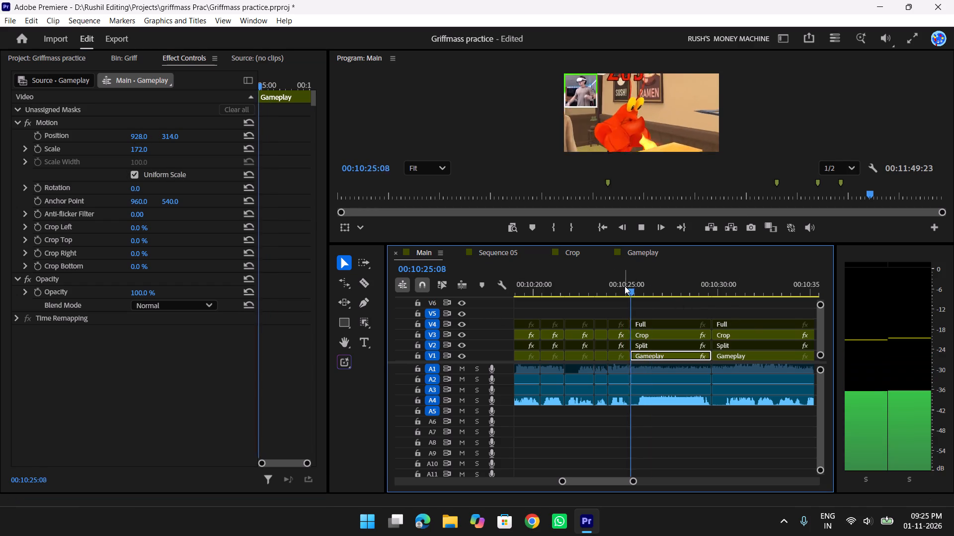
key("space")
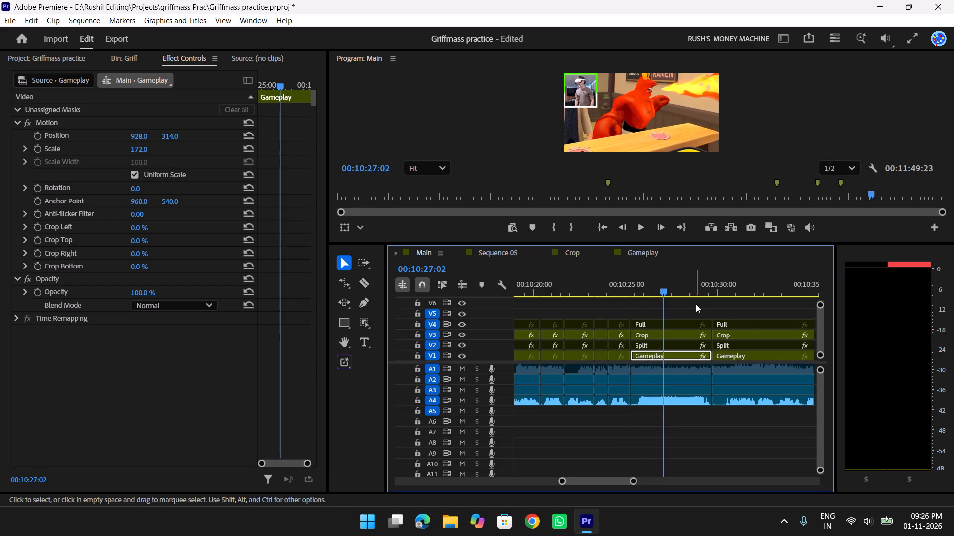
Cut the V1 Gameplay clip at 00:10:26:08.
left_click_drag(653, 282, 645, 282)
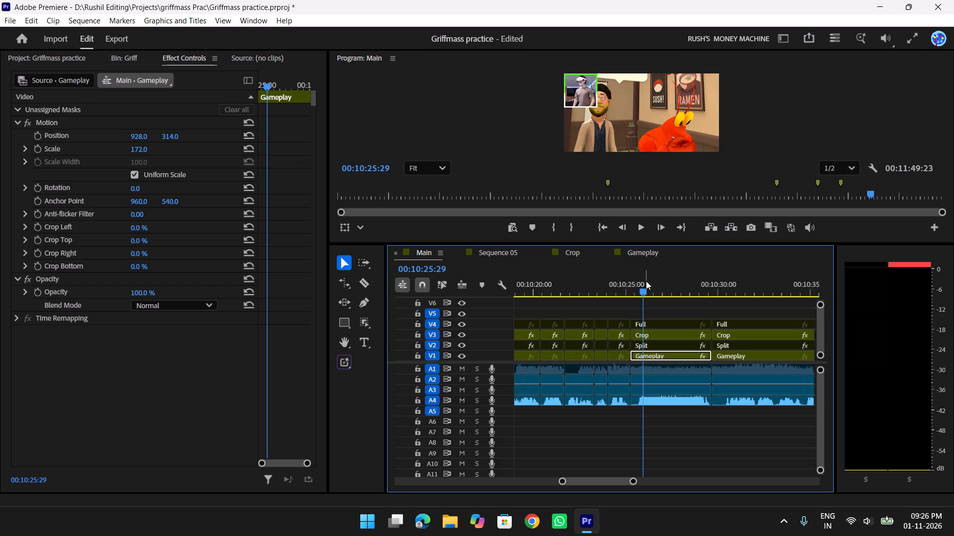
key("Right")
key("Right")
key("Right")
key("Right")
key("Right")
key("Right")
key("Right")
key("Right")
key("Right")
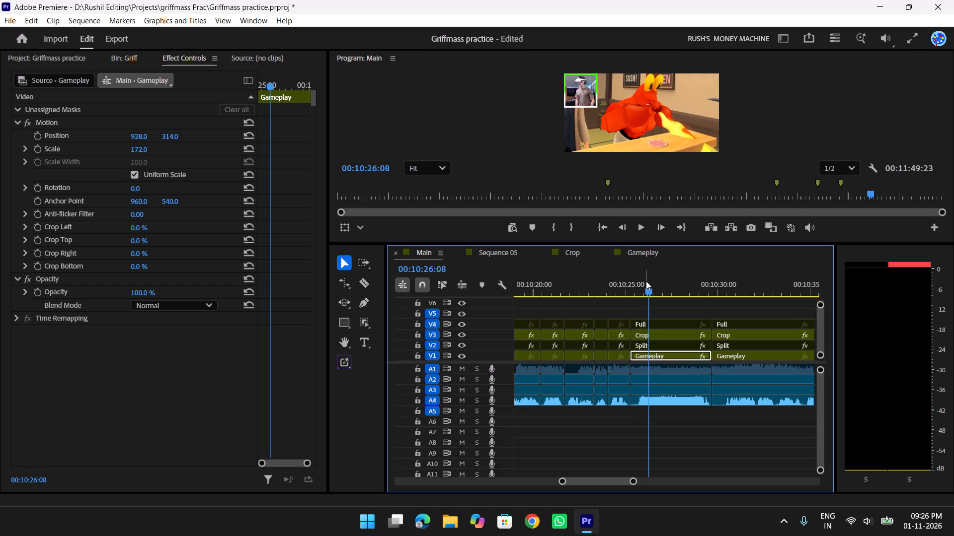
key("w")
Reset the position and scale of the V1 Gameplay segment after the 00:10:26:08 cut to 960, 540 and 100.
left_click(681, 354)
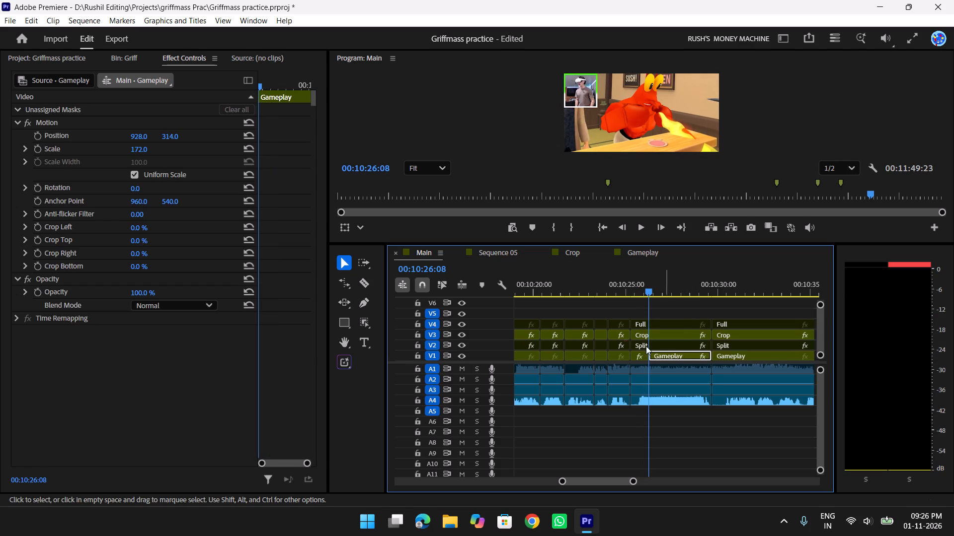
left_click(245, 134)
left_click(247, 144)
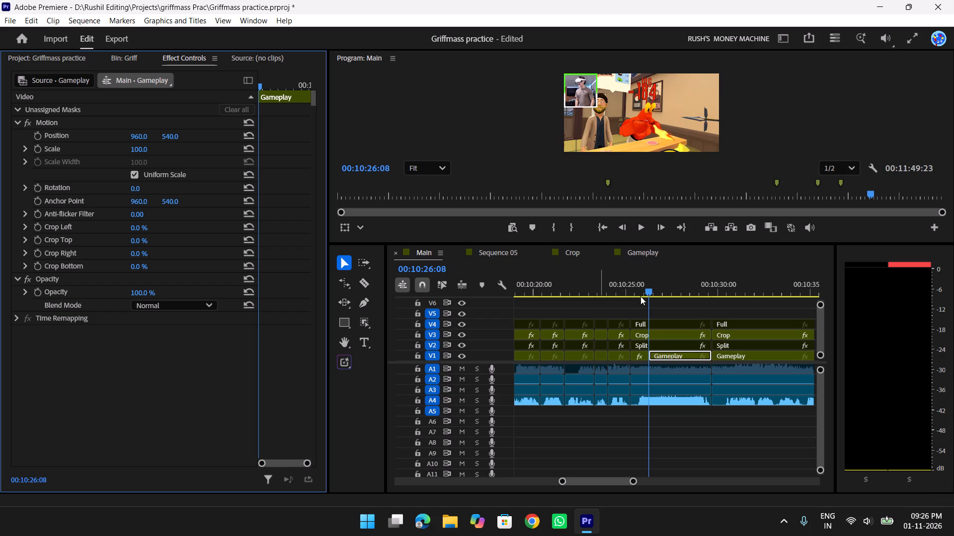
Play back from about 00:10:25 to 00:10:46 to check the punch-in and look for footage to cut after it.
left_click_drag(647, 282, 632, 282)
key("space")
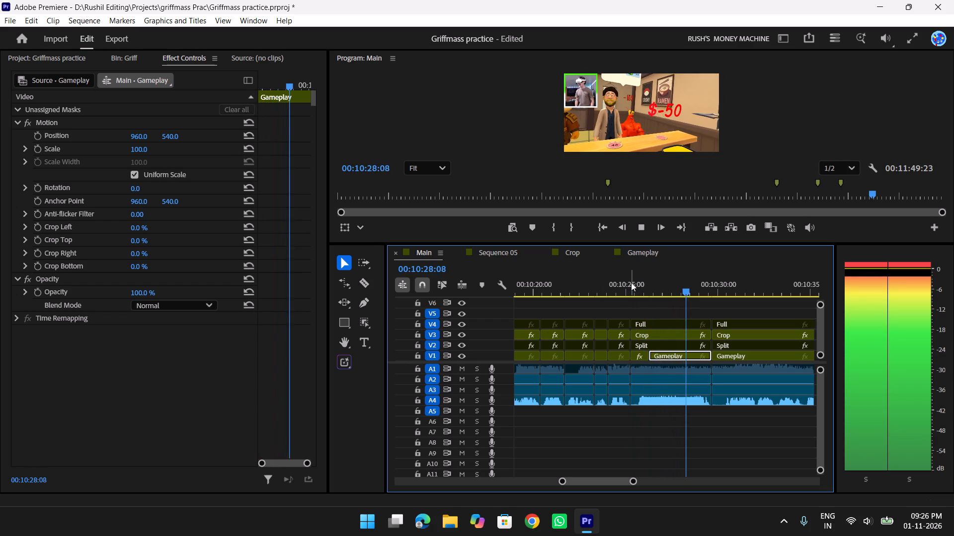
key("space")
key("space")
key("space")
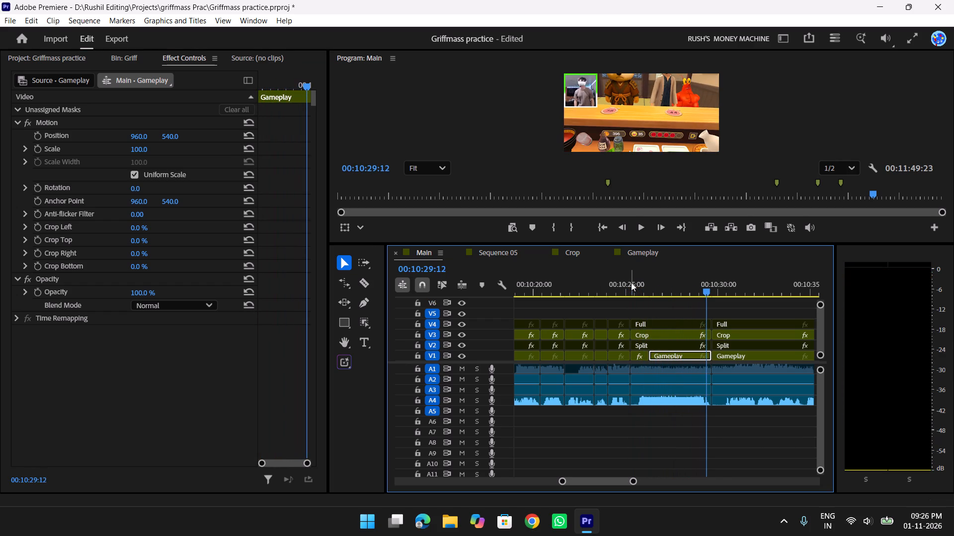
key("space")
scroll(707, 288, "down", 3)
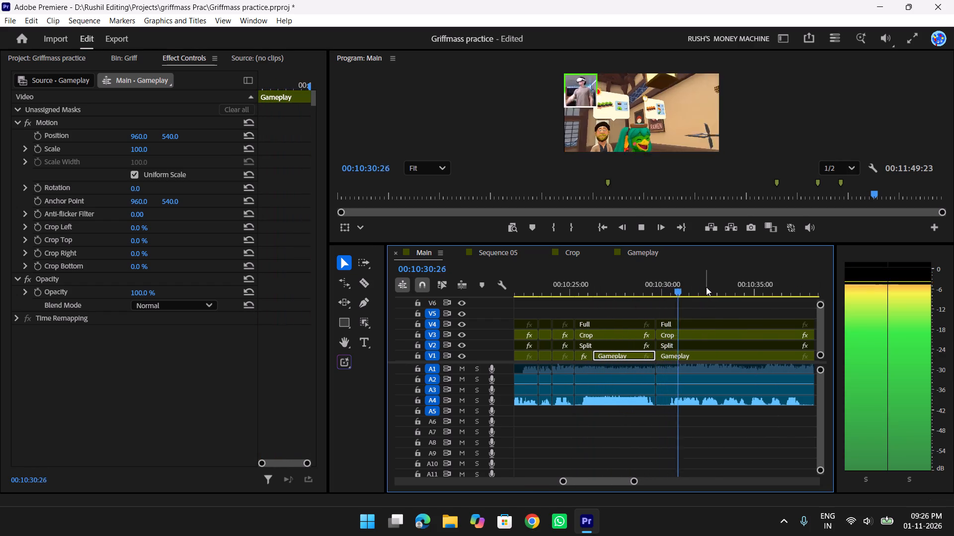
scroll(706, 287, "down", 2)
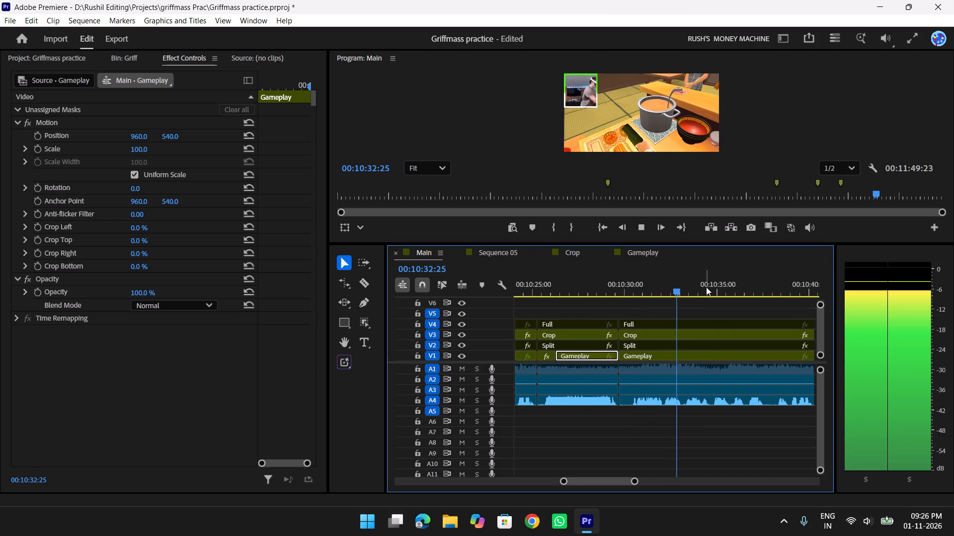
key("y")
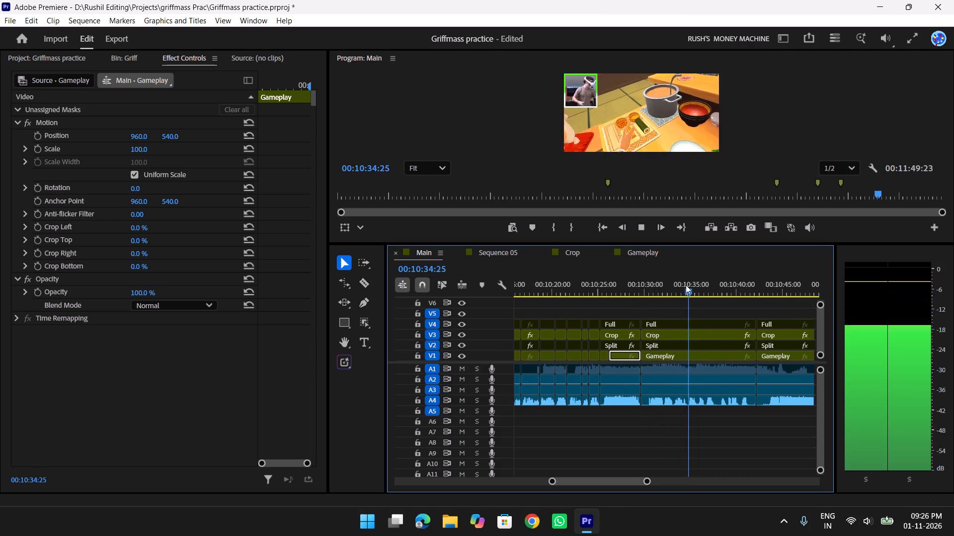
left_click_drag(728, 286, 733, 286)
key("space")
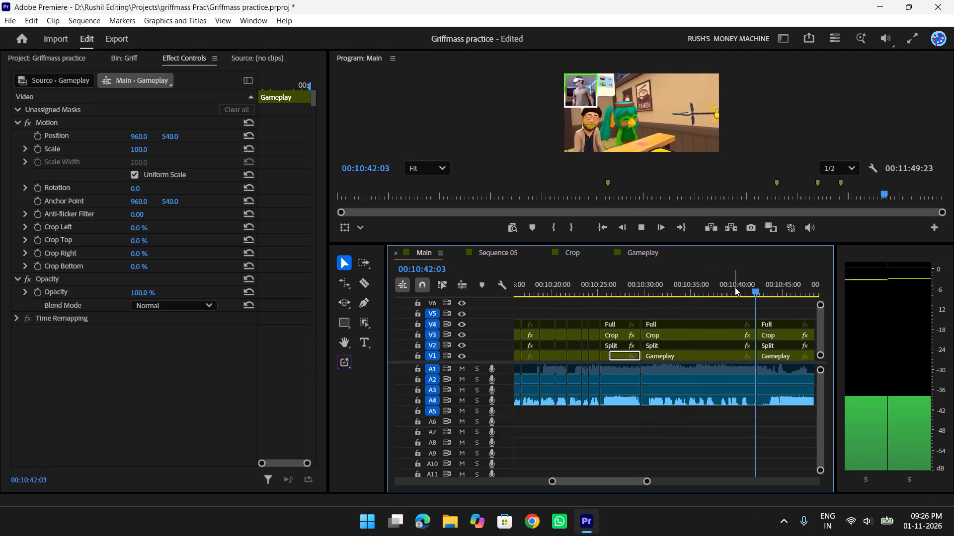
scroll(735, 287, "down", 3)
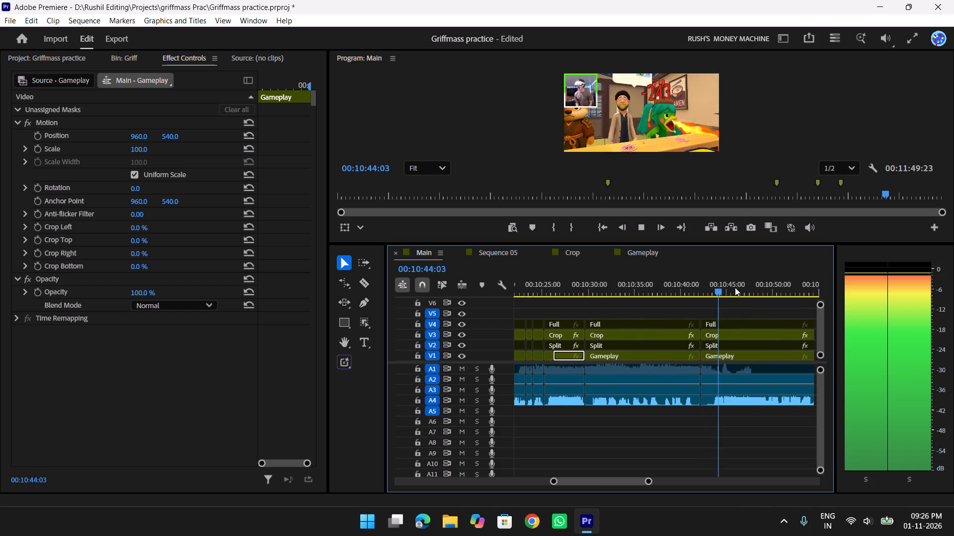
key("y")
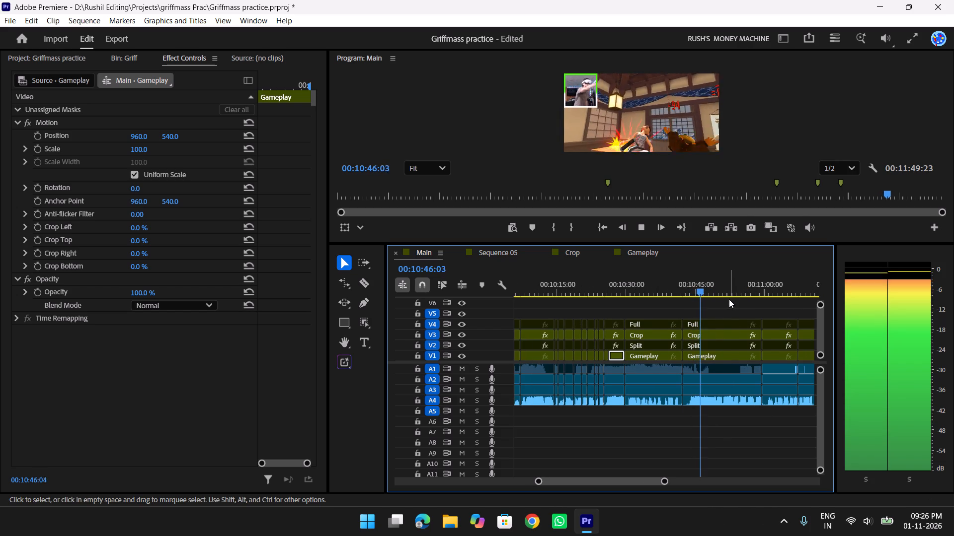
key("space")
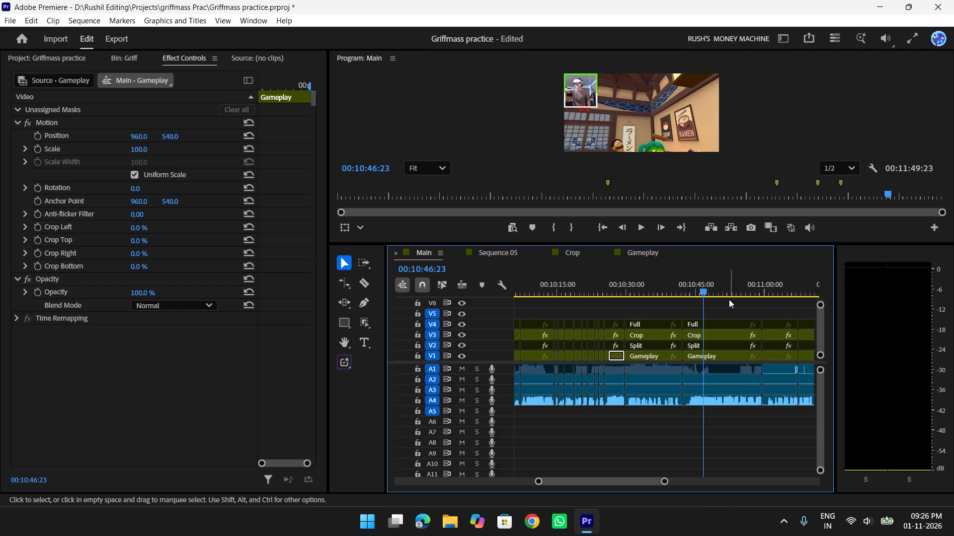
Cut all tracks at 00:10:43:03 and remove the section back to about 00:10:29:20, closing the gap.
left_click_drag(701, 279, 688, 273)
key("w")
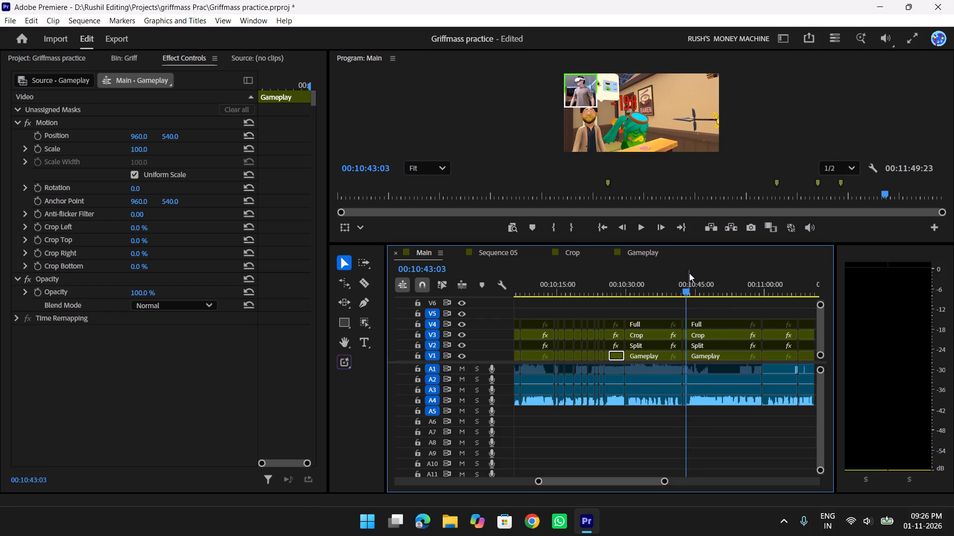
left_click_drag(672, 288, 680, 341)
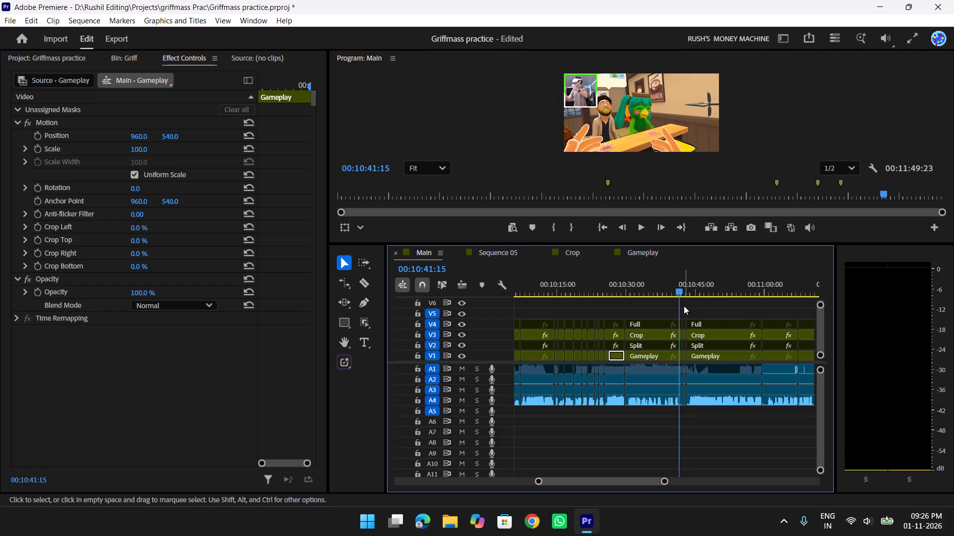
left_click_drag(684, 306, 638, 404)
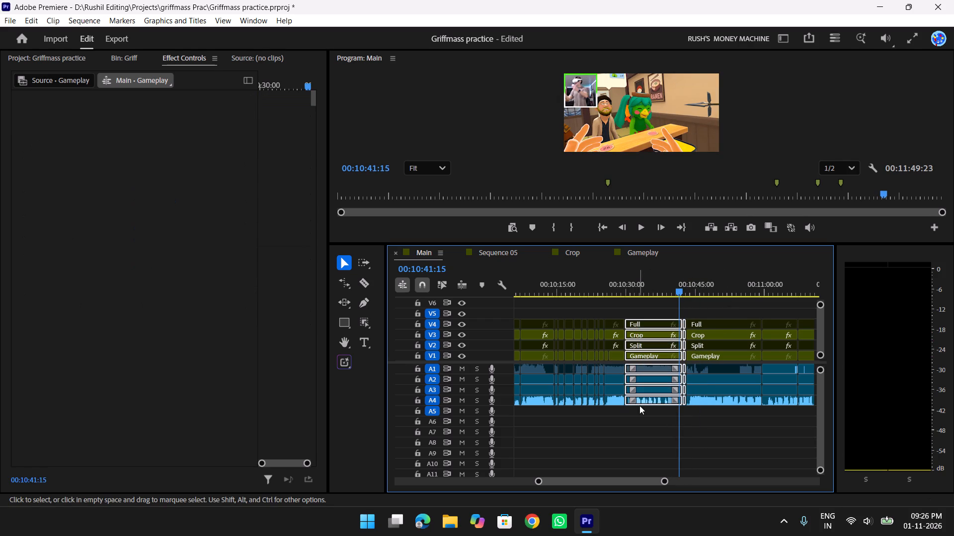
key("Delete")
right_click(645, 394)
left_click(669, 402)
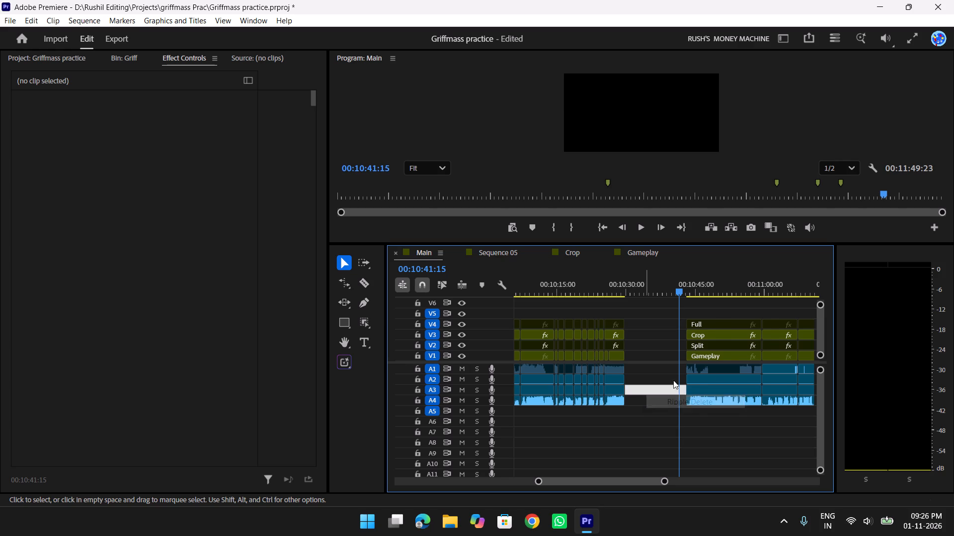
Review the new join from about 00:10:19 and ripple trim the start of the clips after it up to 00:10:29:26.
left_click_drag(616, 273, 579, 278)
key("space")
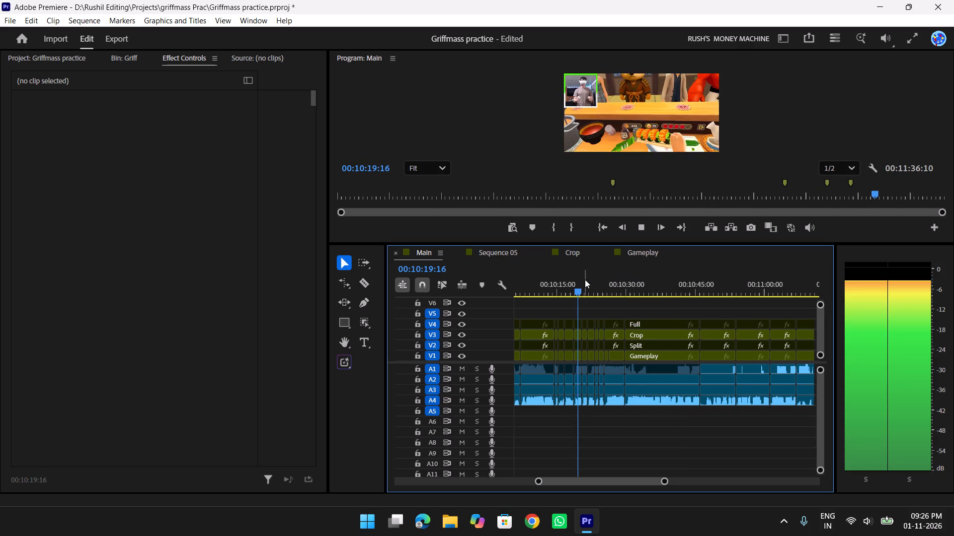
type("tt")
scroll(652, 277, "down", 4)
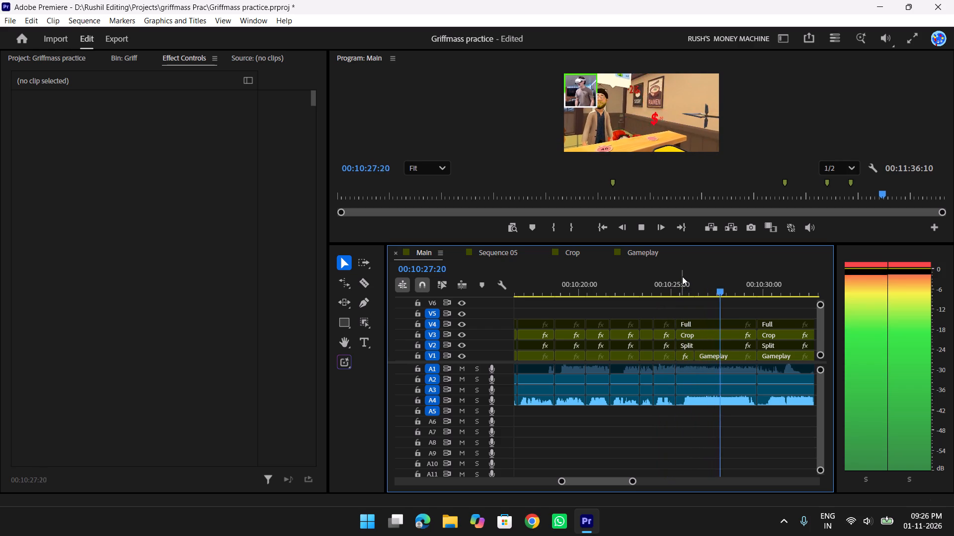
scroll(682, 276, "down", 3)
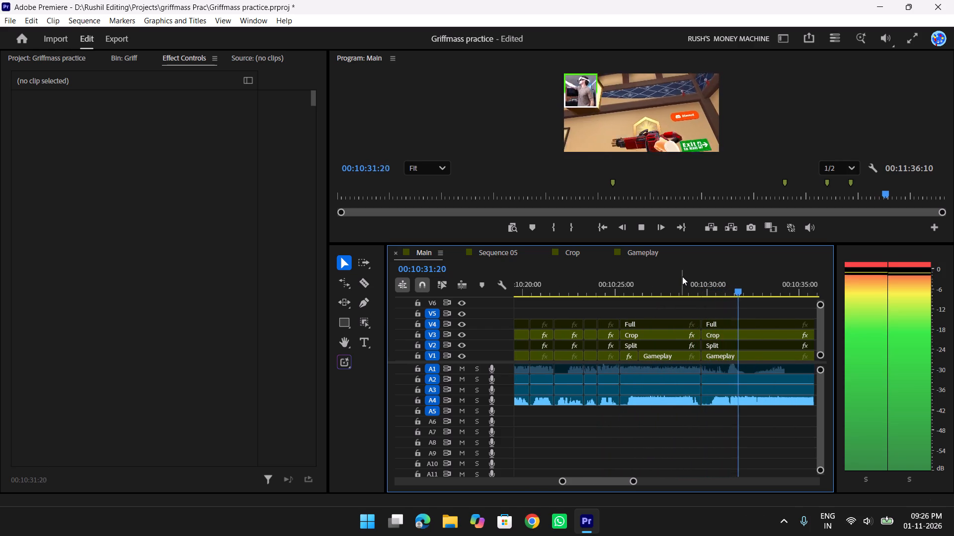
scroll(682, 276, "down", 3)
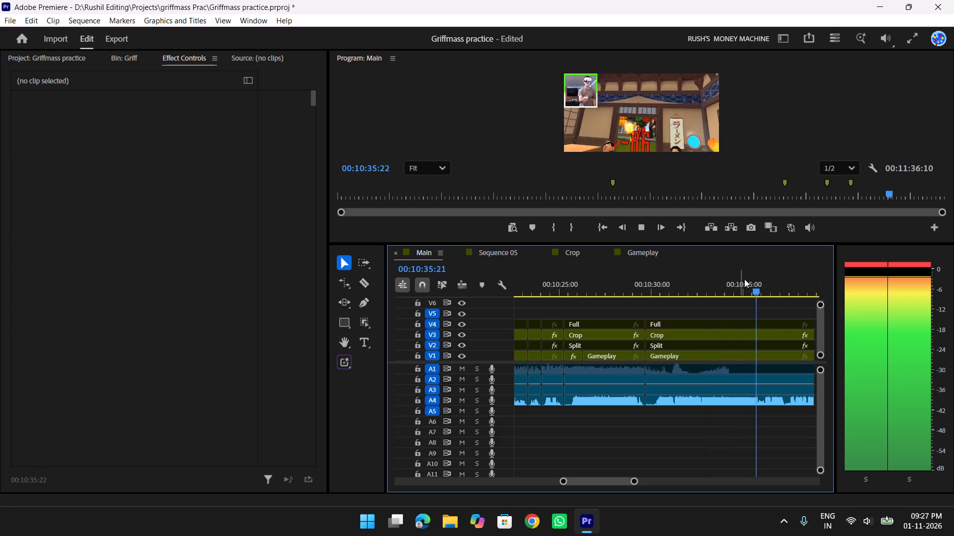
left_click_drag(740, 276, 650, 283)
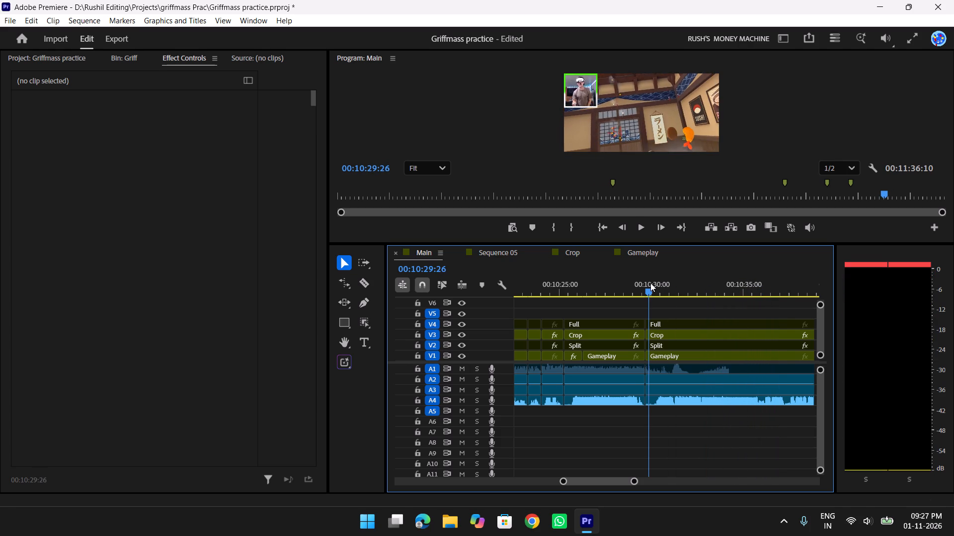
left_click_drag(650, 283, 632, 283)
key("q")
Cut all tracks at about 00:10:33:13 and ripple trim the start of the following section up to about 00:10:35:11.
key("space")
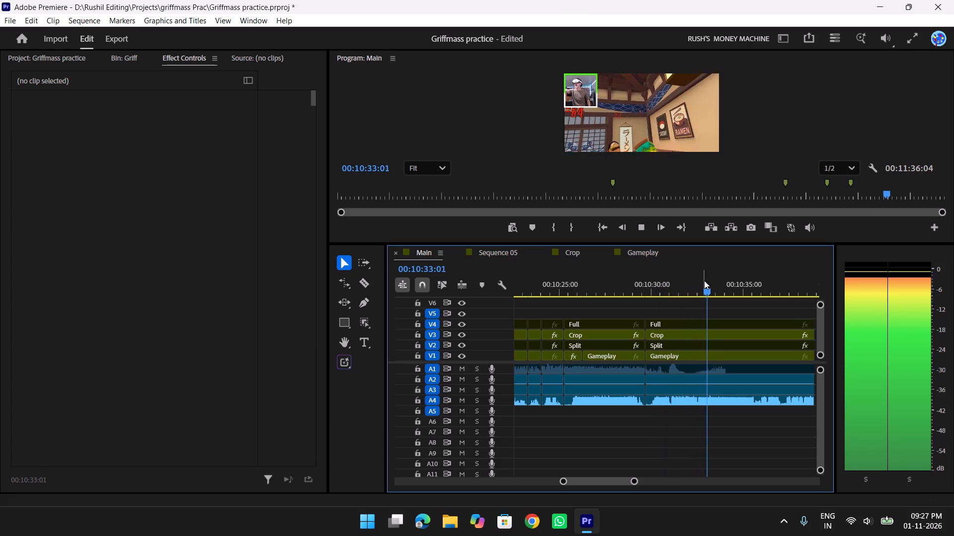
key("space")
key("w")
left_click_drag(721, 292, 746, 295)
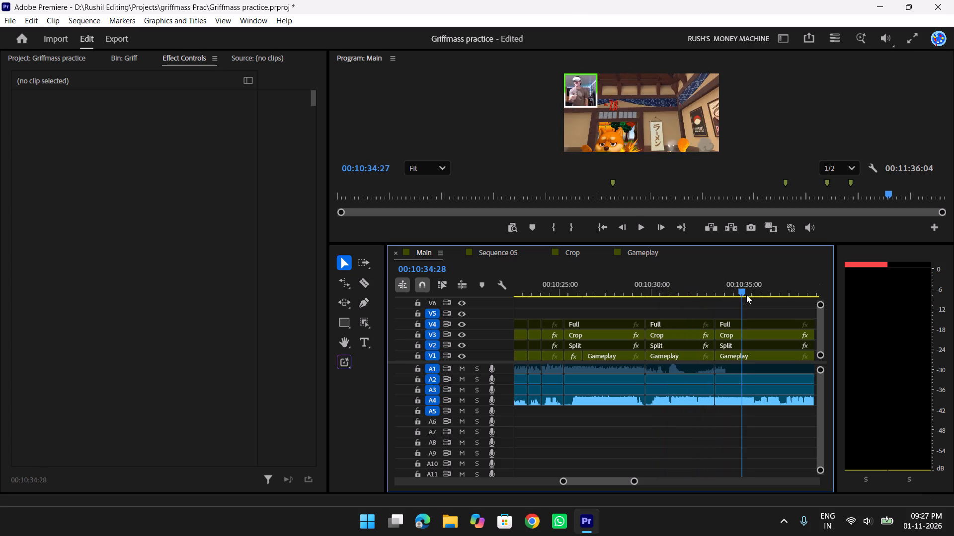
left_click_drag(746, 295, 751, 296)
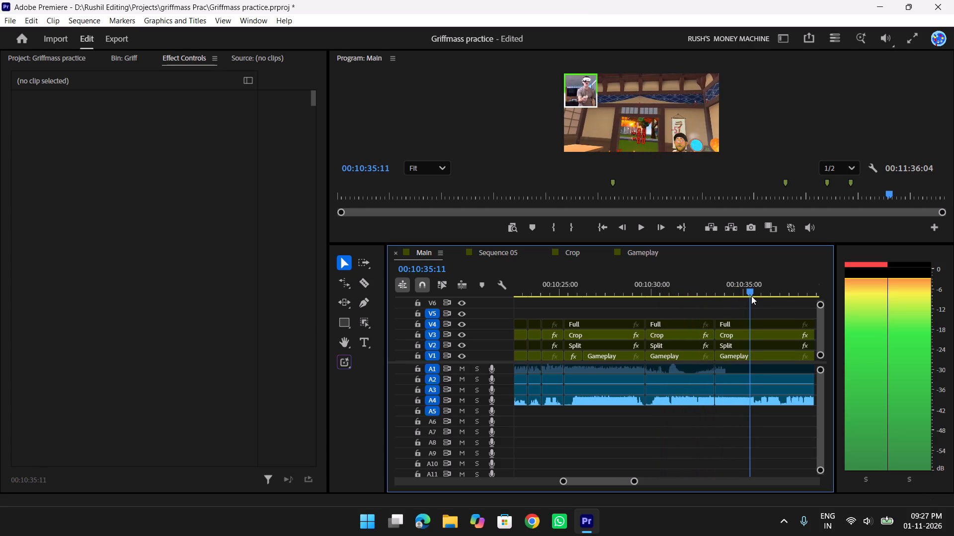
left_click_drag(751, 296, 621, 300)
key("q")
Play on past the trimmed join to find the end of the moment and cut all tracks at 00:10:40:18.
key("space")
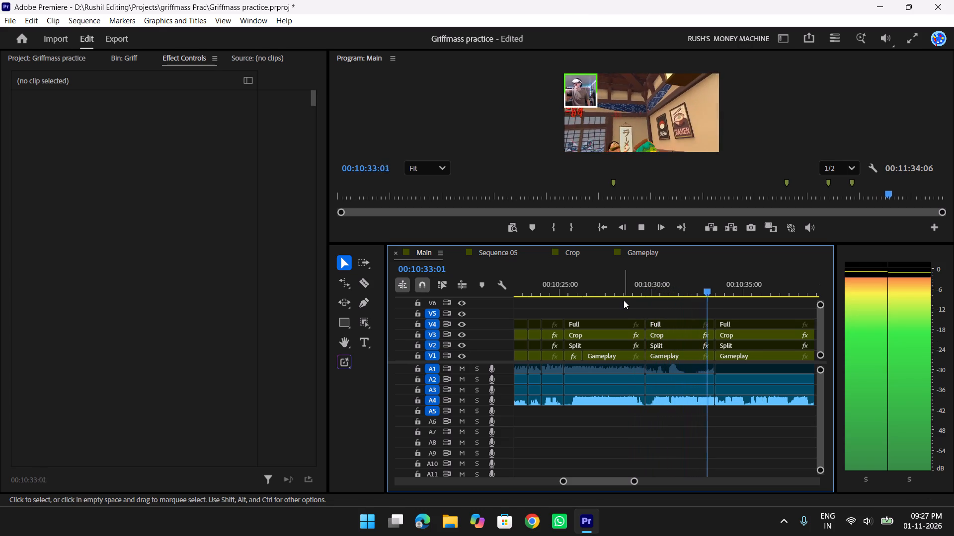
scroll(624, 300, "down", 2)
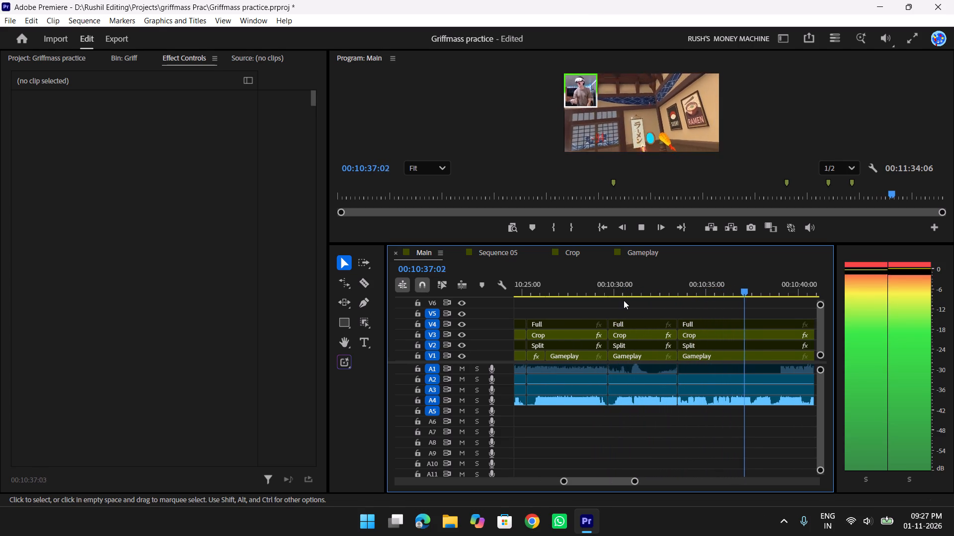
key("space")
scroll(624, 300, "down", 5)
key("space")
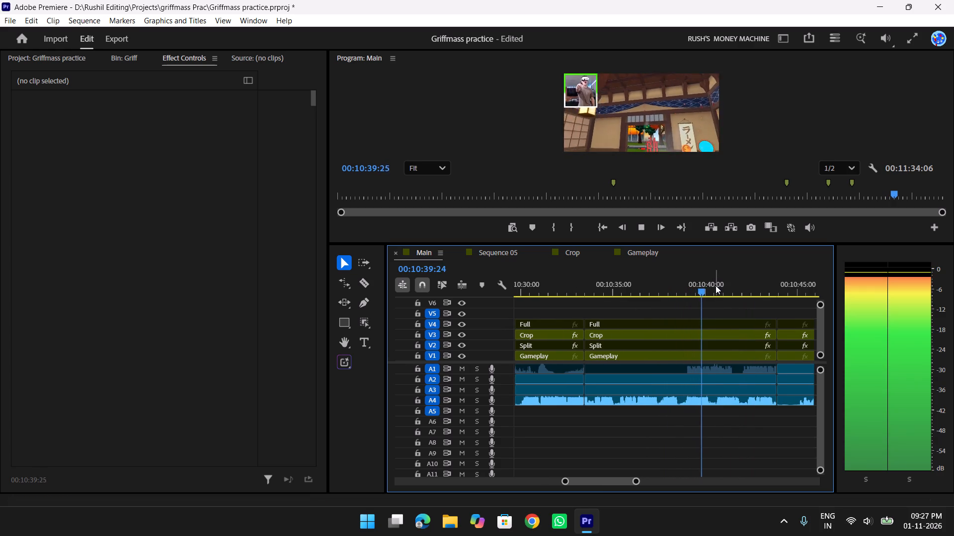
left_click_drag(720, 284, 714, 284)
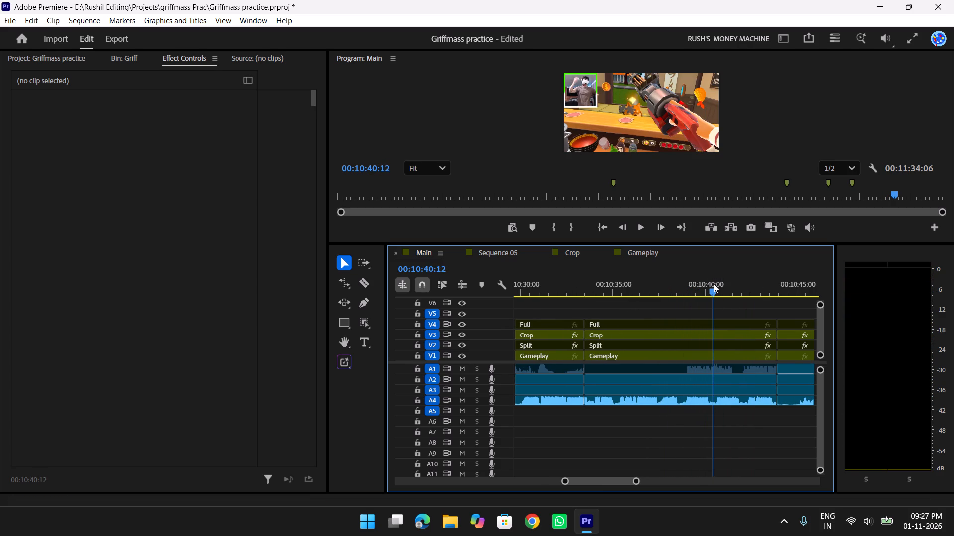
left_click_drag(714, 284, 710, 284)
key("space")
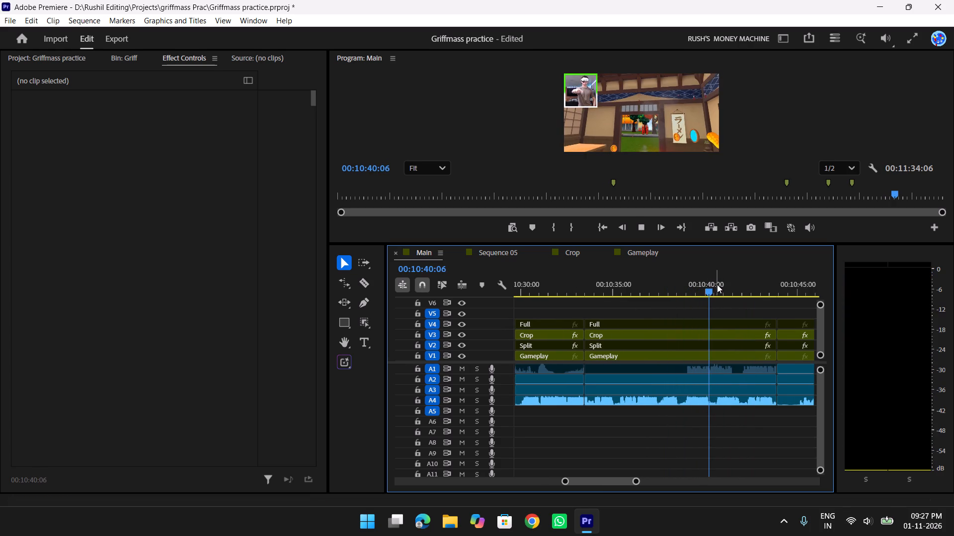
left_click(721, 284)
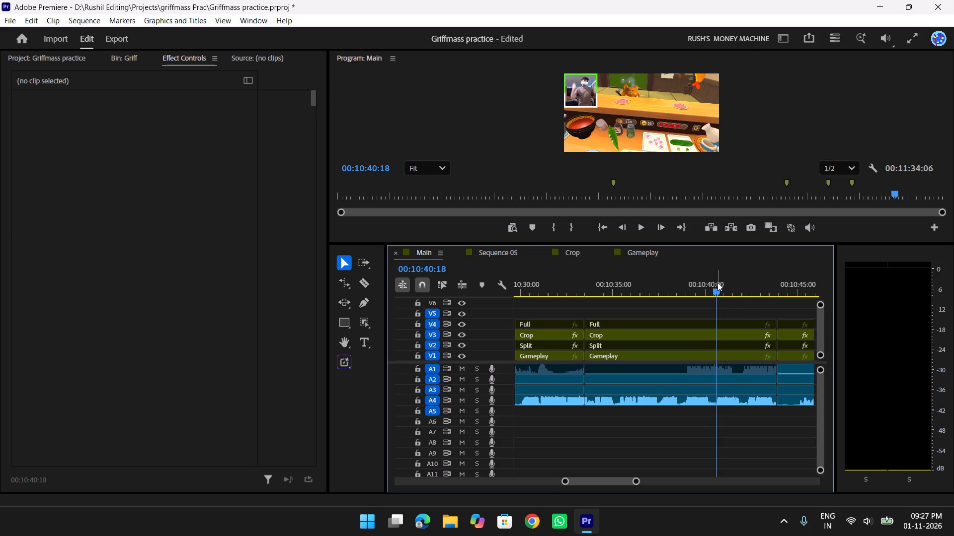
key("w")
Remove the segment between the 00:10:40:18 cut and the following cut on all tracks and close the gap.
left_click_drag(738, 296, 746, 419)
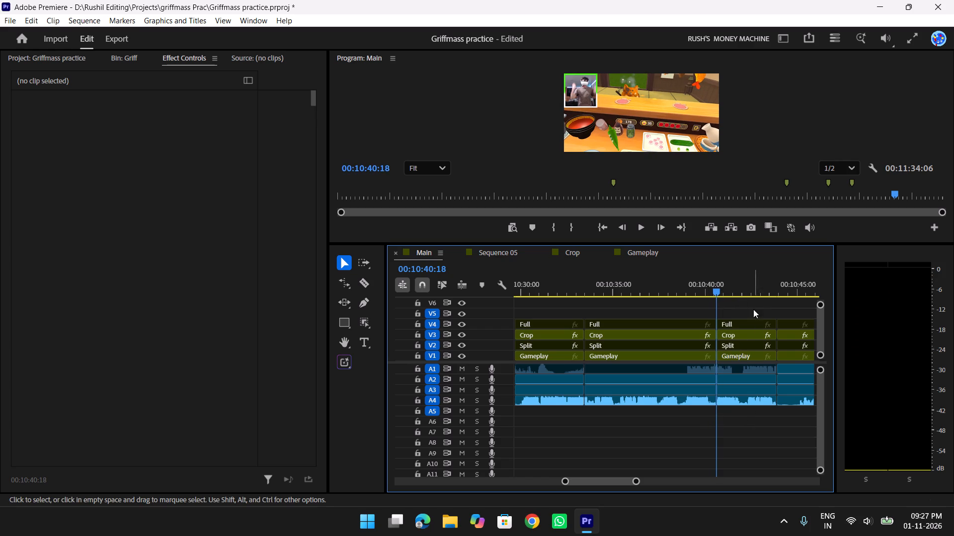
left_click_drag(754, 327, 755, 353)
left_click_drag(749, 305, 733, 418)
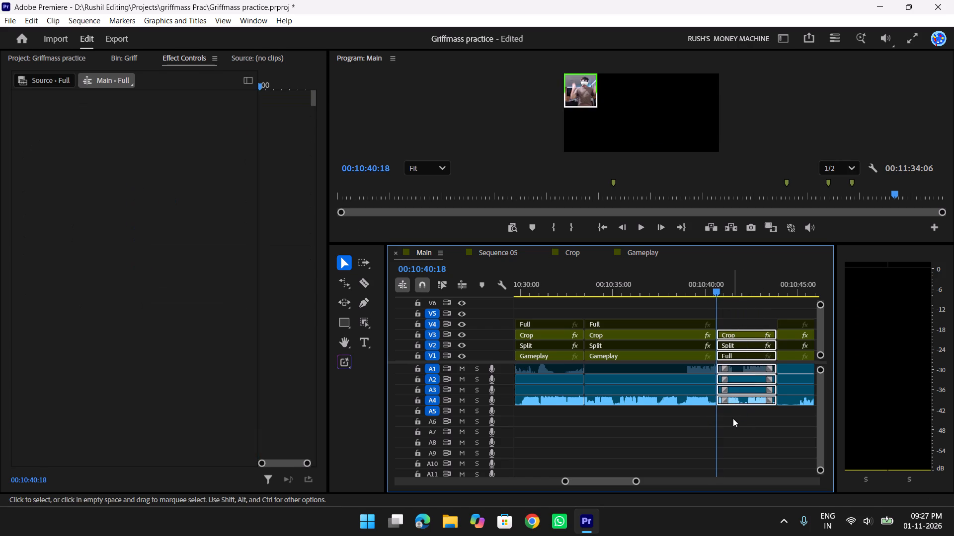
key("Delete")
right_click(733, 390)
left_click(750, 394)
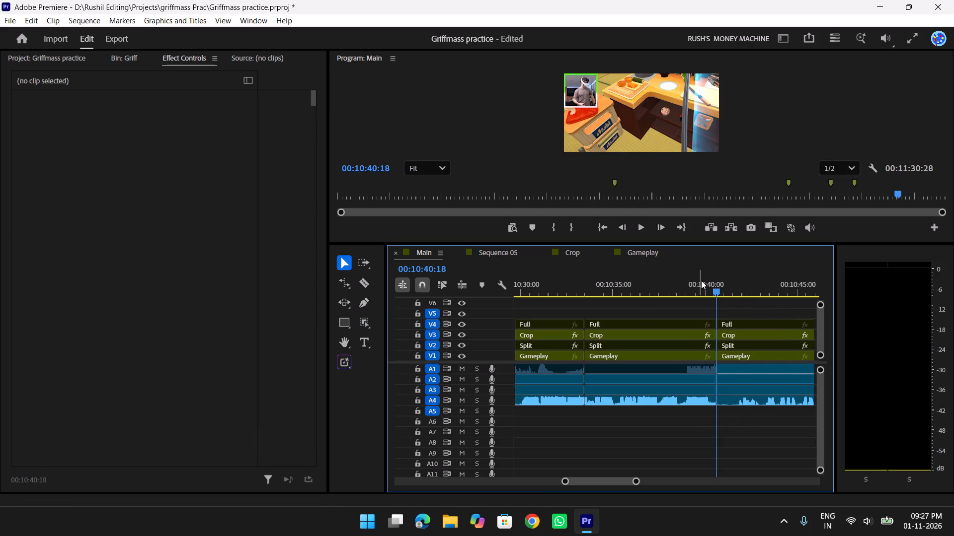
Play back from about 00:10:32 to 00:10:40 and examine the pacing of the retrimmed section.
left_click_drag(695, 280, 607, 286)
key("y")
key("y")
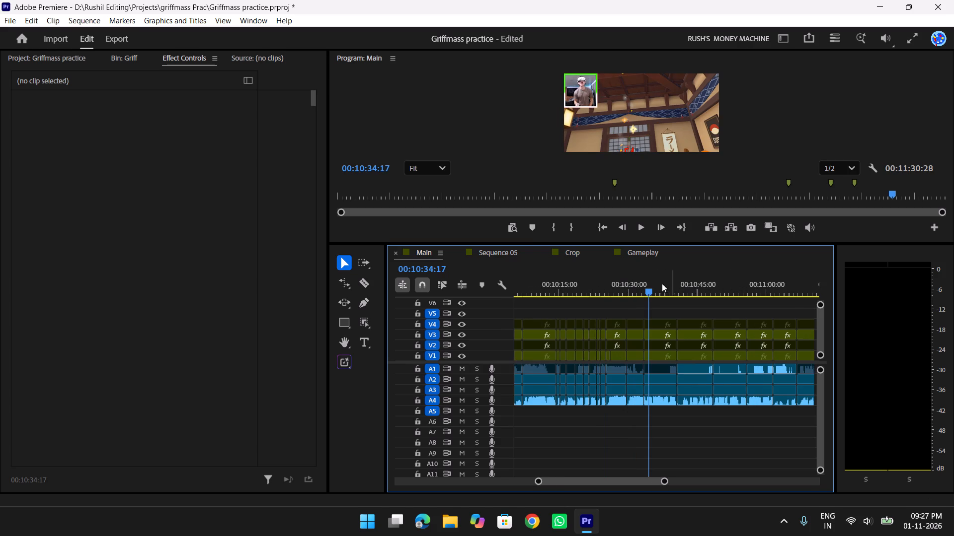
left_click_drag(647, 280, 638, 280)
key("space")
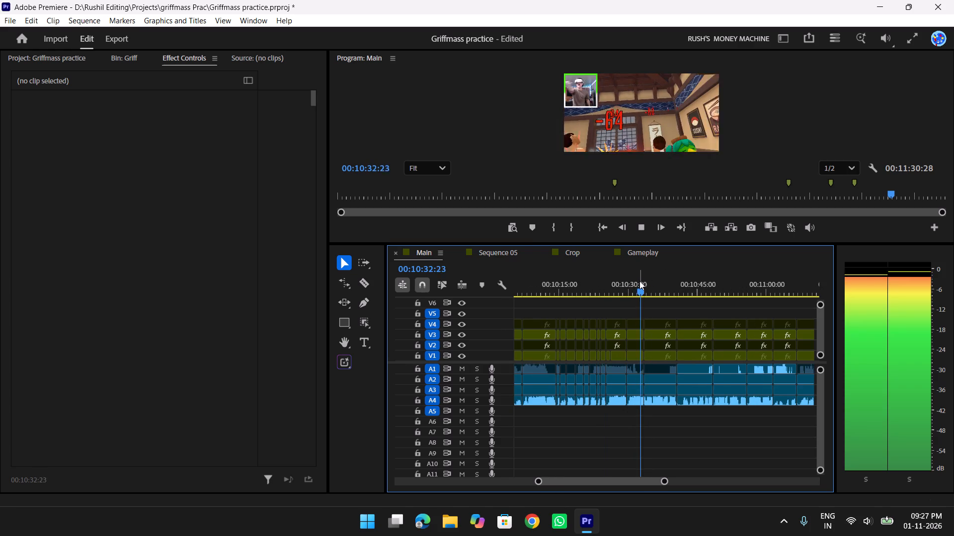
type("tt")
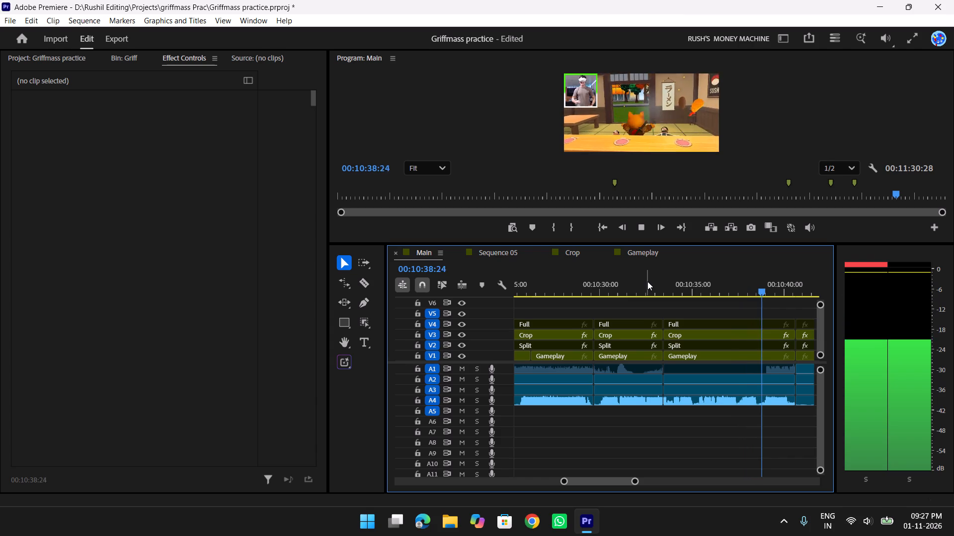
key("space")
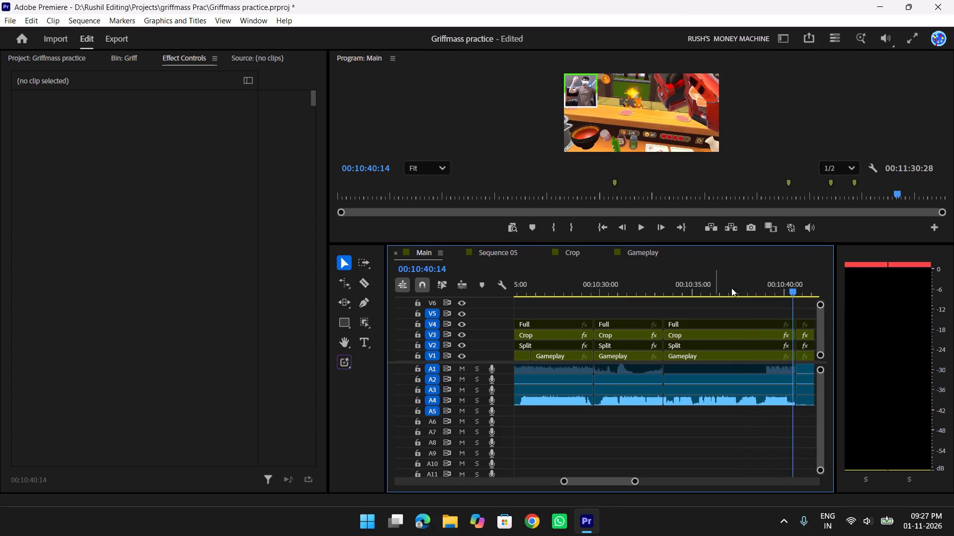
left_click_drag(780, 275, 729, 276)
key("space")
key("space")
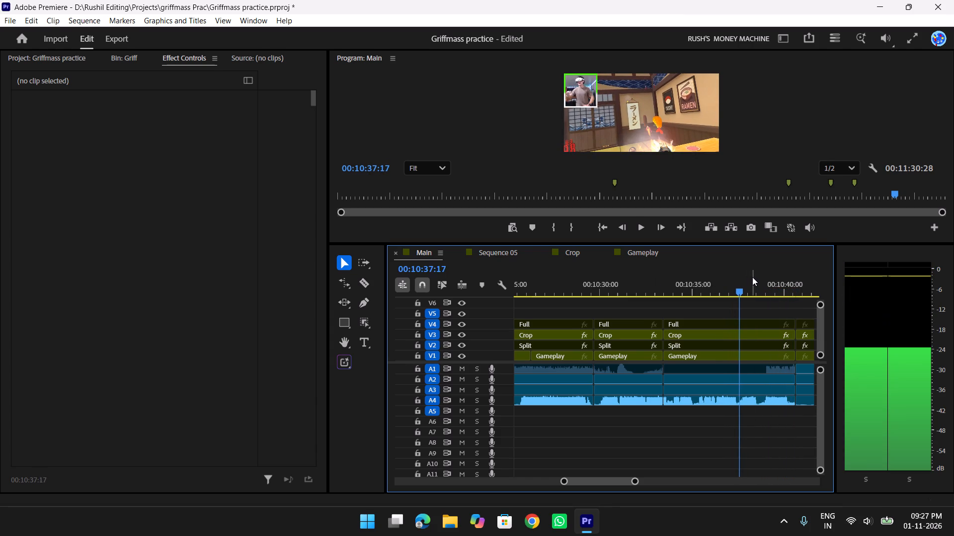
Ripple trim the start of the section after the 00:10:40:18 join twice, removing about 26 frames in total on all tracks.
key("space")
scroll(754, 276, "down", 2)
left_click_drag(727, 271, 758, 275)
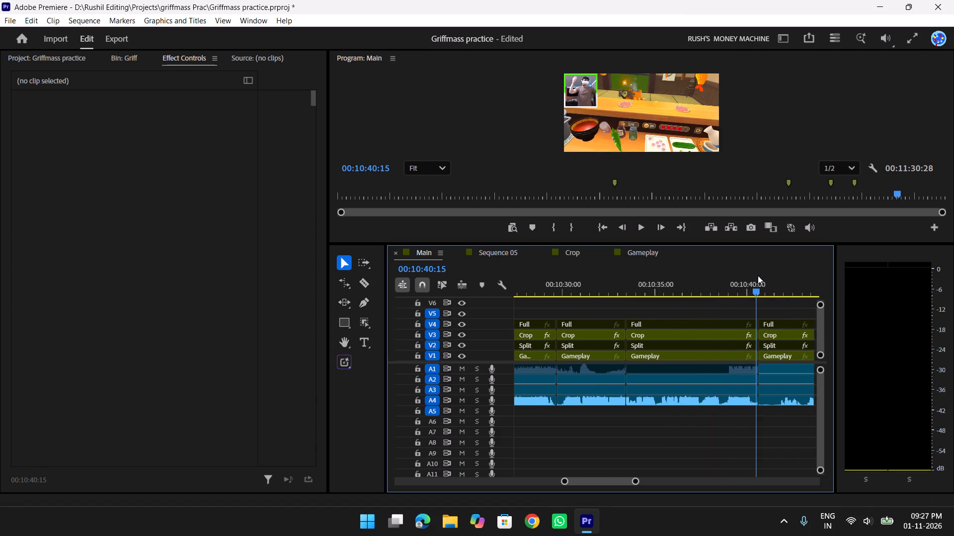
key("space")
left_click_drag(778, 284, 768, 284)
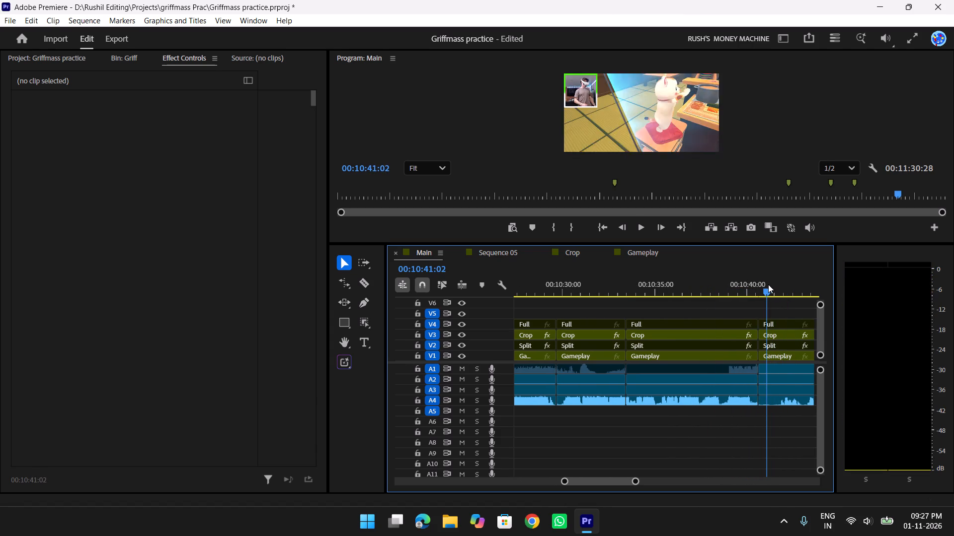
left_click_drag(768, 284, 761, 280)
key("q")
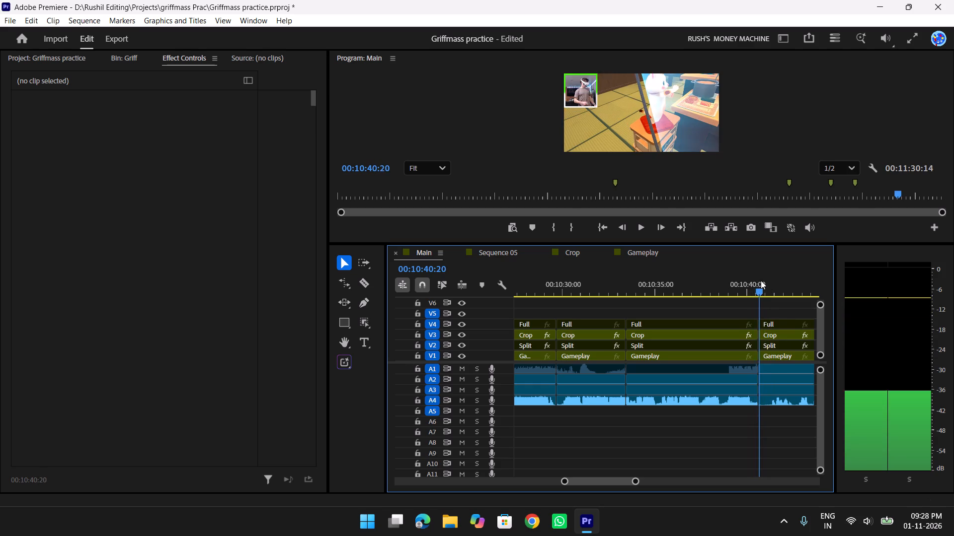
left_click_drag(761, 280, 620, 285)
key("q")
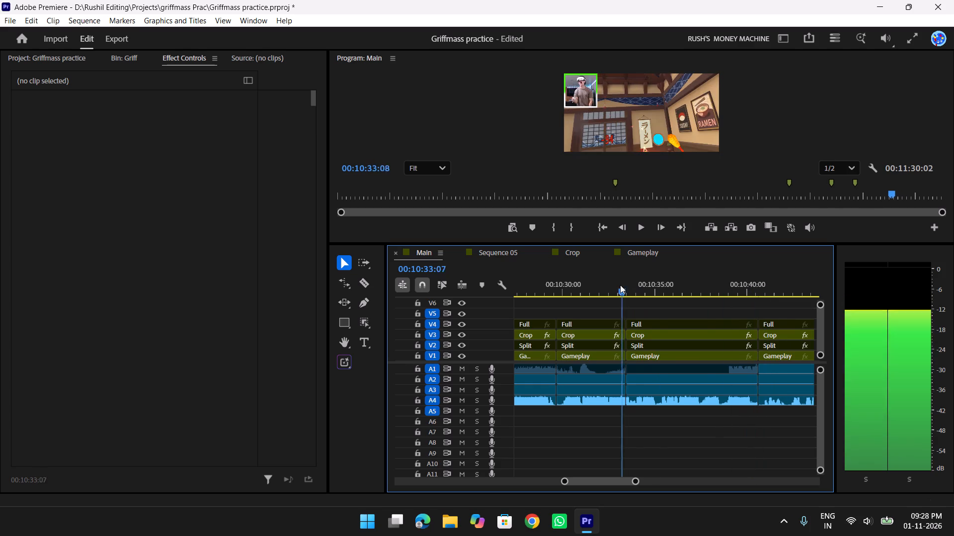
Play back the section starting at about 00:10:33:13 to find the end of its moment and cut all tracks at 00:10:37:13.
left_click_drag(620, 285, 612, 284)
key("space")
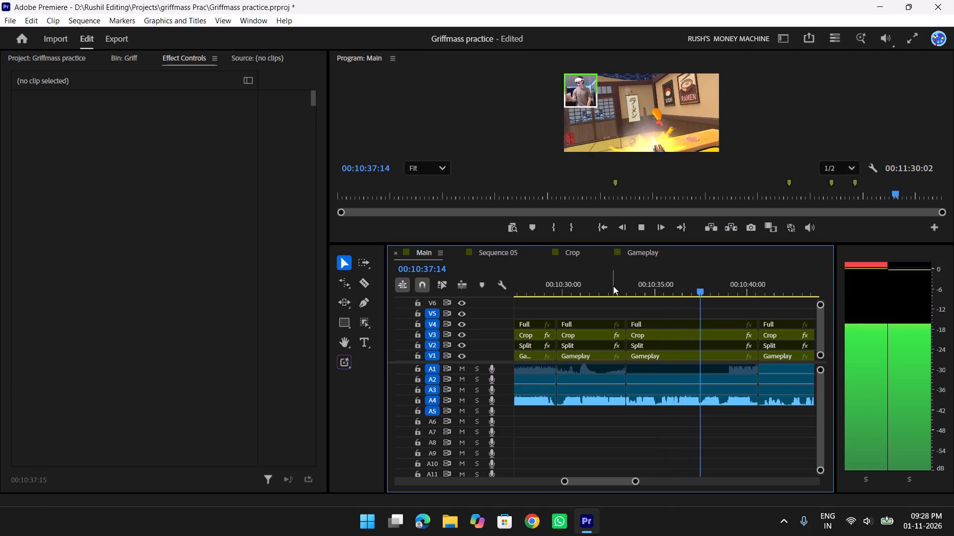
key("space")
key("space")
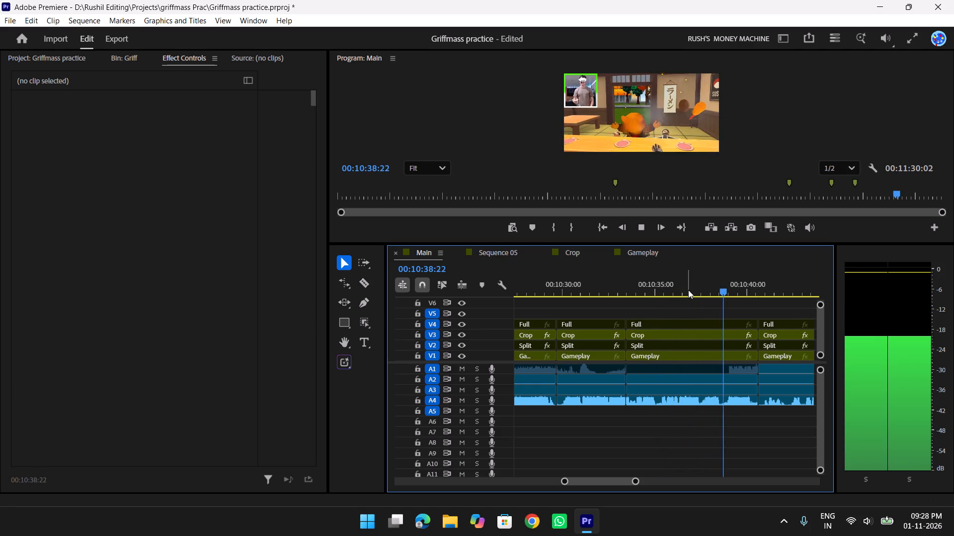
left_click_drag(723, 280, 701, 282)
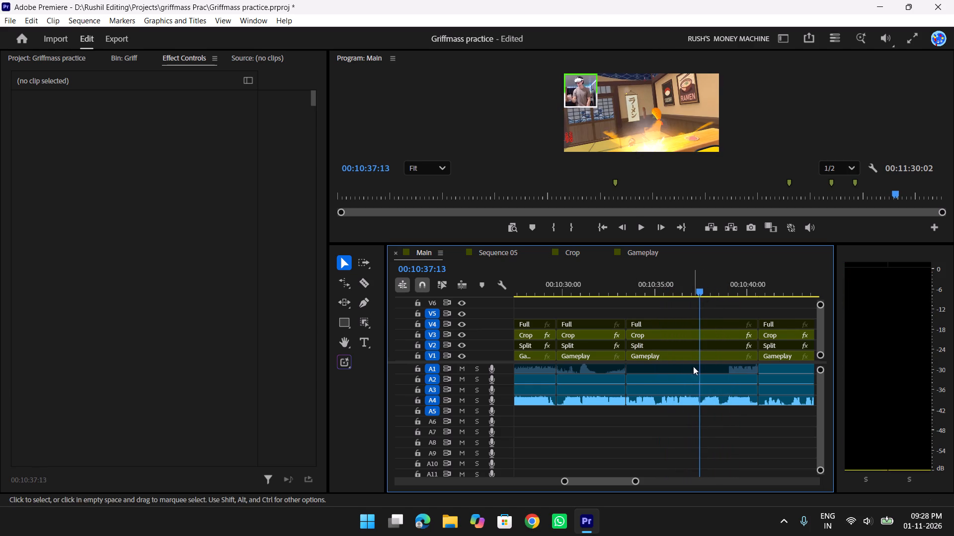
left_click(715, 423)
key("t")
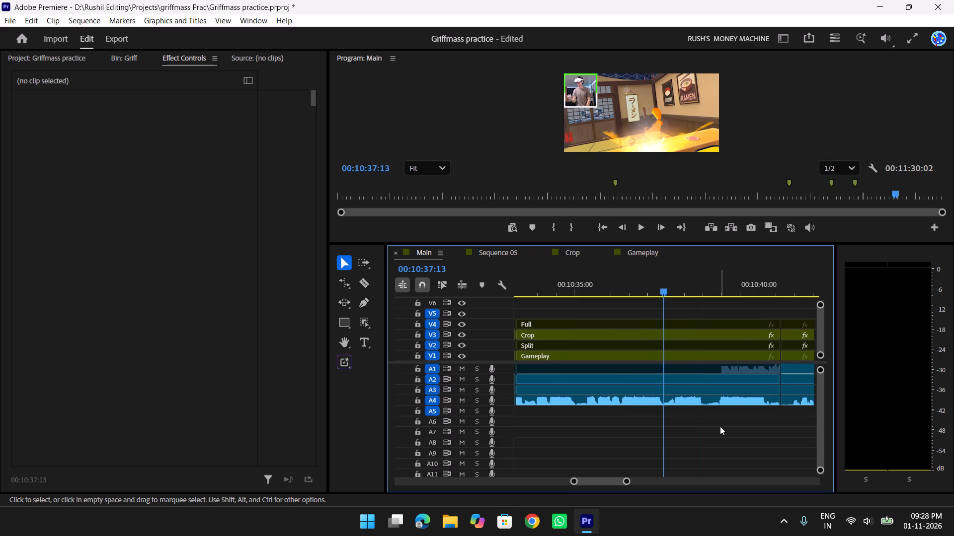
key("w")
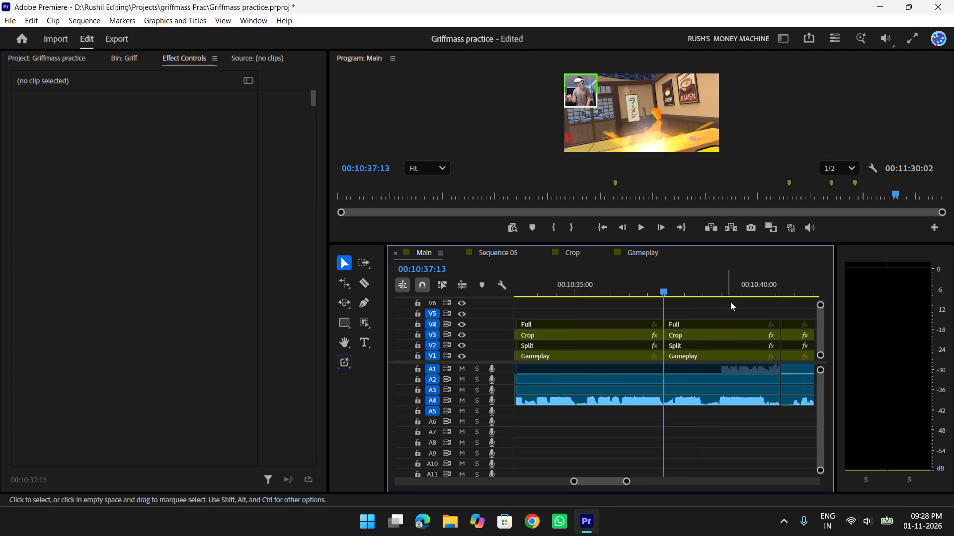
Remove the segment between the 00:10:37:13 cut and the following cut on all tracks and close the gap.
left_click_drag(730, 300, 732, 422)
key("Delete")
right_click(701, 368)
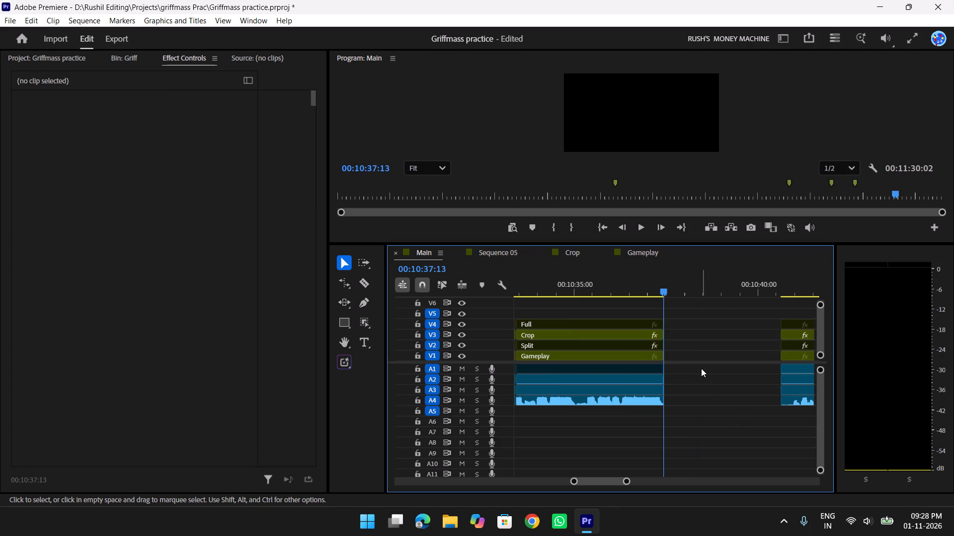
left_click(710, 369)
left_click(715, 375)
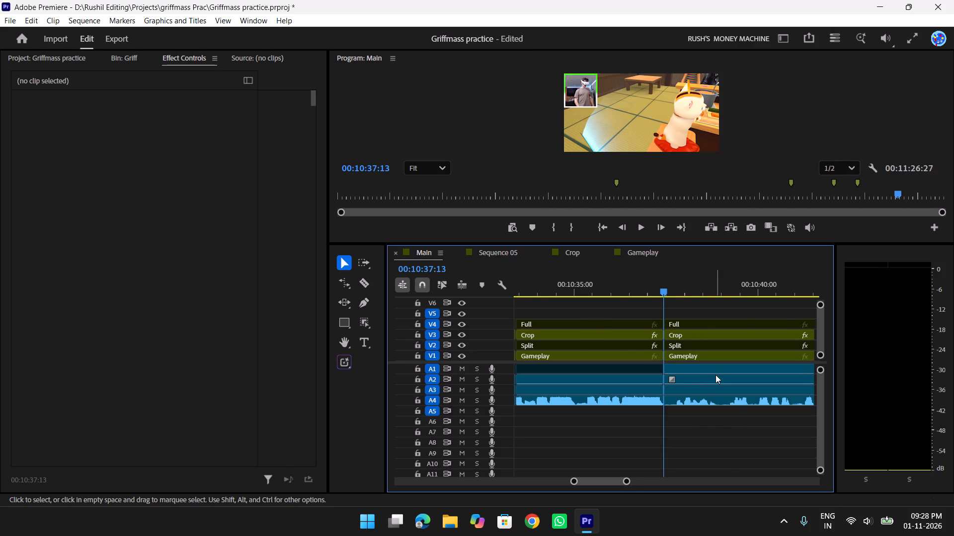
Play back from about 00:10:33 across the 00:10:37:13 join and examine where the reaction needs a layout change.
key("y")
left_click_drag(659, 284, 587, 288)
key("space")
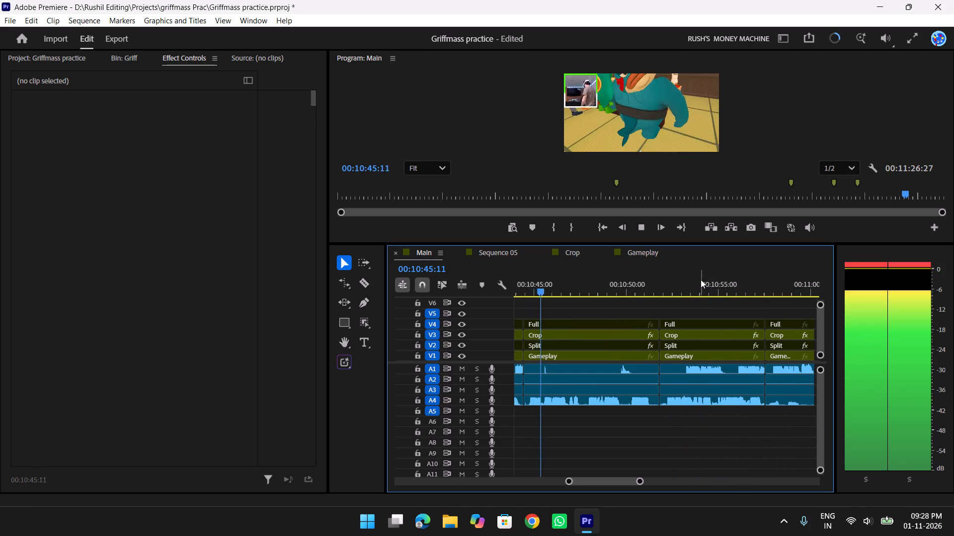
scroll(706, 288, "up", 9)
key("y")
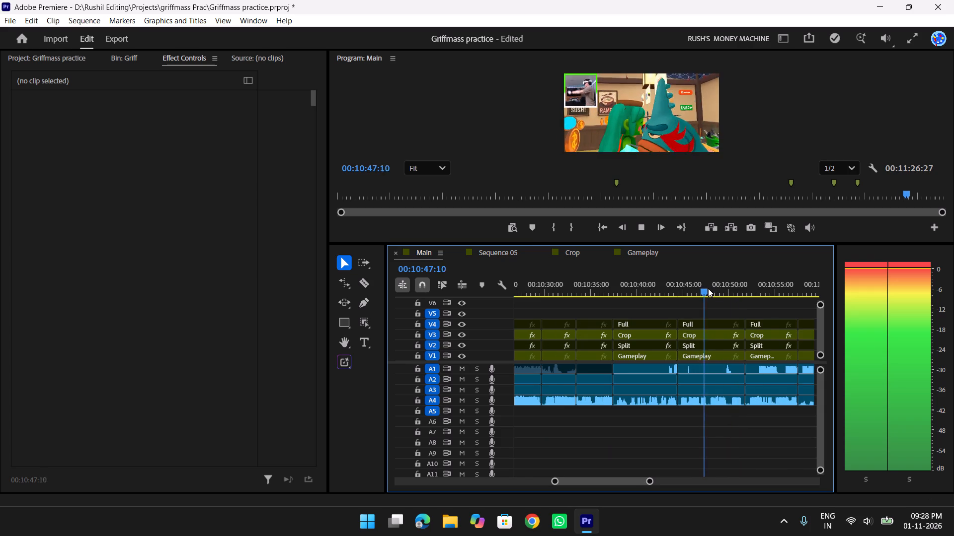
left_click_drag(693, 286, 592, 280)
key("t")
key("t")
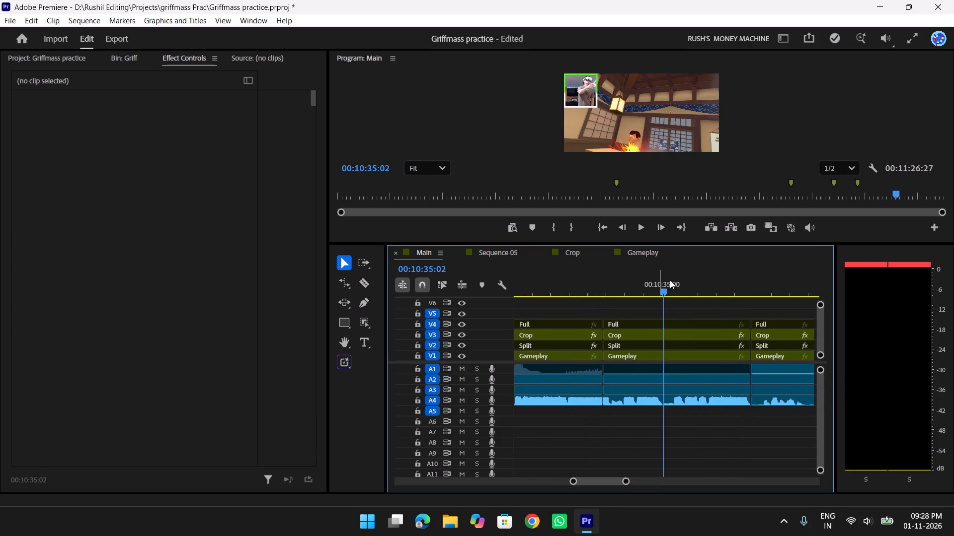
left_click_drag(661, 280, 600, 281)
key("space")
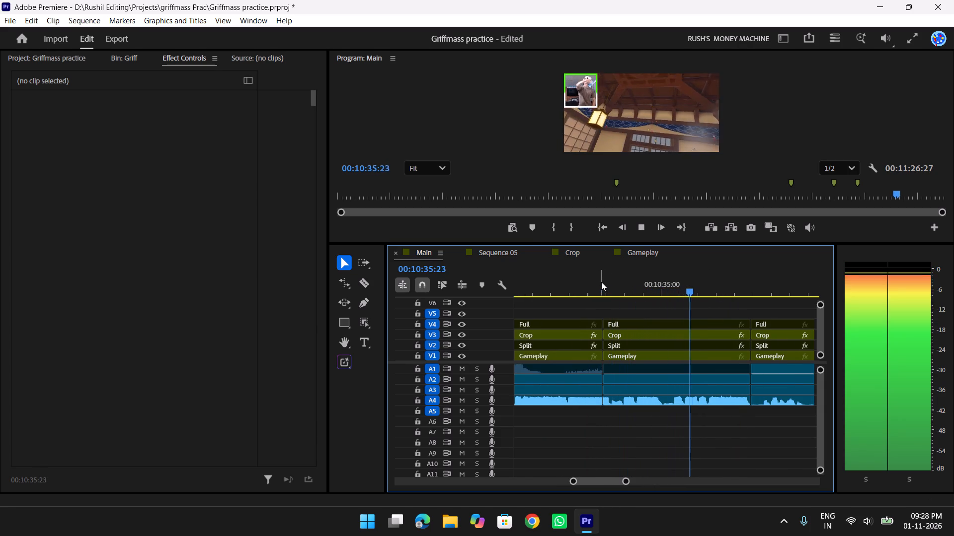
key("space")
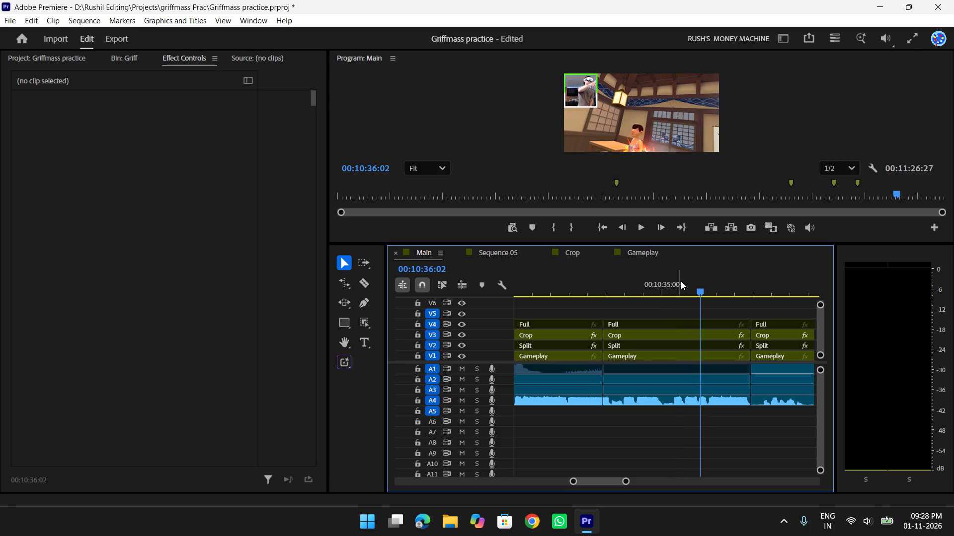
Locate the exact start of the reaction just after 00:10:33:13 and cut all tracks at 00:10:33:29.
left_click_drag(667, 280, 615, 278)
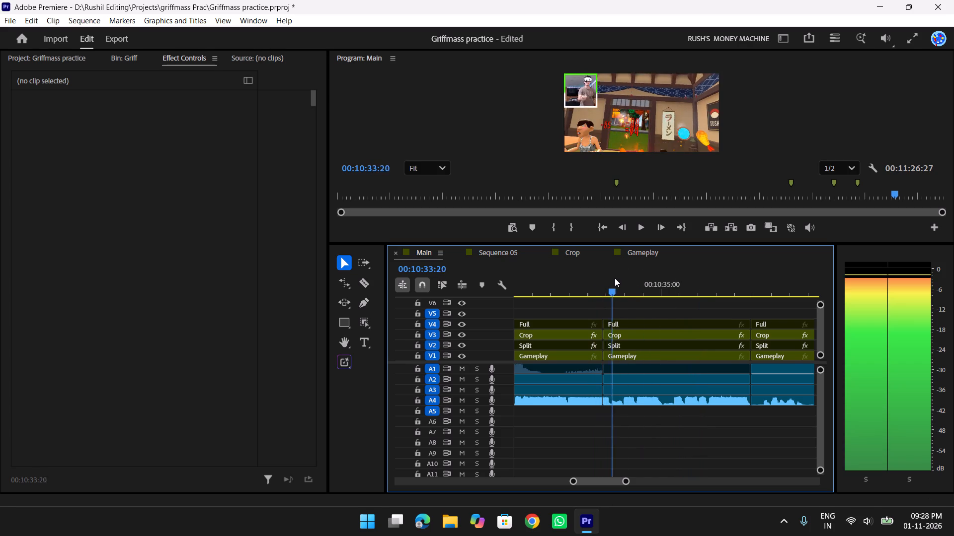
left_click_drag(615, 278, 642, 278)
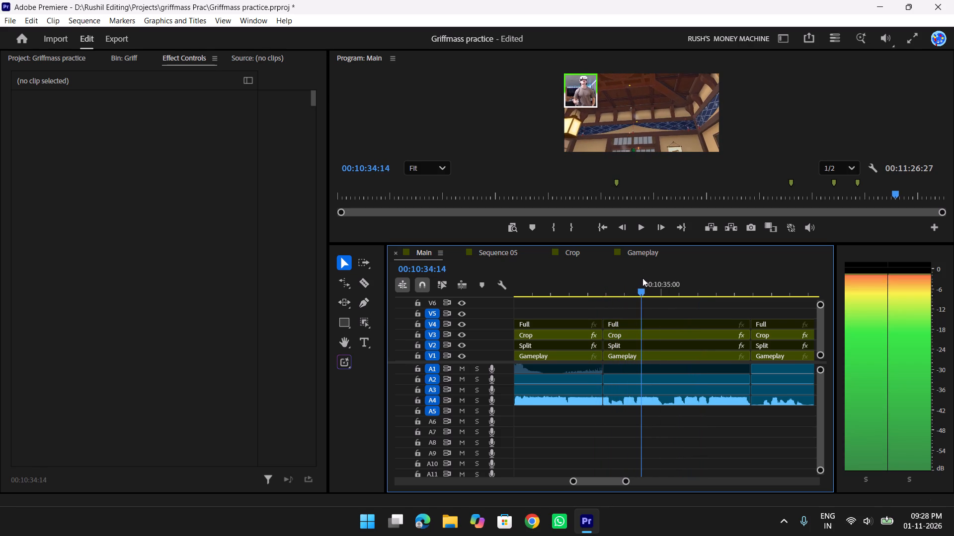
left_click_drag(642, 278, 628, 280)
key("space")
key("space")
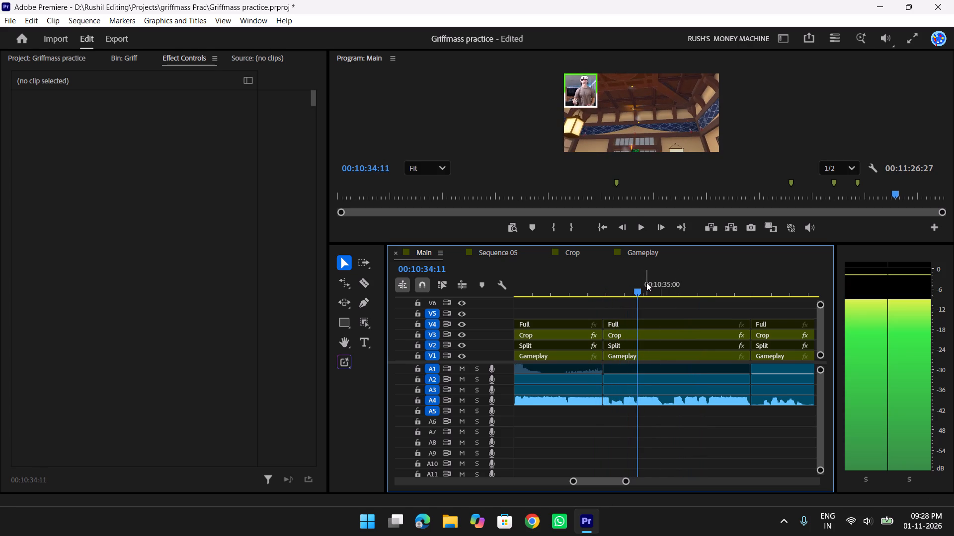
left_click_drag(624, 279, 600, 279)
key("space")
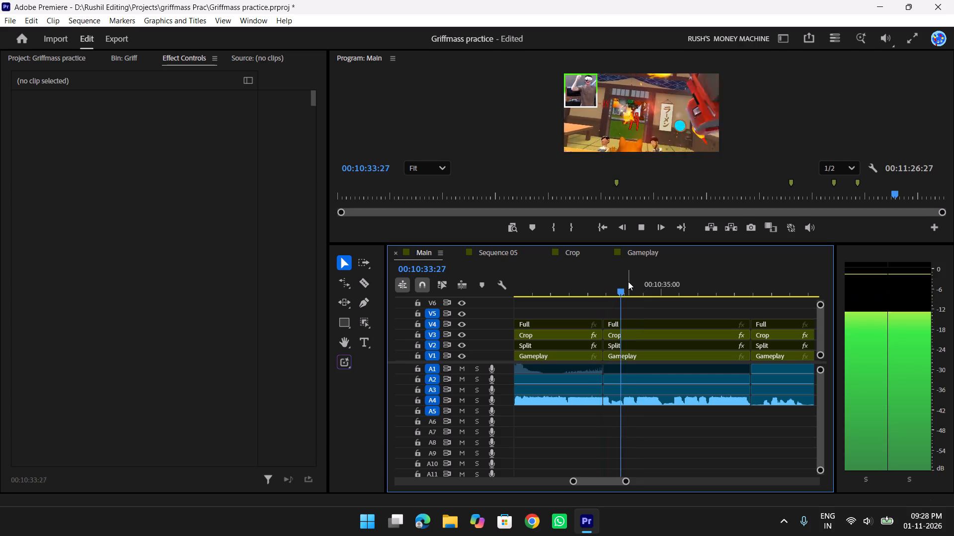
key("space")
left_click_drag(617, 280, 624, 278)
key("t")
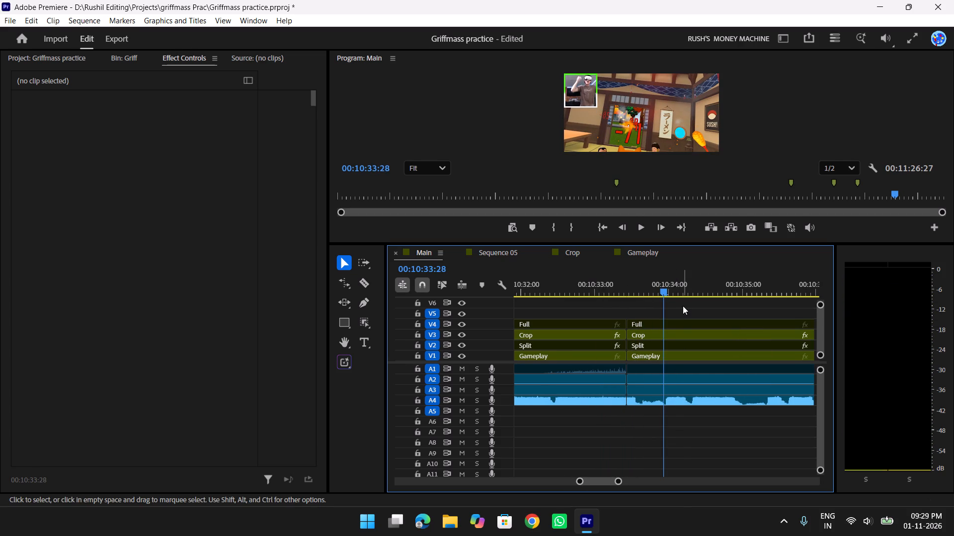
key("Right")
left_click(705, 463)
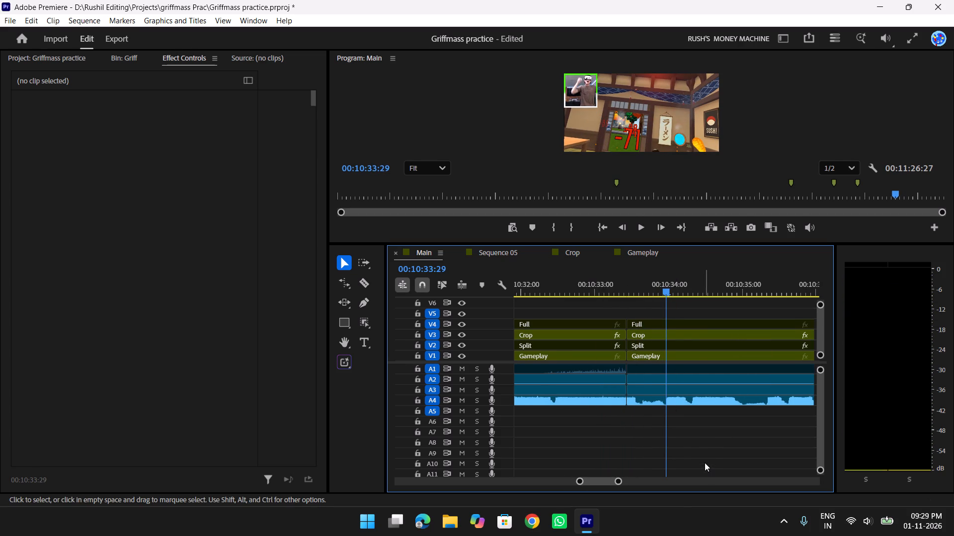
key("w")
Switch the section from 00:10:33:29 to 00:10:37:13 to the split-screen layout by disabling its Crop clip and enabling its Split clip.
type("yy")
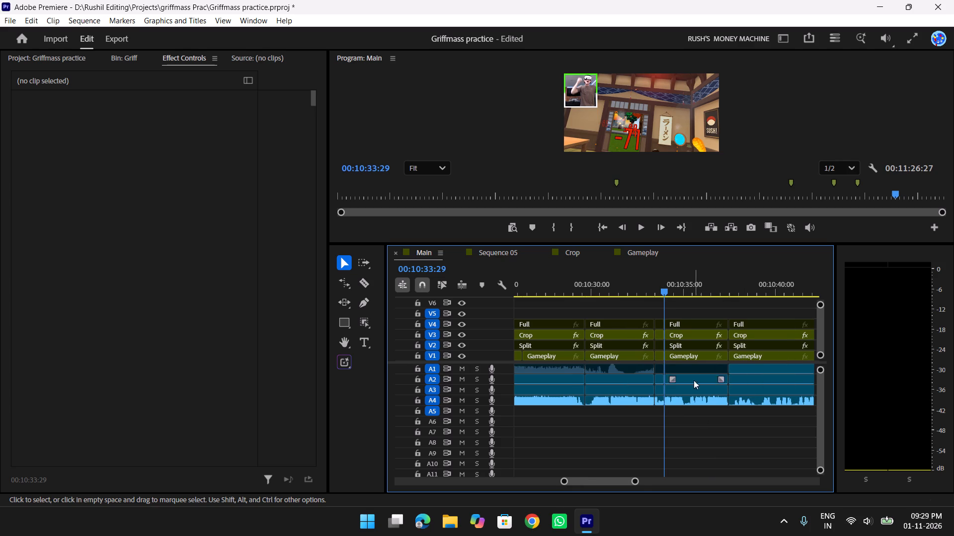
left_click(689, 334)
key("r")
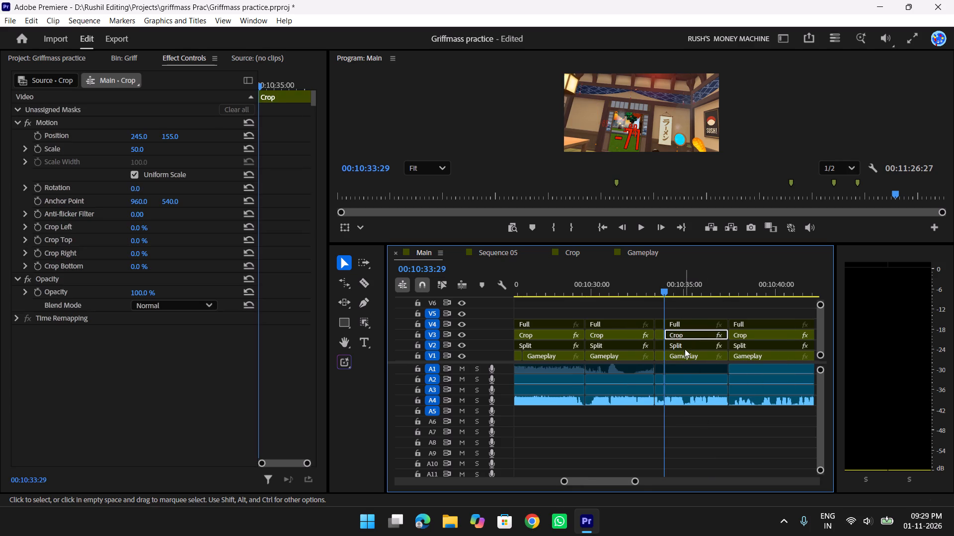
left_click(685, 345)
key("r")
Play on past the split-screen section and ripple trim the end of the following section back to about 00:10:41:07 on all tracks.
left_click_drag(661, 285, 631, 287)
key("space")
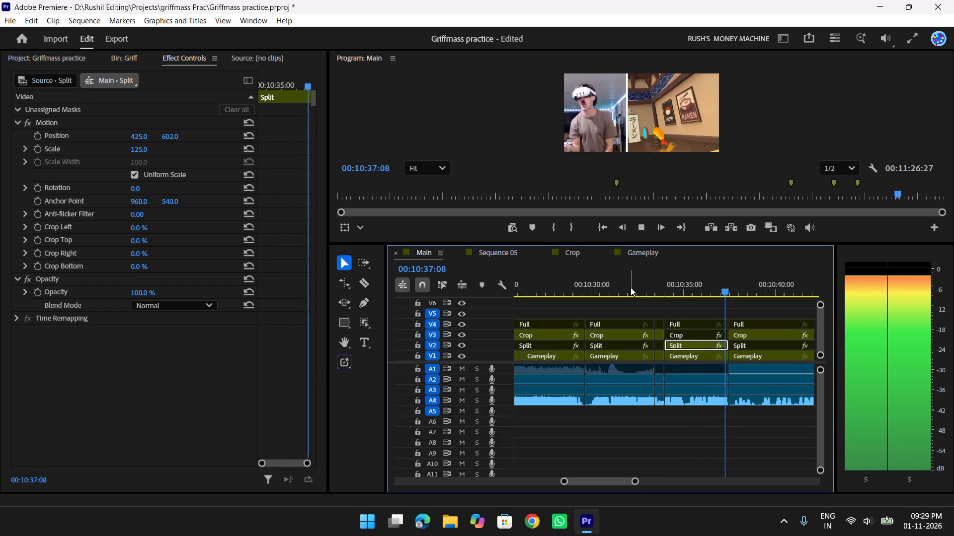
scroll(631, 287, "down", 2)
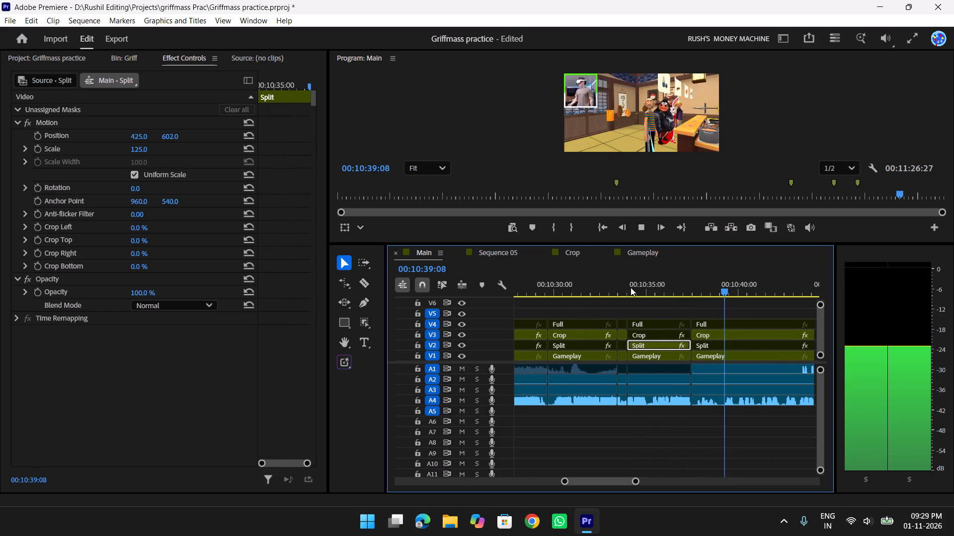
scroll(631, 287, "down", 5)
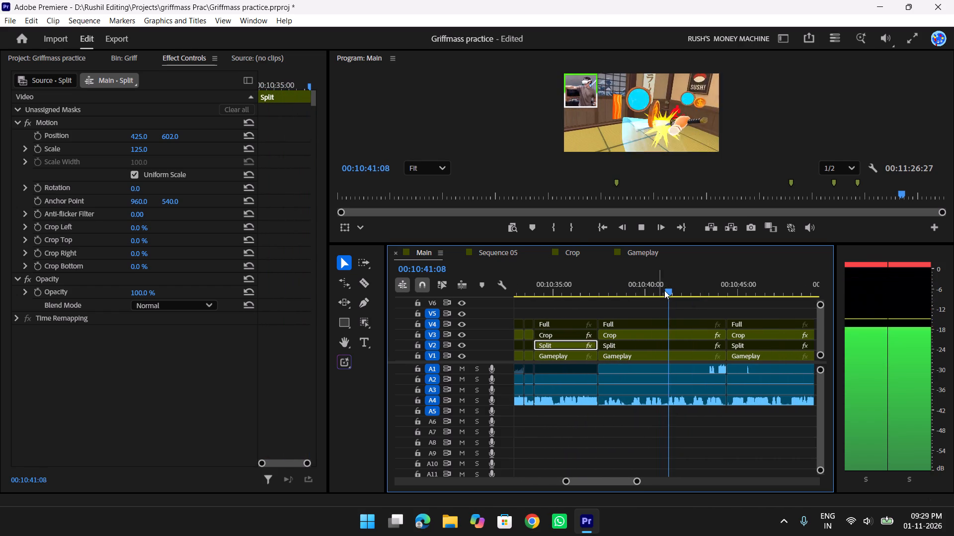
key("space")
key("t")
left_click_drag(661, 284, 650, 283)
key("space")
key("space")
left_click_drag(651, 280, 651, 279)
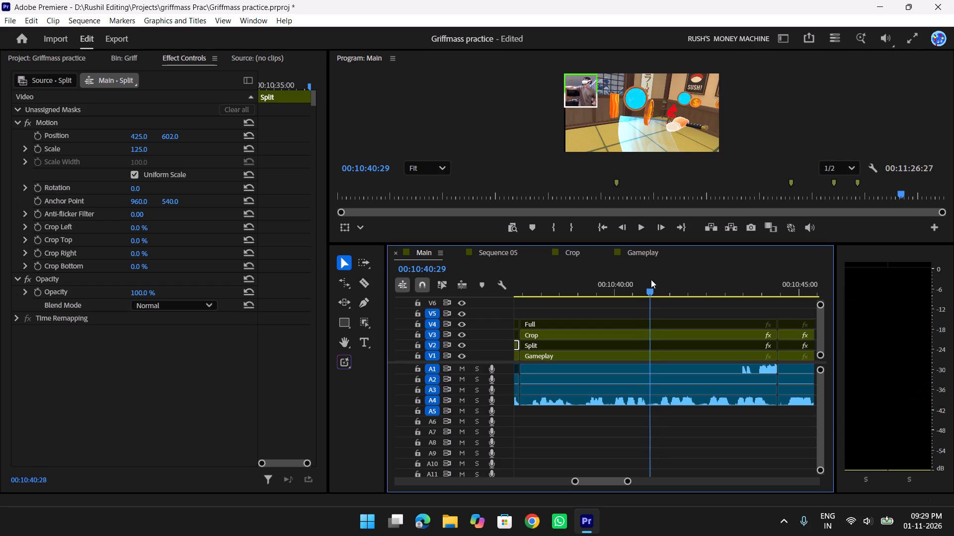
left_click_drag(651, 279, 661, 273)
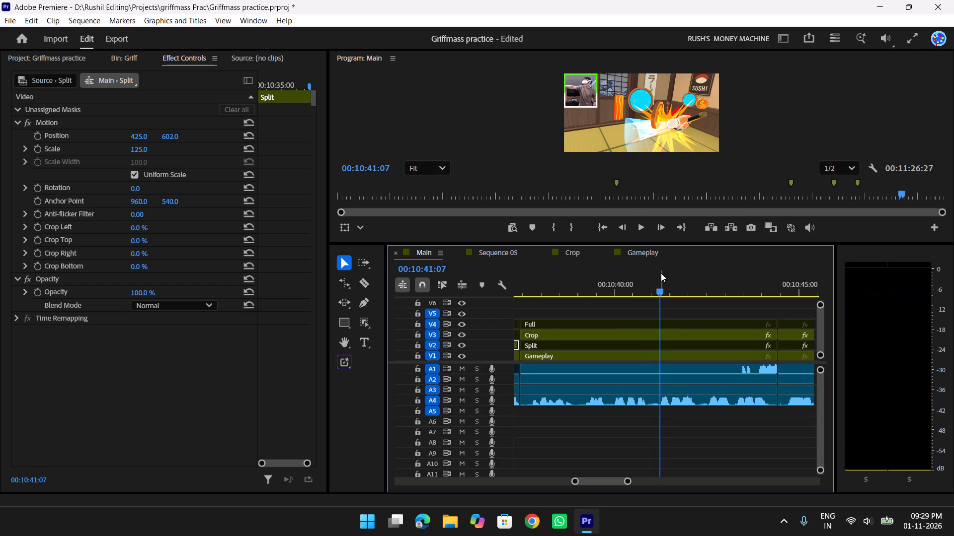
key("e")
Play back from about 00:10:38 across the trimmed join to 00:10:46:27 and view the whole Main sequence.
left_click_drag(661, 273, 556, 261)
key("space")
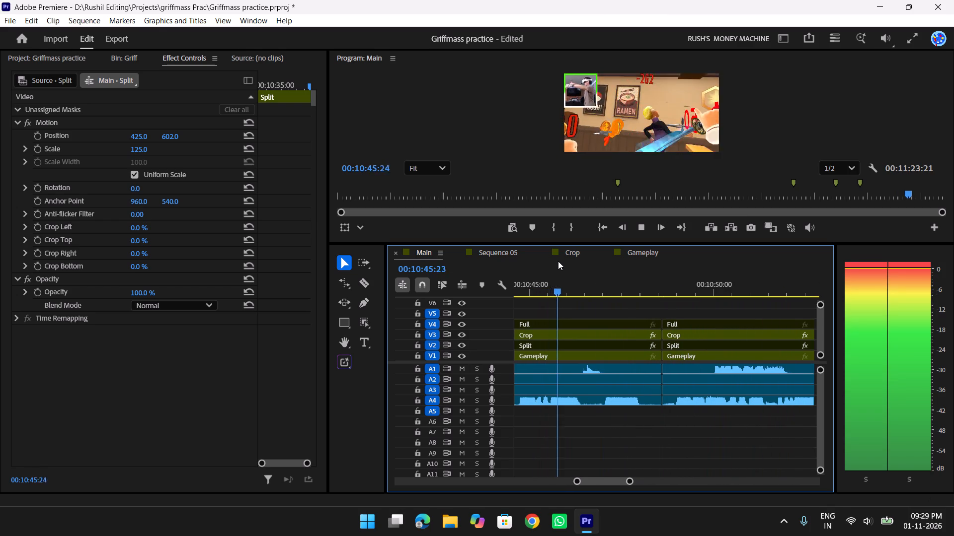
key("space")
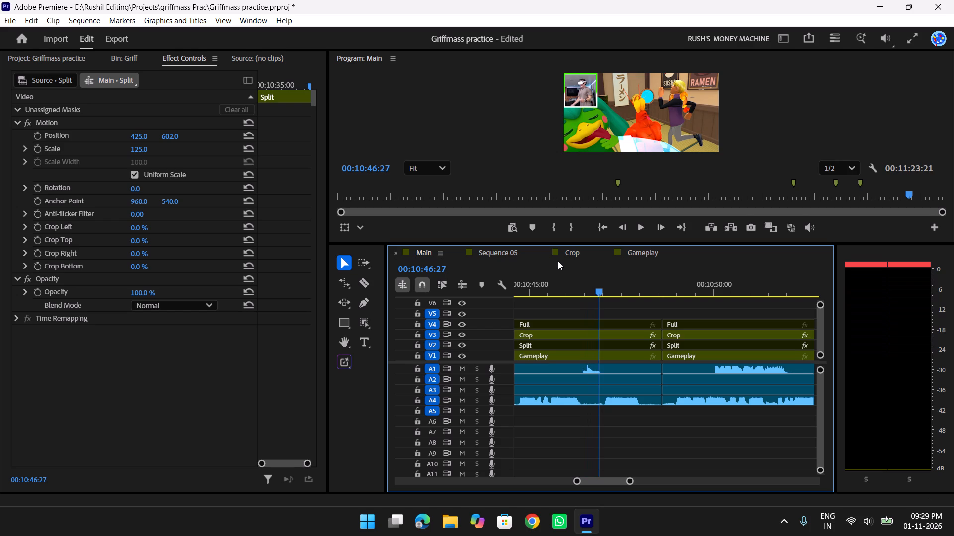
type("yyyy")
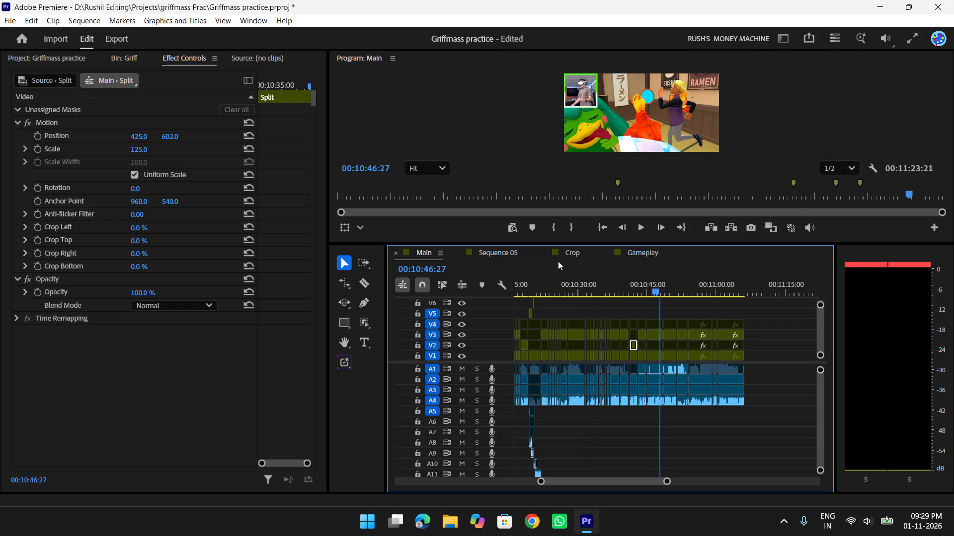
key("y")
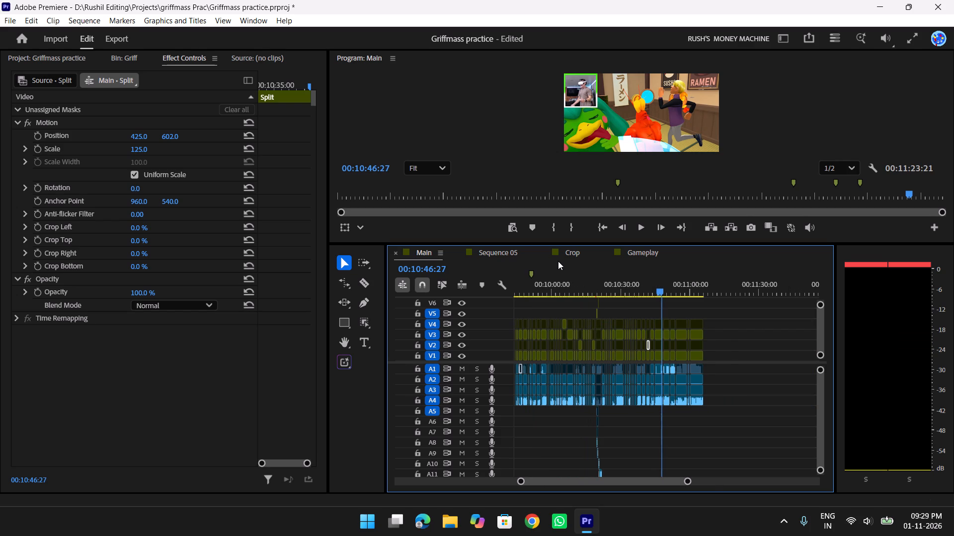
key("y")
key("y")
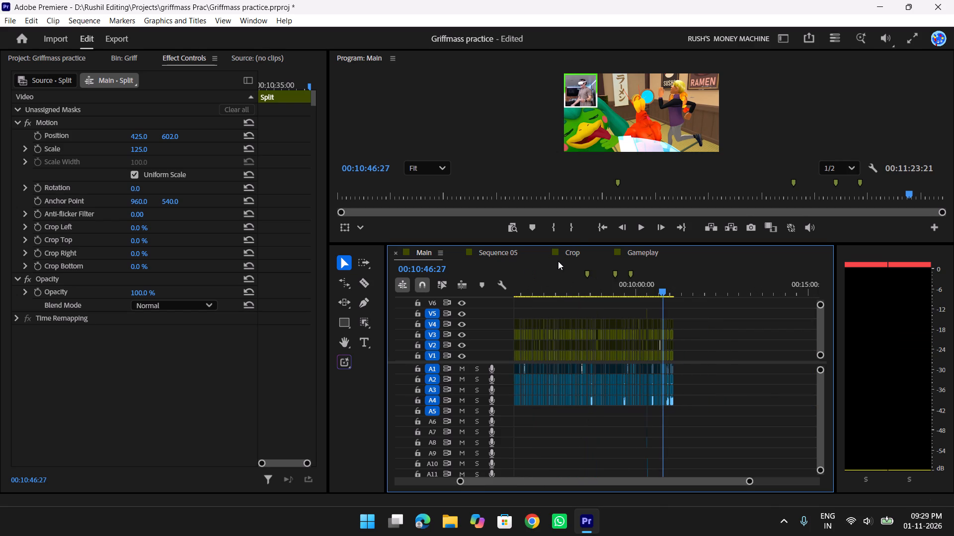
Replay the trimmed join at about 00:10:41 and undo the last ripple trim there.
type("yyttttt")
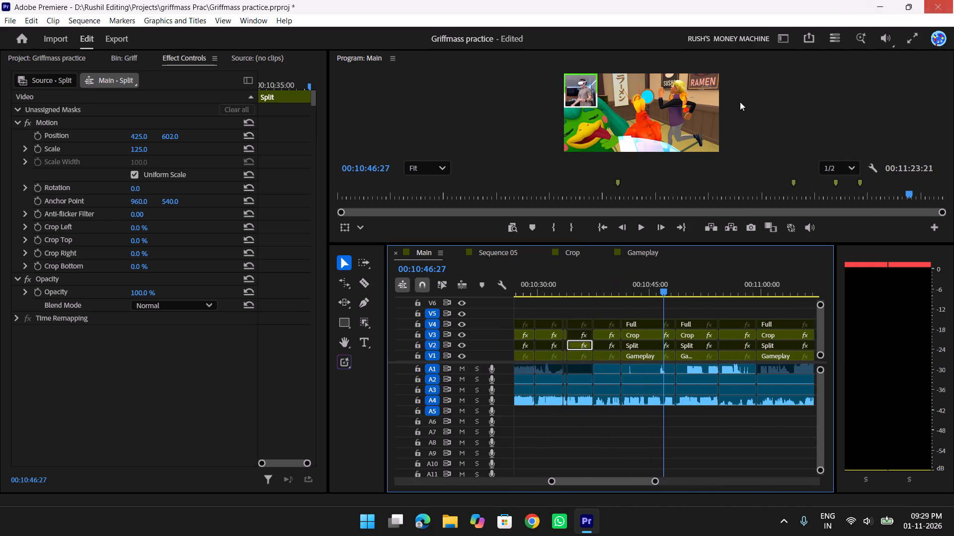
left_click_drag(650, 279, 560, 278)
key("space")
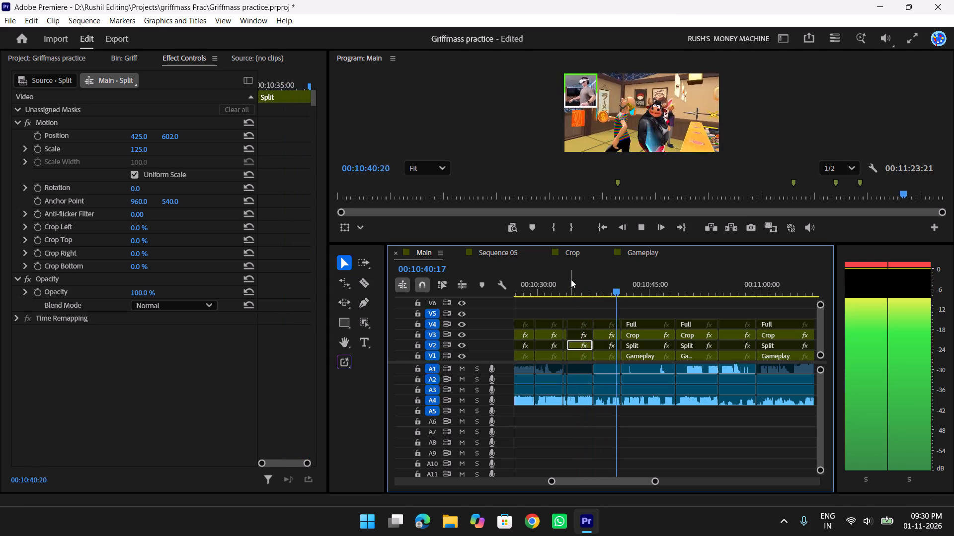
key("space")
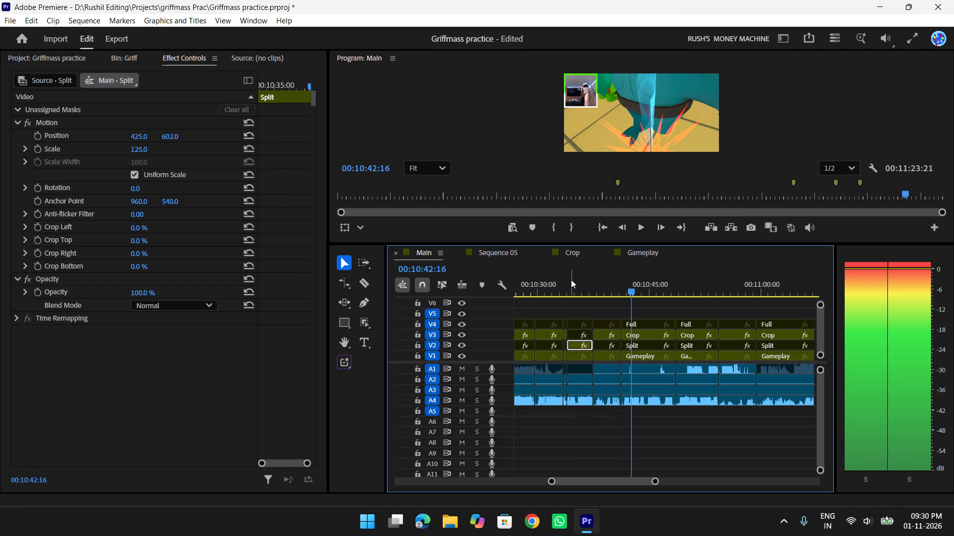
key("ctrl+z")
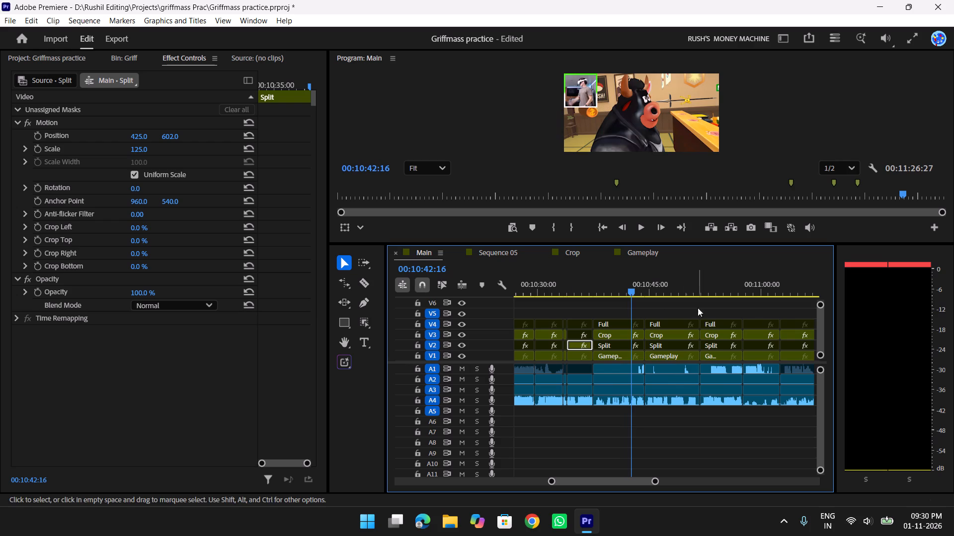
Play back the Main sequence from about 00:10:38 to 00:11:01 to look for moments to tighten.
left_click_drag(627, 282, 597, 282)
key("space")
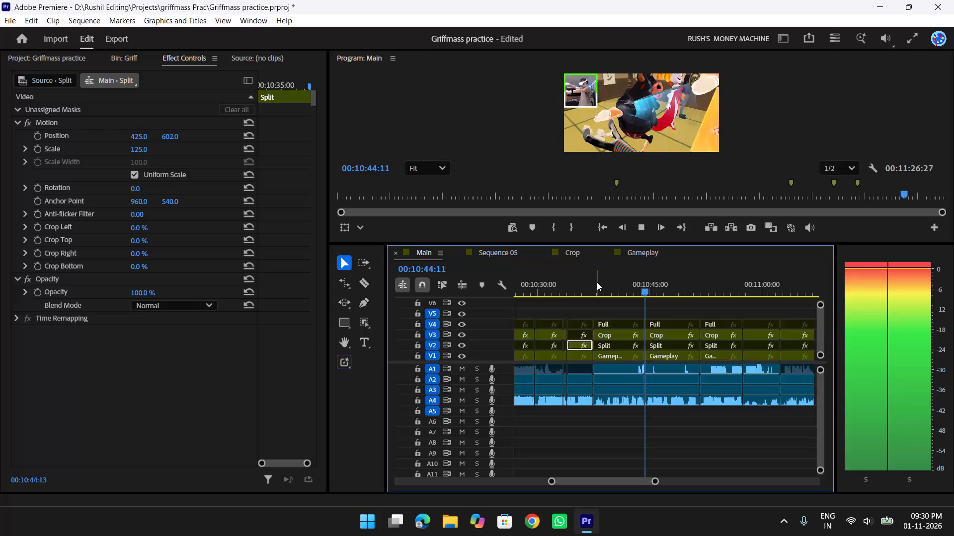
scroll(597, 282, "down", 3)
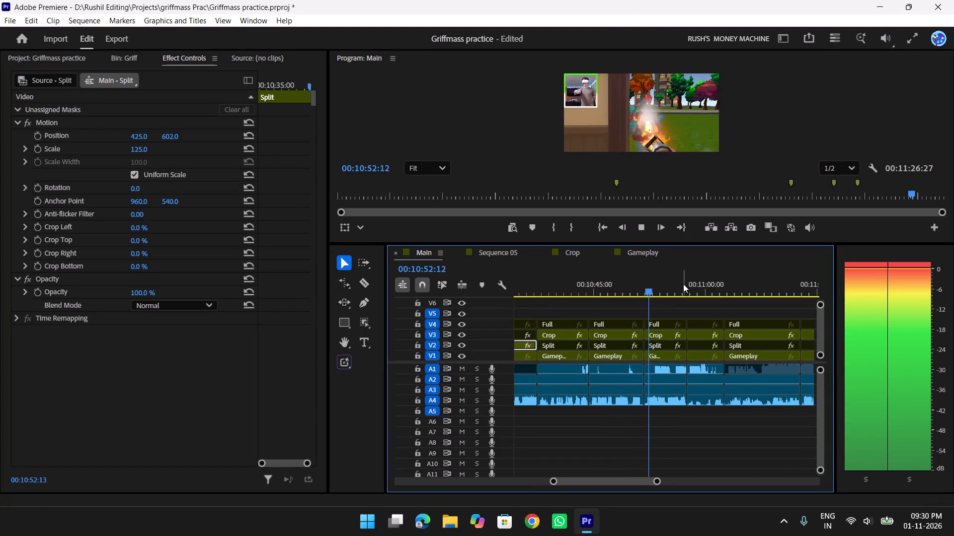
scroll(683, 284, "down", 2)
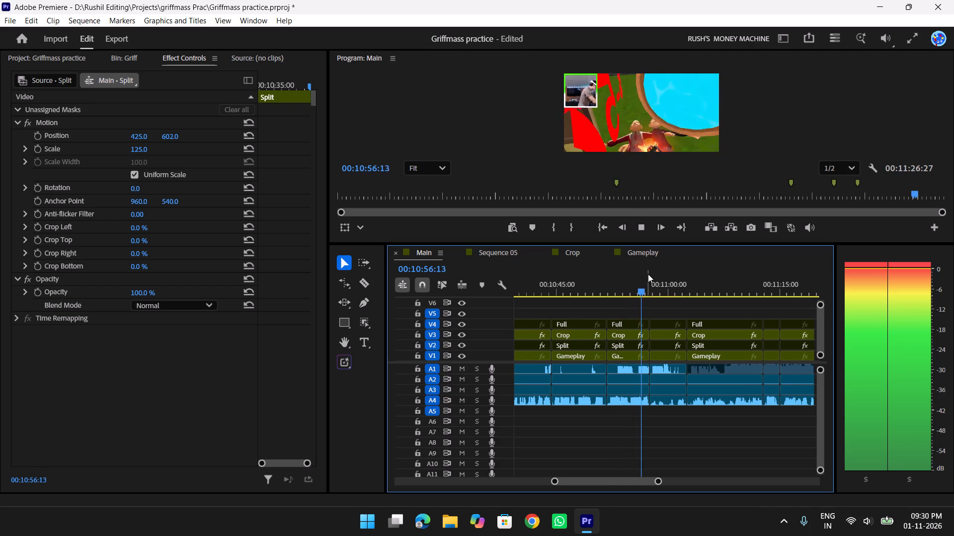
left_click(648, 274)
key("space")
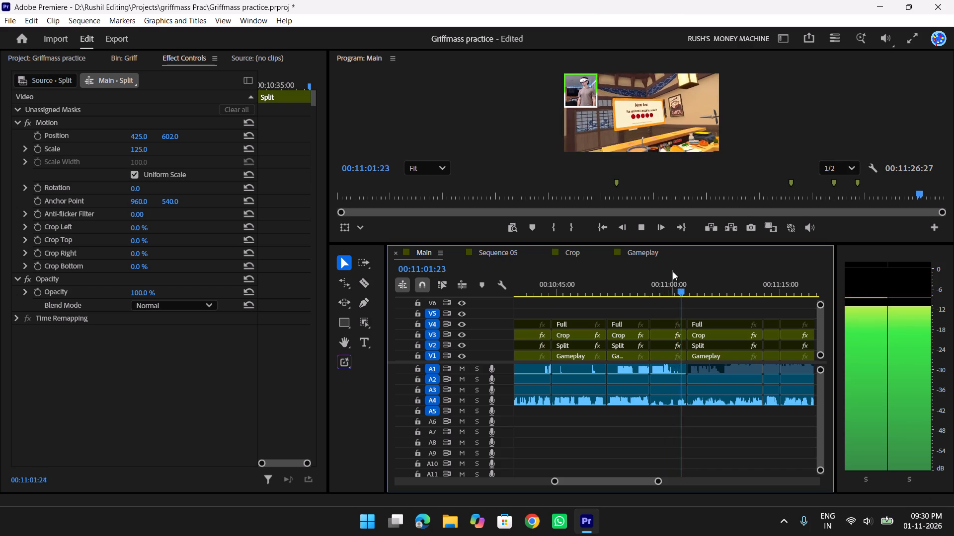
Locate the cut point in the section starting at about 00:10:57:16 and cut all tracks at 00:10:58:14.
left_click_drag(683, 269, 651, 271)
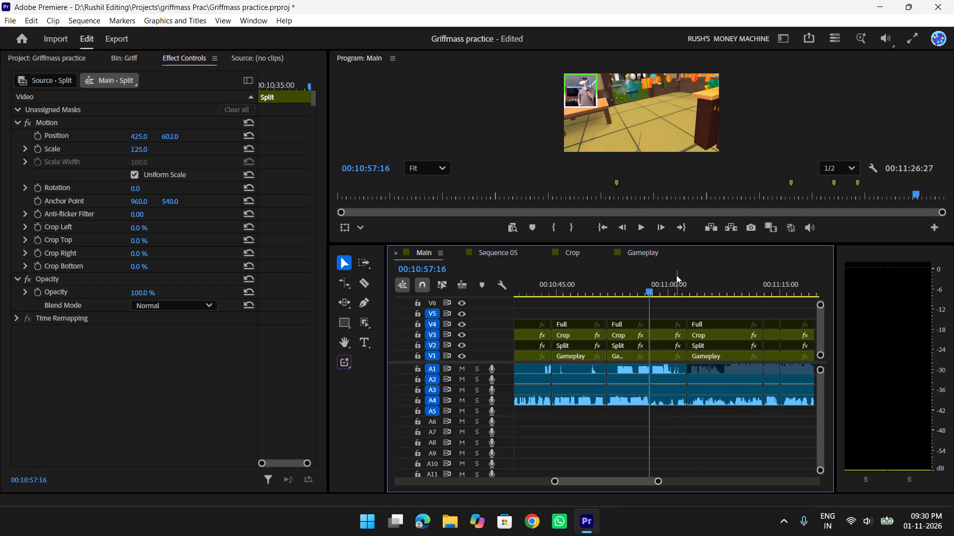
key("t")
key("space")
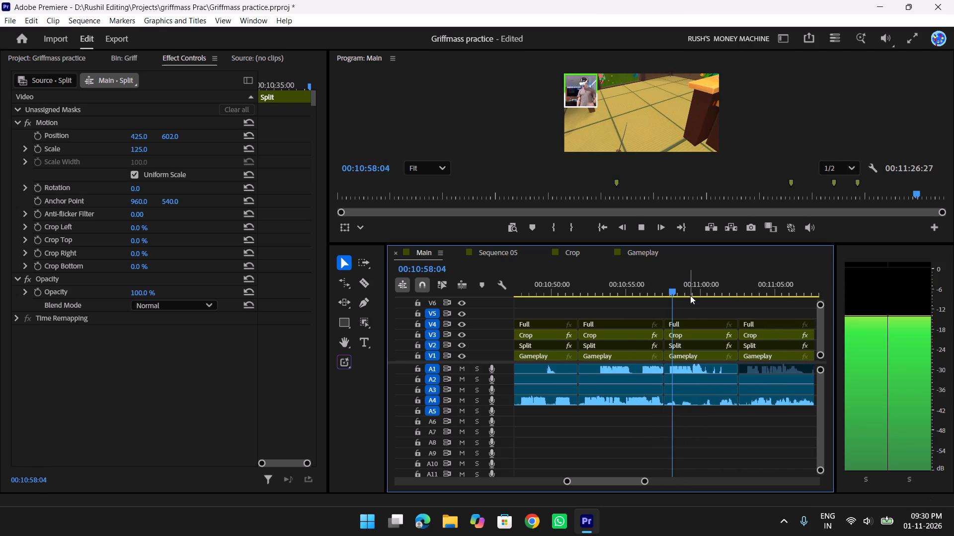
key("space")
key("space")
key("space")
key("space")
key("space")
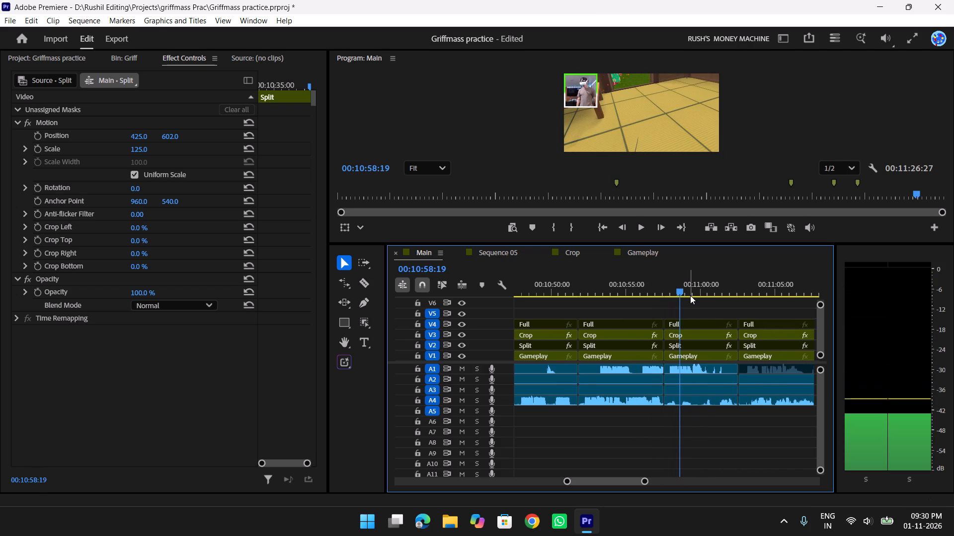
left_click_drag(677, 290, 689, 290)
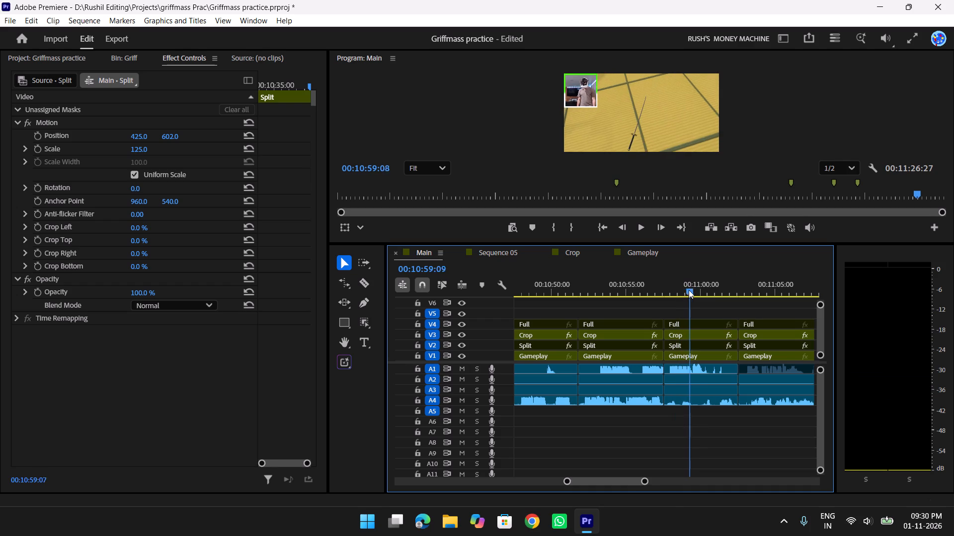
left_click_drag(689, 290, 675, 289)
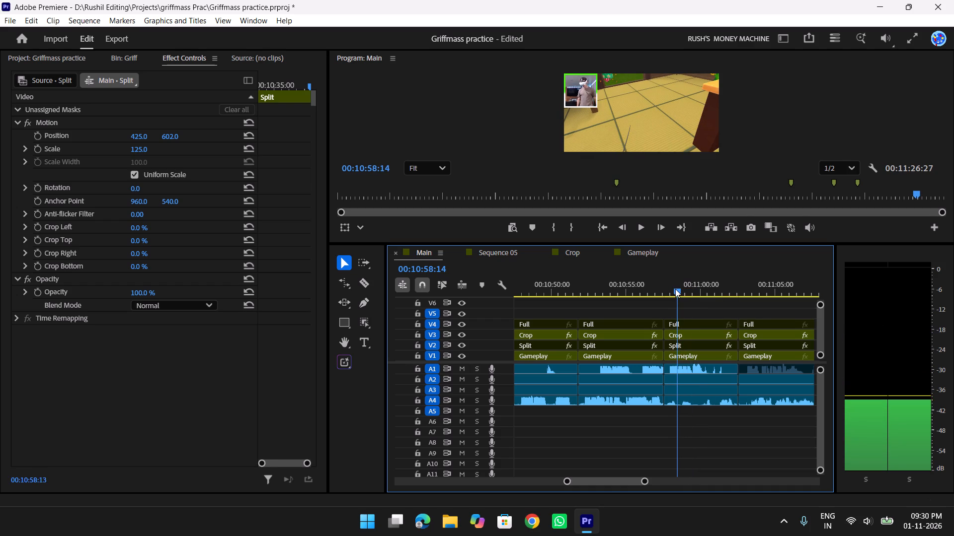
left_click_drag(675, 289, 693, 291)
key("w")
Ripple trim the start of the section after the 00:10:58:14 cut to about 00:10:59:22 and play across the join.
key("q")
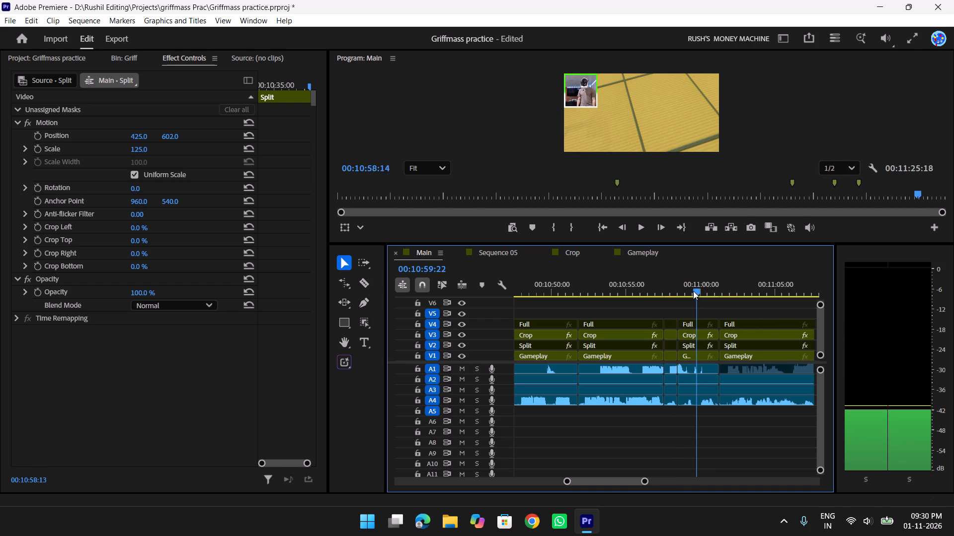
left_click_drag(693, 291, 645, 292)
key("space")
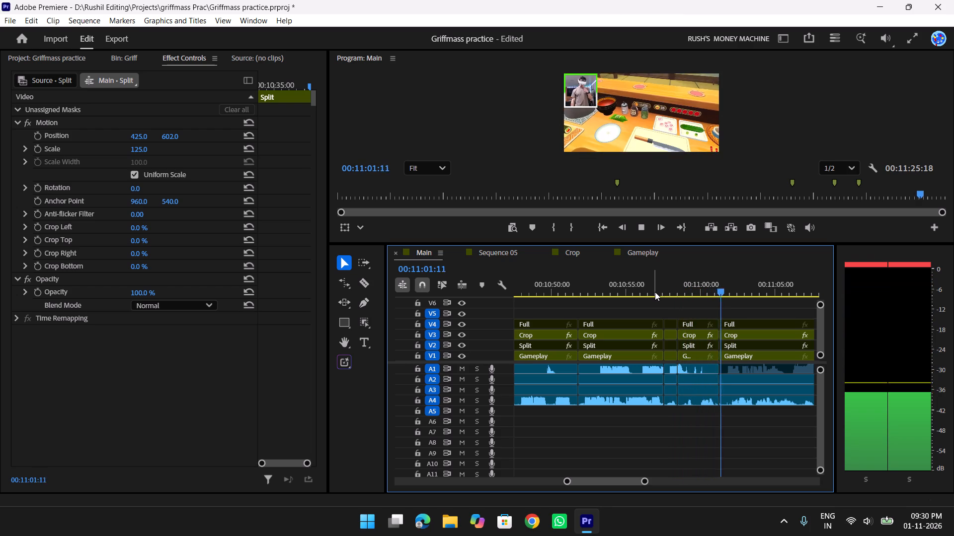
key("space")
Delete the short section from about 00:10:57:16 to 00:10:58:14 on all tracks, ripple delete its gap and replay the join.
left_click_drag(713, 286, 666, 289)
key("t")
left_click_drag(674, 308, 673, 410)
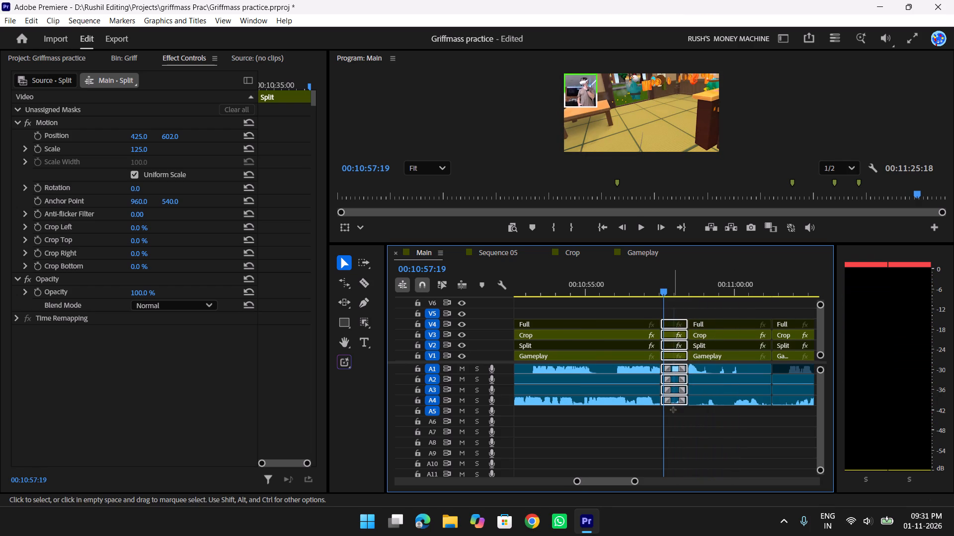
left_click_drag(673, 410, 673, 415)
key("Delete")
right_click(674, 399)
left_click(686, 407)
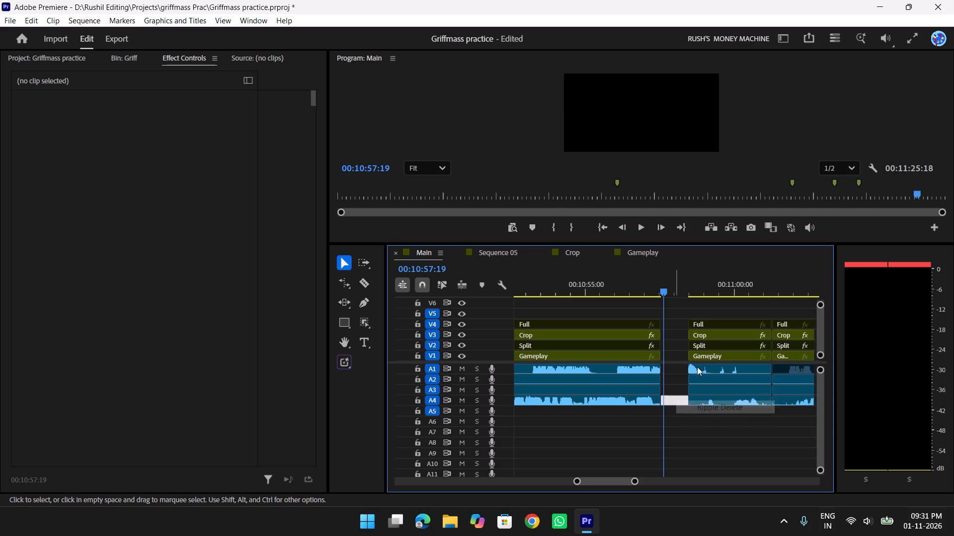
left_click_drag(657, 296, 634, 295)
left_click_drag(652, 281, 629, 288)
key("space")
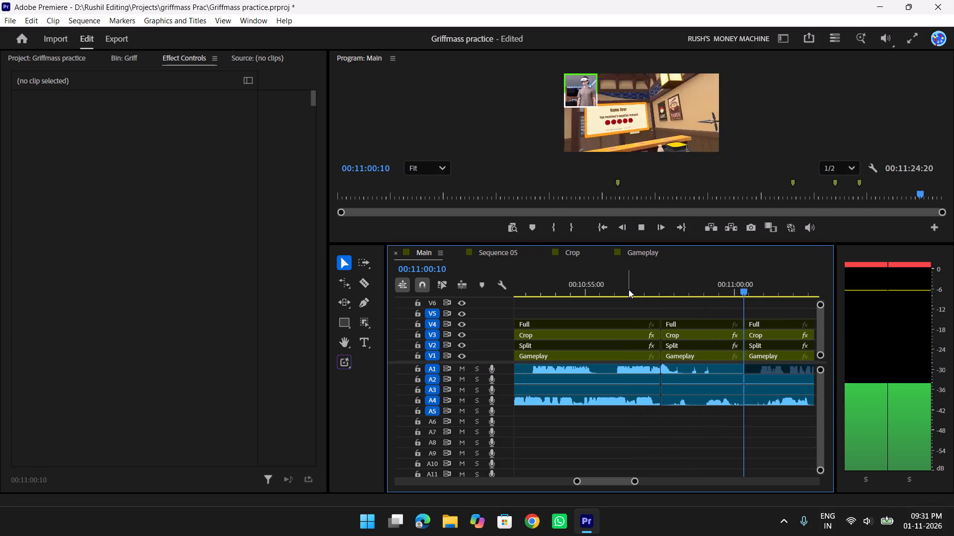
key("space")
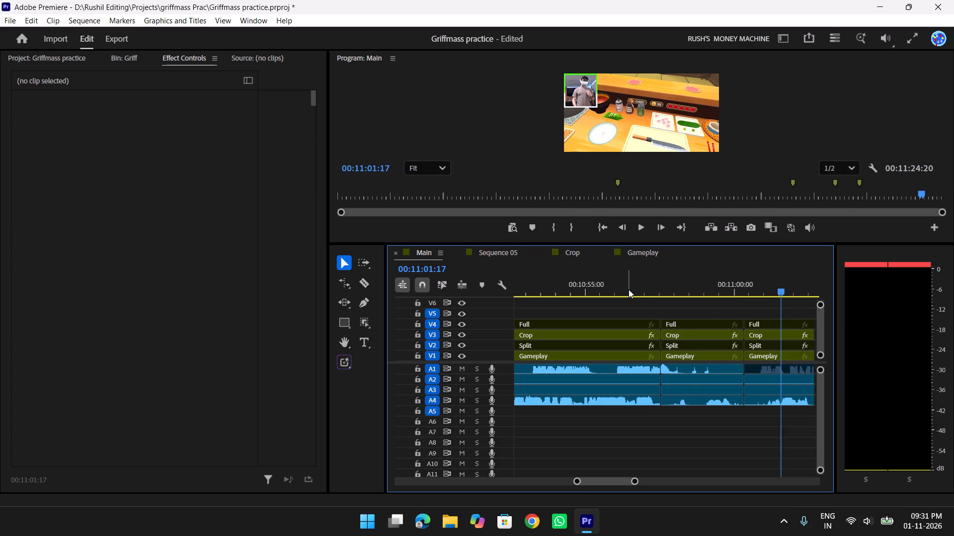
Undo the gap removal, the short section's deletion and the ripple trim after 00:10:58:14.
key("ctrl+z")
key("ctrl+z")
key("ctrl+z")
Cut all tracks at about 00:10:59:22 and ripple trim about 8 frames off the start of the following section.
left_click_drag(697, 289, 634, 291)
key("space")
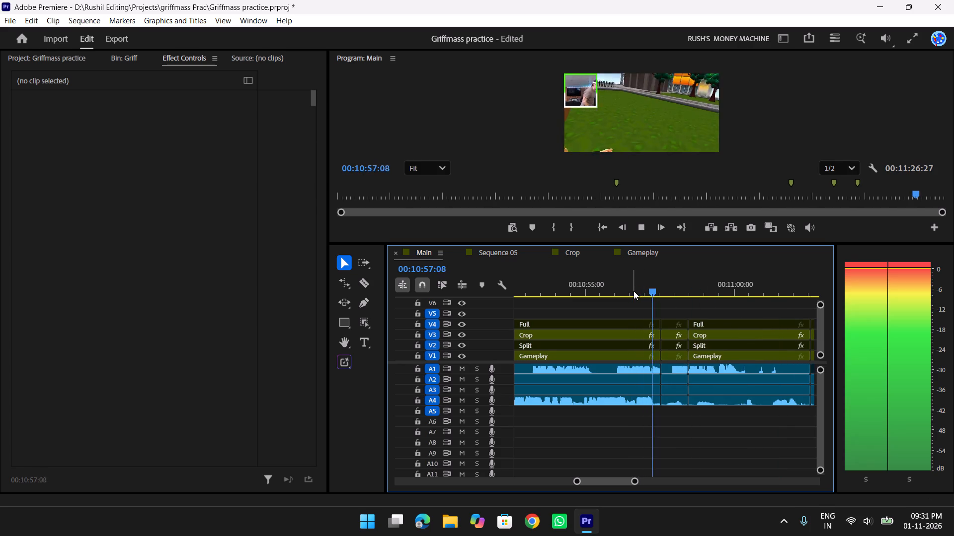
scroll(634, 291, "down", 2)
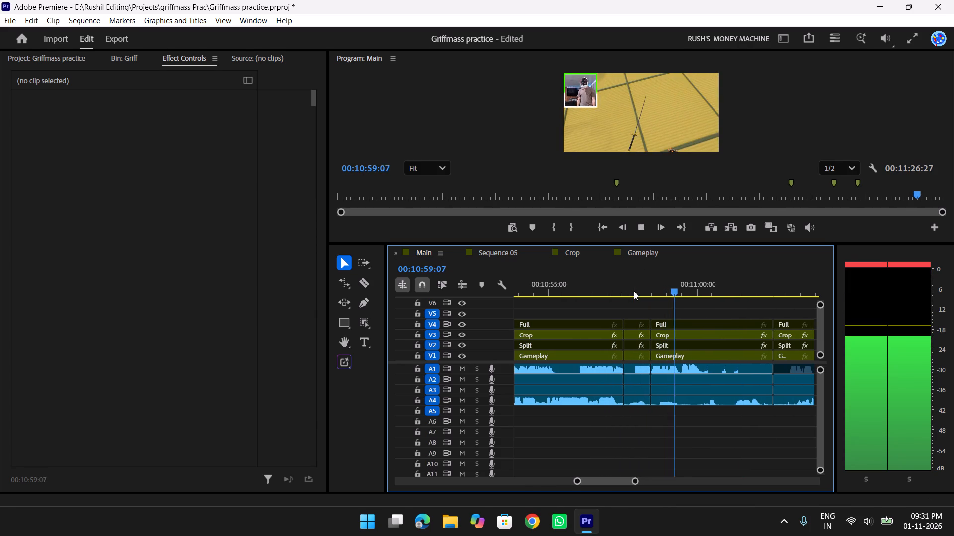
scroll(634, 291, "down", 2)
key("space")
left_click_drag(677, 284, 653, 286)
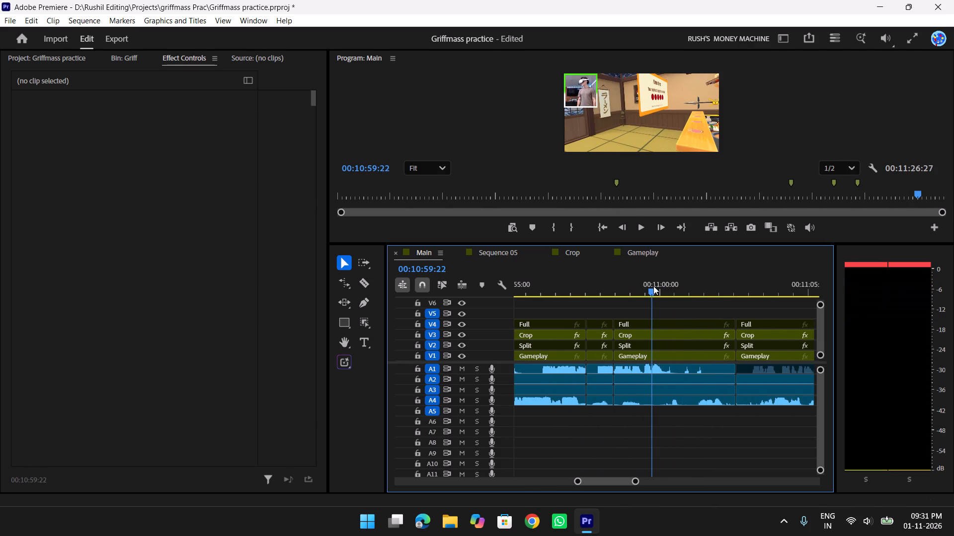
left_click_drag(653, 286, 595, 284)
key("w")
key("q")
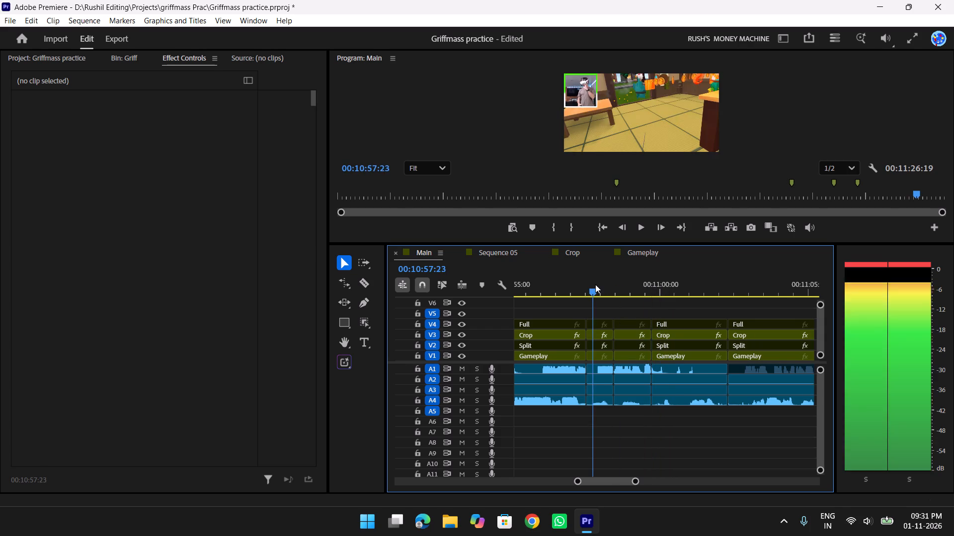
Play across the new cut and ripple trim the end of the following section back to about 00:11:02 on all tracks.
key("space")
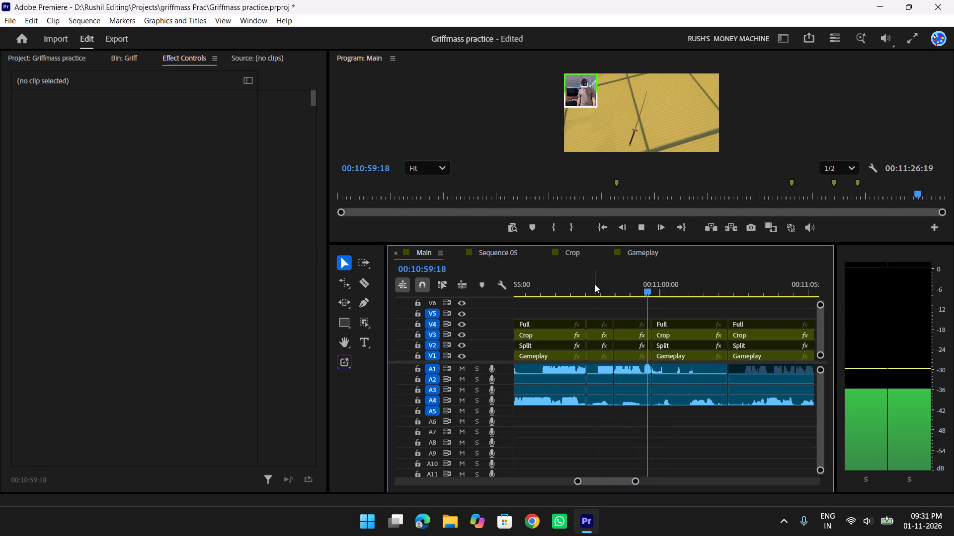
key("y")
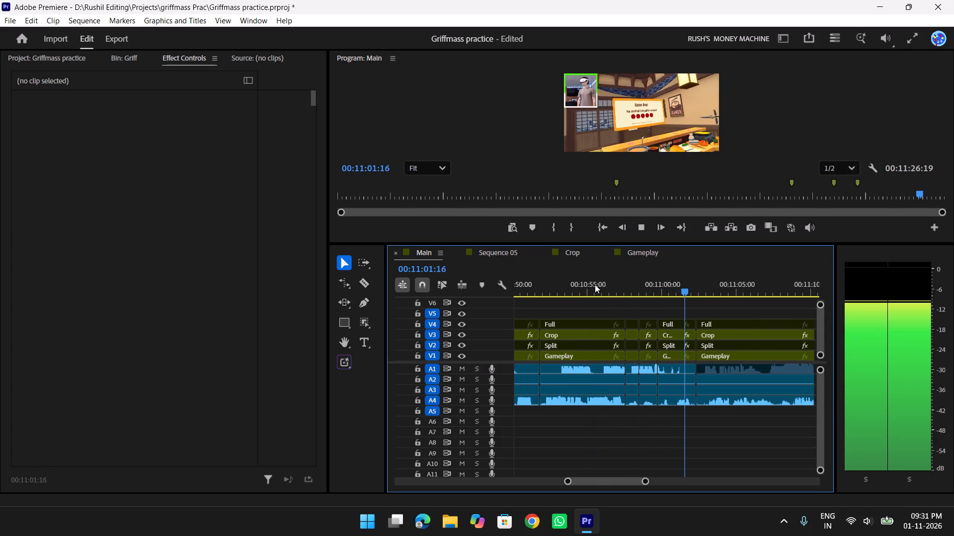
scroll(680, 281, "down", 3)
left_click_drag(665, 272, 635, 275)
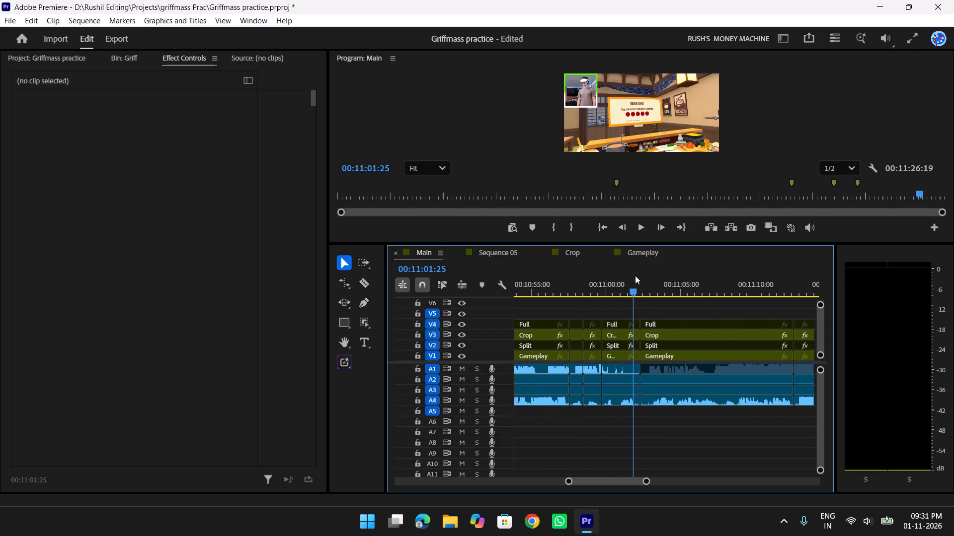
left_click_drag(635, 275, 636, 278)
key("e")
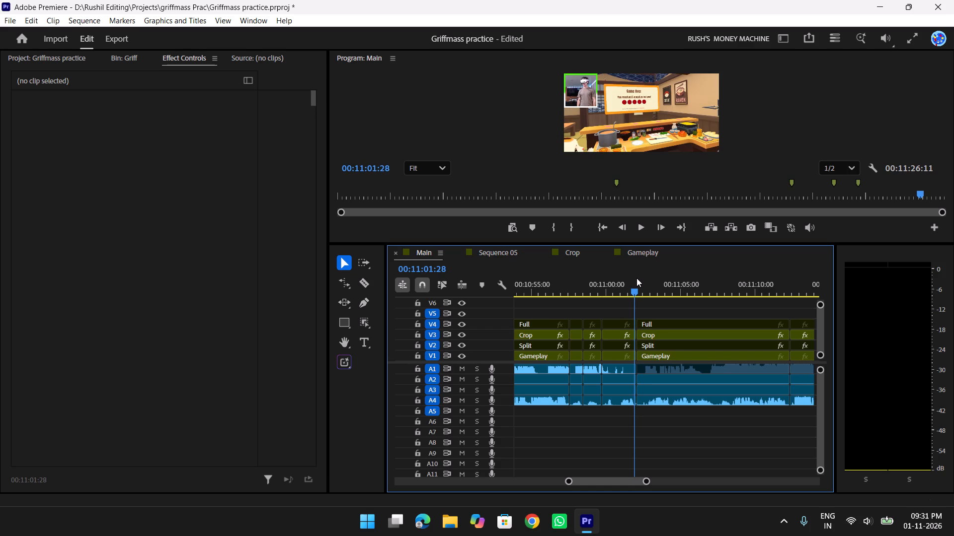
Replay the join at about 00:11:02 and ripple trim about 15 frames off the start of the section after it.
left_click_drag(636, 278, 626, 281)
key("space")
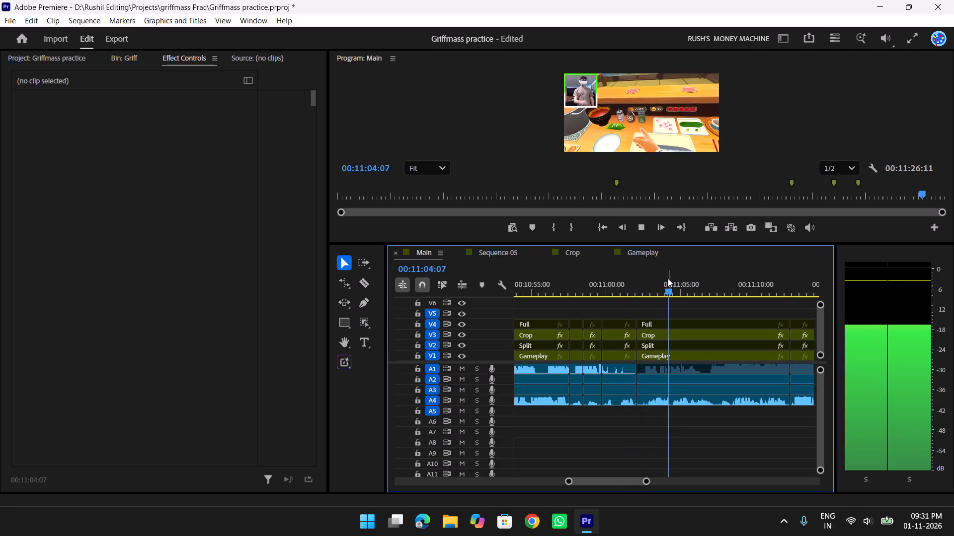
left_click_drag(665, 279, 644, 281)
key("space")
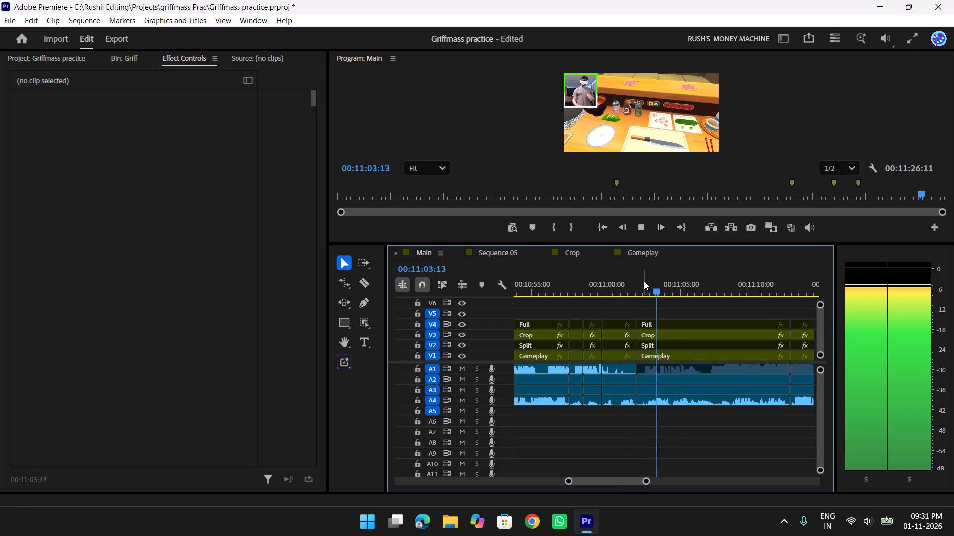
left_click_drag(663, 286, 648, 286)
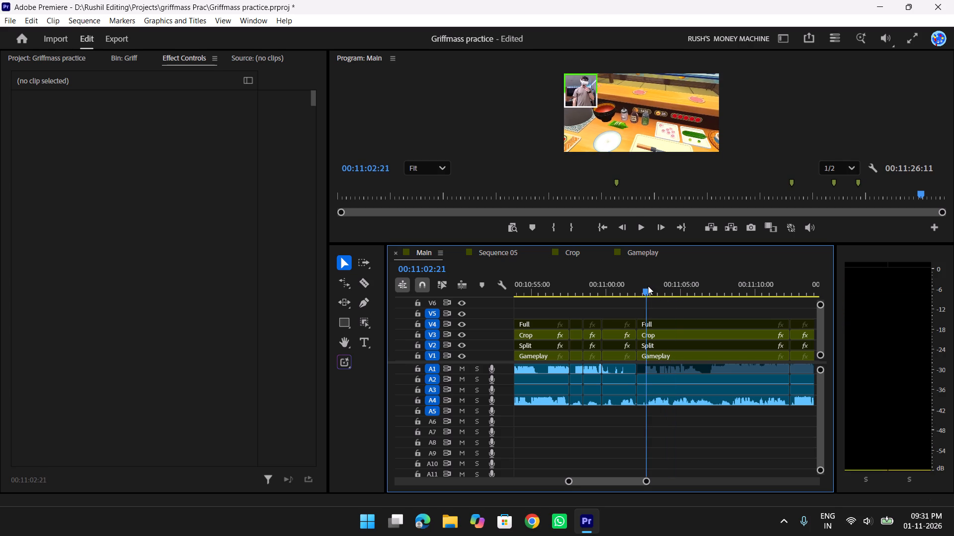
left_click_drag(648, 286, 616, 286)
key("q")
key("space")
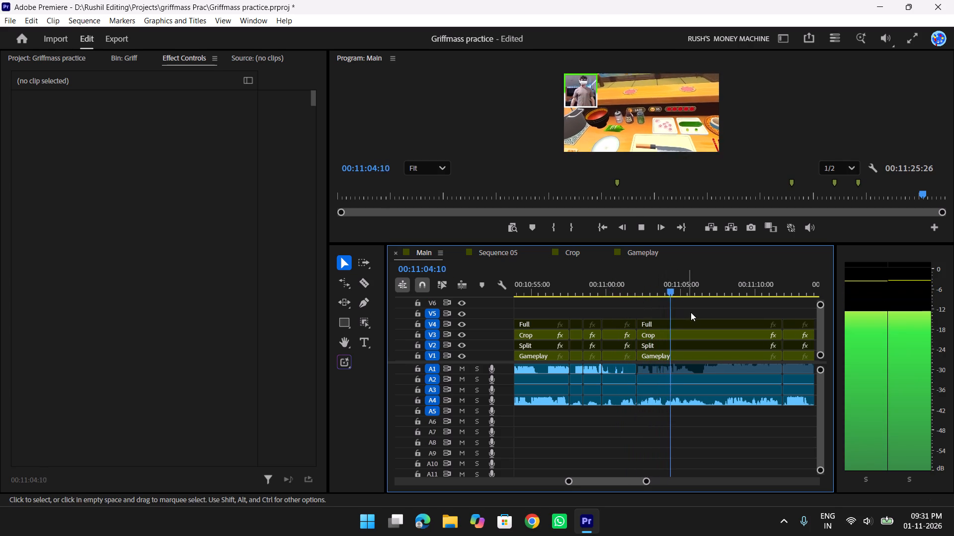
Replay the section after the join at about 00:11:02, find the moment frame by frame, and cut all tracks at 00:11:03:00.
left_click_drag(676, 288, 664, 287)
key("space")
key("space")
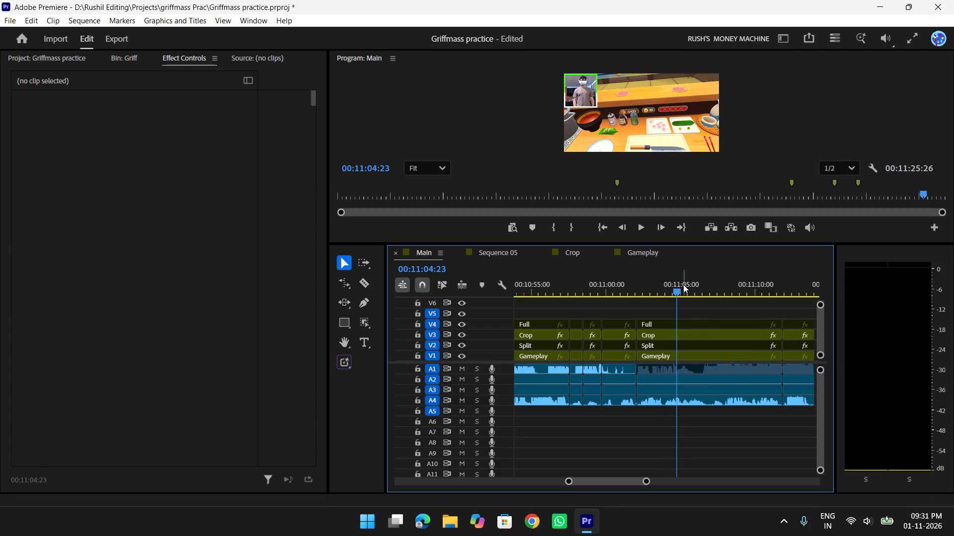
left_click_drag(670, 284, 637, 286)
key("space")
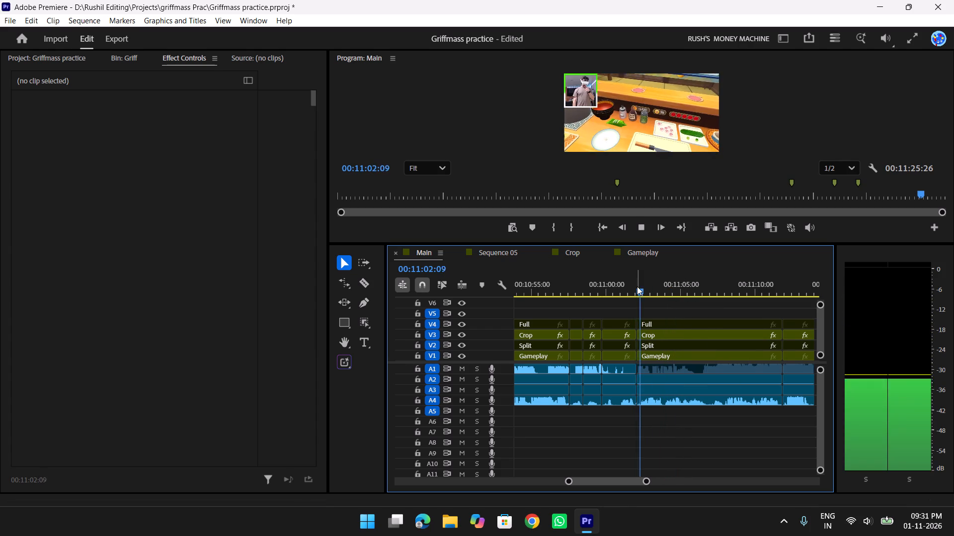
key("space")
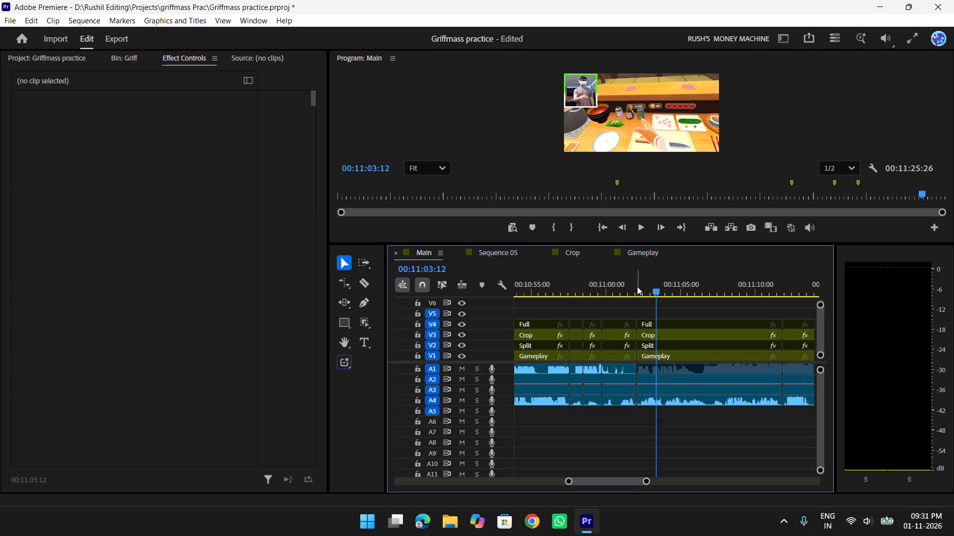
type("tt")
left_click_drag(667, 290, 623, 286)
key("Right")
key("Right")
key("Right")
key("Right")
key("Right")
key("Right")
key("Right")
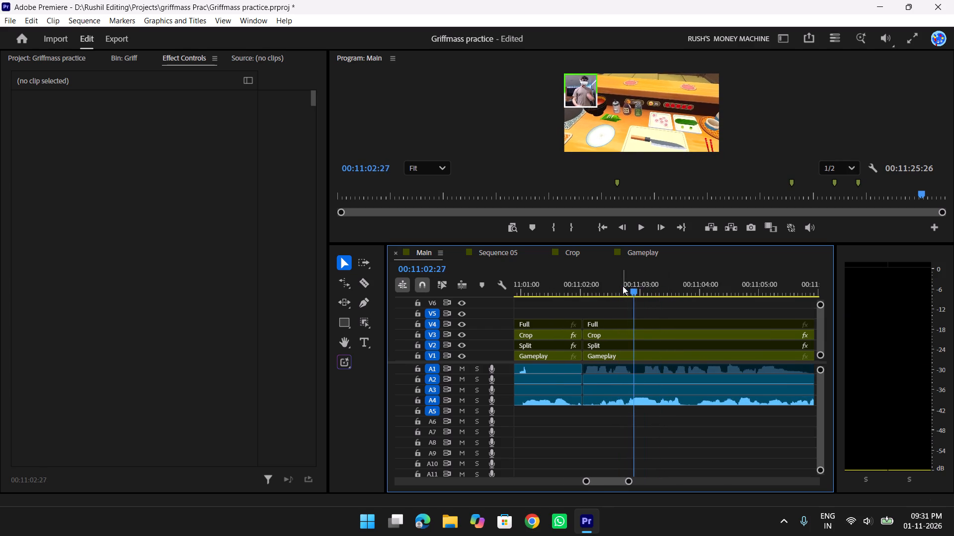
key("Right")
key("Right")
key("Right")
key("Right")
key("Right")
key("Right")
key("Right")
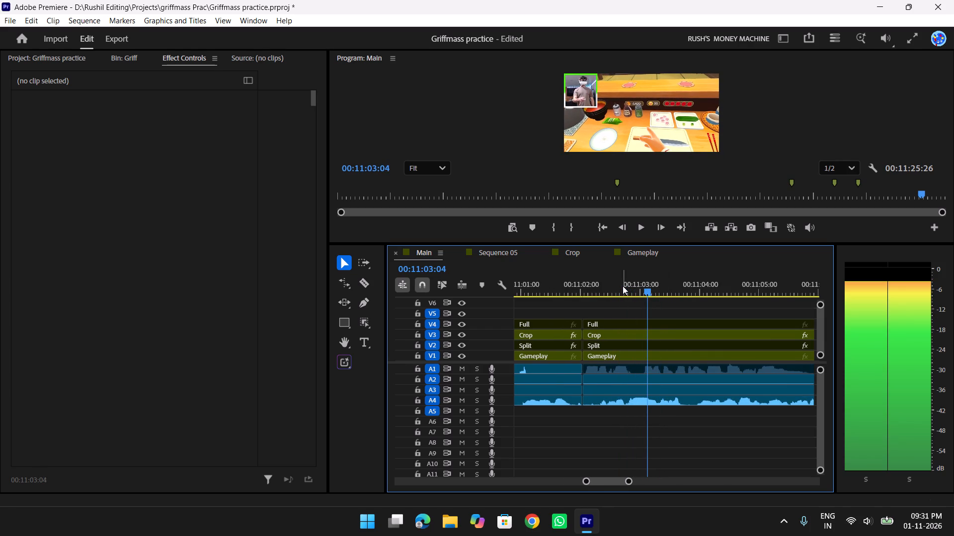
key("Right")
key("Right")
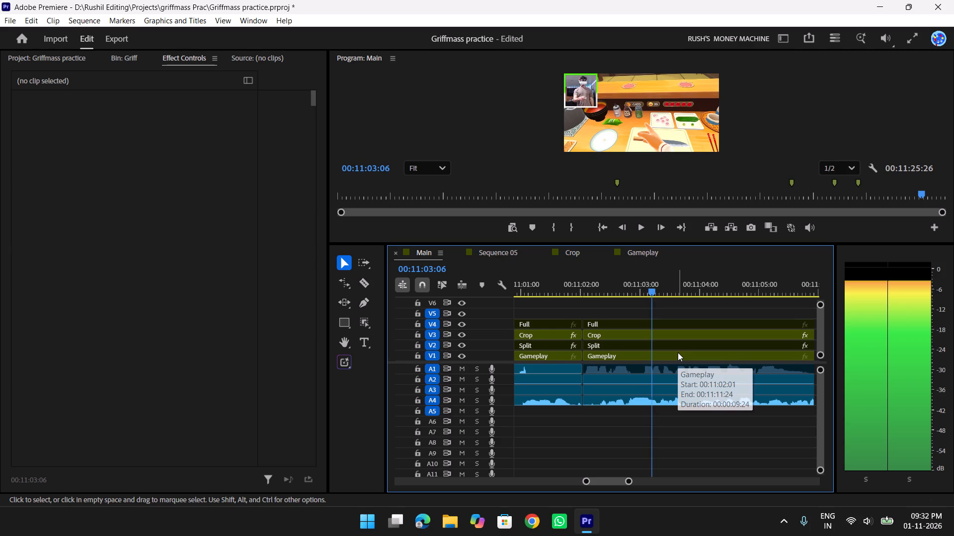
key("Right")
key("Right")
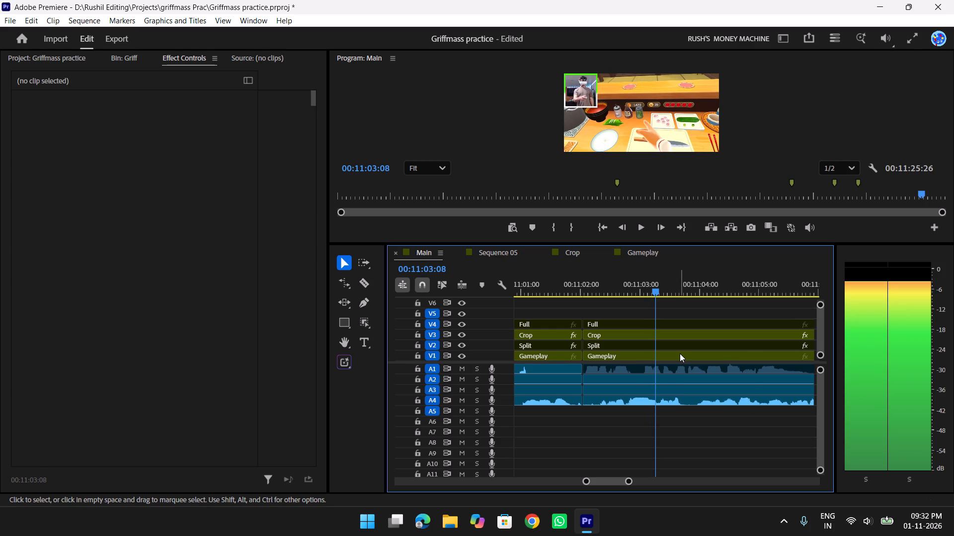
key("Left")
key("Left")
key("Left")
key("Left")
key("Left")
key("Left")
key("Left")
key("Left")
key("Left")
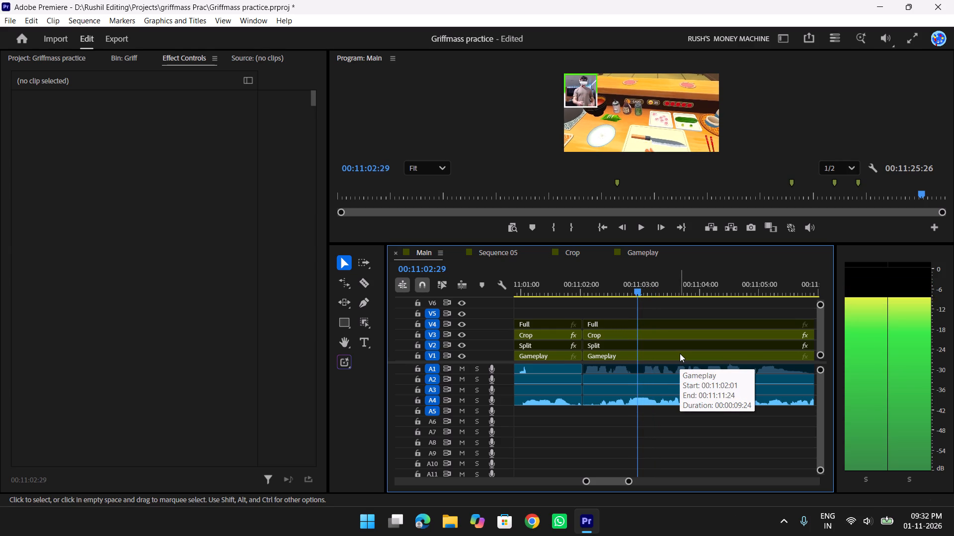
key("Left")
key("Right")
key("Right")
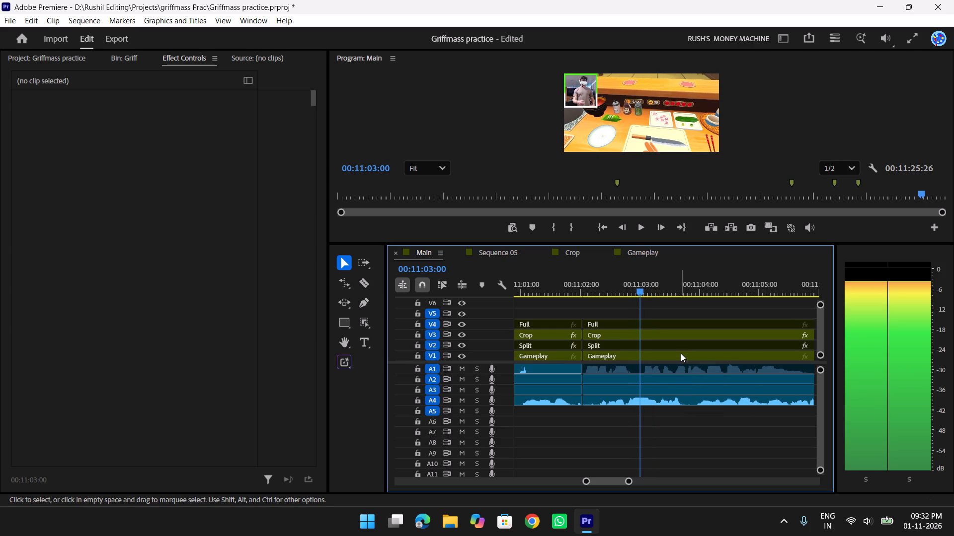
left_click(706, 360)
left_click(692, 431)
key("w")
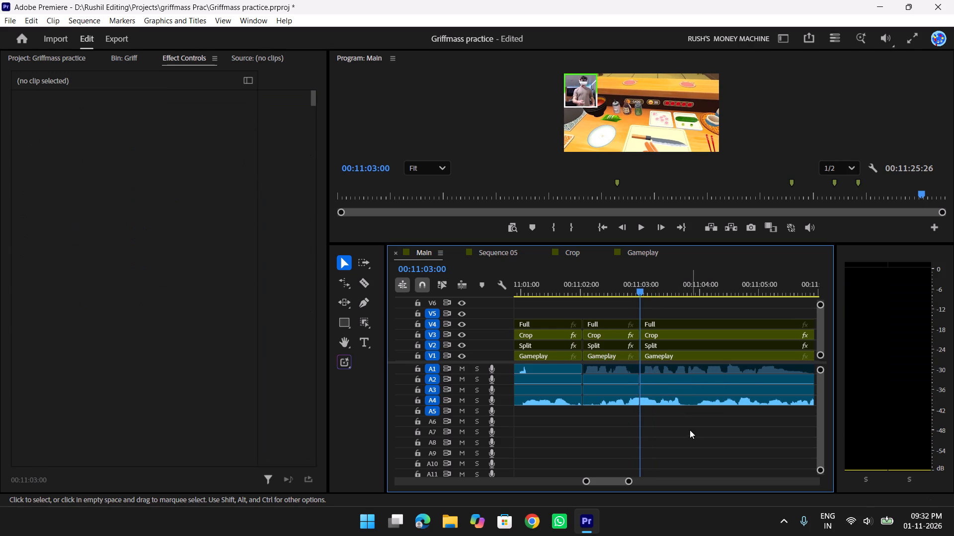
Punch in on the V1 Gameplay clip after 00:11:03:00 with scale 271 and position 1253, 1132, framing the -1420 score.
left_click(662, 354)
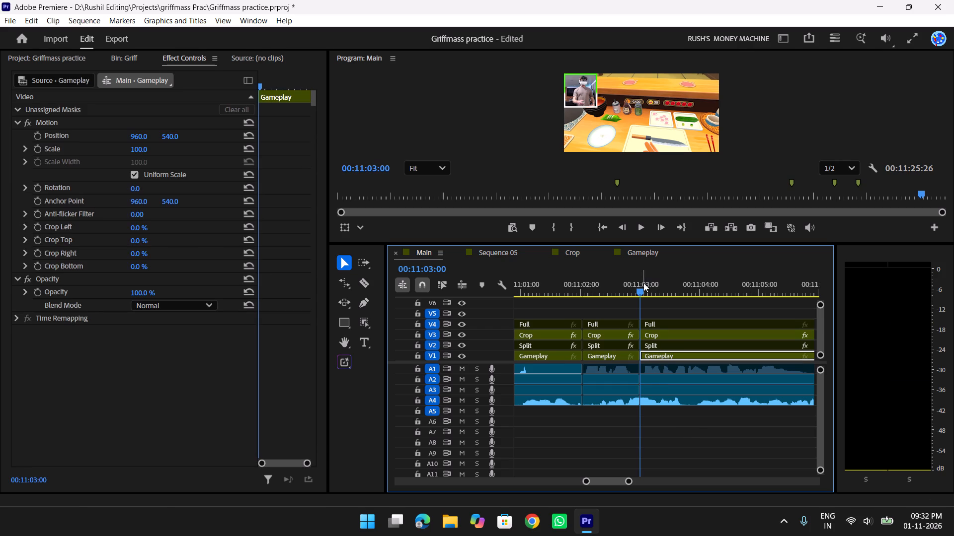
left_click_drag(140, 146, 234, 155)
left_click_drag(172, 133, 134, 155)
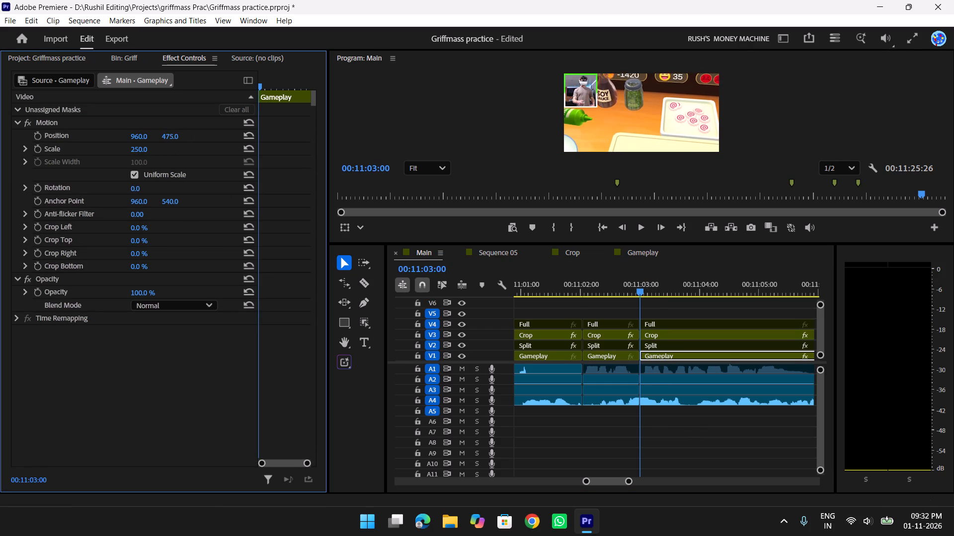
left_click_drag(134, 155, 497, 119)
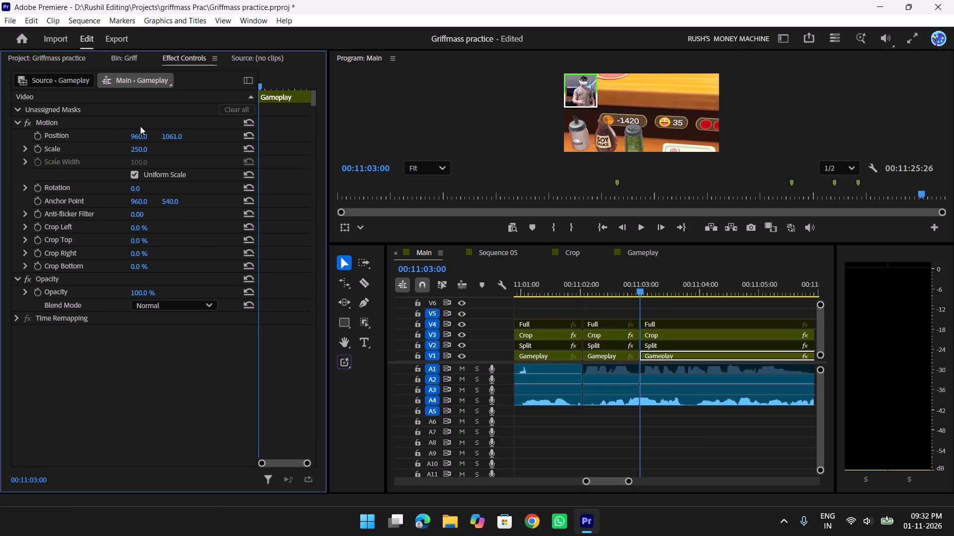
left_click_drag(143, 137, 372, 146)
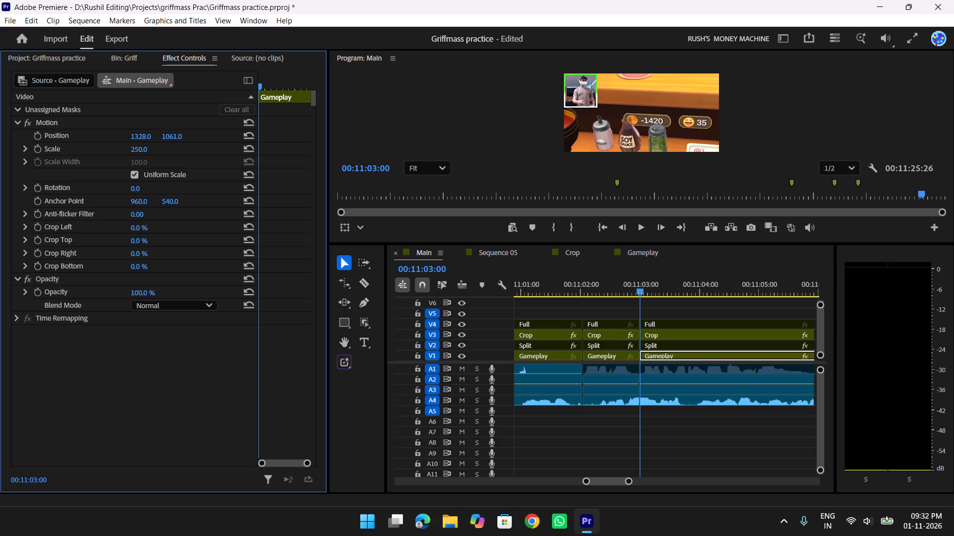
left_click_drag(372, 146, 392, 146)
left_click_drag(137, 137, 122, 138)
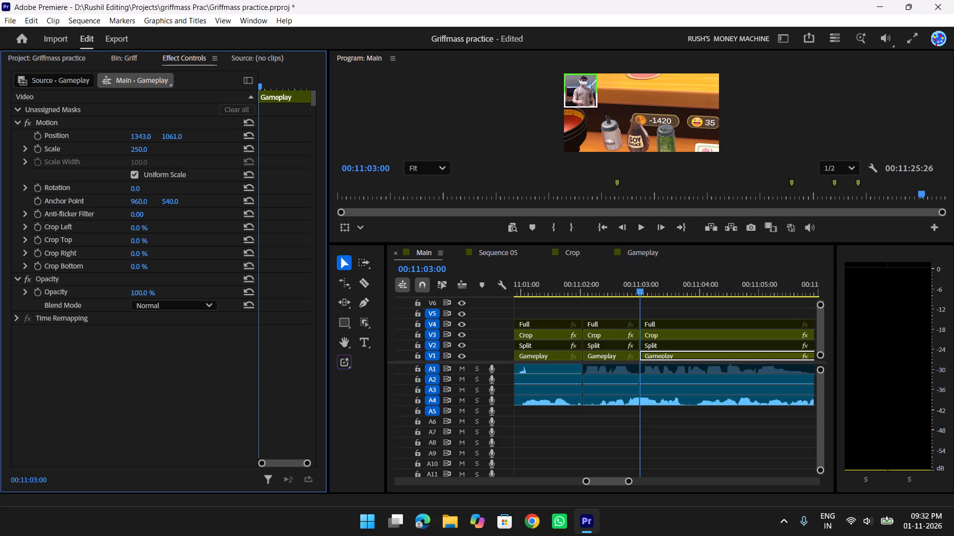
left_click_drag(122, 138, 70, 143)
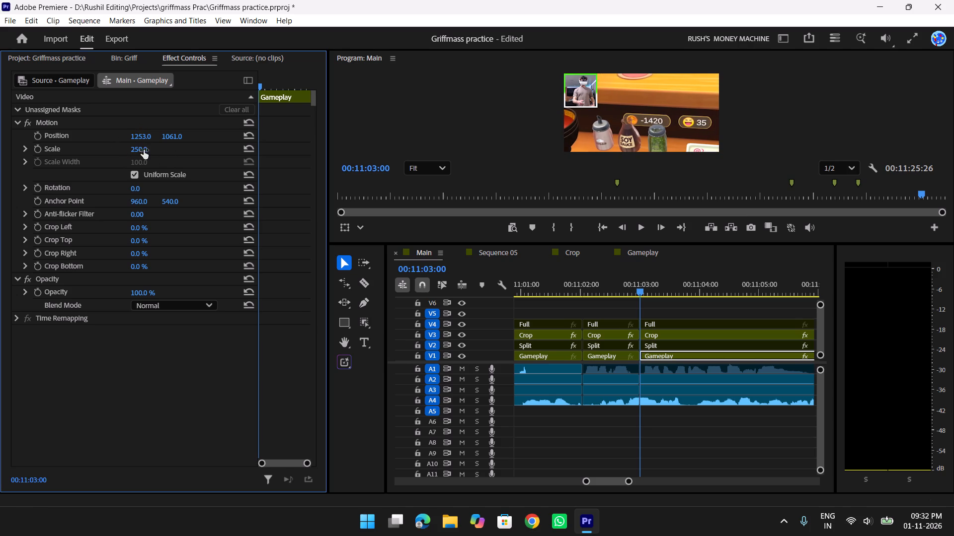
left_click_drag(137, 150, 151, 151)
left_click_drag(177, 138, 221, 138)
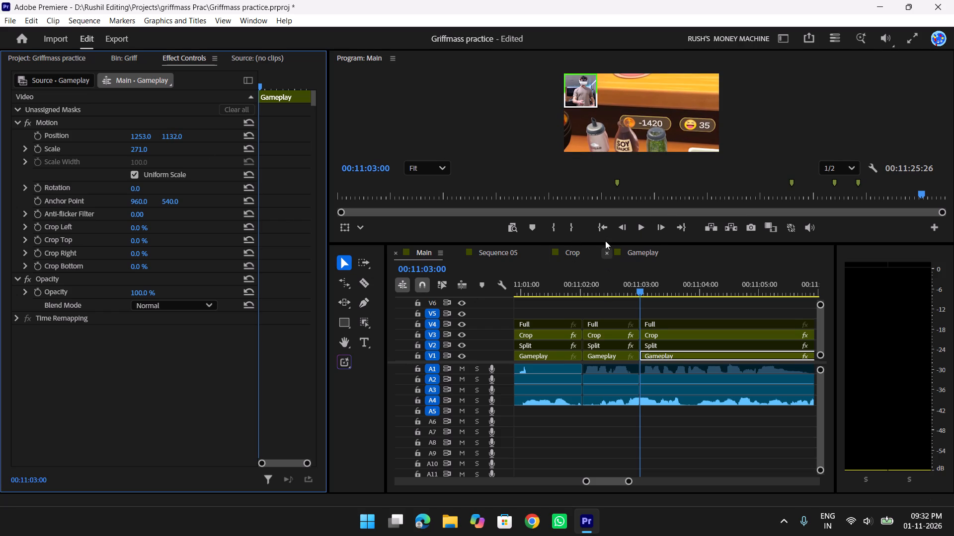
Enlarge the program preview and refine the punched-in Gameplay clip's position to 1261, 1103, checking the framing full screen.
left_click_drag(595, 243, 590, 291)
left_click_drag(166, 134, 130, 145)
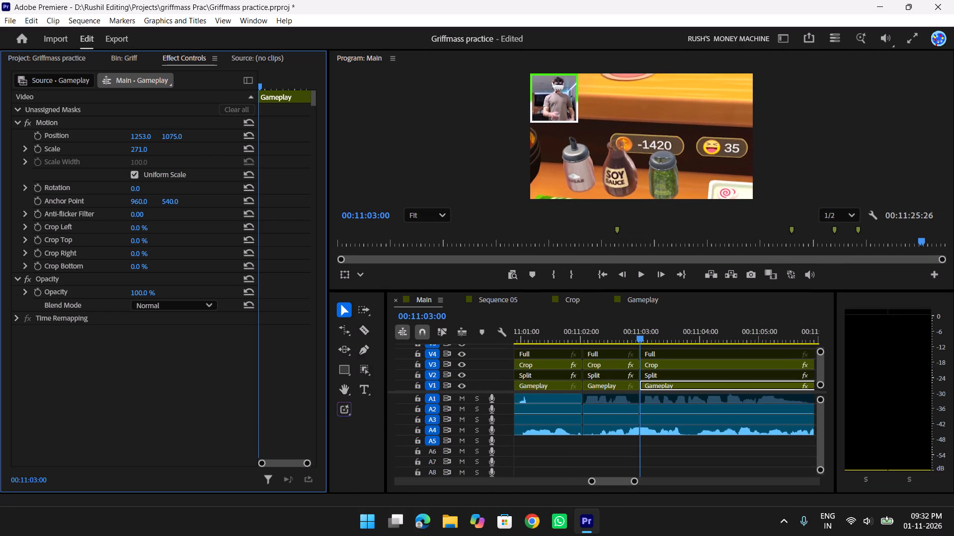
left_click_drag(130, 145, 114, 147)
left_click_drag(140, 135, 92, 149)
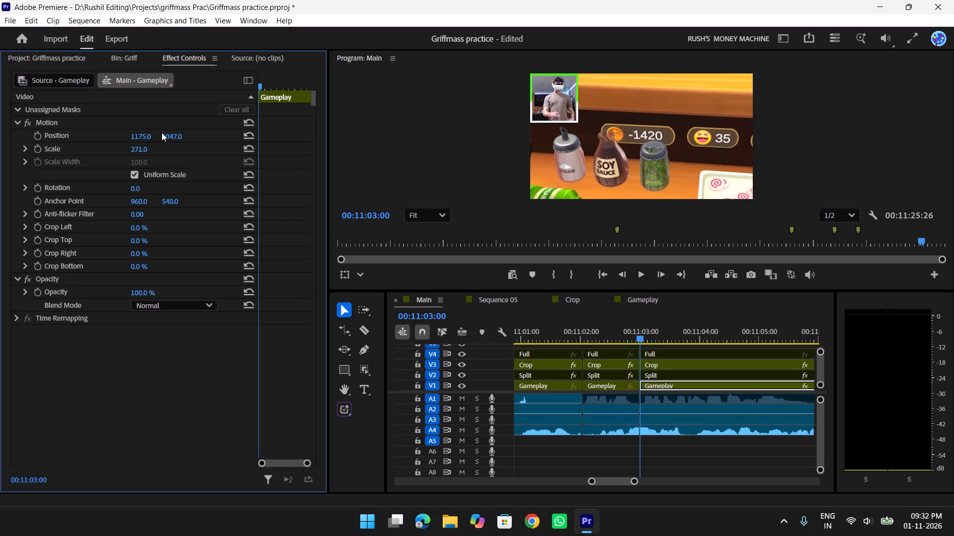
left_click_drag(167, 133, 212, 134)
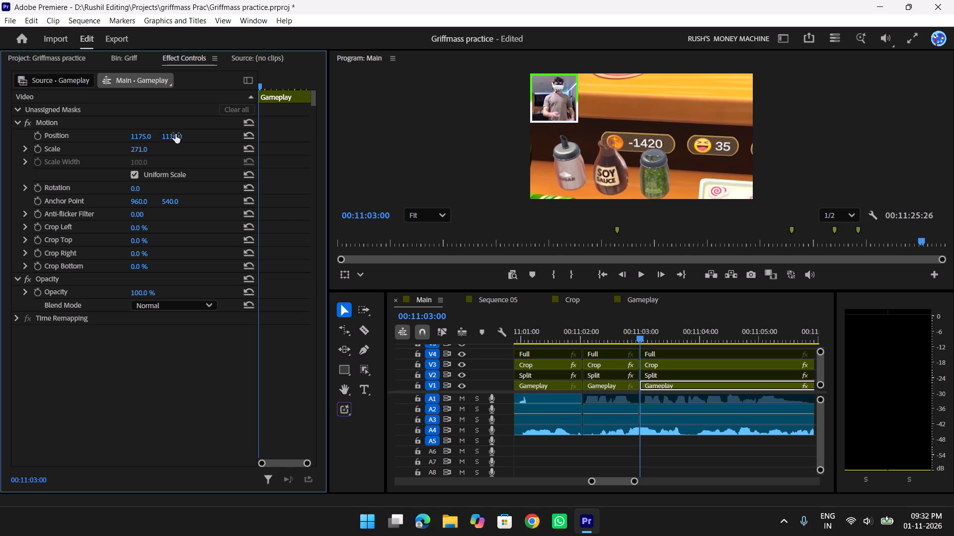
key("f")
key("f")
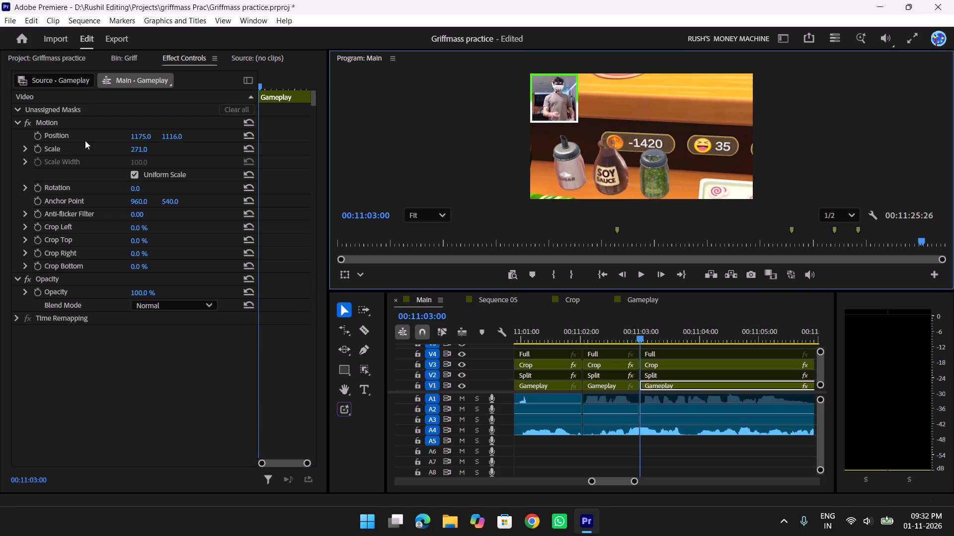
left_click_drag(176, 135, 171, 138)
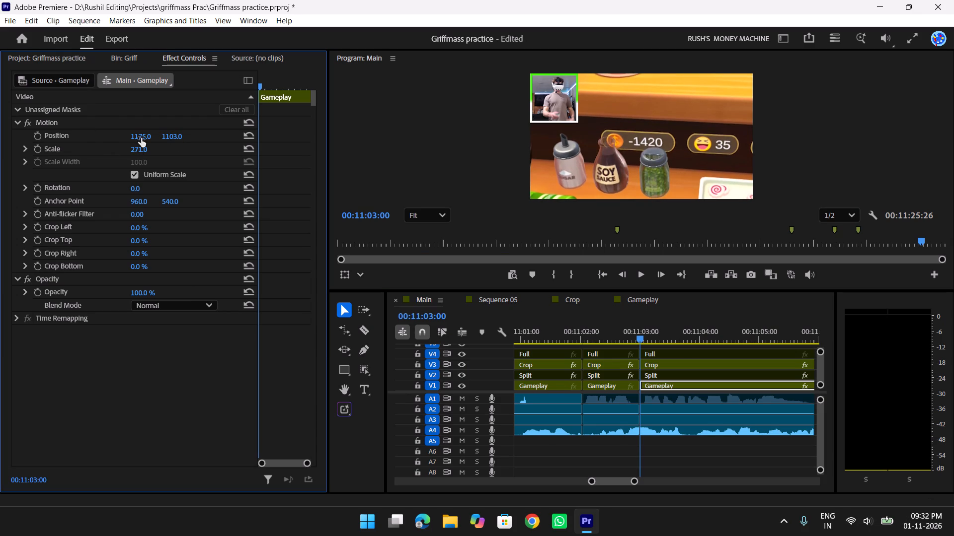
left_click_drag(149, 135, 212, 147)
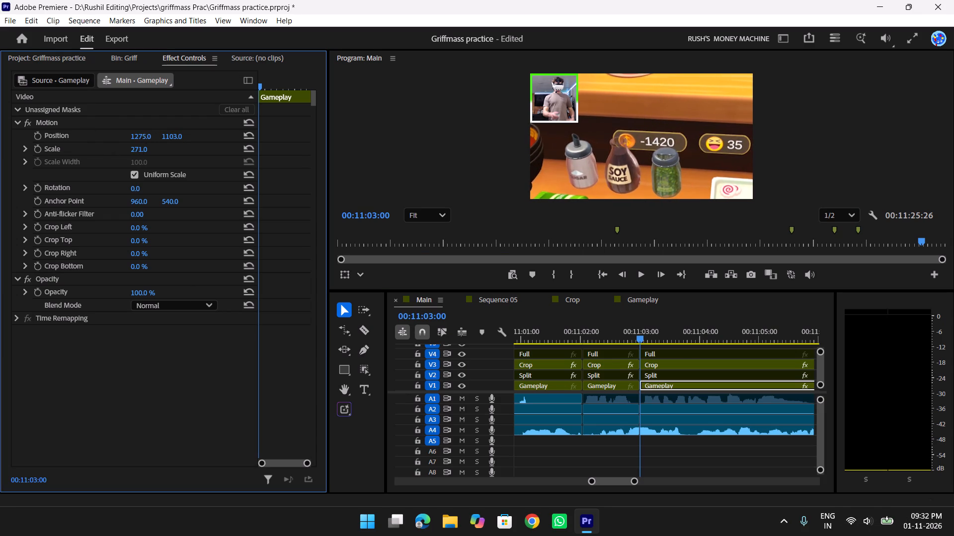
left_click_drag(212, 147, 203, 148)
key("f")
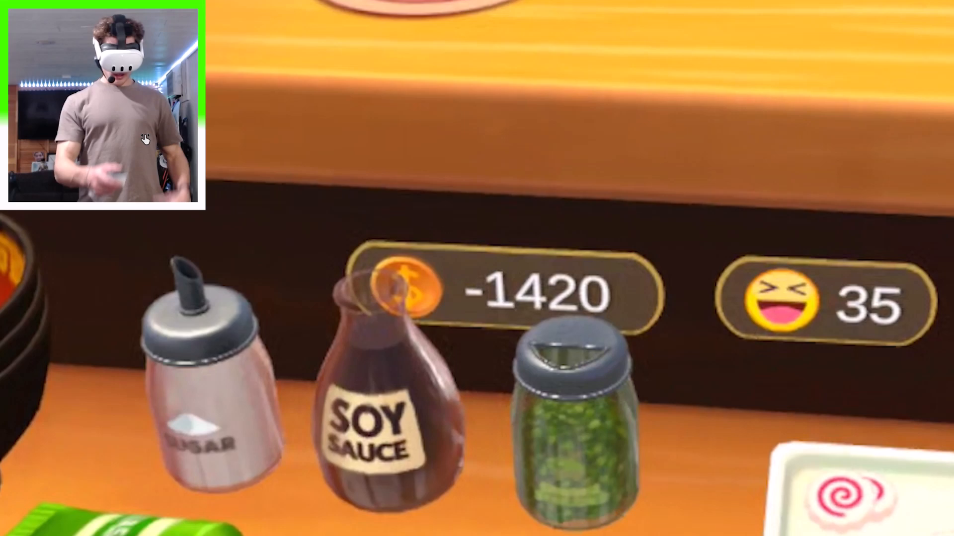
key("f")
Play through the punch-in and cut only the V1 Gameplay clip at 00:11:06:23.
left_click_drag(643, 336, 585, 336)
key("space")
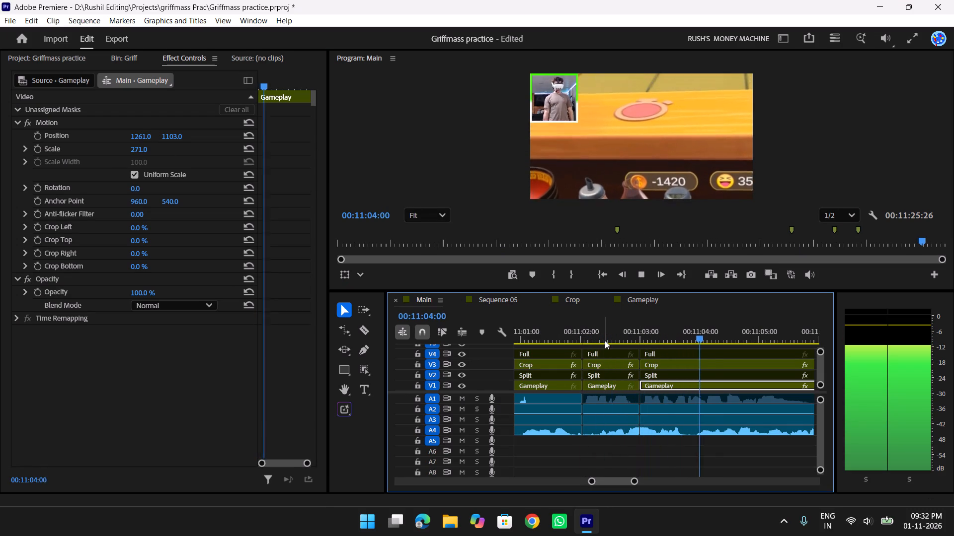
key("space")
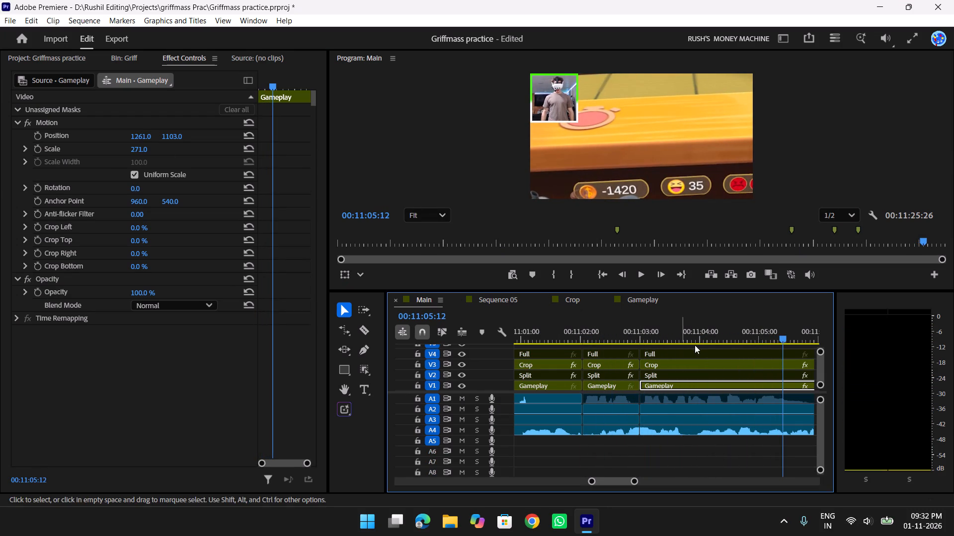
left_click_drag(795, 332, 675, 323)
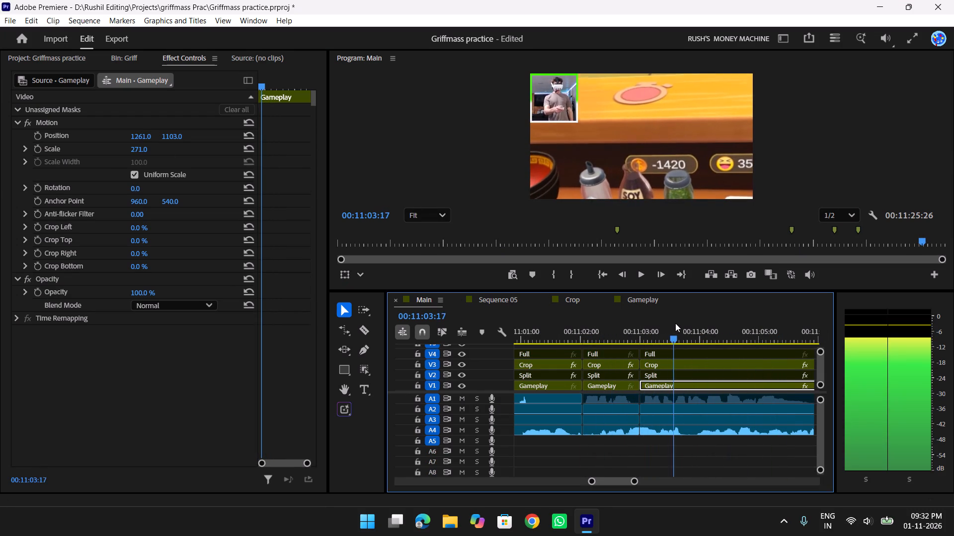
left_click_drag(675, 323, 689, 326)
key("space")
scroll(691, 334, "down", 3)
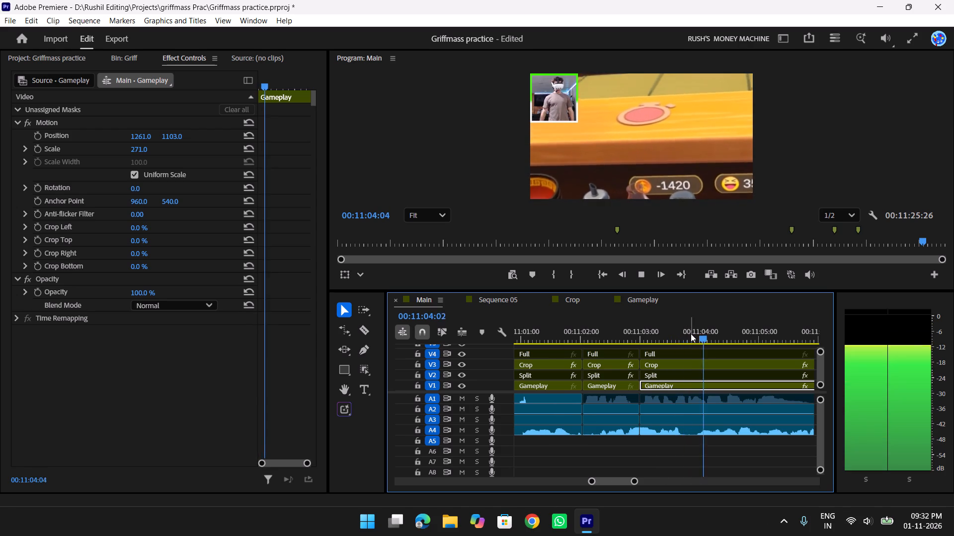
left_click_drag(769, 330, 765, 332)
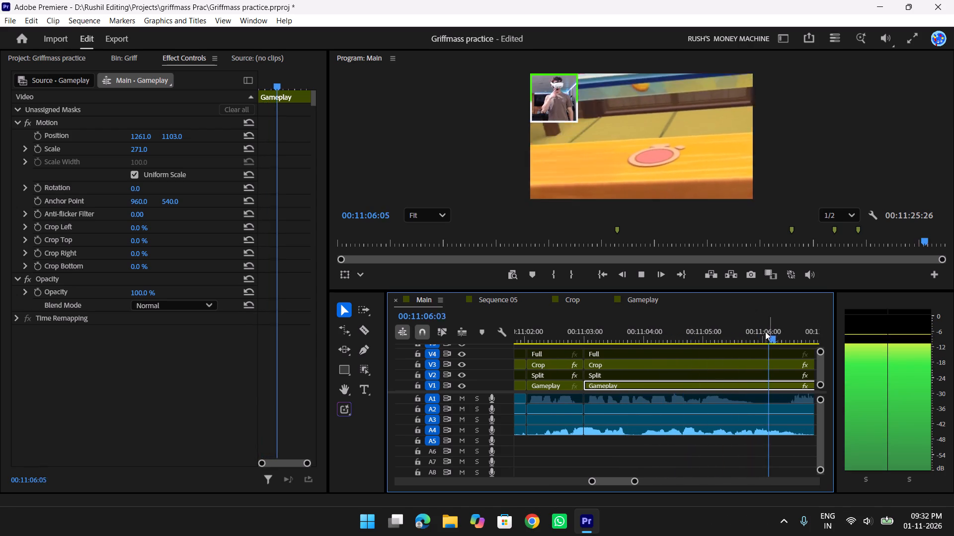
left_click_drag(765, 332, 763, 332)
key("space")
key("space")
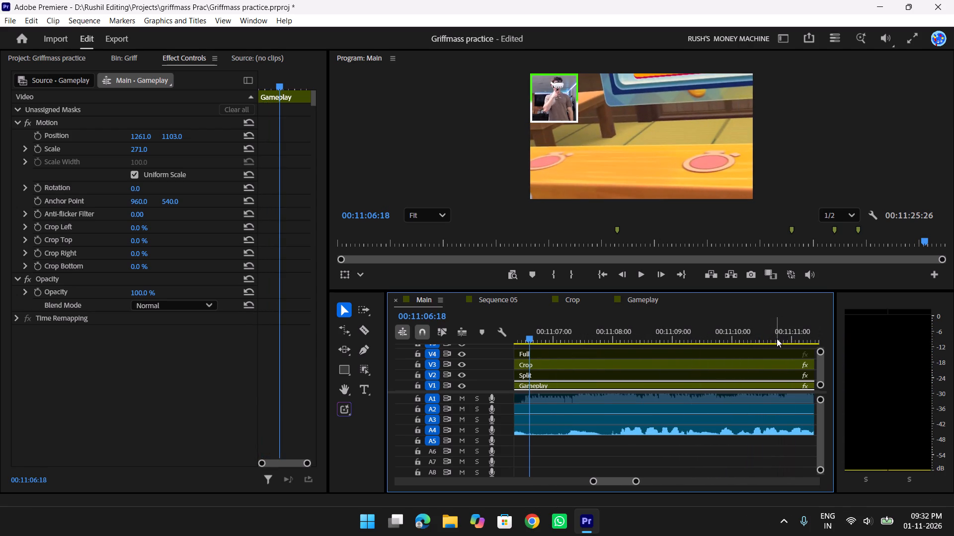
key("y")
key("space")
key("space")
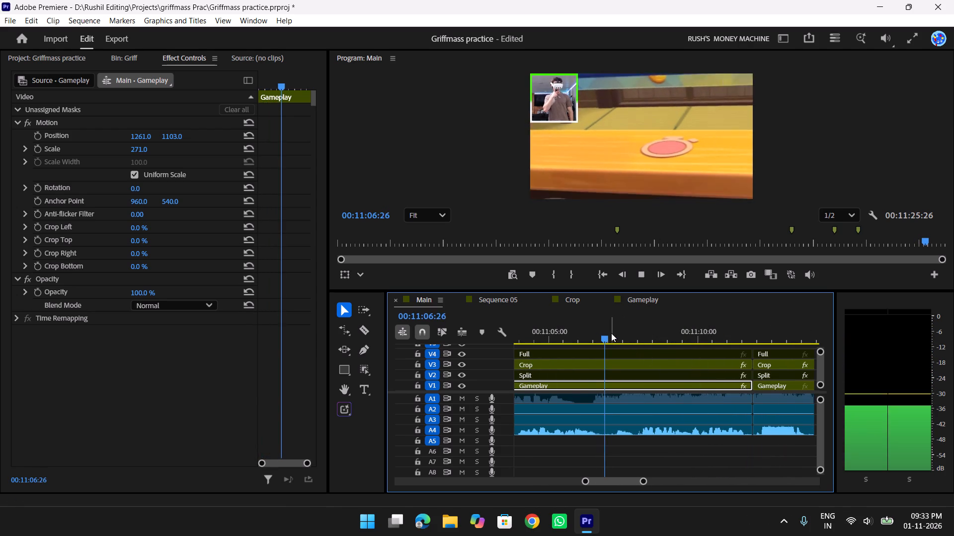
left_click_drag(611, 333, 603, 333)
key("w")
Replay the punched-in gameplay from about 00:11:02:20 to 00:11:06:11 several times to judge which layout suits the moment.
scroll(636, 372, "up", 7)
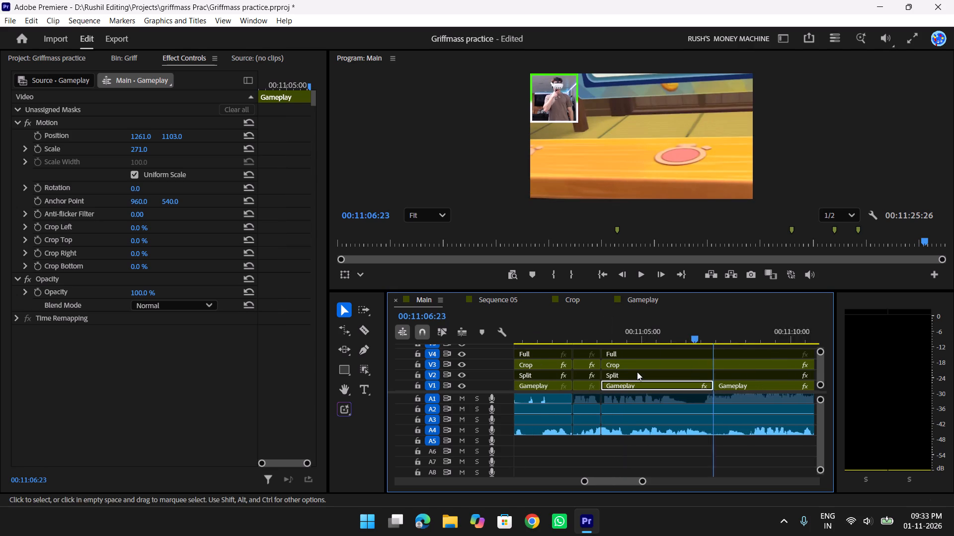
left_click_drag(724, 331, 635, 326)
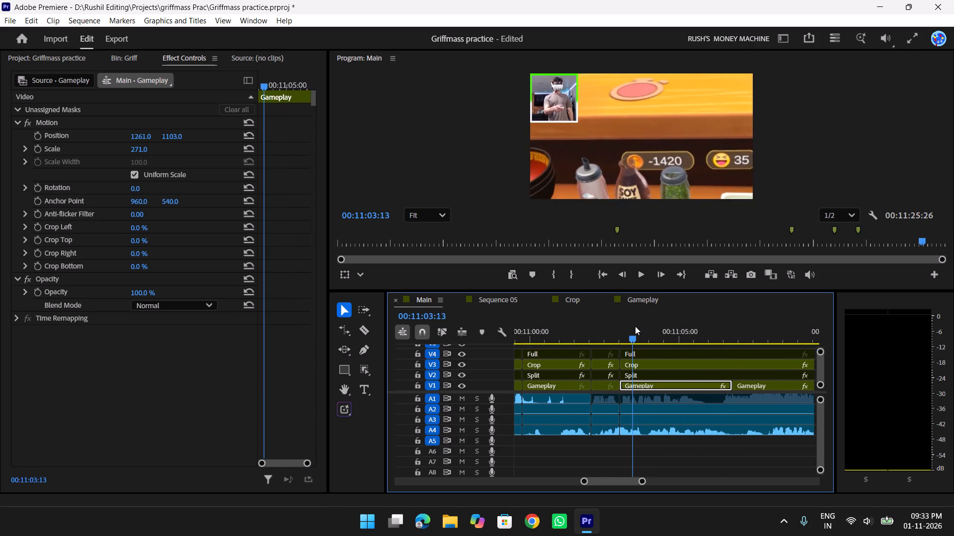
left_click_drag(635, 326, 648, 333)
left_click(671, 380)
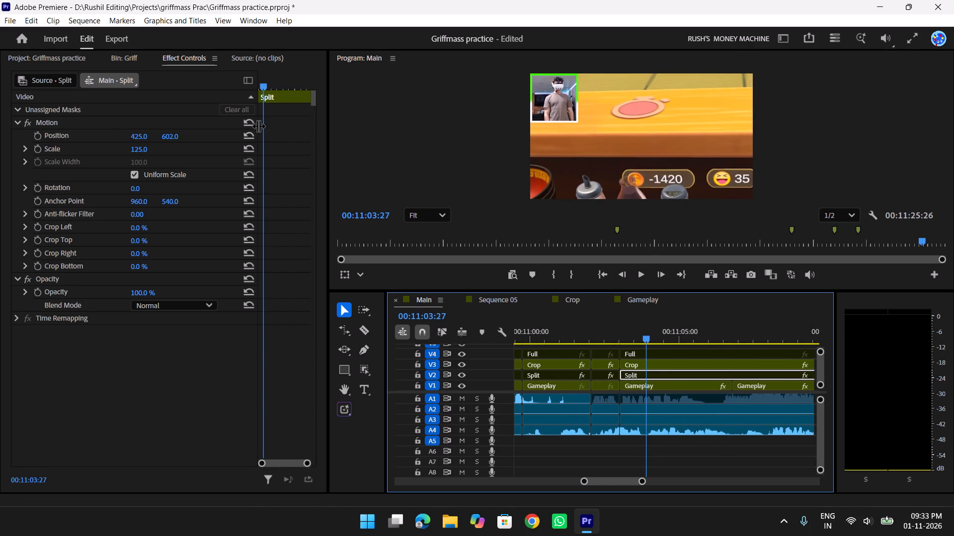
left_click_drag(641, 335, 624, 335)
key("space")
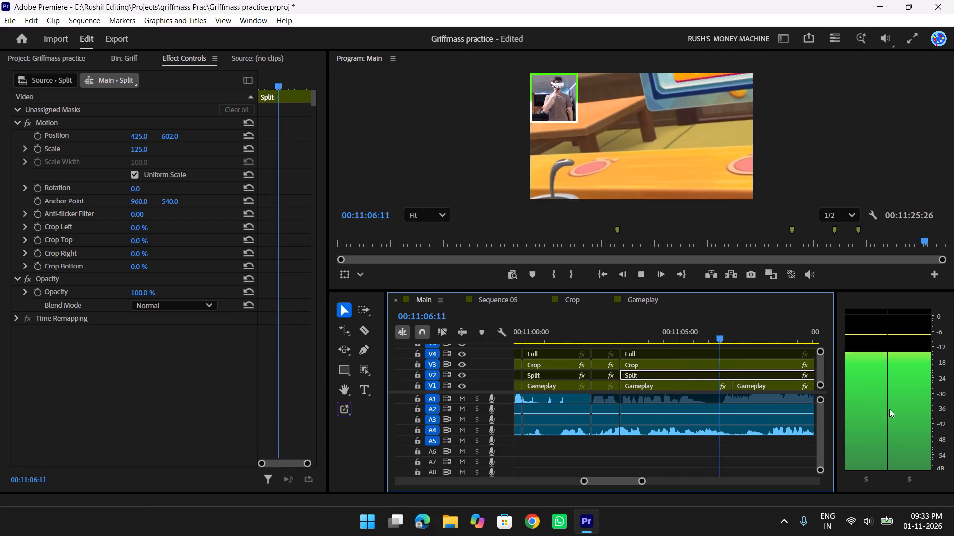
key("space")
left_click_drag(718, 326, 616, 324)
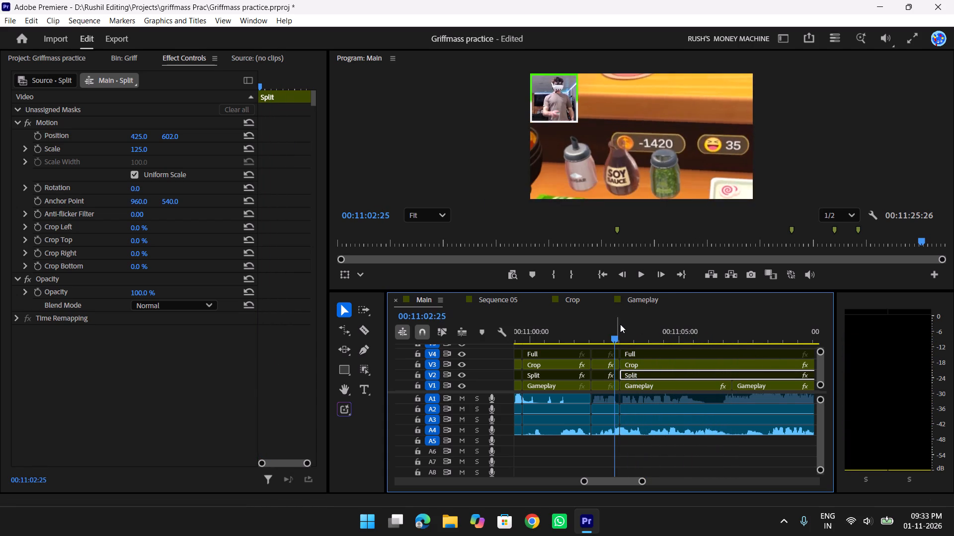
key("space")
key("space")
key("space")
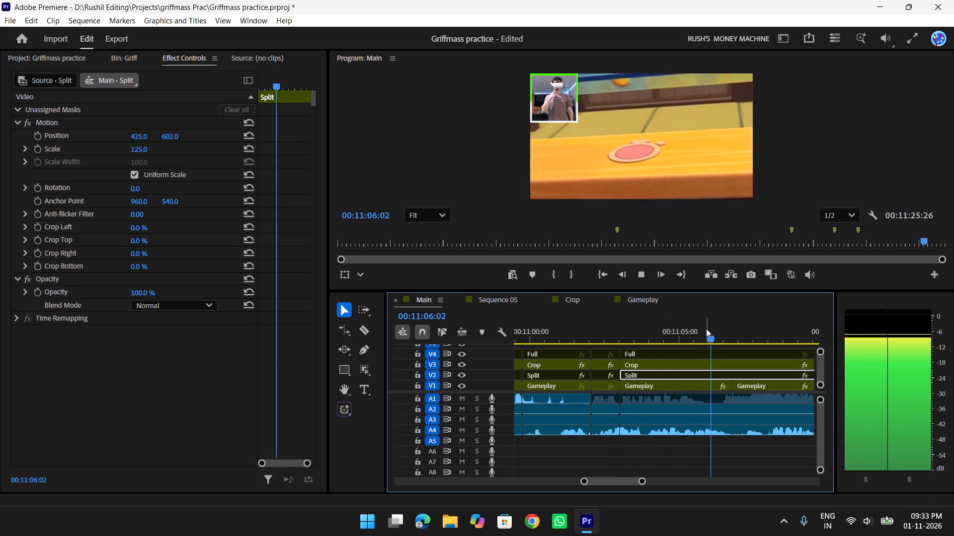
left_click_drag(701, 329, 611, 329)
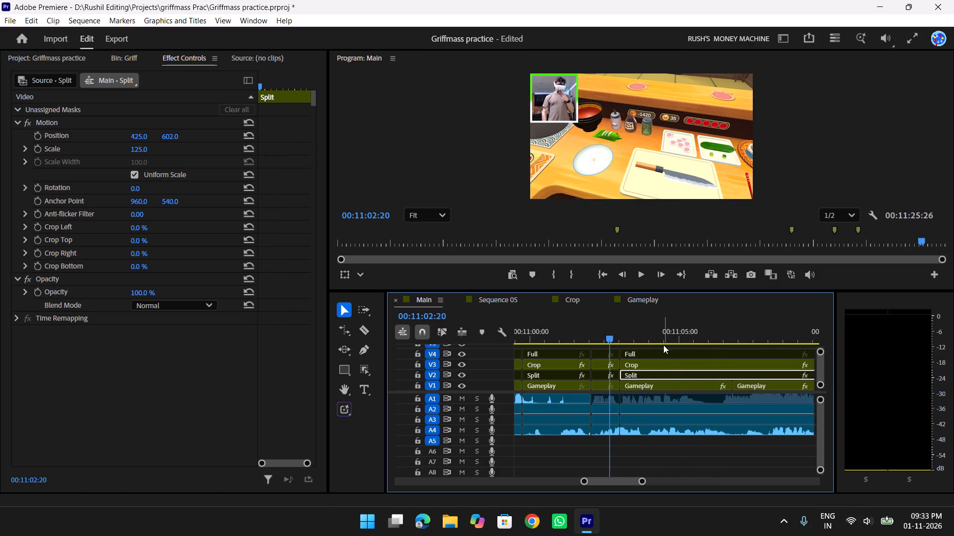
key("space")
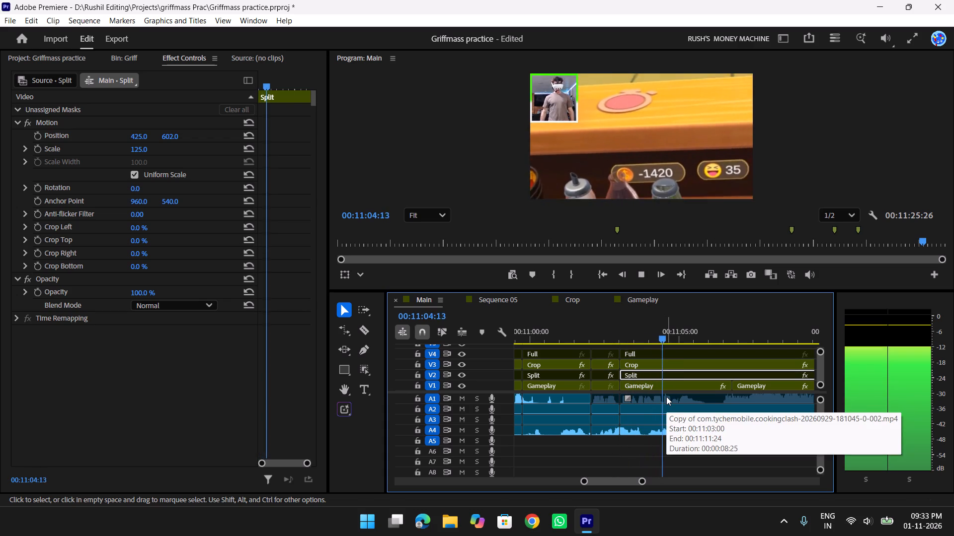
key("space")
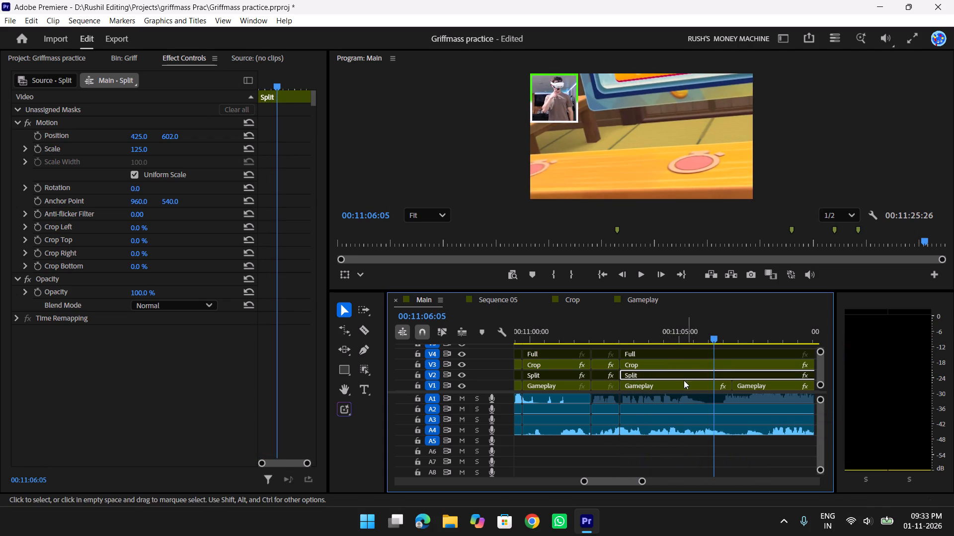
Switch the section after 00:11:03:00 to split screen by enabling the V2 Split clip and disabling the V3 Crop clip, checking the start.
left_click(676, 377)
left_click(667, 364)
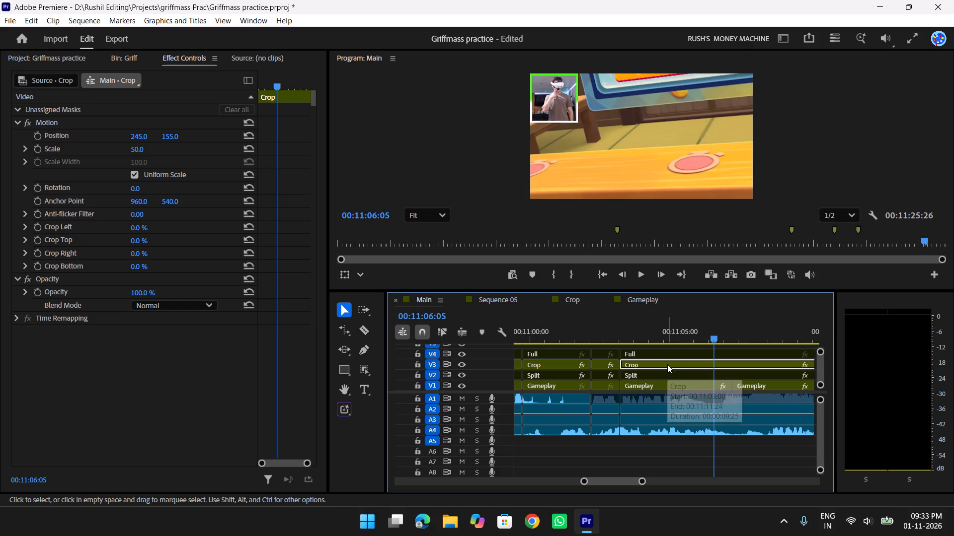
left_click(665, 373)
key("r")
left_click(664, 366)
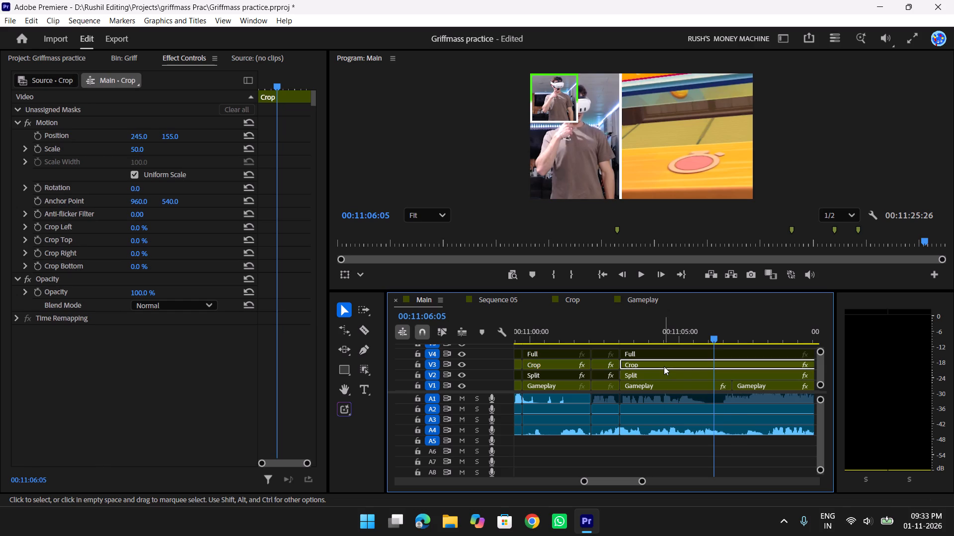
key("r")
left_click_drag(712, 318, 570, 321)
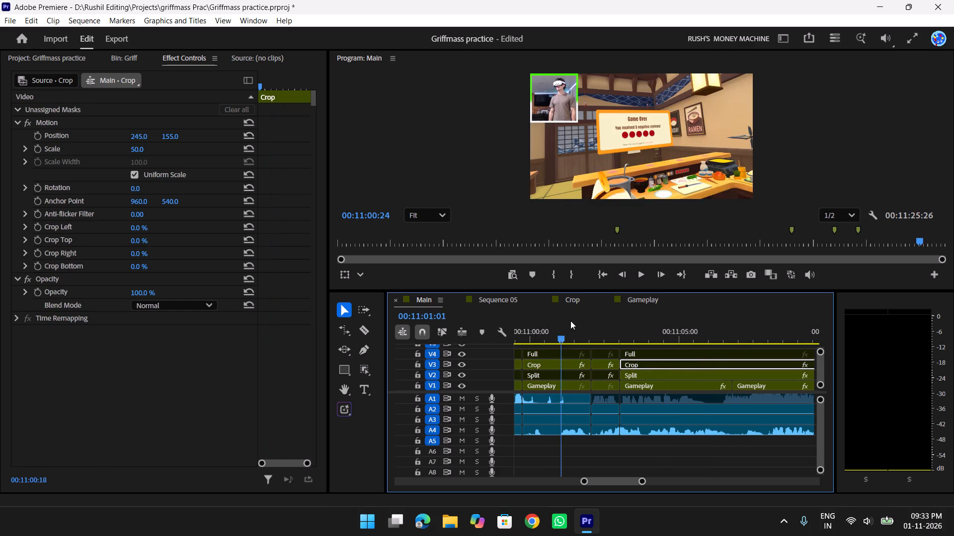
left_click_drag(570, 321, 636, 319)
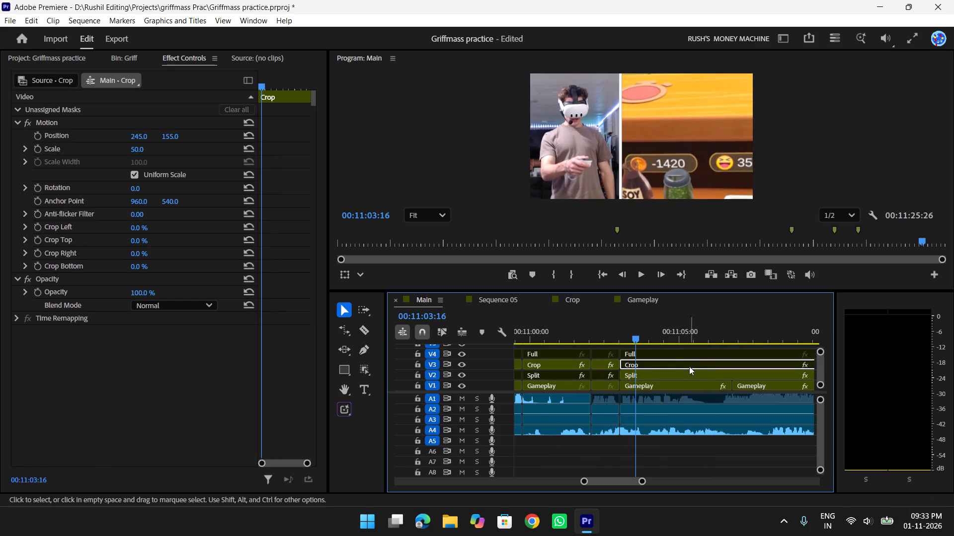
Cut all tracks at 00:11:06:24, where the gameplay punch-in ends.
left_click(667, 382)
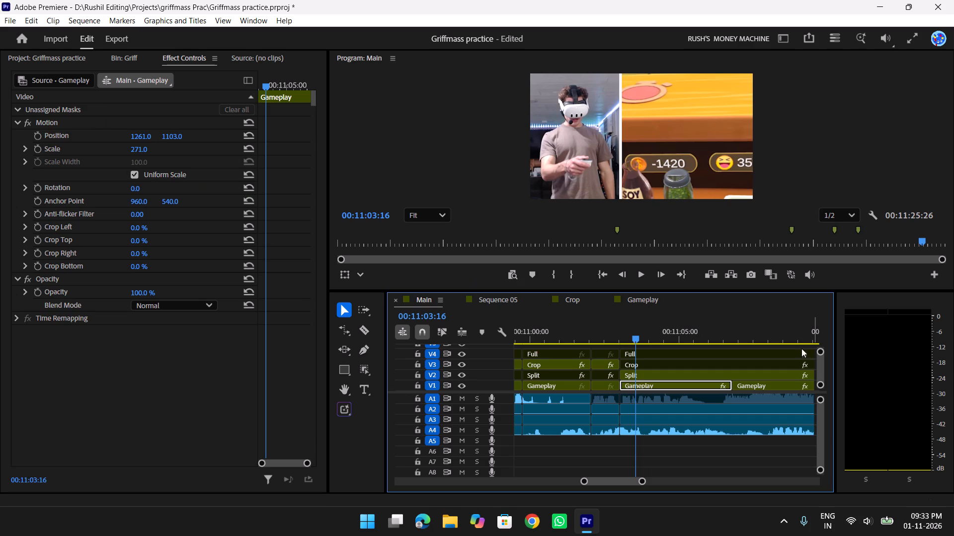
left_click_drag(639, 323, 735, 324)
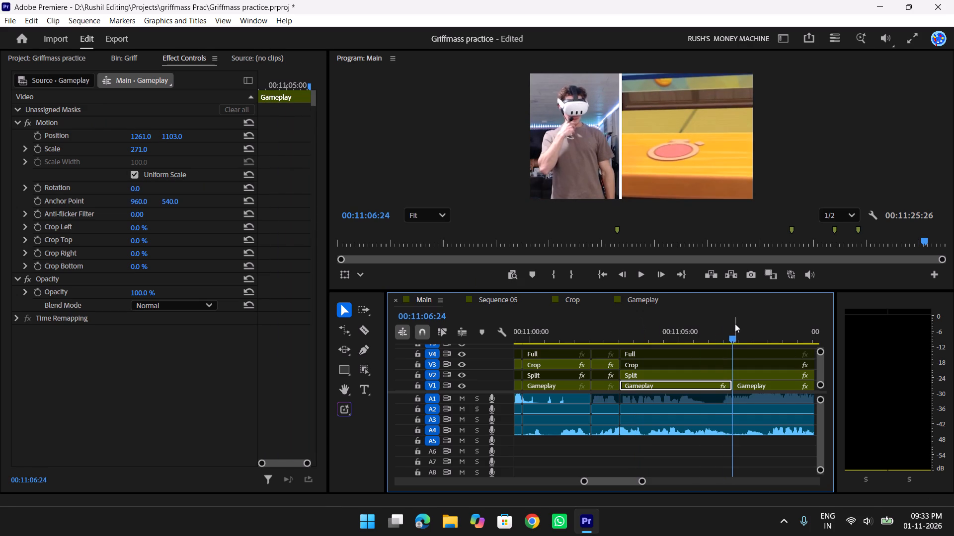
key("w")
left_click(707, 384)
scroll(199, 197, "up", 1)
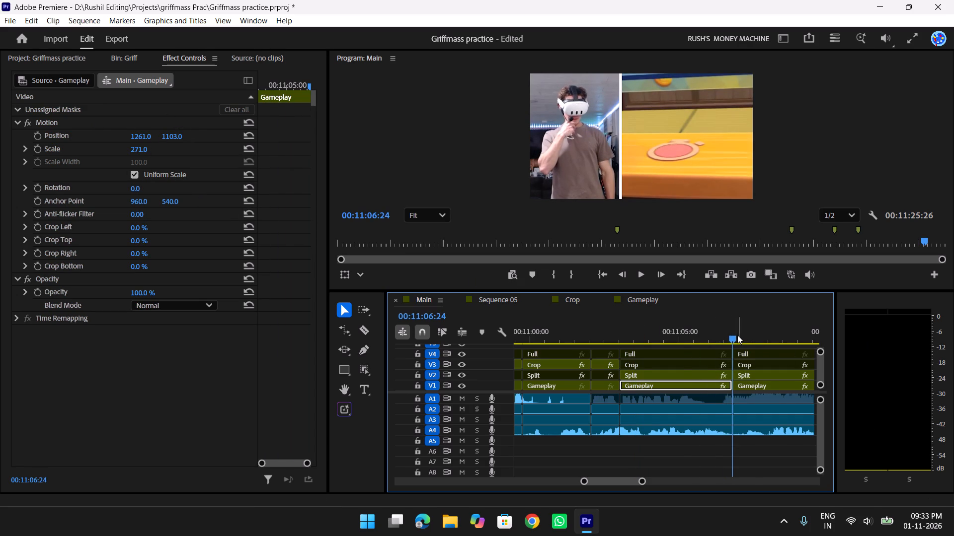
Reframe the V1 Gameplay clip for the split screen with position 1561, 864 and scale 361, featuring the -1420 score.
left_click_drag(729, 334, 648, 336)
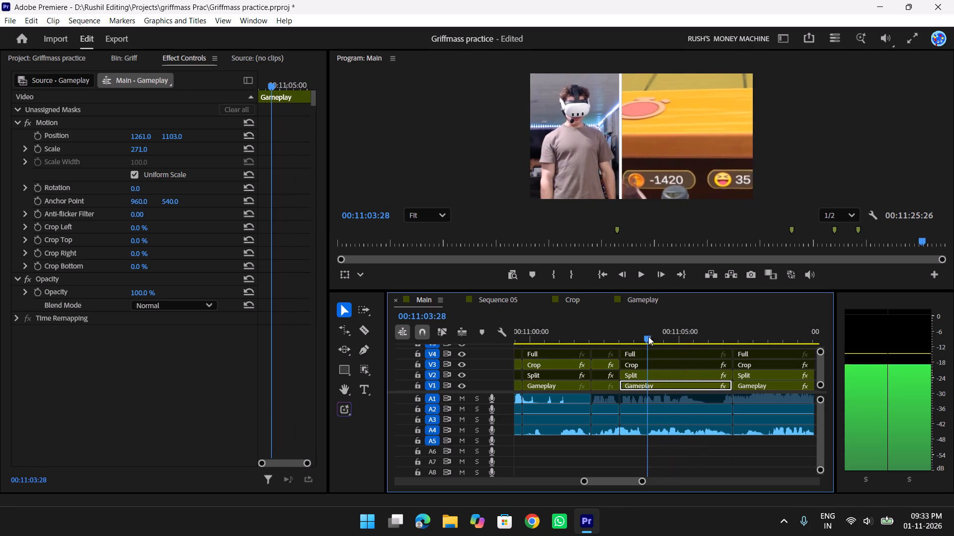
left_click_drag(648, 336, 649, 336)
left_click_drag(170, 138, 325, 146)
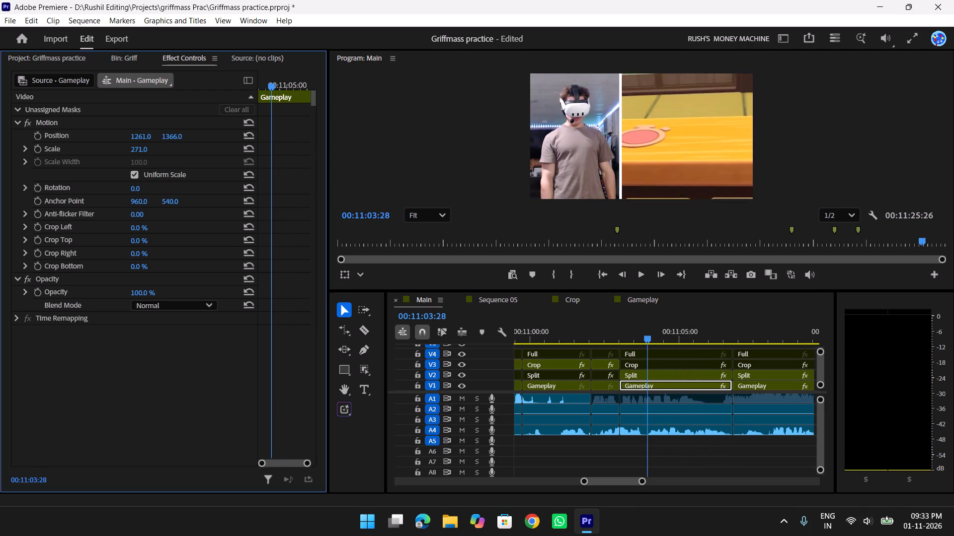
left_click_drag(325, 146, 136, 142)
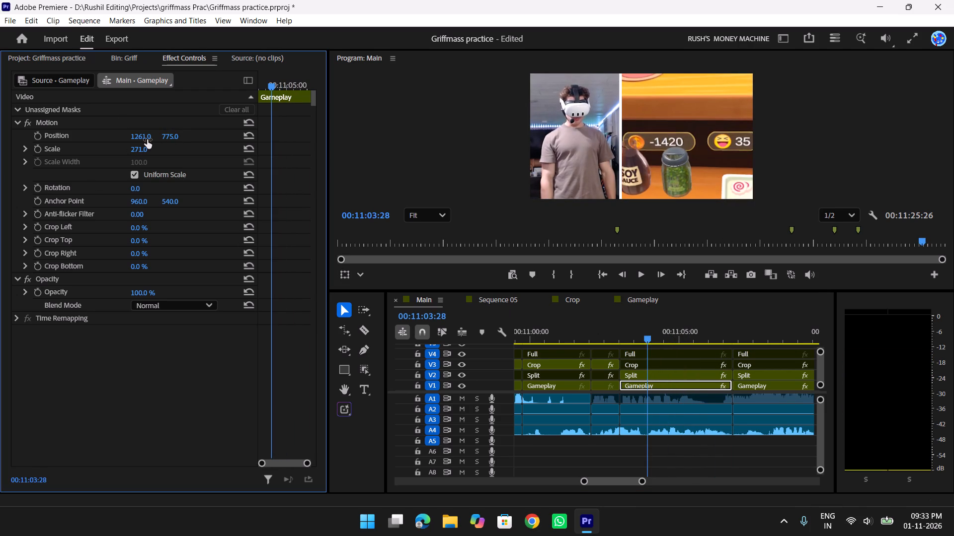
left_click_drag(146, 138, 332, 155)
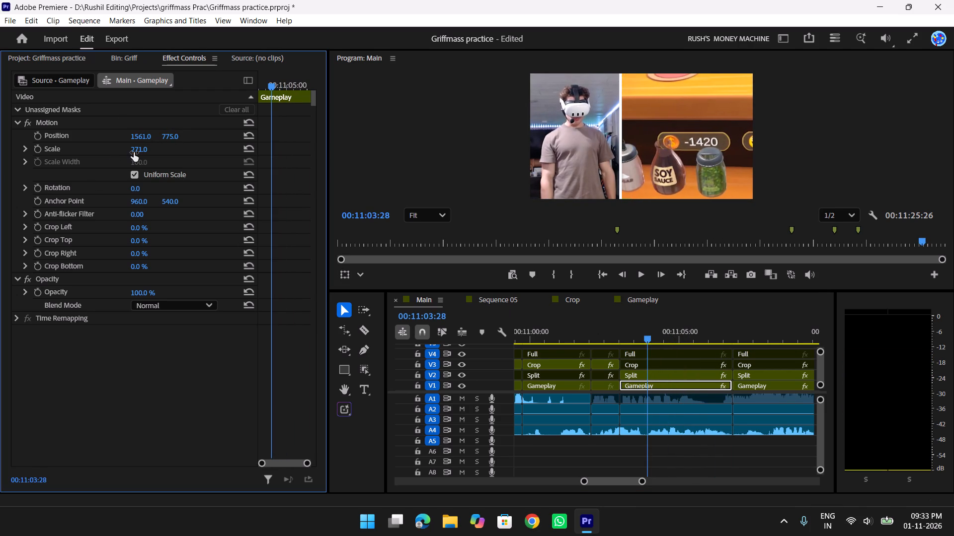
left_click_drag(134, 152, 196, 163)
left_click_drag(171, 136, 228, 142)
Play through the split-screen section up to the 00:11:06:24 cut and review how the score stays framed.
left_click_drag(645, 334, 582, 337)
key("space")
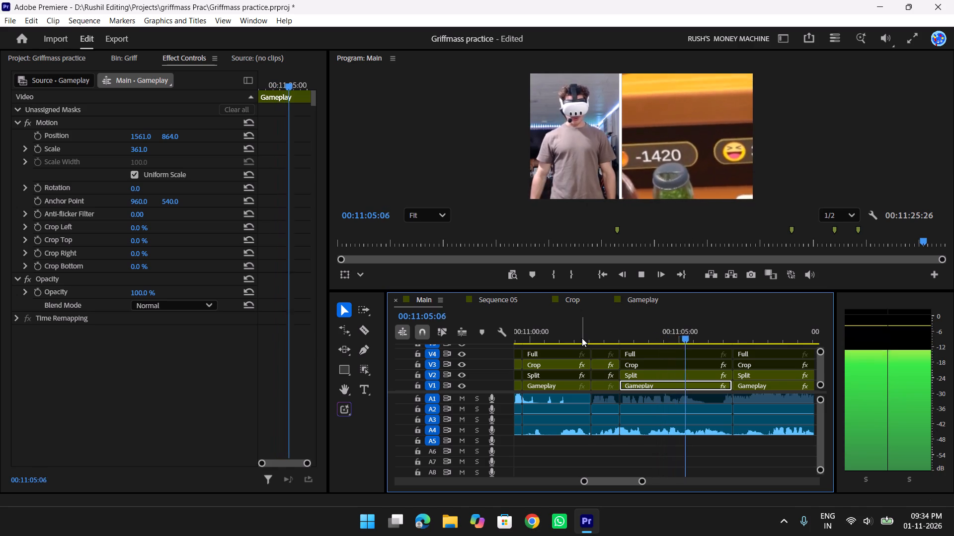
key("space")
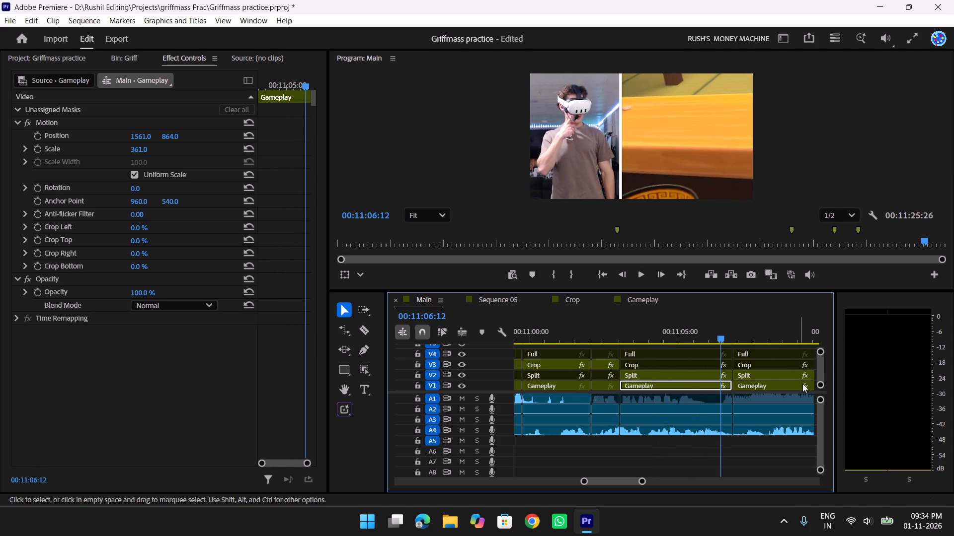
key("space")
key("space")
left_click_drag(728, 325, 722, 324)
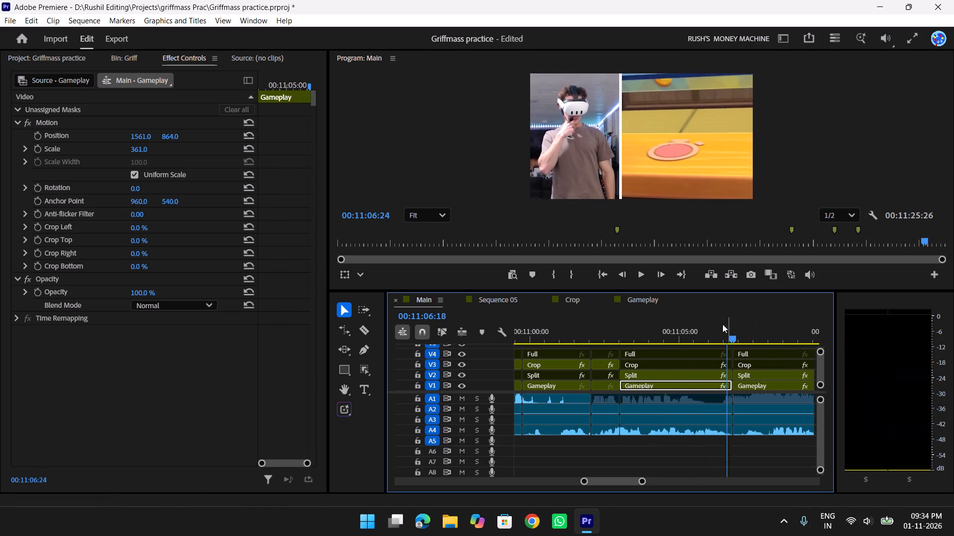
left_click_drag(722, 324, 672, 321)
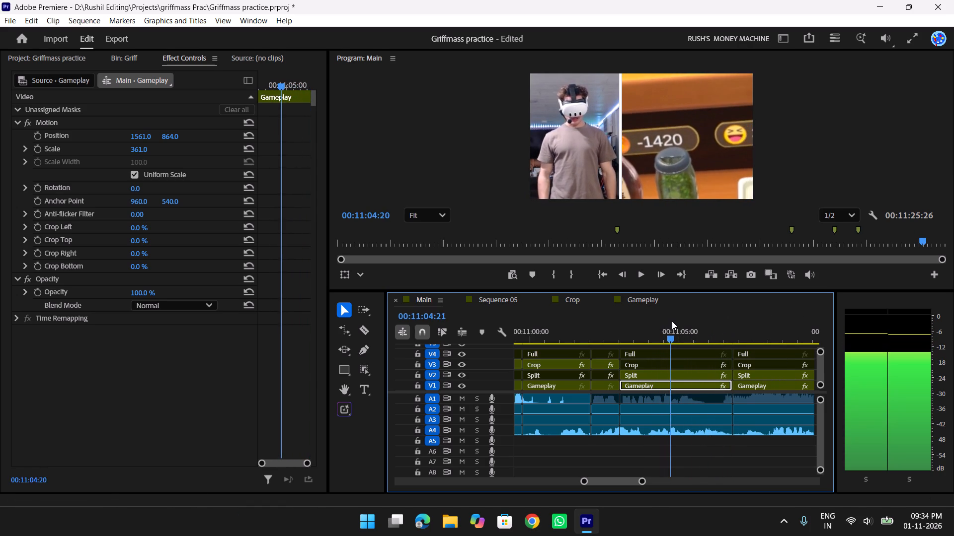
left_click_drag(672, 321, 671, 321)
Find the frame where the score starts drifting and start Position keyframing on the V1 Gameplay clip at 00:11:04:04.
key("Left")
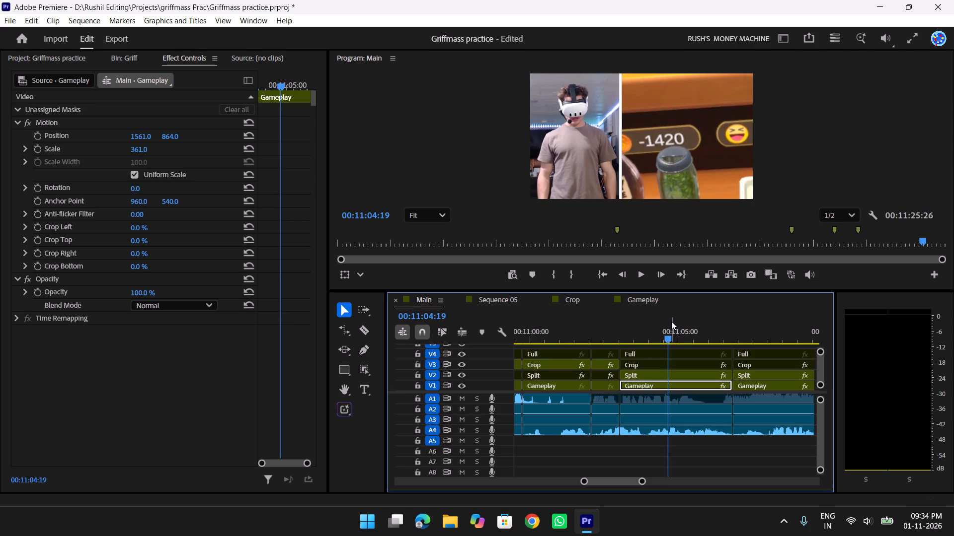
key("Left")
key("Left")
key("Left")
key("Left")
key("Left")
key("Left")
key("Left")
key("Left")
key("Right")
key("Right")
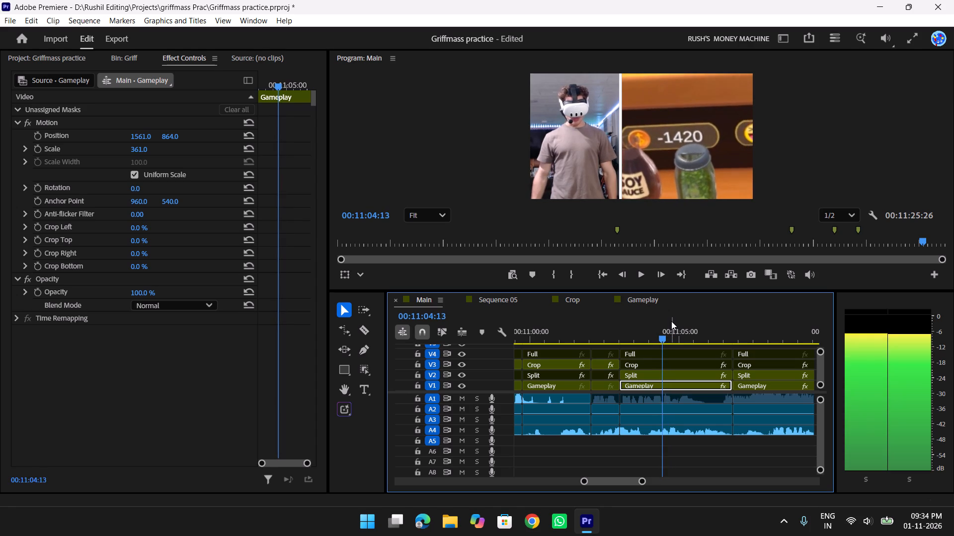
key("Right")
key("Right")
key("Right")
key("Right")
key("Right")
key("Left")
key("Left")
key("Left")
key("Left")
key("Left")
key("Left")
key("Left")
key("Left")
key("Left")
key("Left")
key("Left")
key("Left")
key("Left")
key("Left")
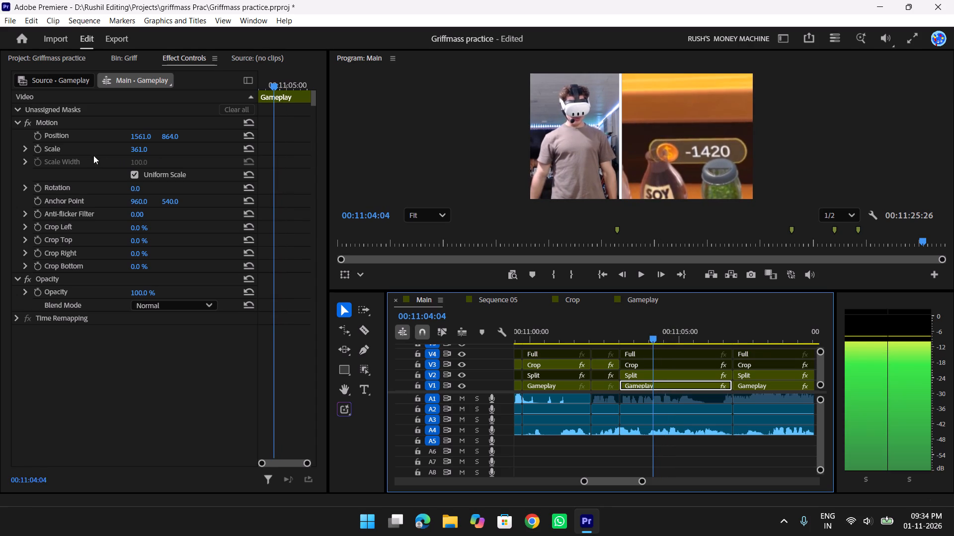
left_click(38, 136)
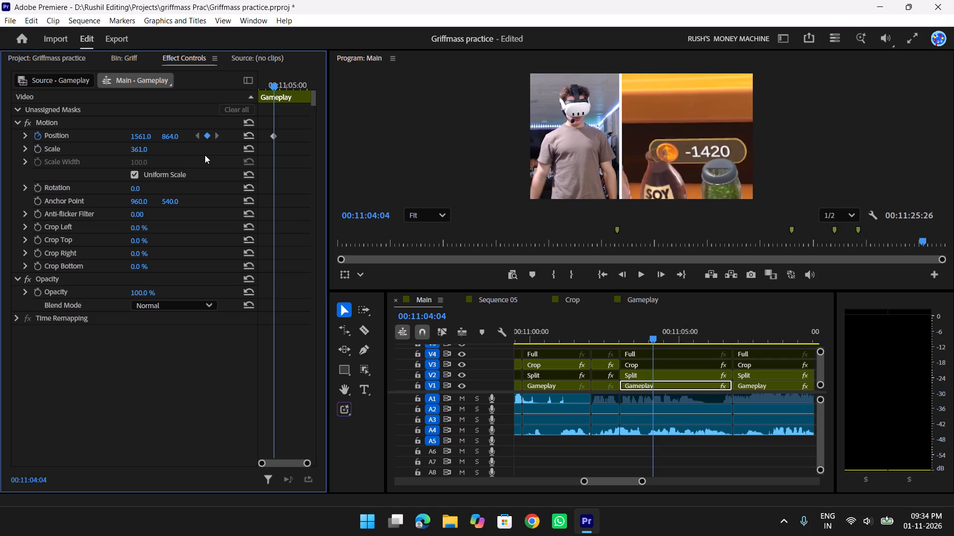
Add a Position keyframe at 00:11:04:23 with horizontal value 1933 and the vertical value adjusted to recenter the -1420 score.
key("Right")
key("Right")
key("Right")
key("Right")
key("Right")
key("Right")
key("Right")
key("Right")
key("Right")
key("Right")
key("Right")
key("Right")
key("Right")
key("Right")
key("Right")
key("Right")
key("Right")
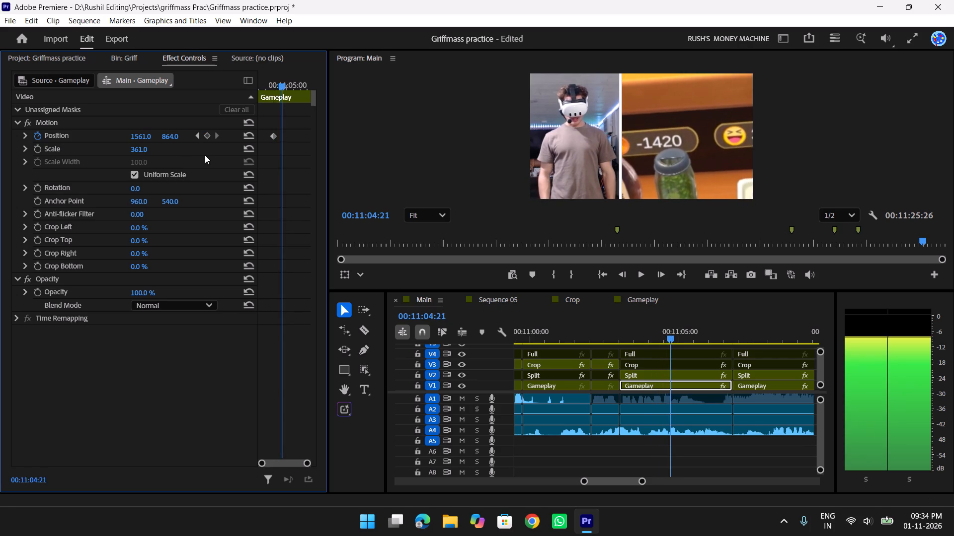
key("Right")
key("Right")
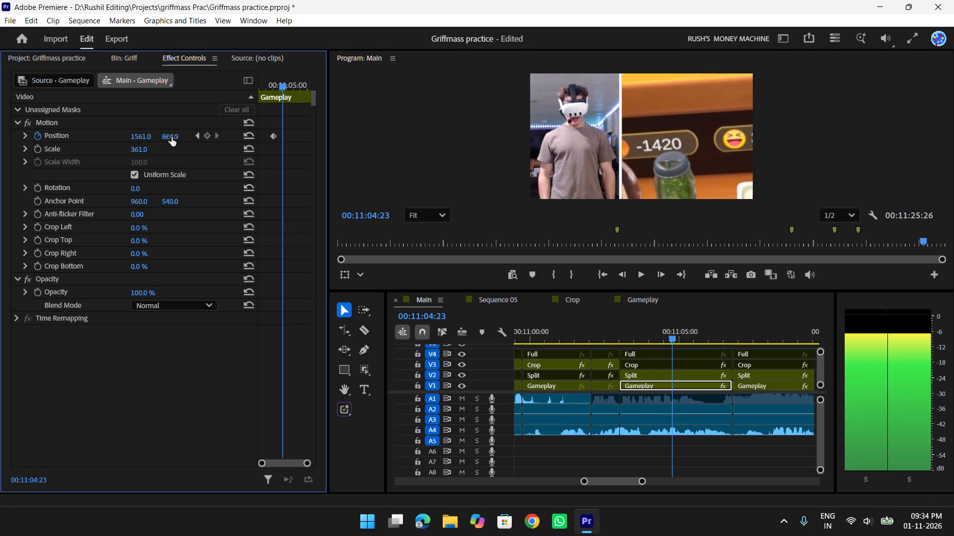
left_click_drag(171, 137, 125, 144)
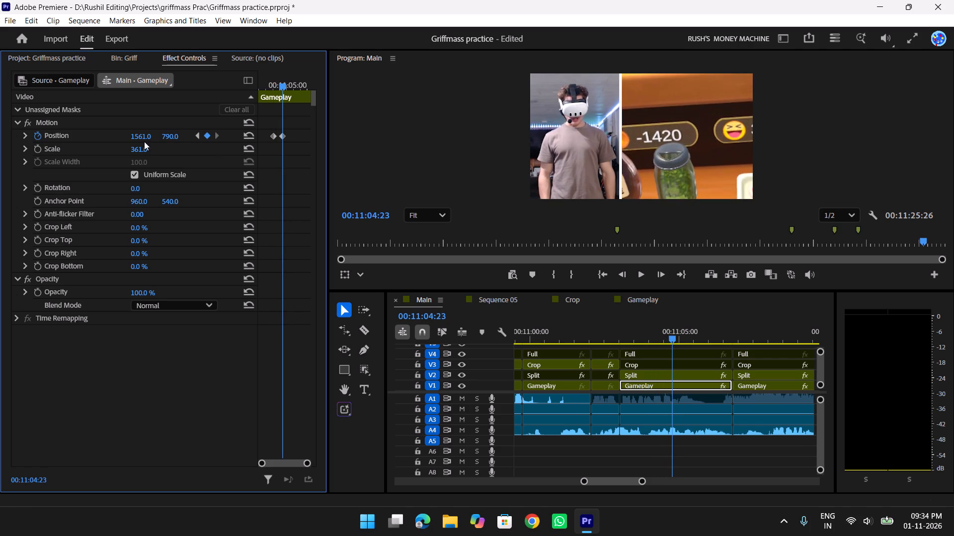
left_click_drag(134, 136, 373, 157)
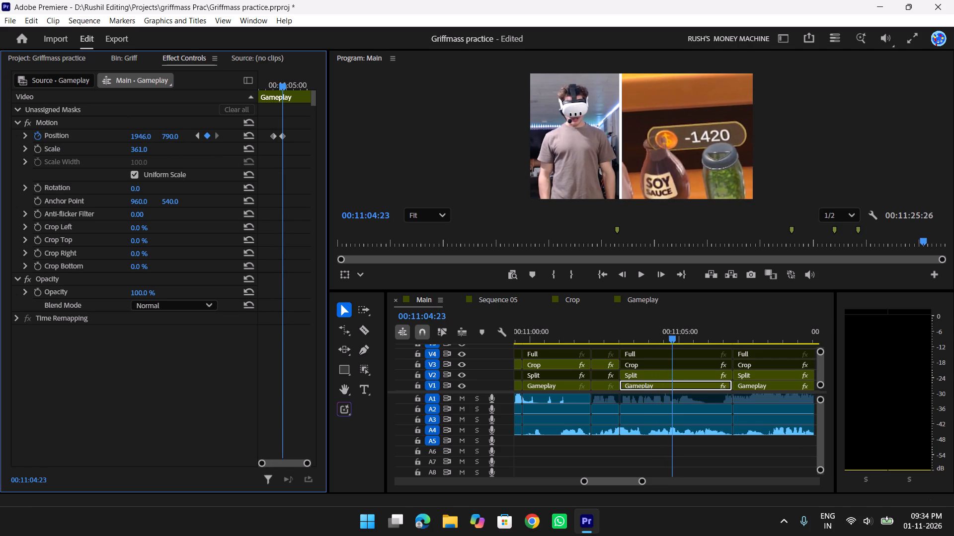
left_click_drag(373, 157, 365, 157)
left_click_drag(162, 134, 171, 134)
Add a Position keyframe to the V1 Gameplay clip at 00:11:05:14 with values 2230, 625 to recenter the -1420 score.
key("Right")
key("Right")
key("Right")
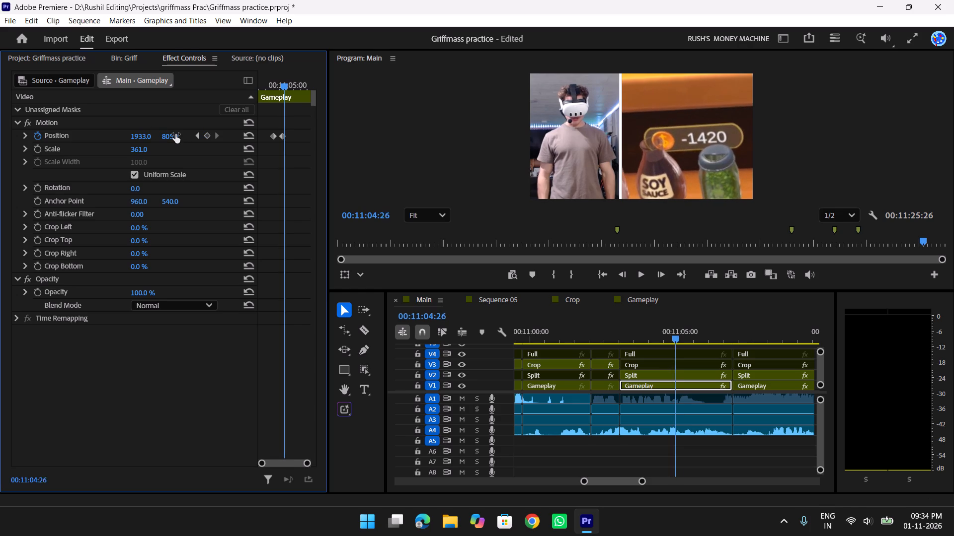
key("Right")
key("Right")
key("Right")
key("Right")
key("Right")
key("Right")
key("Right")
key("Right")
key("Right")
key("Right")
key("Right")
key("Right")
key("Right")
key("Right")
key("Right")
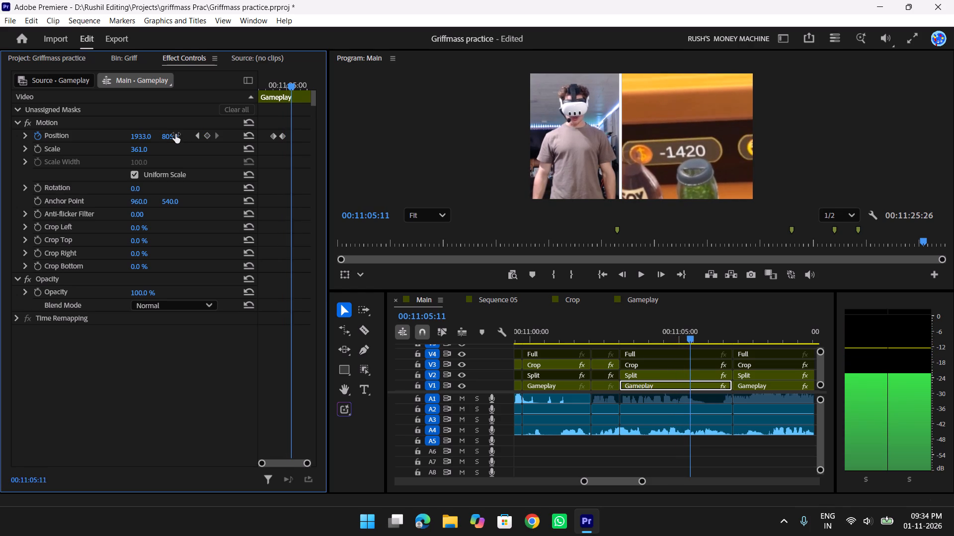
key("Right")
key("Right")
key("Right")
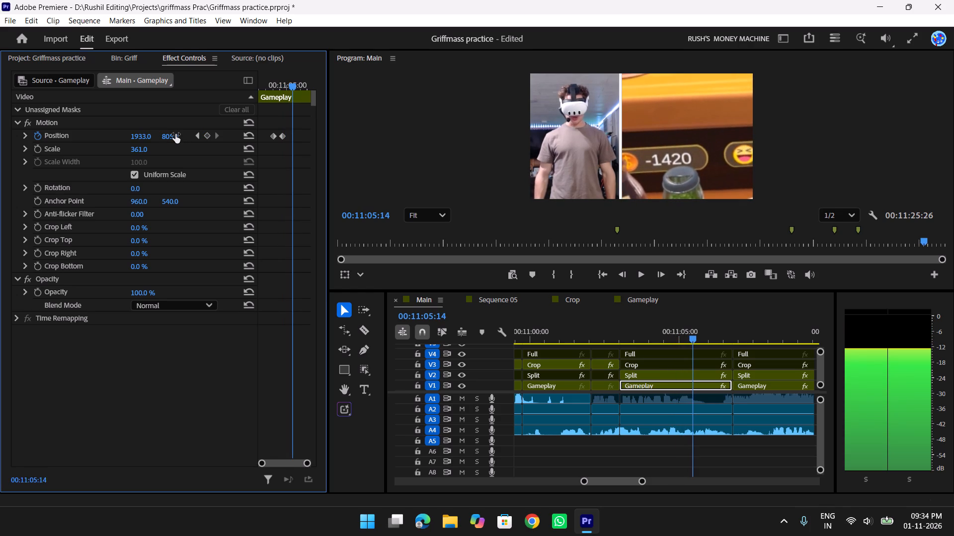
left_click_drag(141, 139, 217, 140)
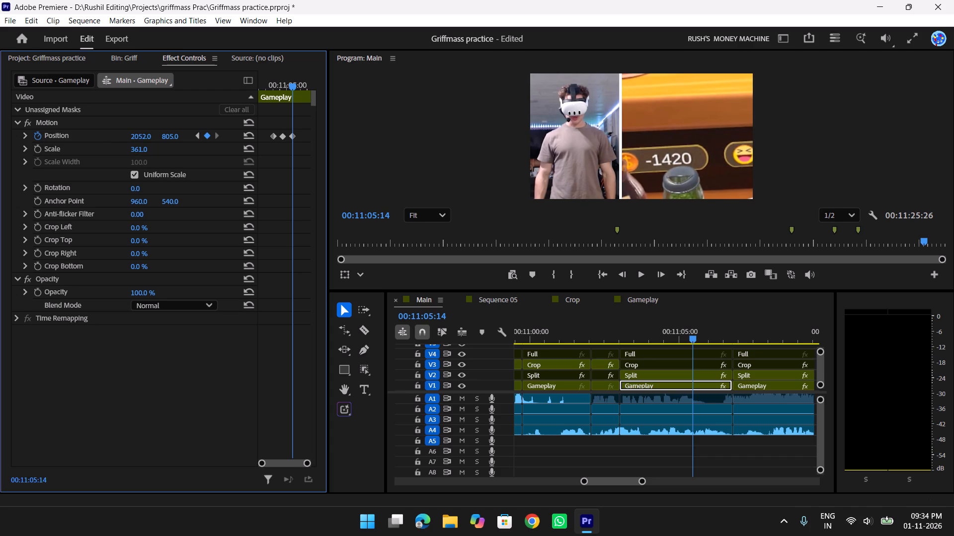
left_click_drag(217, 140, 356, 142)
left_click_drag(178, 134, 108, 154)
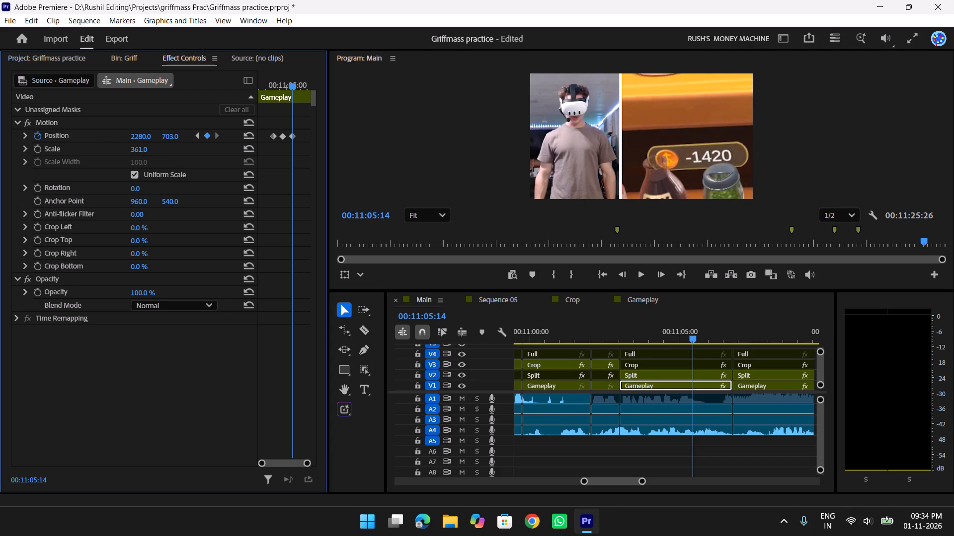
left_click_drag(108, 154, 66, 165)
left_click_drag(140, 134, 85, 135)
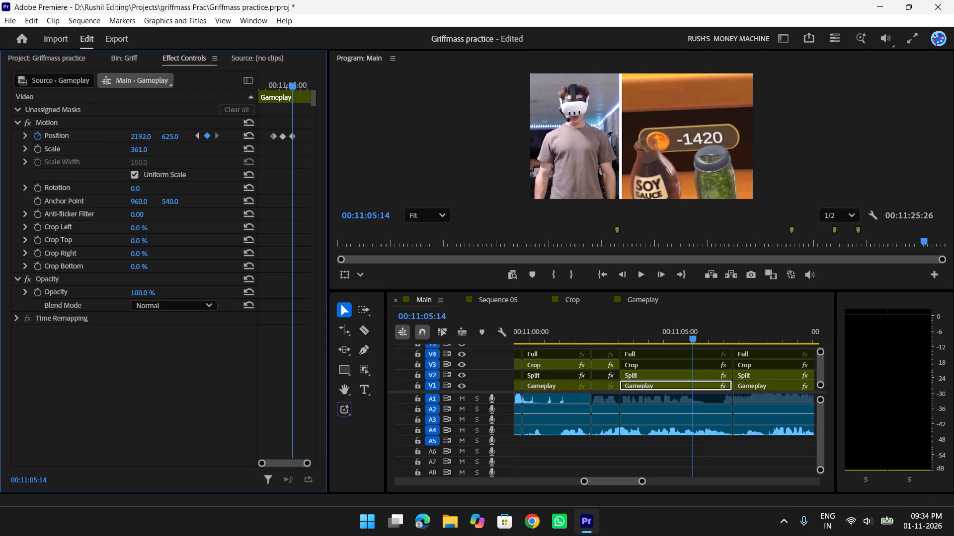
left_click_drag(85, 135, 114, 140)
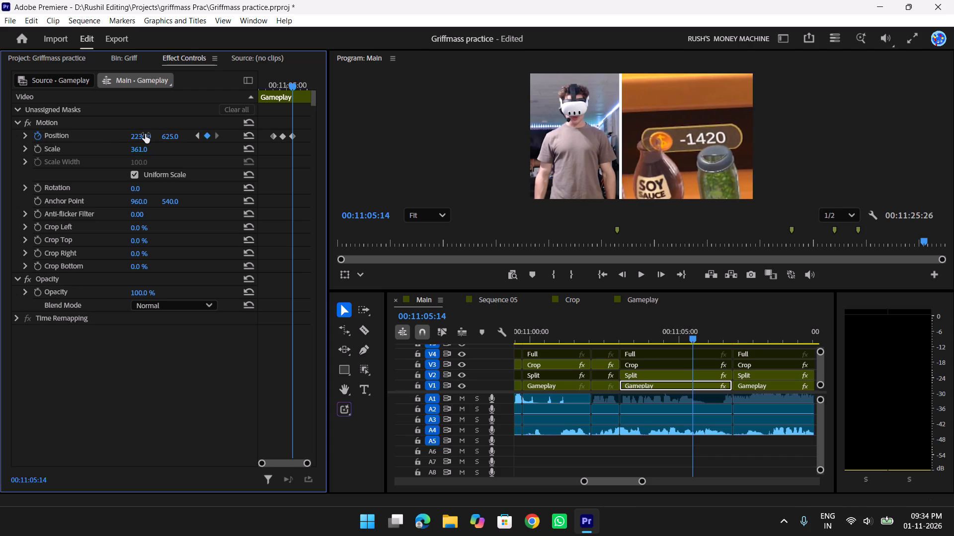
Add a Position keyframe at 00:11:05:23 with horizontal value about 2040 and vertical value 496 to keep the -1420 score framed.
key("Right")
key("Right")
key("Right")
key("Right")
key("Right")
key("Right")
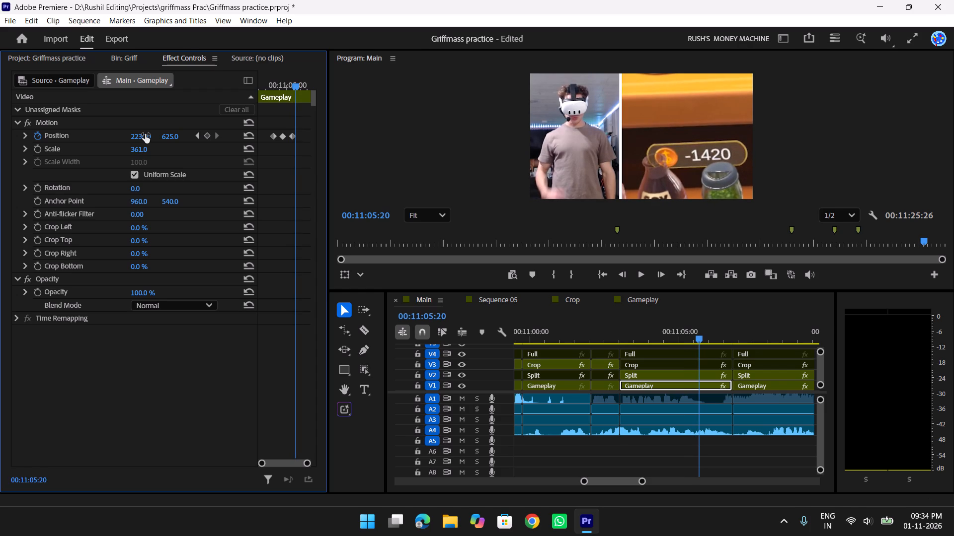
key("Right")
key("Right")
key("Right")
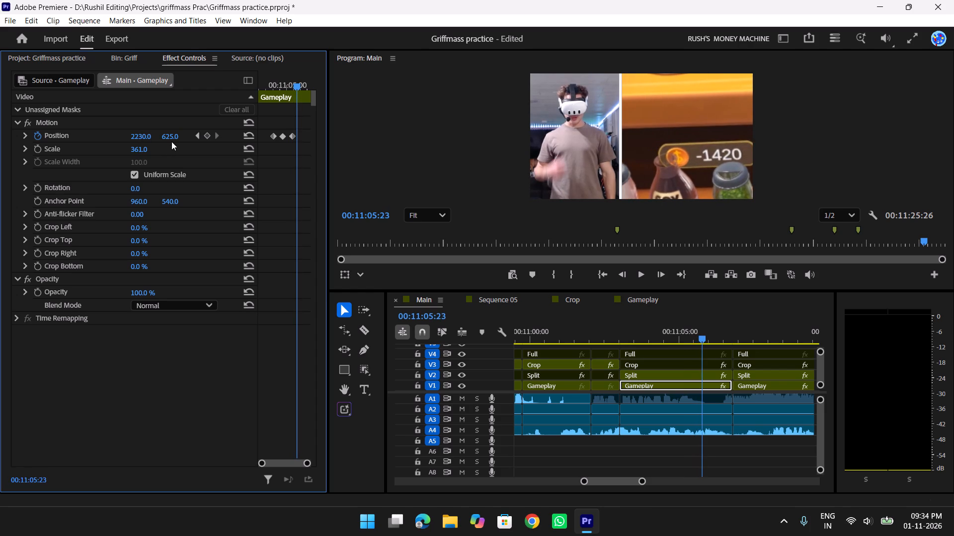
left_click_drag(171, 137, 90, 150)
left_click_drag(143, 138, 22, 140)
Add a Position keyframe at 00:11:06:02 with horizontal value 1573 and vertical value about 360 to bring the score back into frame.
key("Right")
key("Right")
key("Right")
key("Right")
key("Right")
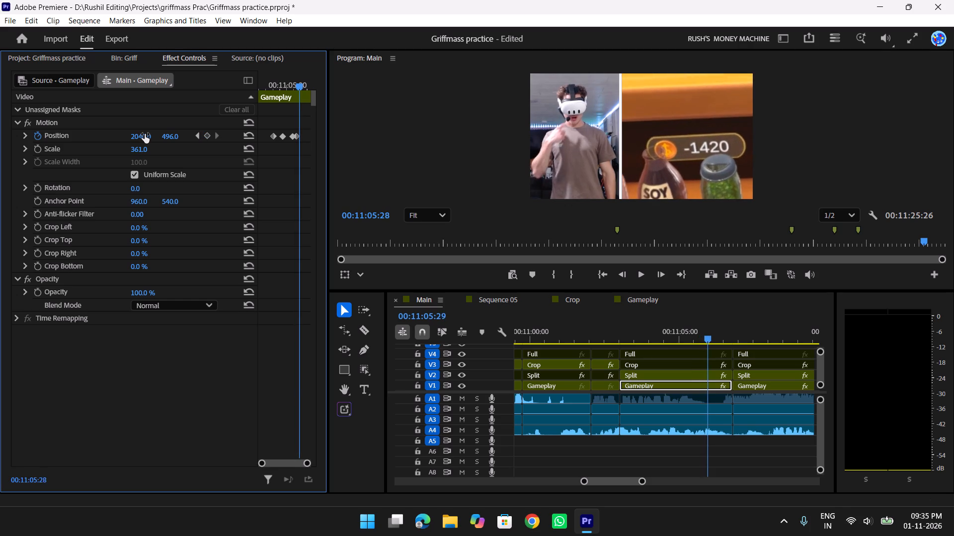
key("Right")
key("Right")
key("Right")
key("Right")
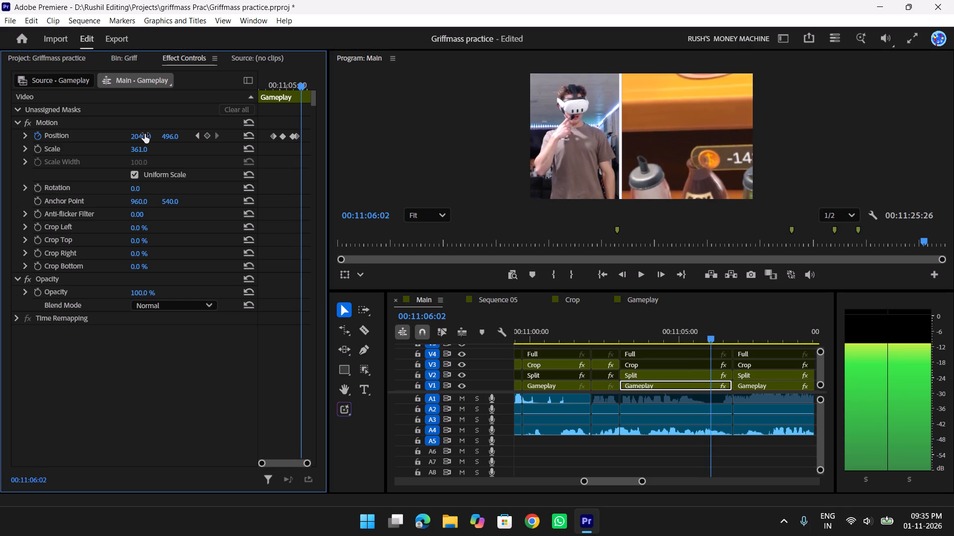
left_click_drag(138, 137, 113, 140)
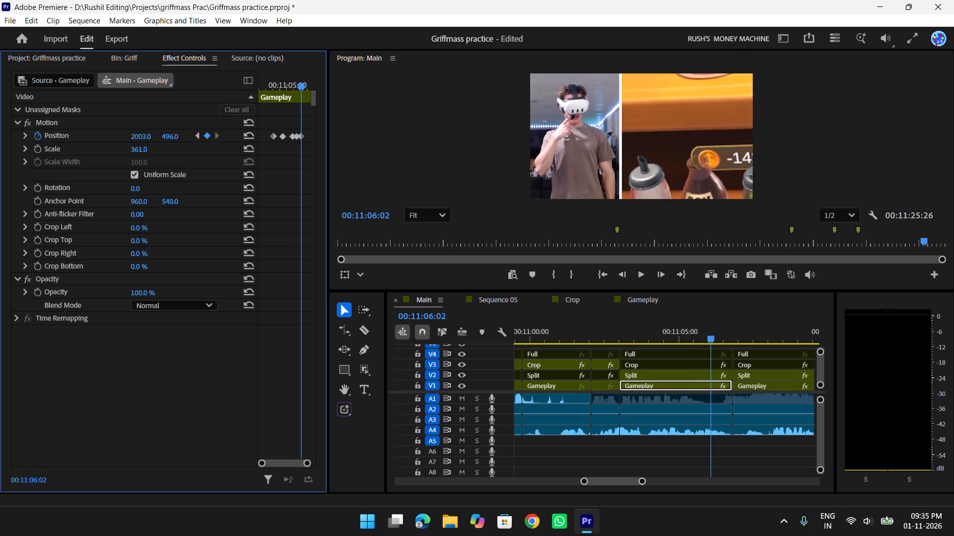
left_click_drag(113, 140, 123, 138)
left_click_drag(169, 139, 169, 139)
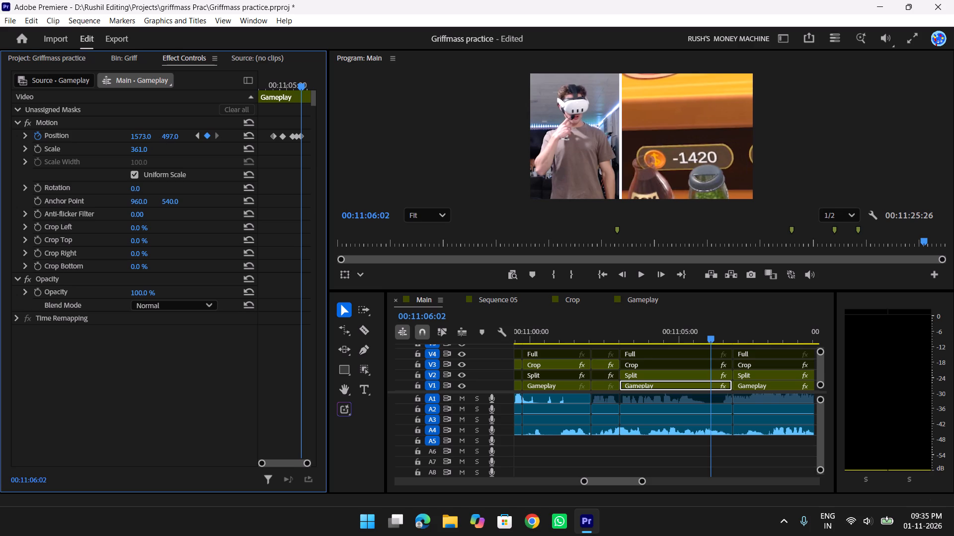
left_click_drag(169, 139, 86, 169)
Add a Position keyframe at 00:11:06:05 with values 948, 186 to recenter the -1420 score.
key("Right")
key("Right")
key("Right")
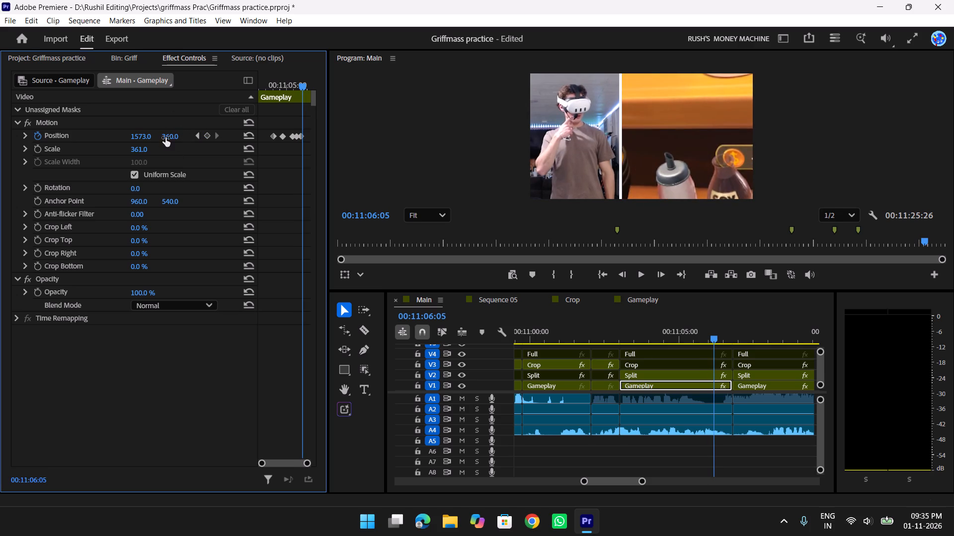
left_click_drag(165, 137, 12, 92)
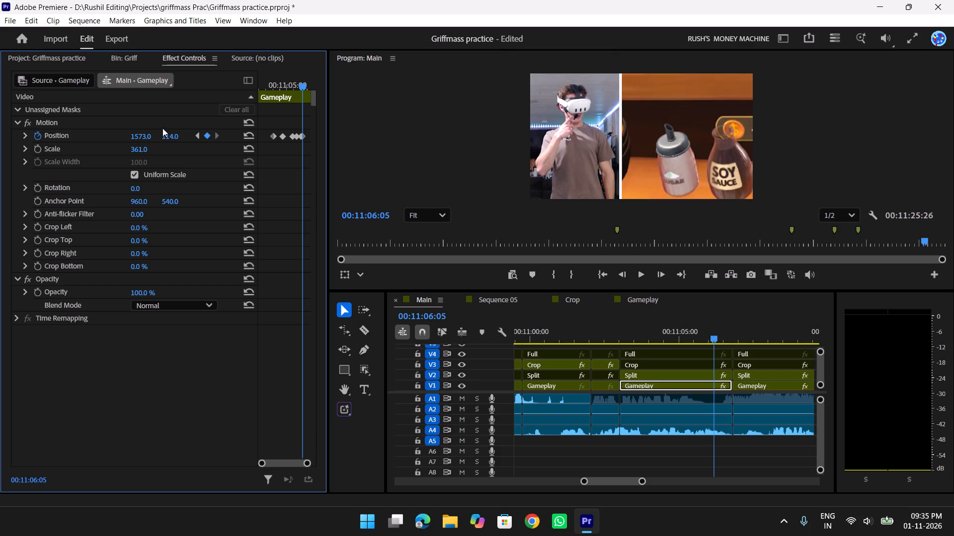
left_click(138, 135)
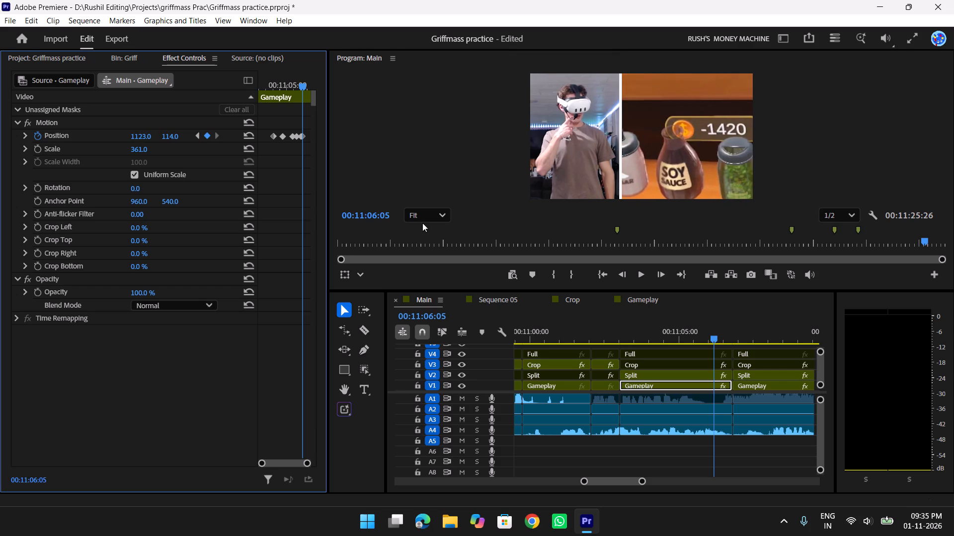
left_click_drag(139, 134, 37, 152)
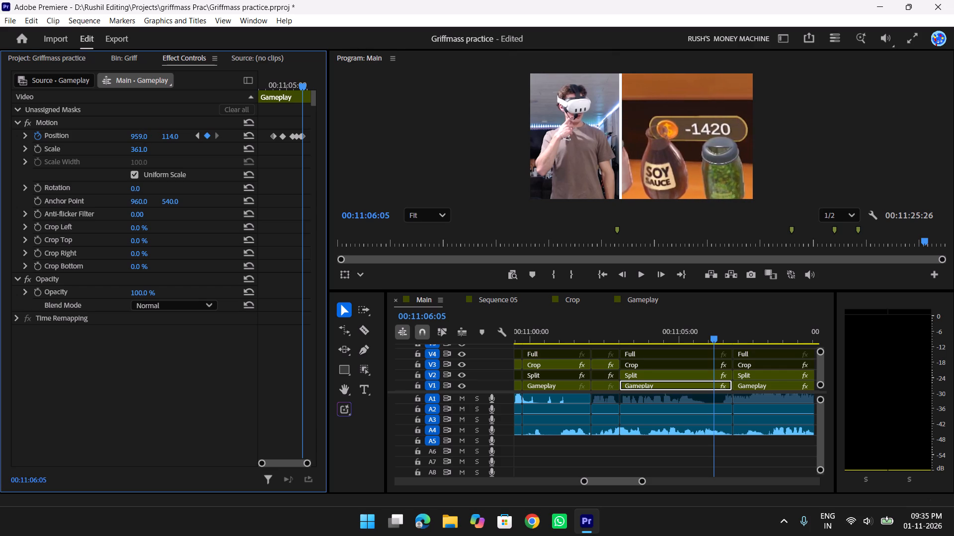
left_click_drag(37, 152, 33, 154)
left_click_drag(167, 135, 199, 133)
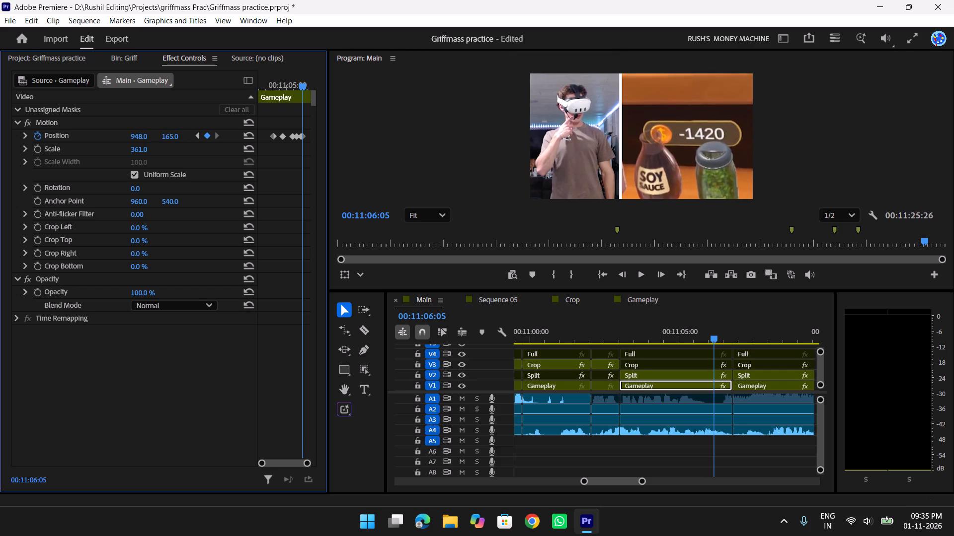
left_click_drag(199, 133, 211, 131)
Examine how the score moves frame by frame between 00:11:06:05 and 00:11:06:12.
key("Right")
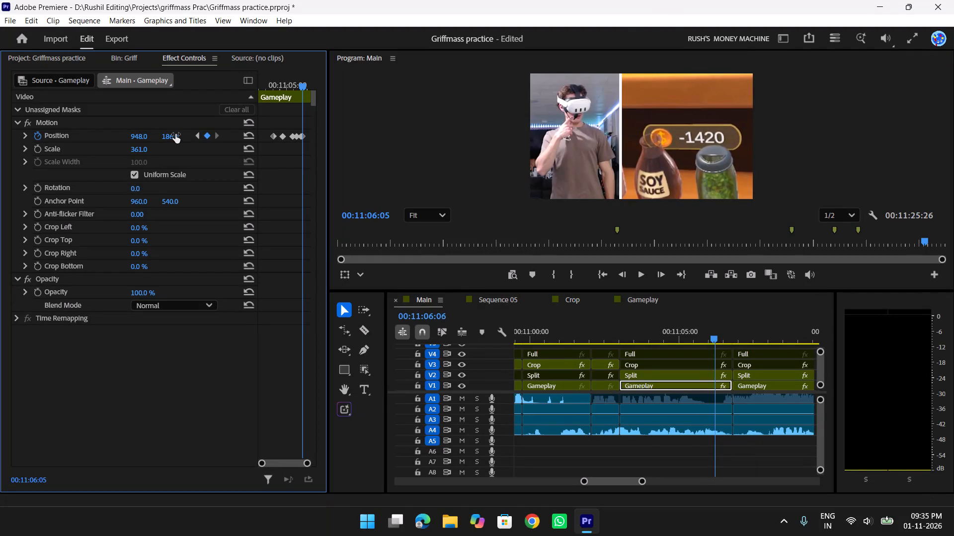
key("Right")
key("Right")
key("Right")
key("Right")
key("Right")
key("Right")
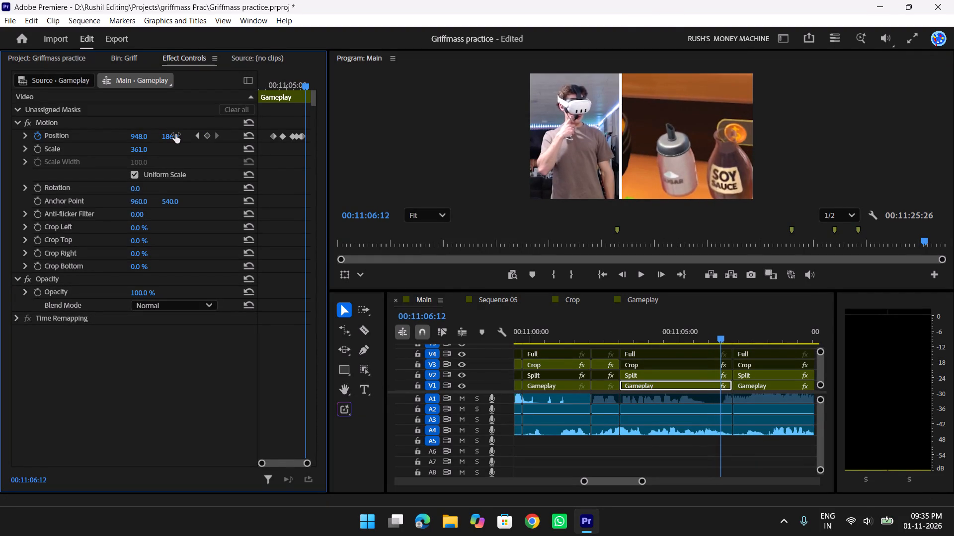
key("t")
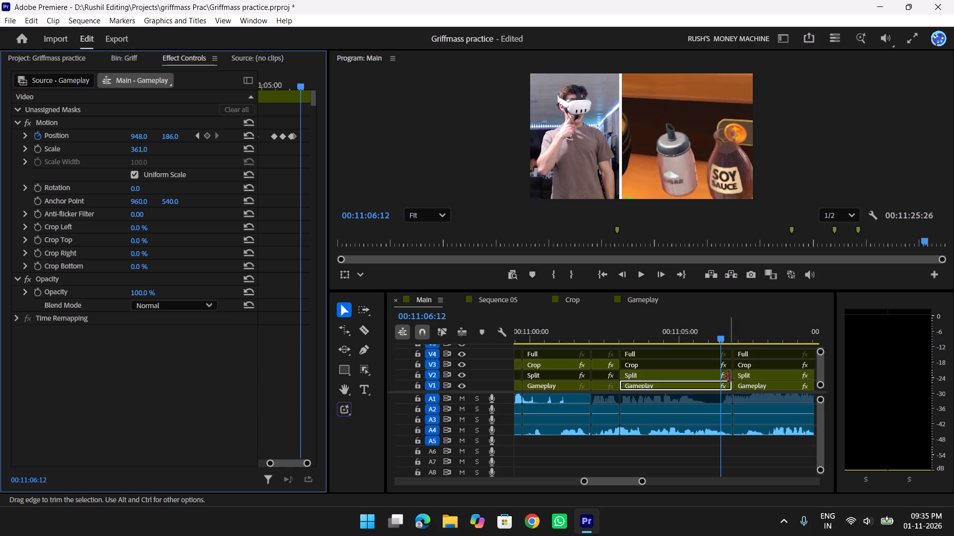
key("t")
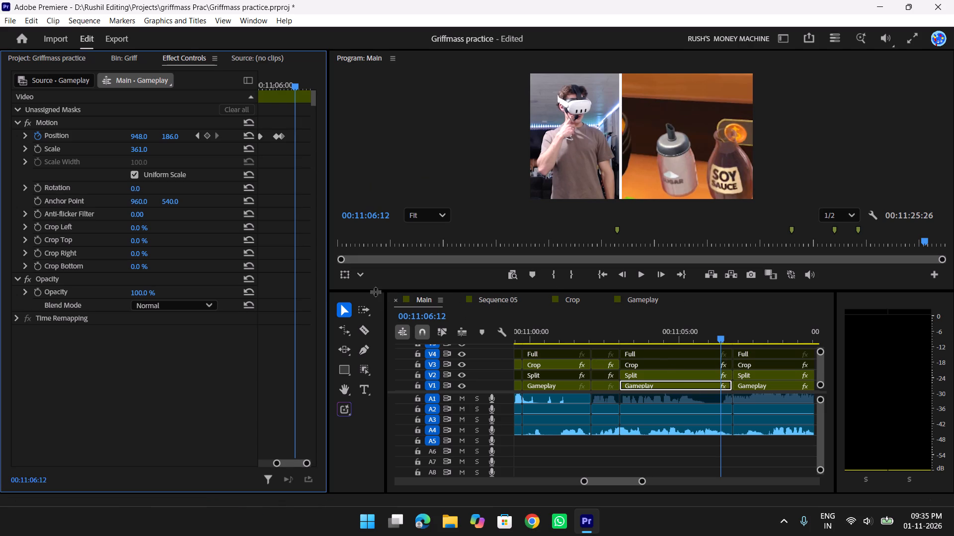
type("yyy")
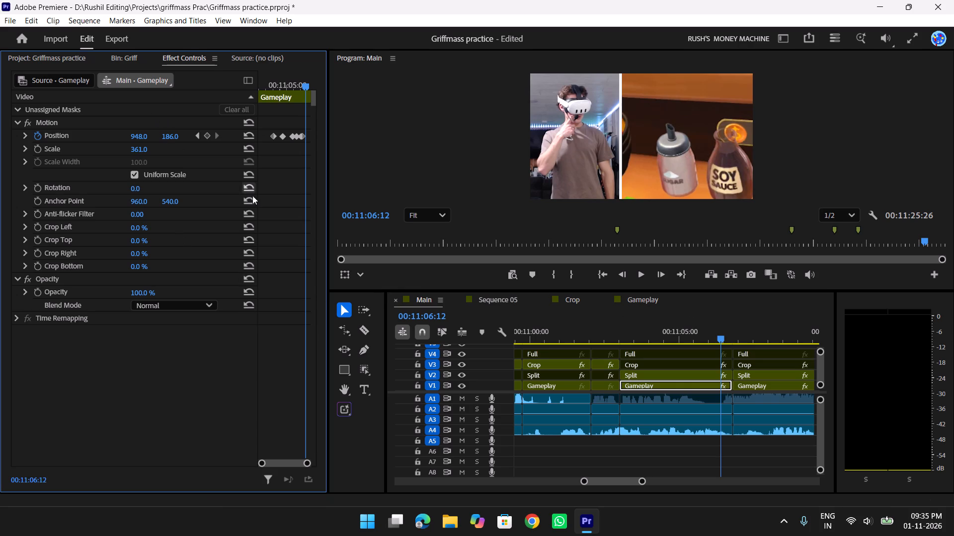
key("Left")
key("Left")
key("Left")
key("Left")
key("Left")
key("Left")
key("Left")
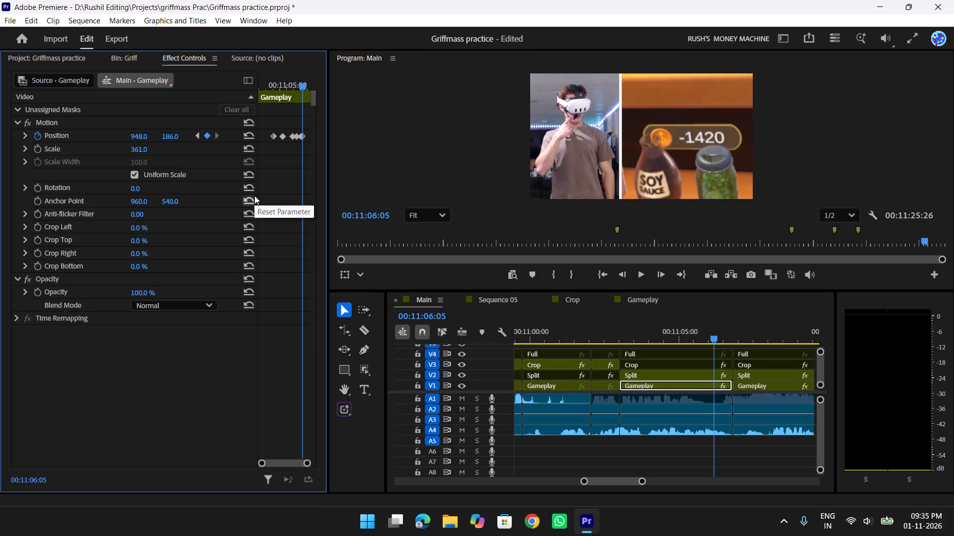
Add a Position keyframe at 00:11:06:08 with values 362, 118 to recenter the -1420 score.
key("Right")
key("Right")
key("Right")
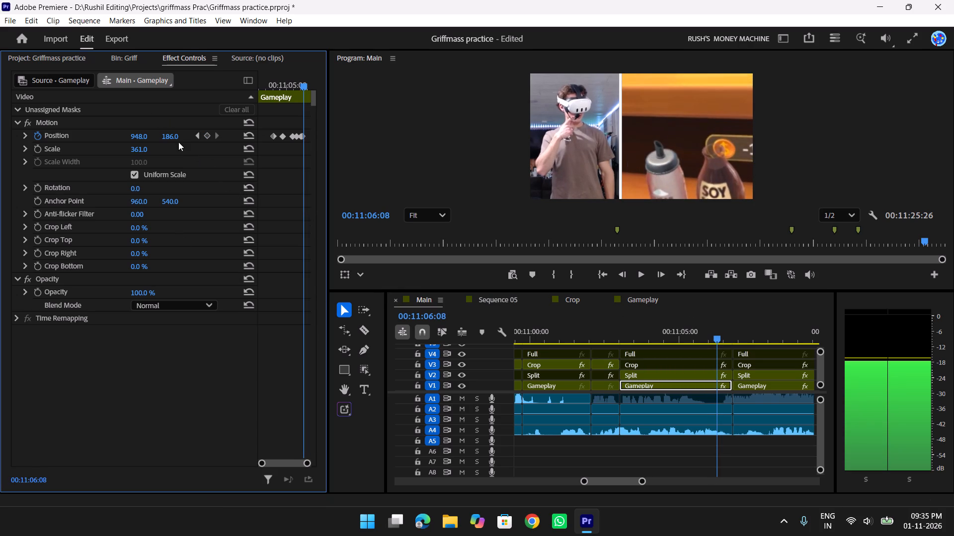
left_click_drag(165, 136, 145, 134)
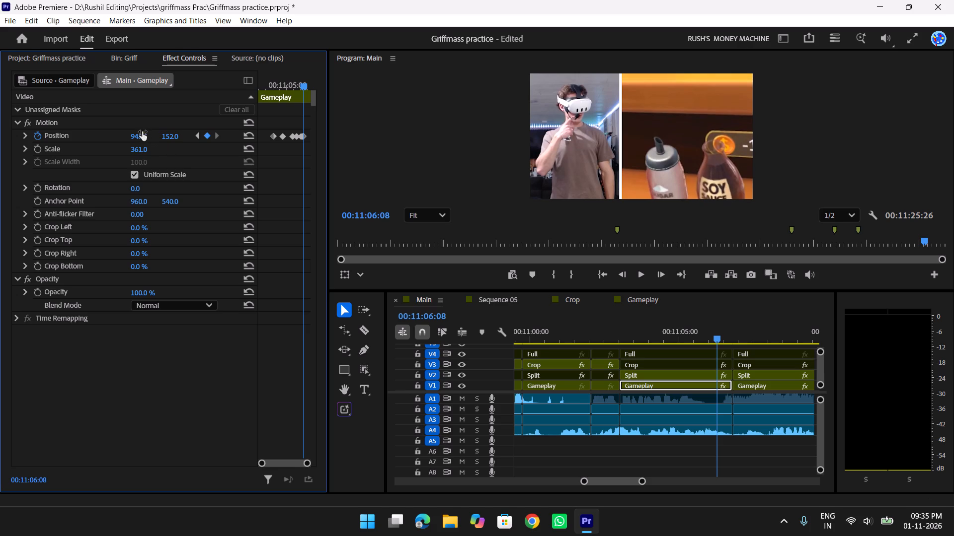
left_click_drag(142, 132, 166, 134)
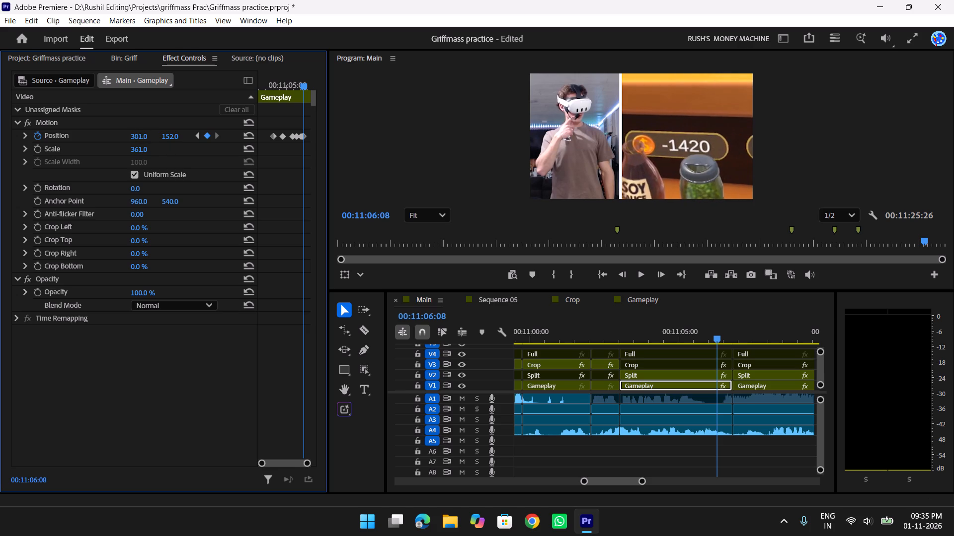
left_click_drag(166, 134, 204, 138)
left_click_drag(173, 134, 155, 139)
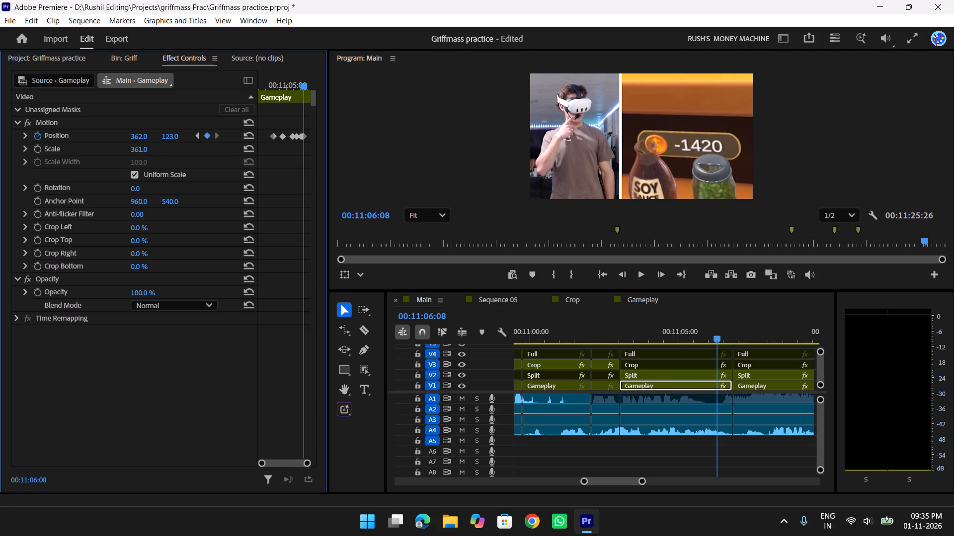
left_click_drag(155, 139, 154, 141)
Review the score's framing from 00:11:06:08 past the 00:11:06:24 cut to 00:11:07:03.
key("Right")
key("Right")
key("Right")
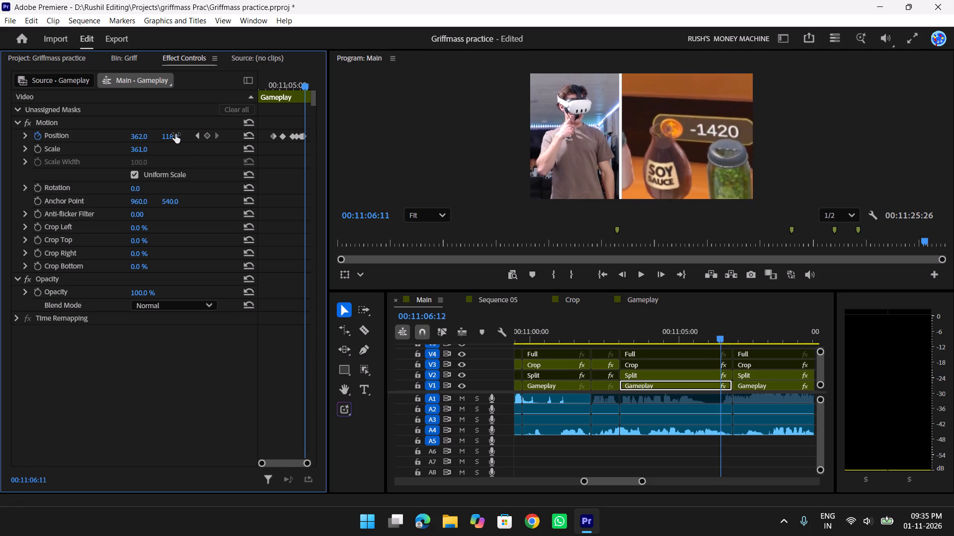
key("Right")
key("Right")
key("Right")
key("Right")
key("Right")
key("Right")
key("Right")
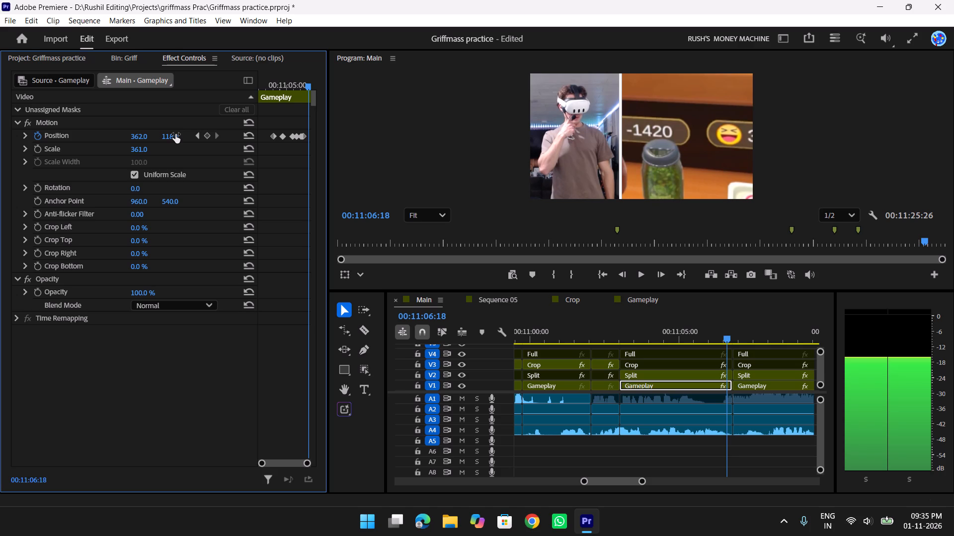
key("space")
key("space")
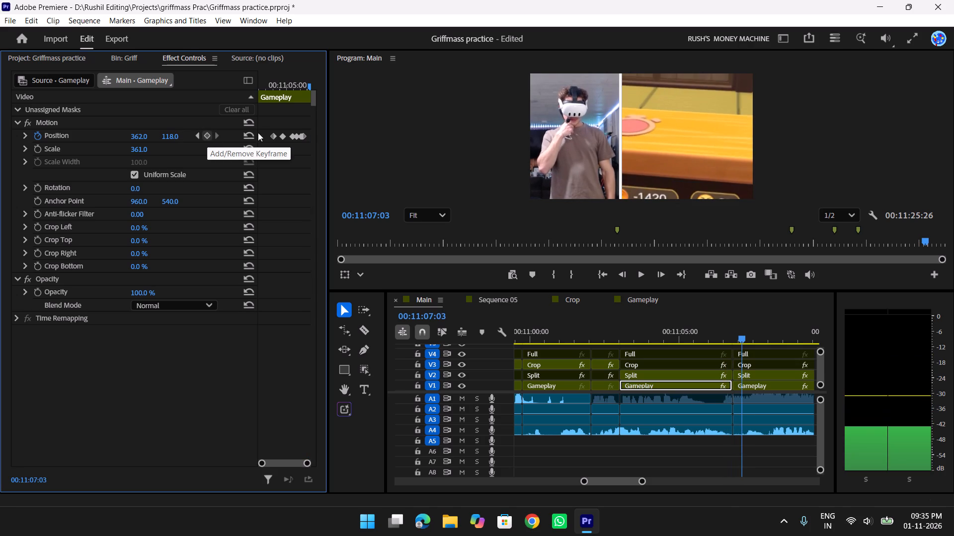
key("y")
key("y")
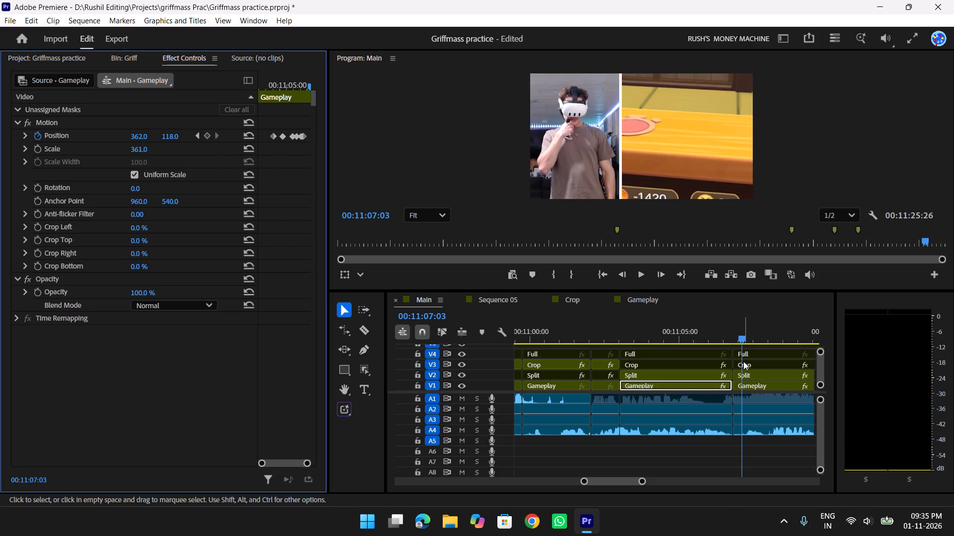
Reset the Position and Scale of the V1 Gameplay clip after the 00:11:06:24 cut to their defaults.
left_click(757, 382)
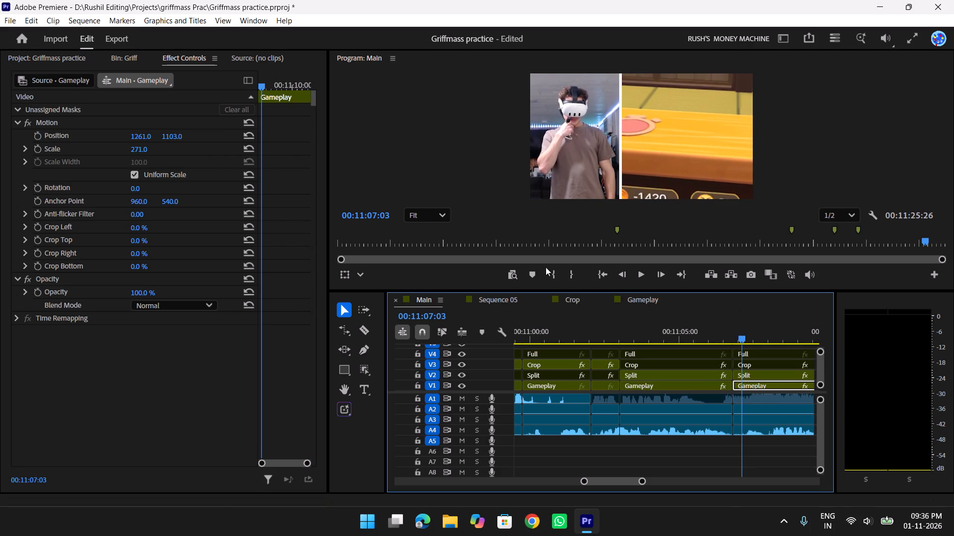
left_click(248, 137)
left_click(250, 150)
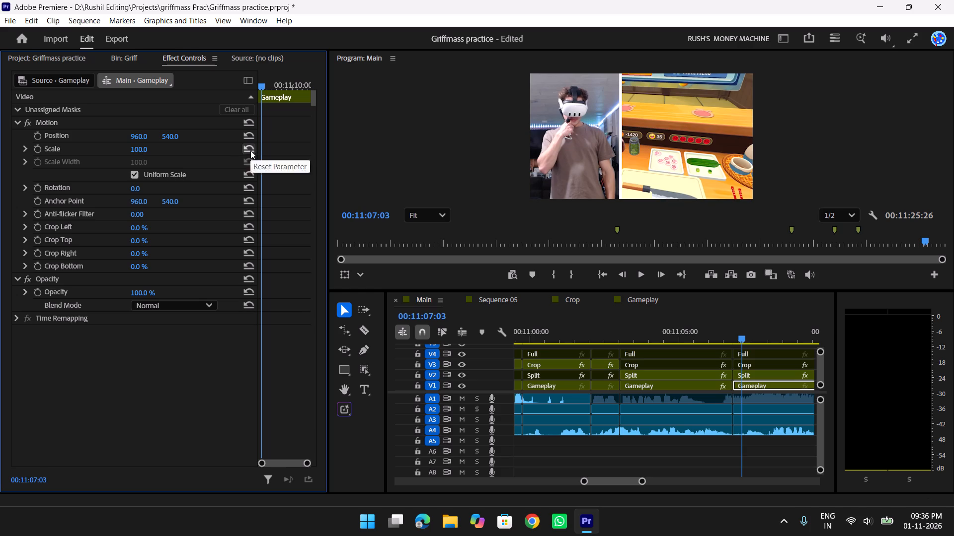
Enable the V3 Crop clip and disable the V2 Split clip after the 00:11:06:24 cut to replace the split screen with the corner facecam.
left_click(764, 361)
key("r")
left_click(754, 377)
key("r")
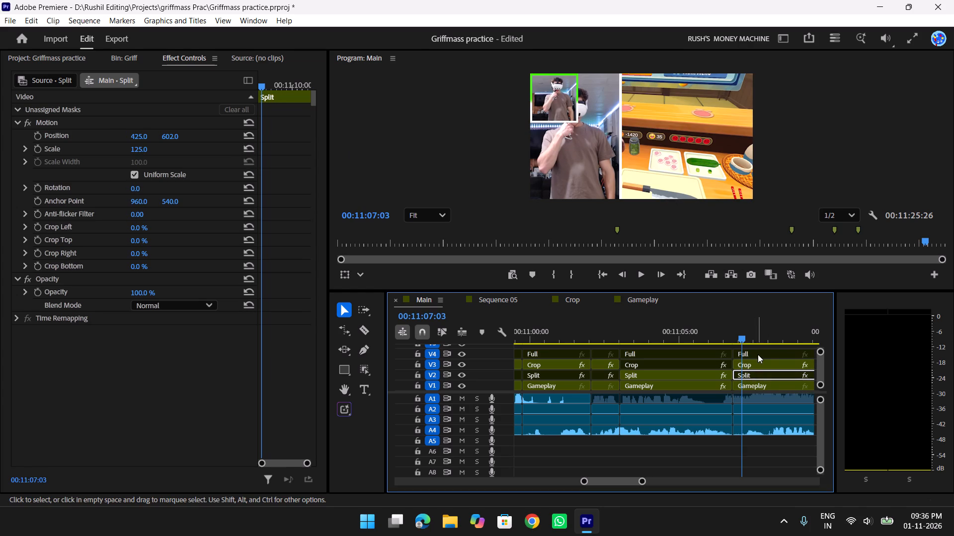
Review playback across the 00:11:06:24 split-screen to corner-facecam change, up to 00:11:10:24.
left_click_drag(712, 326, 596, 328)
key("space")
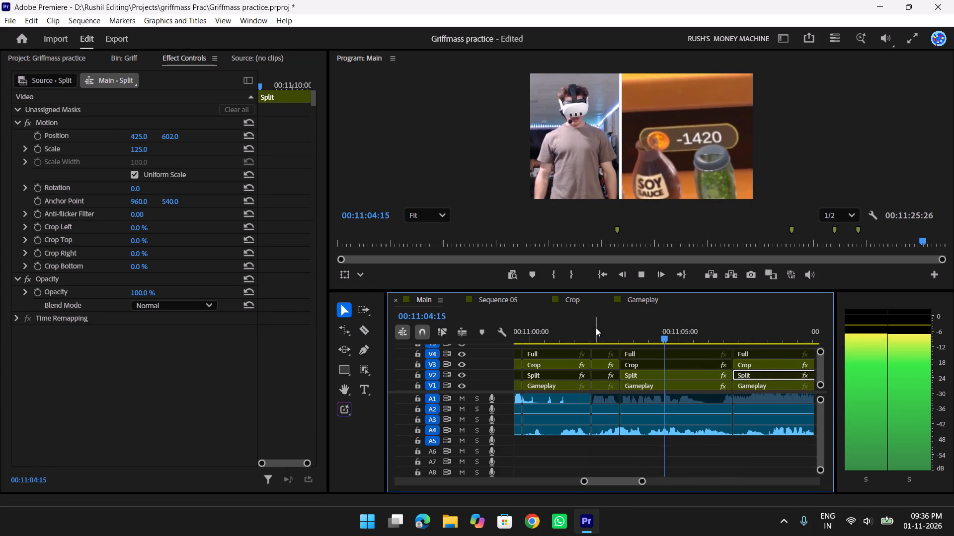
key("space")
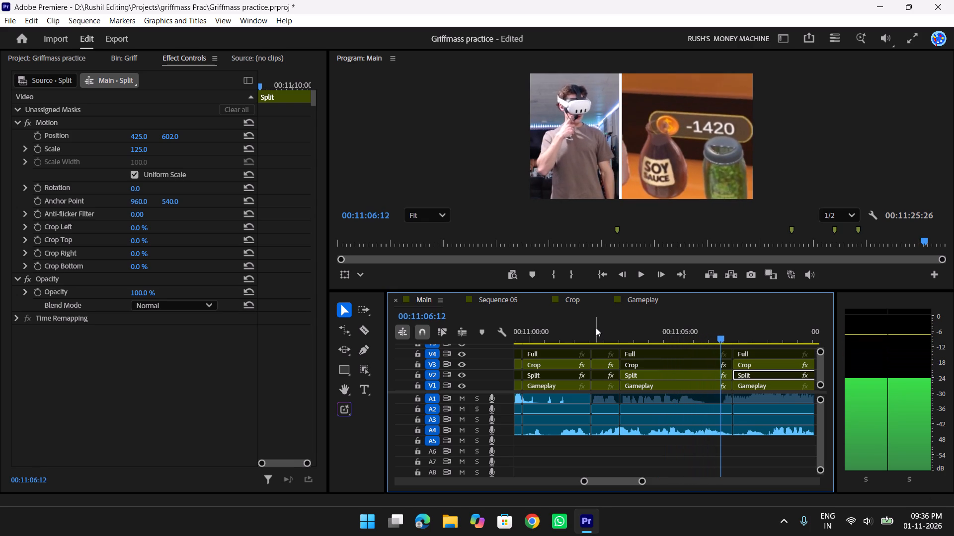
key("space")
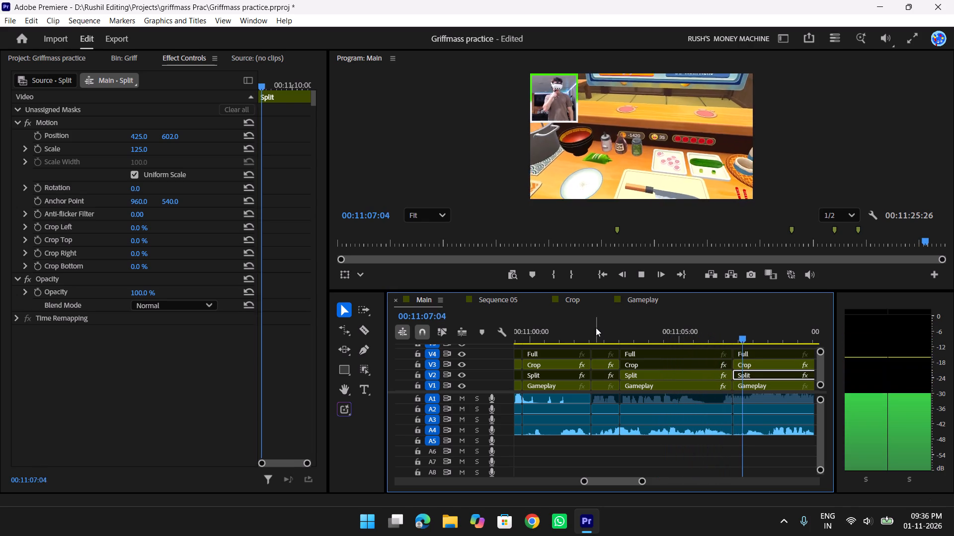
key("y")
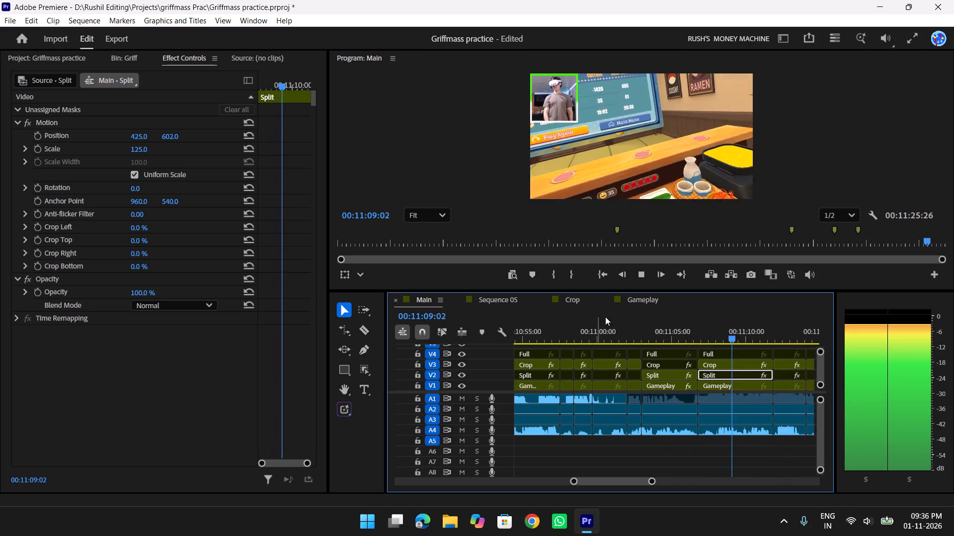
key("space")
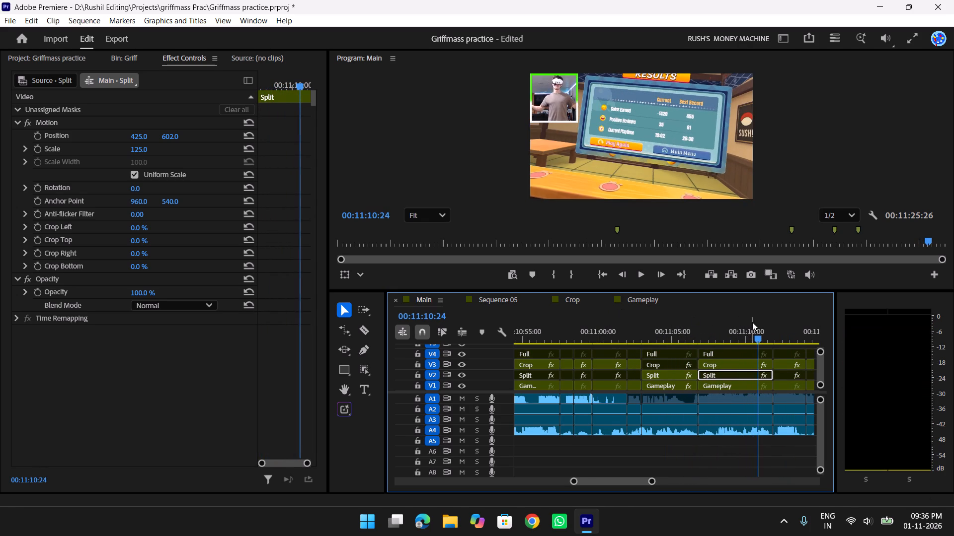
Ripple-trim about one second from the start of the clips after the 00:11:06:24 cut.
key("t")
left_click_drag(613, 335, 576, 334)
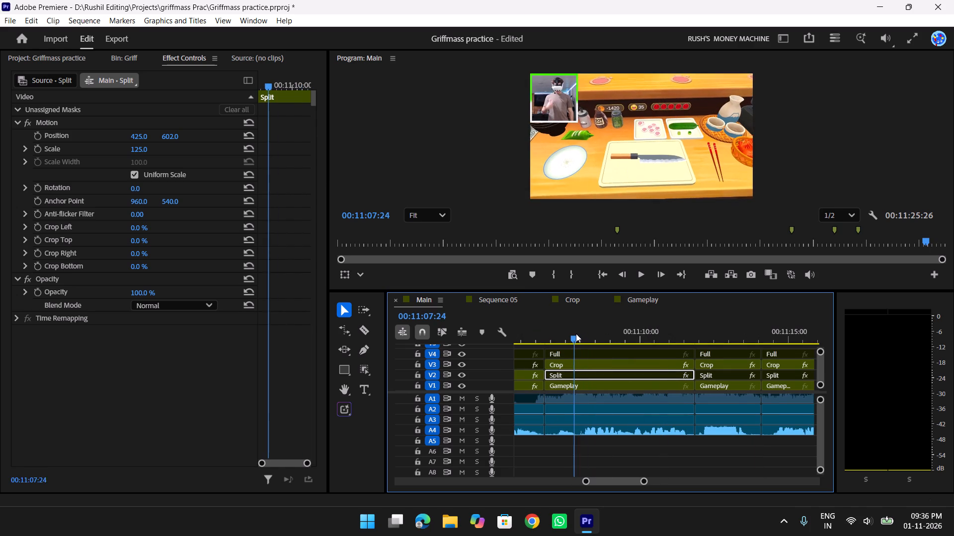
left_click_drag(576, 334, 524, 337)
key("q")
key("space")
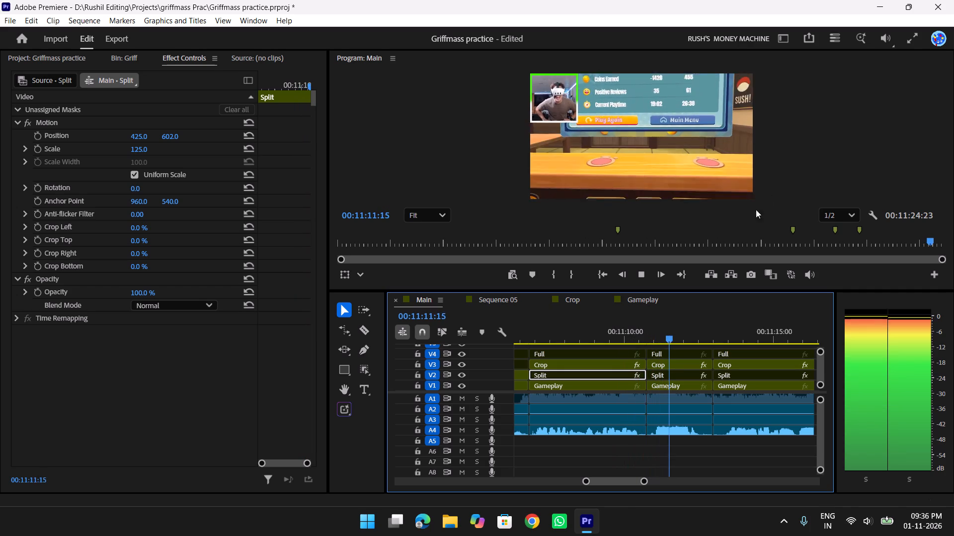
Ripple-trim the end of the corner-facecam section that follows the 00:11:06:24 cut to about 00:11:10:18.
key("space")
left_click_drag(655, 340, 643, 341)
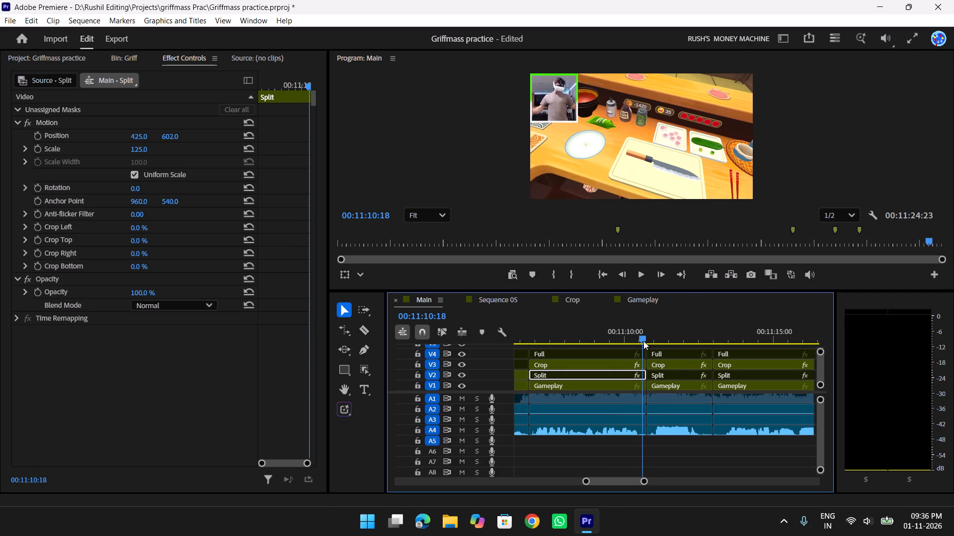
left_click_drag(643, 341, 606, 343)
key("e")
key("space")
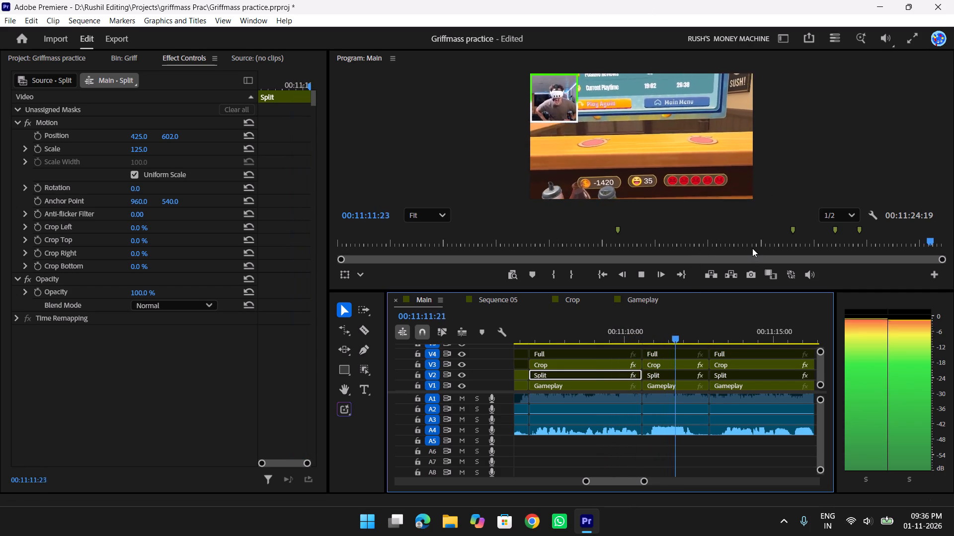
Ripple-trim the end of the next group of clips to about 00:11:12:15.
key("space")
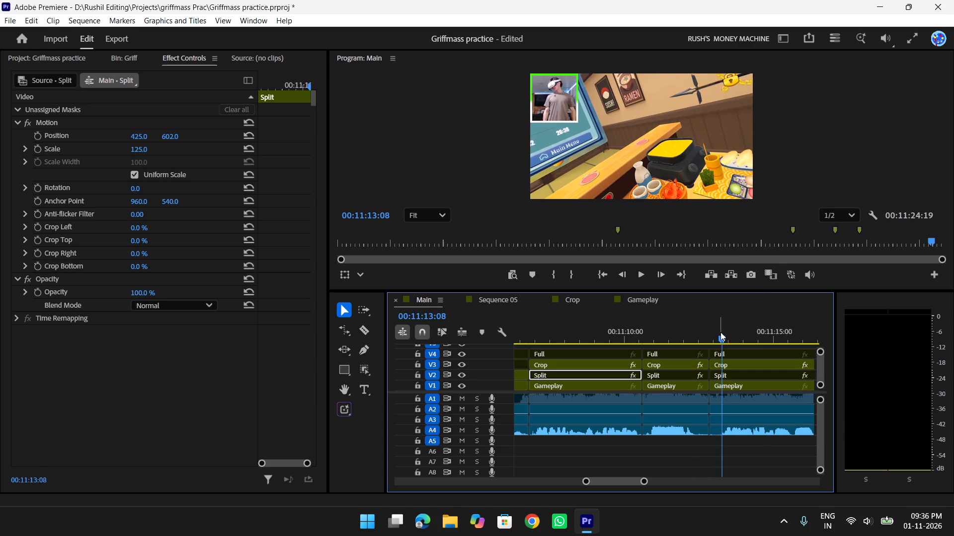
left_click_drag(720, 332, 709, 342)
key("e")
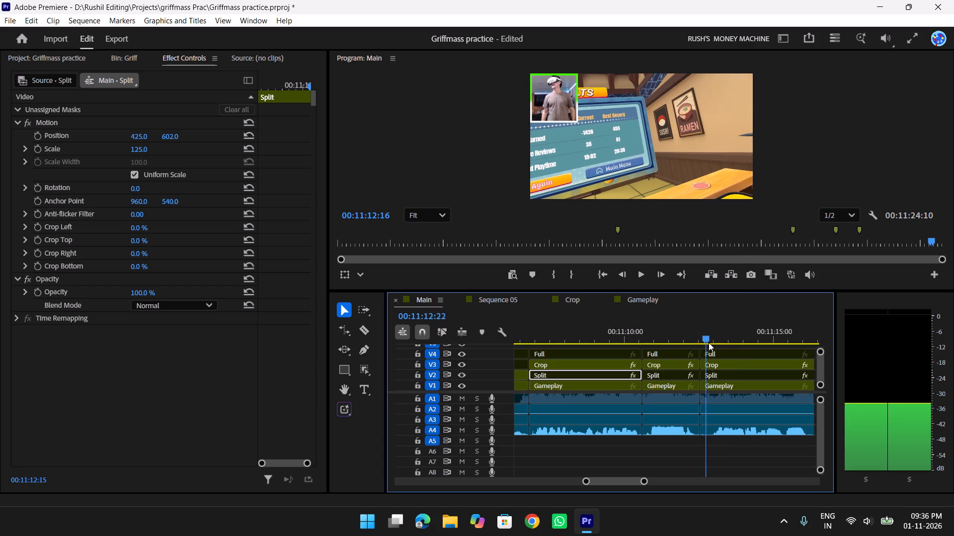
Ripple-trim the start of the clips after the 00:11:12:15 cut to about 00:11:12:21 and play back the edit.
left_click_drag(709, 342, 707, 342)
key("w")
key("ctrl+z")
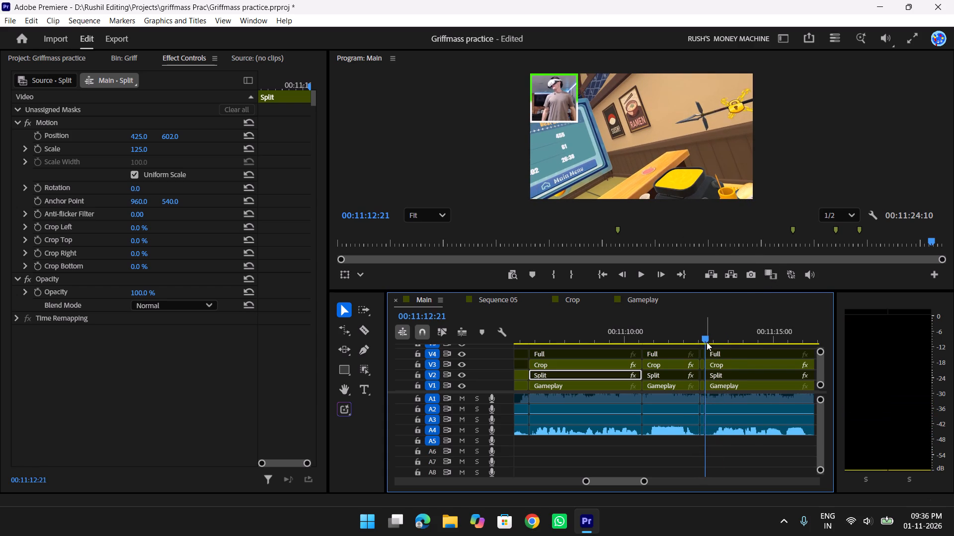
left_click_drag(706, 339, 693, 335)
key("q")
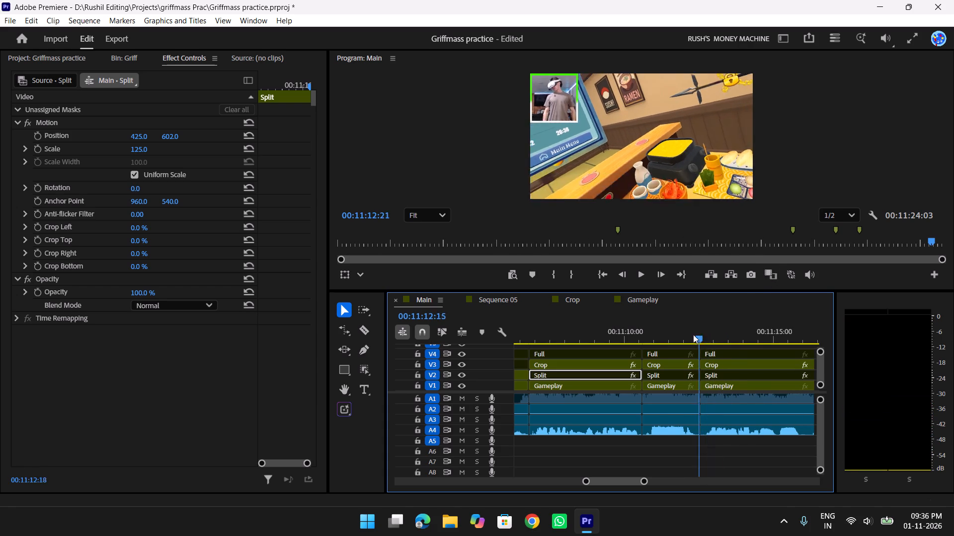
left_click_drag(693, 335, 612, 330)
key("space")
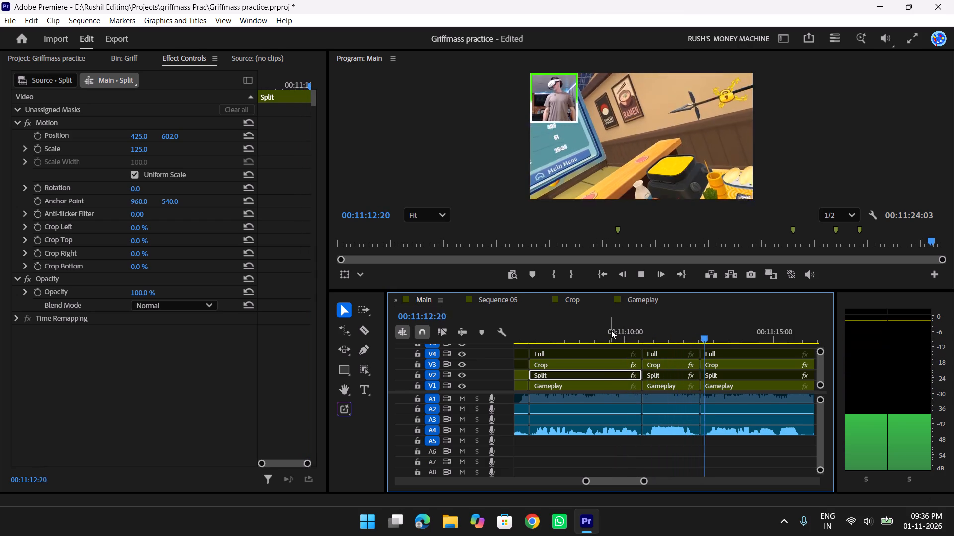
Split the clips on all tracks at about 00:11:15:05.
type("yy")
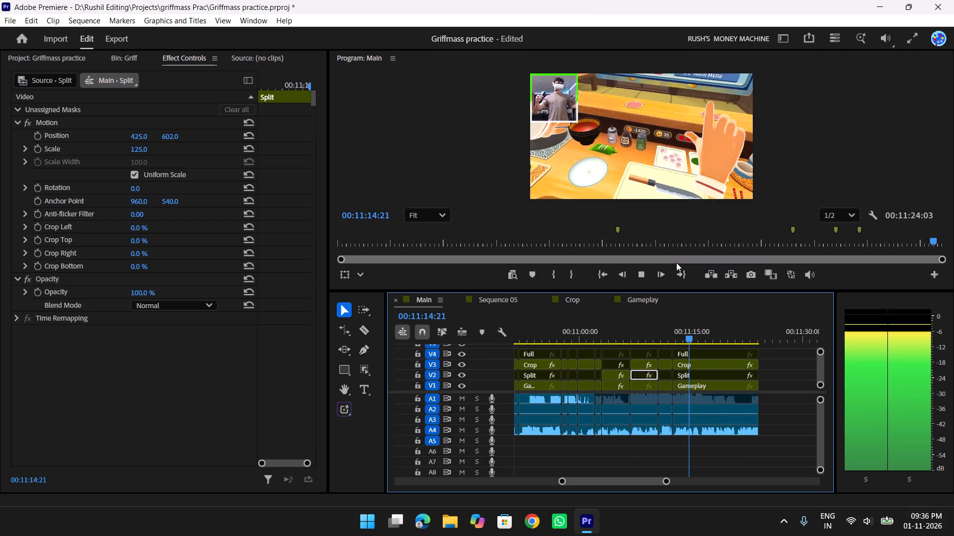
type("tt")
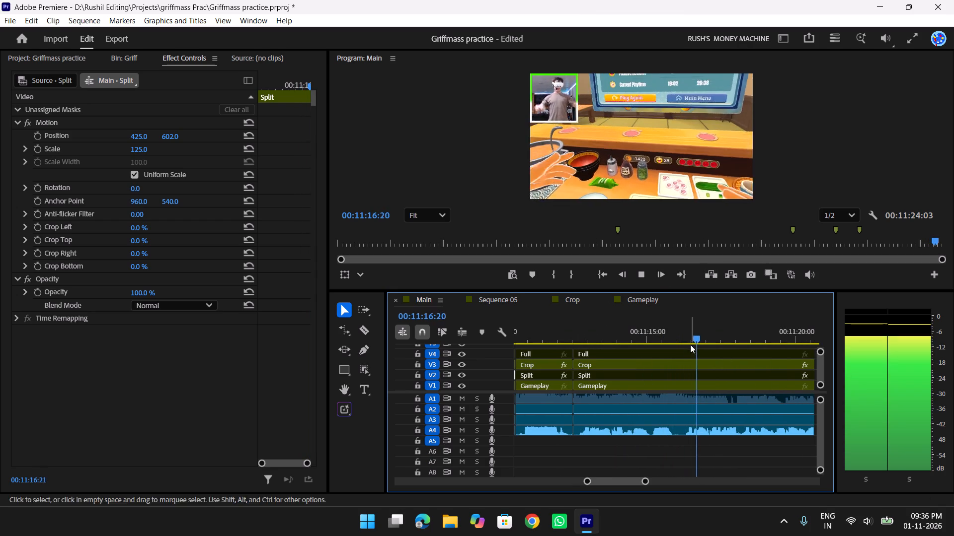
left_click_drag(683, 342, 674, 332)
key("w")
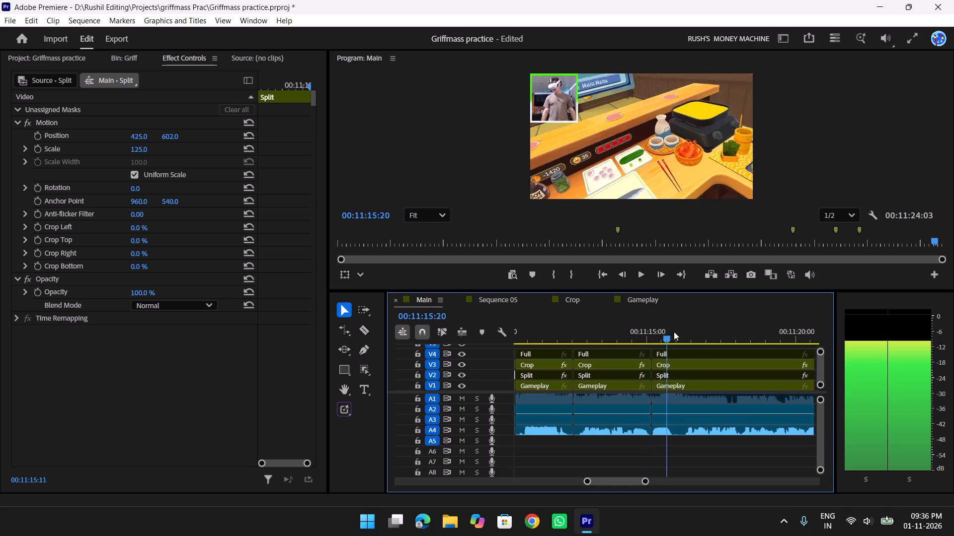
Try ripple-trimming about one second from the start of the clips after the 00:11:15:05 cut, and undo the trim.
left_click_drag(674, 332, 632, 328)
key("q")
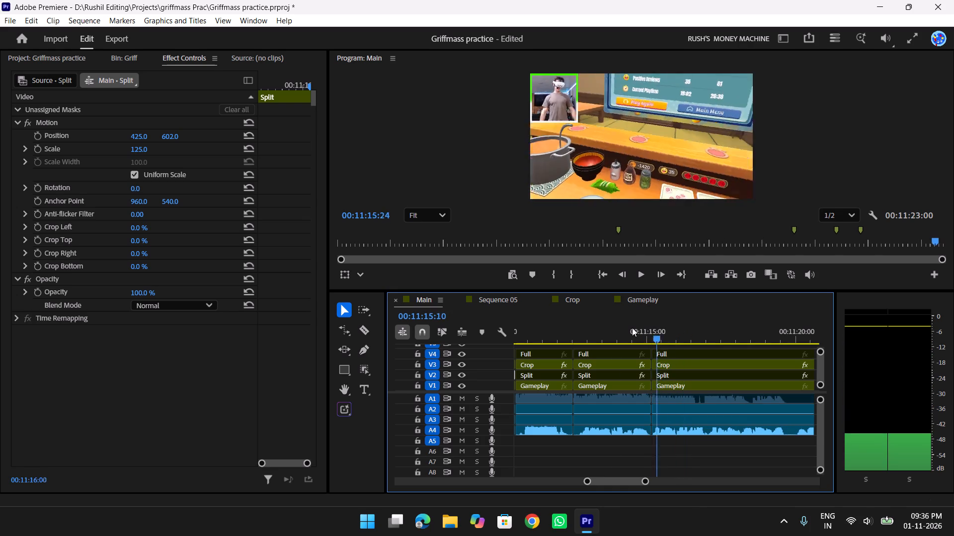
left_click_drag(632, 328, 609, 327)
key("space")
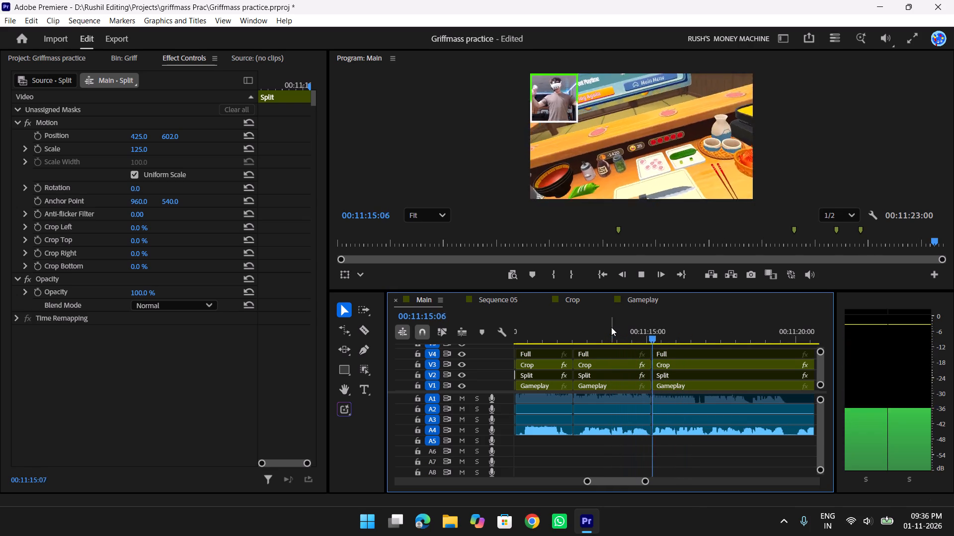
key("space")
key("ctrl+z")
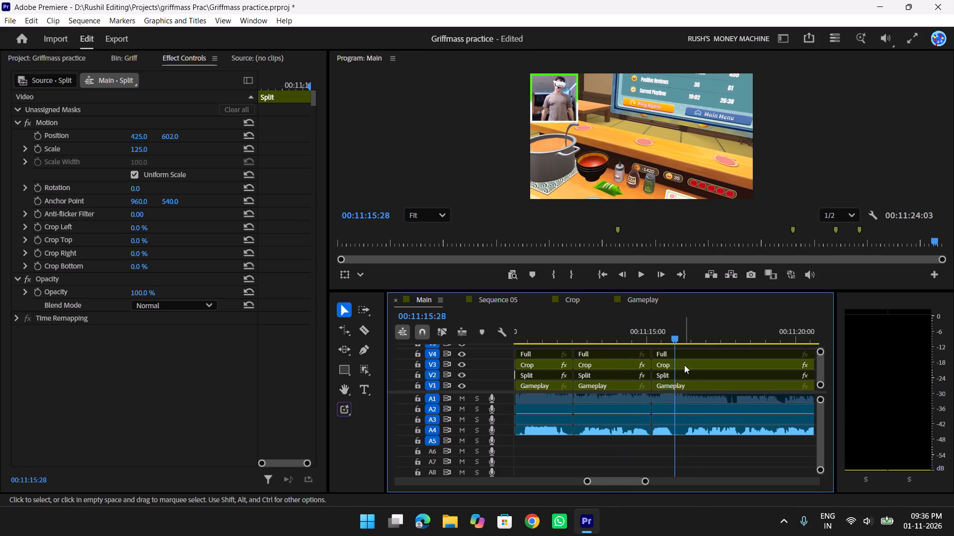
Ripple-trim the start of the clips after the 00:11:15:05 cut to about 00:11:16:06.
left_click_drag(678, 334, 685, 337)
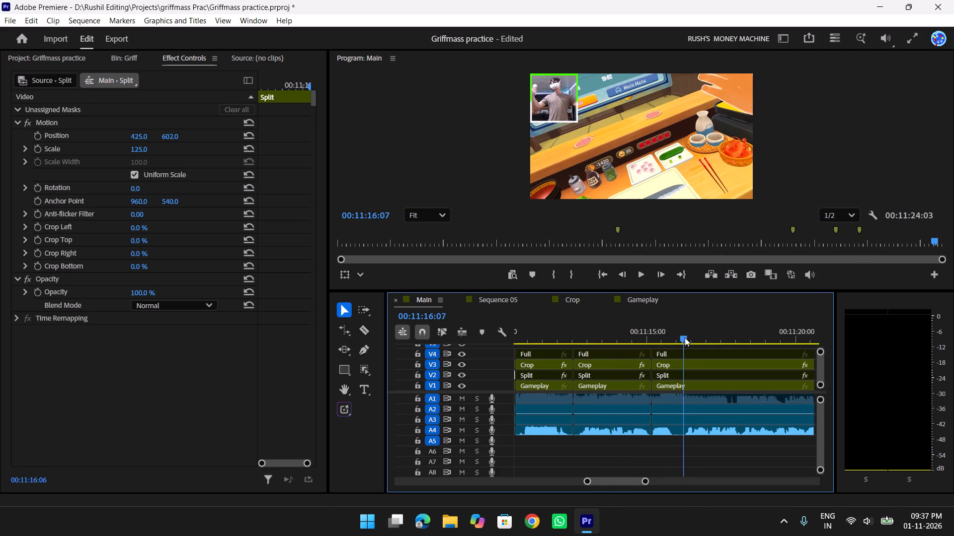
left_click_drag(685, 337, 619, 340)
key("q")
key("space")
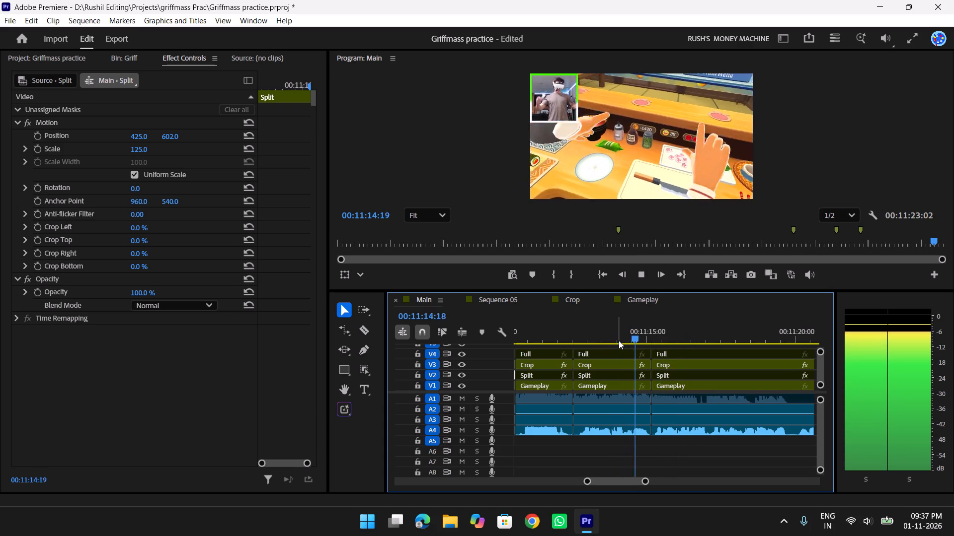
Cut out the pause from about 00:11:19:22 to 00:11:20:01 on all tracks, closing the gap.
scroll(618, 340, "down", 3)
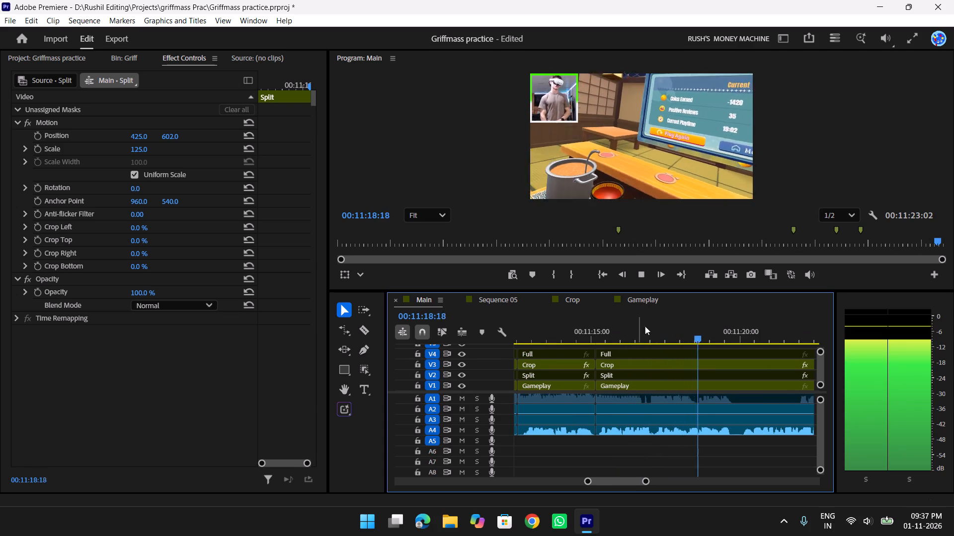
scroll(670, 320, "down", 3)
key("space")
left_click_drag(695, 325, 676, 326)
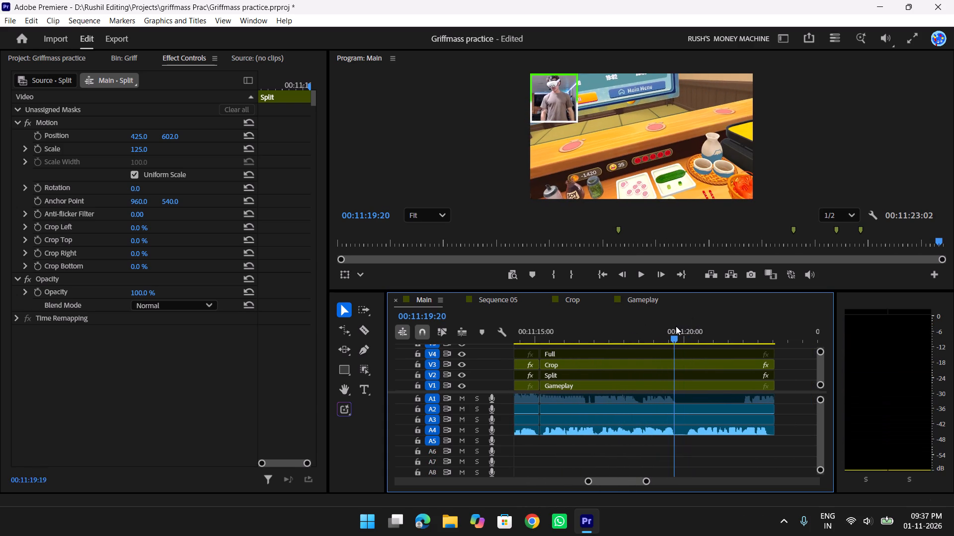
left_click_drag(676, 326, 687, 331)
key("w")
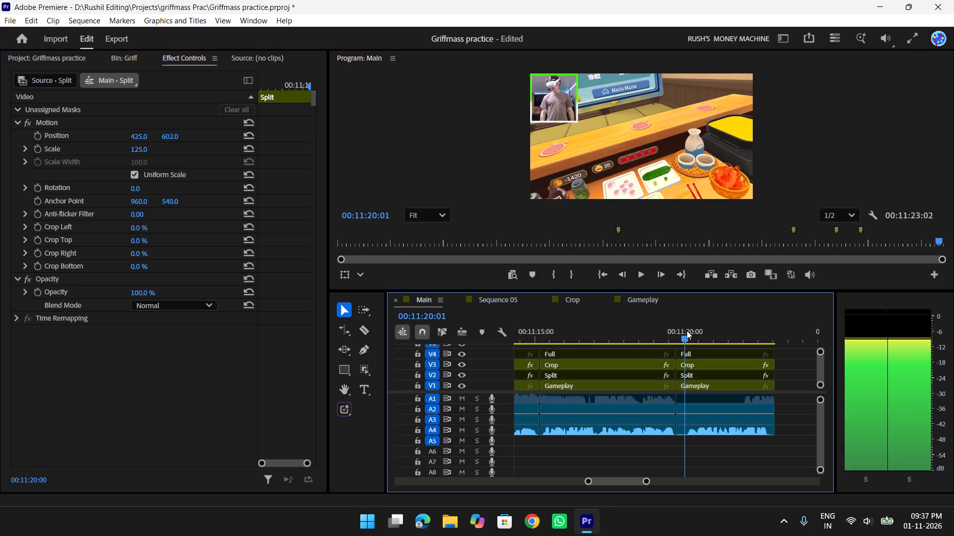
left_click_drag(687, 331, 631, 330)
key("q")
key("space")
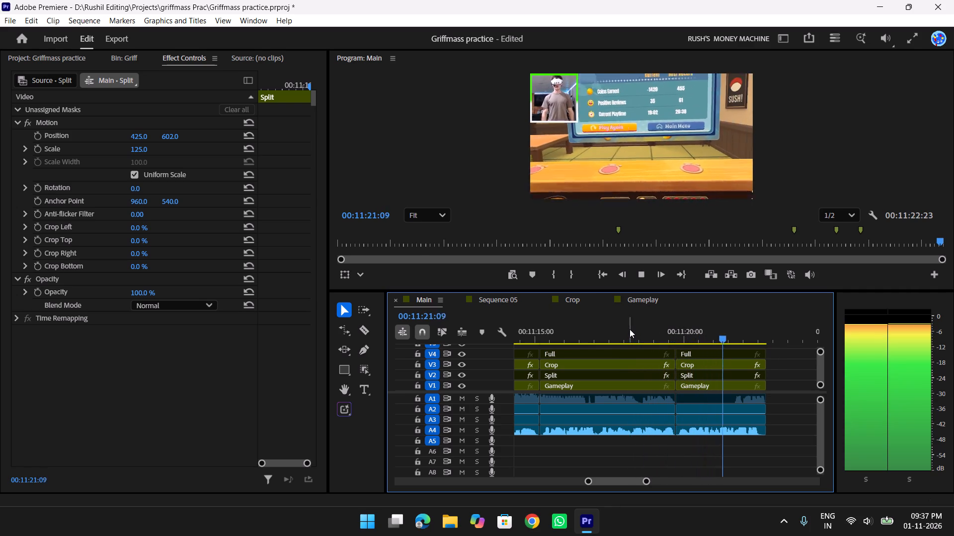
Save the project.
key("space")
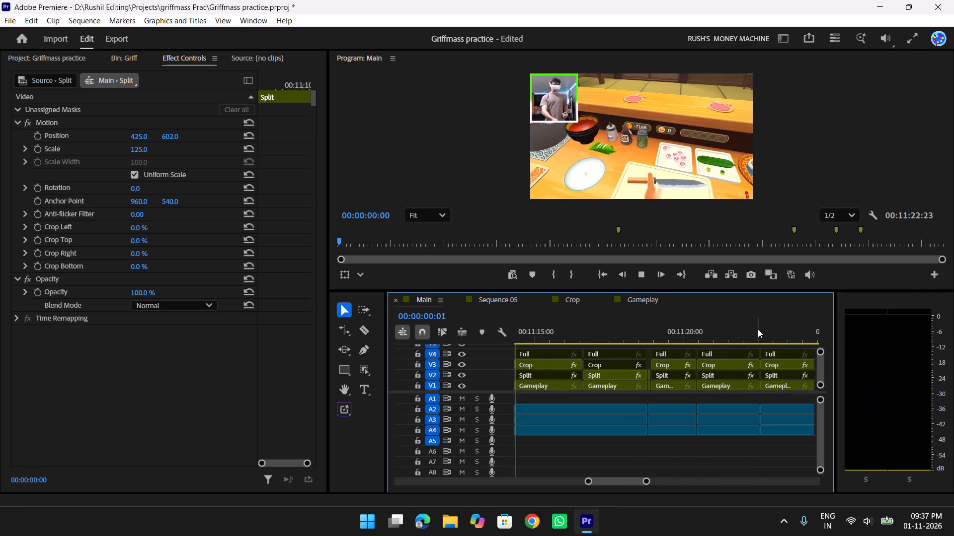
key("ctrl+s")
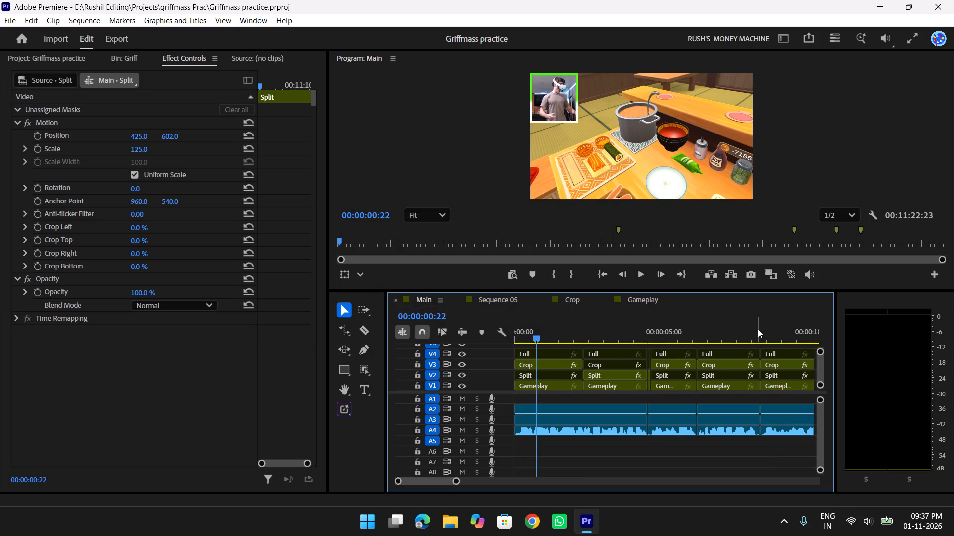
Review the Main sequence full screen from its beginning to about 00:00:36:02.
key("y")
key("y")
key("y")
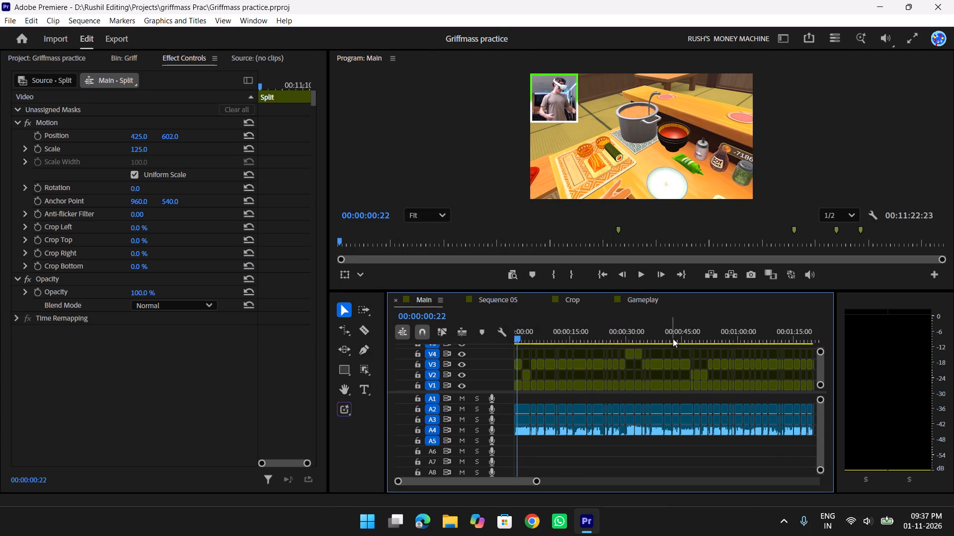
type("yyyyy")
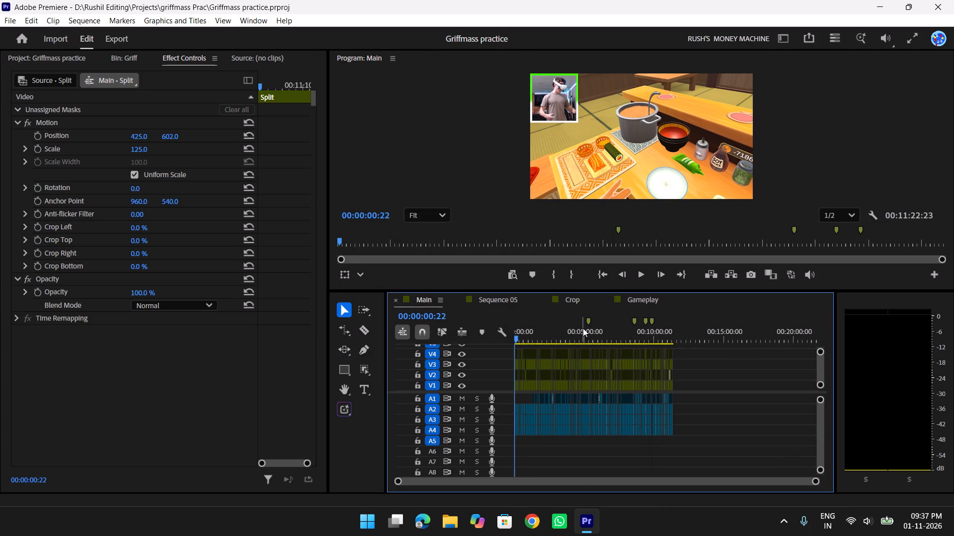
left_click(601, 275)
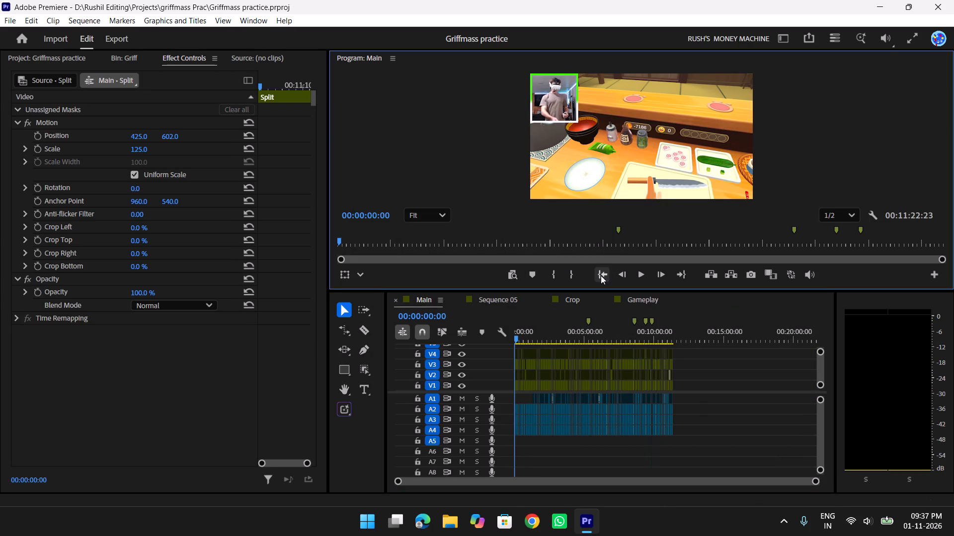
type("f")
key("space")
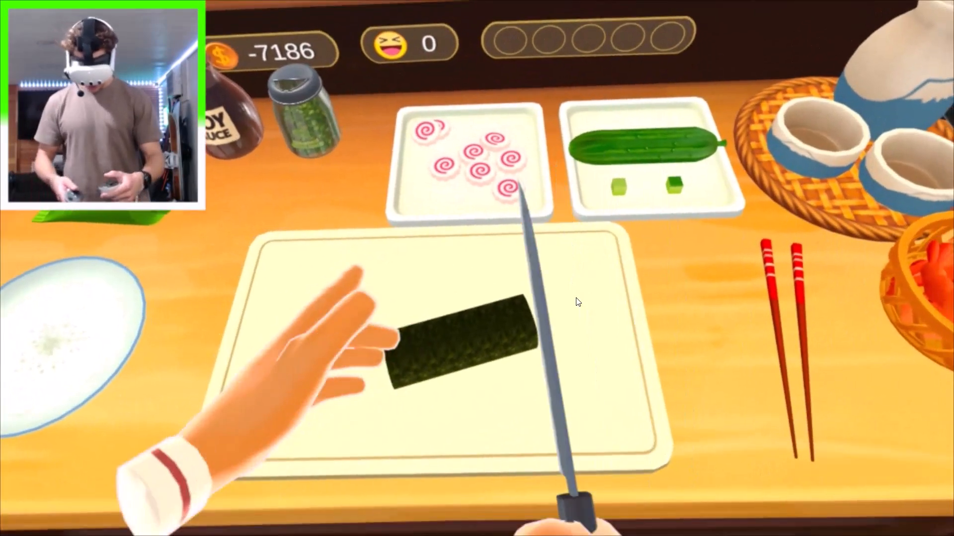
key("f")
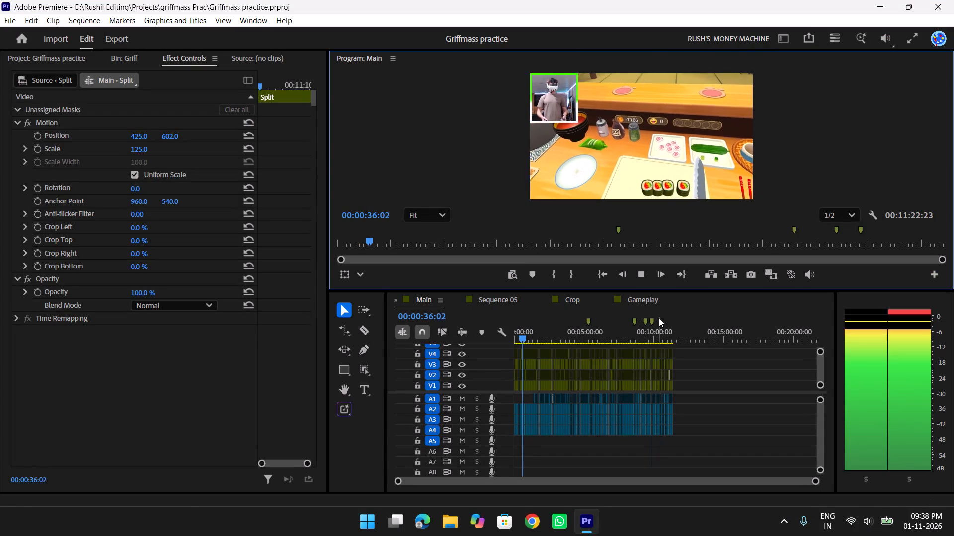
Continue reviewing the Main sequence from about 00:00:36:02 to 00:00:56:08, skipping ahead to the split-screen section near 00:00:47:10.
type("tt")
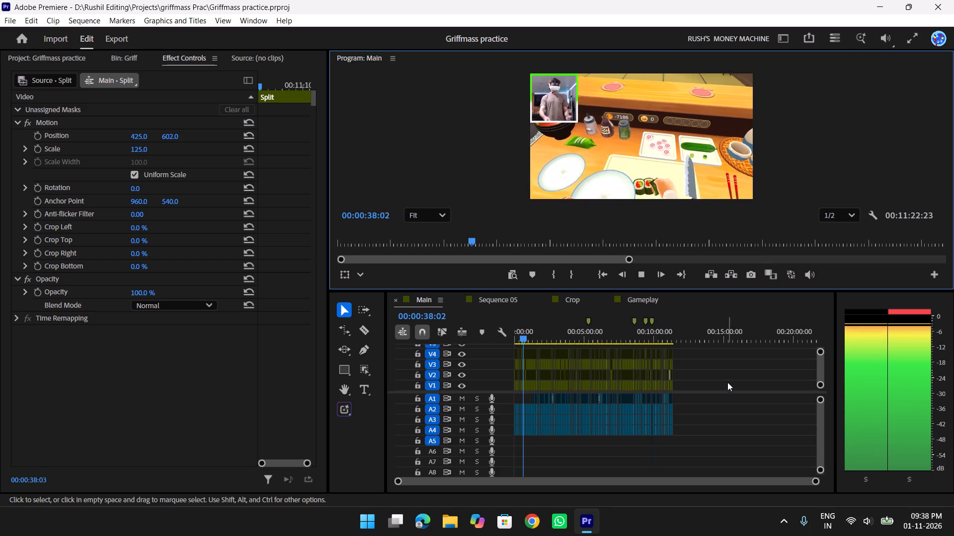
left_click(726, 381)
key("t")
type("tt")
key("t")
key("t")
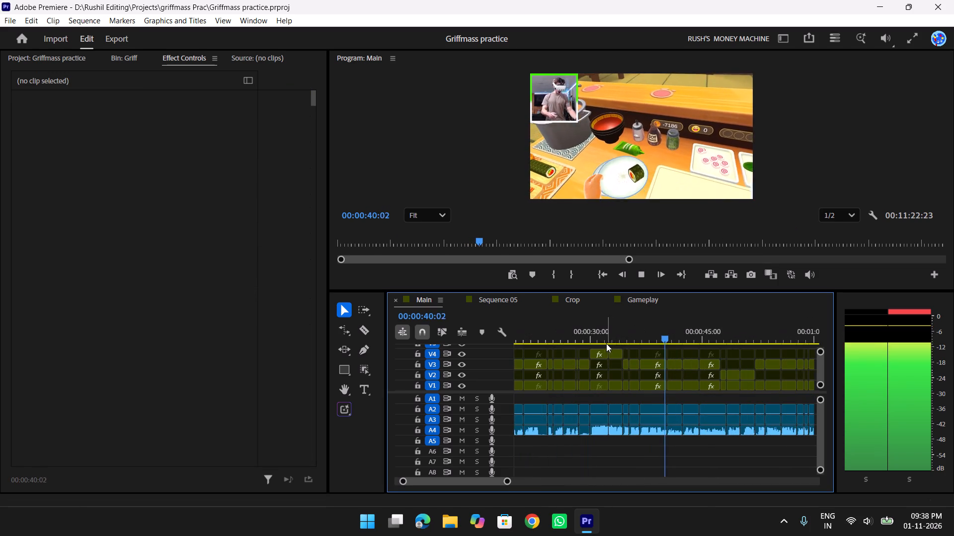
scroll(674, 340, "down", 2)
left_click_drag(635, 339, 680, 336)
key("space")
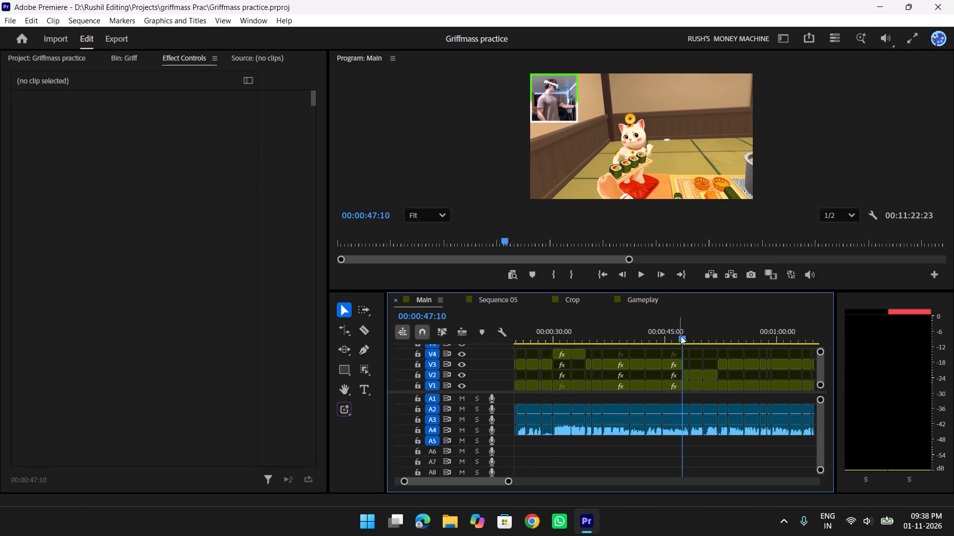
scroll(681, 336, "down", 4)
left_click_drag(619, 325, 629, 326)
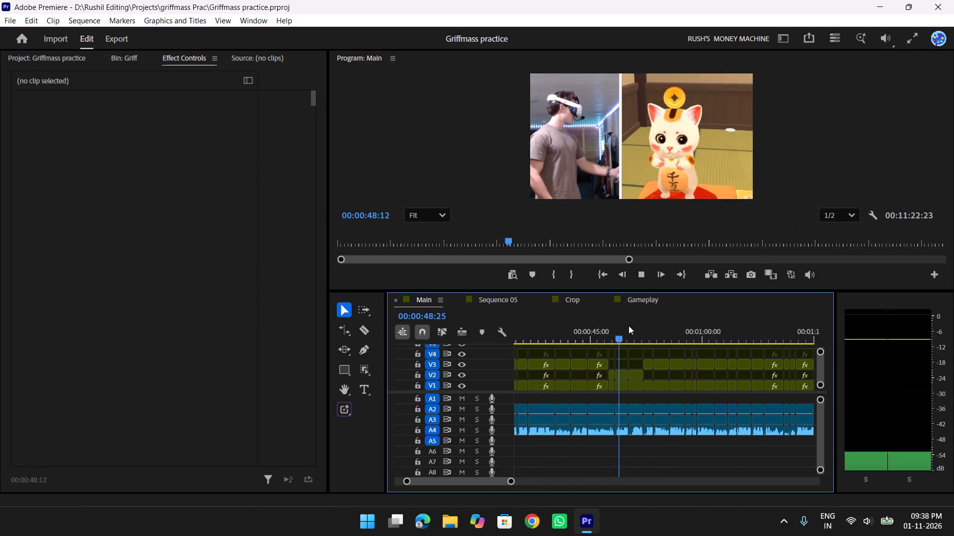
left_click_drag(629, 326, 637, 327)
key("space")
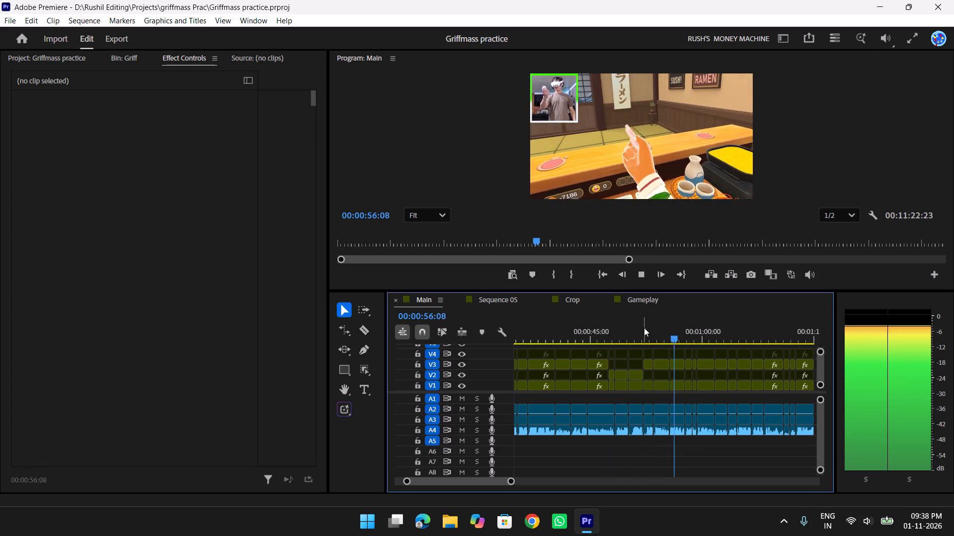
Replay the Main sequence from the end of the split-screen section at about 00:00:51:17 through 00:00:59:05.
left_click_drag(675, 331, 640, 331)
key("t")
key("t")
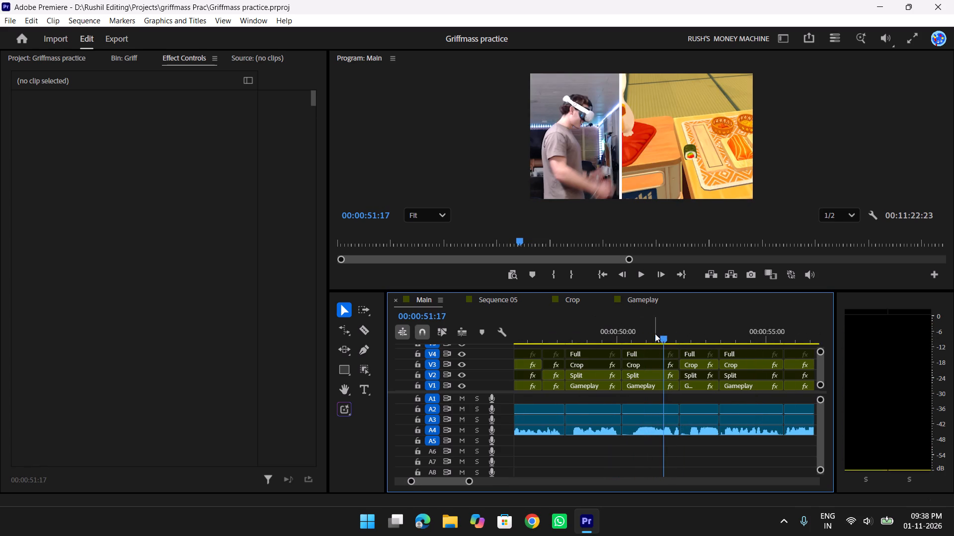
key("space")
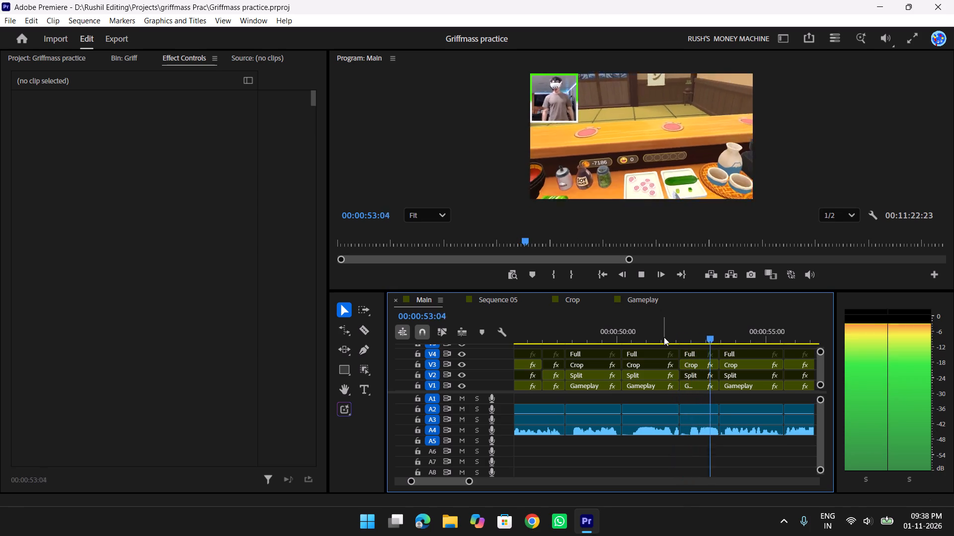
scroll(664, 337, "down", 2)
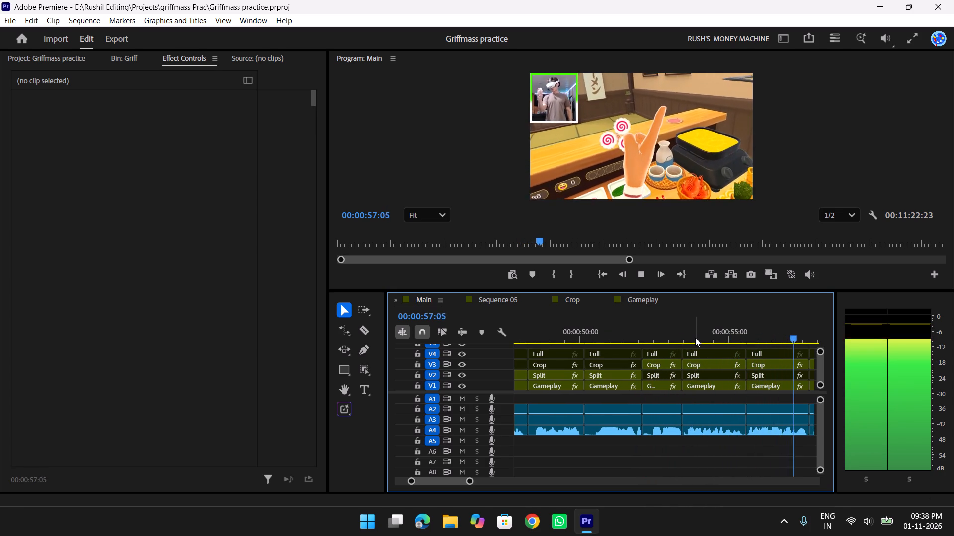
key("y")
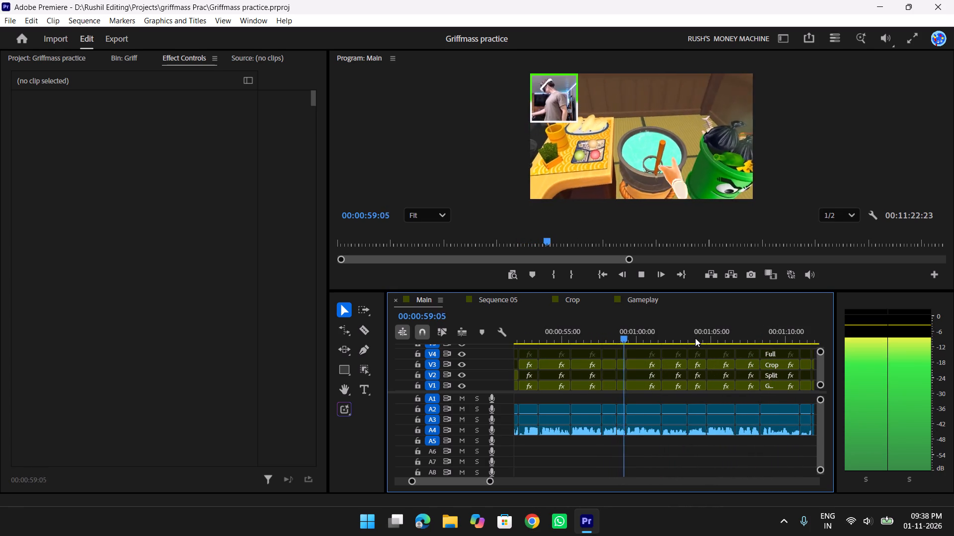
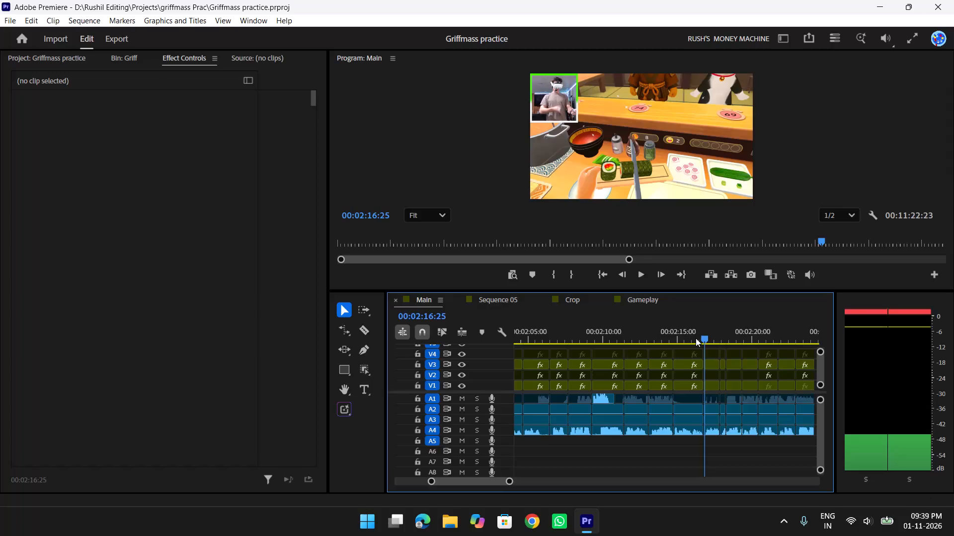
Save the project.
key("ctrl+s")
key("ctrl+s")
key("ctrl+s")
key("ctrl+s")
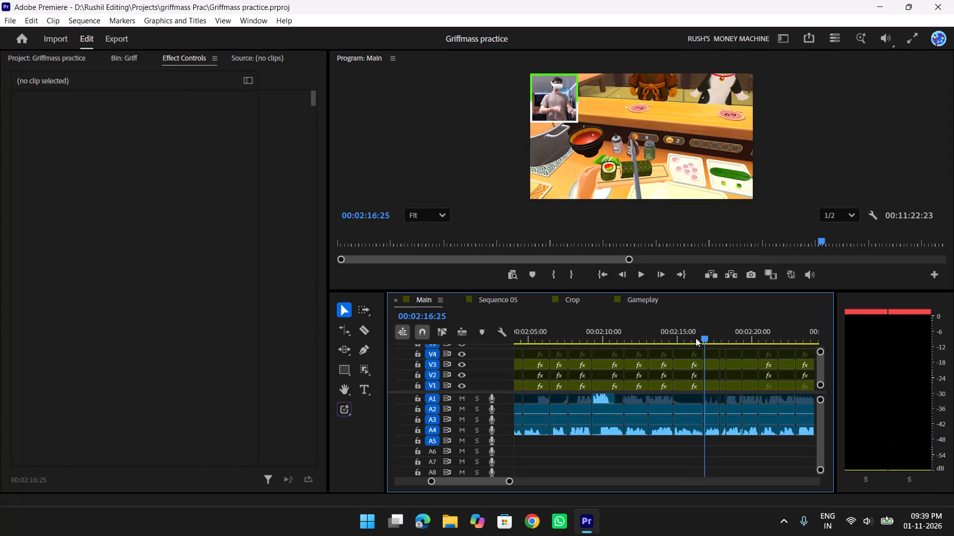
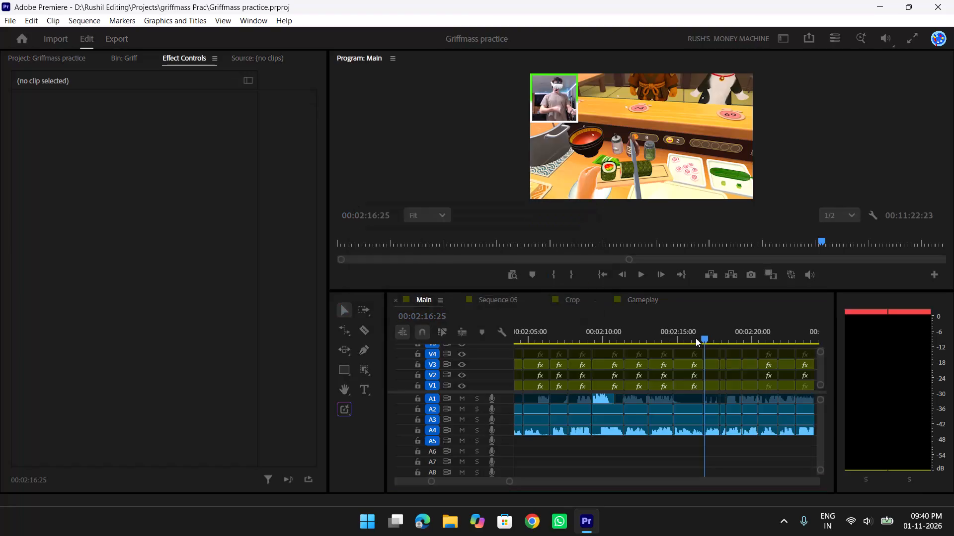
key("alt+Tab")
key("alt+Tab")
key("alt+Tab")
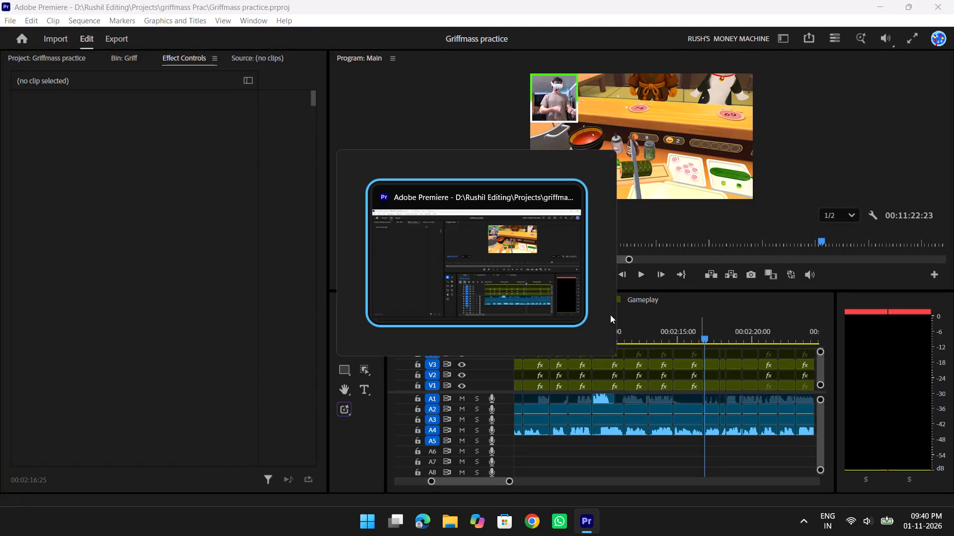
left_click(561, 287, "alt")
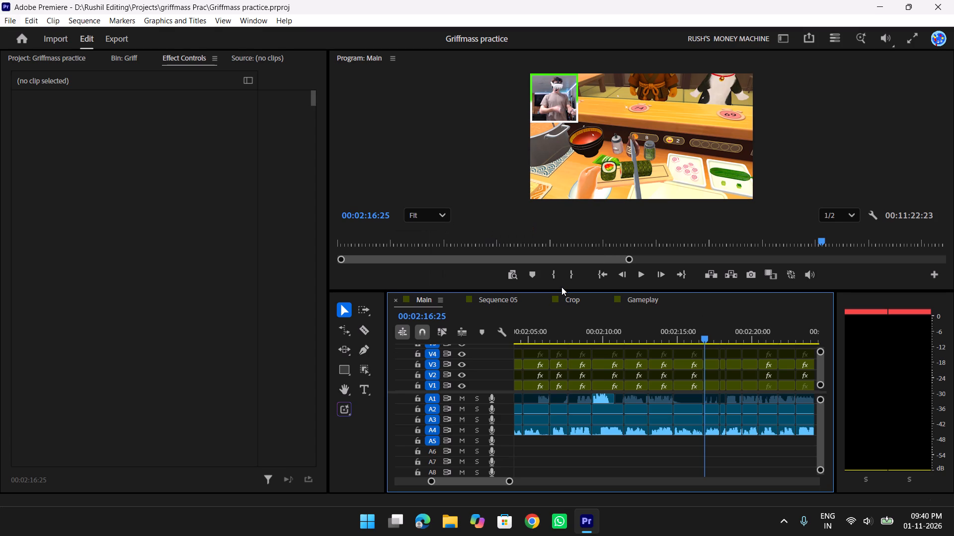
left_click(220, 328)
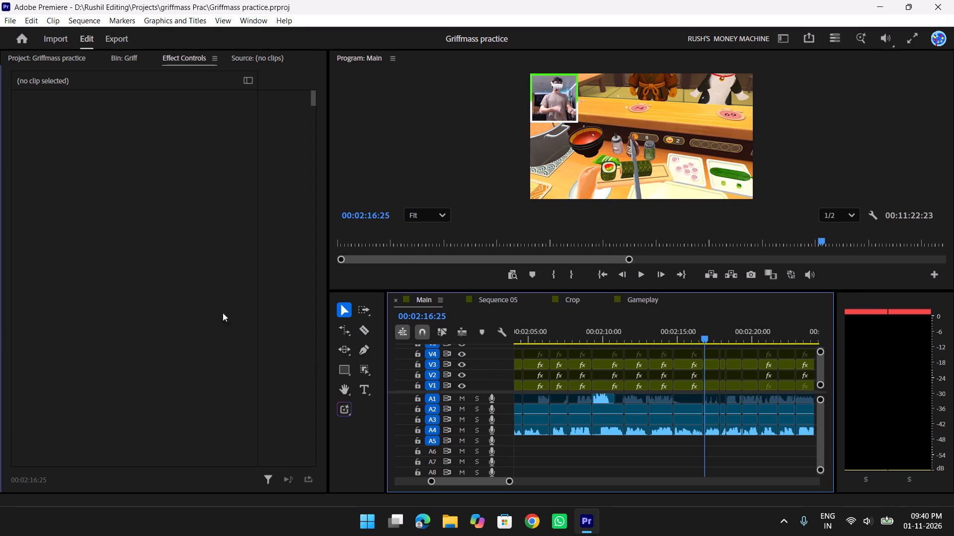
Open the Split sequence from the Griff bin.
left_click(132, 57)
left_click(106, 147)
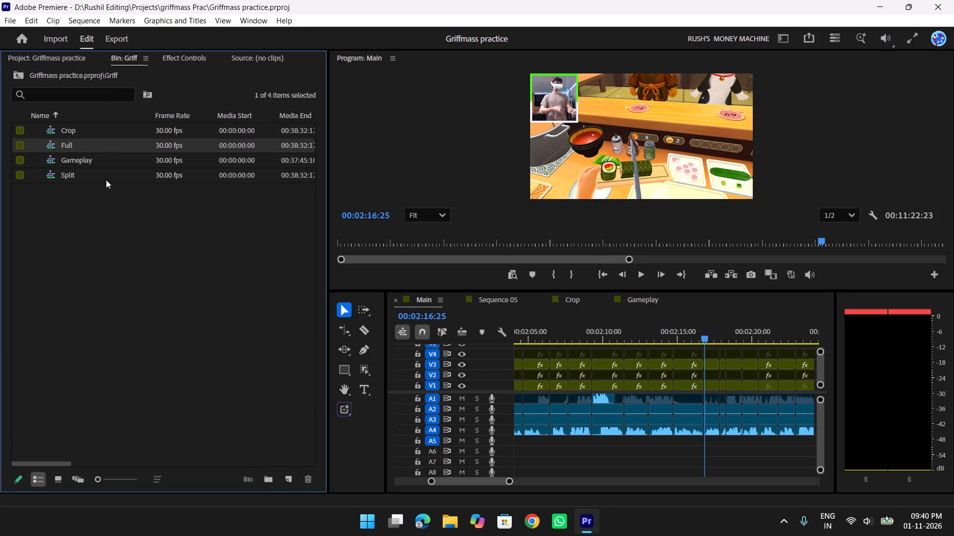
double_click(90, 175)
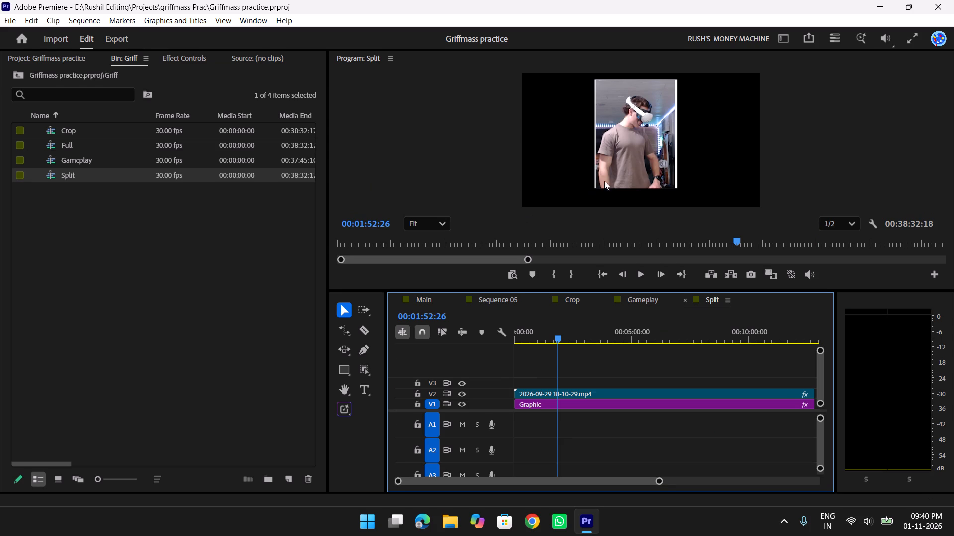
left_click(624, 163)
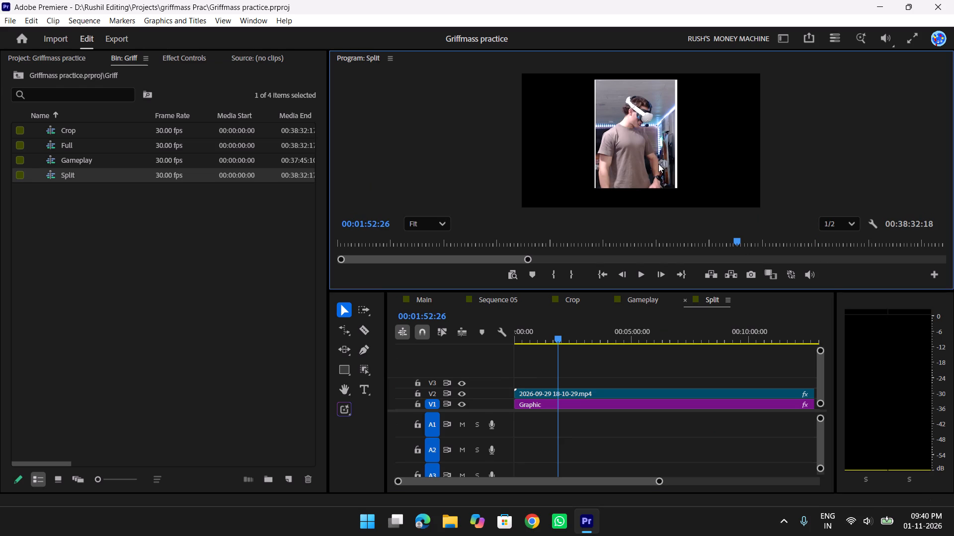
left_click(644, 135)
left_click(644, 392)
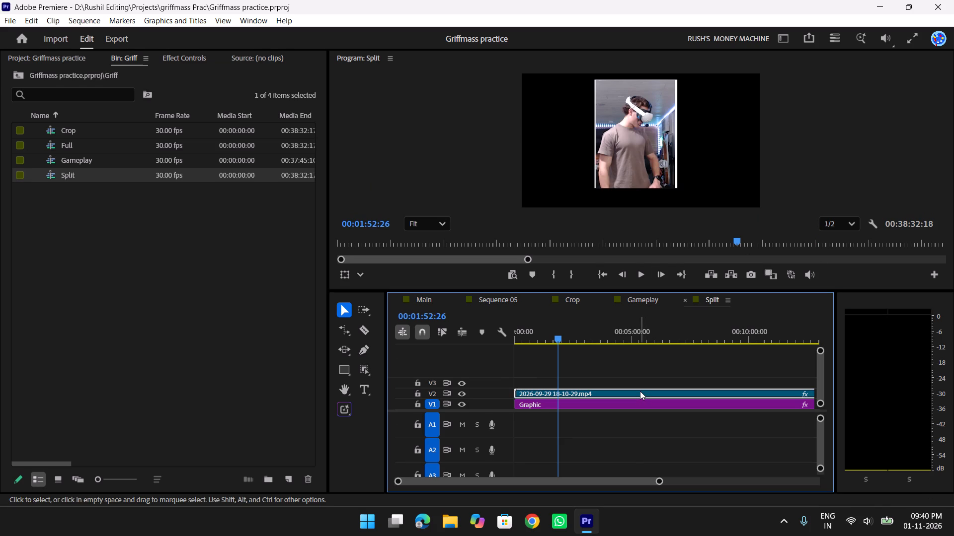
left_click(660, 180)
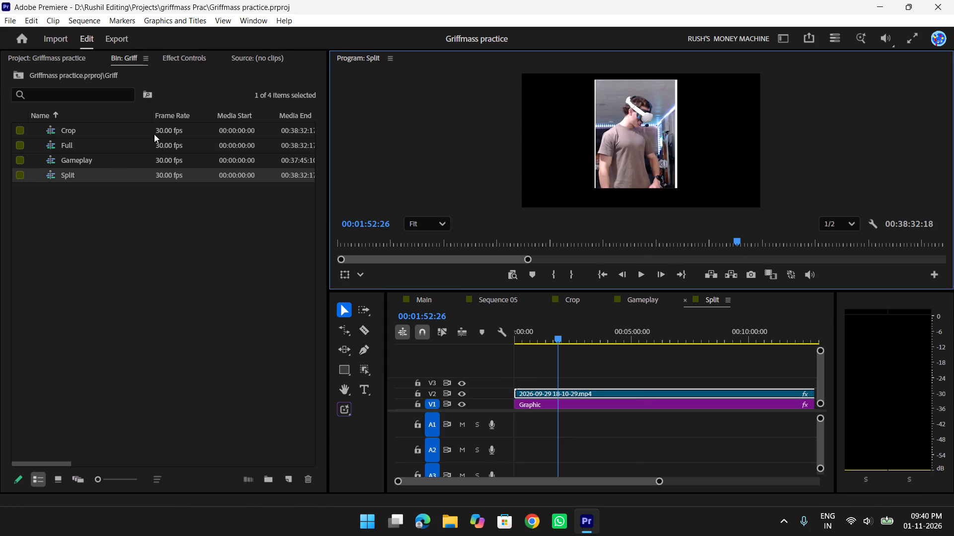
left_click(119, 173)
left_click(194, 272)
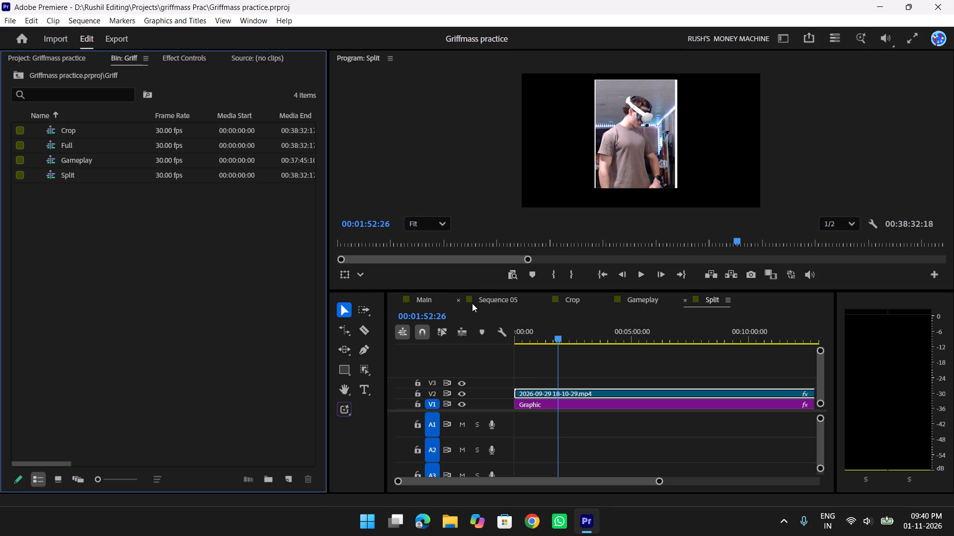
left_click(554, 389)
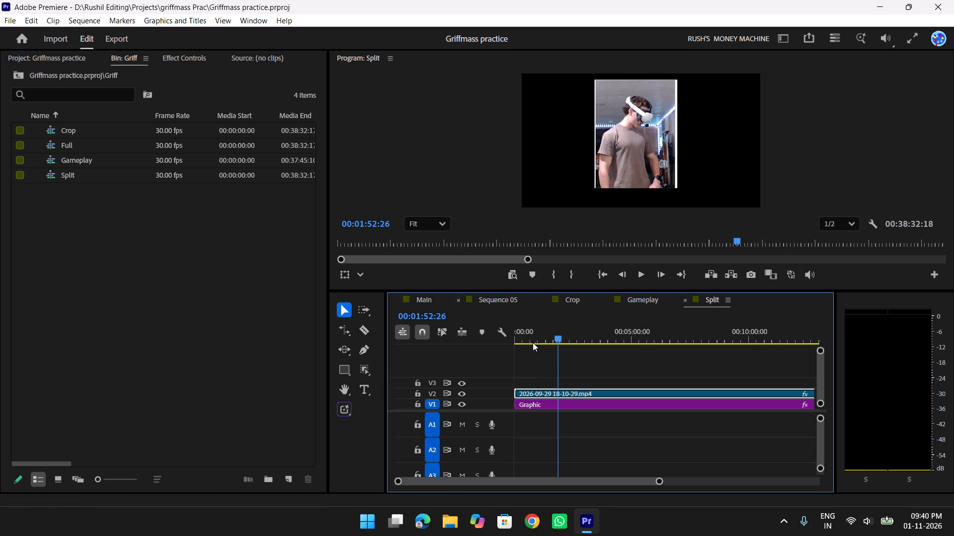
key("shift+z")
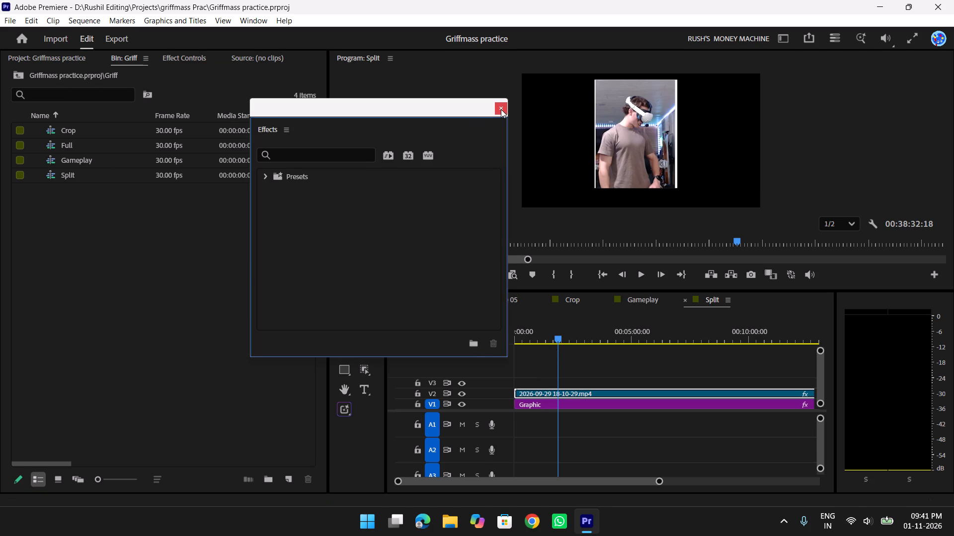
left_click(501, 109)
left_click(196, 60)
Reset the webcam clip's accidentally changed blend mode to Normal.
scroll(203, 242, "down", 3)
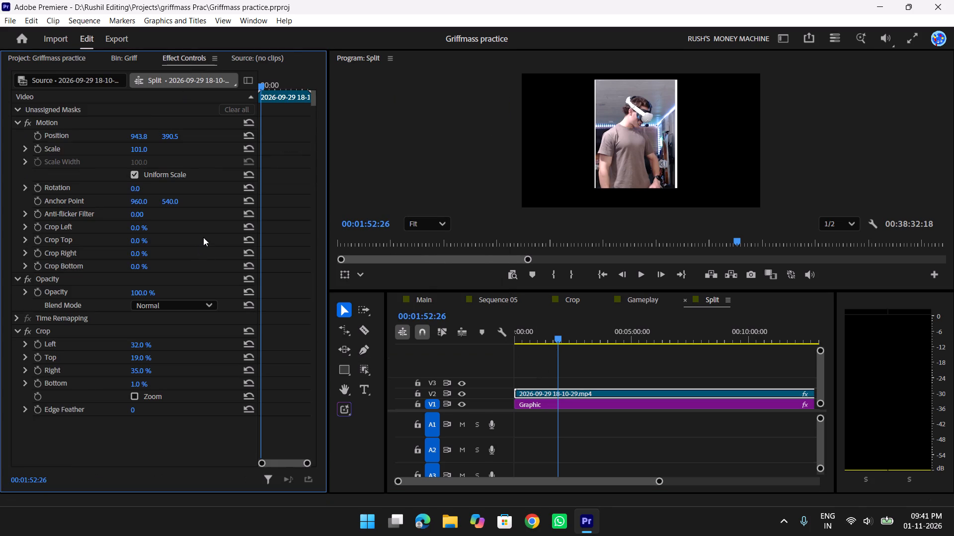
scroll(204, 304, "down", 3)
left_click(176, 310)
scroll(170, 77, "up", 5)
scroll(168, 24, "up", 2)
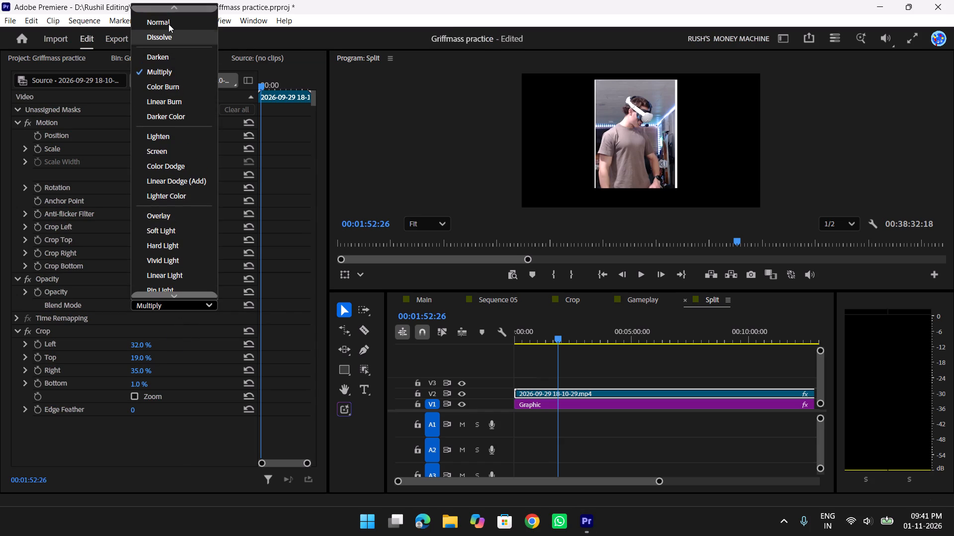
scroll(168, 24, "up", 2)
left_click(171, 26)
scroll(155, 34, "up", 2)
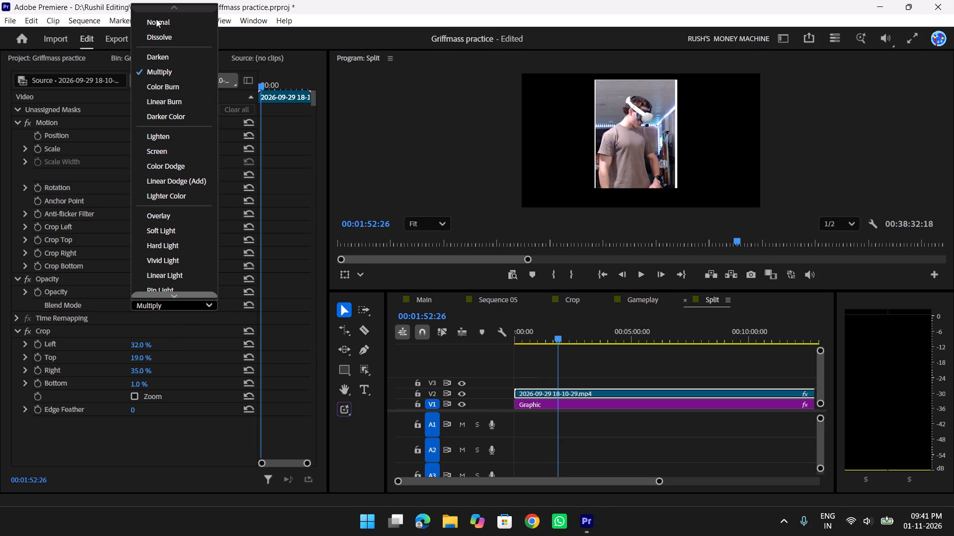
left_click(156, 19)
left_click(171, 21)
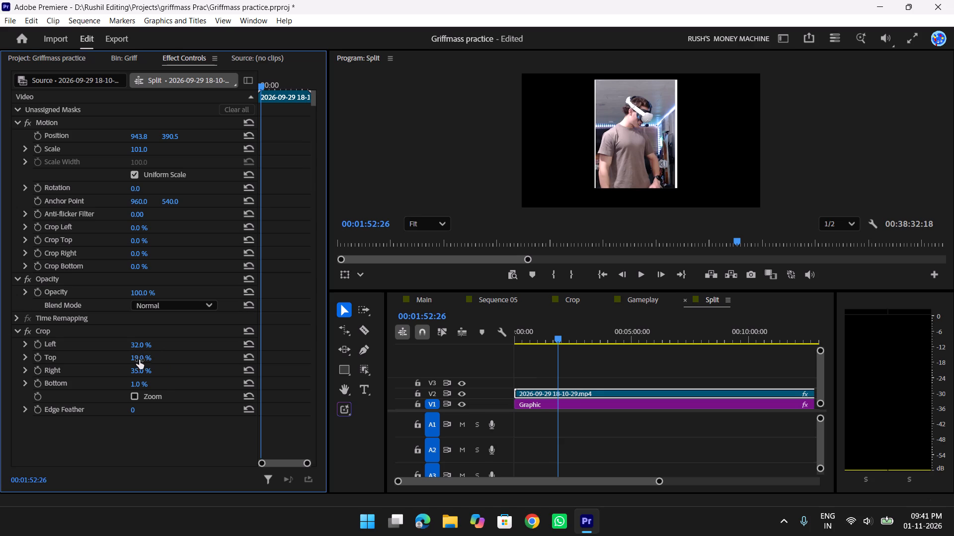
Adjust the Left value of the webcam clip's Crop effect, settling on 33%.
left_click_drag(134, 346, 140, 350)
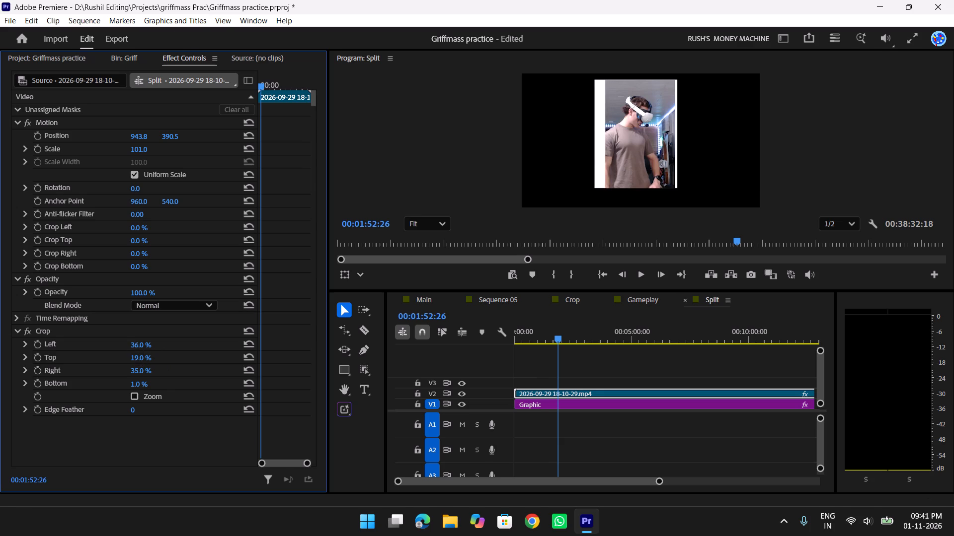
left_click_drag(140, 350, 135, 354)
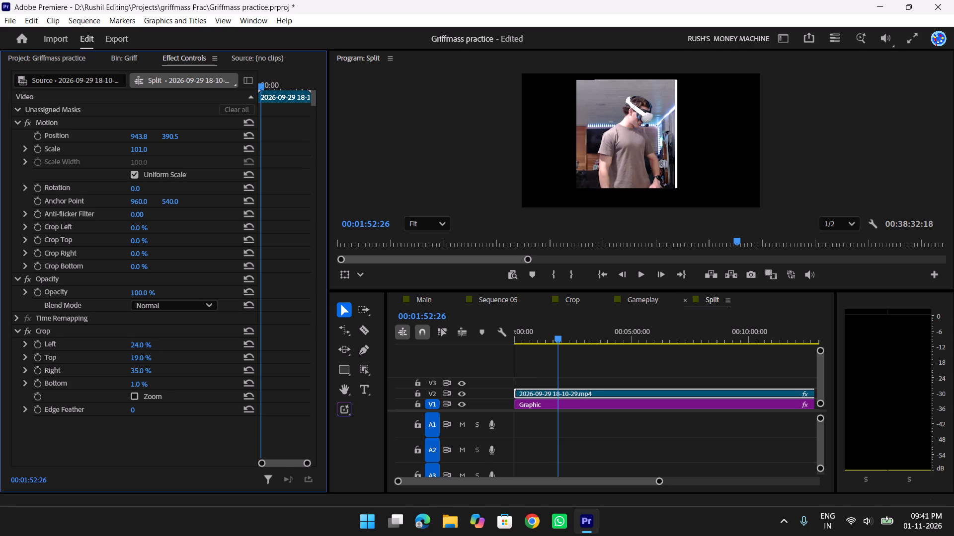
left_click_drag(135, 354, 179, 358)
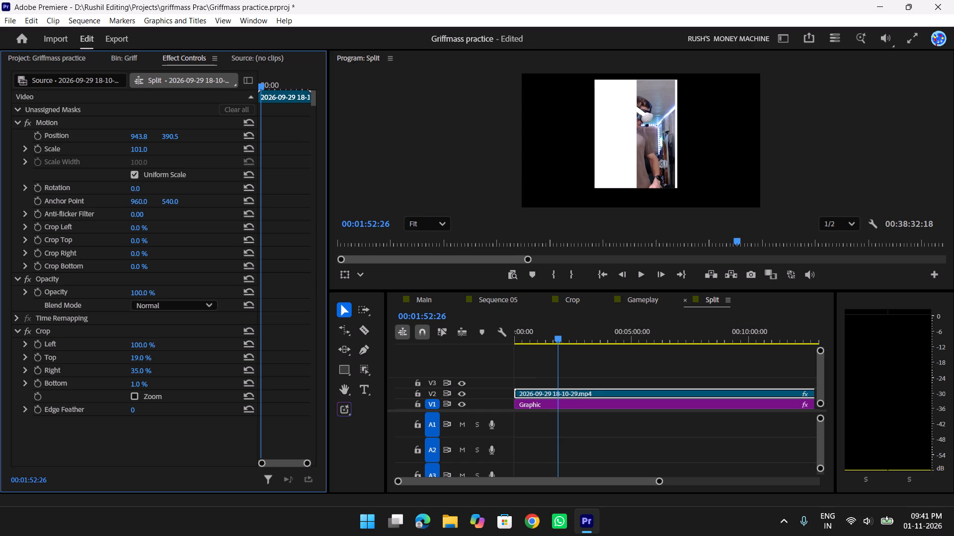
left_click_drag(179, 358, 129, 364)
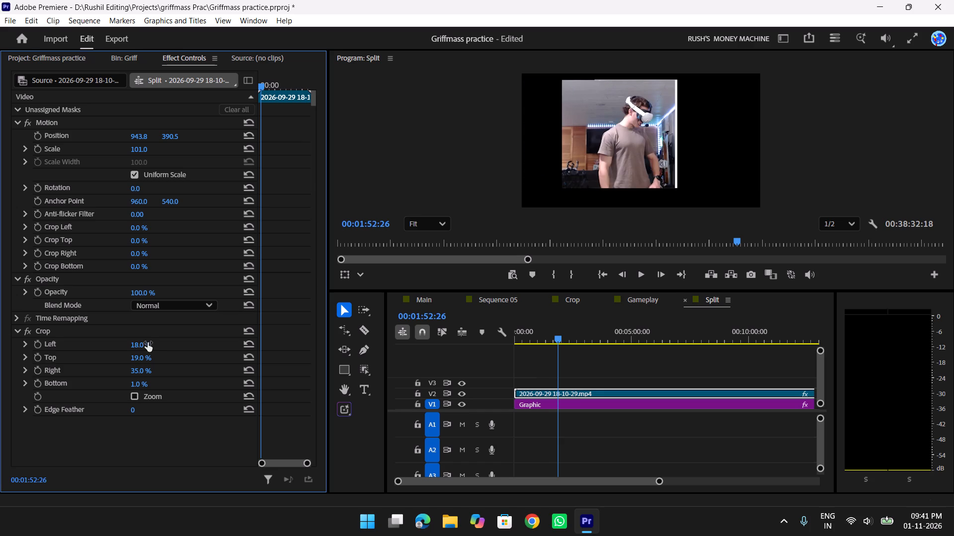
left_click(137, 346)
left_click(148, 342)
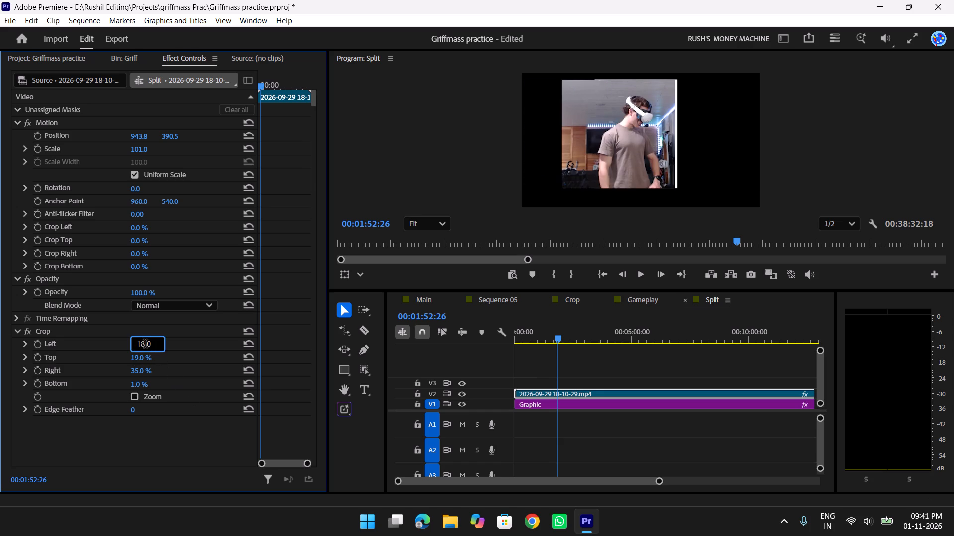
left_click(145, 345)
left_click(146, 346)
double_click(141, 348)
key("Down")
key("Down")
key("Down")
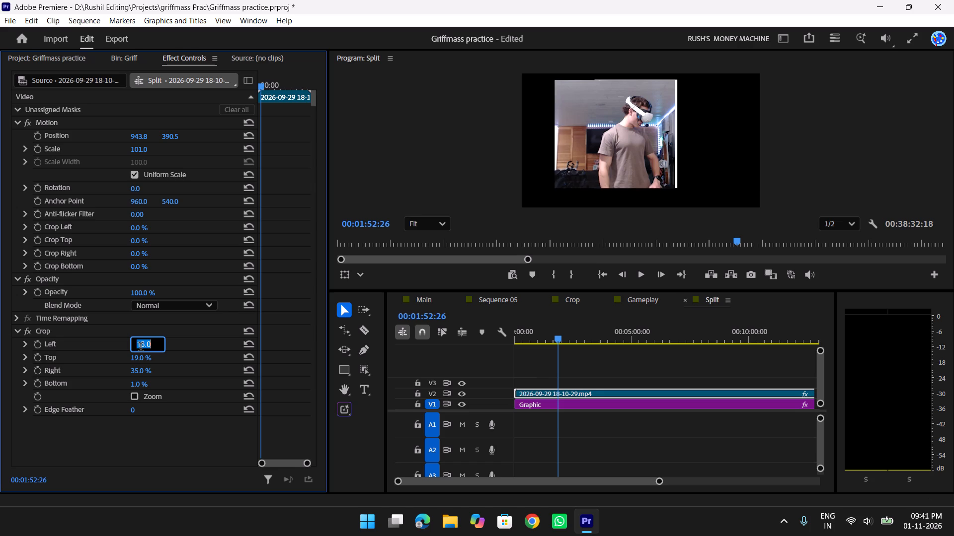
key("Up")
key("Up")
key("Up")
key("Up")
key("Up")
key("Up")
key("Up")
key("Up")
key("Up")
key("Up")
key("Up")
key("Up")
key("Up")
key("Up")
key("Up")
key("Up")
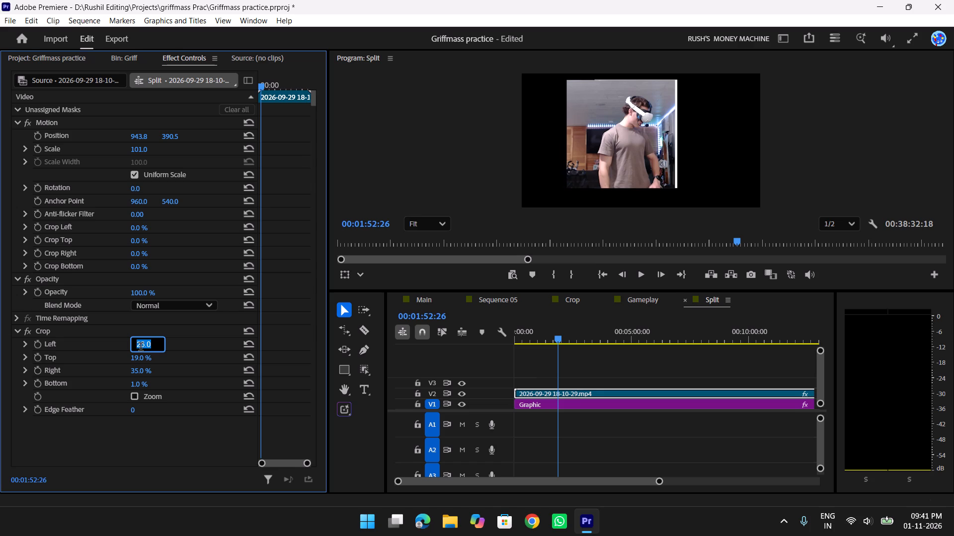
key("Up")
key("Up")
key("Up")
key("Up")
key("Up")
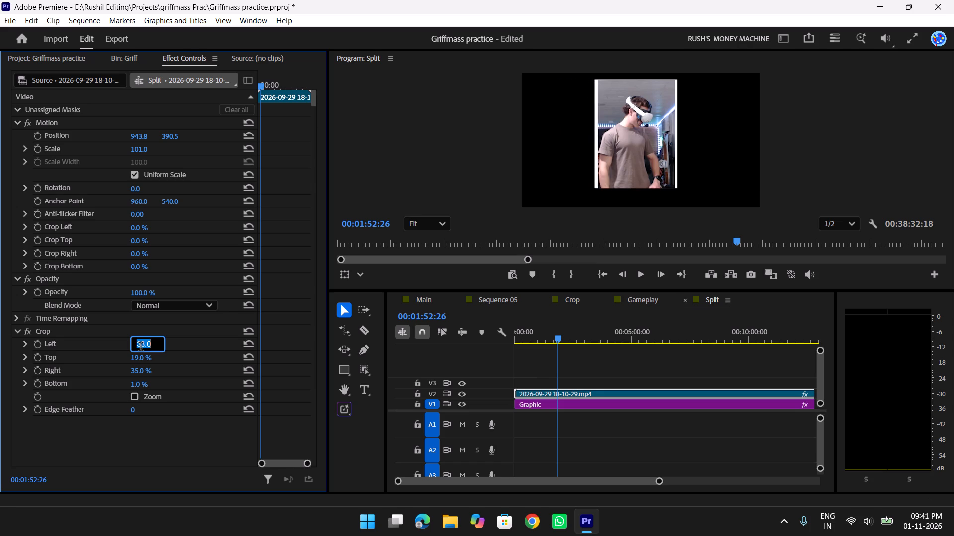
left_click(187, 382)
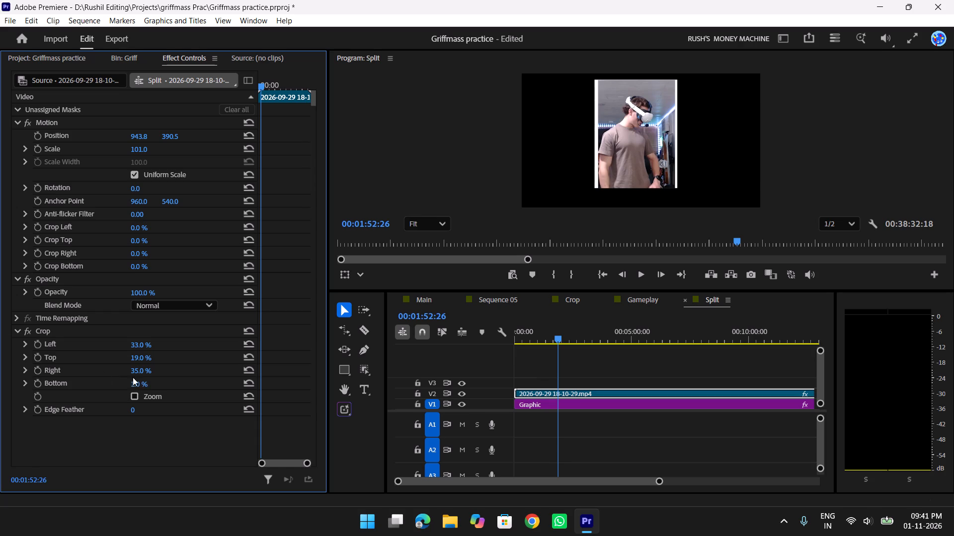
Adjust the Right value of the webcam clip's Crop effect, settling on 40%.
left_click(137, 371)
left_click(148, 368)
left_click(145, 370)
left_click(145, 370)
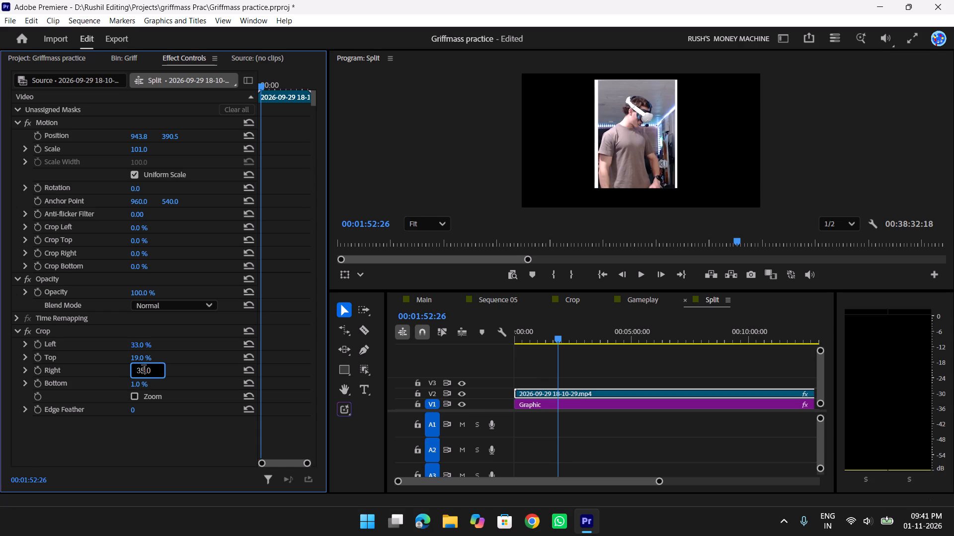
double_click(143, 371)
key("Down")
key("Down")
key("Down")
key("Down")
key("Down")
key("Up")
key("Up")
key("Up")
key("Up")
key("Up")
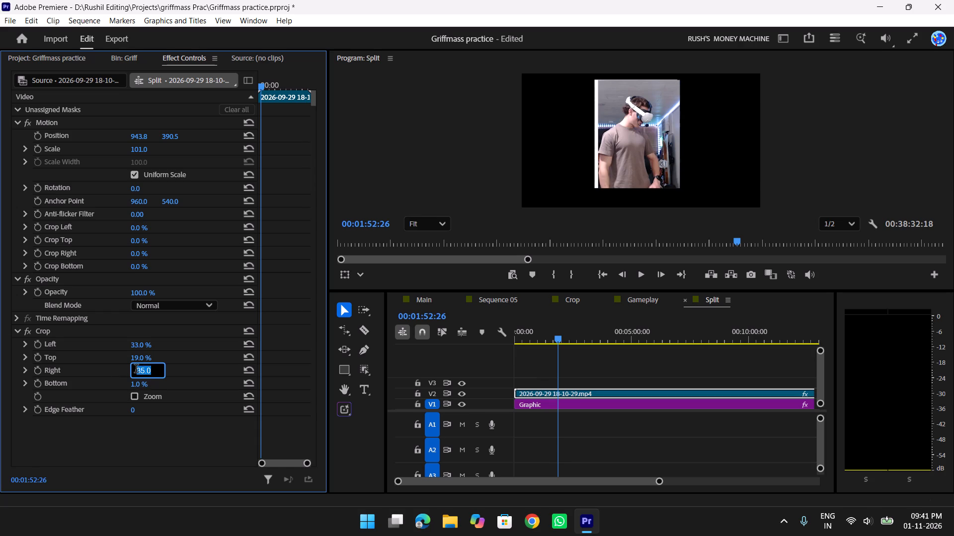
key("Up")
key("Up")
key("Up")
key("Up")
key("Up")
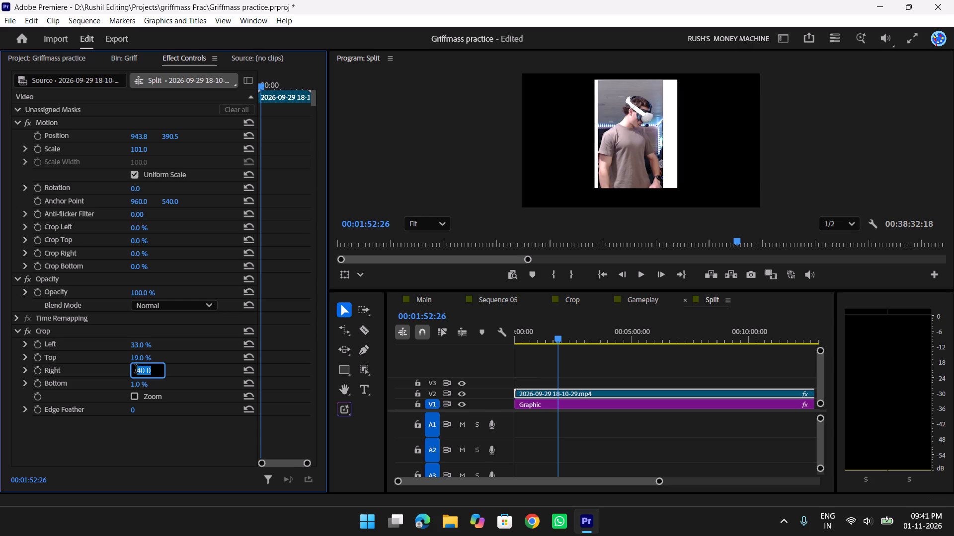
key("Up")
key("Down")
key("Up")
key("Down")
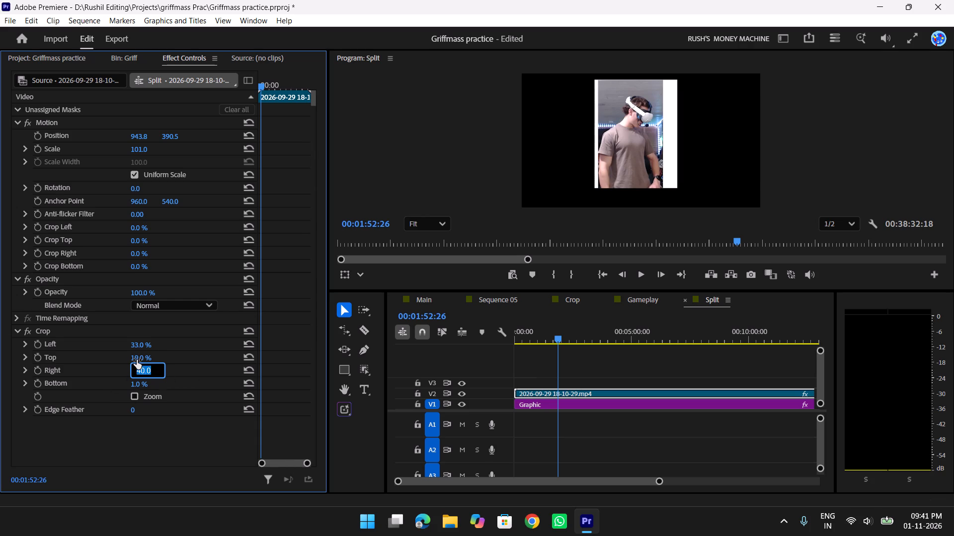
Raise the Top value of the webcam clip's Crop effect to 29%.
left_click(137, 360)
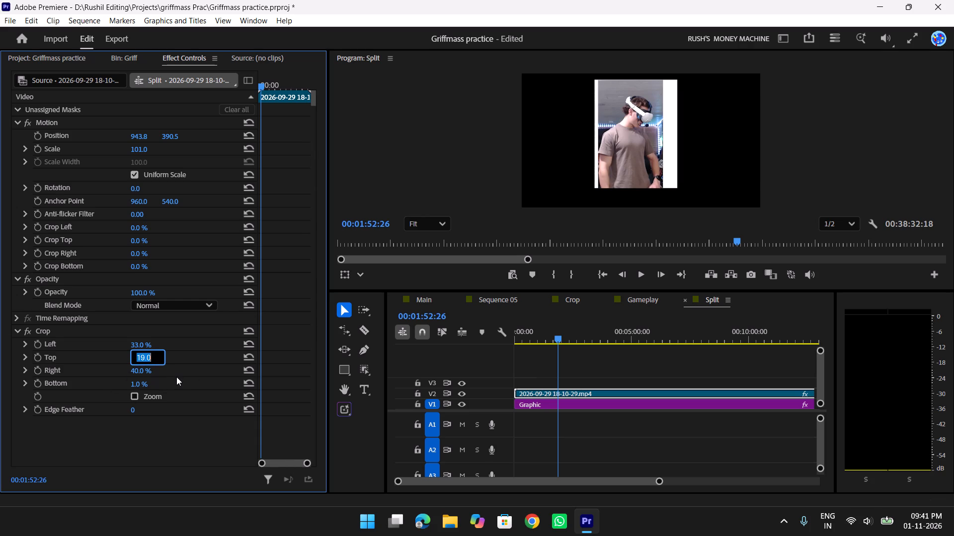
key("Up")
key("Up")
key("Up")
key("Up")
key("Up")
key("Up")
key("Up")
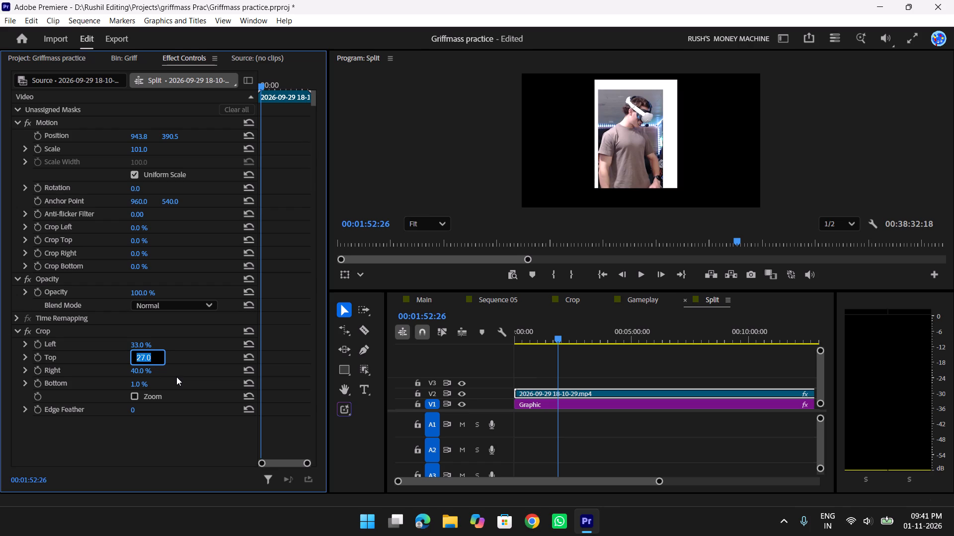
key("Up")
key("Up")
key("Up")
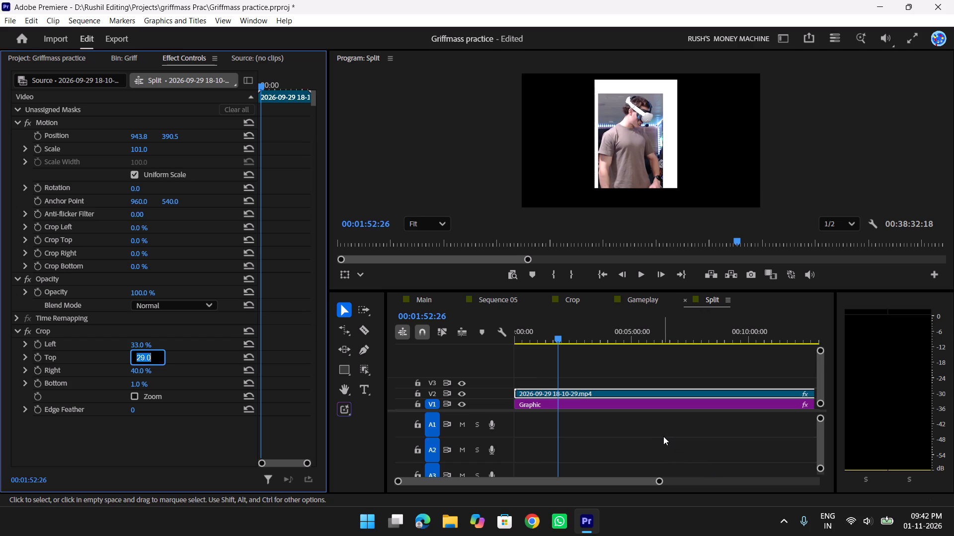
Scrub the Split sequence forward to about 00:04:58 to check the webcam framing against the person's movements.
left_click_drag(567, 335, 600, 334)
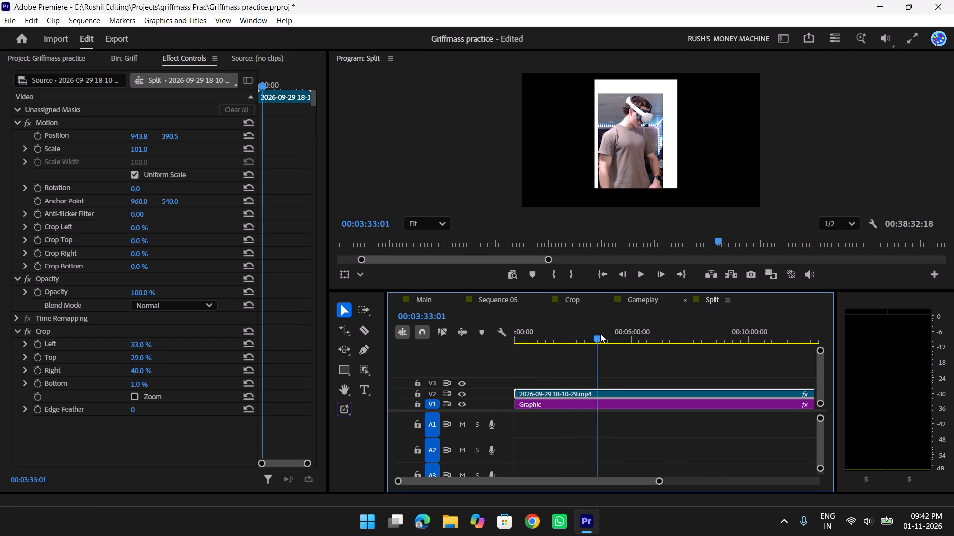
left_click_drag(600, 334, 642, 331)
left_click_drag(640, 331, 609, 332)
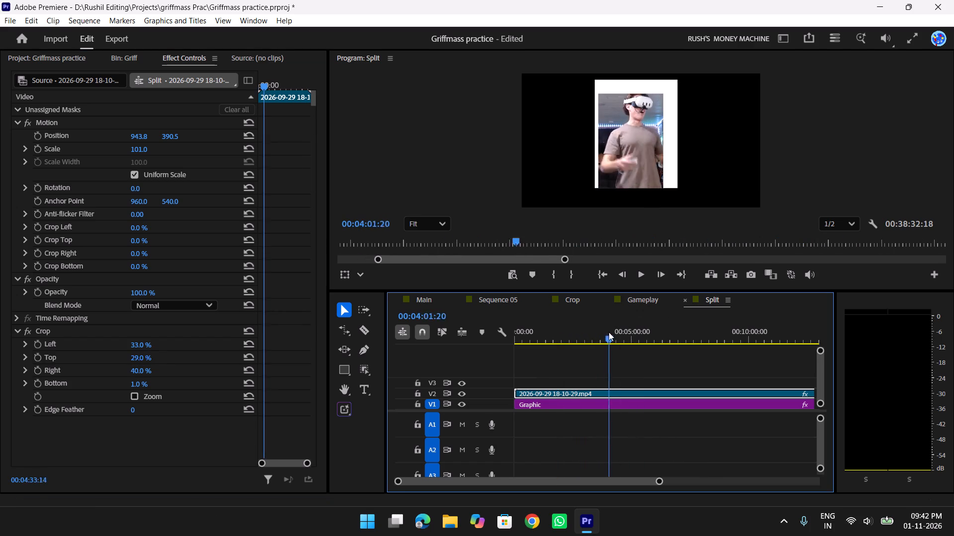
left_click_drag(609, 332, 627, 333)
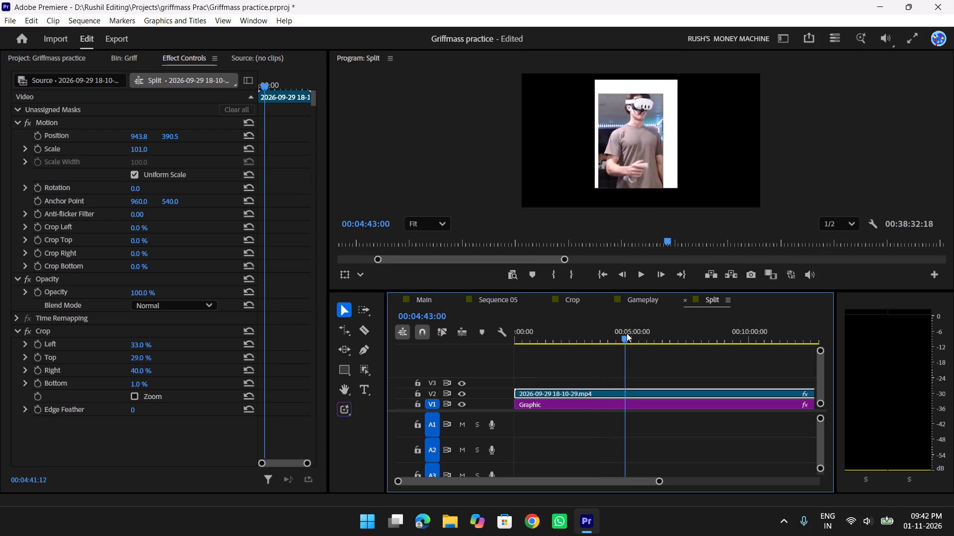
left_click_drag(627, 333, 632, 333)
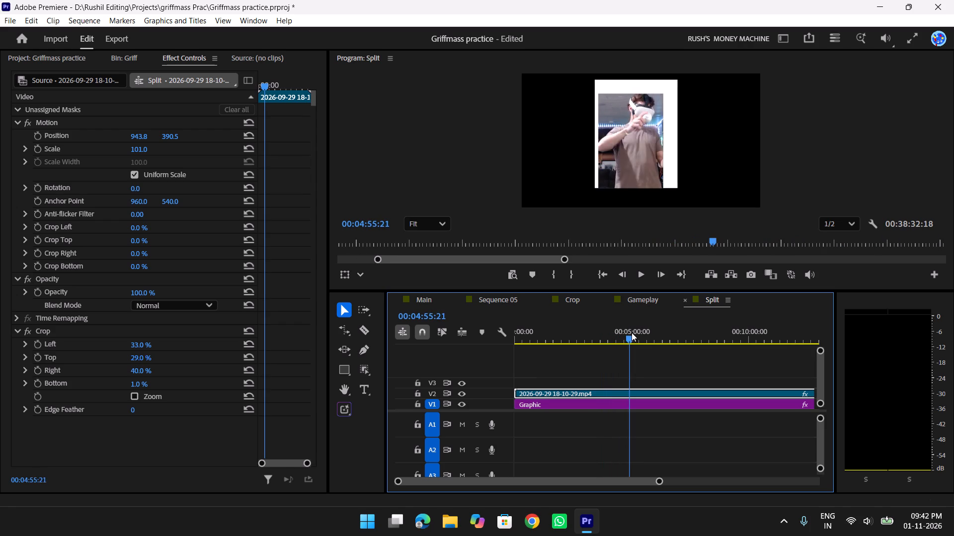
left_click_drag(632, 333, 633, 333)
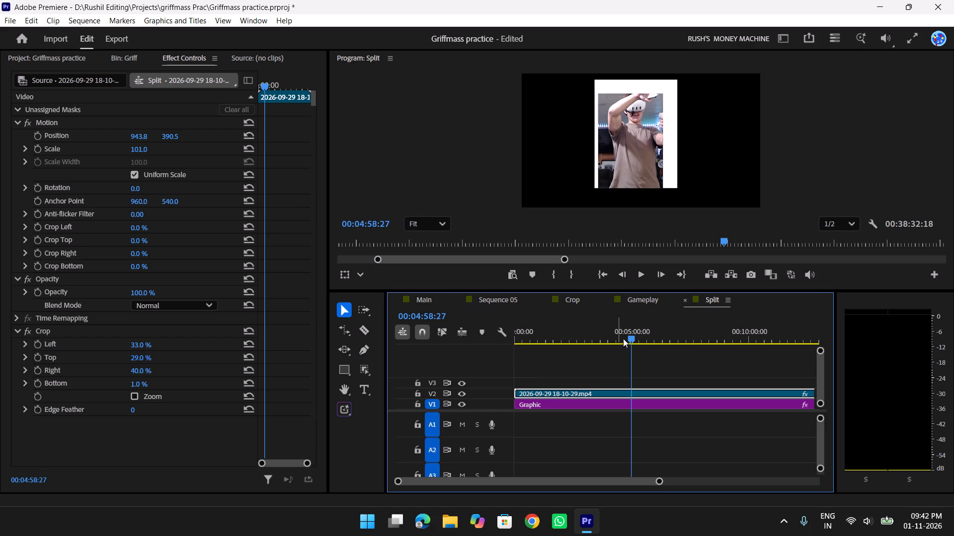
Readjust the Top value of the webcam clip's Crop effect, settling on 23%.
left_click(137, 354)
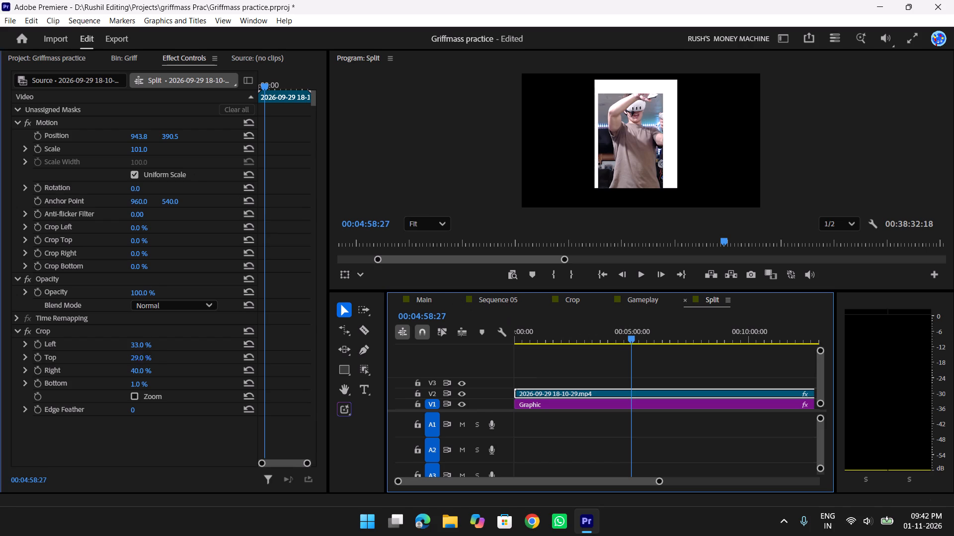
key("Up")
key("Up")
key("Up")
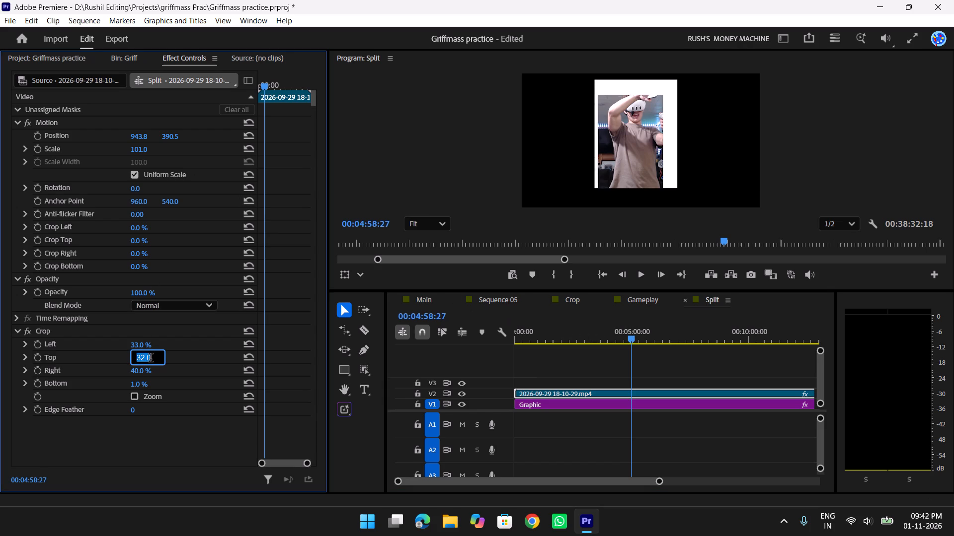
key("Down")
key("Down")
key("Down")
key("Down")
key("Down")
key("Down")
key("Down")
key("Down")
key("Down")
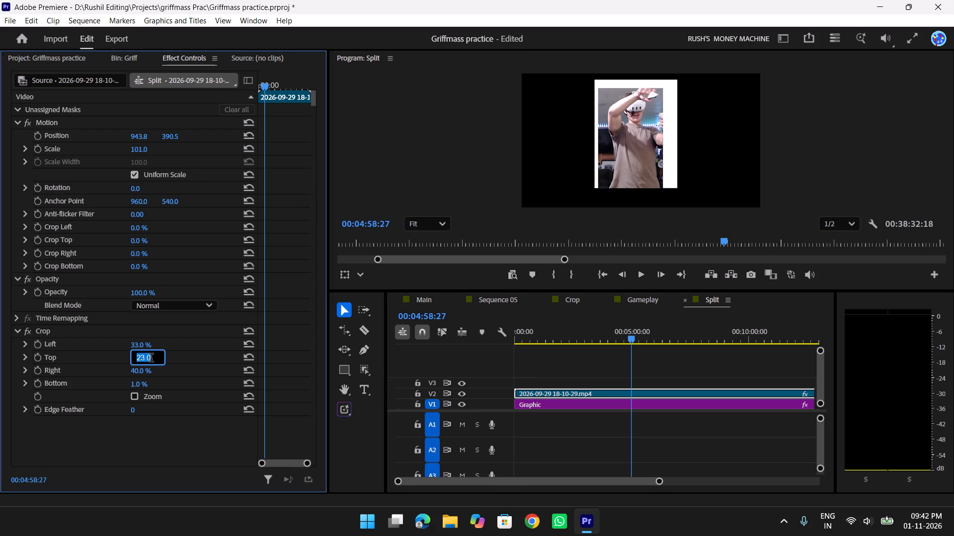
key("Down")
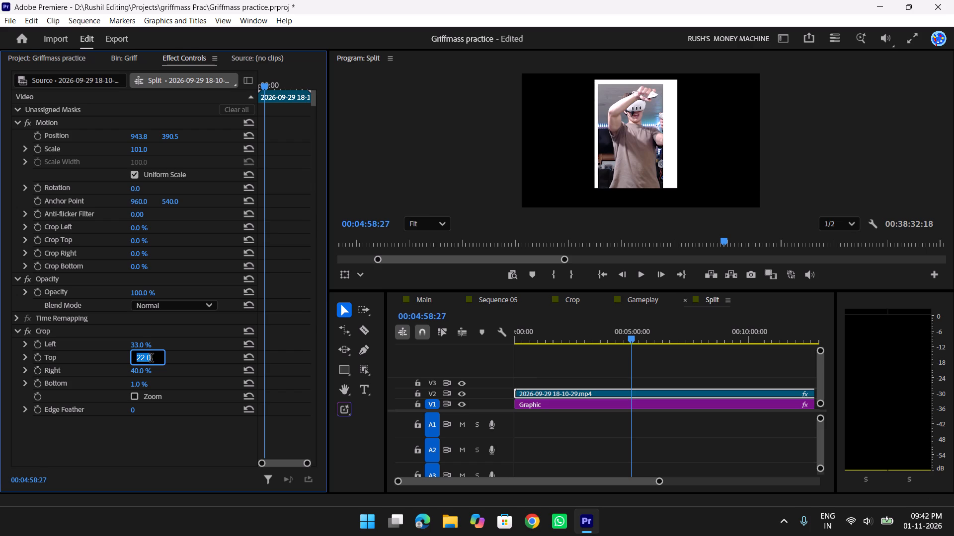
key("Up")
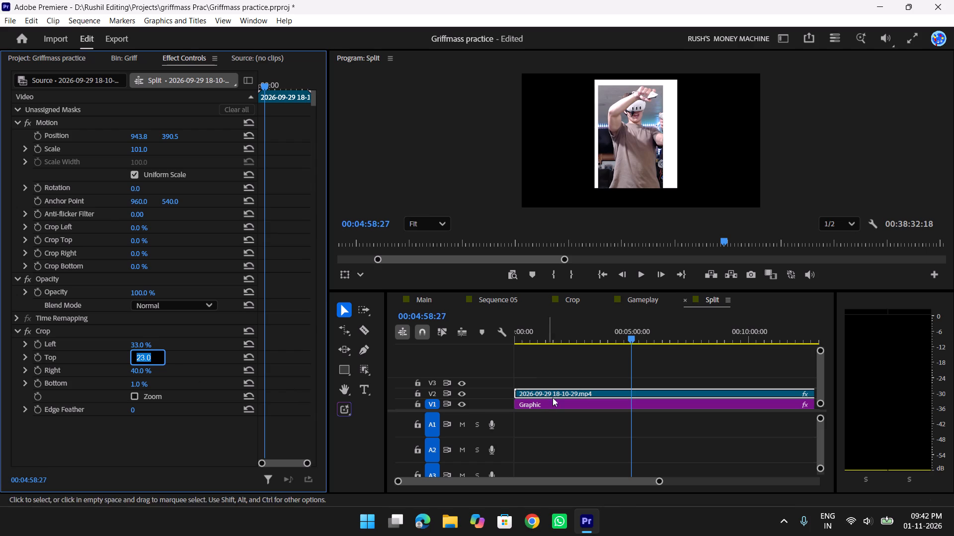
left_click_drag(556, 344, 545, 347)
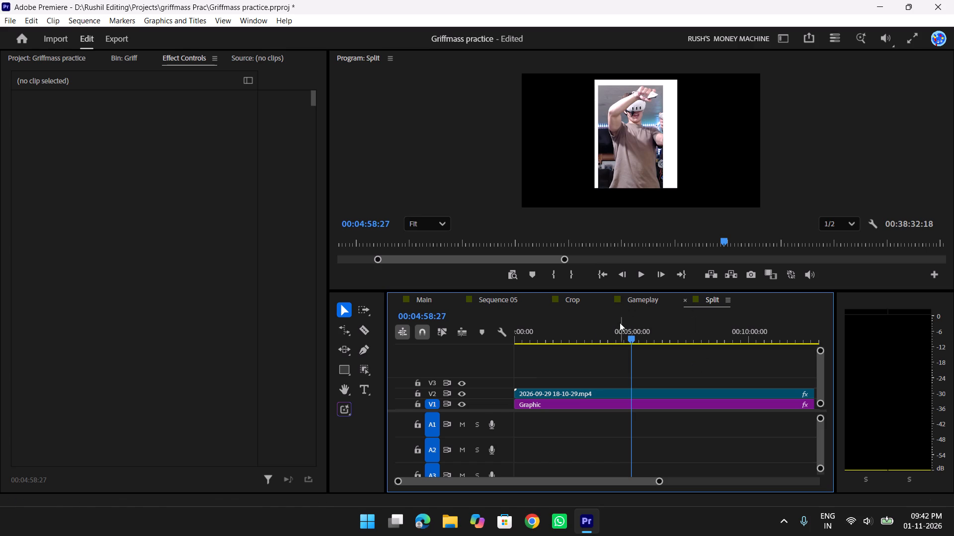
Reposition the webcam clip on V2 inside the white frame, settling on position 972.8, 373.5.
left_click(657, 389)
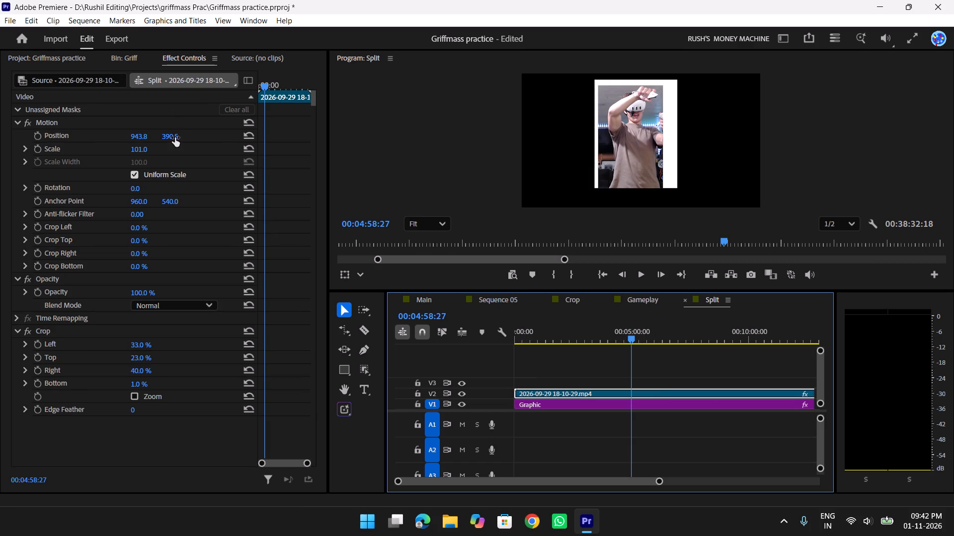
left_click_drag(173, 138, 129, 133)
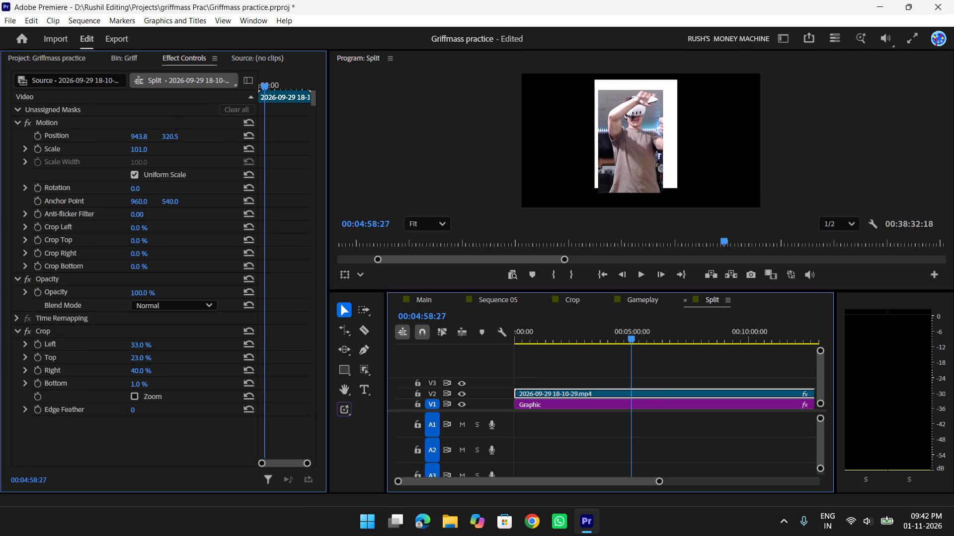
left_click_drag(129, 133, 161, 135)
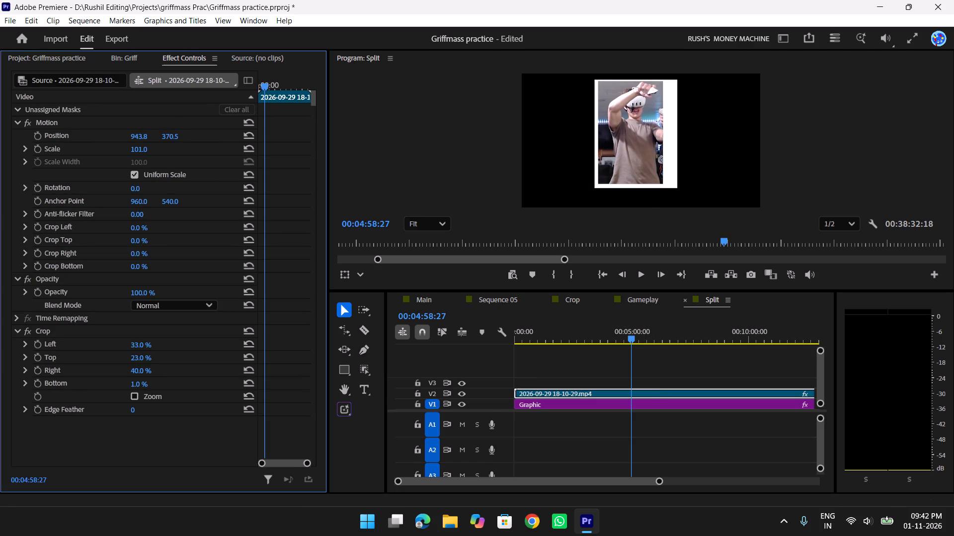
left_click_drag(161, 135, 162, 135)
left_click_drag(137, 138, 147, 138)
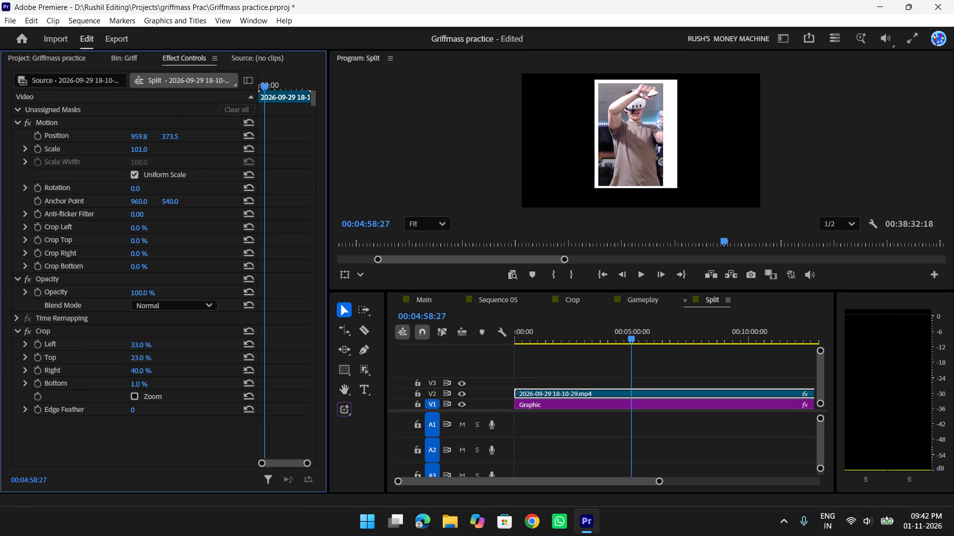
left_click_drag(147, 138, 163, 139)
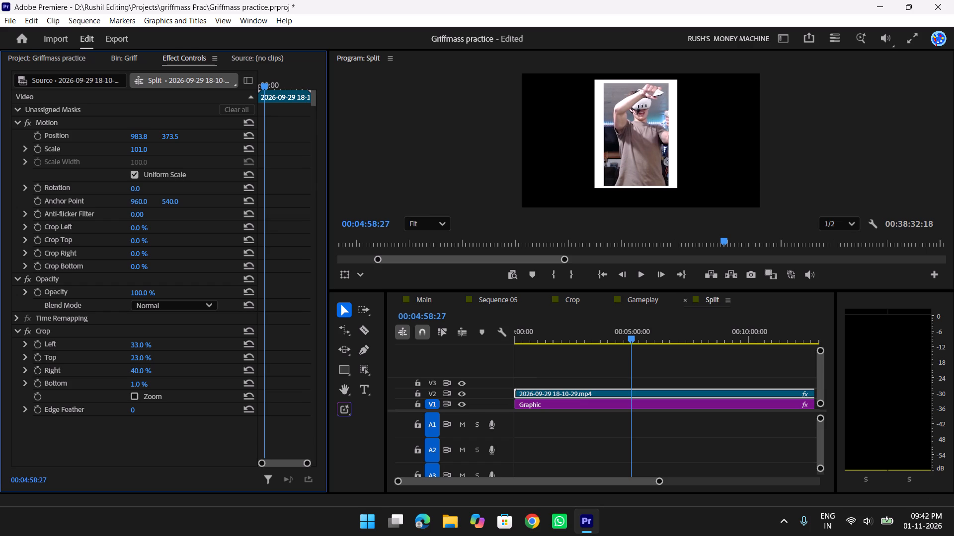
left_click_drag(163, 139, 154, 140)
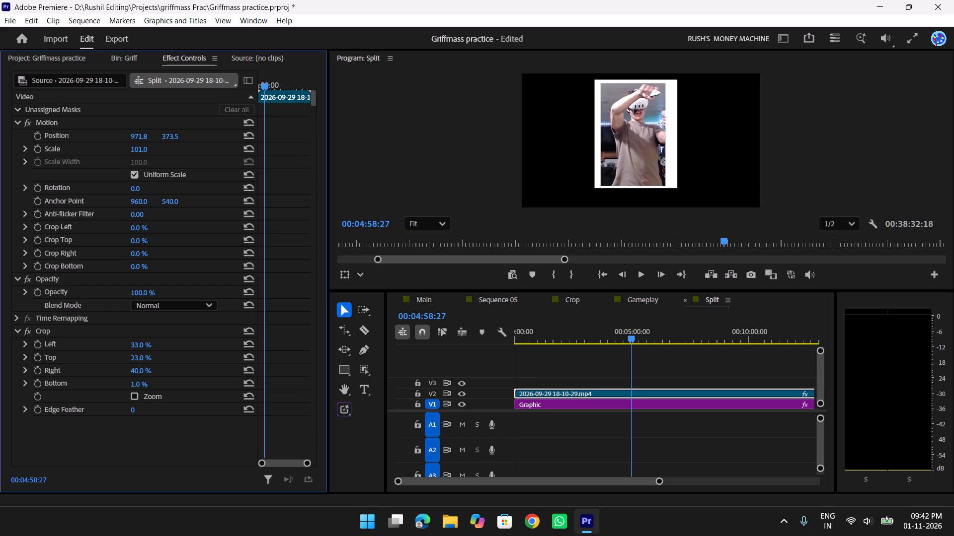
left_click_drag(154, 140, 156, 142)
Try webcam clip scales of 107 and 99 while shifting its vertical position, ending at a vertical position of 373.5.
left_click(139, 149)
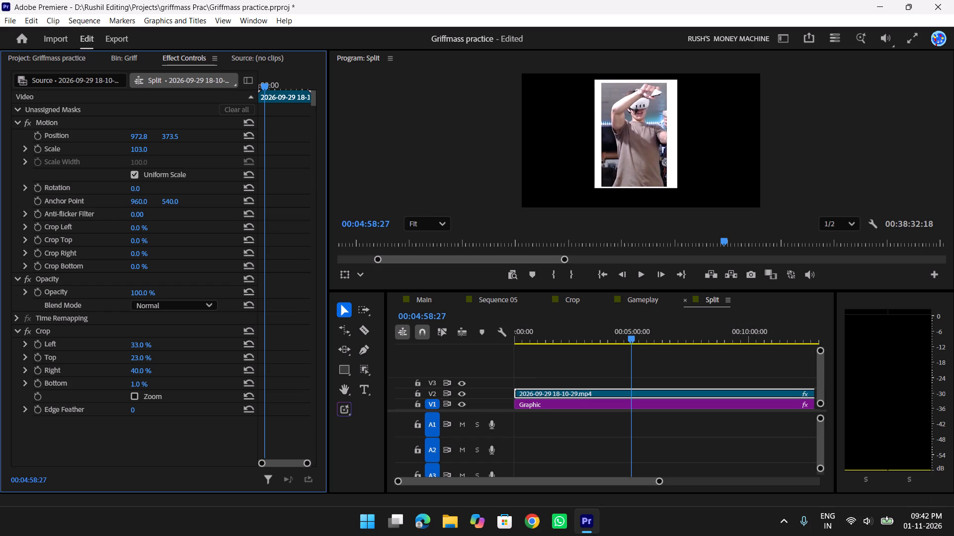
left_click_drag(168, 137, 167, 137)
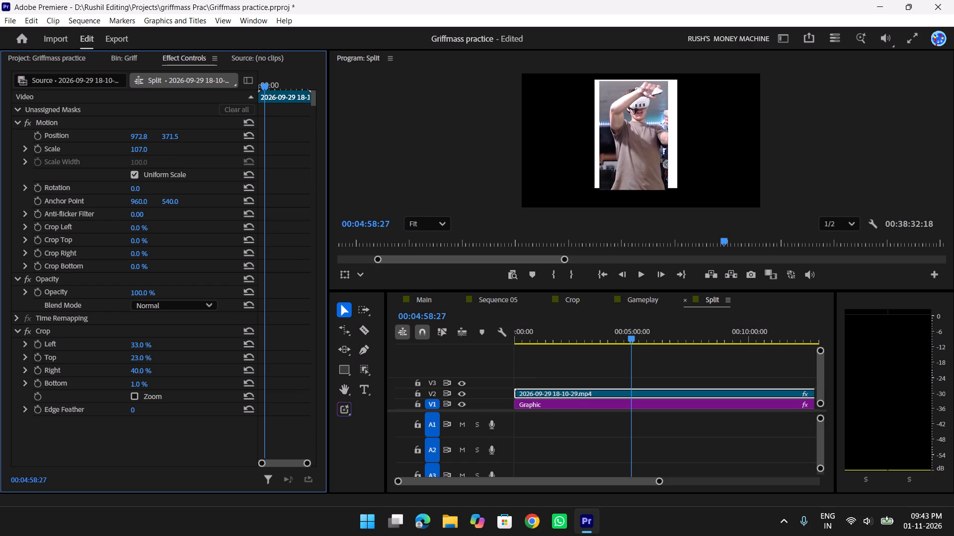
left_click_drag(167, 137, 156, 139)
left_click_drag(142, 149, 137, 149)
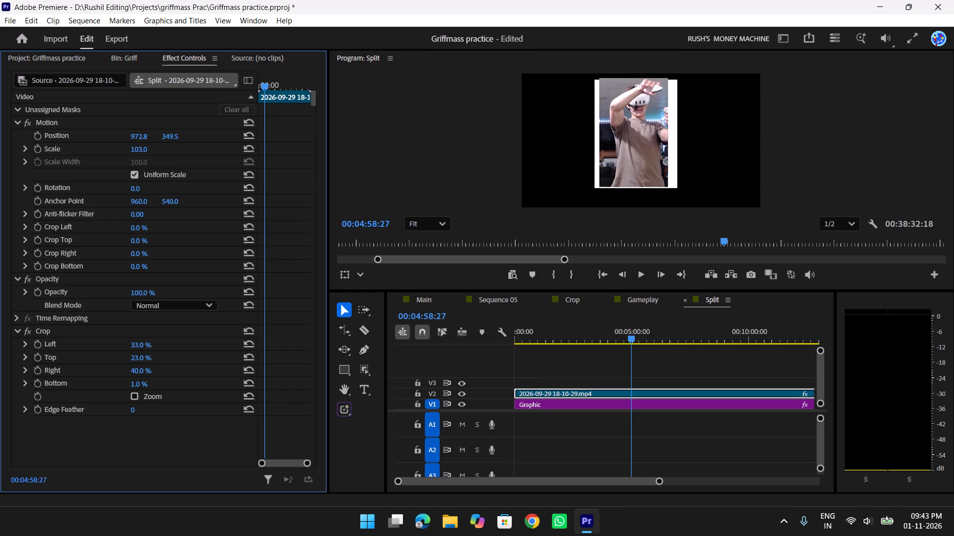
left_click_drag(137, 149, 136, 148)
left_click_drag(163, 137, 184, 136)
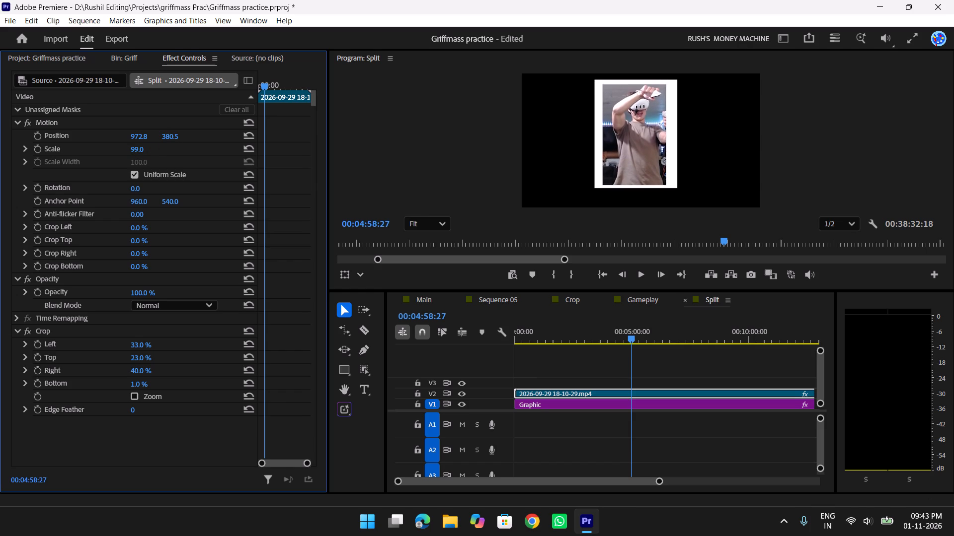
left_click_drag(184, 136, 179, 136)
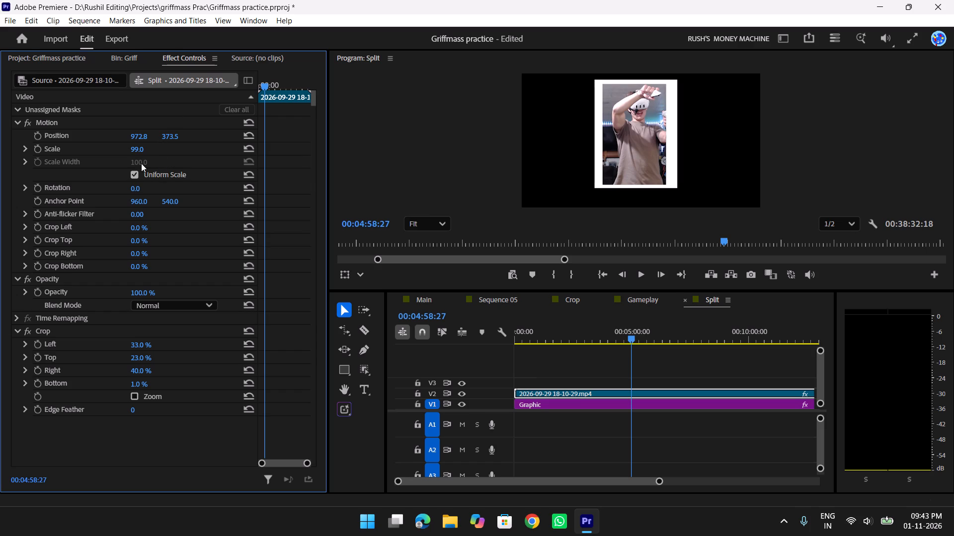
Set the webcam clip's scale to 103 and deselect the clip.
left_click(134, 153)
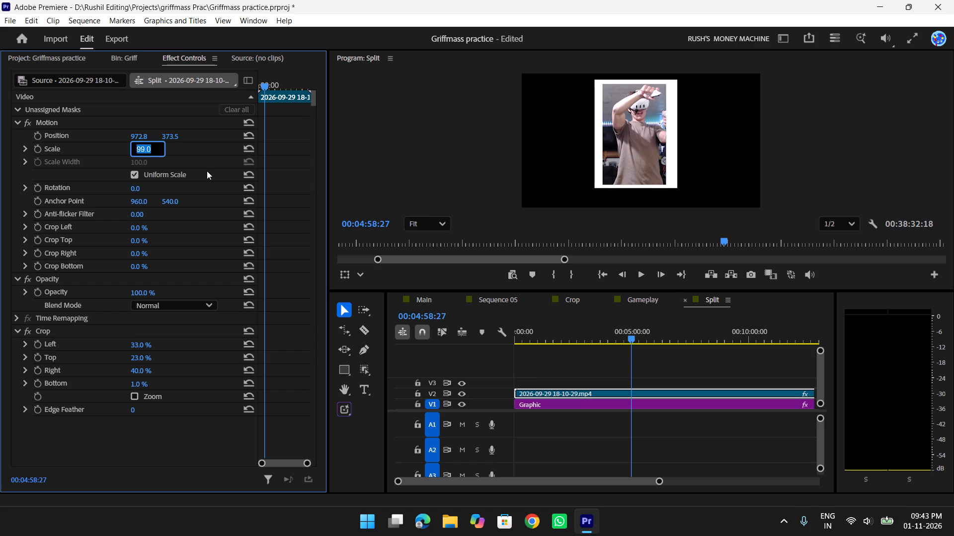
key("Up")
key("Down")
key("Up")
key("Up")
key("Up")
key("Up")
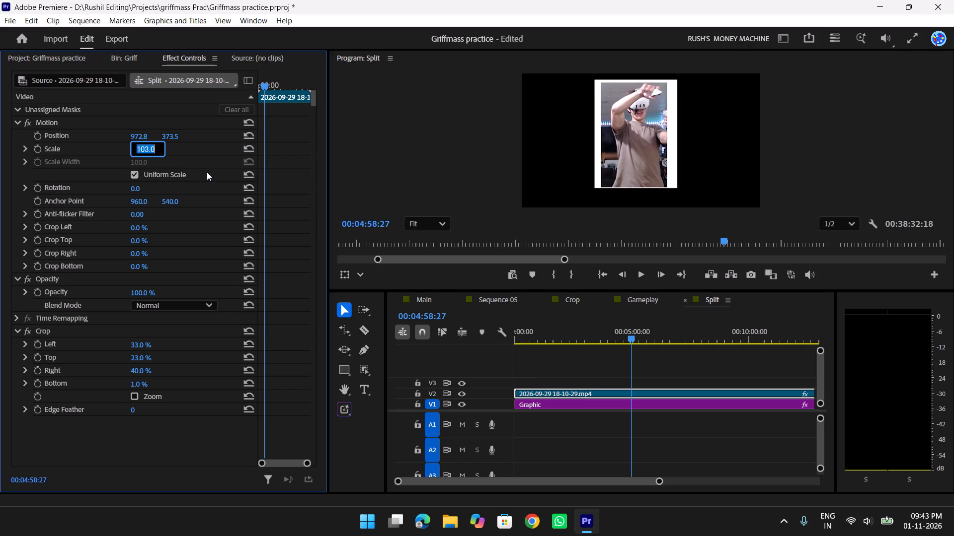
left_click(706, 367)
Scrub the Split sequence between about 00:03:21 and 00:06:04 to check the webcam framing inside the white border.
left_click_drag(636, 338, 658, 339)
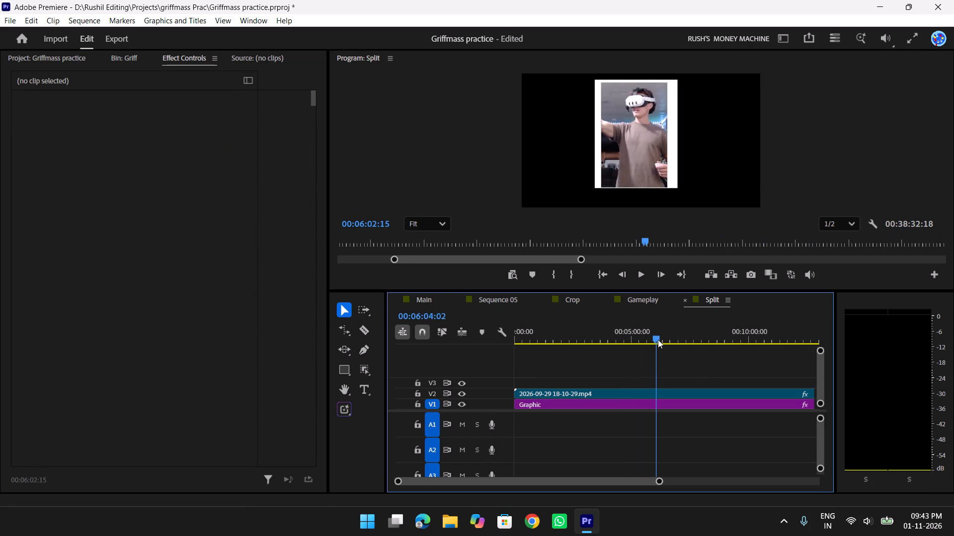
left_click_drag(658, 339, 625, 347)
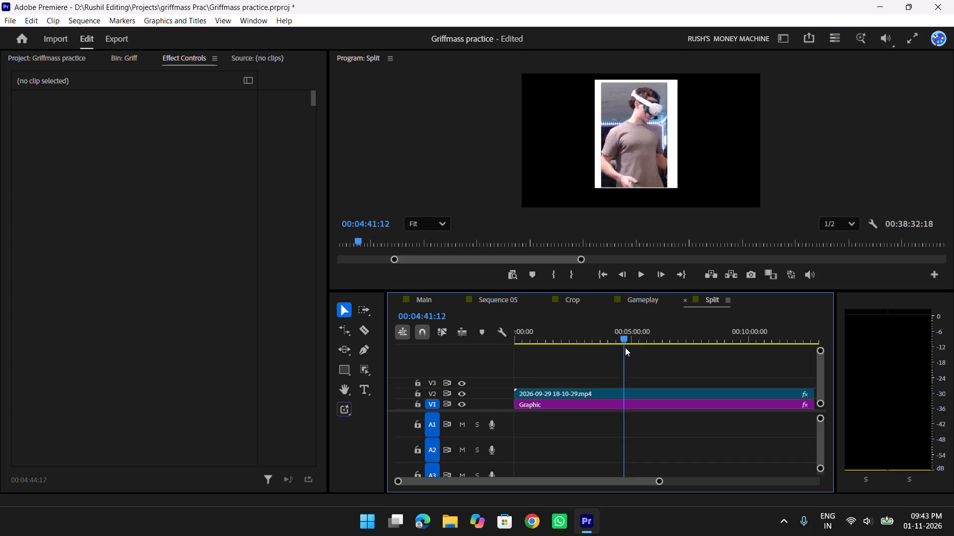
left_click_drag(625, 347, 628, 348)
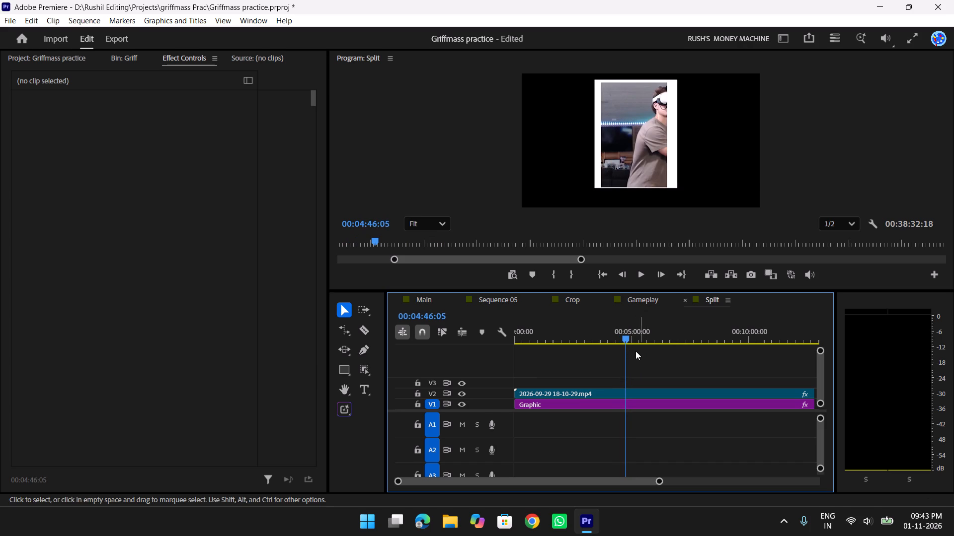
left_click(627, 339)
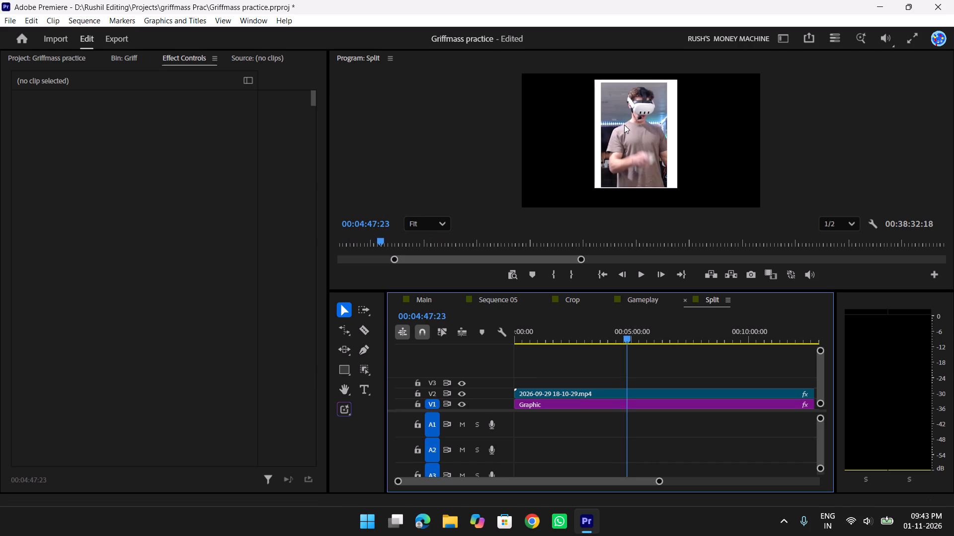
left_click(647, 142)
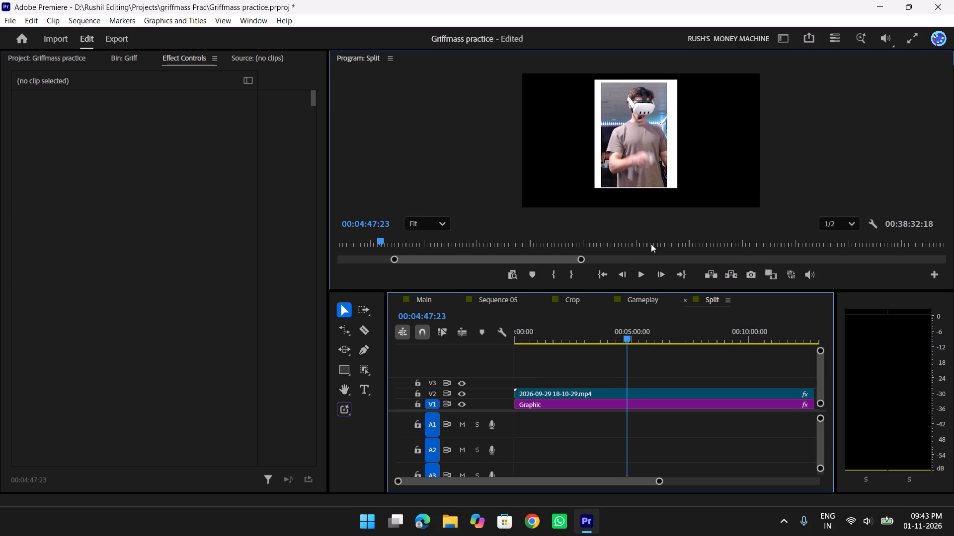
left_click_drag(621, 330, 595, 333)
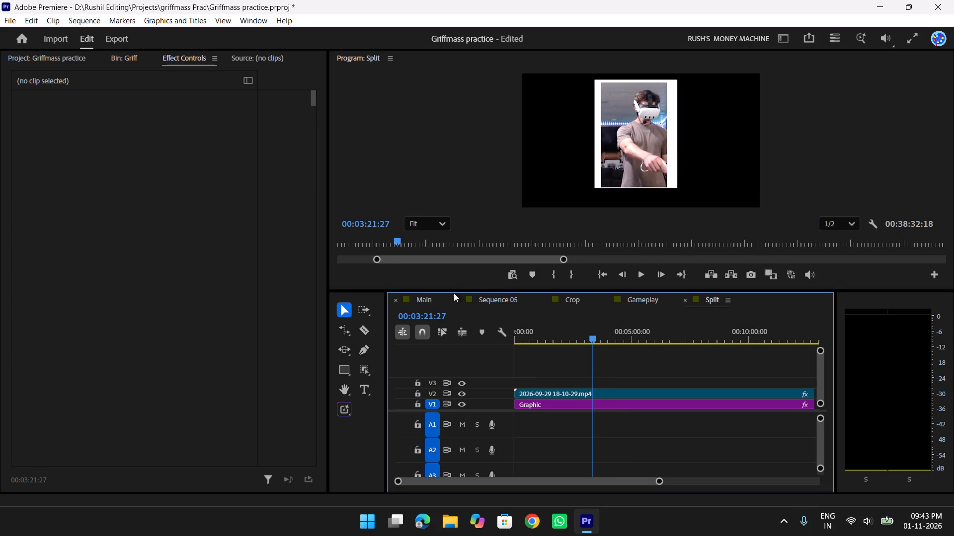
Switch back to the Main sequence.
left_click(422, 298)
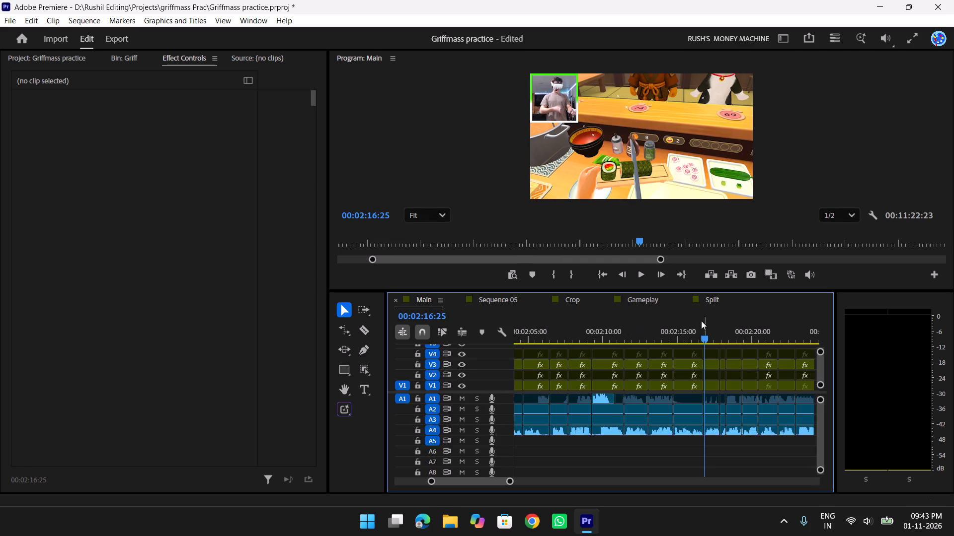
Set the scale of the Split clip at about 00:01:35:17 in the Main sequence to 142.
left_click_drag(691, 328, 578, 309)
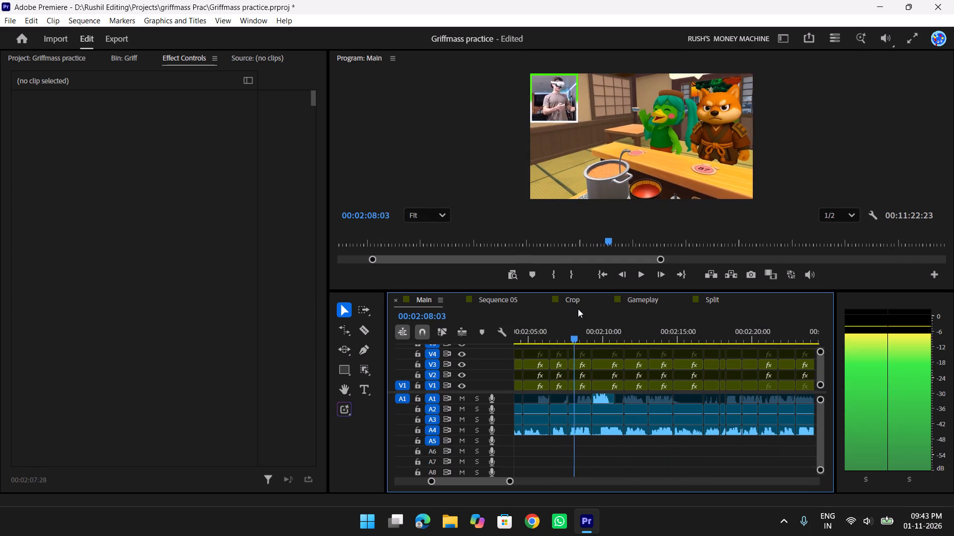
left_click_drag(578, 309, 583, 312)
key("y")
key("y")
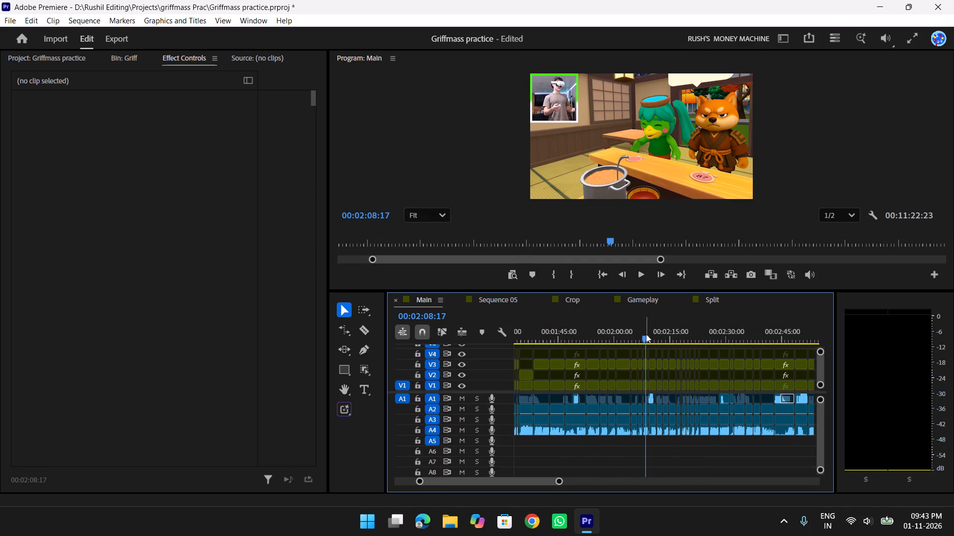
left_click_drag(639, 332, 524, 323)
key("t")
key("t")
key("t")
key("t")
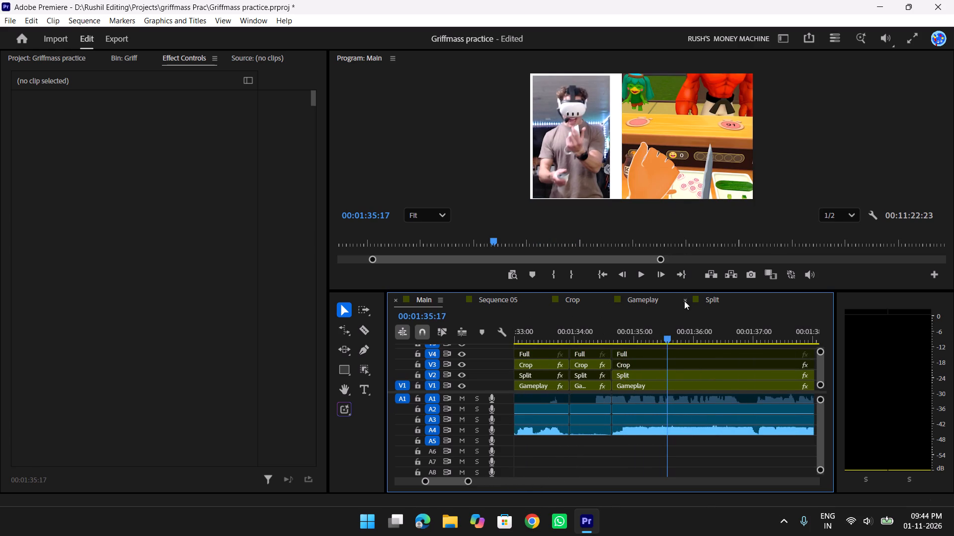
left_click(678, 370)
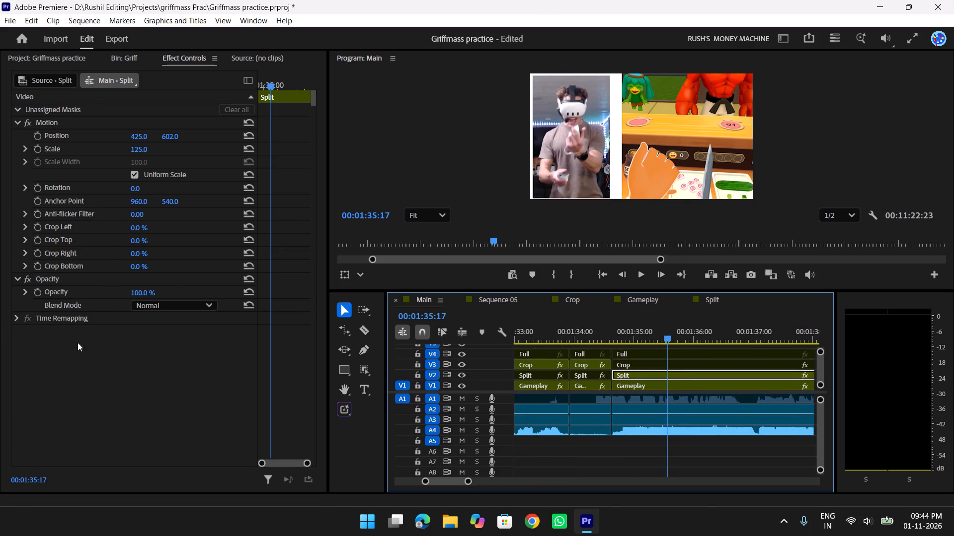
left_click_drag(143, 150, 154, 150)
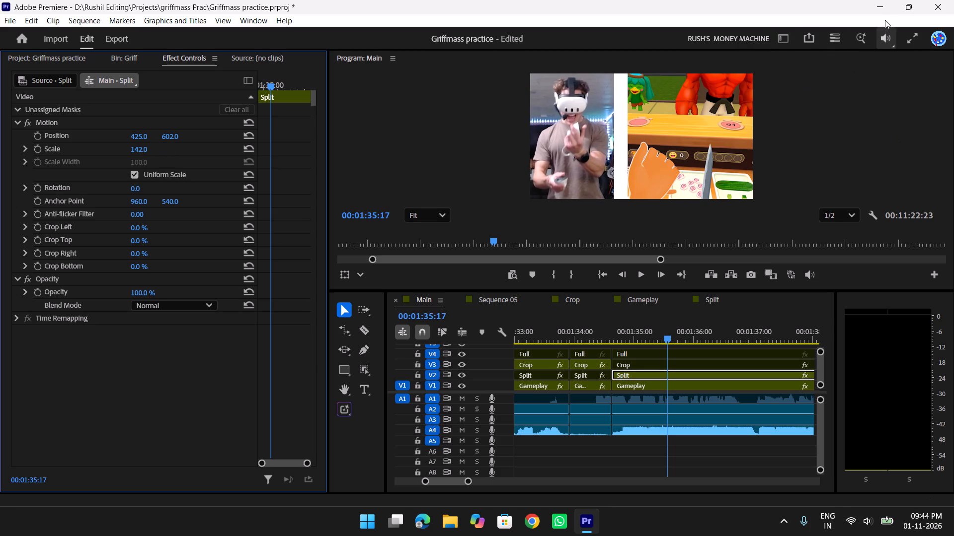
Show the rulers in the program monitor and place a horizontal guide at about 450 pixels across the frame.
left_click(879, 213)
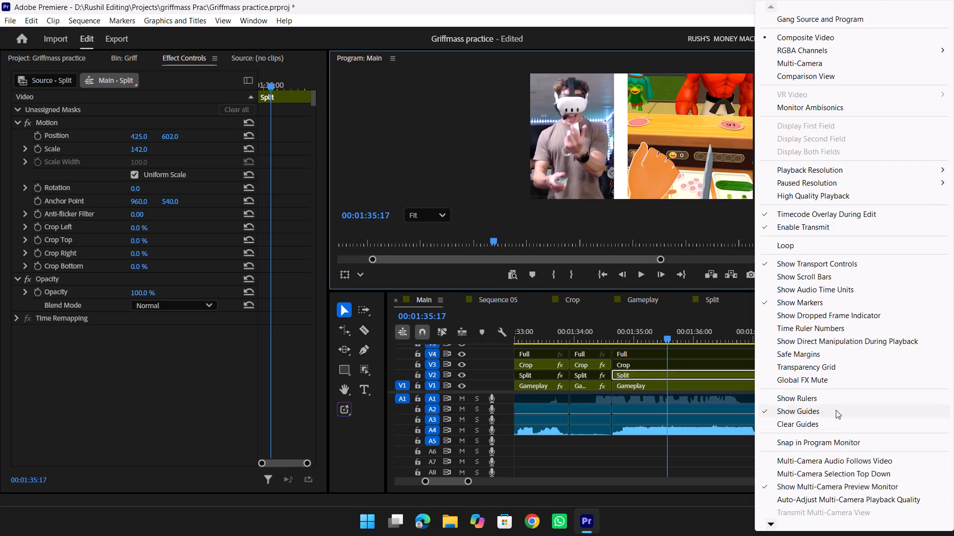
left_click(824, 398)
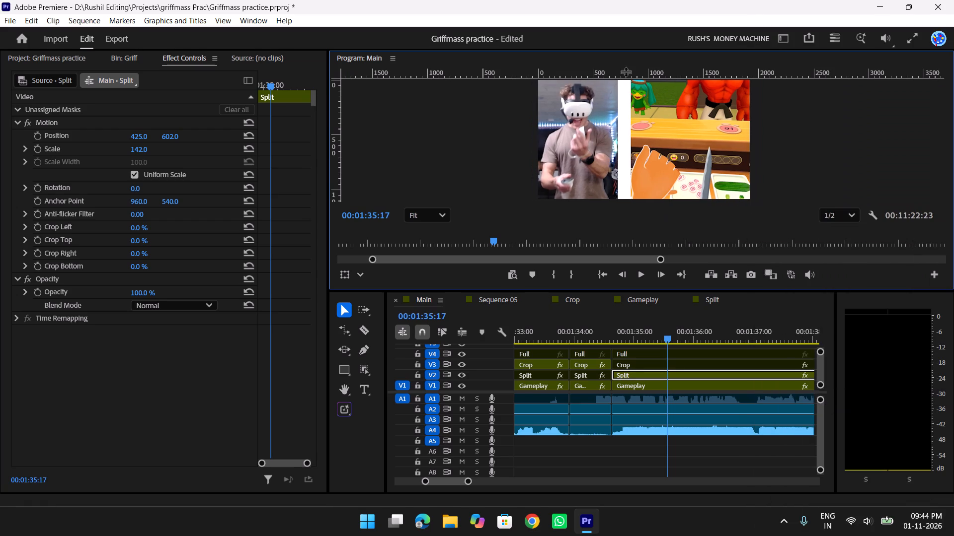
left_click_drag(636, 75, 635, 103)
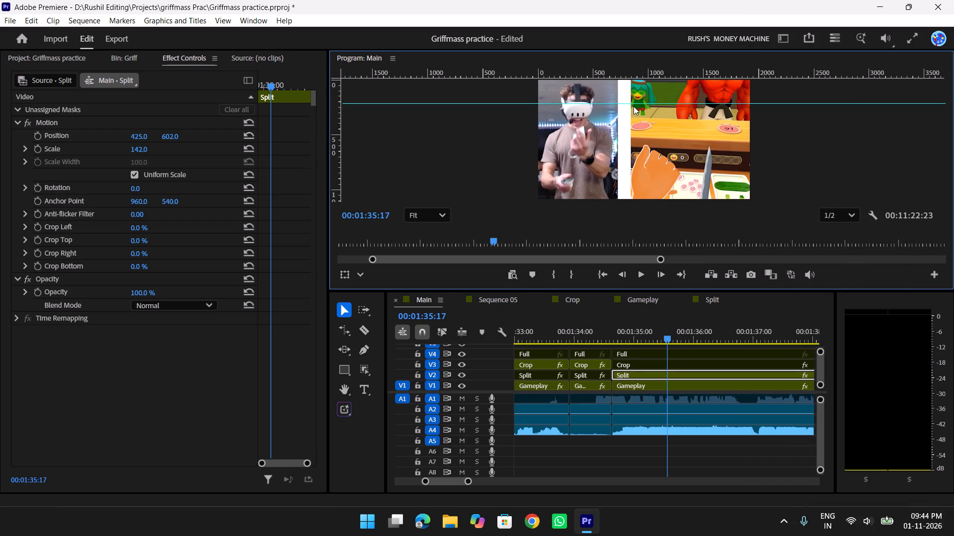
left_click_drag(634, 103, 637, 130)
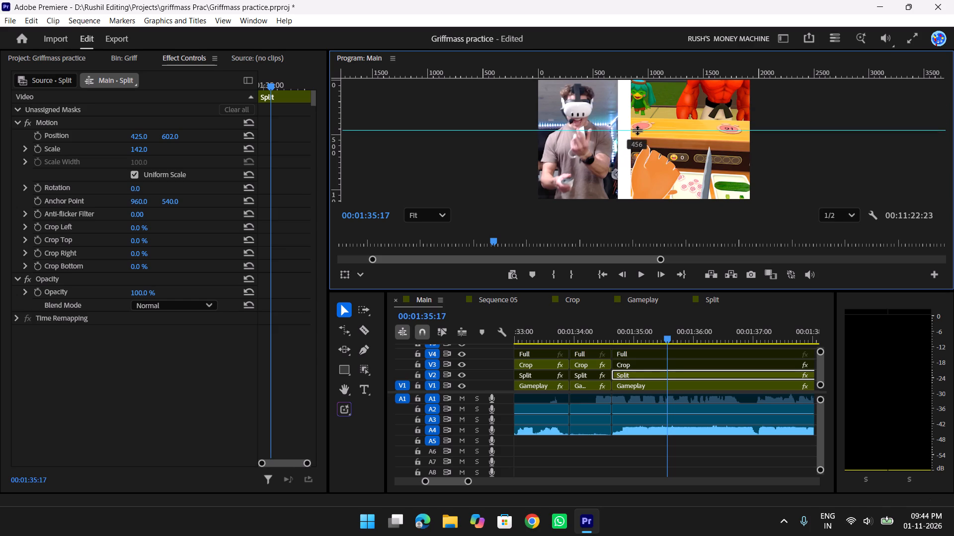
left_click_drag(637, 130, 637, 130)
Search Google in Chrome for "for rule of third where i can put the ruler in Pr Pro the video is 16:9" and read the instructions.
key("alt+Tab")
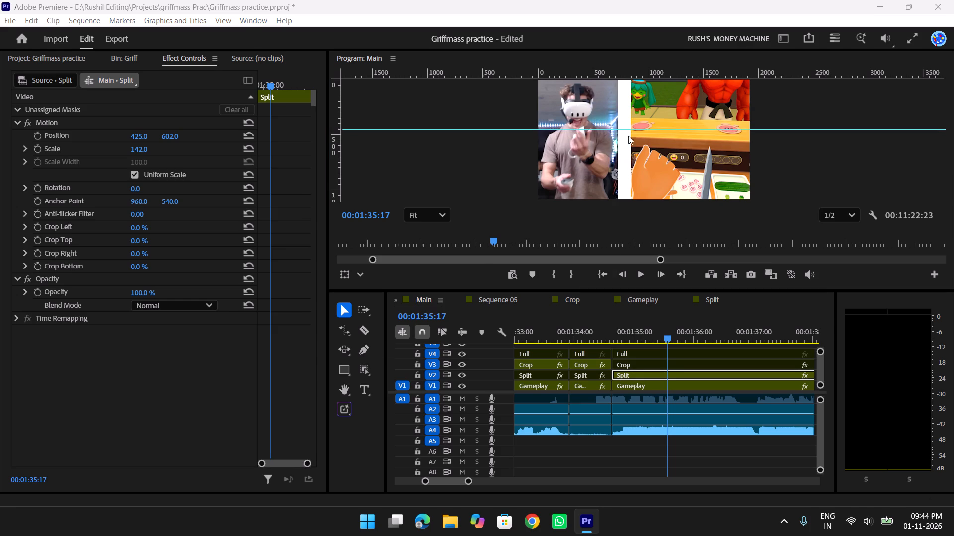
key("alt+Tab")
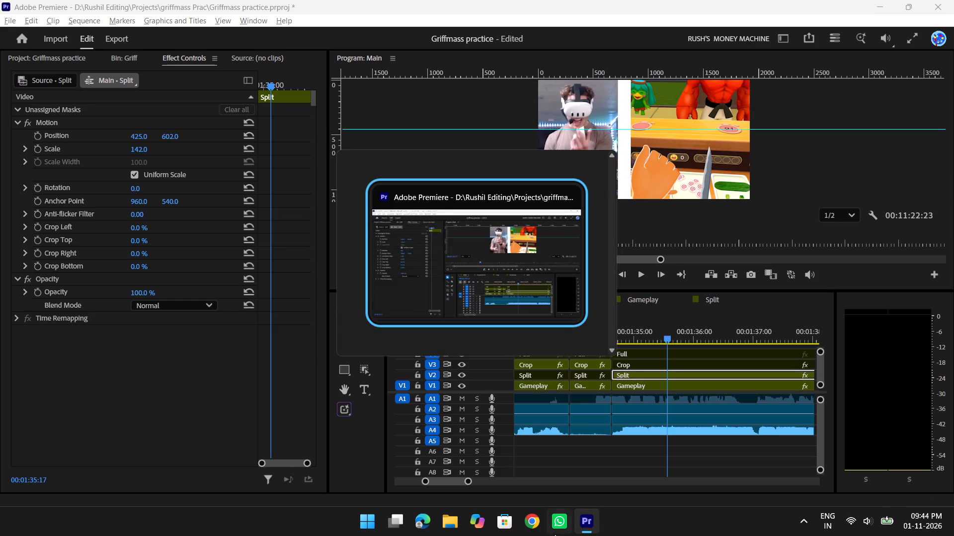
left_click(525, 521)
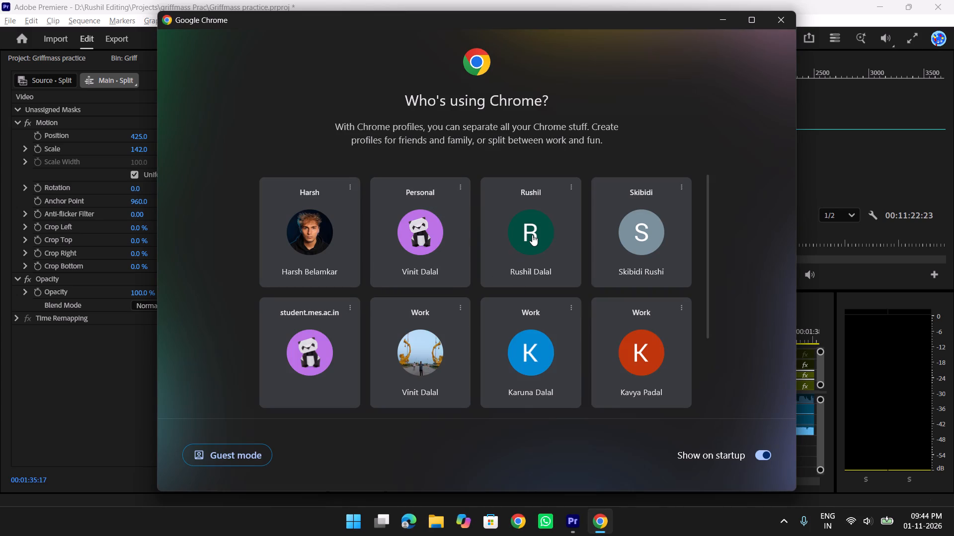
left_click(532, 235)
left_click(371, 48)
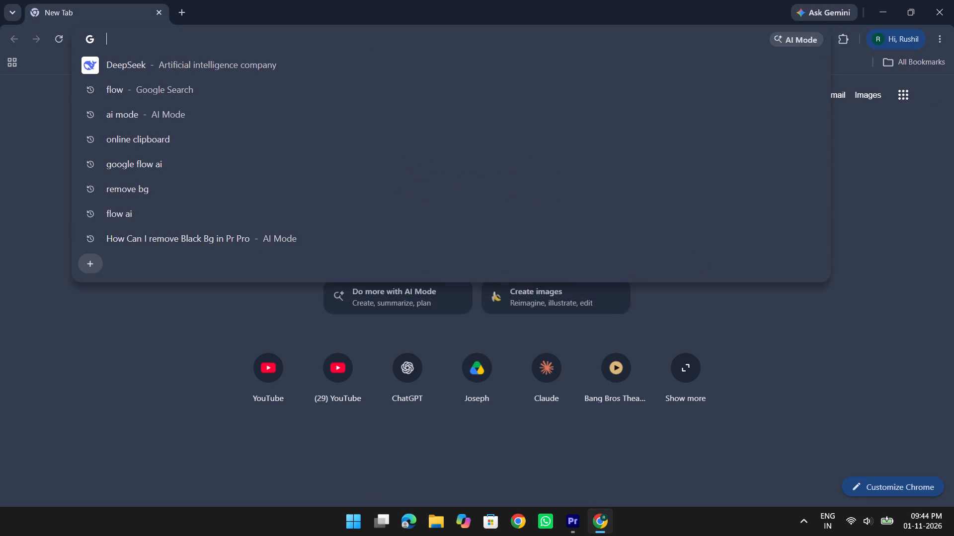
left_click(372, 43)
type("for a")
key("BackSpace")
type("ri")
key("BackSpace")
type("ule")
key("space")
type("f")
key("BackSpace")
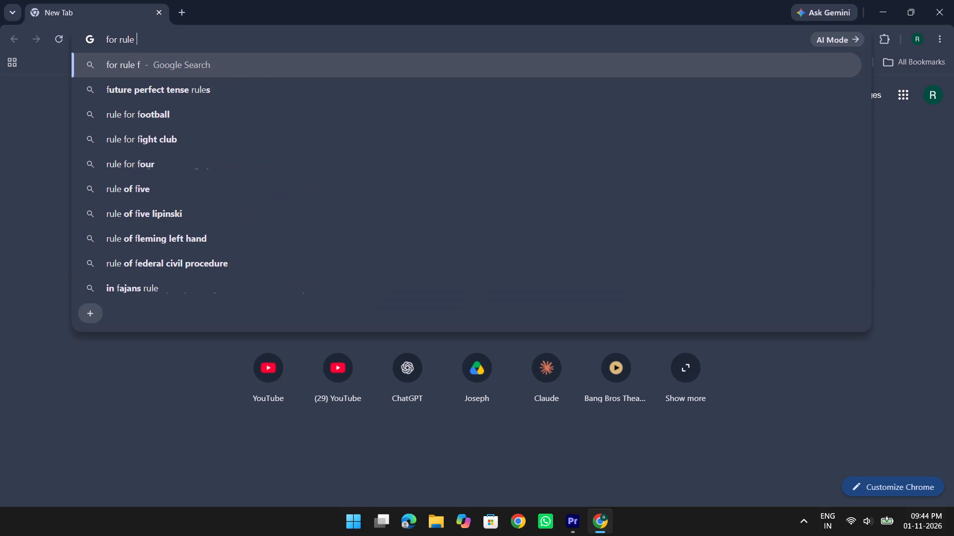
type("of third har")
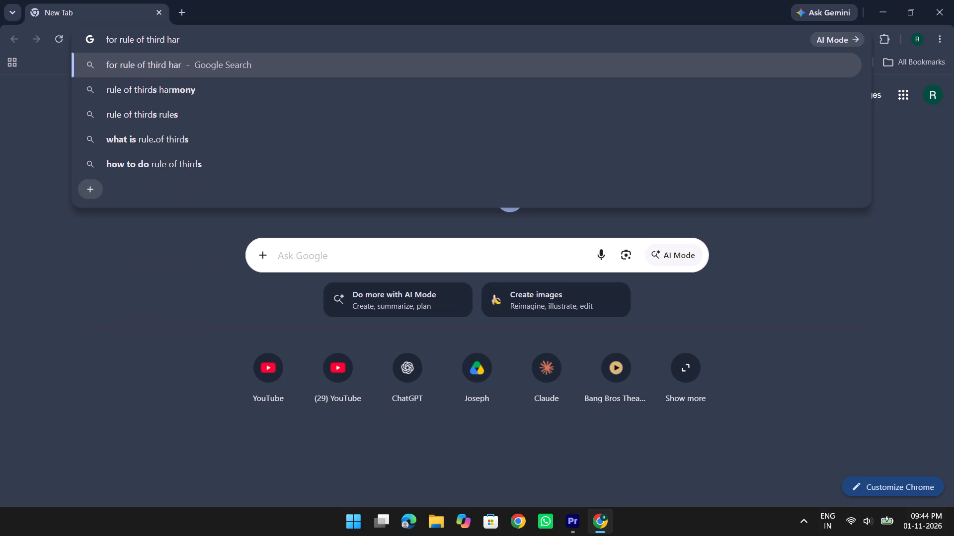
key("BackSpace")
key("BackSpace")
key("BackSpace")
type("wger")
key("BackSpace")
key("BackSpace")
key("BackSpace")
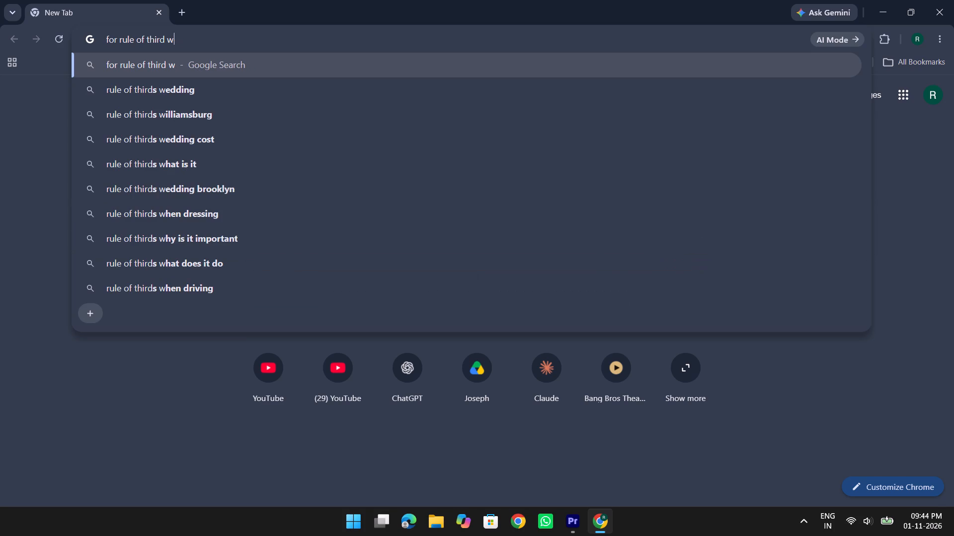
type("here i can O")
key("BackSpace")
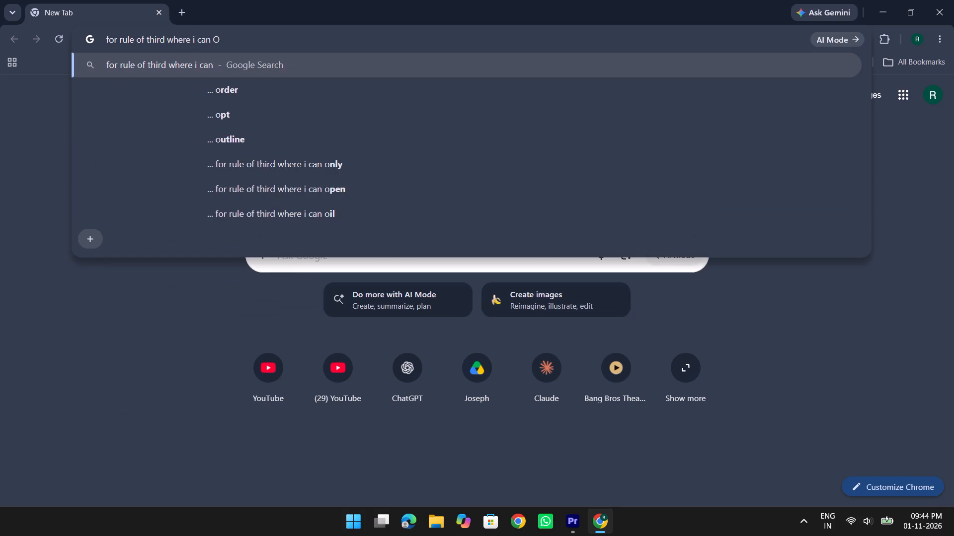
type("put the Lin")
key("ctrl+shift+Left")
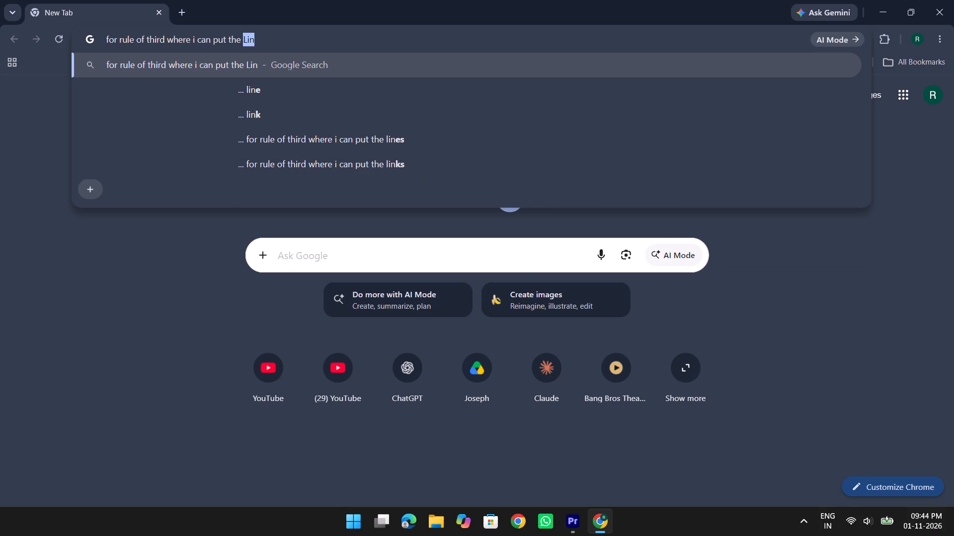
key("ctrl+shift+BackSpace")
type("ruler in Pr Pro")
key("space")
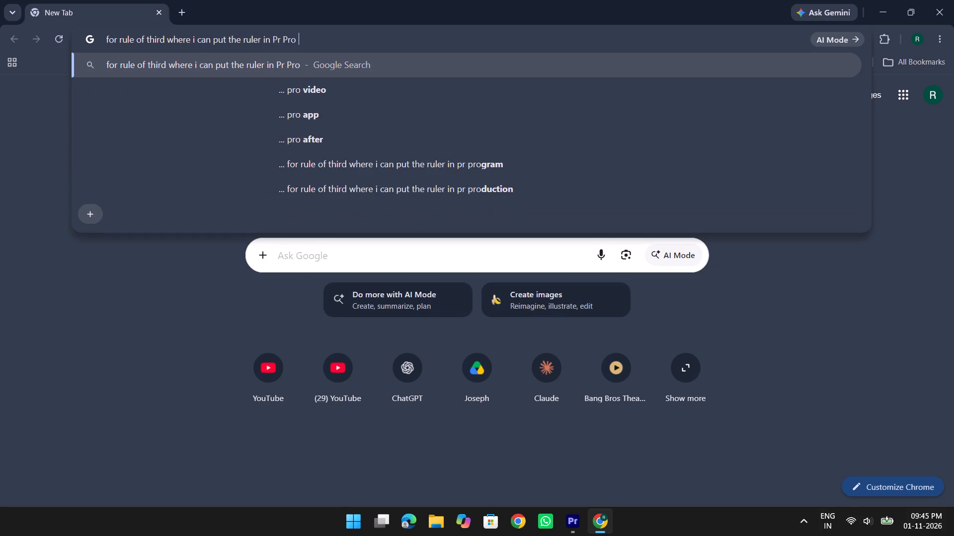
type("the")
key("space")
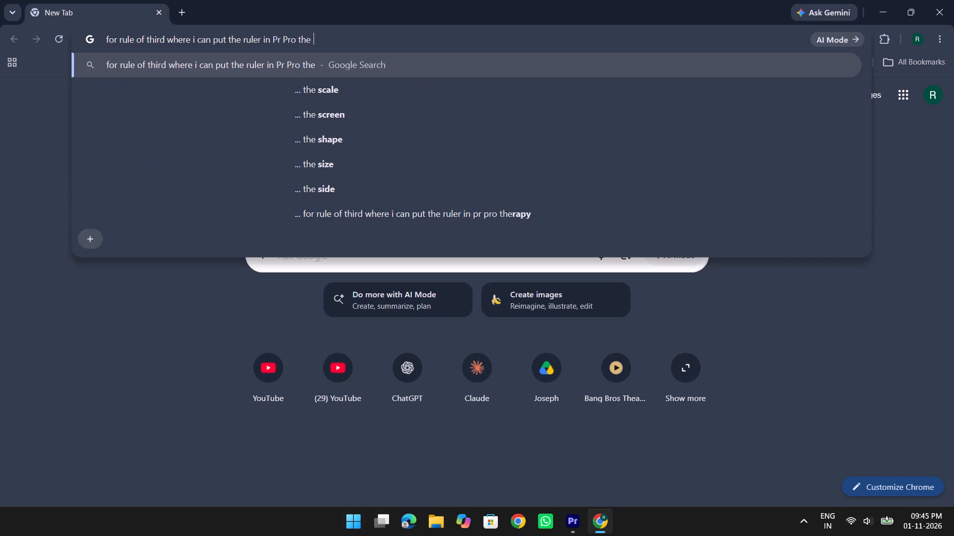
type("ci")
key("BackSpace")
key("BackSpace")
type("video")
key("space")
type("is 16:9")
key("Return")
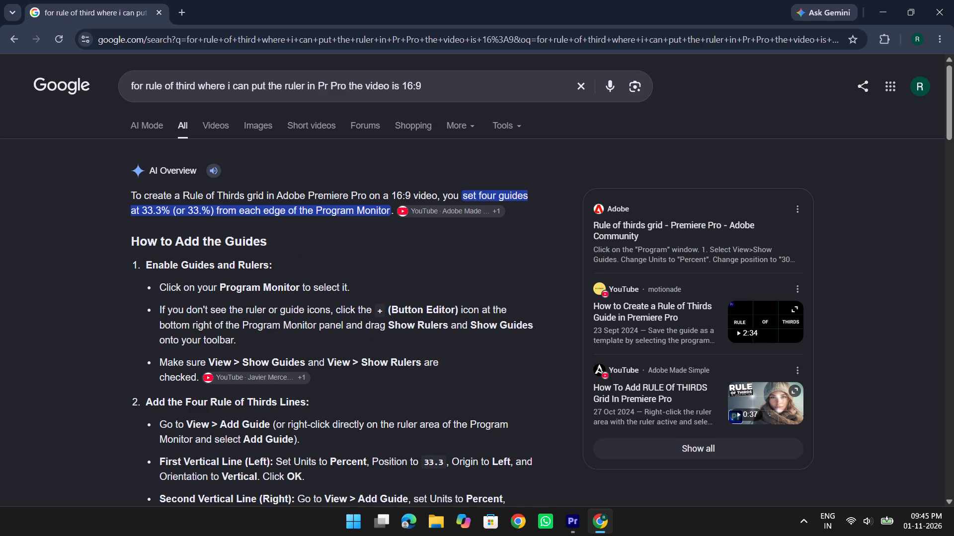
scroll(391, 357, "down", 4)
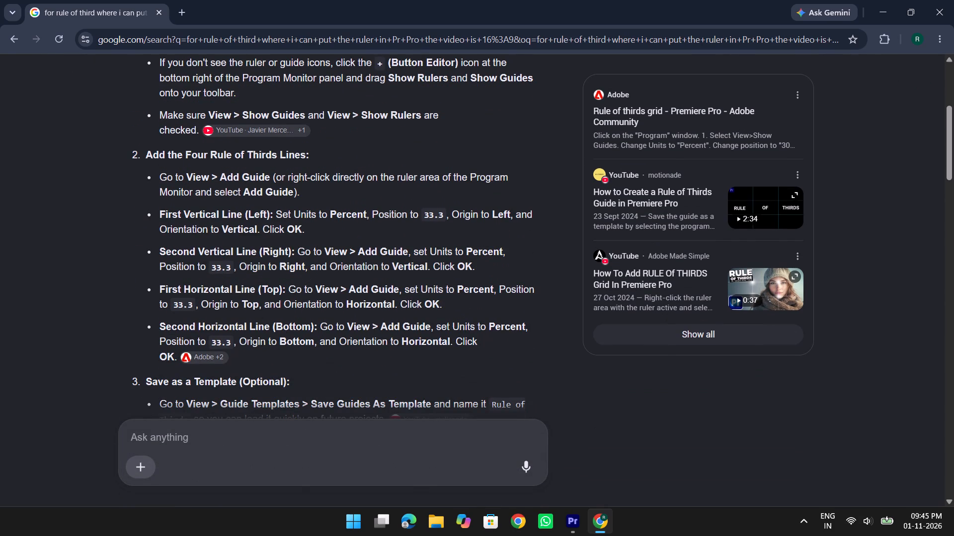
Switch back to Premiere and place a vertical guide over the webcam picture at about 417 pixels.
key("alt+Tab")
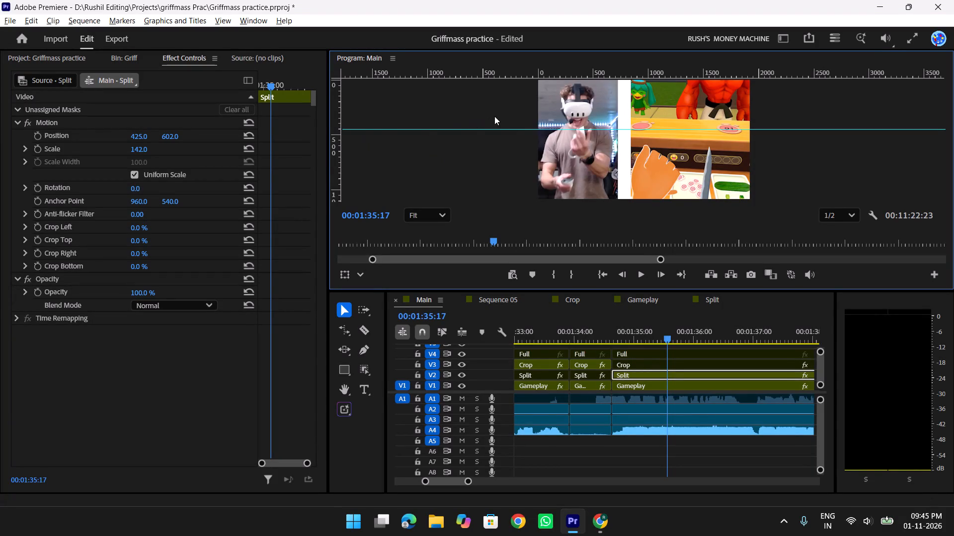
left_click_drag(339, 134, 552, 140)
left_click_drag(552, 140, 584, 140)
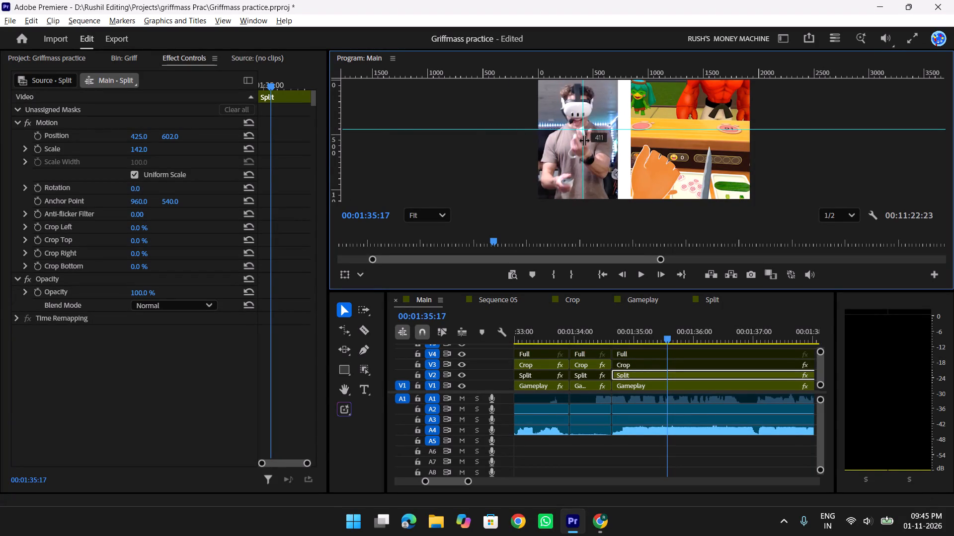
Set the vertical guide's units to percent and its position to 33.3 from the frame's left edge.
right_click(584, 138)
left_click(618, 147)
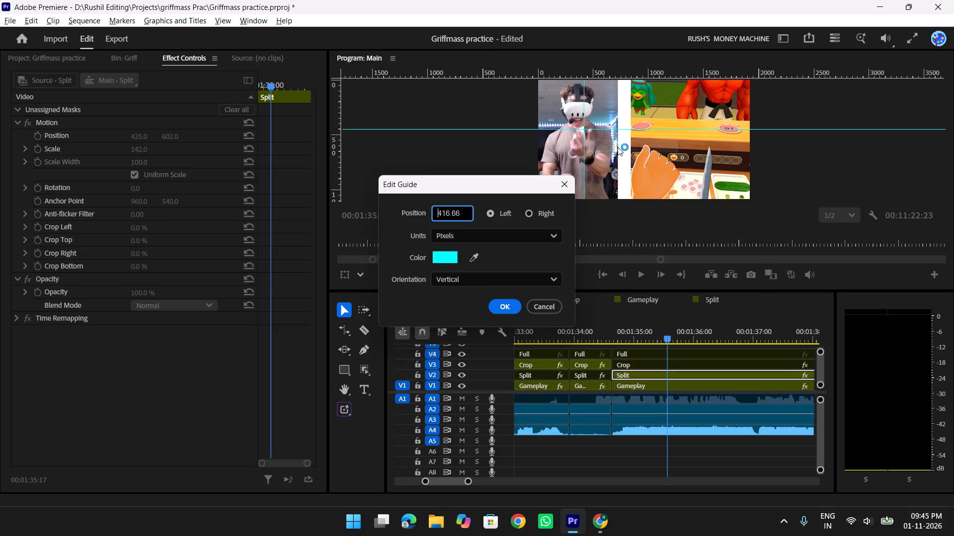
left_click(462, 214)
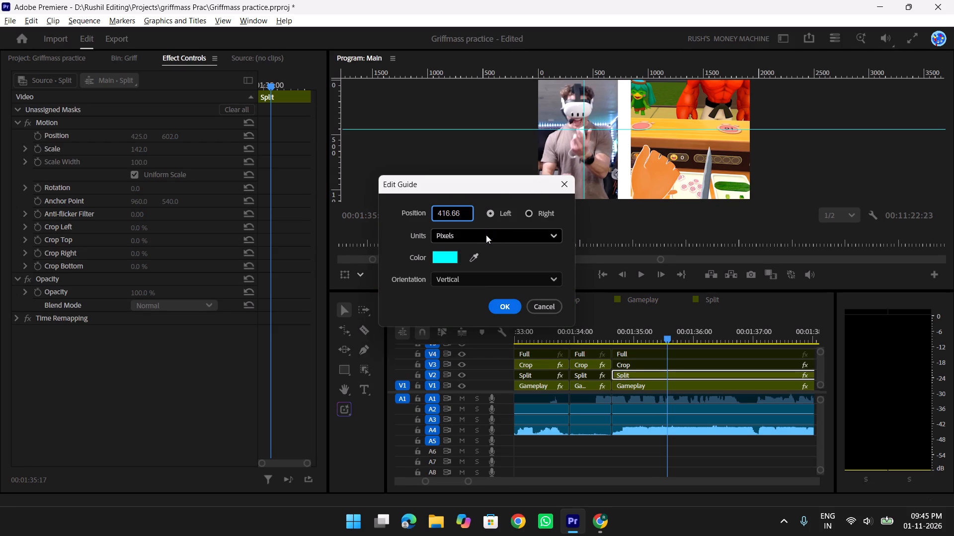
key("ctrl+a")
key("backslash")
key("alt+Tab")
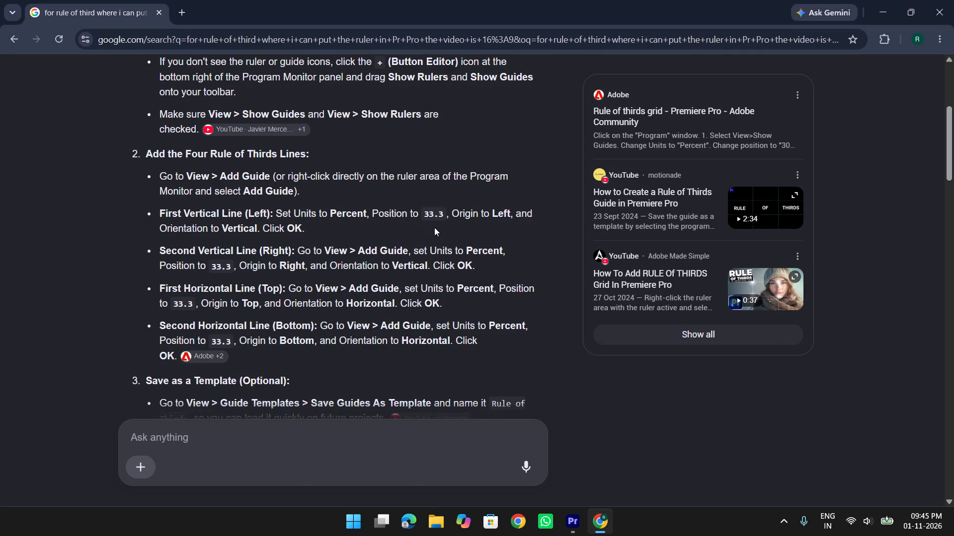
key("alt+Tab")
left_click(443, 214)
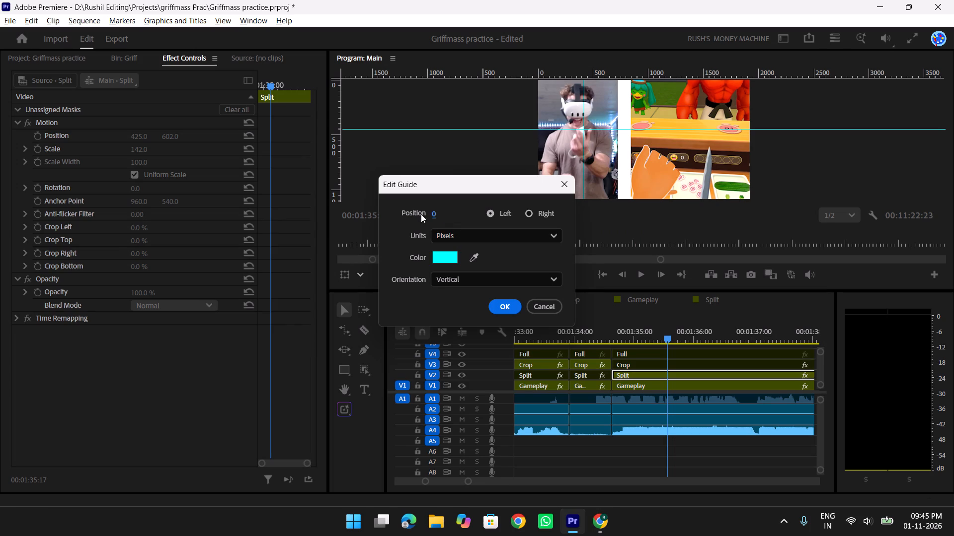
left_click(436, 213)
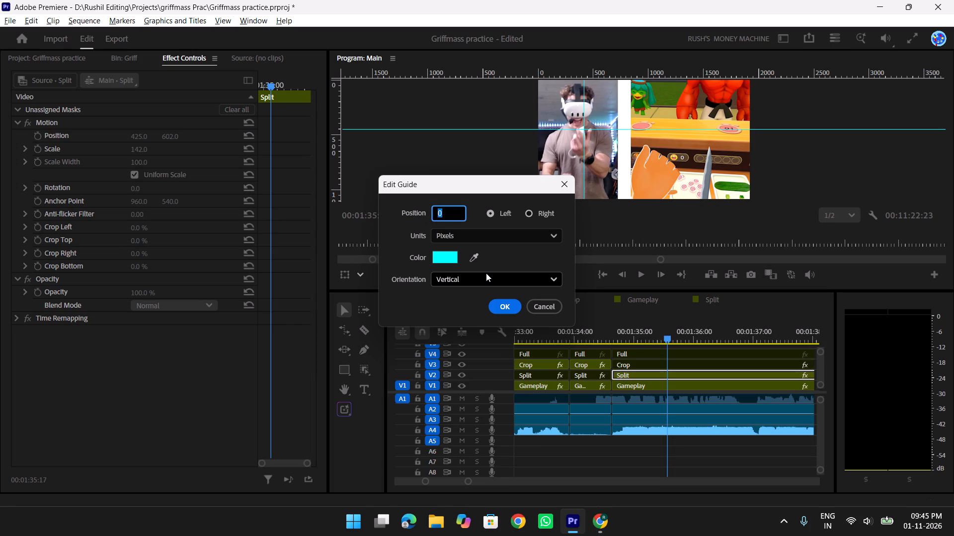
type("33")
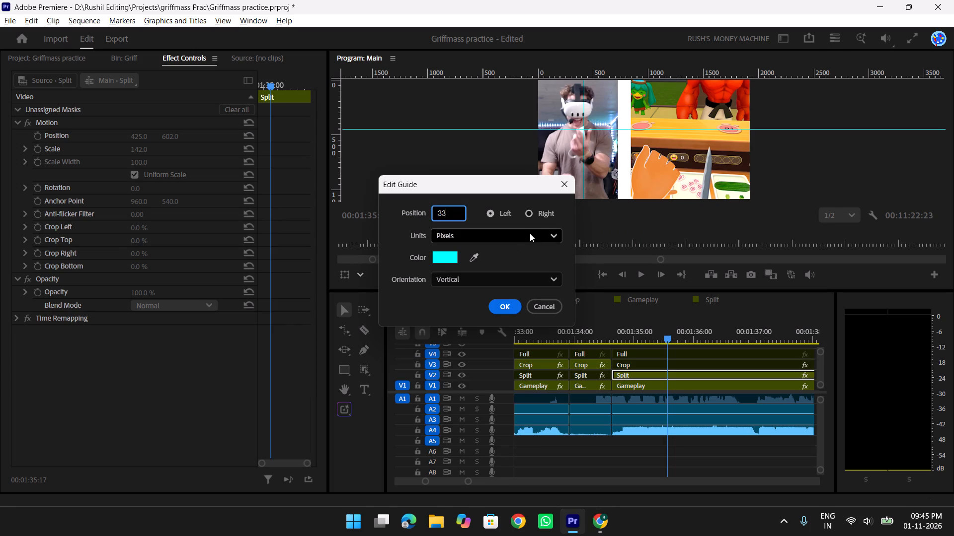
left_click(530, 233)
left_click(504, 268)
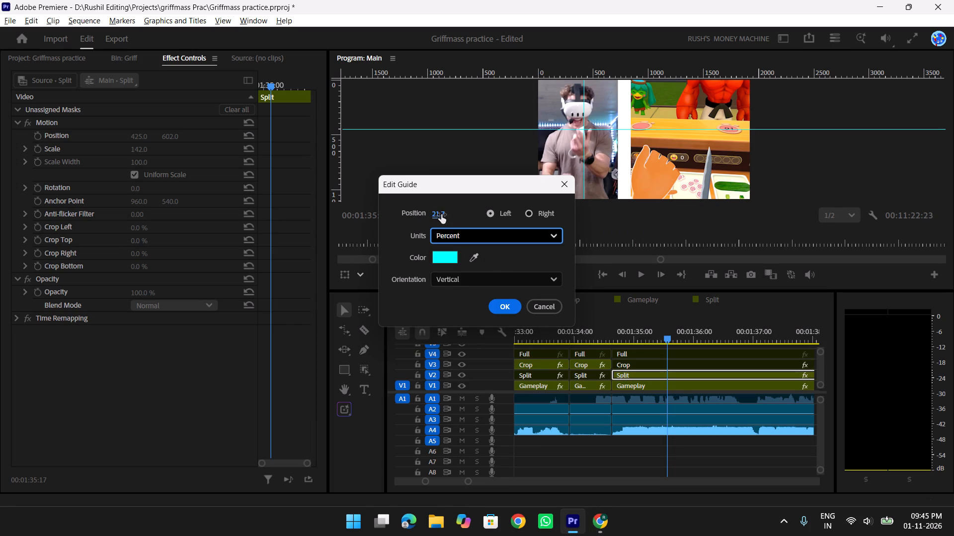
left_click(441, 214)
type("33.3")
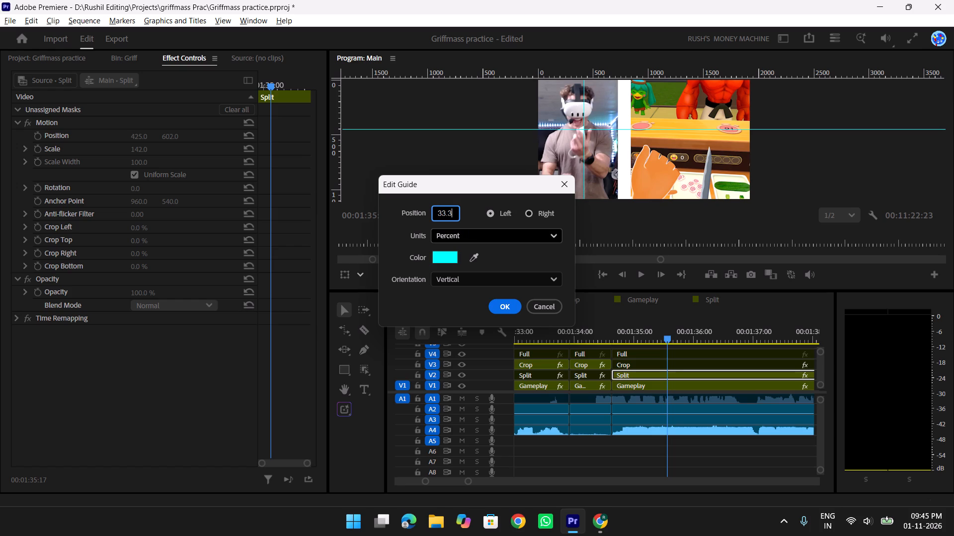
key("Return")
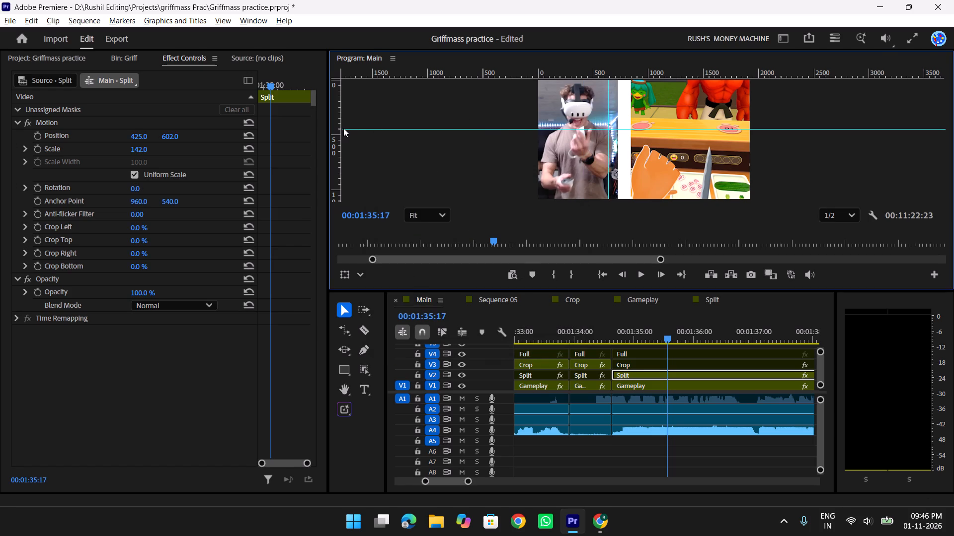
Set the horizontal guide's units to percent and its position to 33.3 from the top of the frame.
key("alt+Tab")
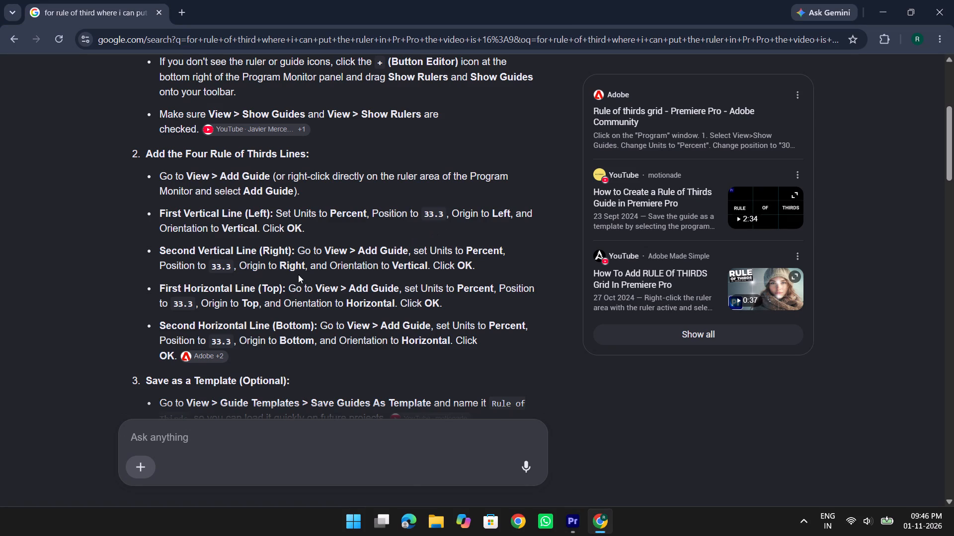
key("alt+Tab")
left_click(456, 125)
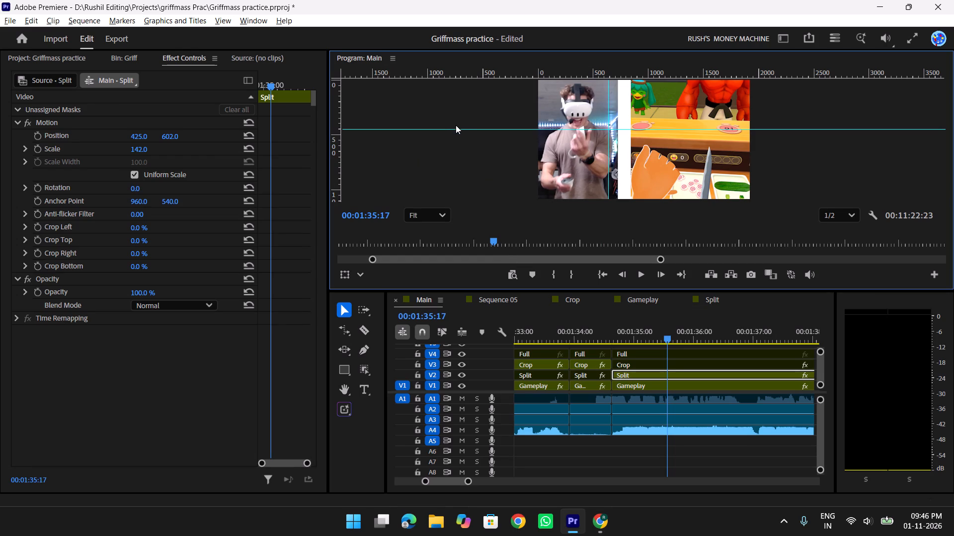
right_click(461, 129)
left_click(501, 139)
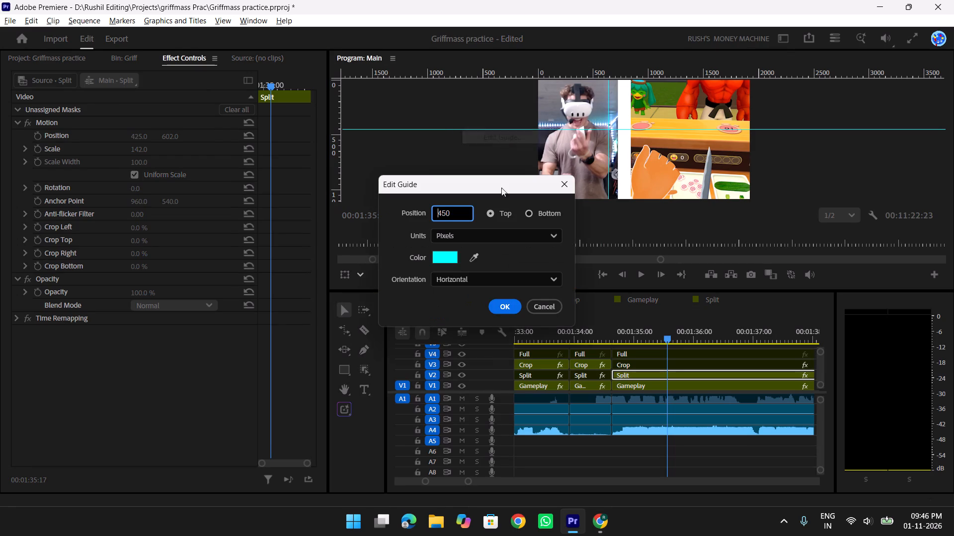
left_click(465, 240)
left_click(467, 268)
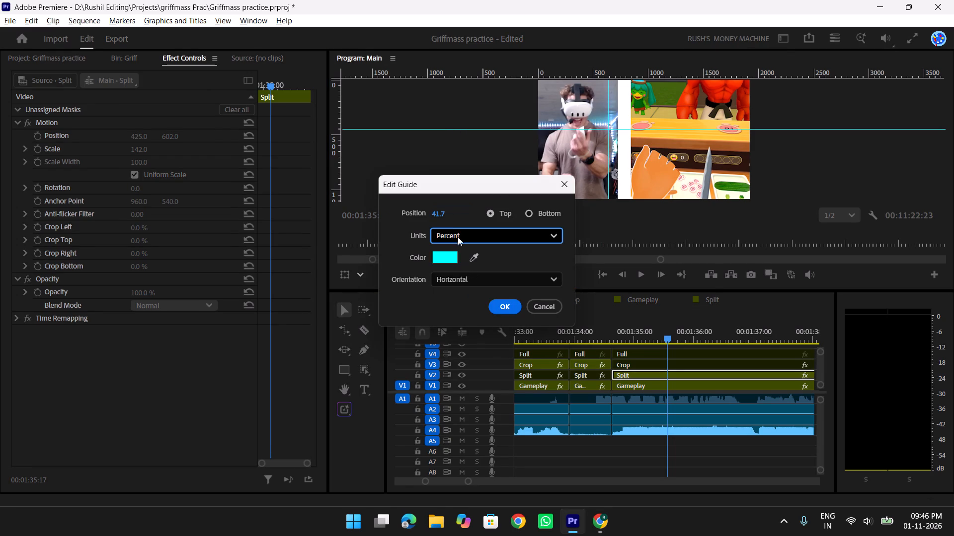
left_click(448, 213)
left_click(441, 212)
type("330")
key("BackSpace")
type(".3")
key("Return")
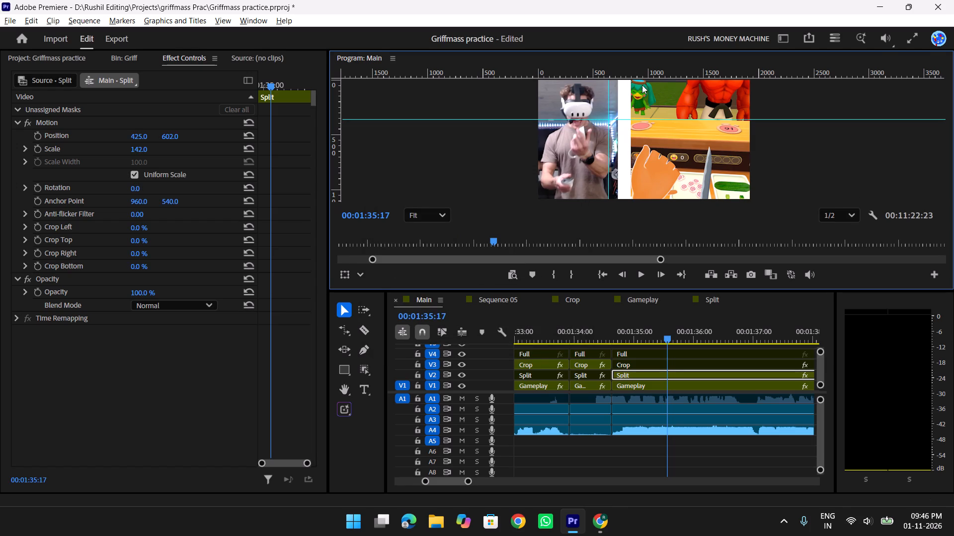
Place a second horizontal guide across the lower part of the frame at about 788 pixels.
left_click_drag(641, 74, 634, 181)
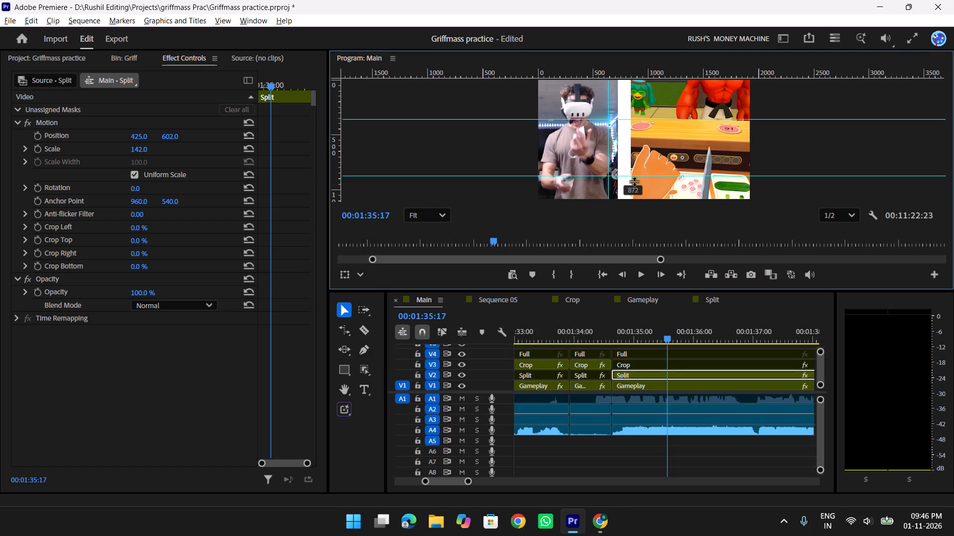
left_click_drag(634, 181, 636, 168)
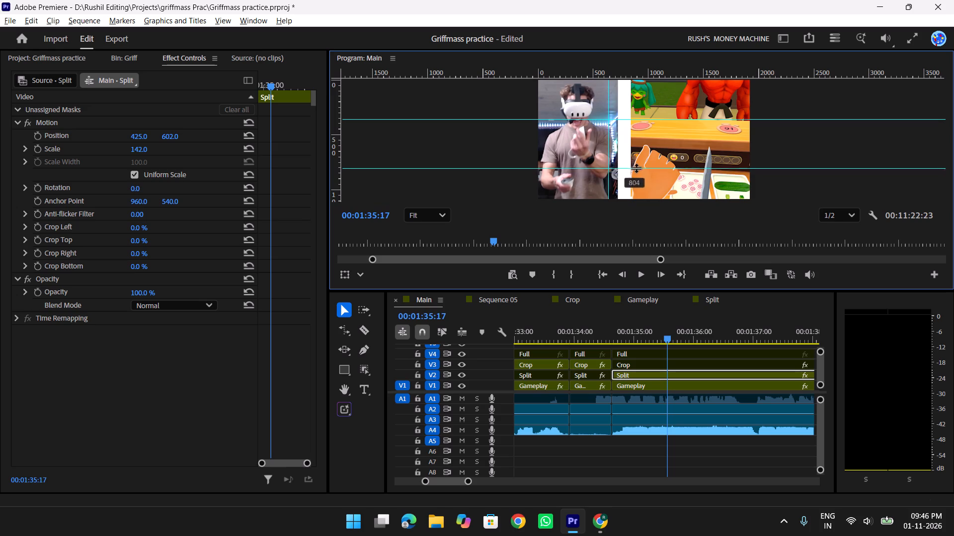
left_click_drag(636, 168, 636, 167)
Check the rule-of-thirds instructions in Chrome and set the lower horizontal guide to 33.3 percent from the top.
right_click(638, 167)
left_click(654, 171)
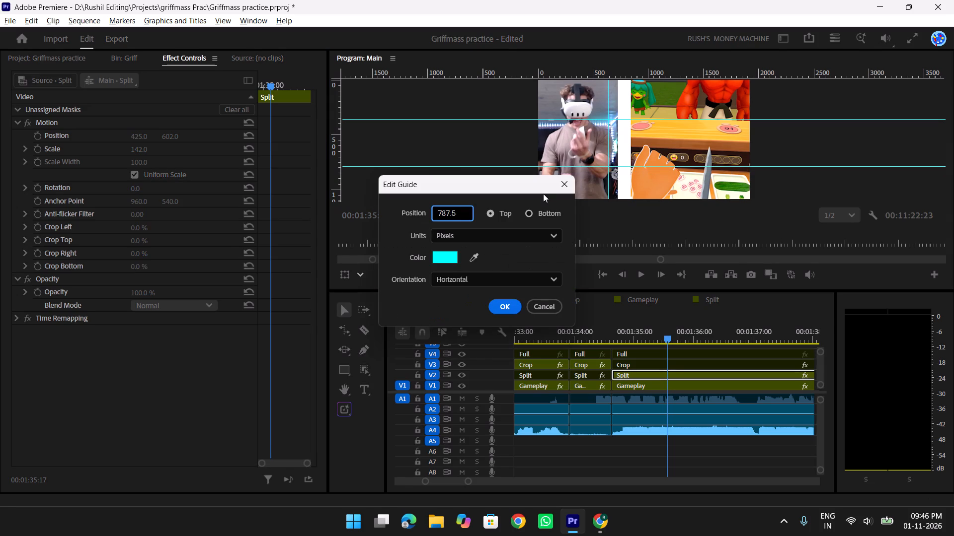
key("BackSpace")
key("BackSpace")
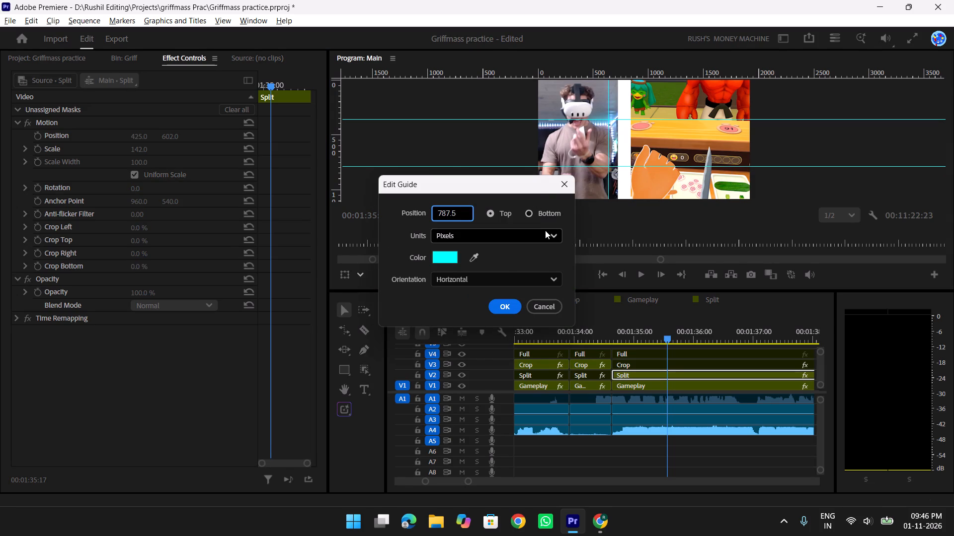
left_click(545, 233)
left_click(498, 271)
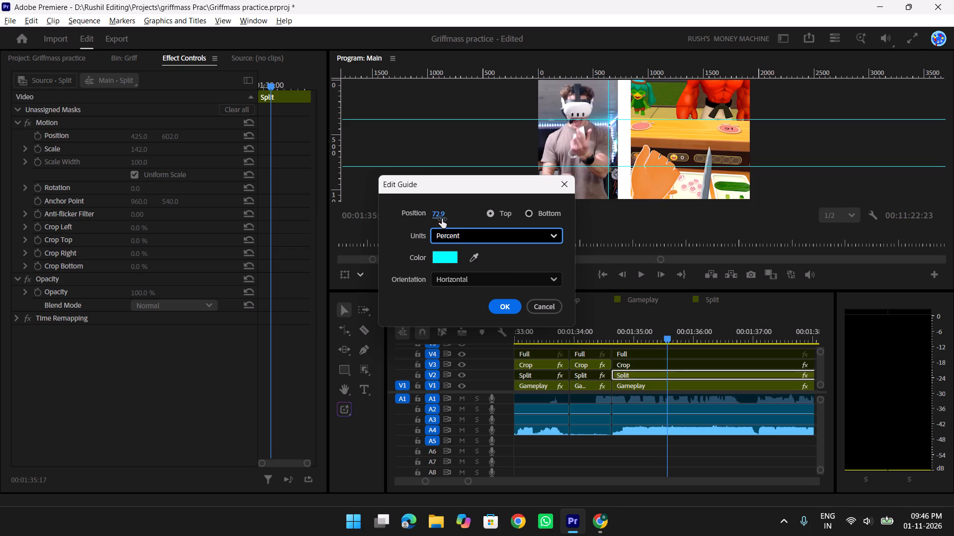
left_click(442, 216)
key("alt+Tab")
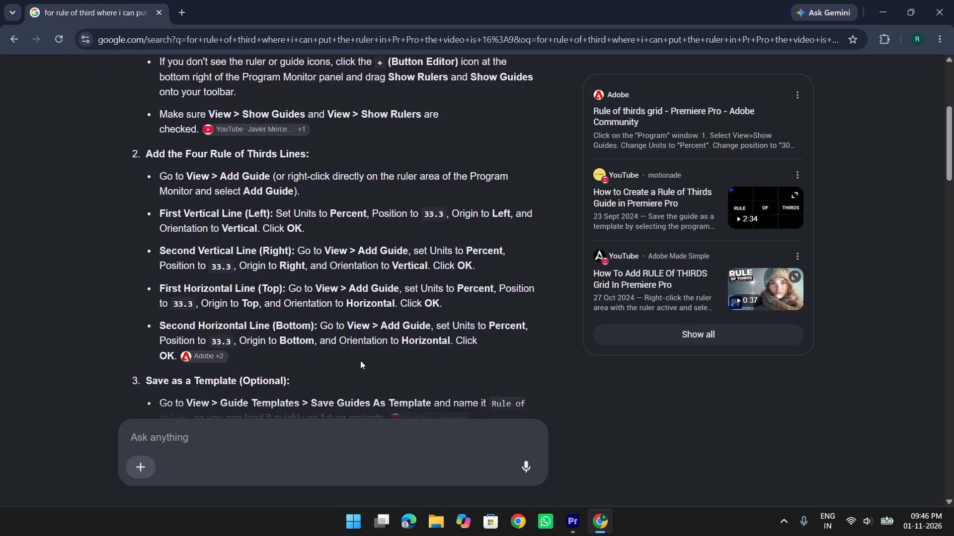
key("alt+Tab")
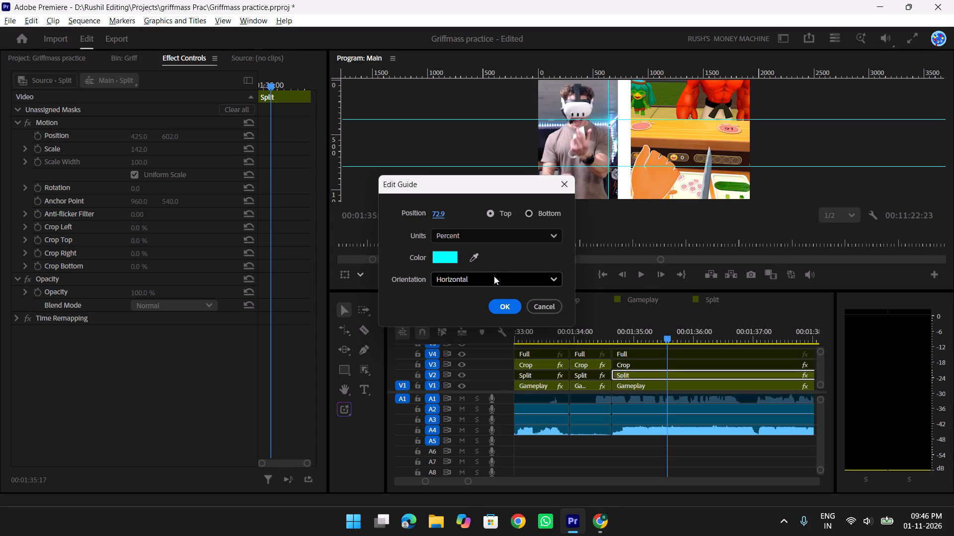
key("alt+Tab")
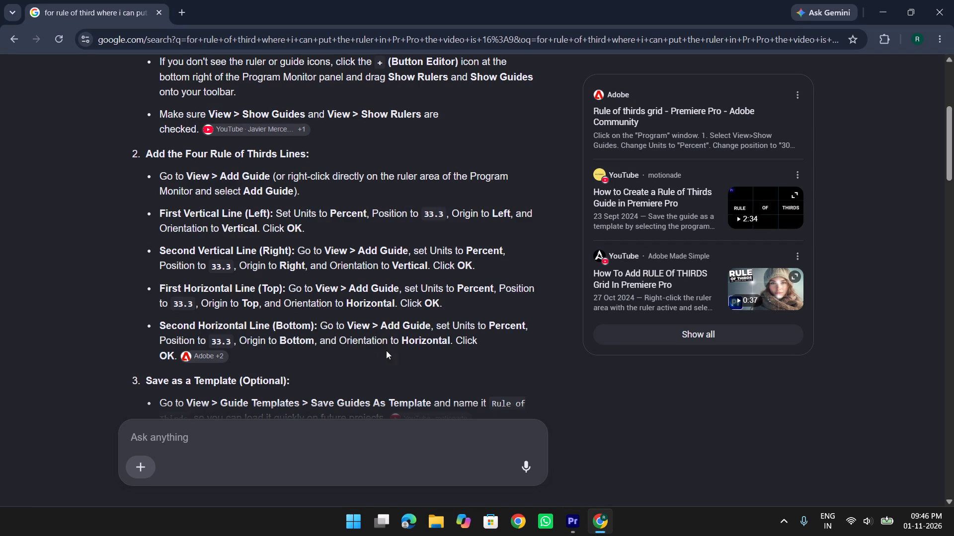
key("alt+Tab")
left_click(439, 214)
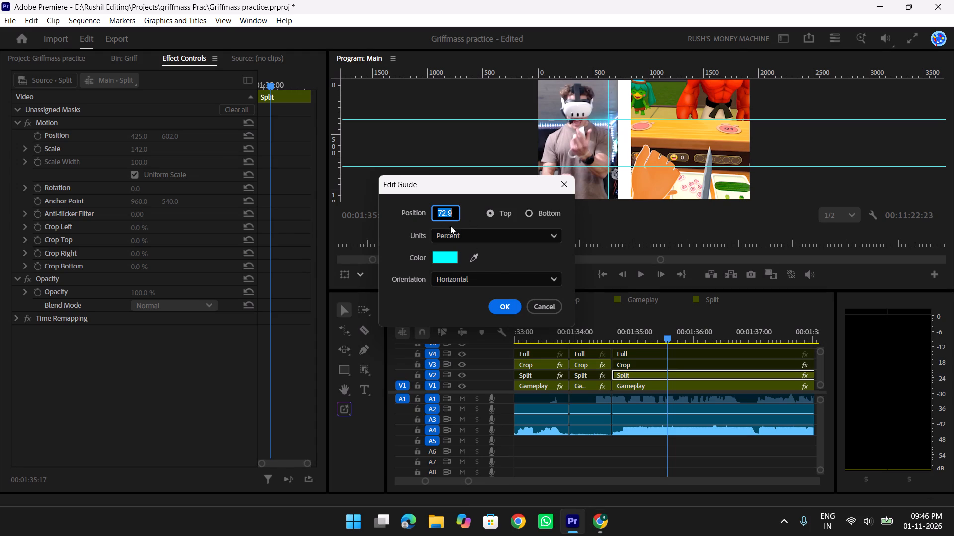
key("3")
type("3.3")
key("Return")
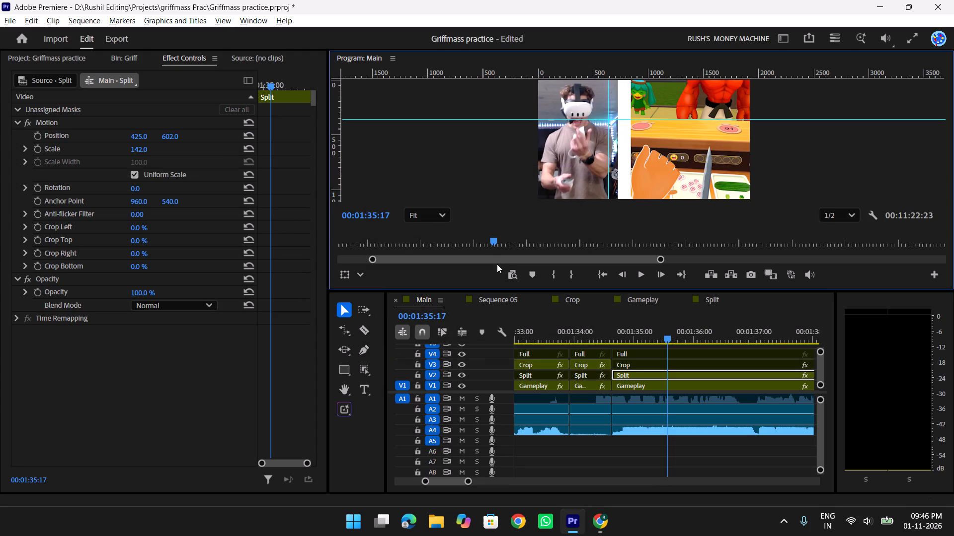
Undo the last scale change on the Split clip in the Main sequence.
key("ctrl+z")
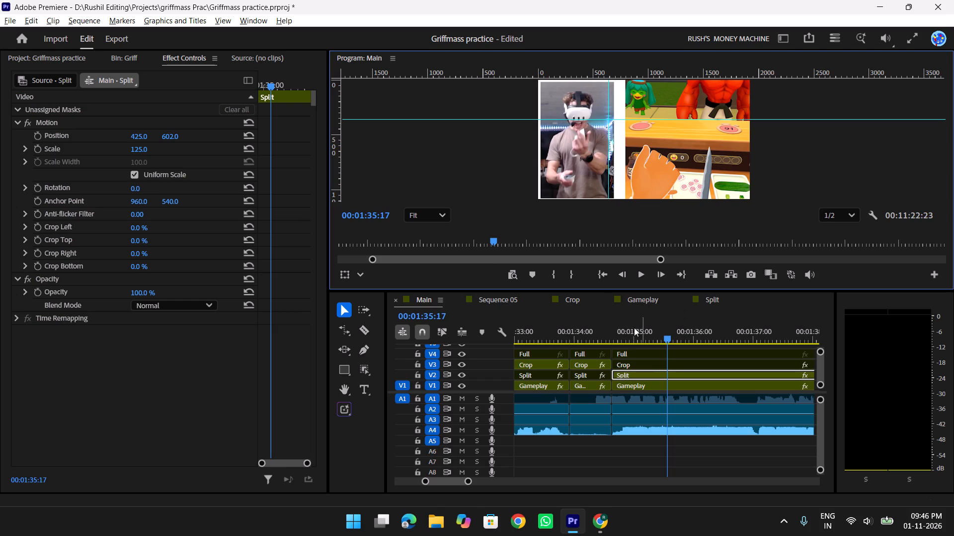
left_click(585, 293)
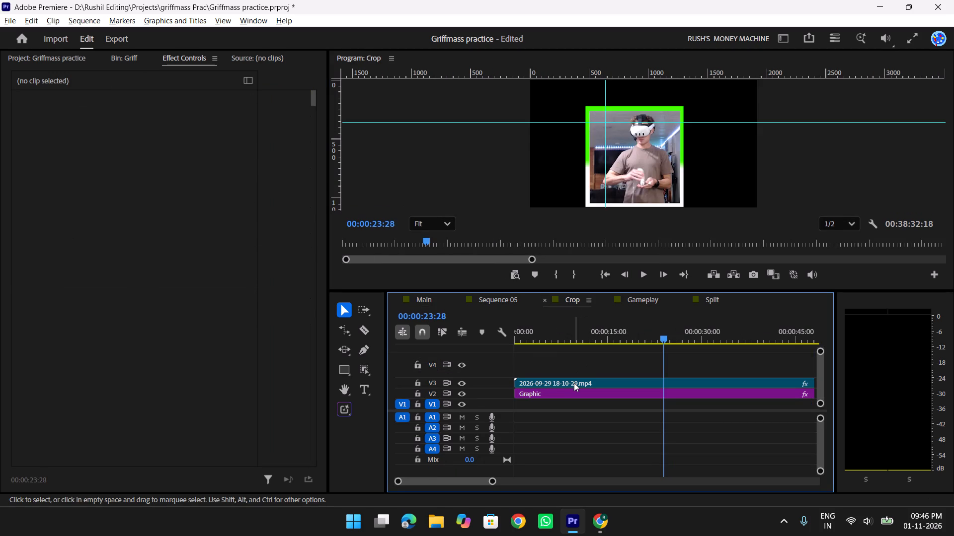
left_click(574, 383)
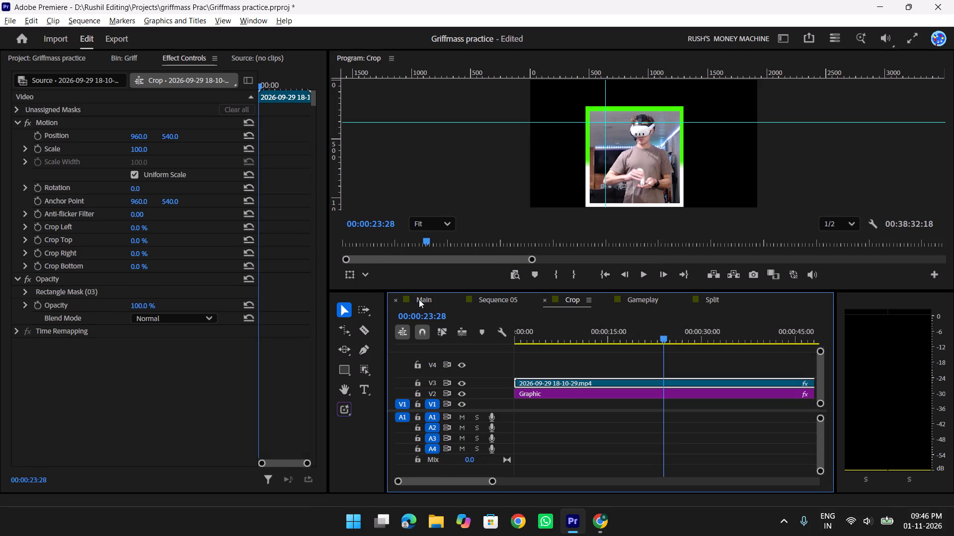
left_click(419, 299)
In the Split sequence, set the white Graphic clip's Crop Right to 38% so the border closely follows the webcam's edge.
left_click(713, 302)
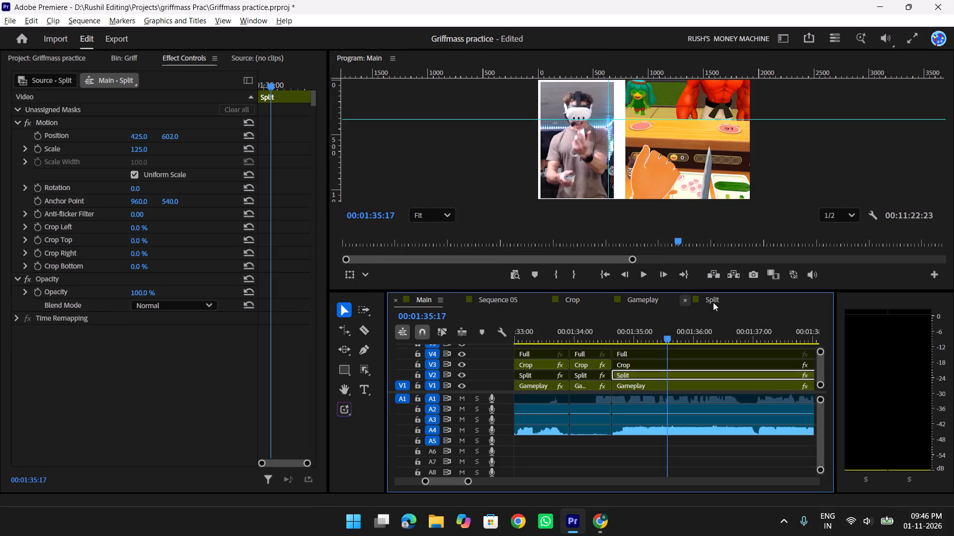
left_click(651, 402)
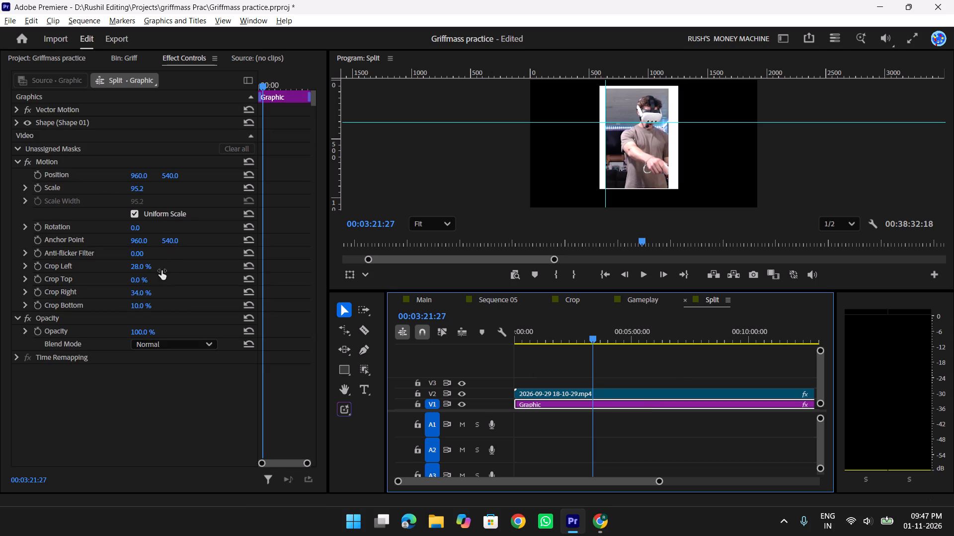
left_click_drag(141, 292, 140, 292)
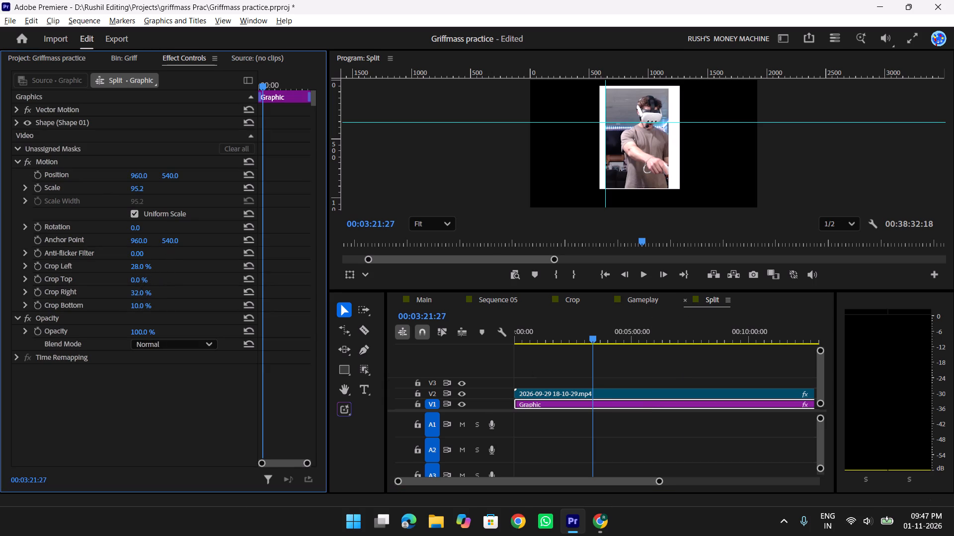
left_click_drag(140, 292, 157, 295)
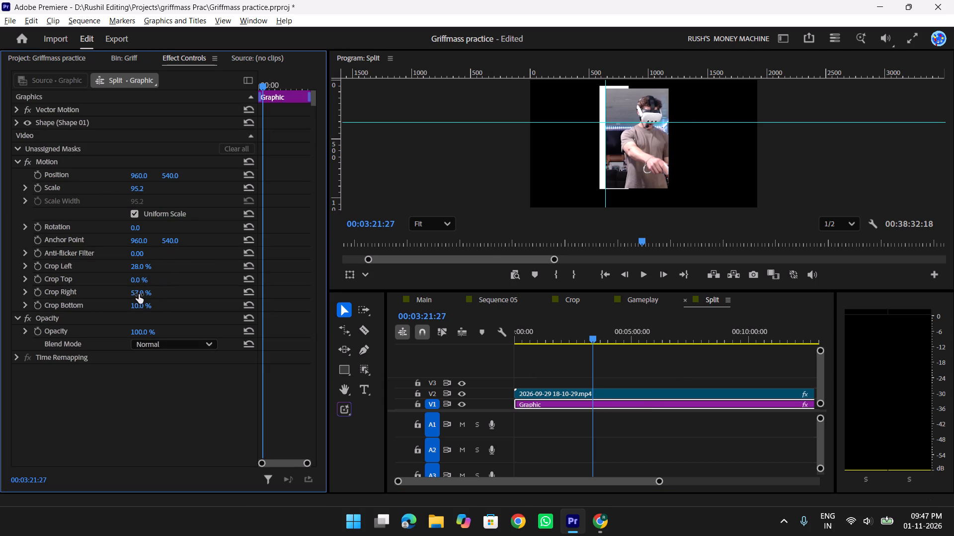
left_click(139, 294)
left_click(148, 290)
double_click(142, 293)
key("Up")
key("Down")
key("Down")
key("Down")
key("Down")
key("Down")
key("Down")
key("Down")
key("Down")
key("Down")
key("Down")
key("Down")
key("Down")
key("Down")
key("Down")
key("Down")
key("Down")
key("Down")
key("Down")
key("Down")
key("Down")
key("Down")
key("Down")
key("Down")
key("Down")
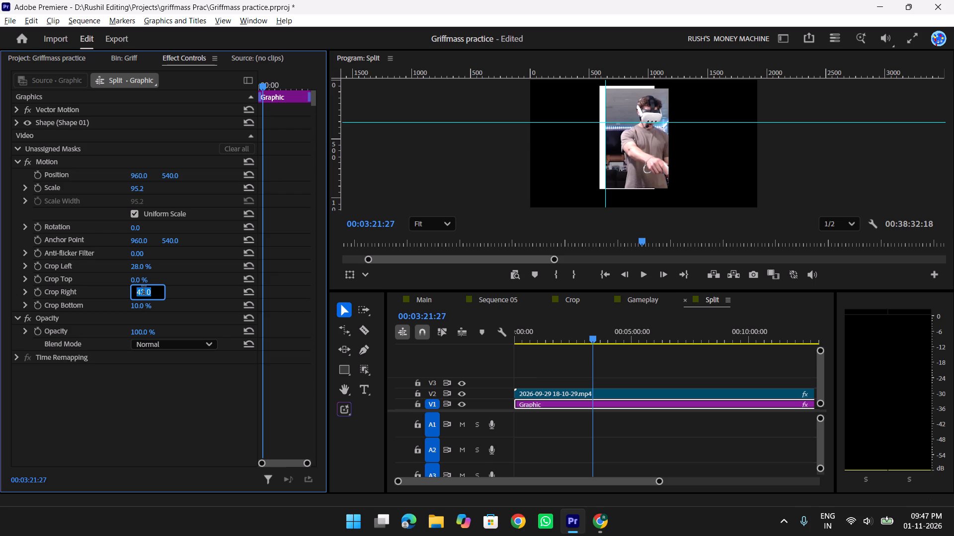
key("Down")
key("Down")
key("Down")
key("Down")
key("Down")
key("Down")
key("Down")
key("Down")
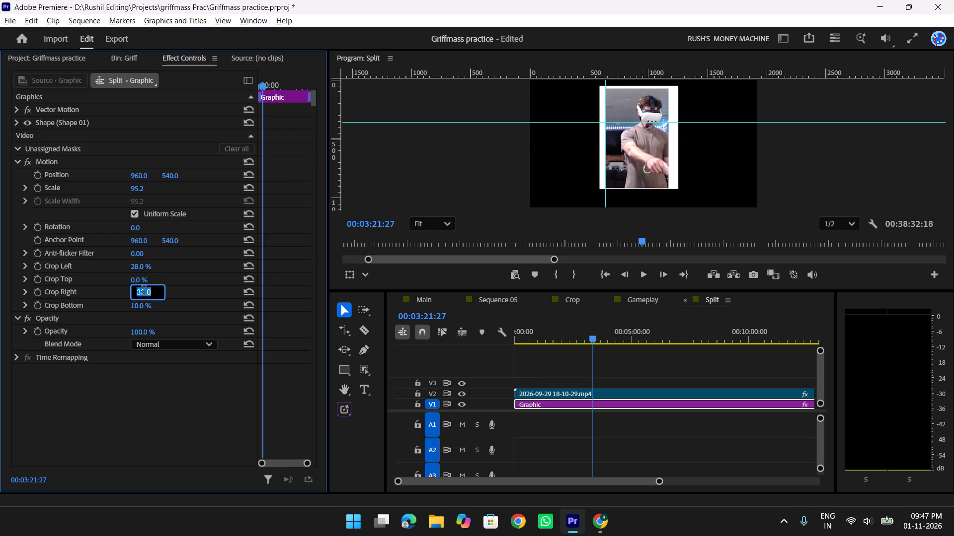
key("Up")
key("Up")
key("Up")
key("Up")
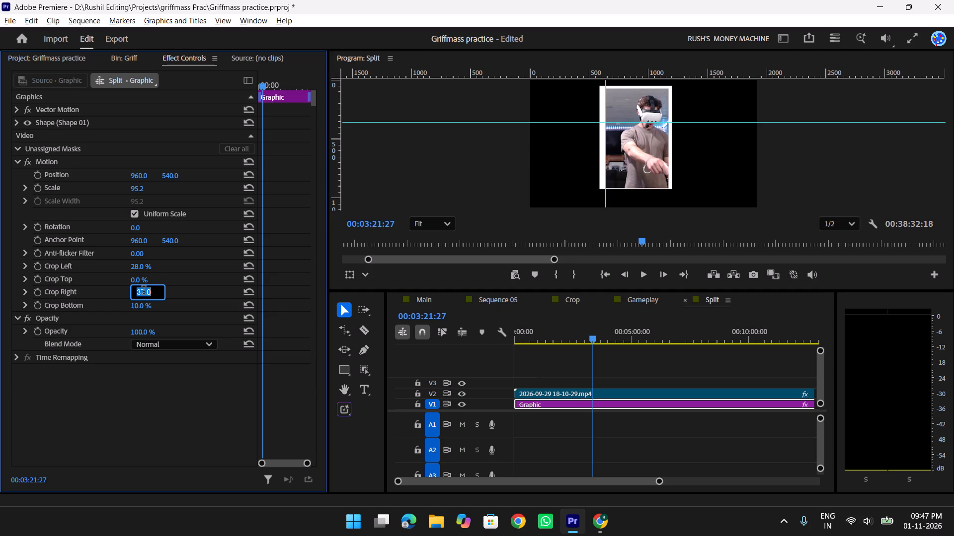
key("Up")
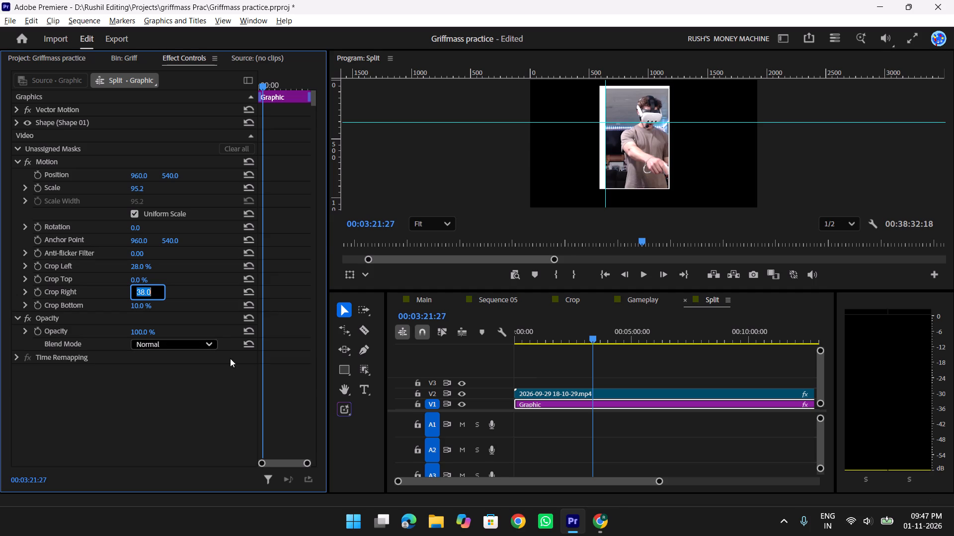
In the Main sequence, set the Split clip's scale to 130 and its horizontal position to 365.
left_click(428, 297)
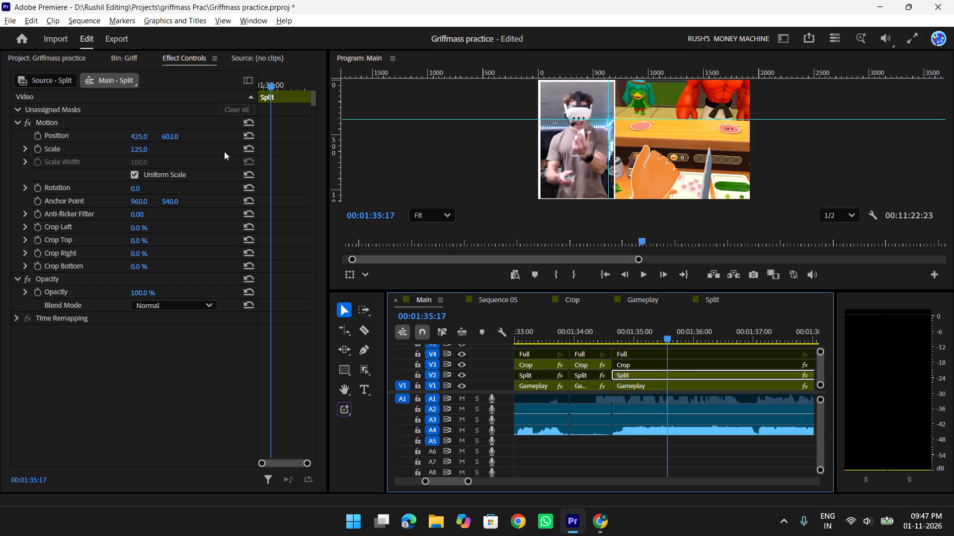
left_click_drag(137, 137, 113, 138)
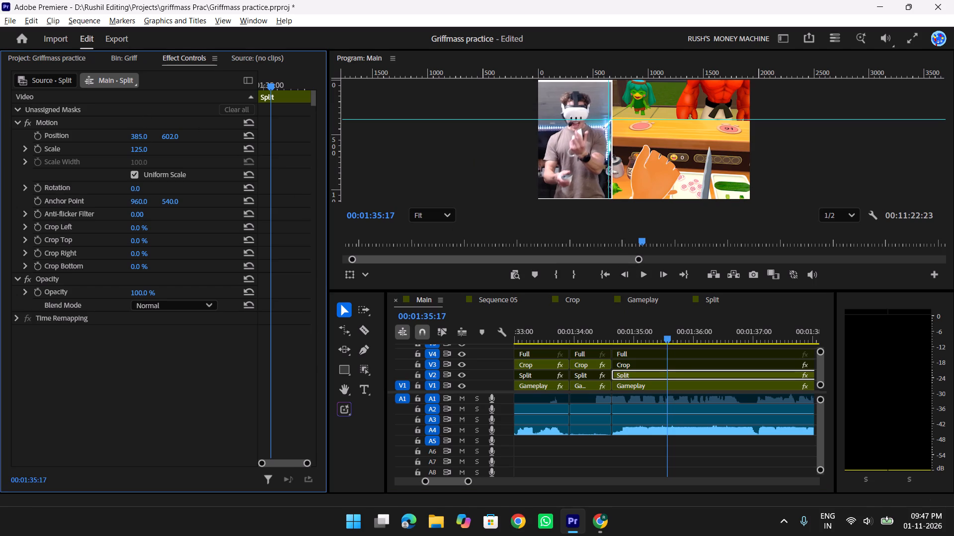
left_click_drag(113, 138, 105, 141)
left_click(139, 150)
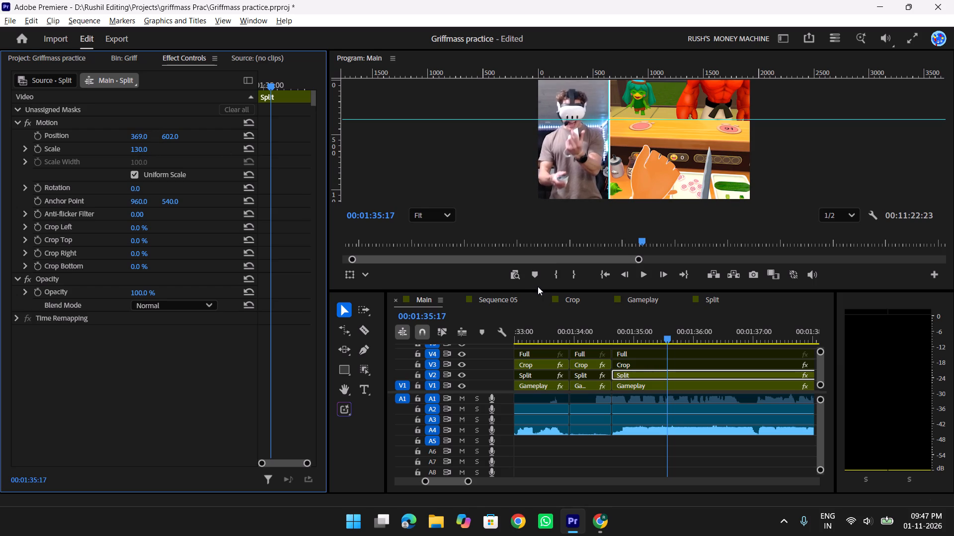
left_click(131, 135)
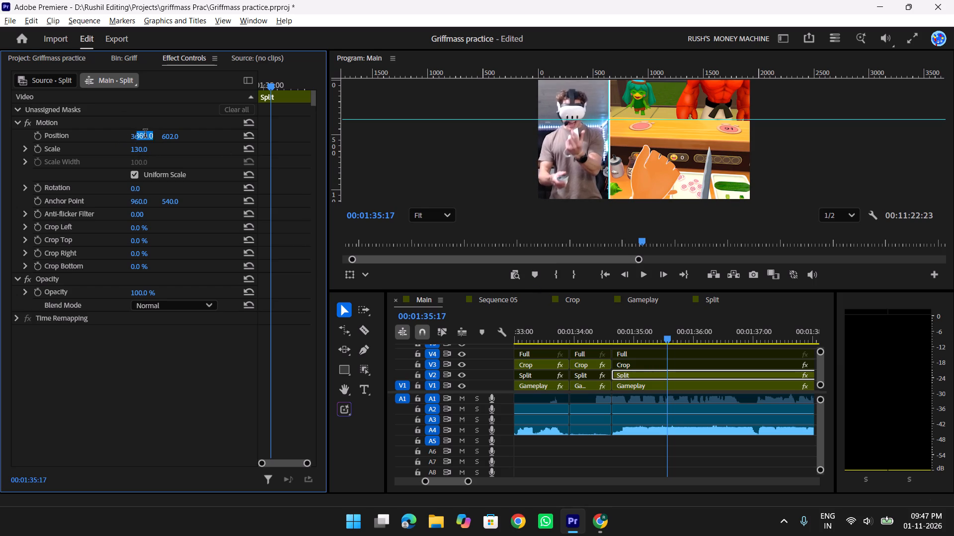
left_click(145, 134)
double_click(144, 139)
key("Down")
key("Down")
key("Down")
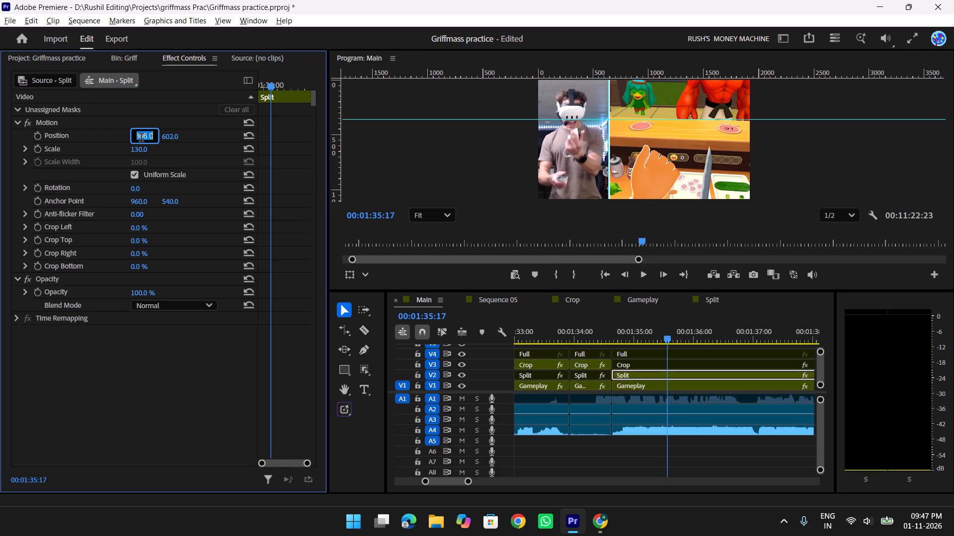
key("Down")
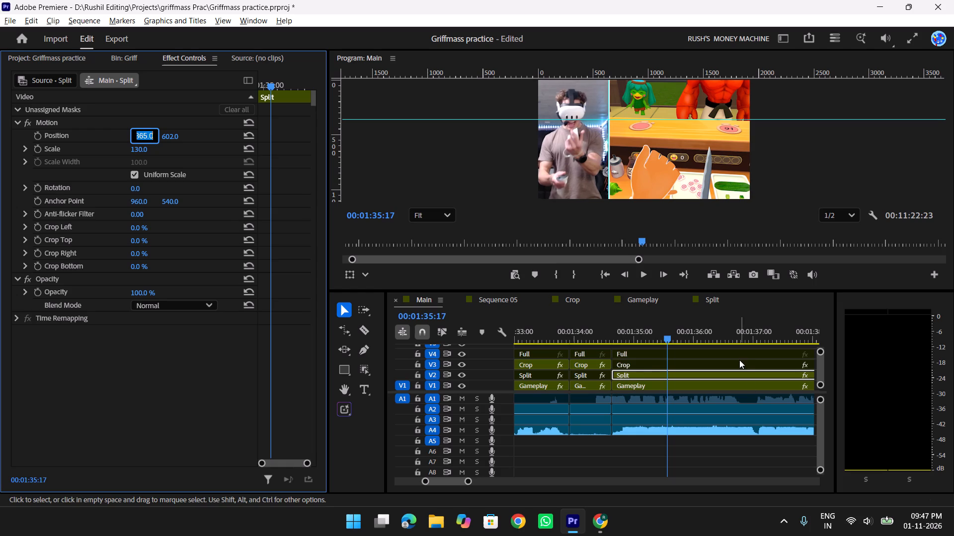
left_click(710, 453)
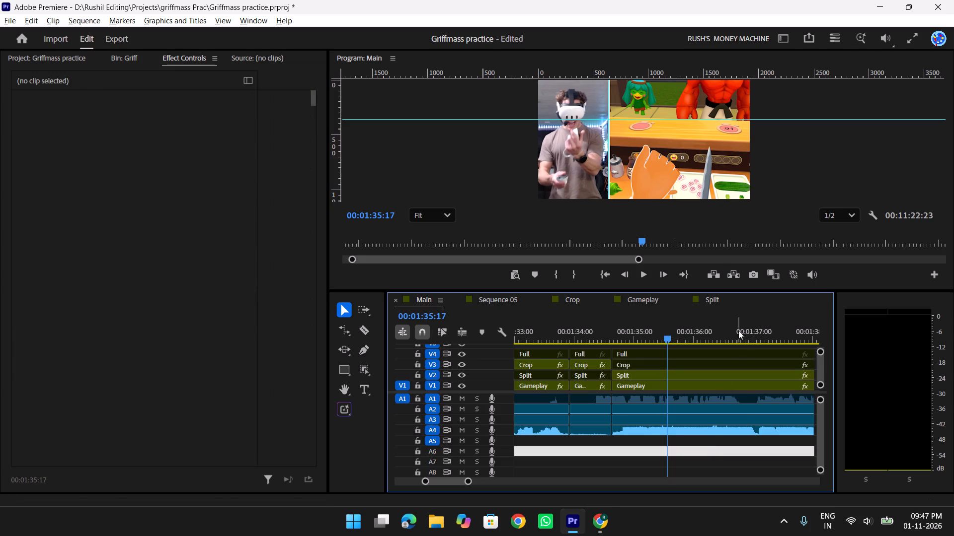
Play the Main sequence from about 00:01:34 to review the webcam's new framing in the split screen.
left_click_drag(666, 335, 596, 321)
key("space")
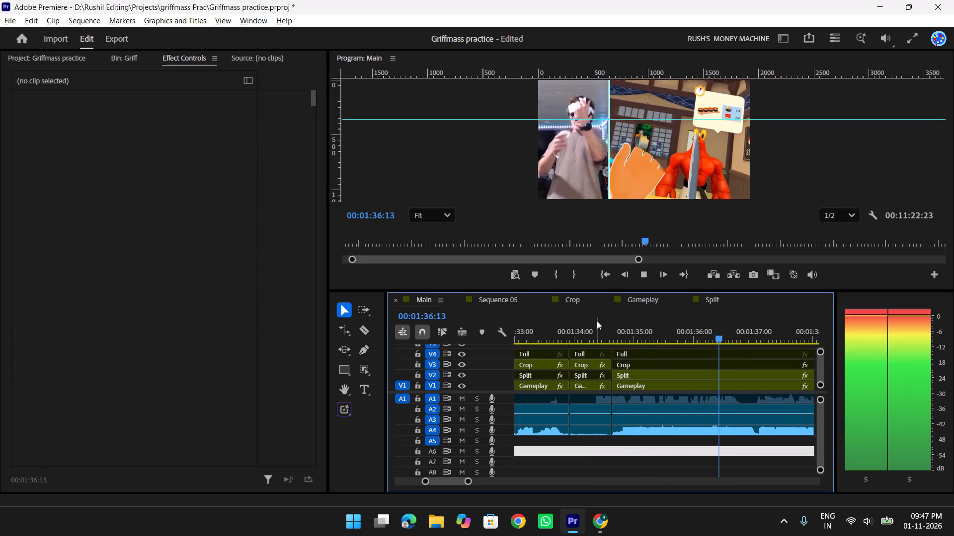
key("space")
key("space")
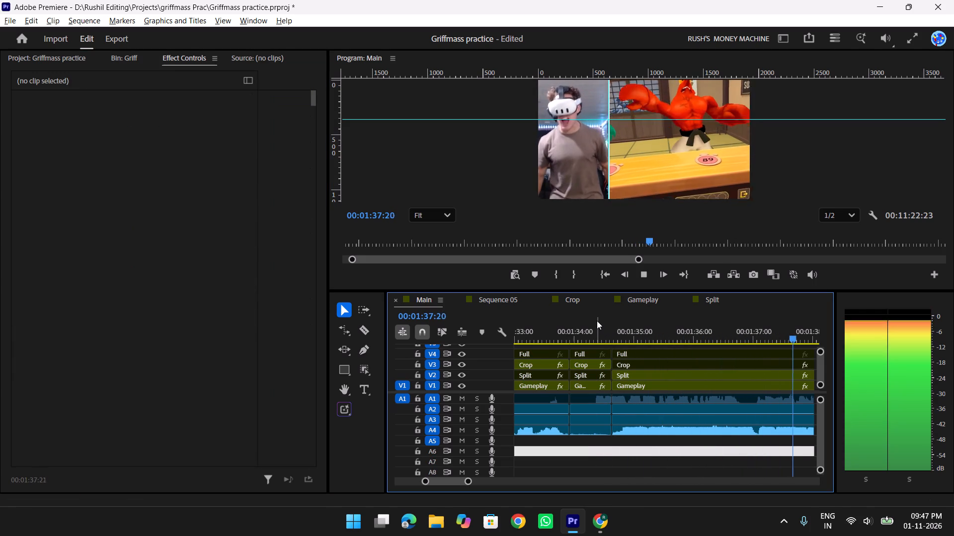
key("space")
key("y")
key("y")
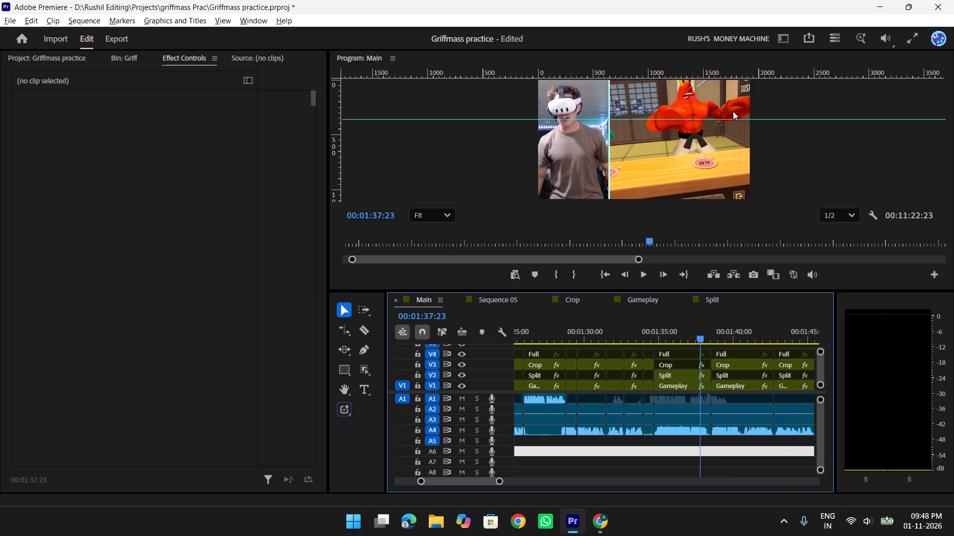
Add a second horizontal guide across the lower part of the frame and set it to 66.6 percent from the top.
left_click_drag(690, 74, 687, 83)
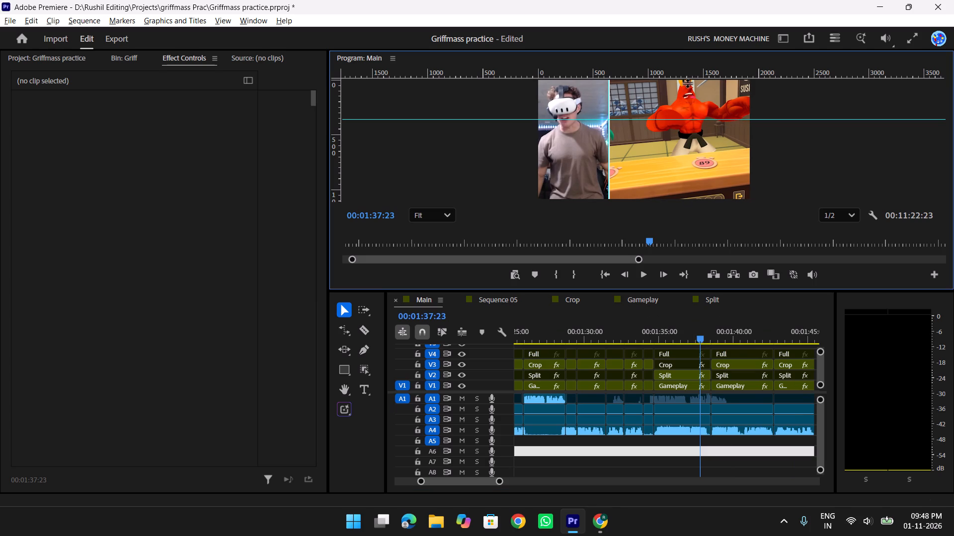
left_click_drag(687, 83, 687, 85)
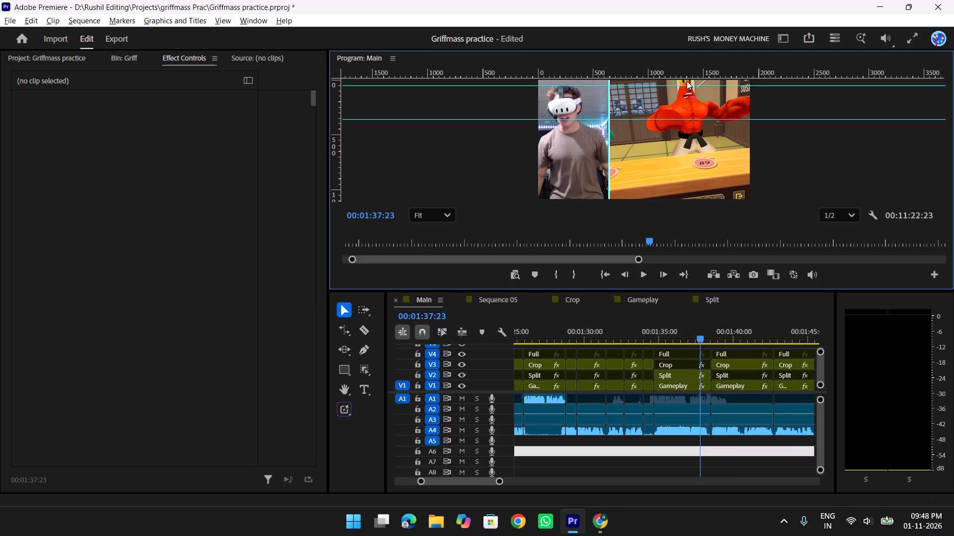
left_click_drag(671, 85, 661, 172)
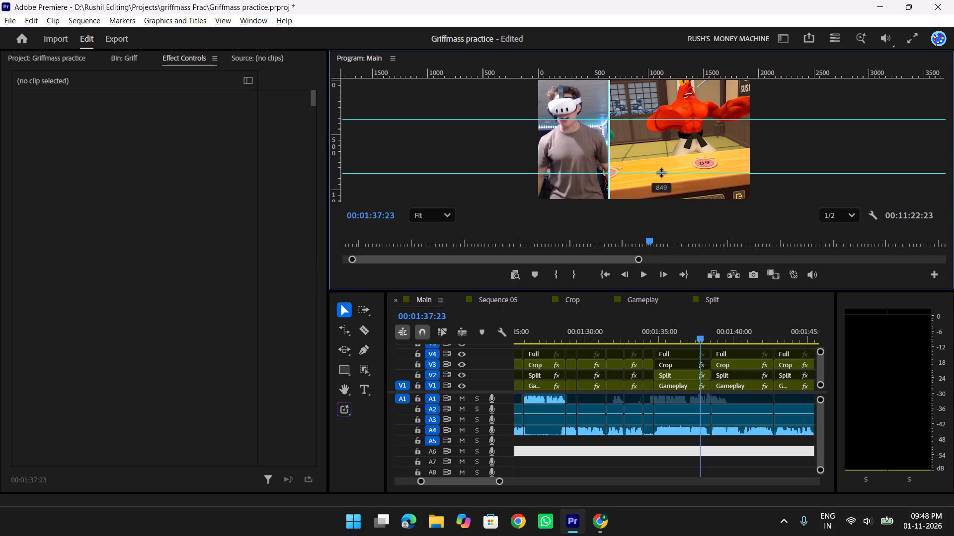
left_click_drag(661, 172, 661, 172)
right_click(658, 172)
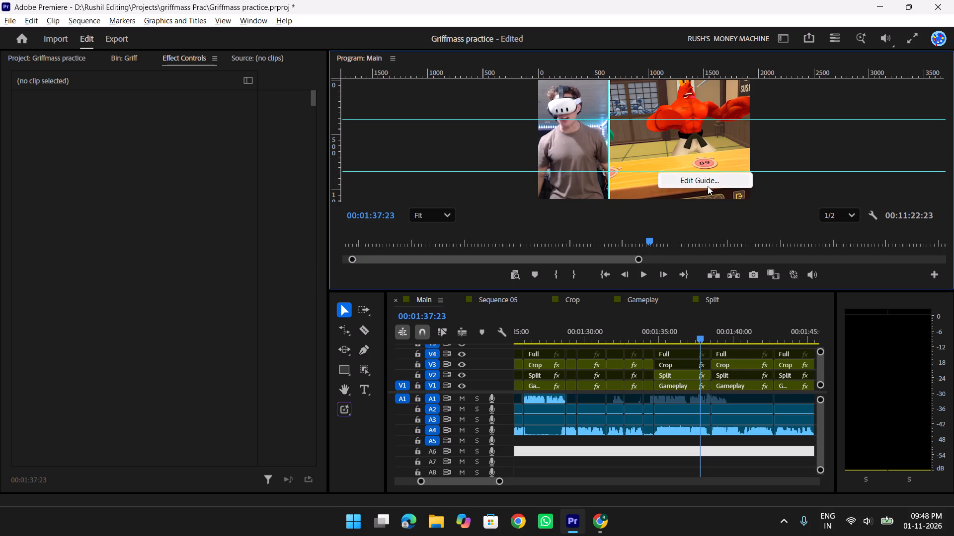
left_click(704, 179)
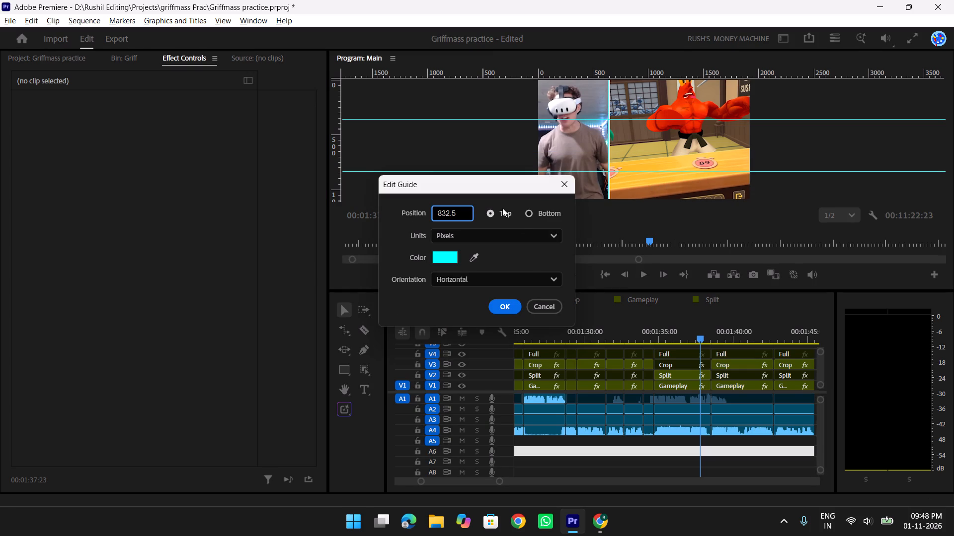
left_click(489, 237)
left_click(483, 276)
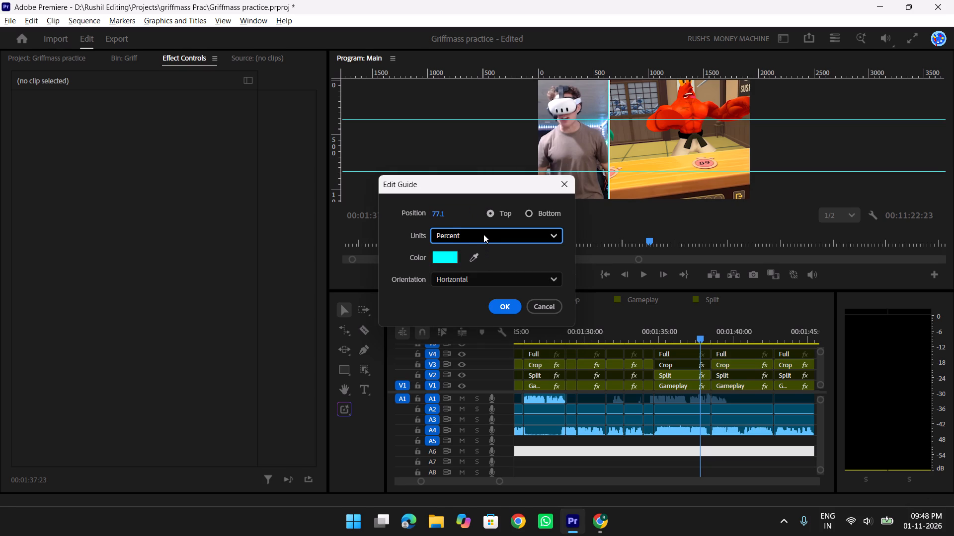
left_click(484, 234)
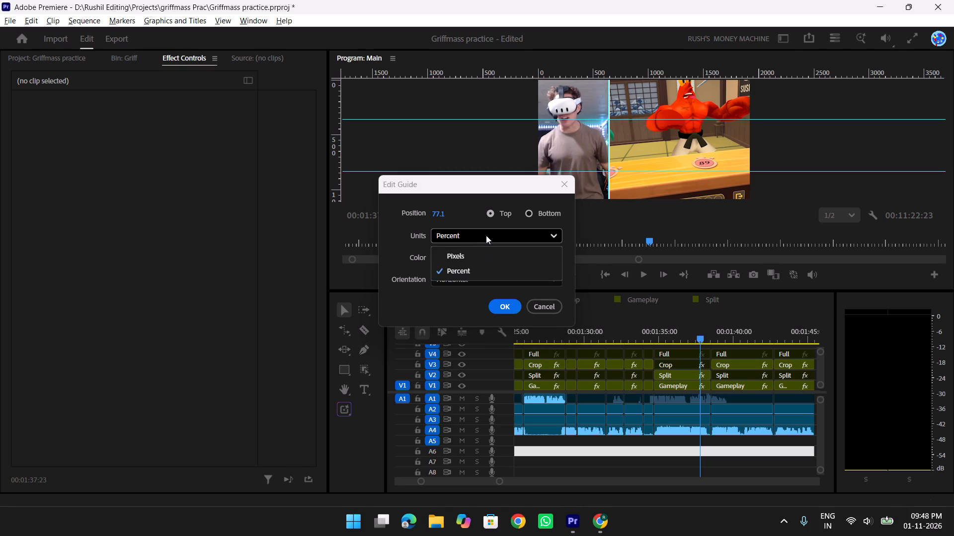
left_click(486, 235)
left_click(444, 239)
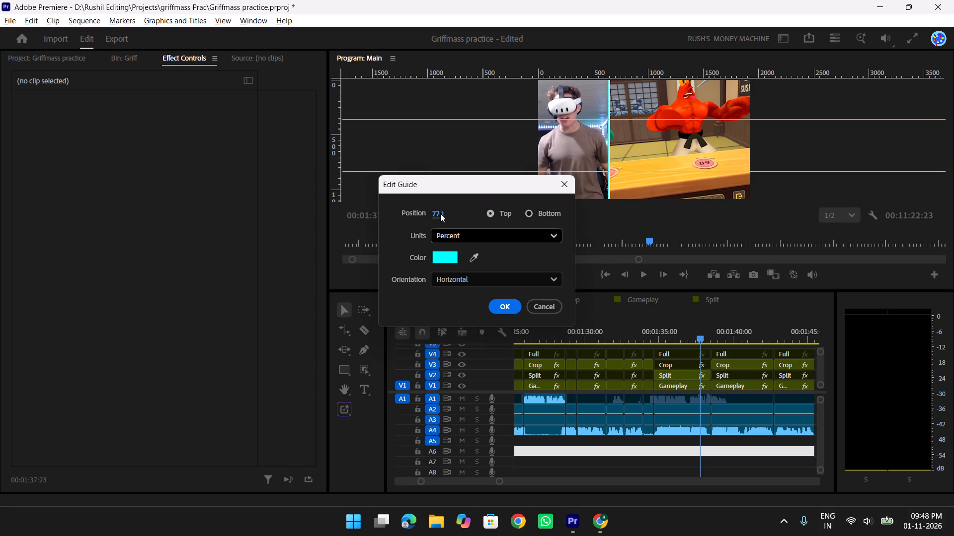
left_click(440, 213)
type("66.6")
key("Return")
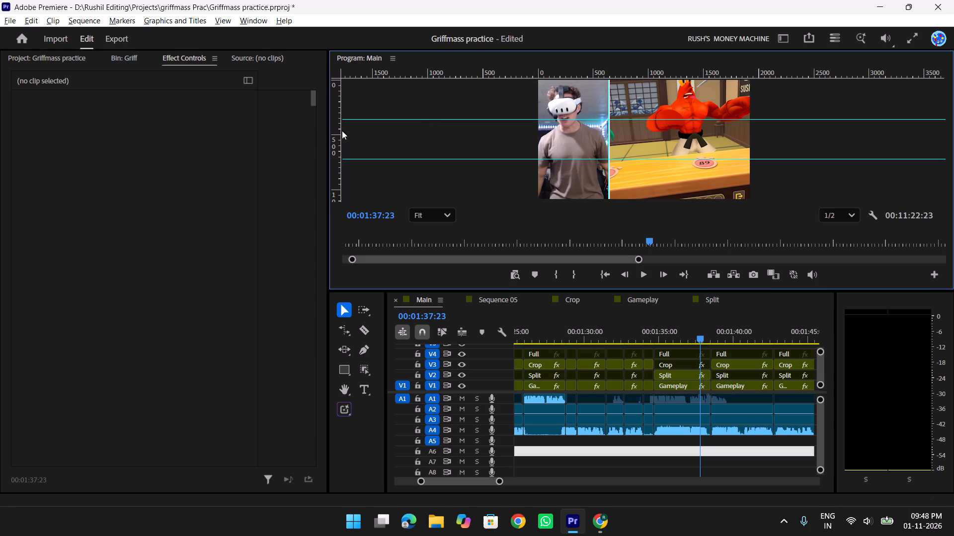
Add a second vertical guide across the gameplay side and set it to 66.6 percent from the left.
left_click_drag(339, 131, 675, 132)
right_click(673, 142)
left_click(643, 169)
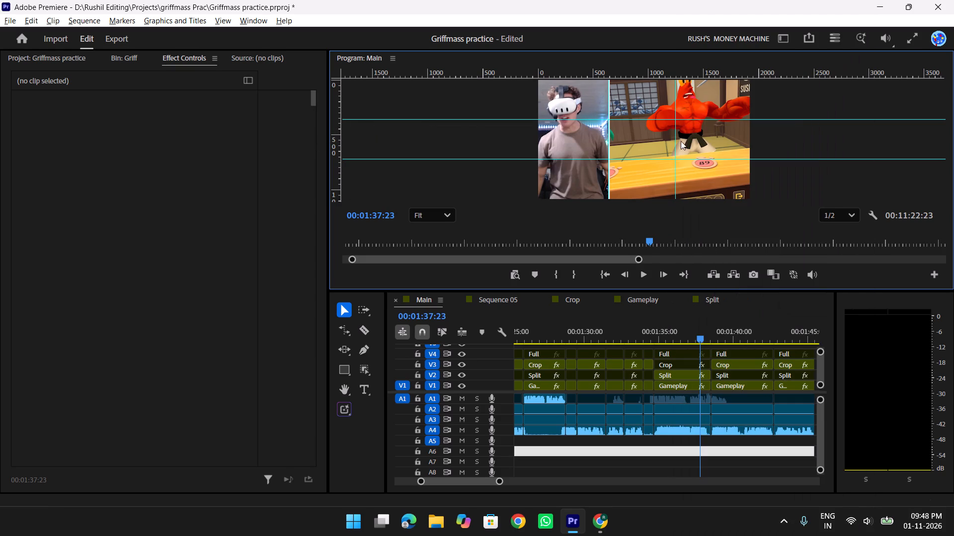
right_click(675, 139)
left_click(691, 150)
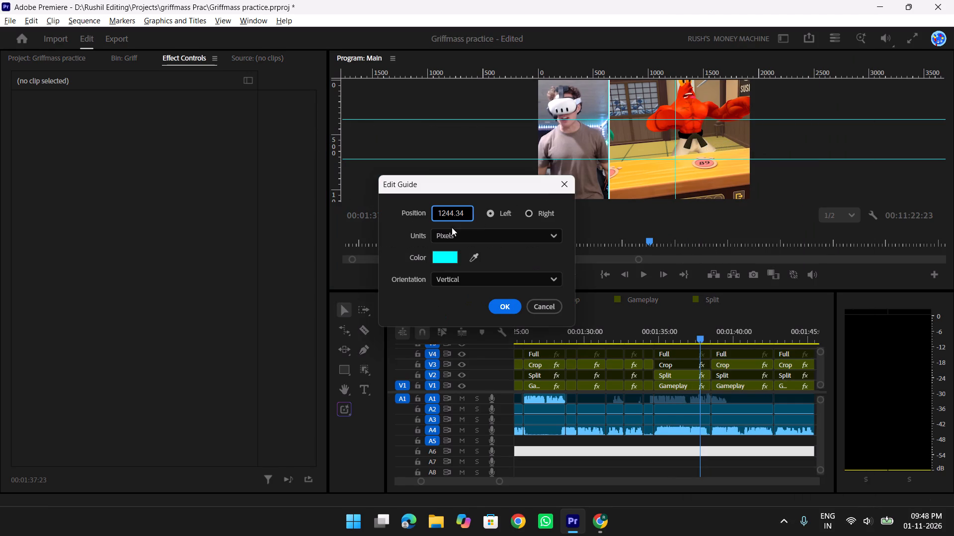
left_click(471, 233)
left_click(470, 269)
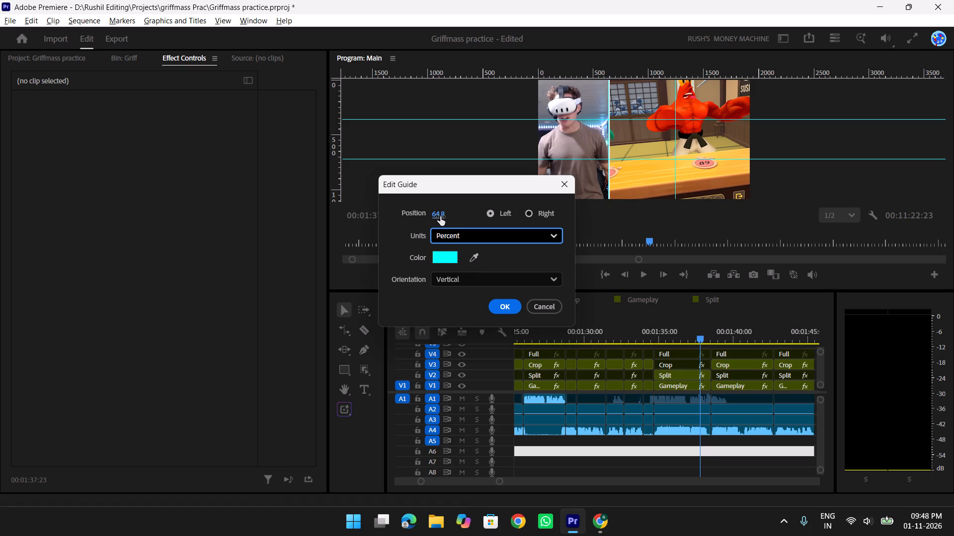
left_click(440, 216)
type("66.6")
key("Return")
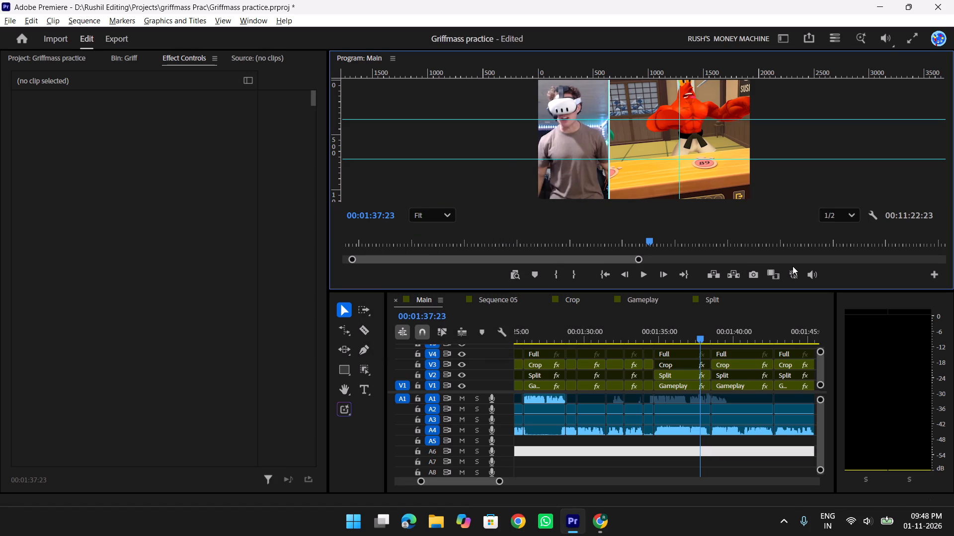
left_click(786, 193)
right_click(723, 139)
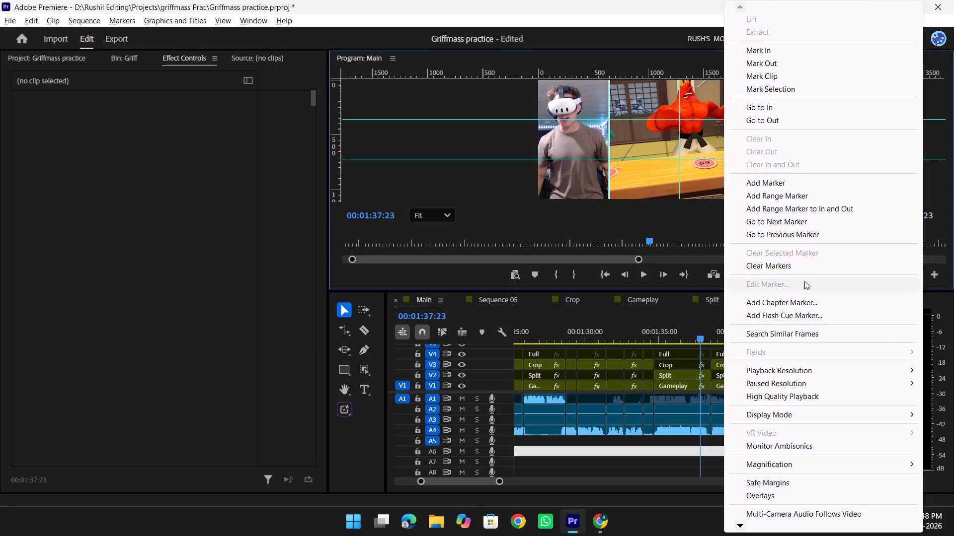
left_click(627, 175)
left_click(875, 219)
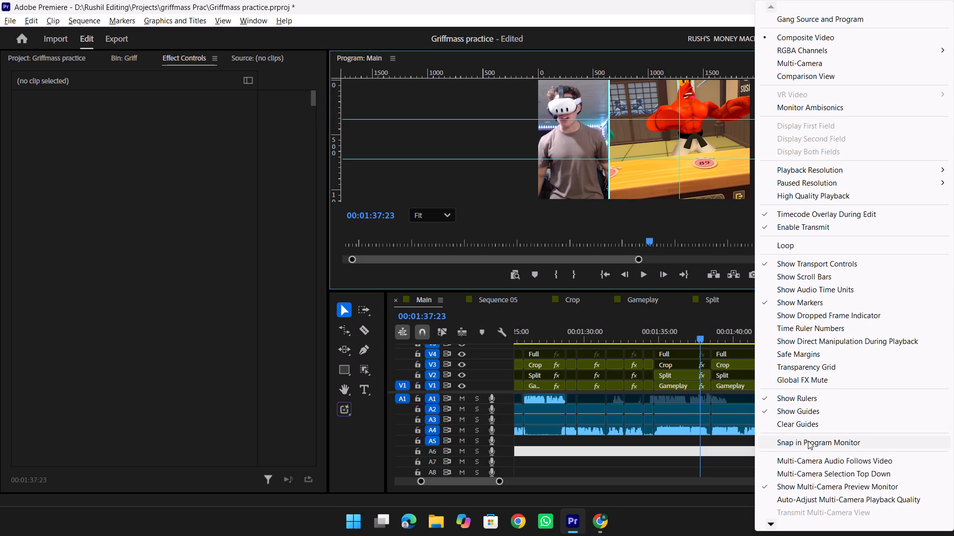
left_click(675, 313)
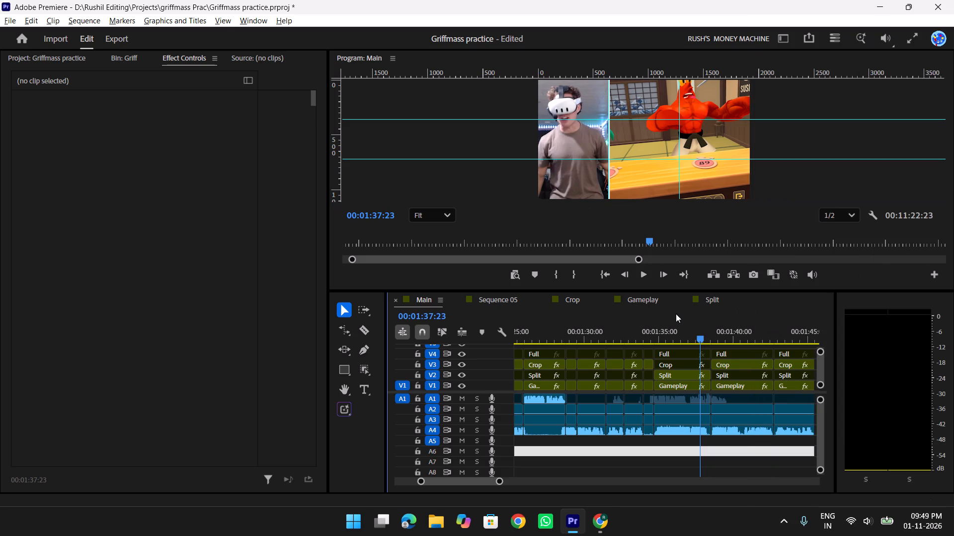
Play the Main sequence from about 00:01:34 to check the split screen against the guides.
left_click_drag(689, 331, 667, 331)
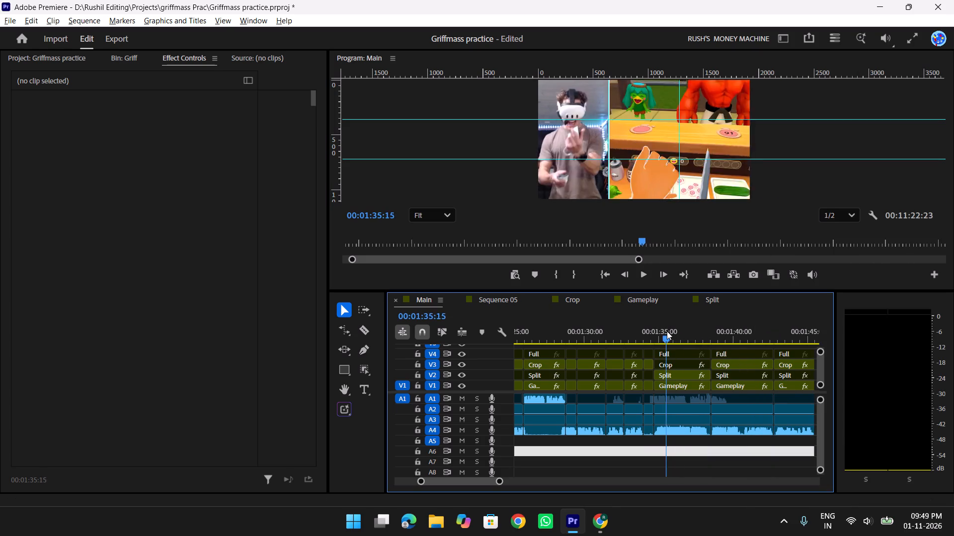
left_click_drag(667, 331, 651, 330)
key("space")
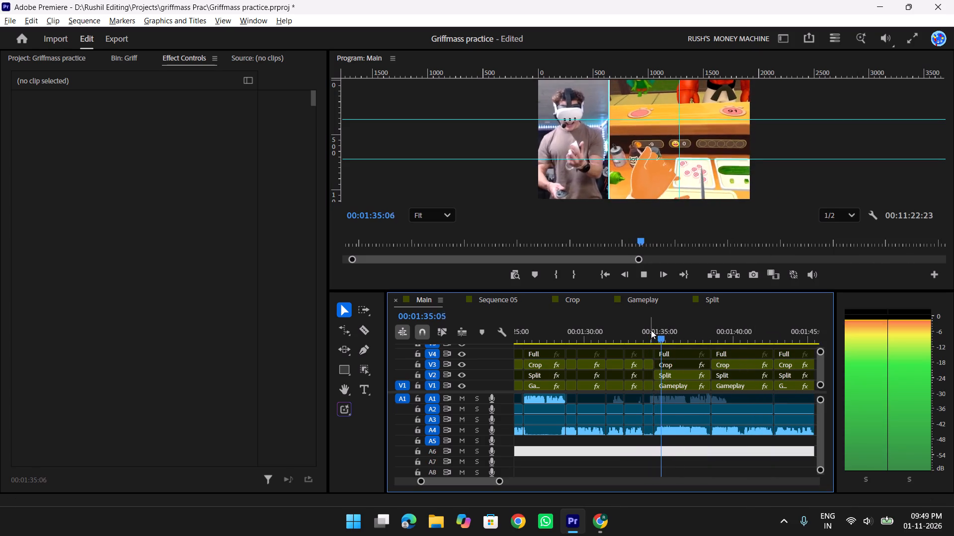
key("space")
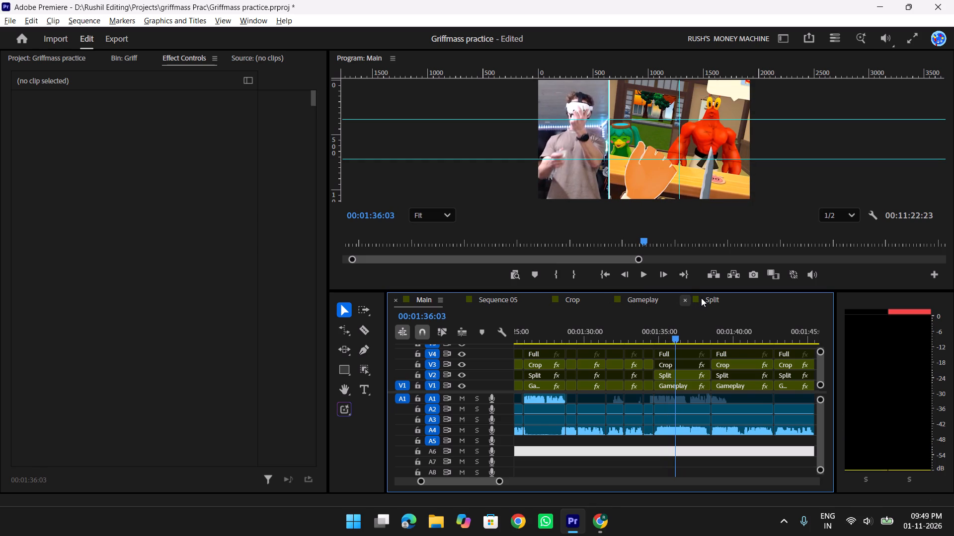
In the Split sequence, set the white Graphic clip's Crop Right to 37%.
left_click(704, 298)
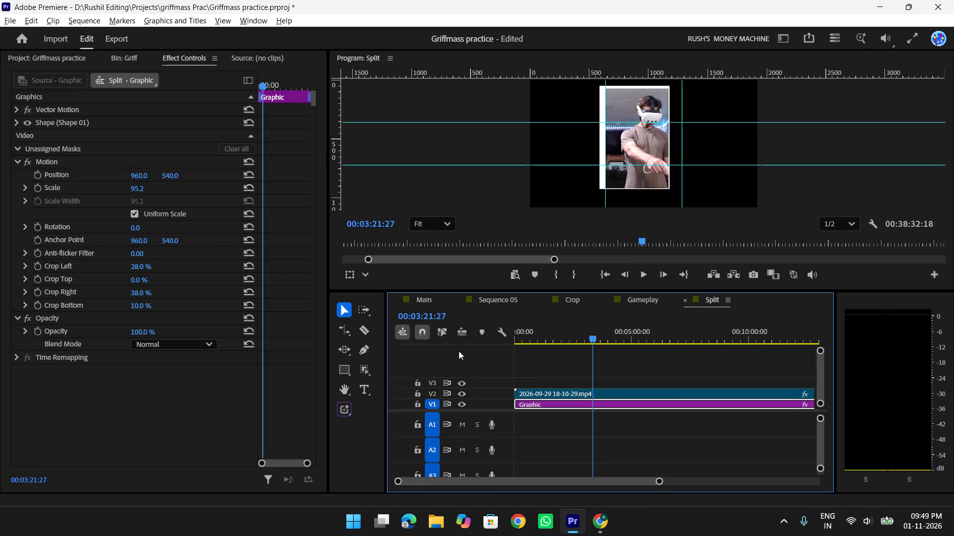
left_click(141, 290)
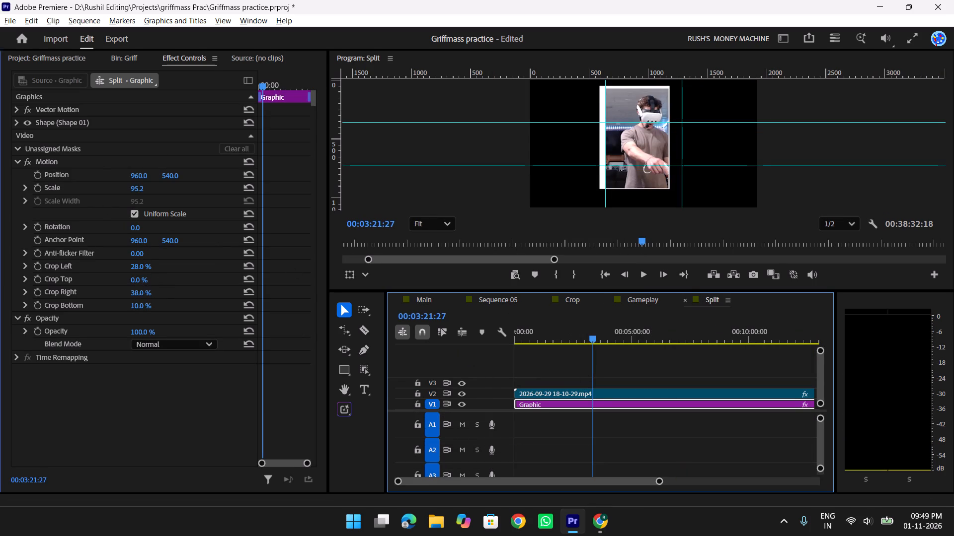
key("Down")
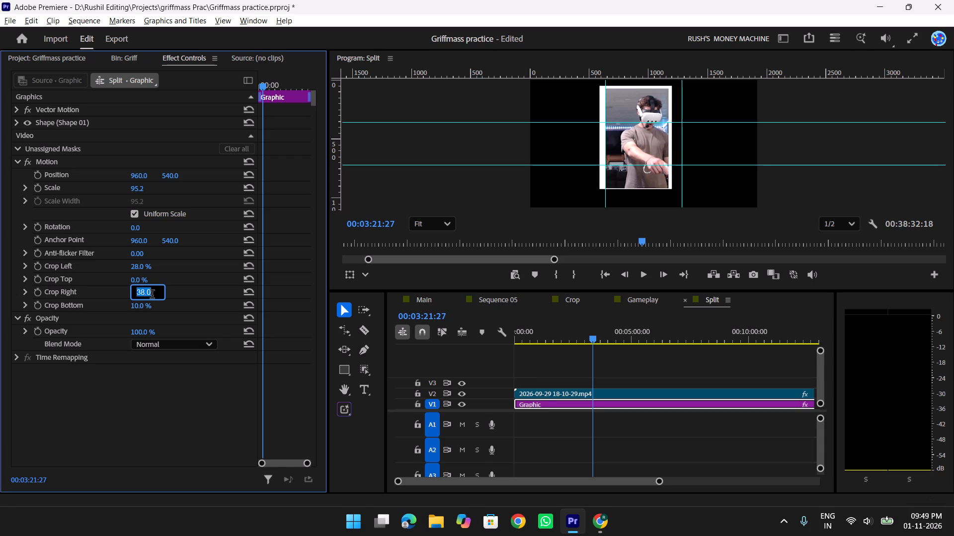
key("Up")
key("Down")
left_click(649, 356)
Play the Main sequence's split screen from just before 00:01:35 to review the adjusted white border.
left_click(422, 302)
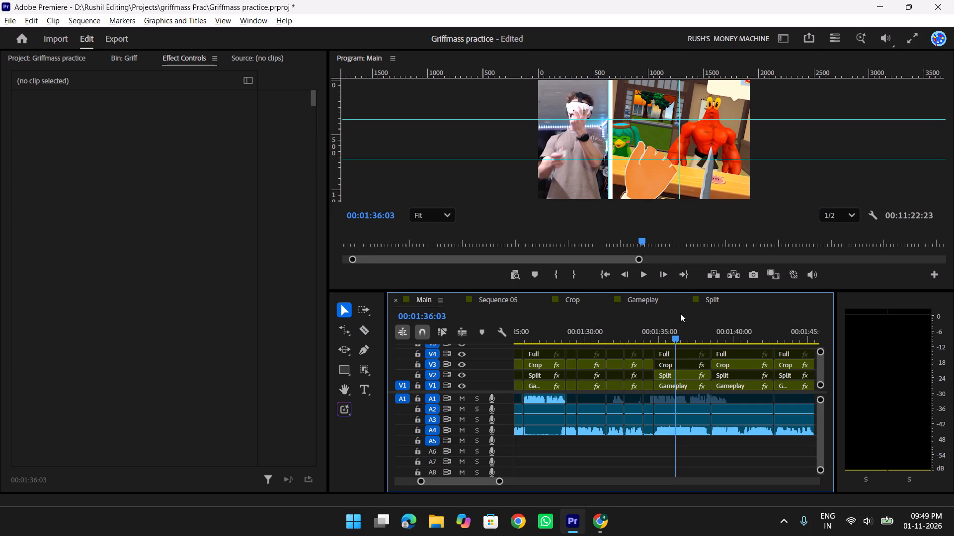
left_click_drag(666, 334, 639, 334)
key("space")
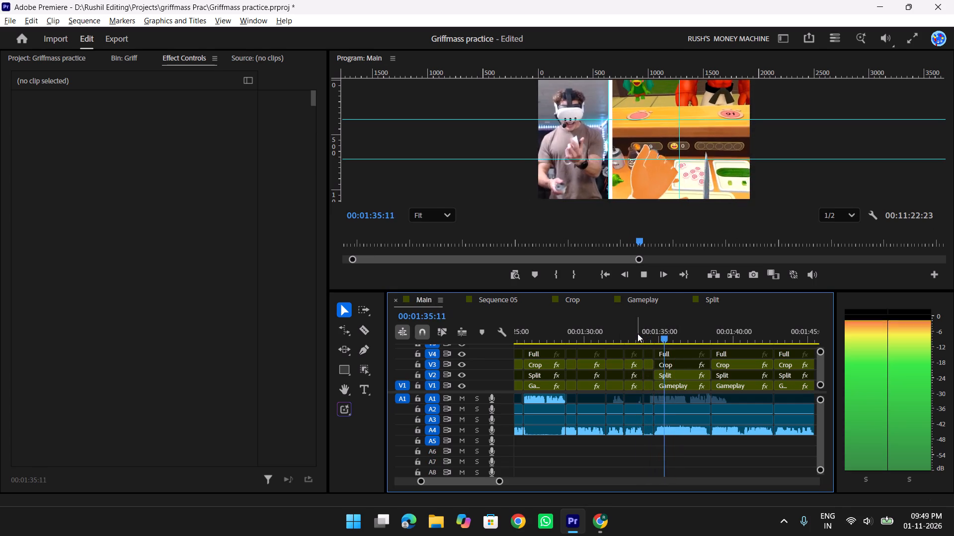
key("space")
Reframe the split-screen Gameplay clip in the Main sequence with position 1562, 371 and scale 132.
left_click(683, 379)
left_click(683, 382)
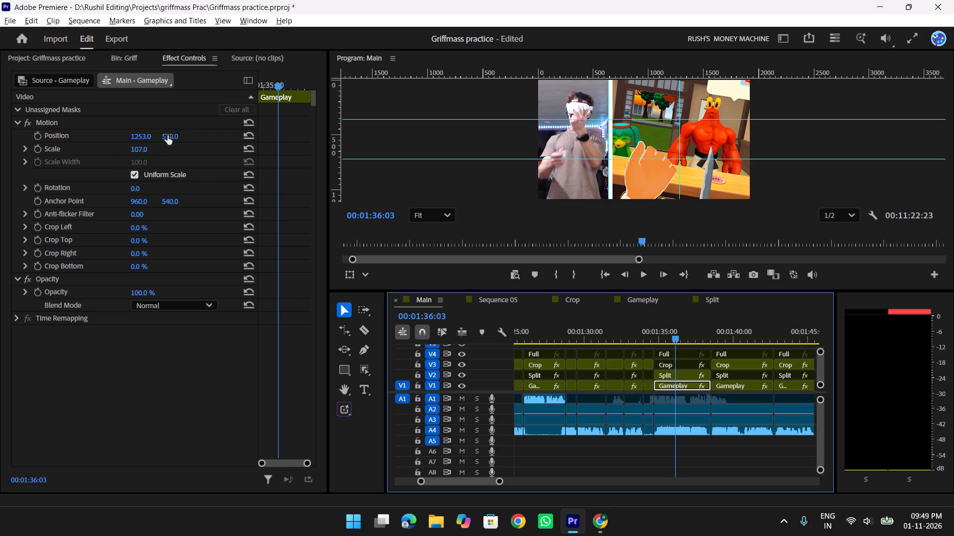
left_click_drag(167, 135, 87, 136)
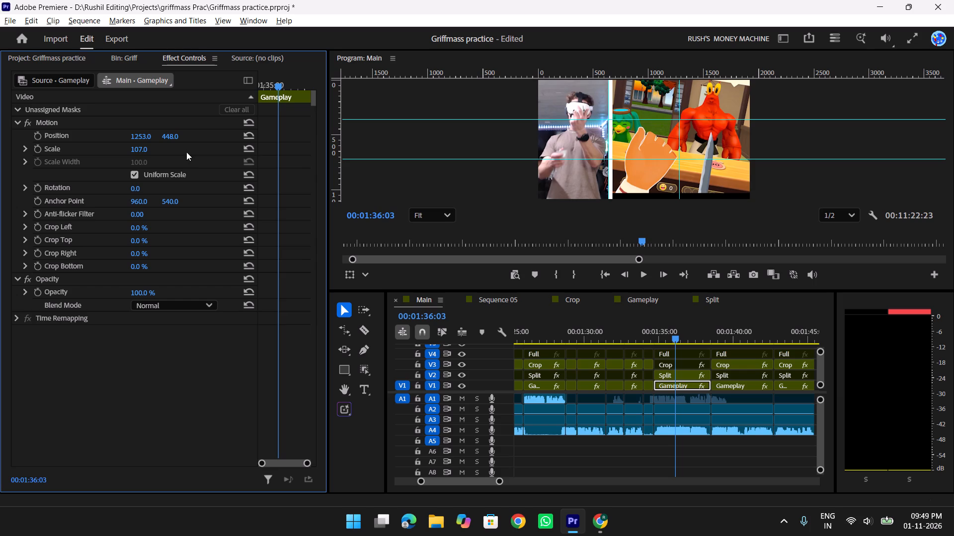
left_click(169, 135)
left_click(243, 136)
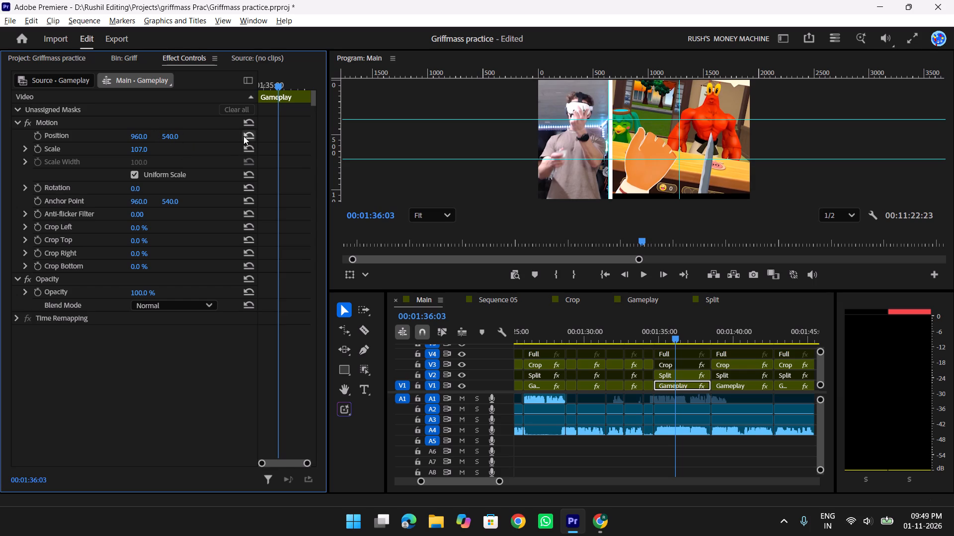
left_click_drag(139, 138, 302, 146)
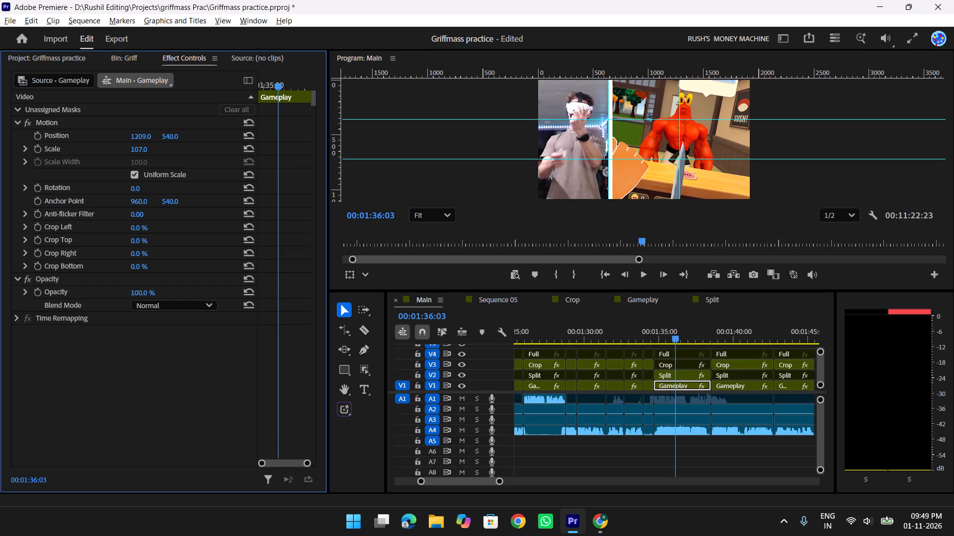
left_click_drag(302, 146, 512, 155)
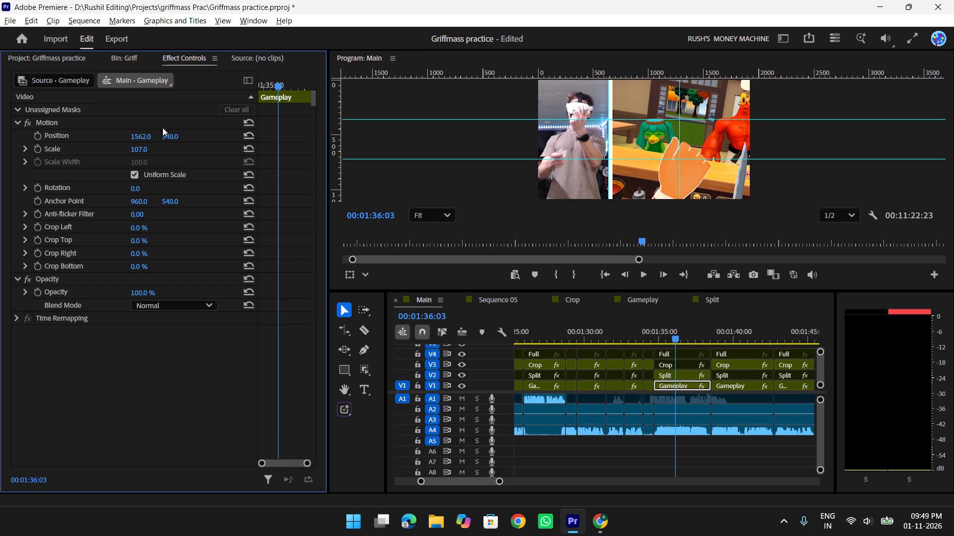
left_click_drag(171, 135, 125, 146)
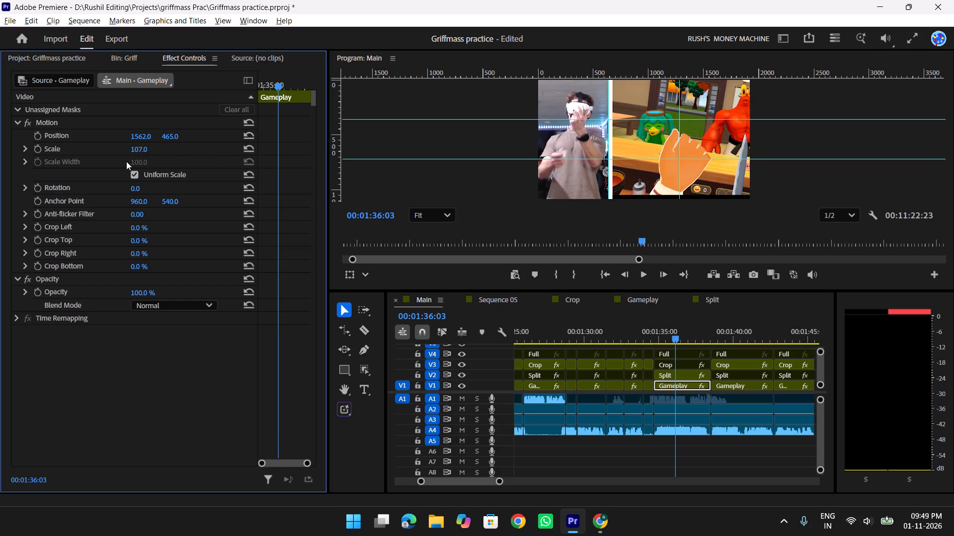
left_click_drag(134, 152, 149, 151)
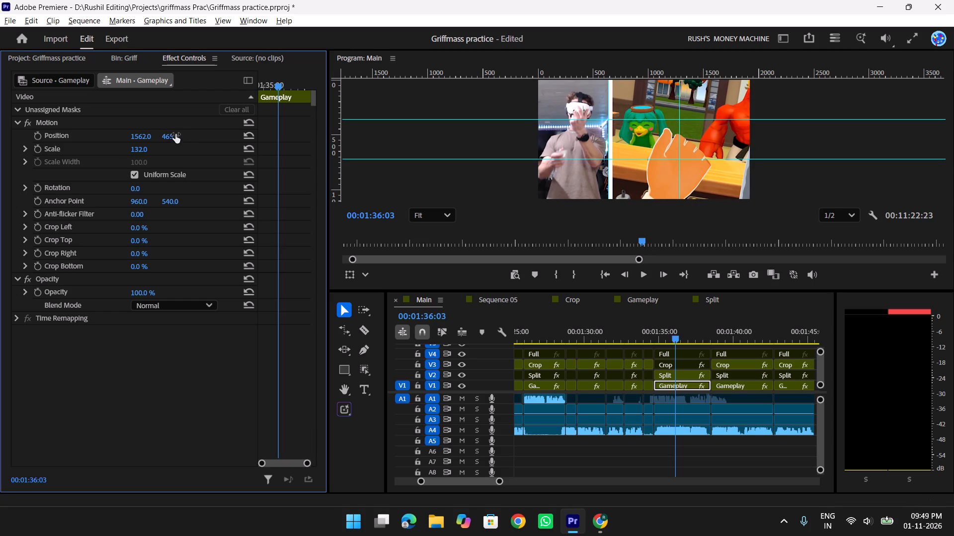
left_click_drag(175, 134, 124, 153)
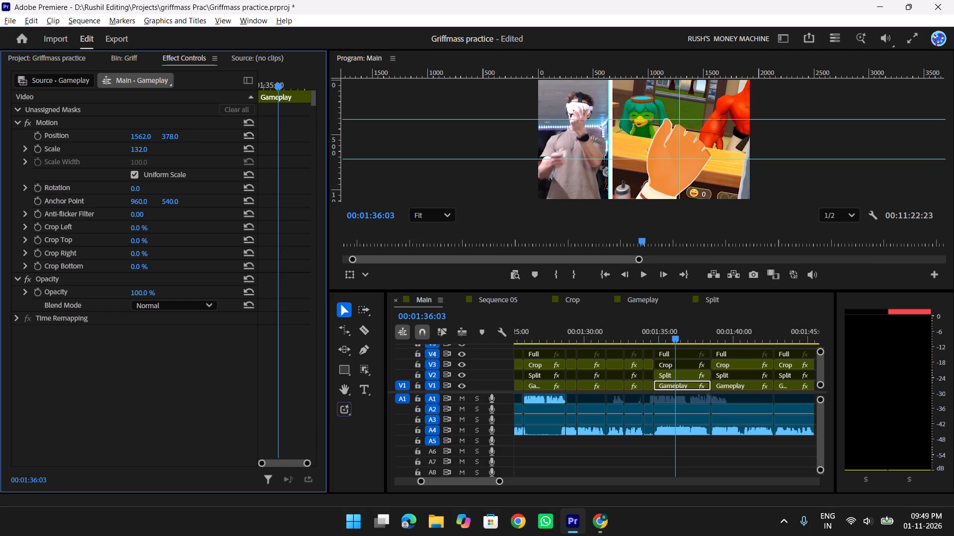
left_click_drag(124, 153, 121, 156)
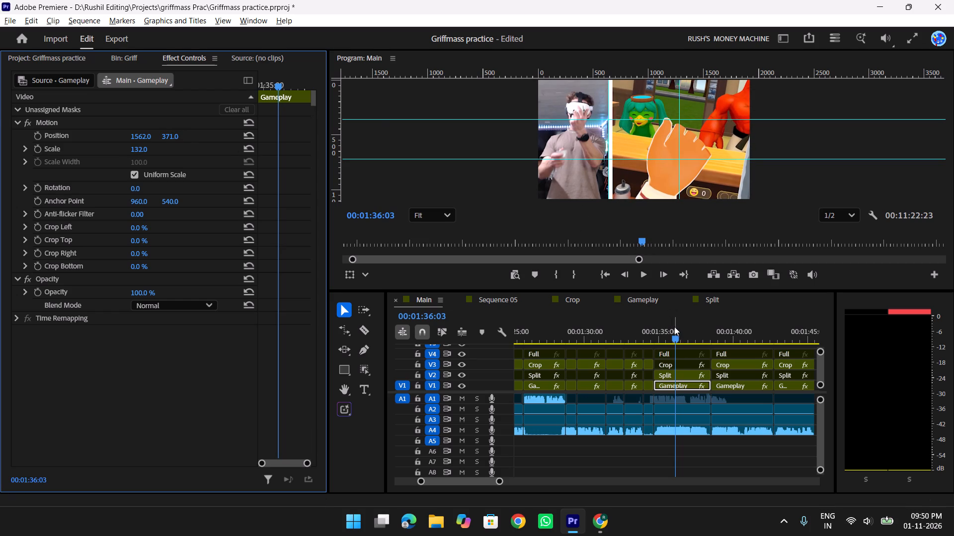
Step through the cut into the split screen near 00:01:34 and play the section to review the gameplay's framing.
left_click_drag(670, 325, 638, 330)
key("space")
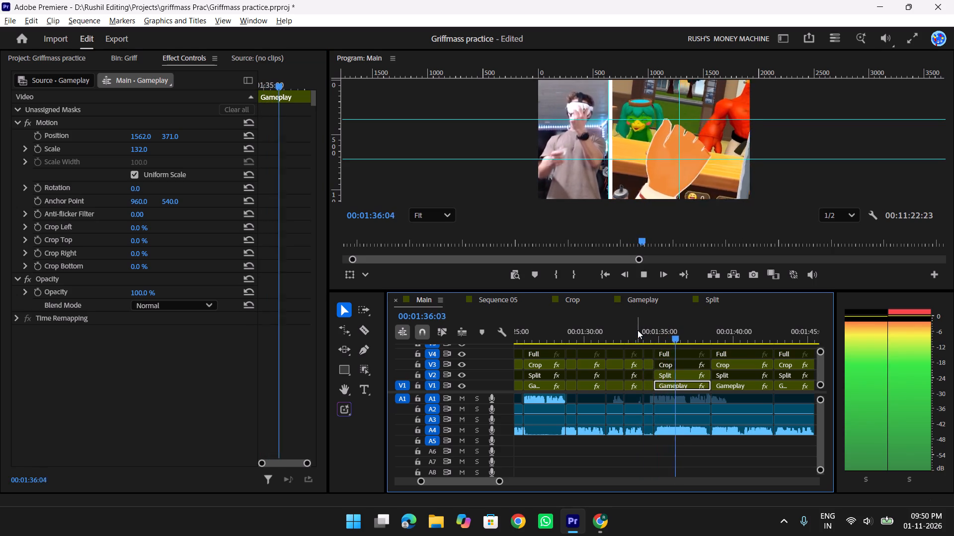
key("space")
left_click(647, 331)
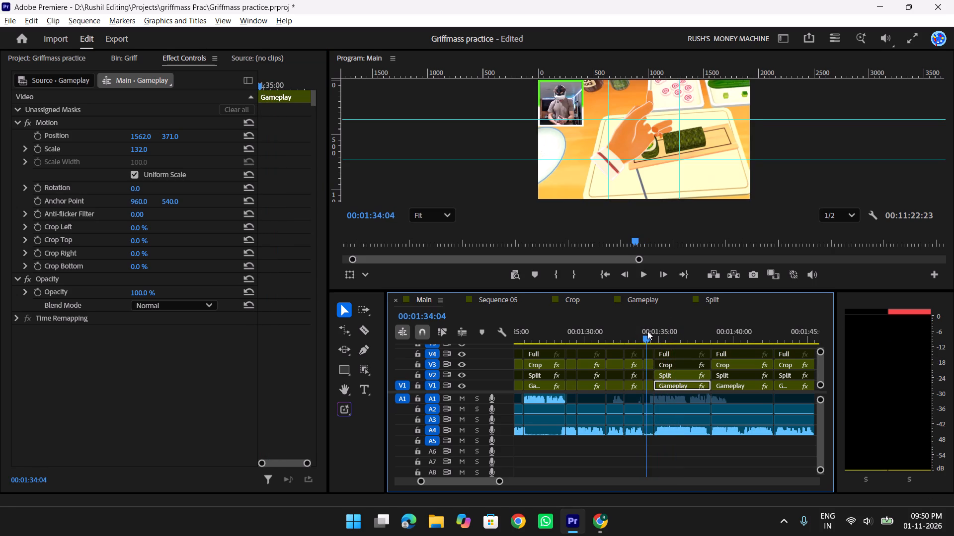
key("Right")
key("Right")
key("Right")
key("Right")
key("Right")
key("Right")
key("Right")
key("Right")
key("Right")
key("Right")
key("Right")
key("Right")
key("Right")
key("Right")
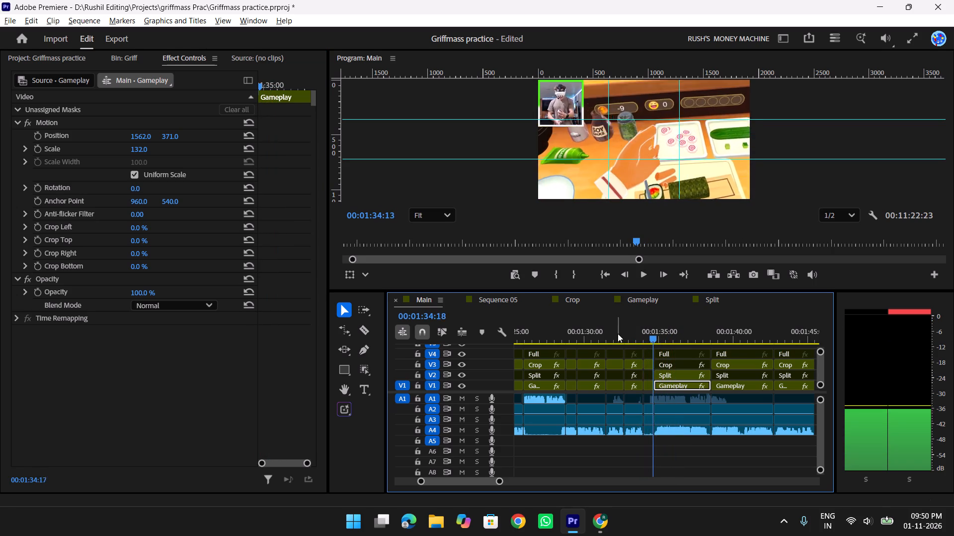
key("Right")
key("Right")
key("Left")
key("Left")
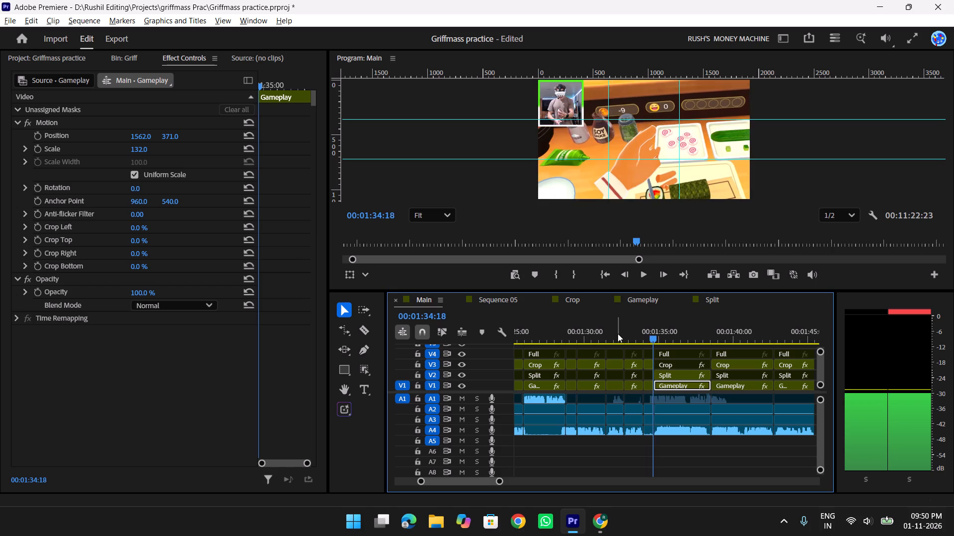
key("Left")
key("Right")
key("Right")
key("space")
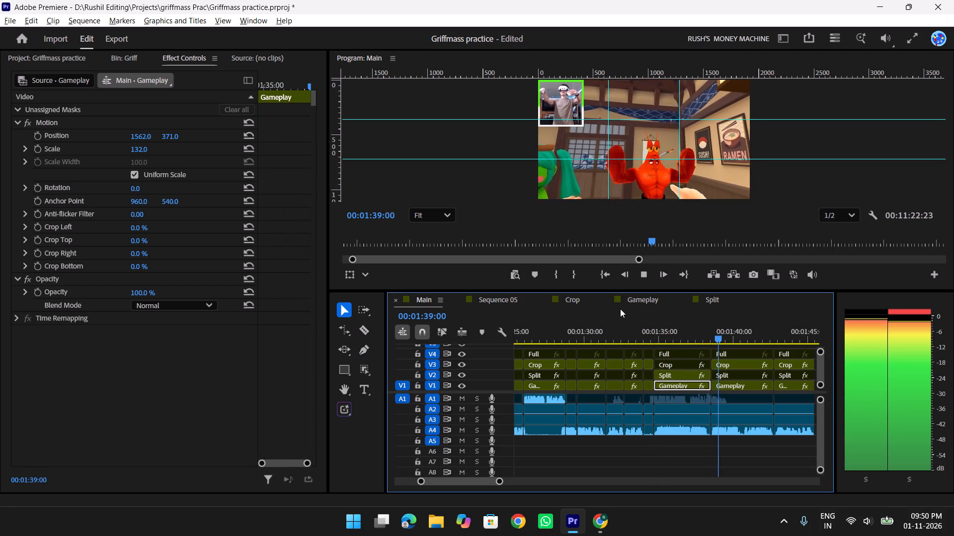
key("space")
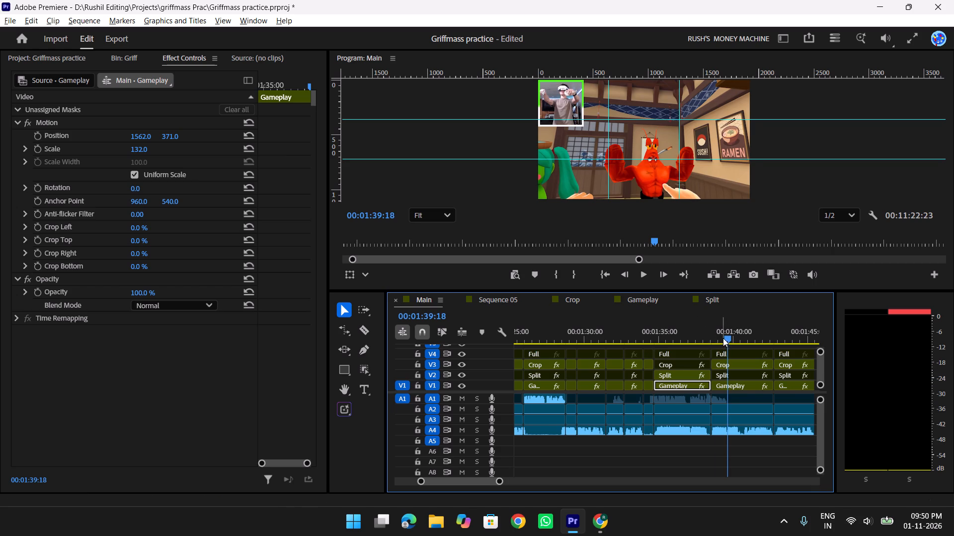
Copy the Motion settings of the split-screen Gameplay clip at about 00:01:36.
left_click_drag(723, 338, 681, 341)
left_click(212, 367)
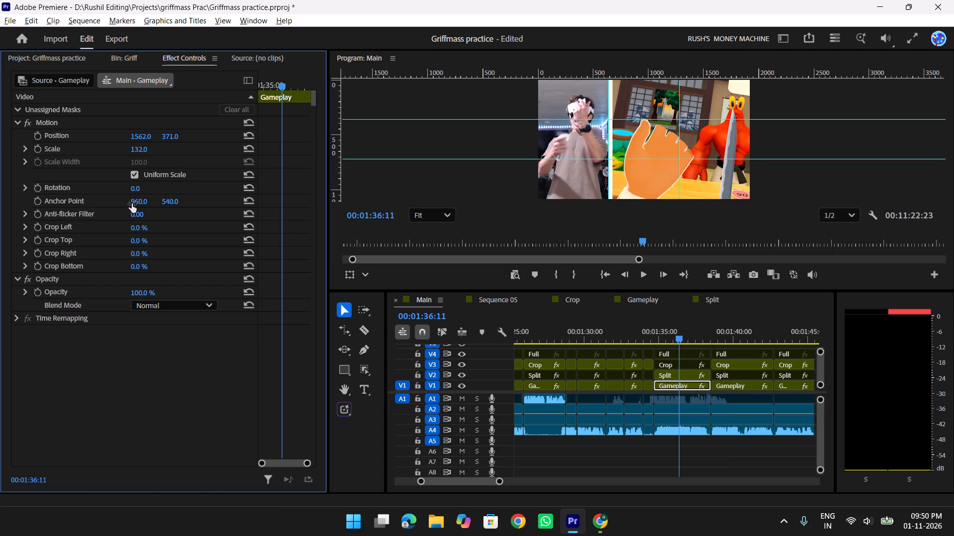
left_click(61, 119)
key("ctrl+c")
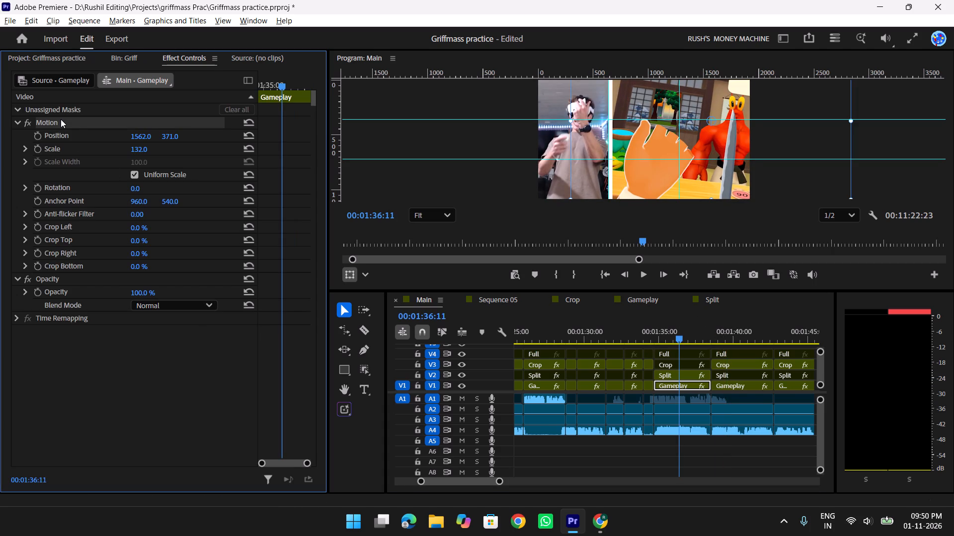
key("ctrl+c")
key("ctrl+c")
key("ctrl+c")
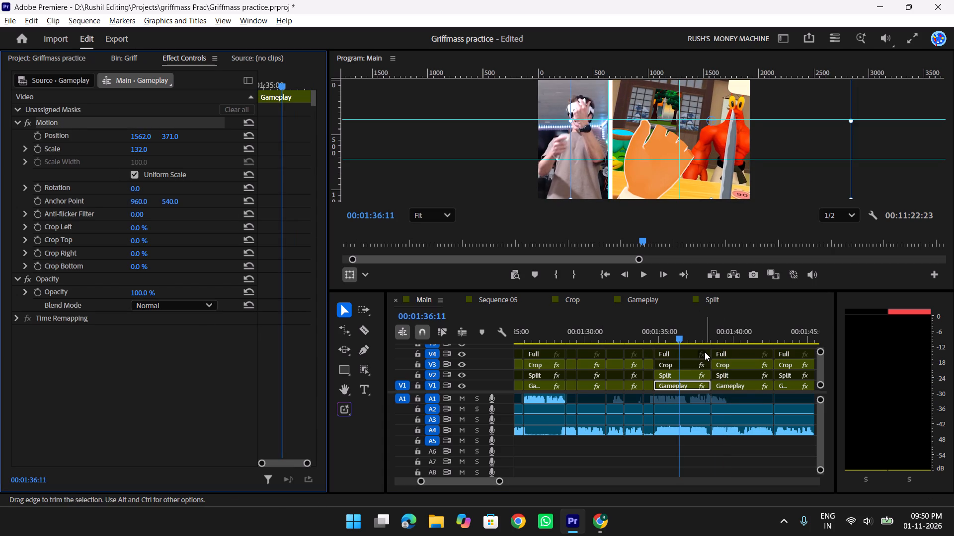
right_click(123, 126)
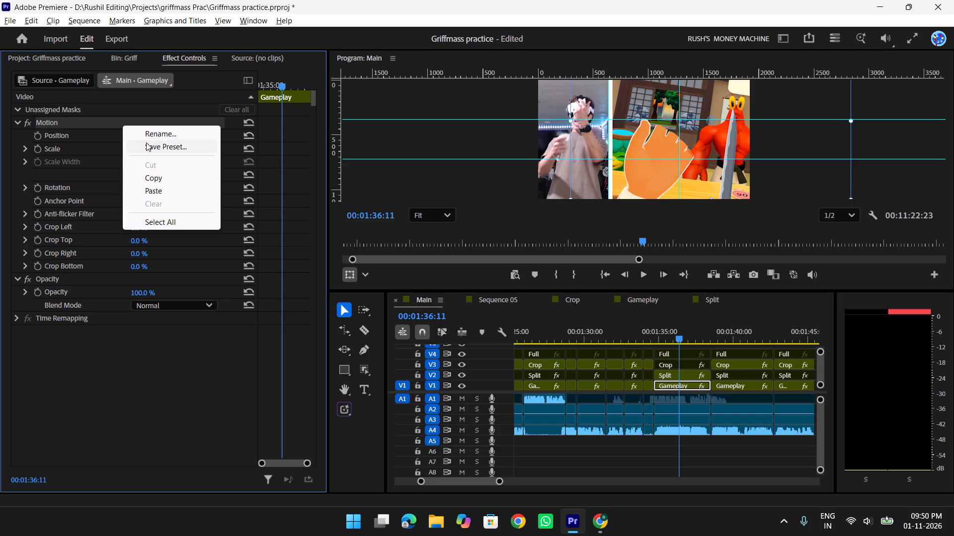
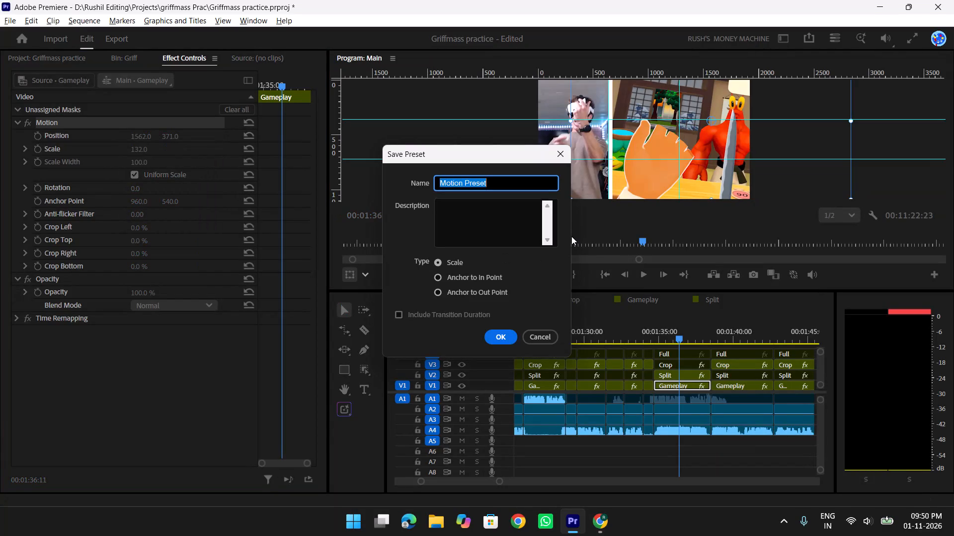
Save the Gameplay clip's motion settings as a Scale-type preset named "Split rot".
key("BackSpace")
type("SP")
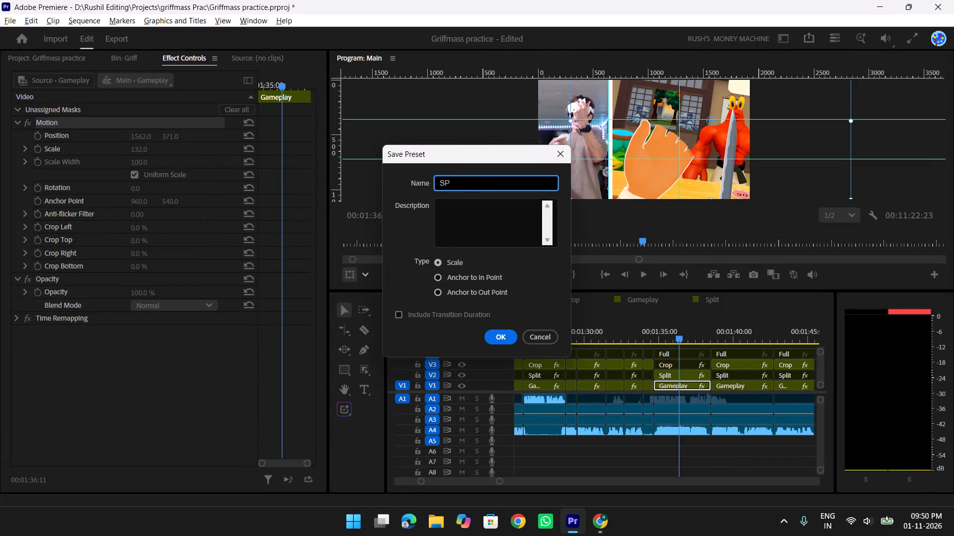
key("BackSpace")
key("BackSpace")
type("Spli")
key("t")
key("space")
type("r")
key("BackSpace")
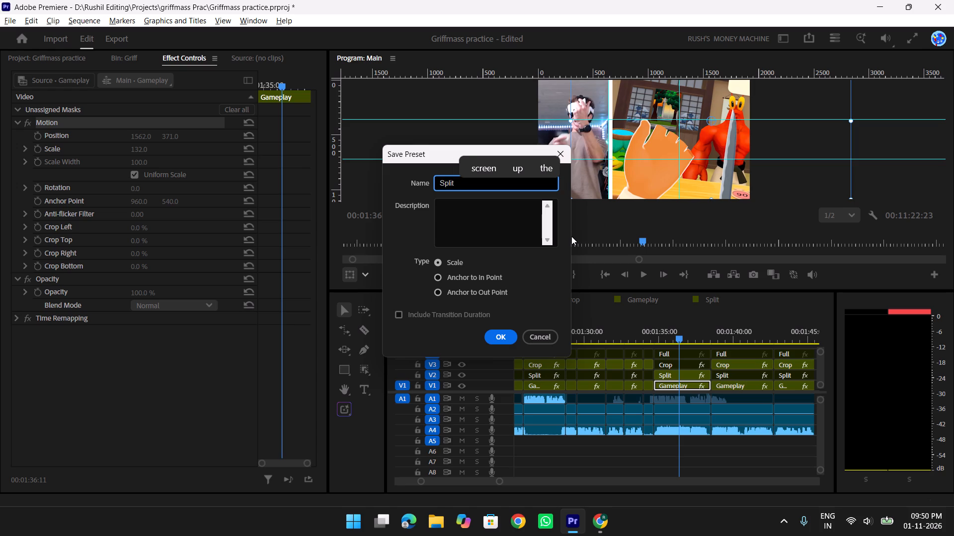
key("r")
type("ot")
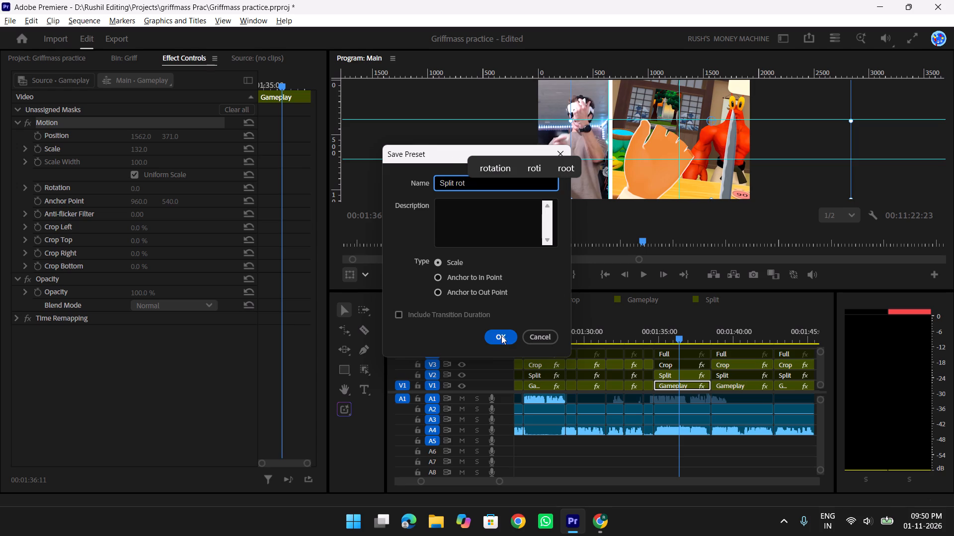
left_click(501, 335)
Review the split-screen shot near 00:01:36 and set the V1 Gameplay clip's horizontal position to 1112.
left_click_drag(683, 335, 689, 333)
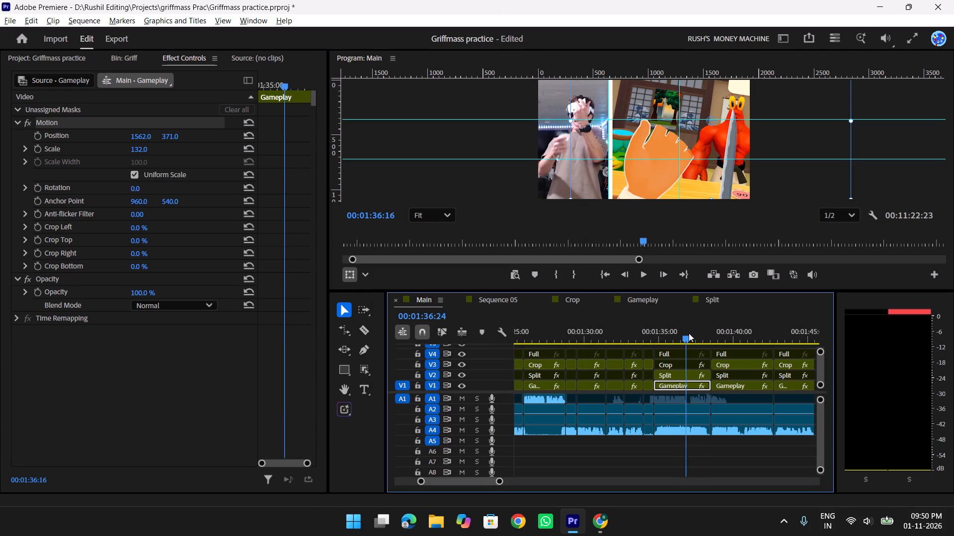
left_click_drag(689, 333, 701, 333)
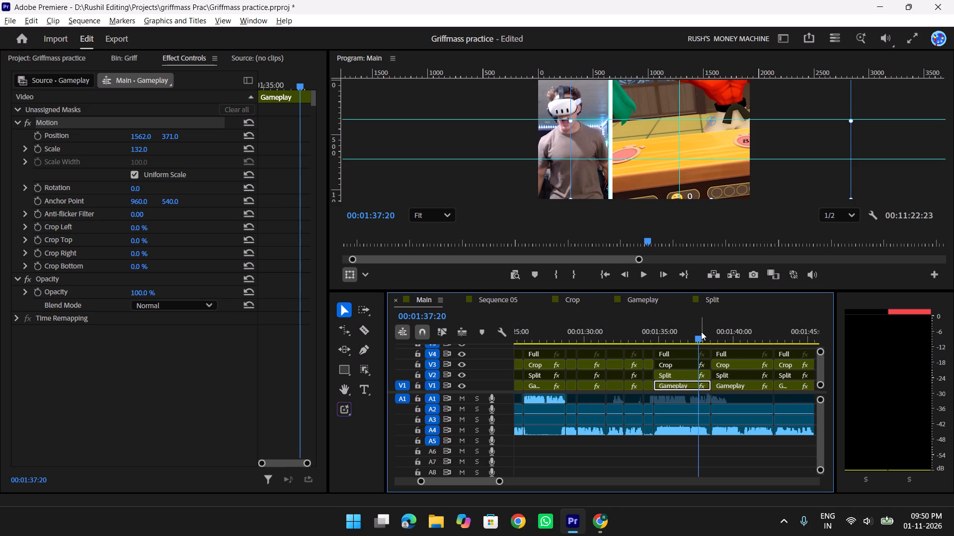
key("y")
scroll(702, 332, "down", 3)
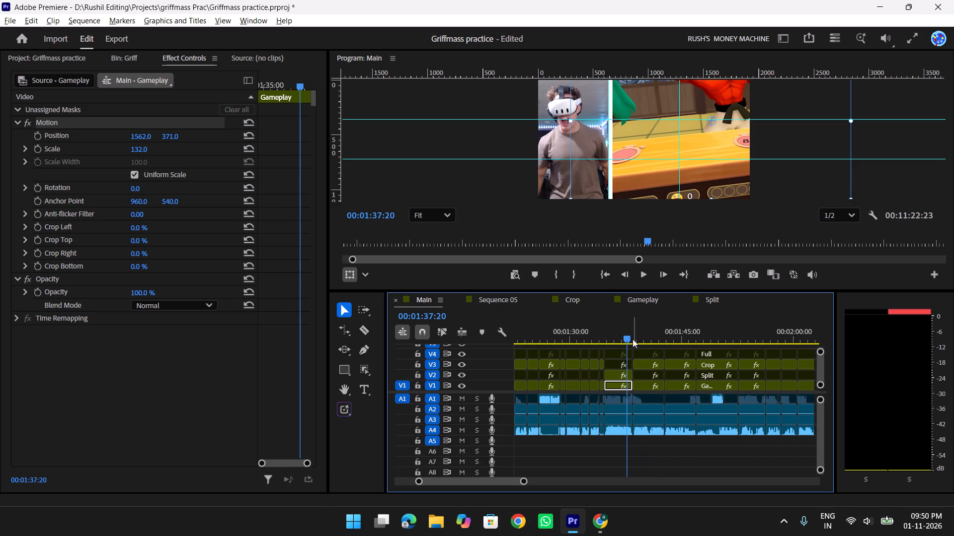
left_click_drag(629, 336, 594, 327)
key("space")
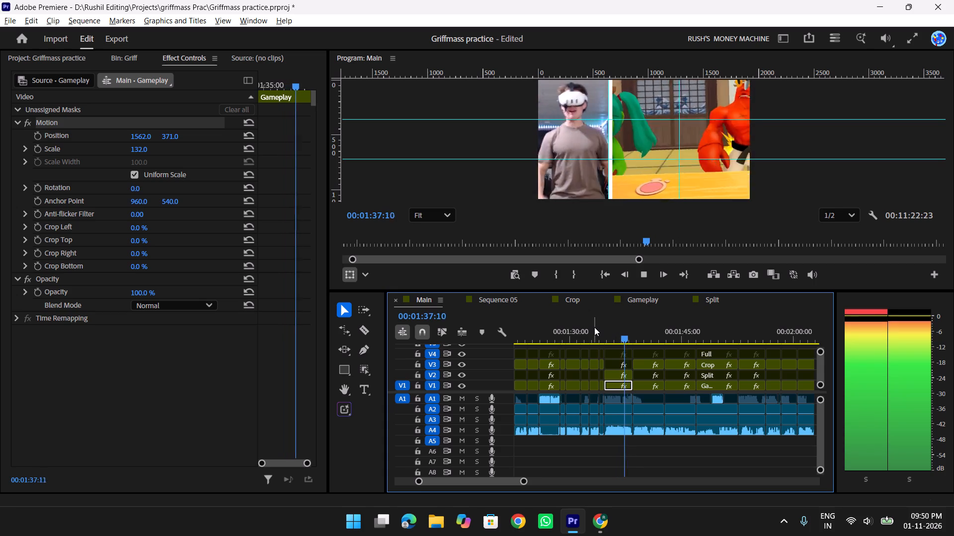
key("space")
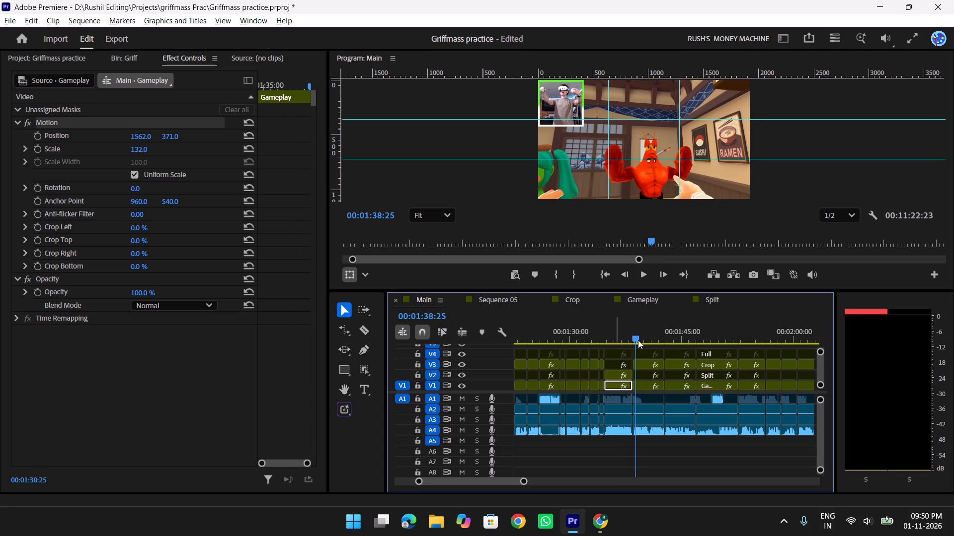
left_click_drag(639, 334, 623, 334)
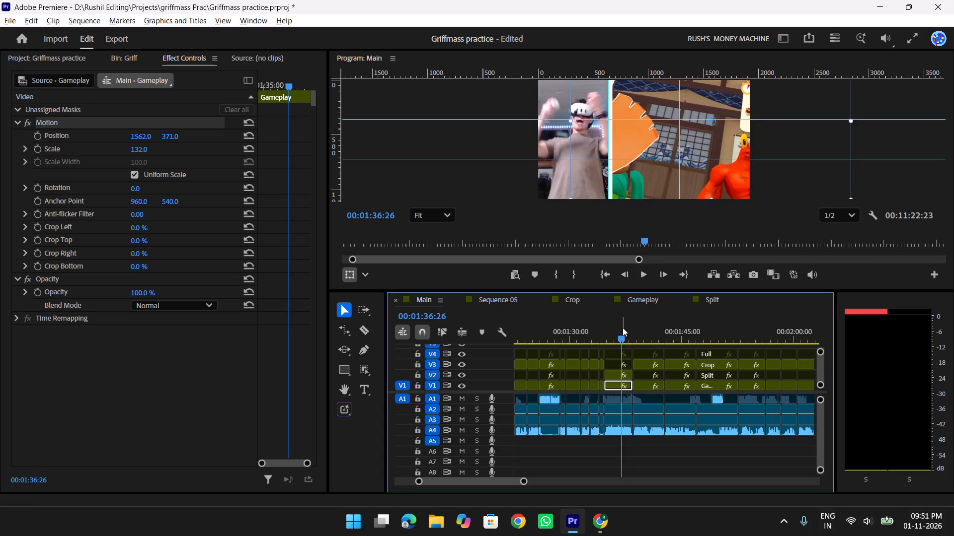
left_click_drag(142, 137, 92, 131)
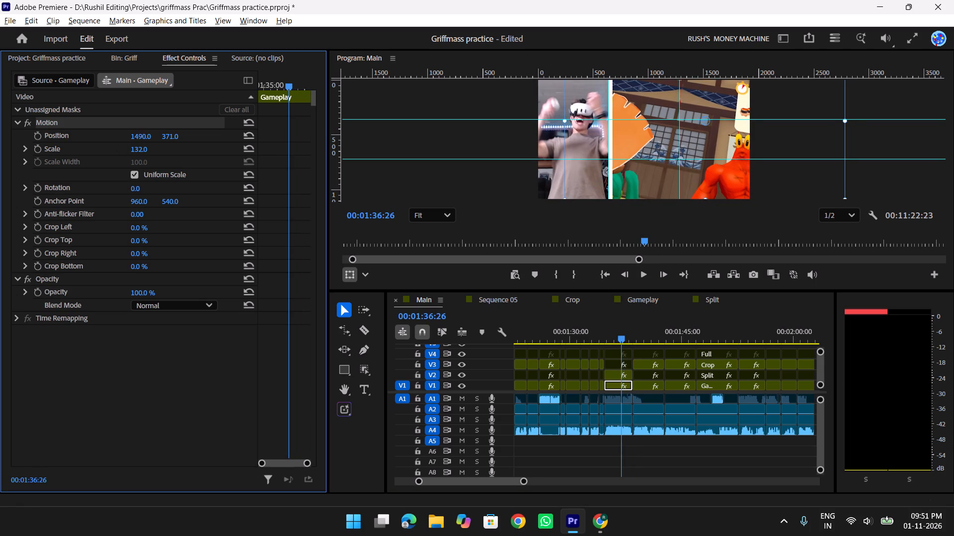
left_click_drag(92, 131, 3, 148)
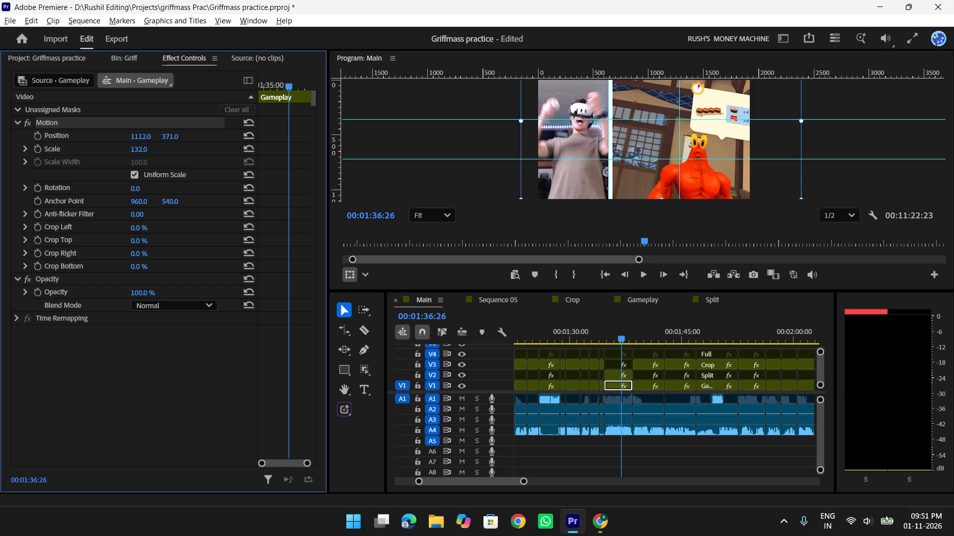
left_click_drag(3, 148, 3, 149)
Play back the repositioned split-screen shot and review the sequence onward to about 00:03:17.
left_click_drag(618, 332, 599, 332)
key("space")
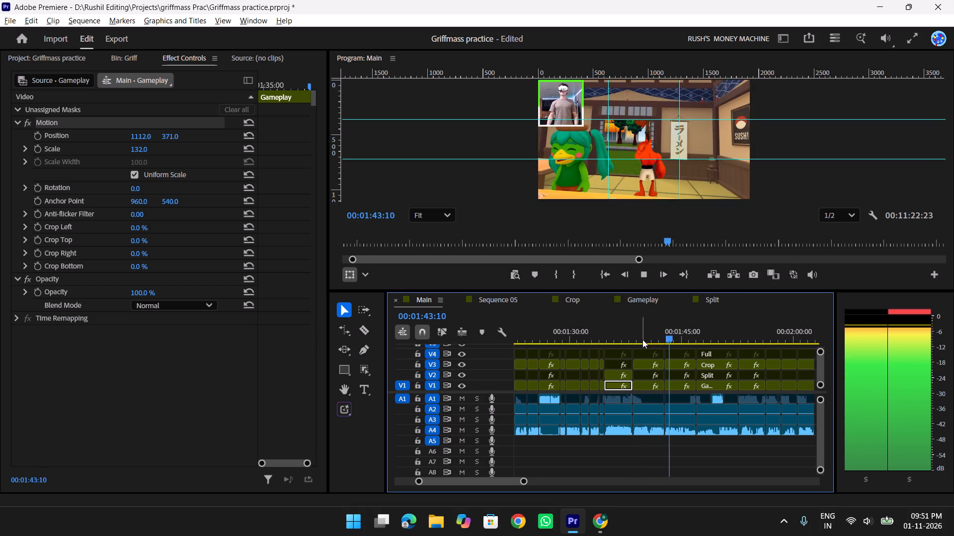
scroll(642, 339, "down", 2)
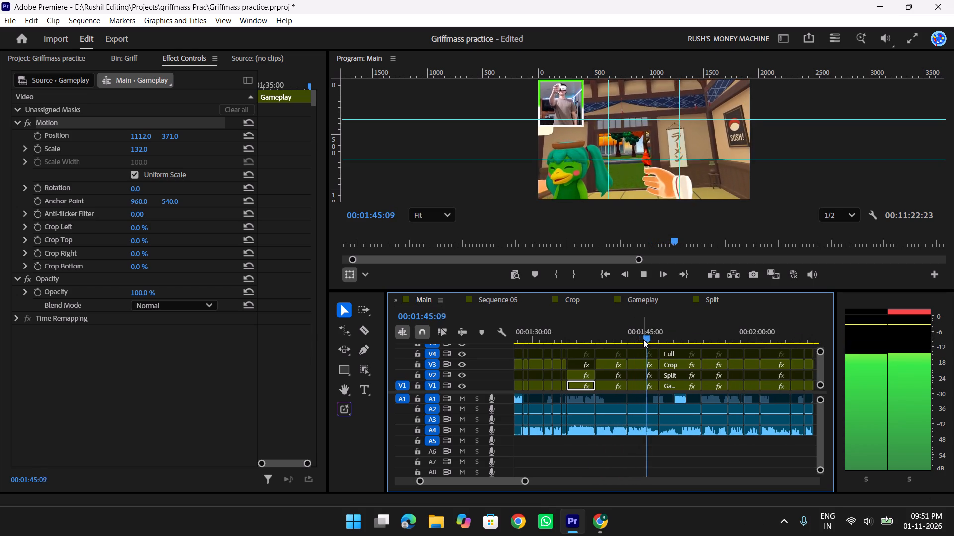
scroll(643, 339, "down", 2)
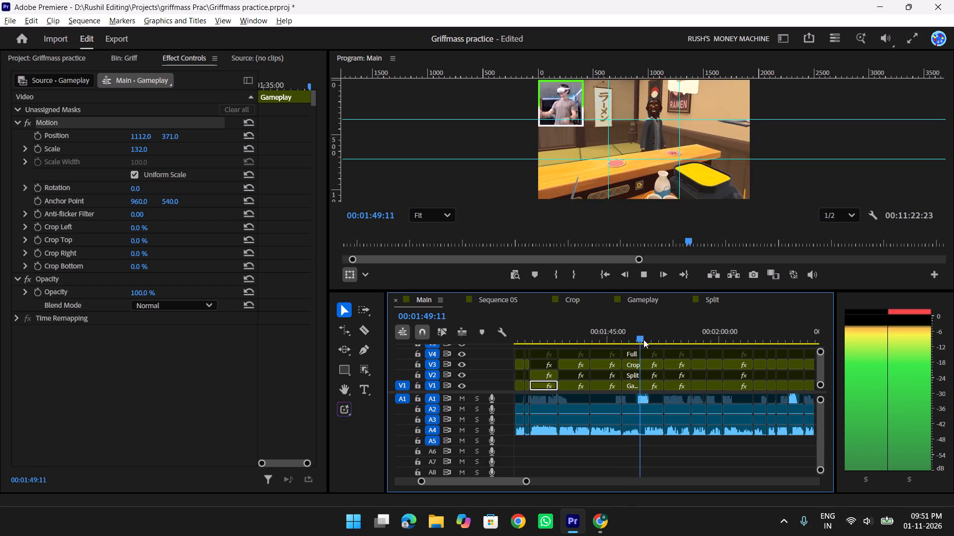
scroll(643, 339, "down", 2)
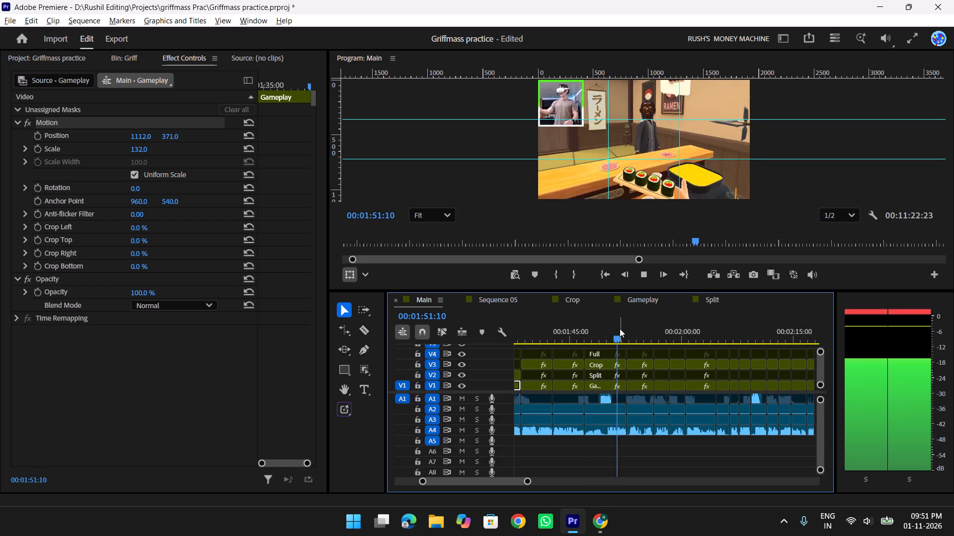
scroll(620, 329, "down", 2)
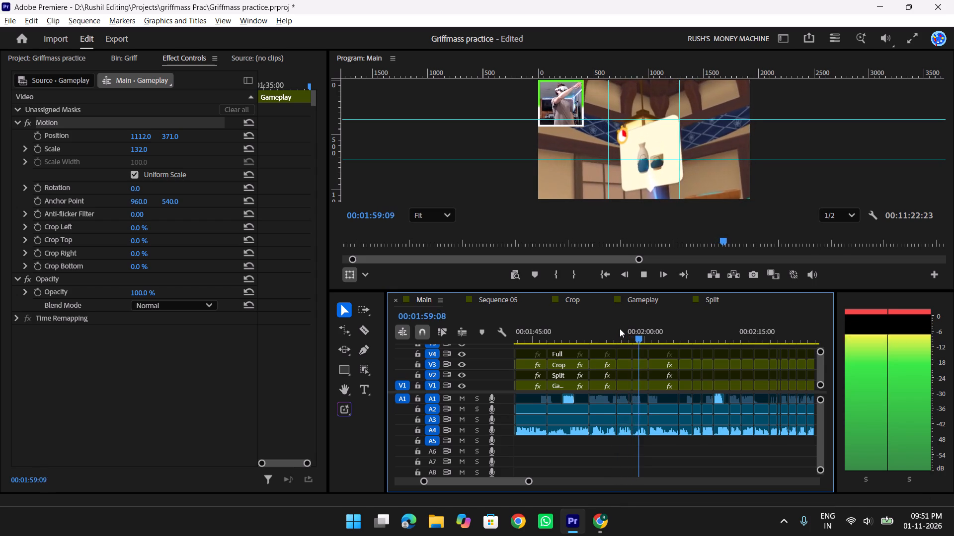
scroll(620, 329, "down", 1)
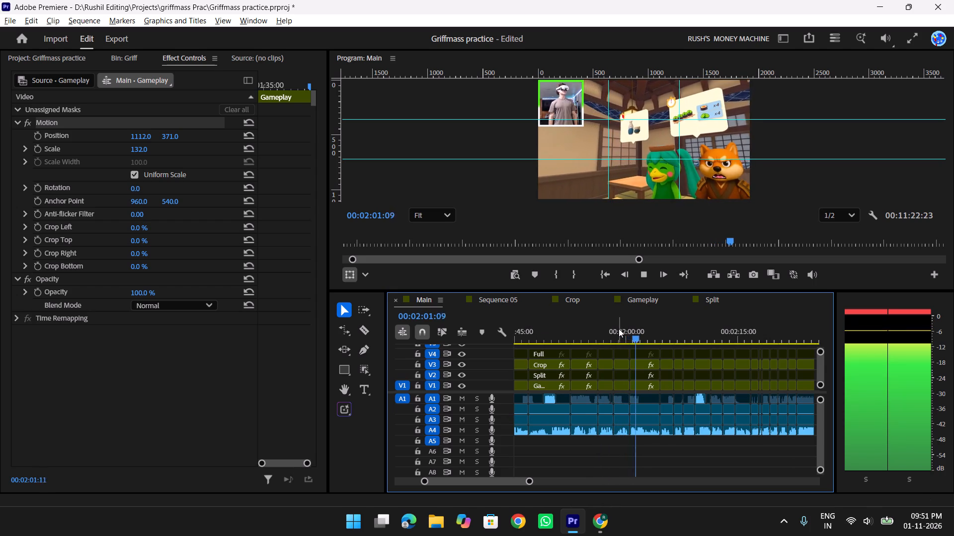
scroll(647, 329, "down", 3)
left_click_drag(619, 330, 733, 326)
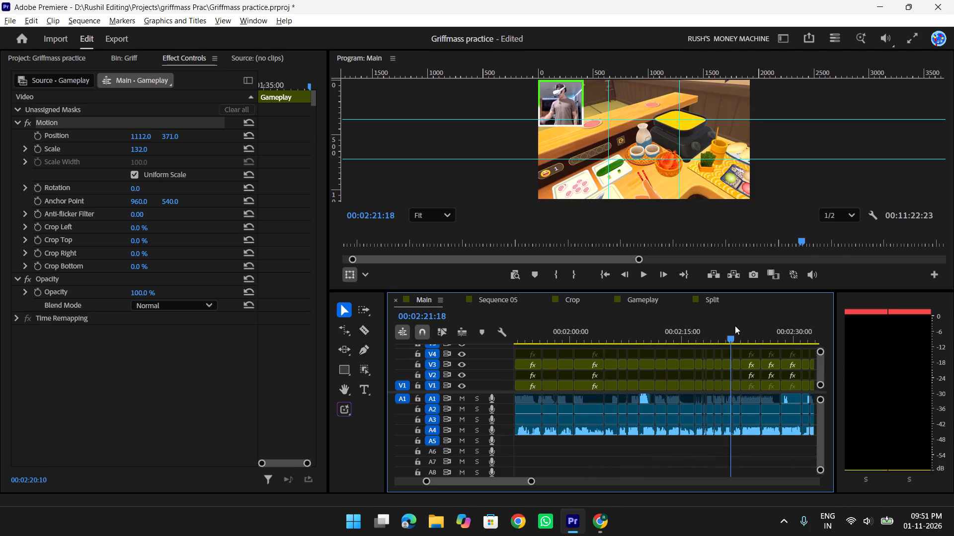
scroll(739, 326, "down", 6)
left_click_drag(623, 330, 765, 322)
scroll(766, 322, "down", 4)
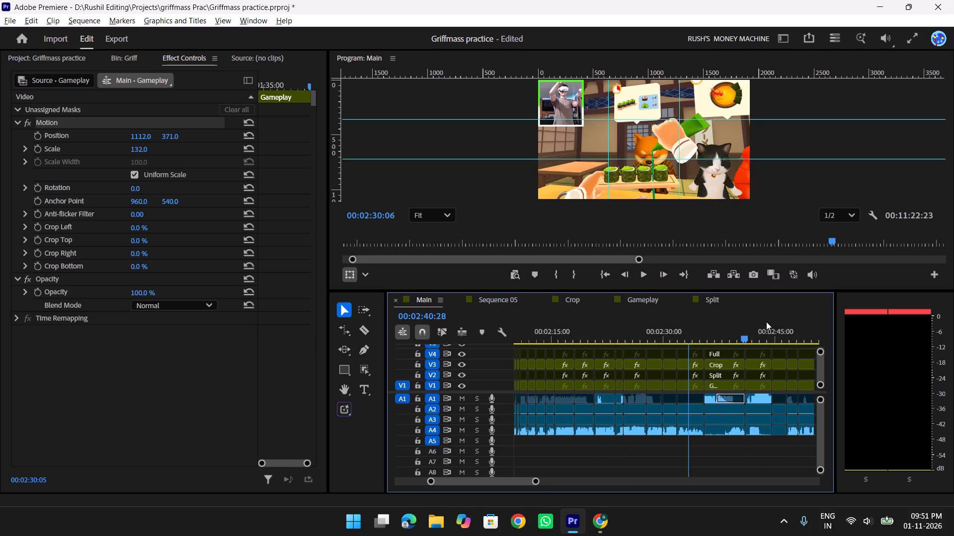
scroll(766, 322, "down", 3)
left_click_drag(625, 335, 744, 335)
scroll(746, 335, "down", 4)
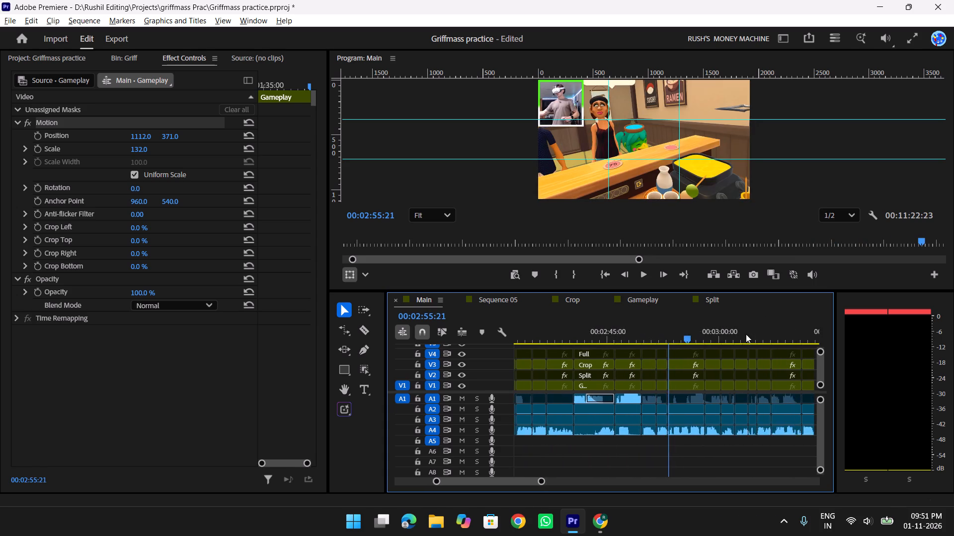
scroll(746, 334, "down", 3)
left_click_drag(634, 324, 777, 328)
scroll(777, 328, "down", 4)
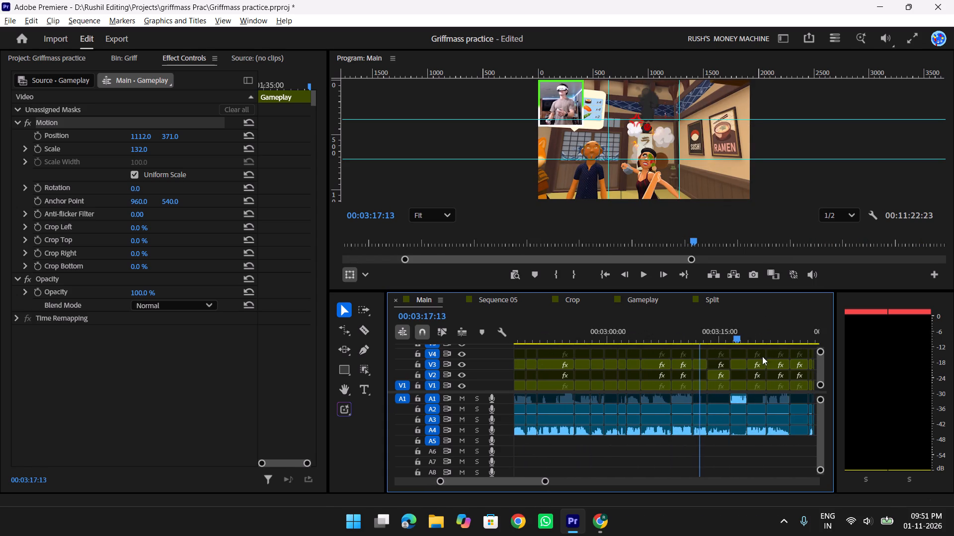
Apply the "Split rot" preset to the V2 Split clip that starts near 00:03:18.
left_click(716, 376)
left_click_drag(701, 336, 711, 335)
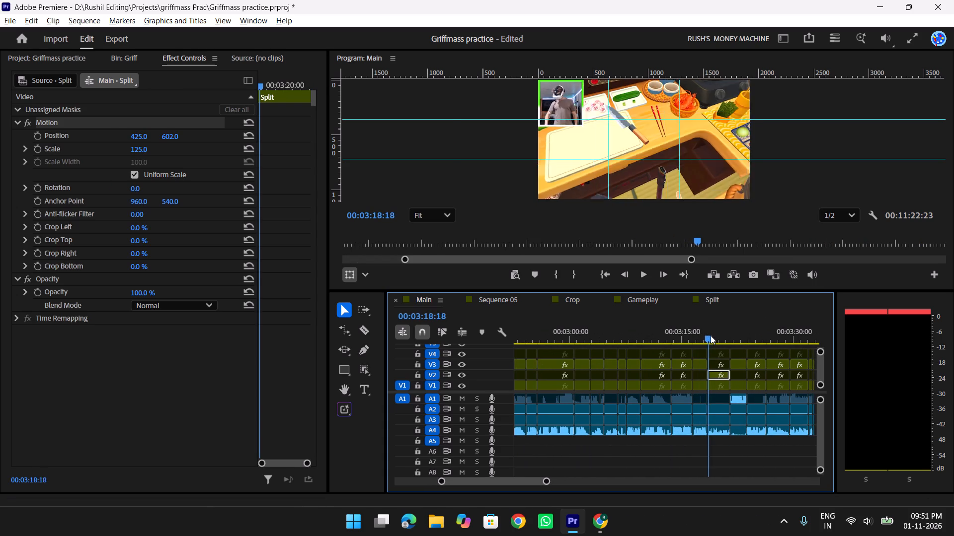
left_click_drag(711, 335, 713, 335)
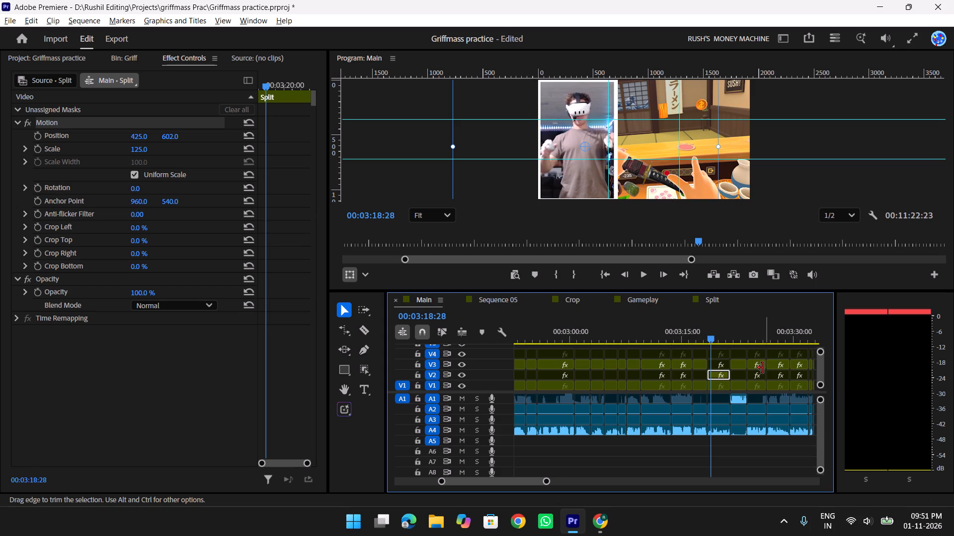
key("shift+z")
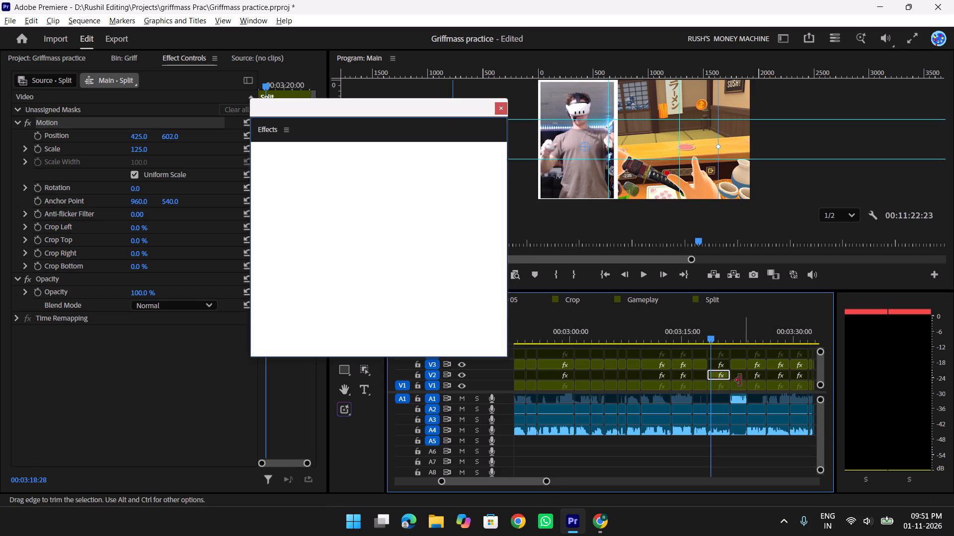
left_click(269, 178)
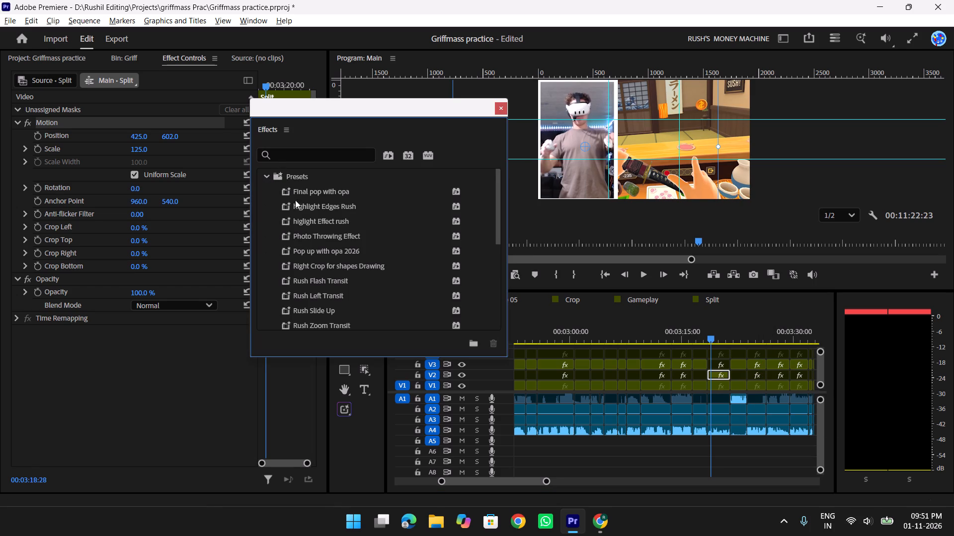
scroll(352, 262, "down", 6)
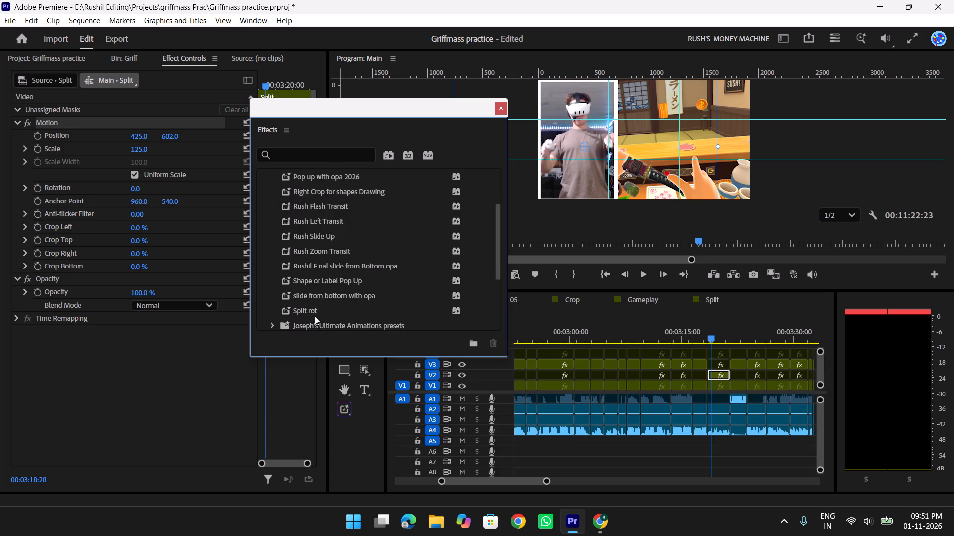
left_click_drag(309, 308, 713, 373)
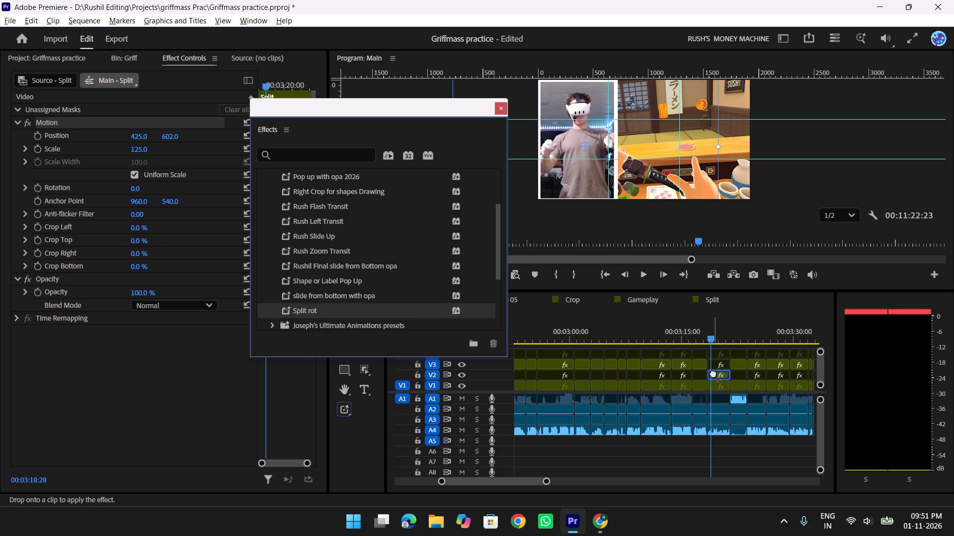
left_click_drag(713, 373, 710, 376)
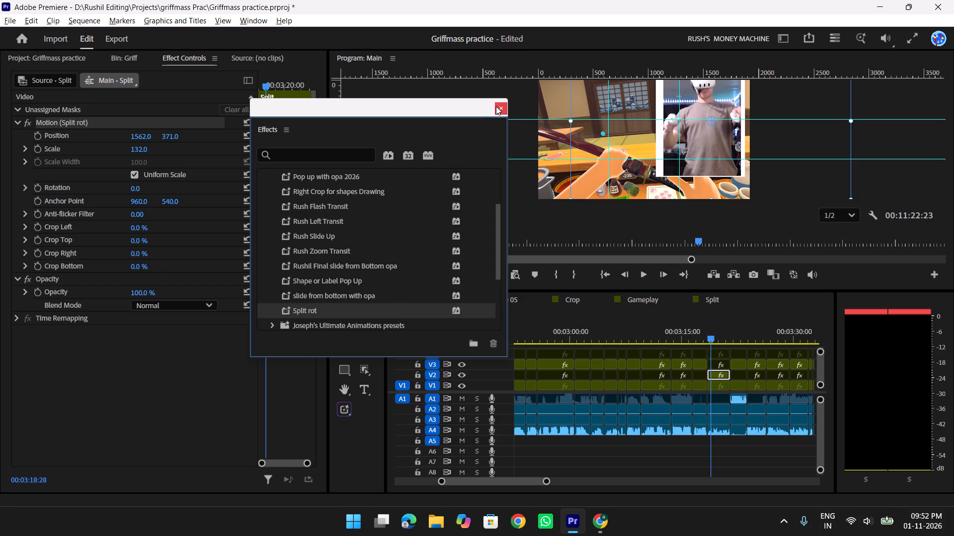
left_click(71, 403)
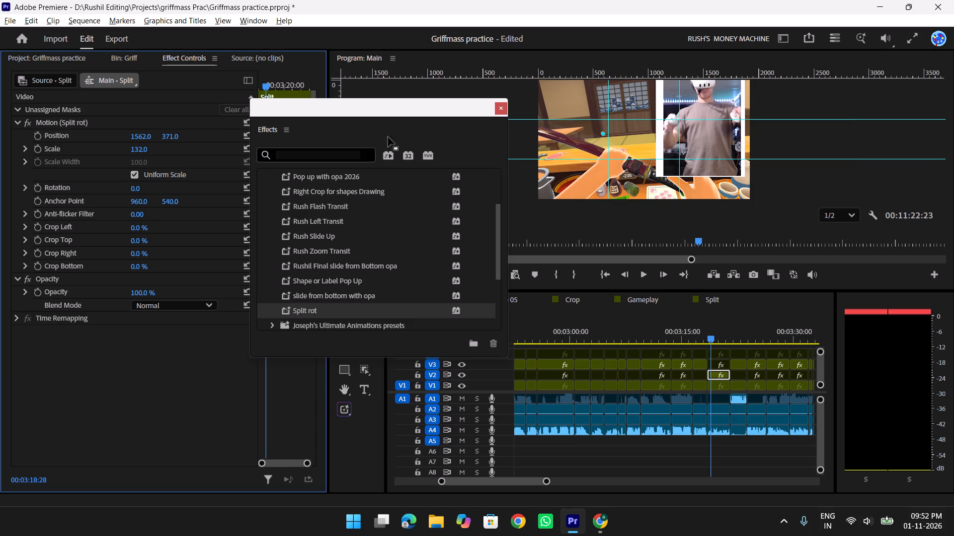
left_click(499, 109)
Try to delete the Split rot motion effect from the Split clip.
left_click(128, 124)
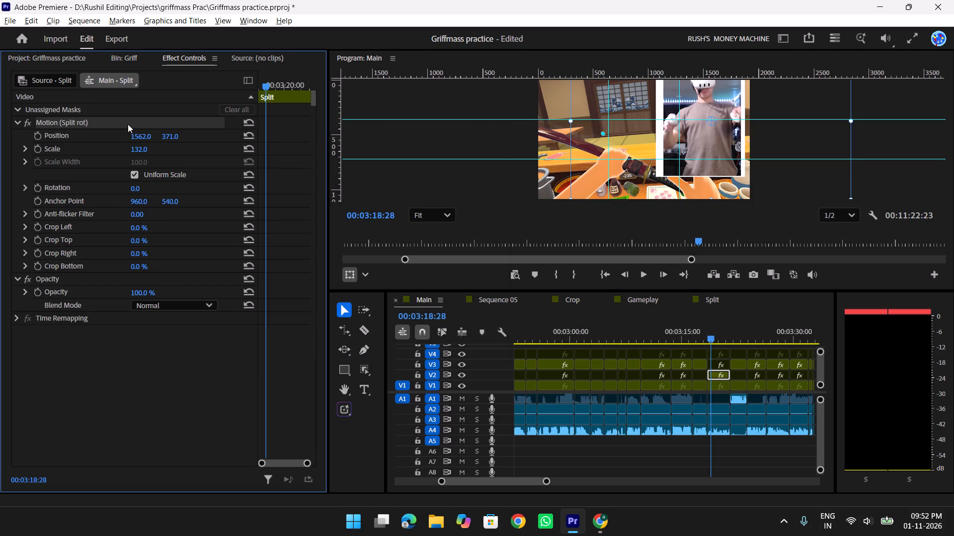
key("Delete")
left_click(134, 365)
Move the V2 Split clip near 00:03:18 to the frame's left side, at about position 363, 602.
left_click(712, 330)
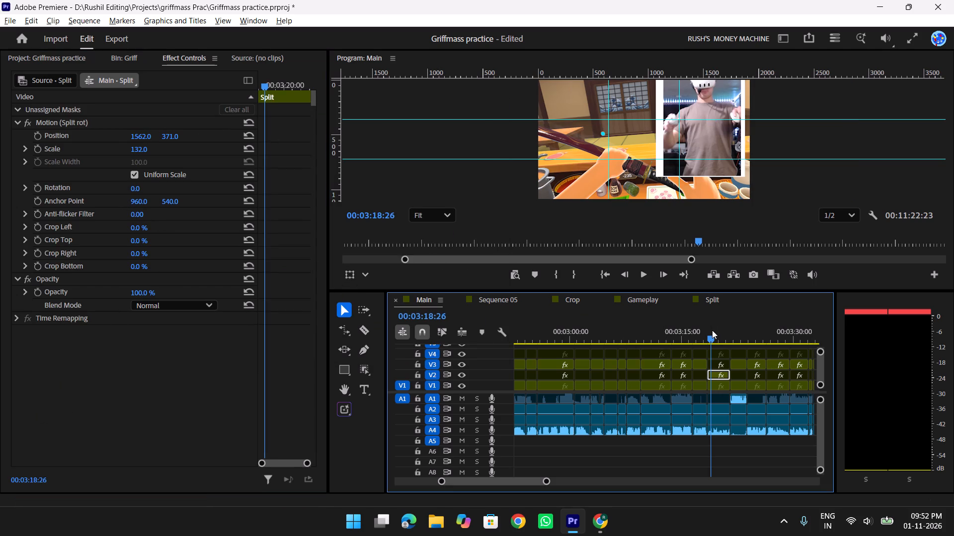
left_click(721, 375)
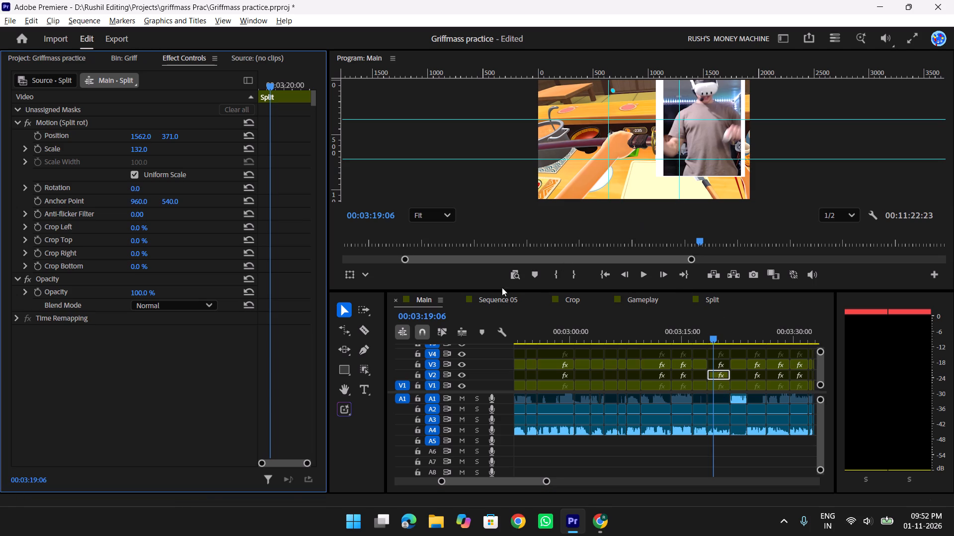
left_click(345, 313)
left_click(684, 138)
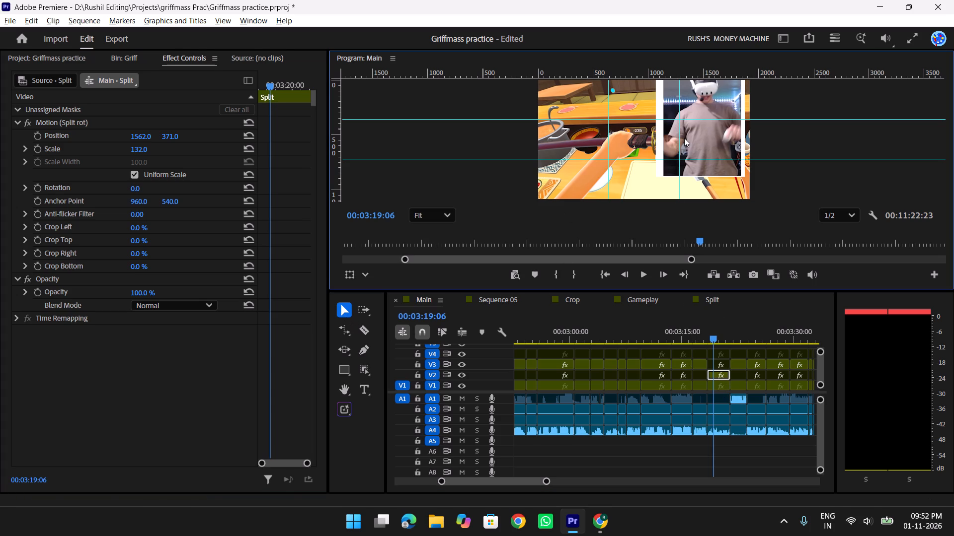
left_click(684, 138)
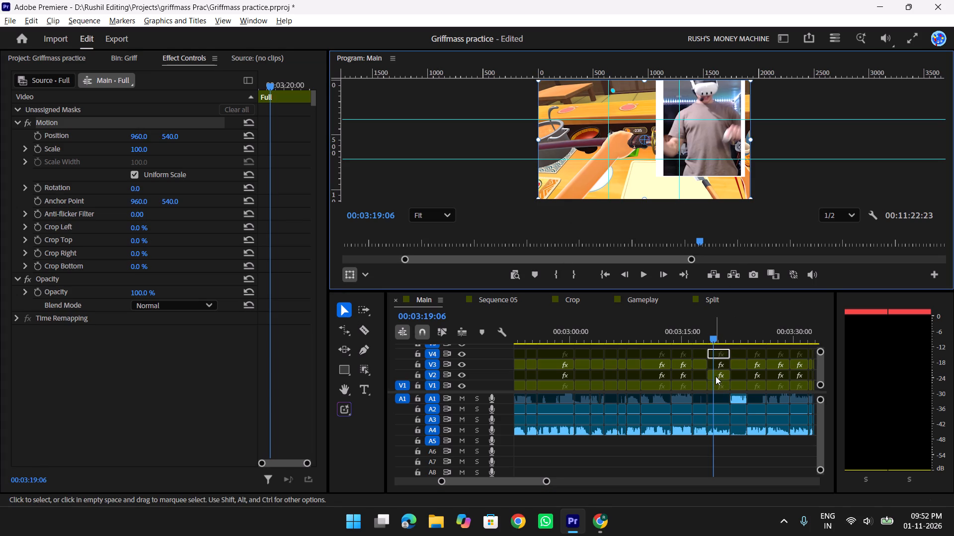
left_click(715, 376)
left_click_drag(712, 147, 666, 156)
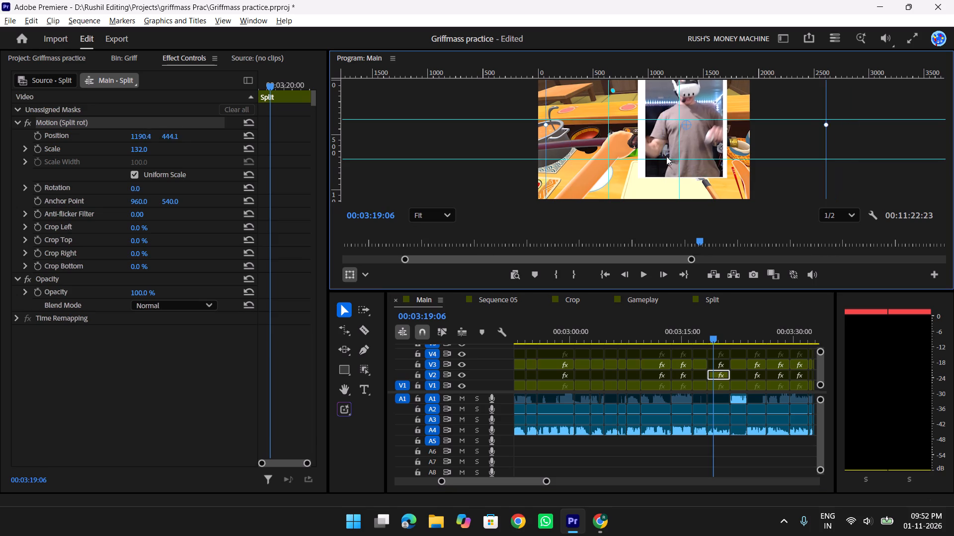
left_click_drag(666, 156, 579, 183)
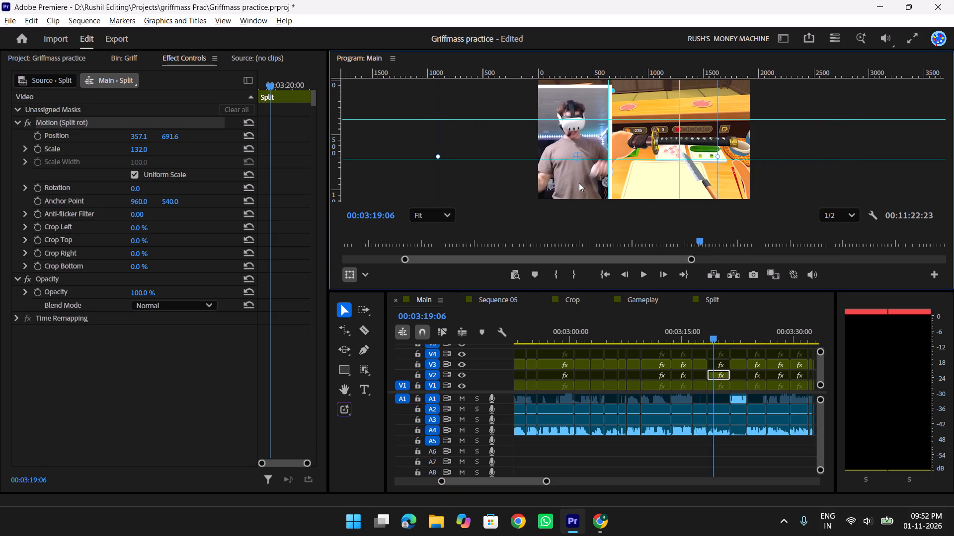
left_click_drag(579, 183, 580, 173)
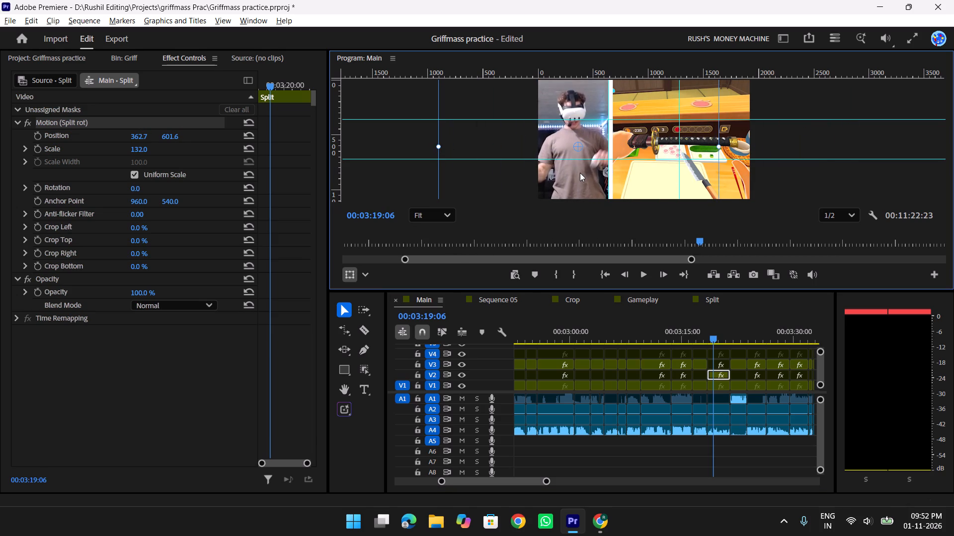
left_click_drag(580, 173, 579, 173)
Play back the cut into the split-screen shot from about 00:03:17, checking it full screen.
left_click_drag(712, 341, 697, 337)
key("space")
key("f")
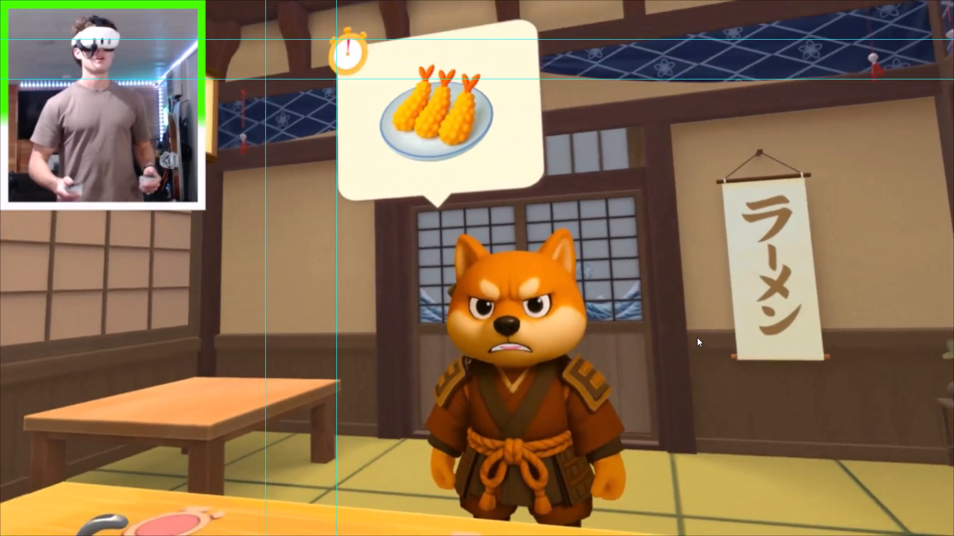
key("f")
key("space")
left_click_drag(743, 327, 701, 330)
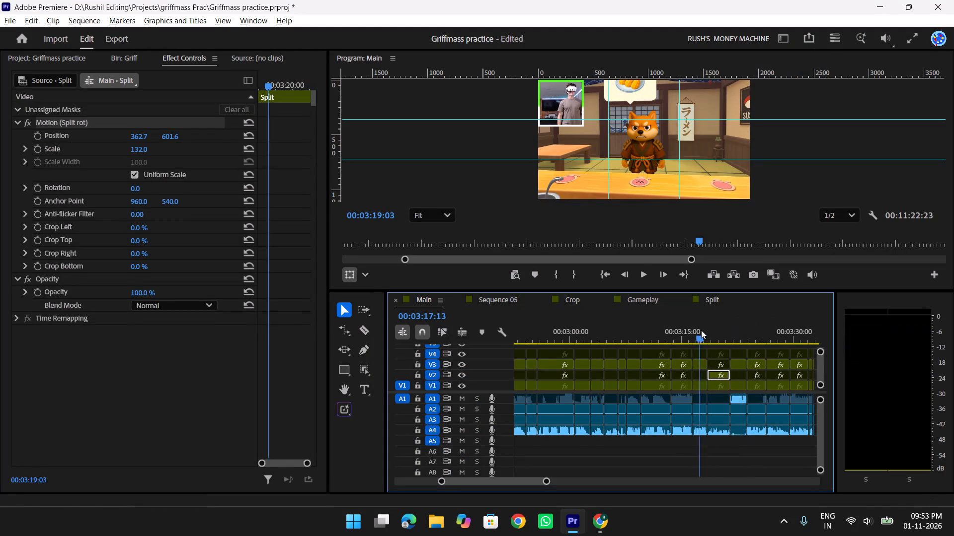
left_click_drag(701, 330, 702, 332)
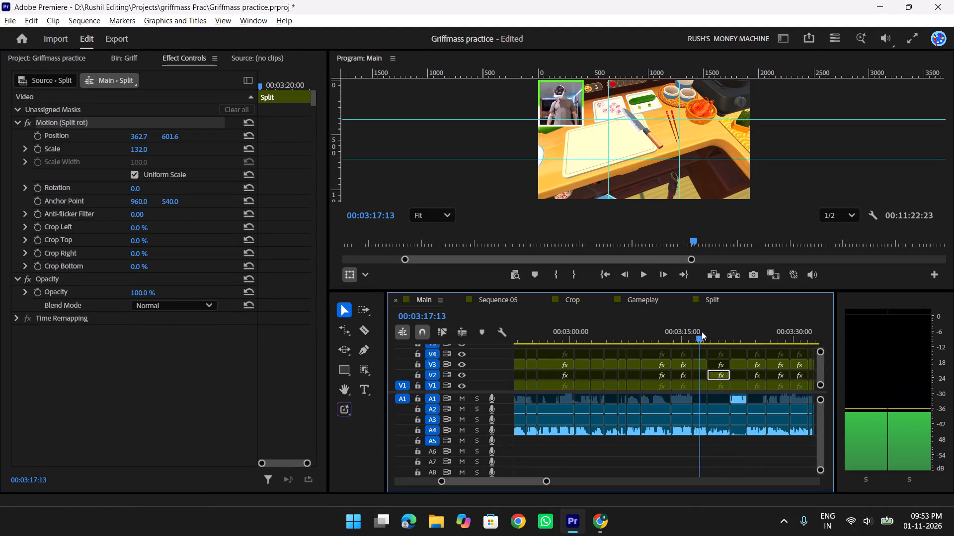
left_click_drag(702, 332, 711, 328)
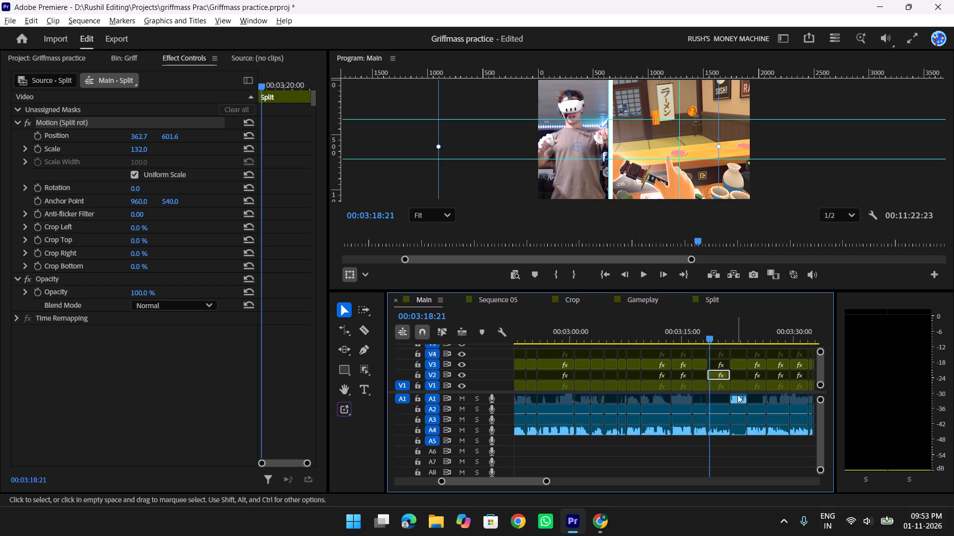
Fine-tune the V2 Split clip's horizontal position to 328.7.
left_click(139, 137)
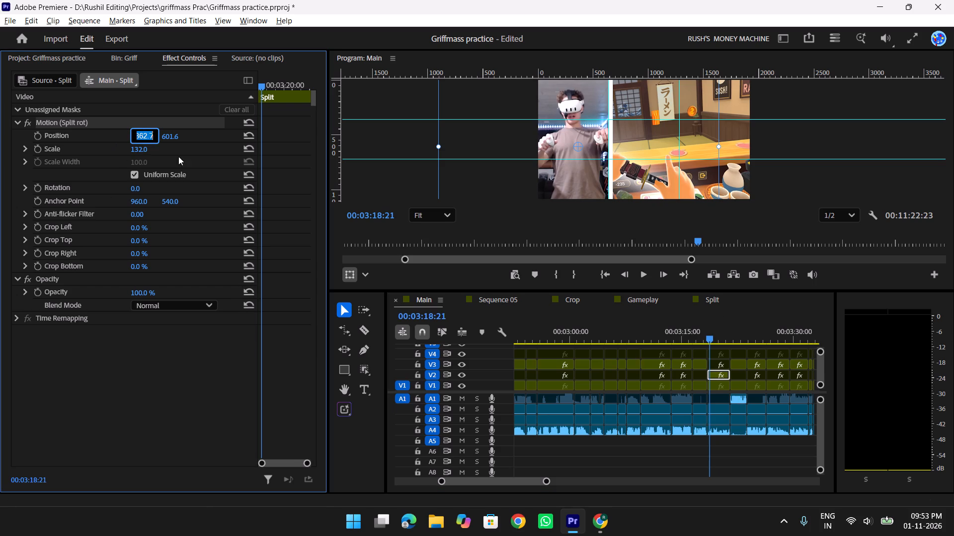
key("Up")
key("Up")
key("Up")
key("Up")
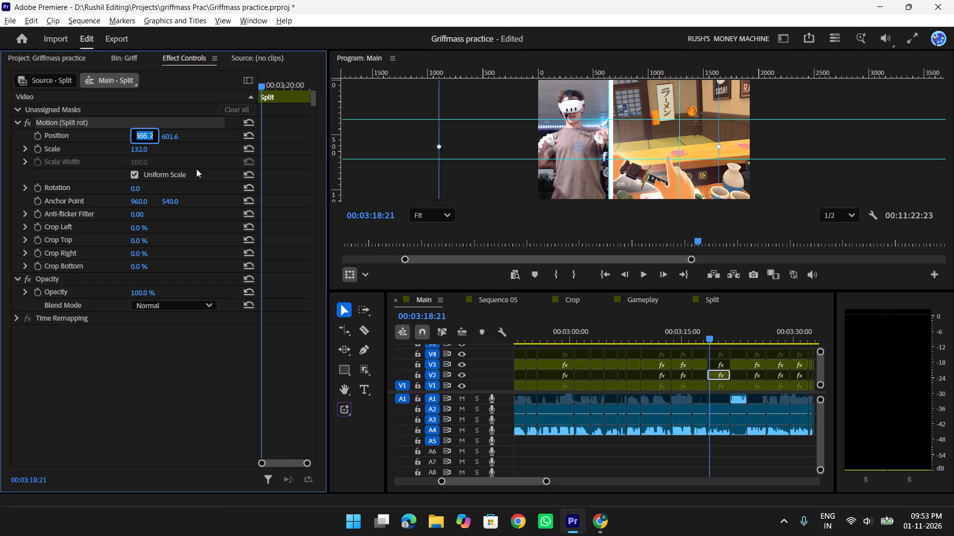
key("Down")
key("Down")
key("Down")
key("Down")
key("Down")
key("Down")
key("Down")
key("Down")
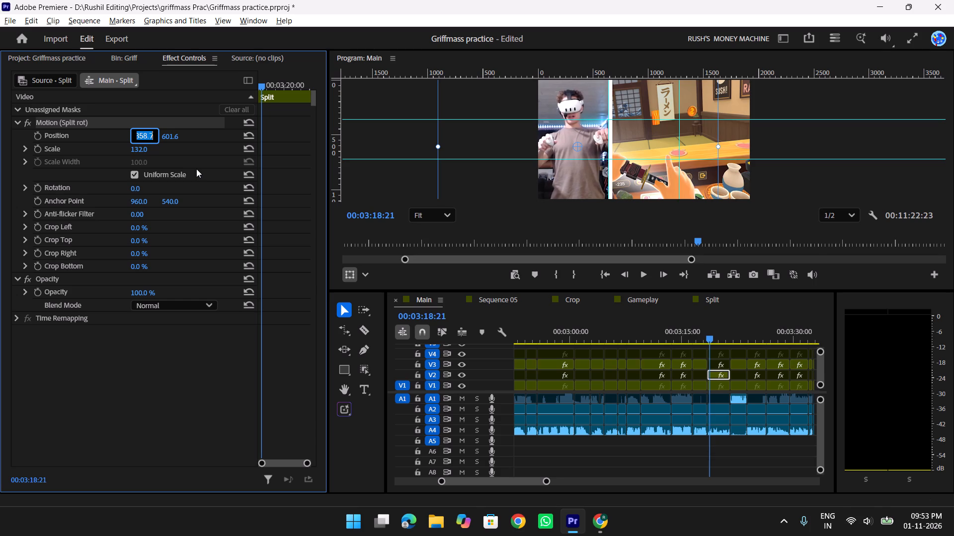
key("Up")
key("Up")
key("Up")
key("Up")
key("Up")
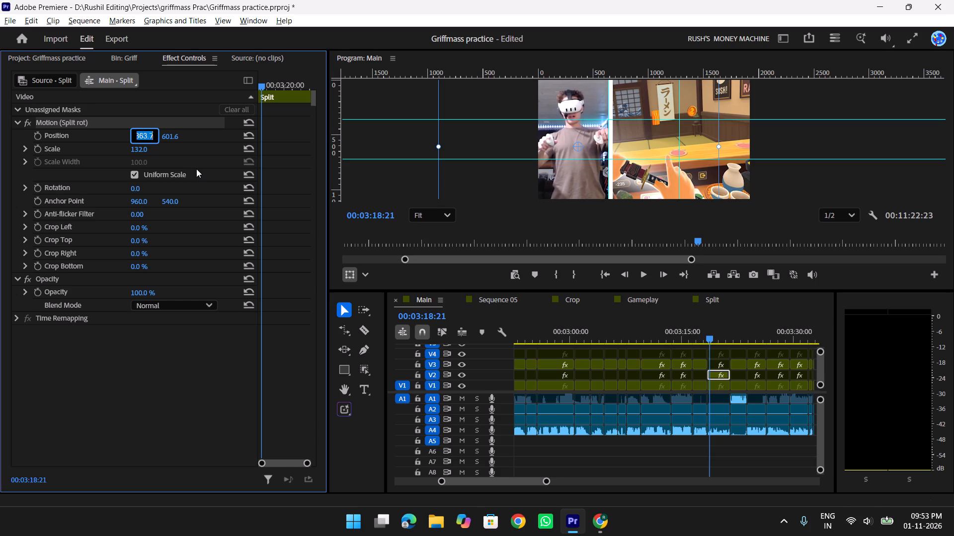
key("Up")
key("Up")
key("Up")
key("Up")
key("Down")
key("Down")
key("Down")
key("Down")
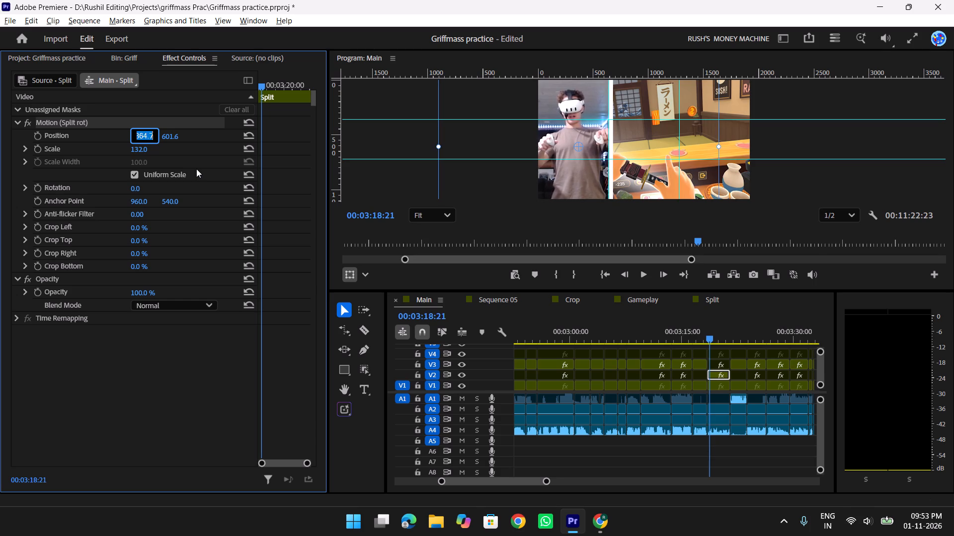
key("Down")
key("Down")
key("Down")
key("Down")
key("Down")
key("Down")
key("Down")
key("Down")
key("Down")
key("Down")
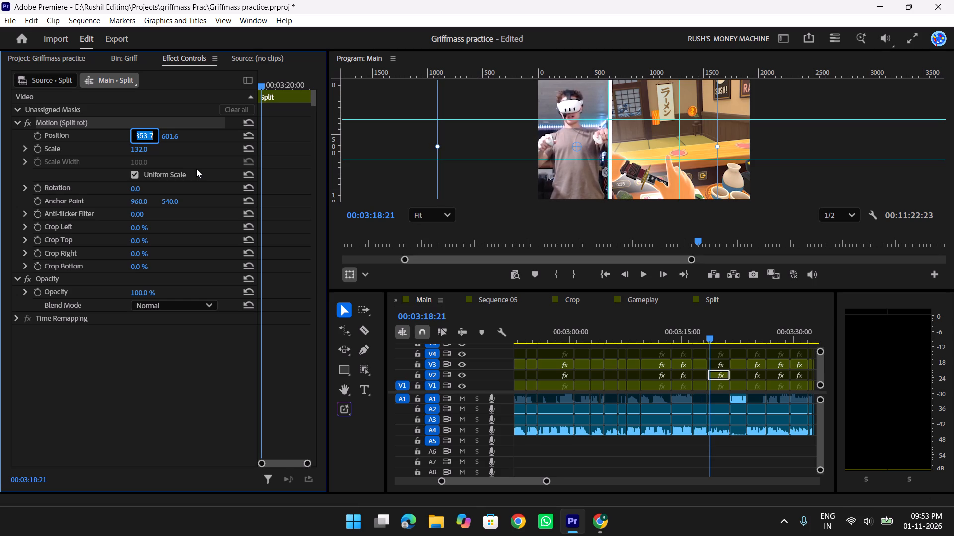
key("Down")
key("Down")
key("Down")
key("Down")
key("Down")
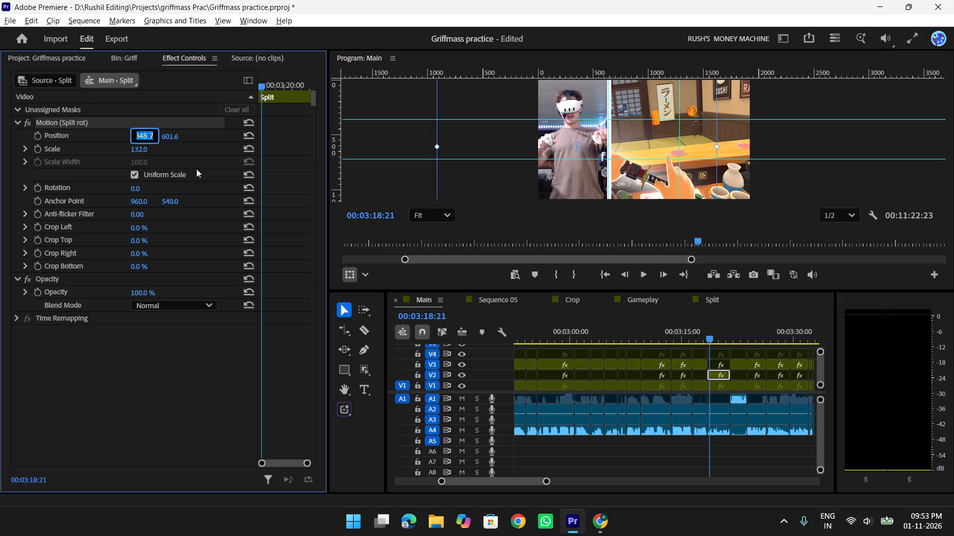
key("Up")
key("Up")
key("Up")
key("Up")
key("Up")
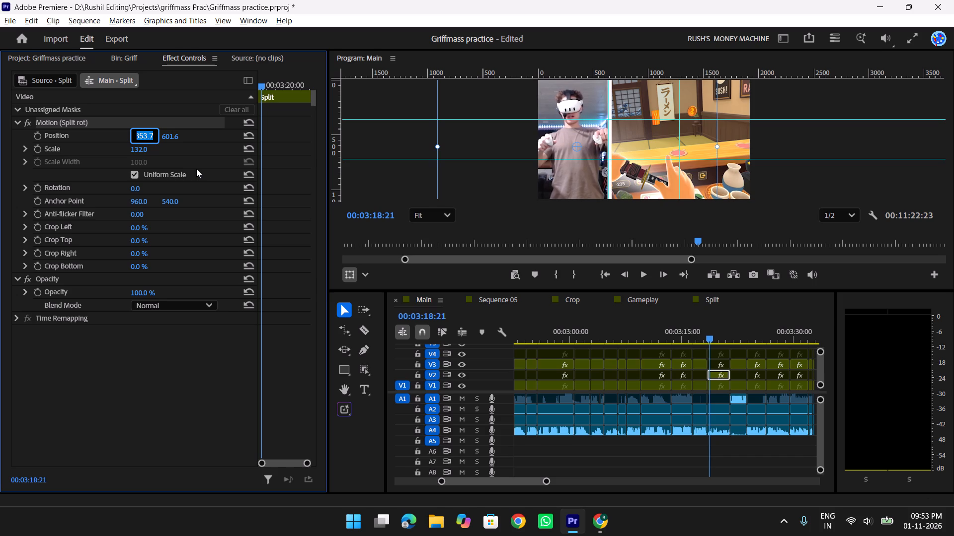
key("Up")
key("Up")
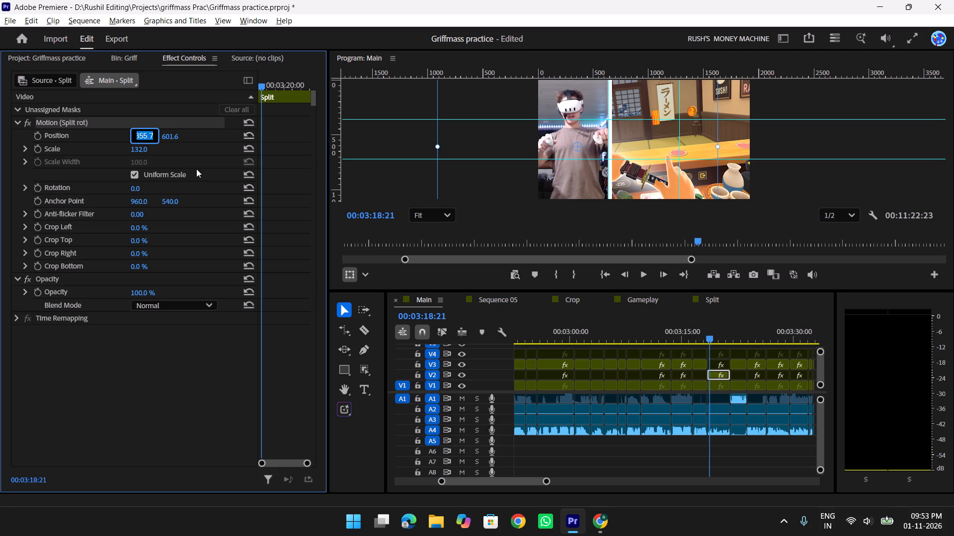
key("Down")
key("Down")
key("Down")
key("Down")
key("Down")
key("Down")
key("Down")
key("Down")
key("Down")
key("Down")
key("Down")
key("Down")
key("Down")
key("Down")
key("Down")
key("Down")
key("Down")
key("Down")
key("Down")
key("Down")
key("Down")
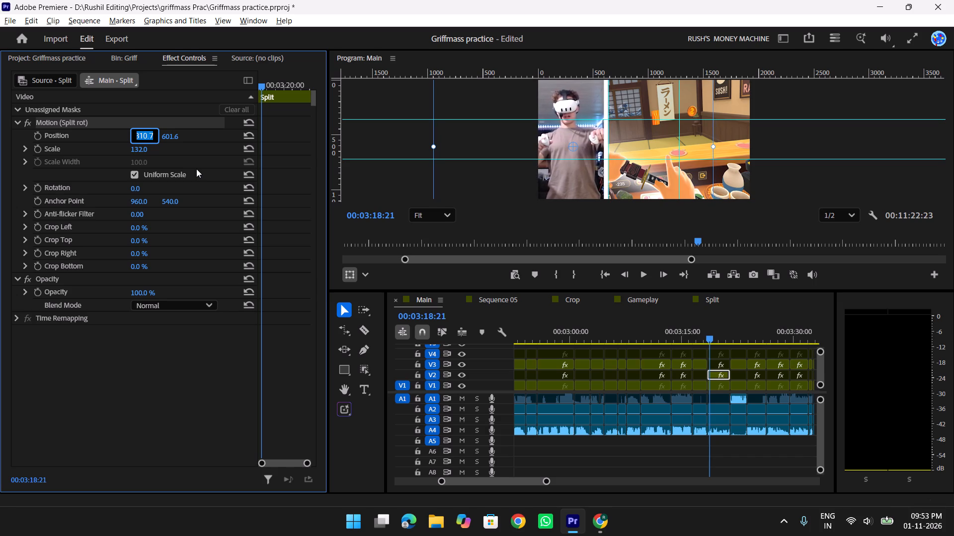
key("Up")
key("Up")
key("Up")
key("Up")
key("Up")
key("Up")
key("Up")
key("Up")
key("Up")
key("Up")
key("Up")
key("Up")
key("Up")
key("Up")
key("Up")
key("Up")
key("Up")
key("Up")
key("Up")
key("Up")
key("Up")
key("Up")
key("Up")
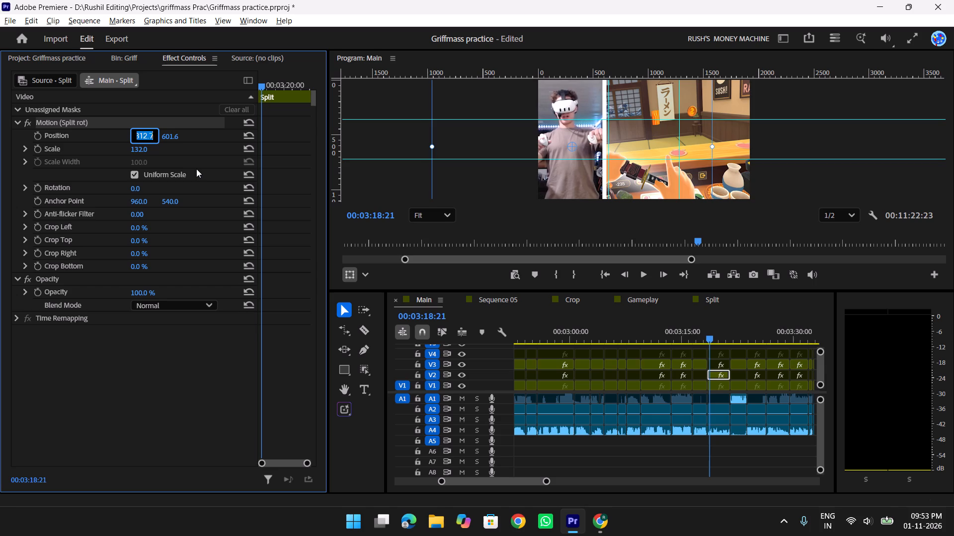
key("Up")
key("Up")
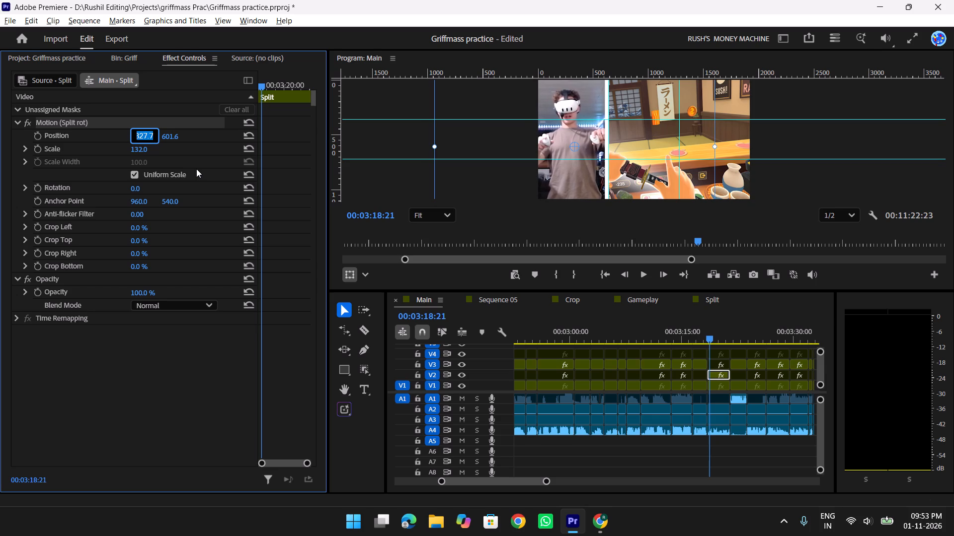
key("Up")
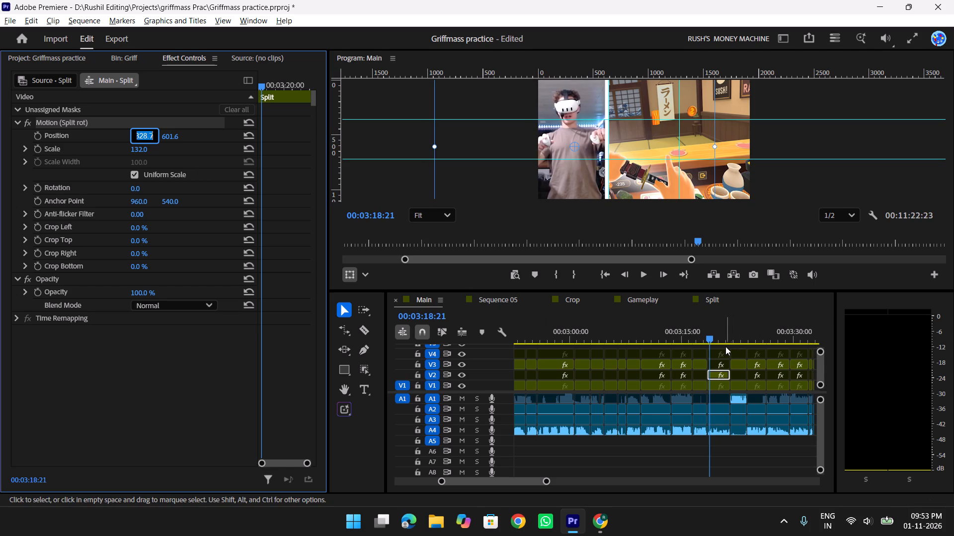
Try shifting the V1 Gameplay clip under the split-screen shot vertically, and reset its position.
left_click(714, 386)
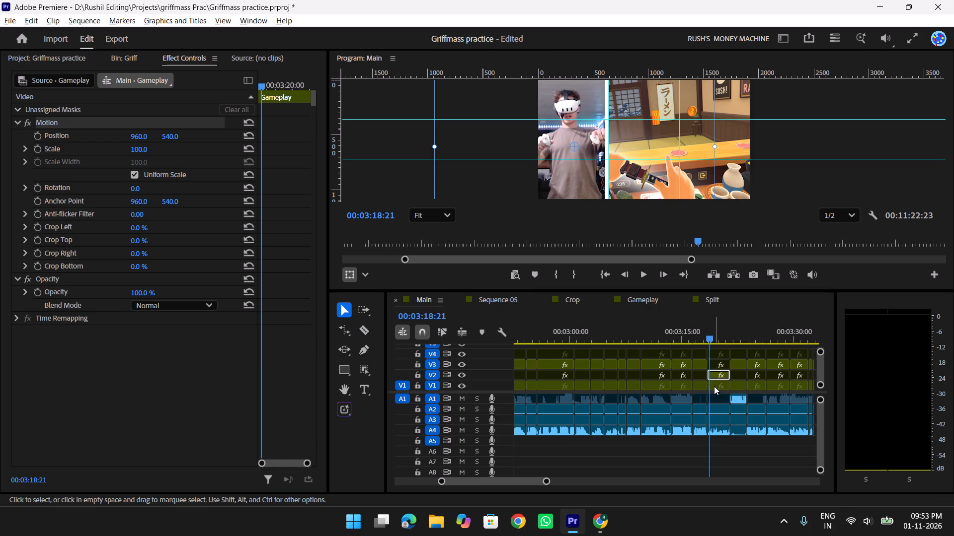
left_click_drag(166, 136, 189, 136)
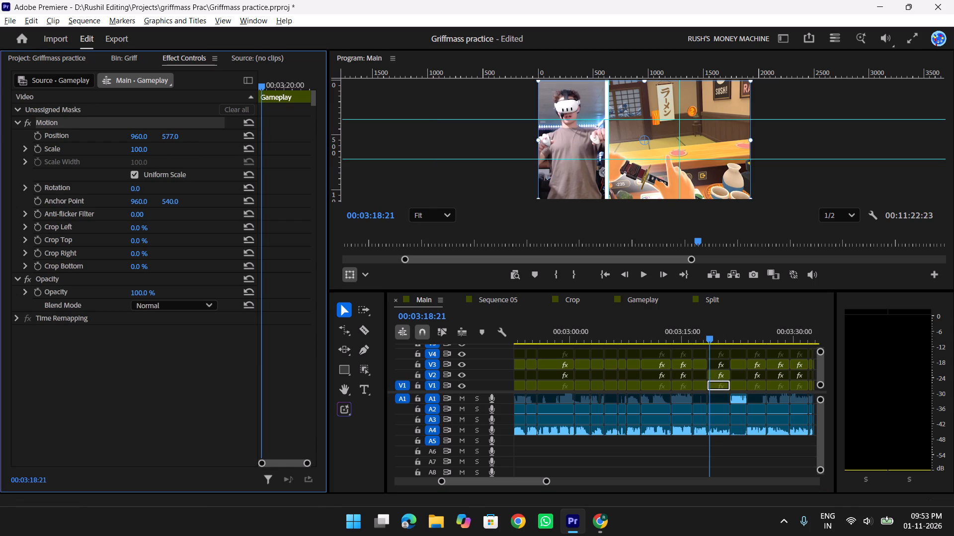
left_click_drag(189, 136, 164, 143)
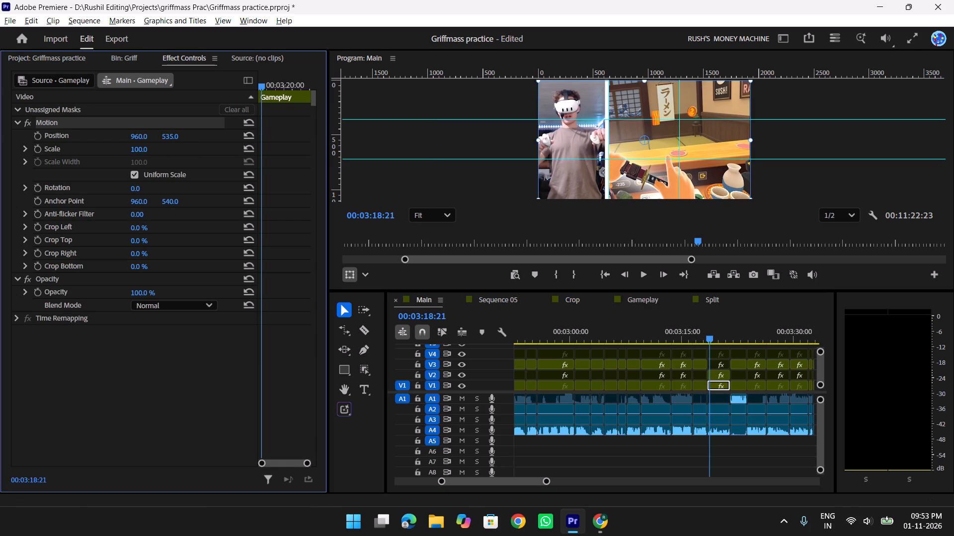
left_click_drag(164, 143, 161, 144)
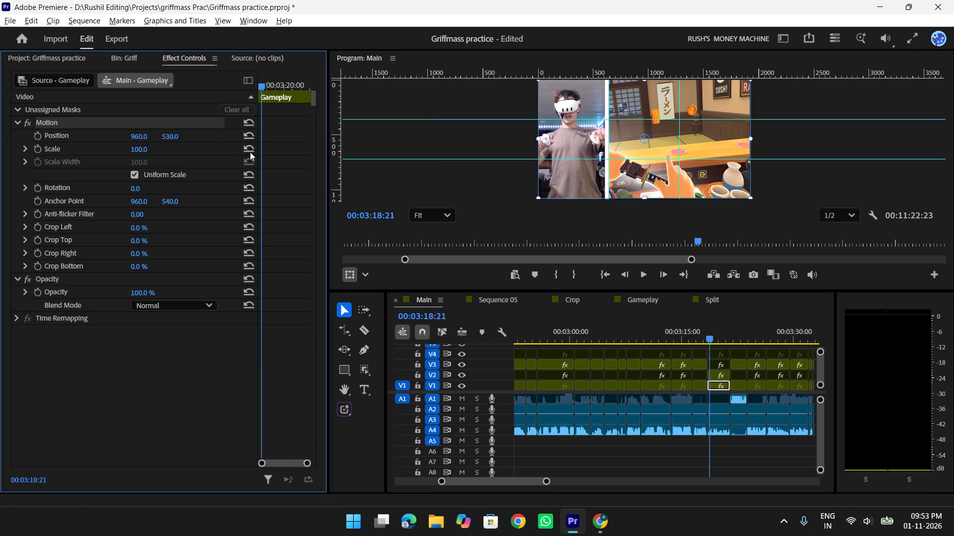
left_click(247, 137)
Set the horizontal position of the V1 Gameplay clip near 00:03:18 to 1350.
left_click_drag(140, 134, 168, 134)
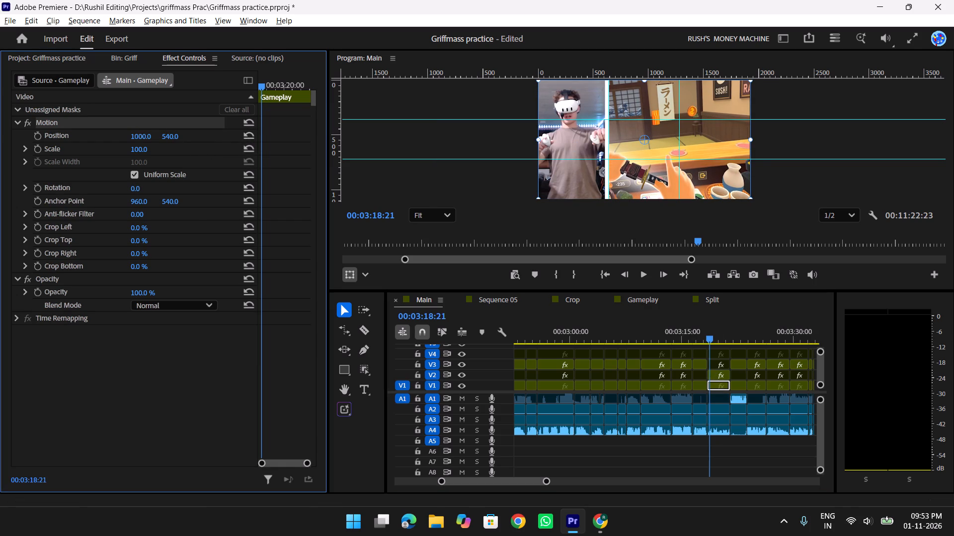
left_click_drag(168, 134, 395, 174)
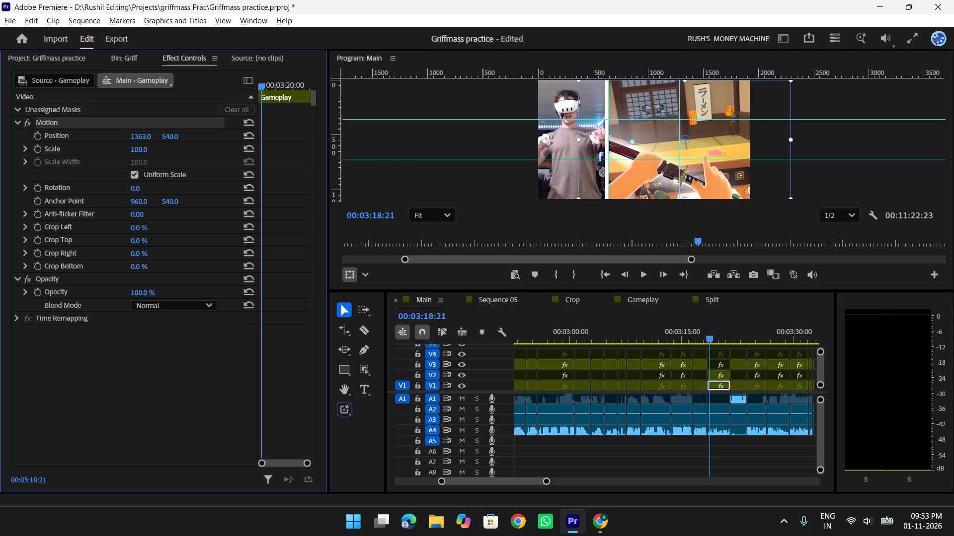
left_click_drag(395, 174, 388, 180)
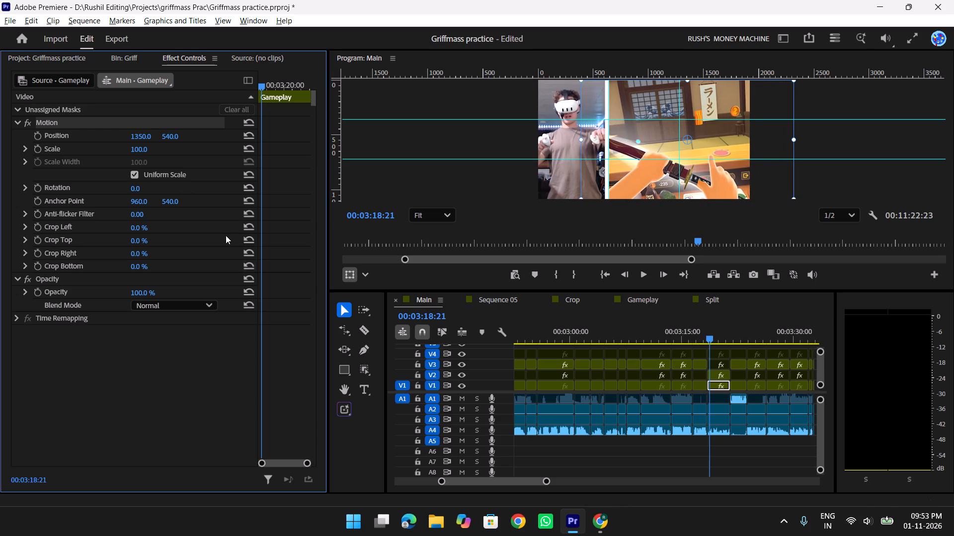
Play back the reframed split-screen shot from about 00:03:17 to 00:03:20.
left_click_drag(708, 334, 702, 333)
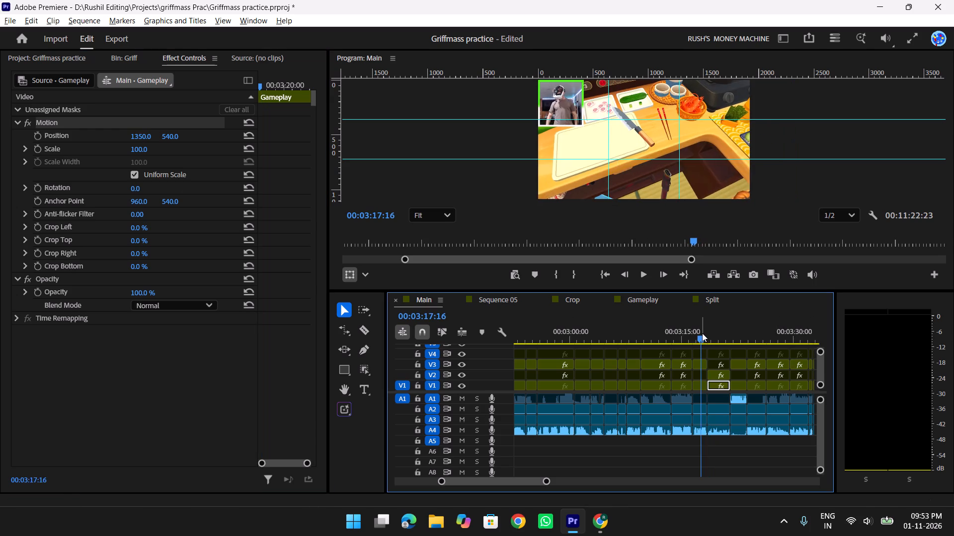
key("space")
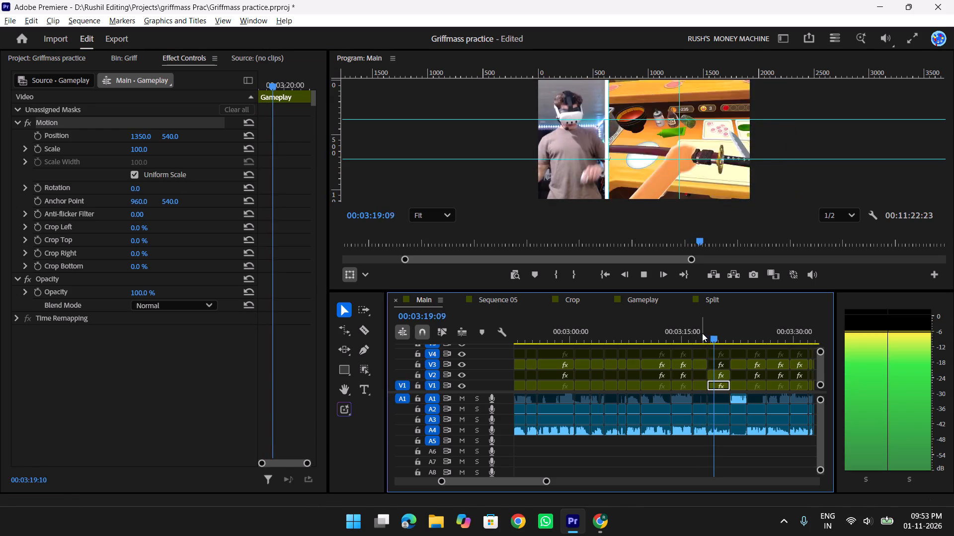
key("space")
type("tt")
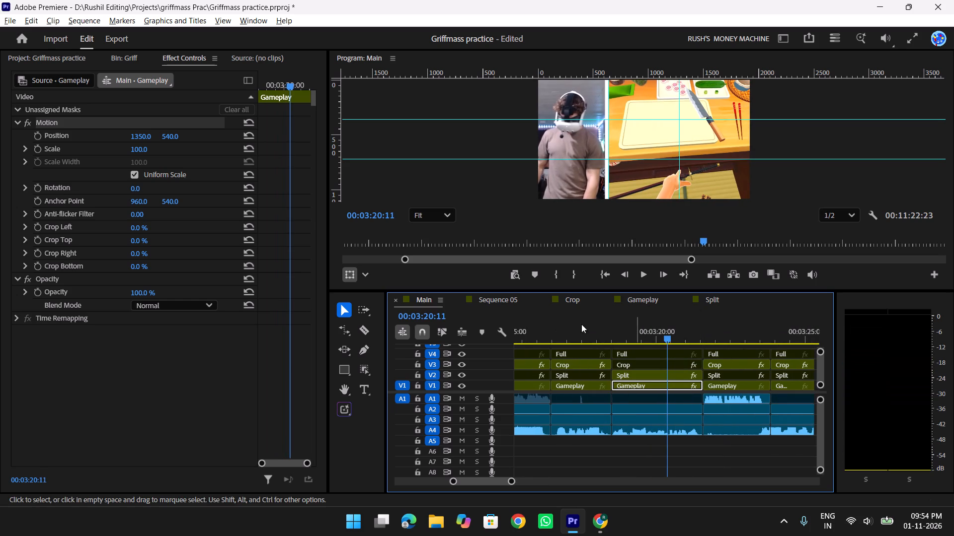
Play back the end of the split-screen shot from about 00:03:20 and save the project.
left_click_drag(562, 318, 552, 318)
key("space")
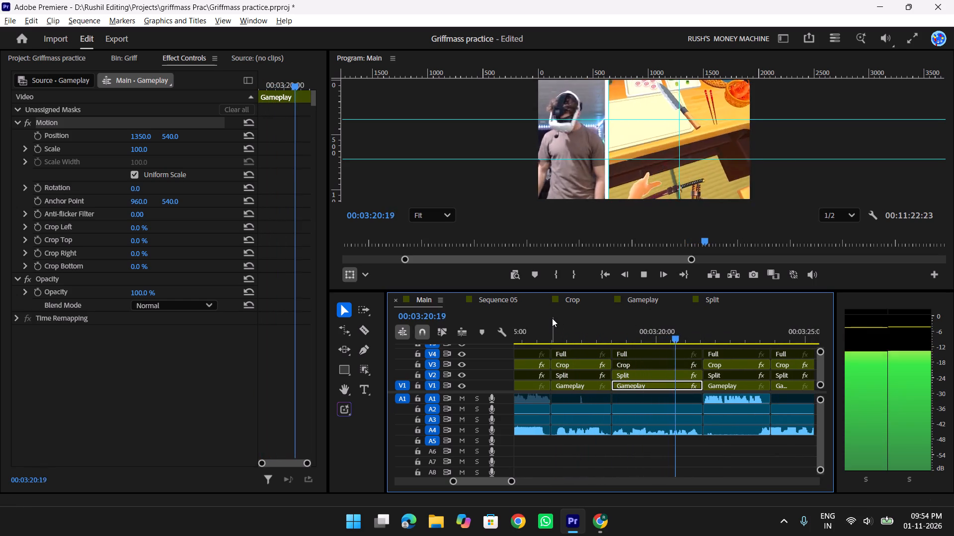
key("space")
key("ctrl+s")
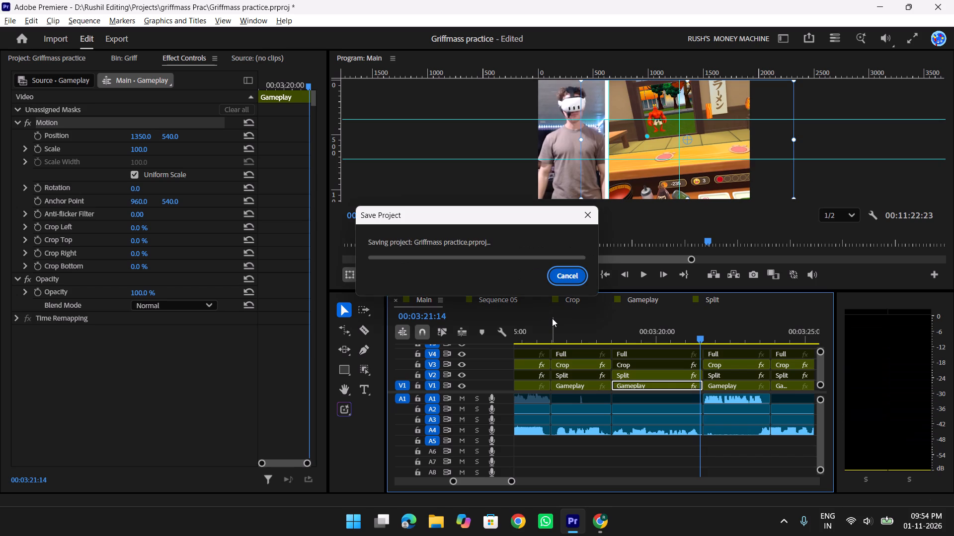
Review the Main sequence from about 00:03:20 to 00:03:38 to find the next split-screen section.
type("yy")
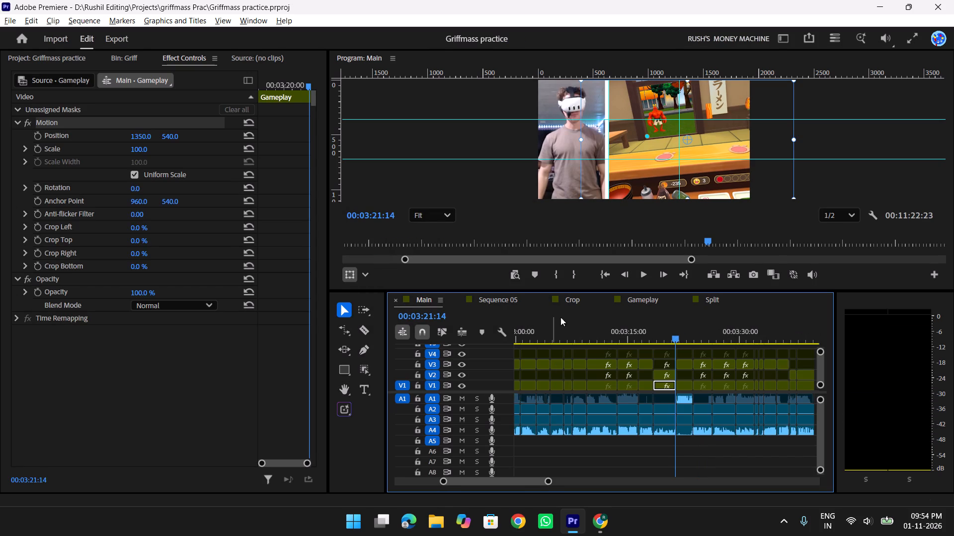
left_click_drag(649, 333, 624, 335)
key("space")
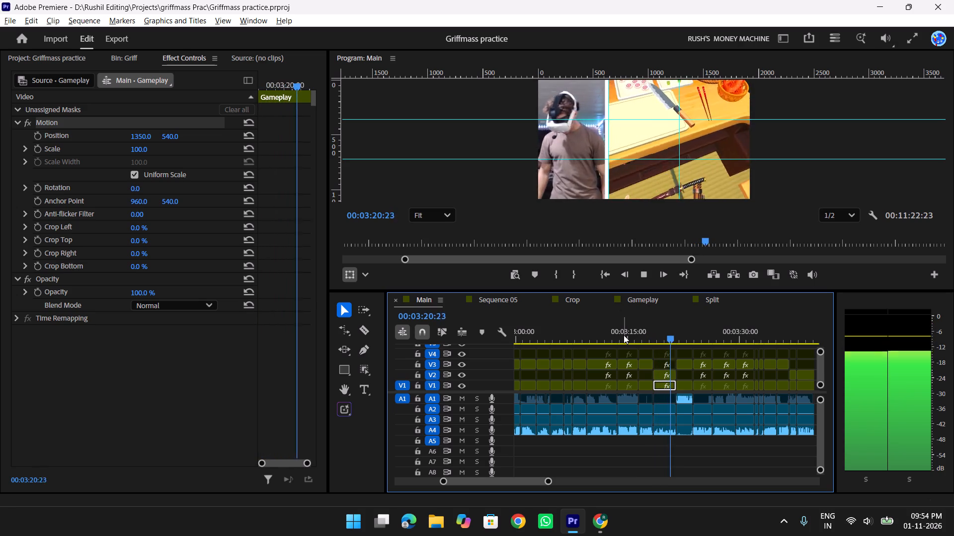
scroll(624, 335, "down", 2)
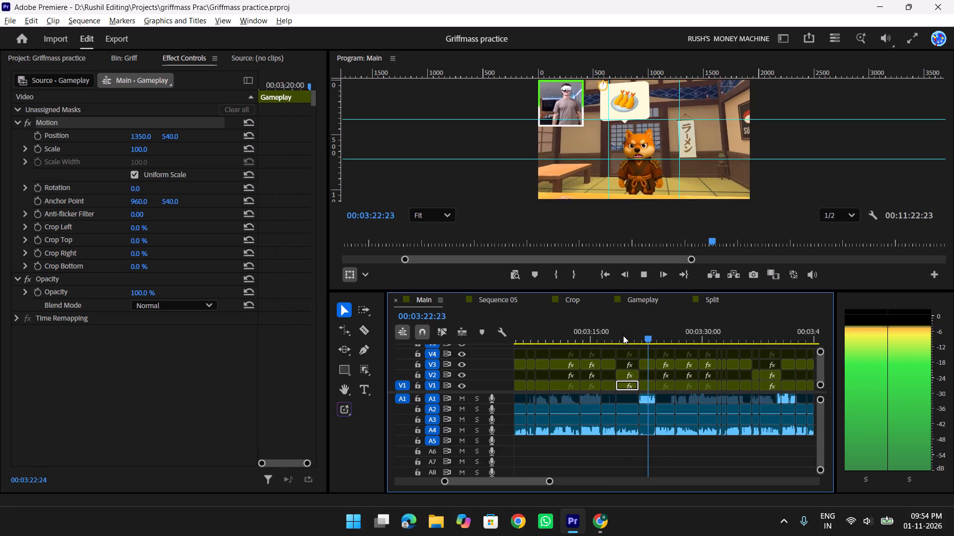
scroll(623, 335, "down", 2)
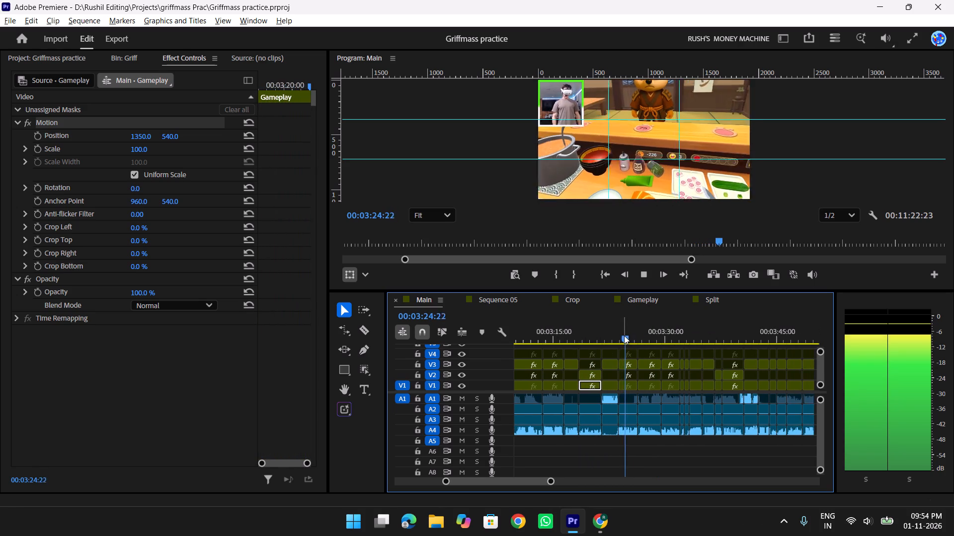
left_click_drag(629, 335, 653, 335)
key("space")
scroll(654, 335, "down", 2)
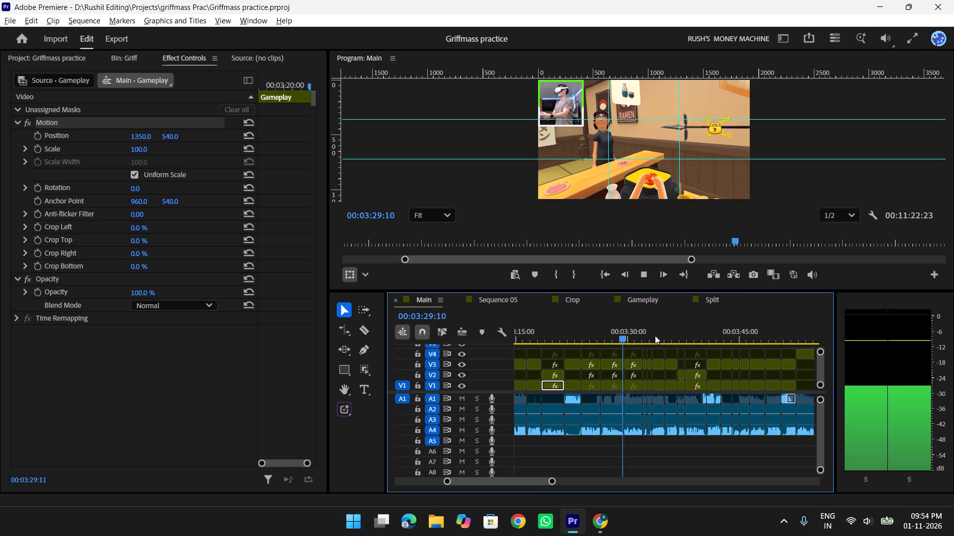
left_click_drag(646, 338, 694, 338)
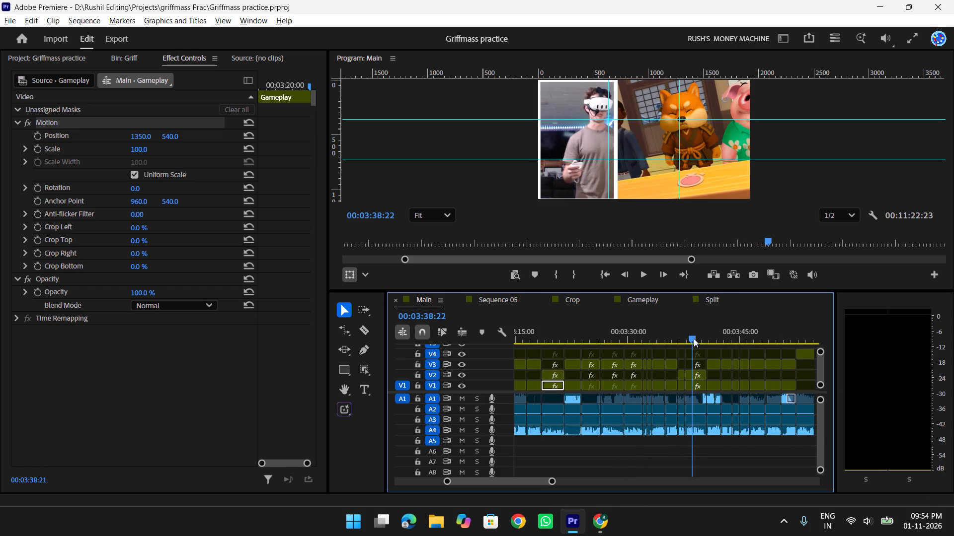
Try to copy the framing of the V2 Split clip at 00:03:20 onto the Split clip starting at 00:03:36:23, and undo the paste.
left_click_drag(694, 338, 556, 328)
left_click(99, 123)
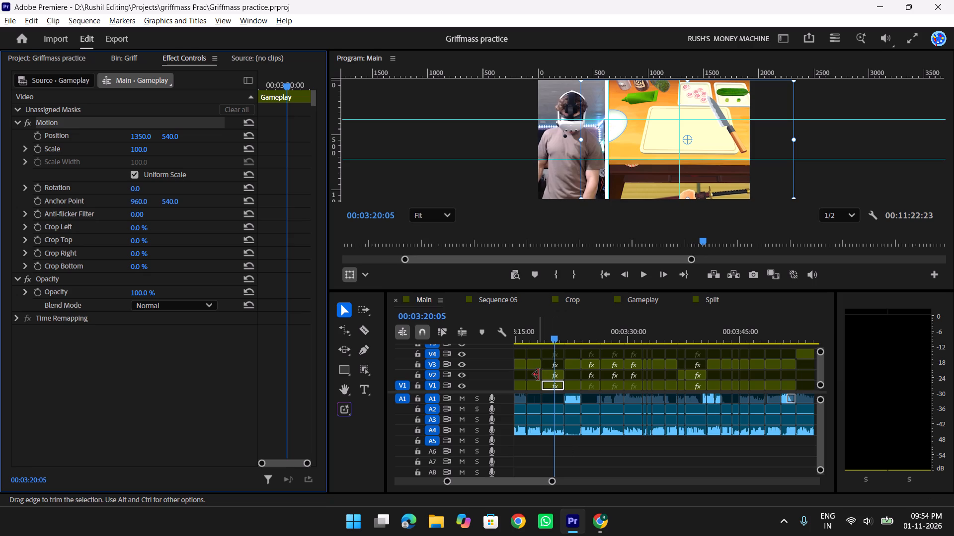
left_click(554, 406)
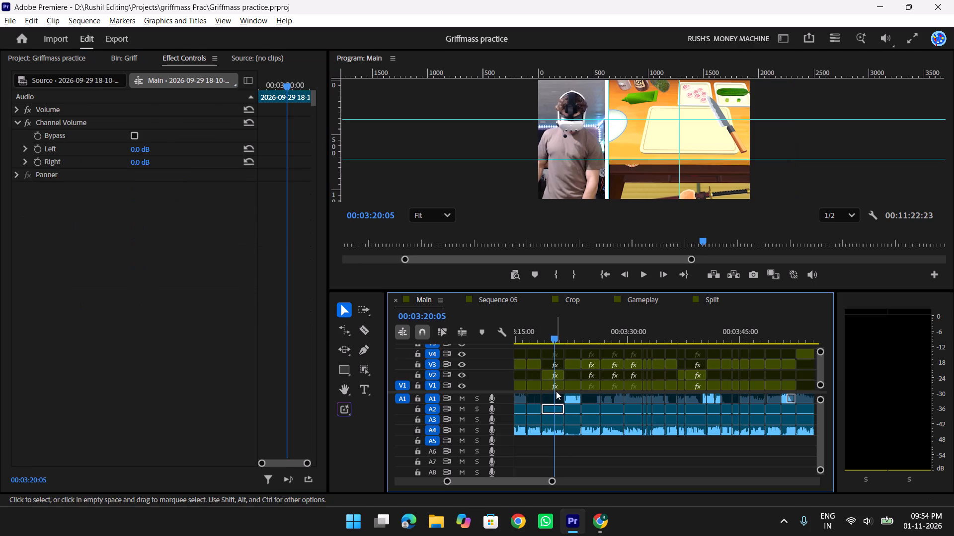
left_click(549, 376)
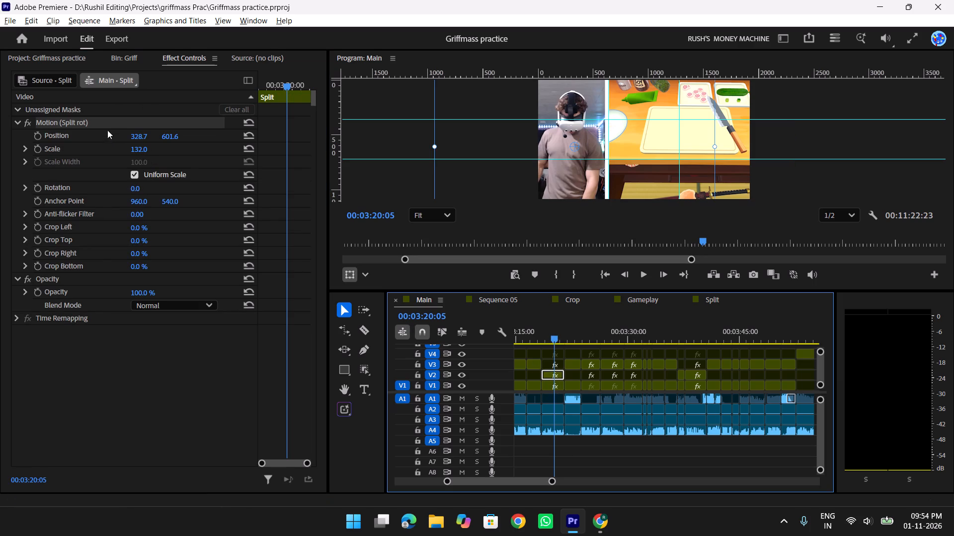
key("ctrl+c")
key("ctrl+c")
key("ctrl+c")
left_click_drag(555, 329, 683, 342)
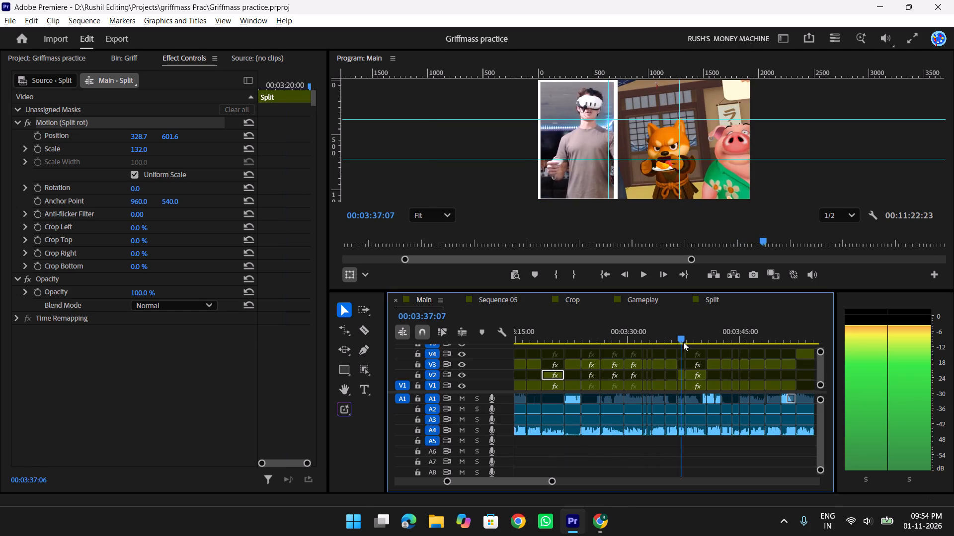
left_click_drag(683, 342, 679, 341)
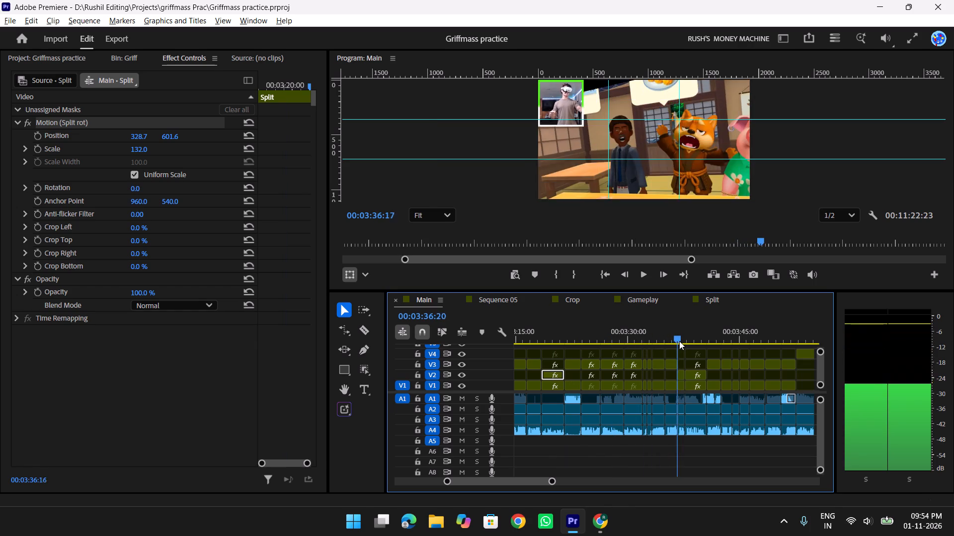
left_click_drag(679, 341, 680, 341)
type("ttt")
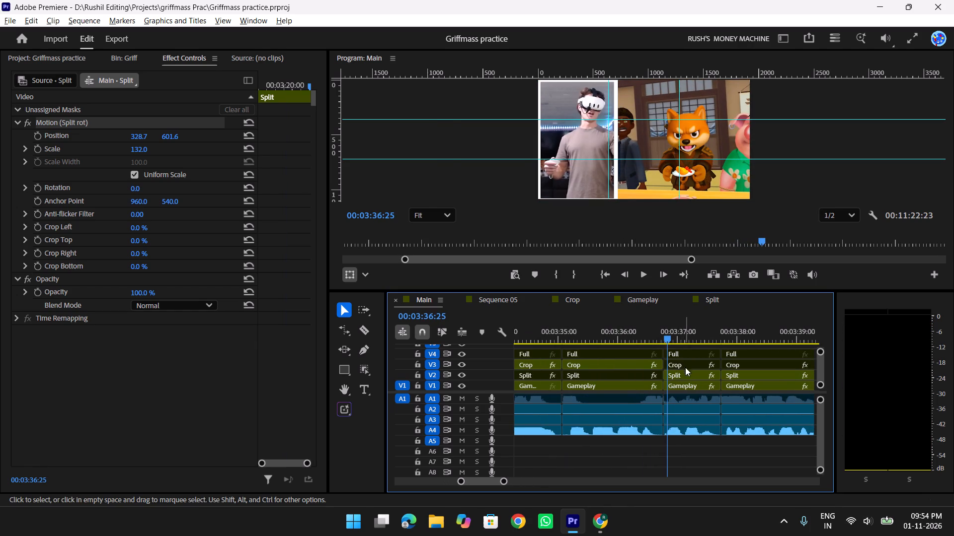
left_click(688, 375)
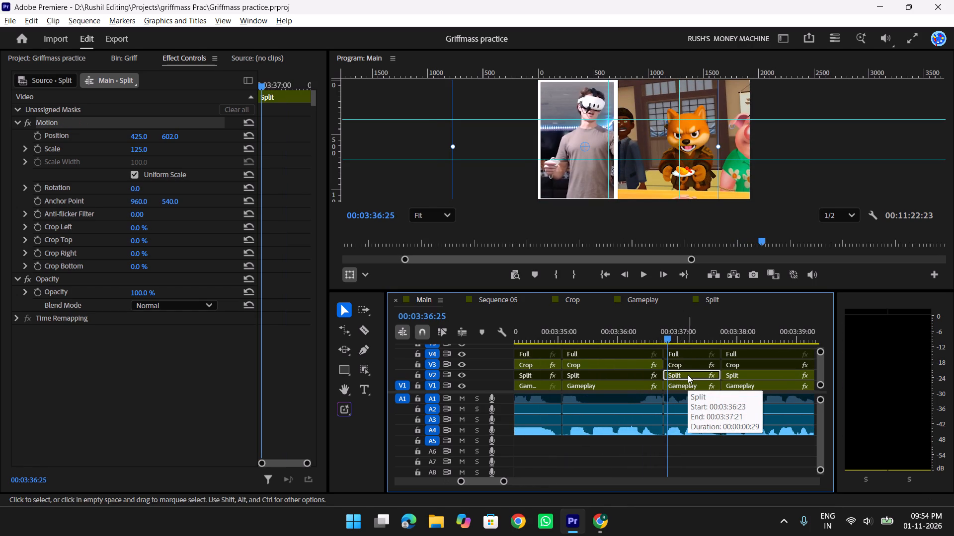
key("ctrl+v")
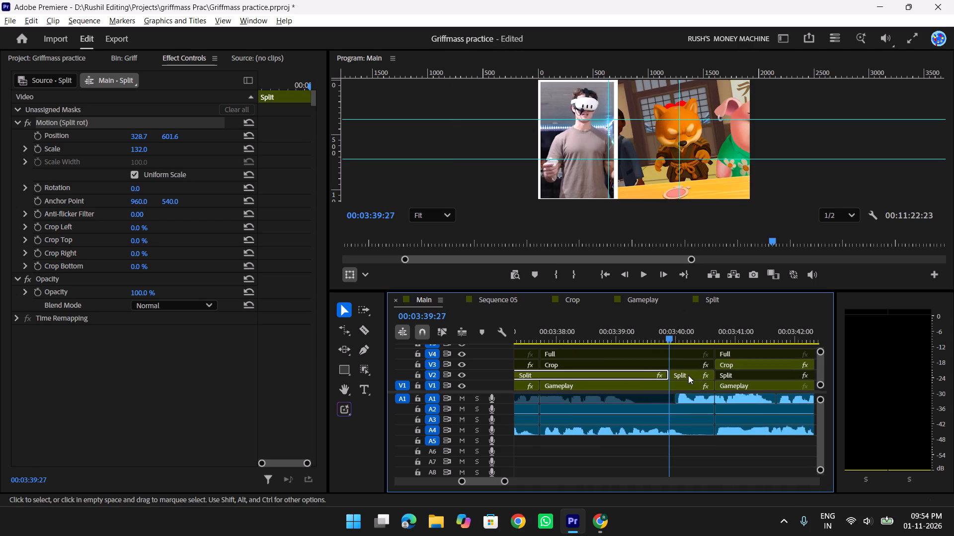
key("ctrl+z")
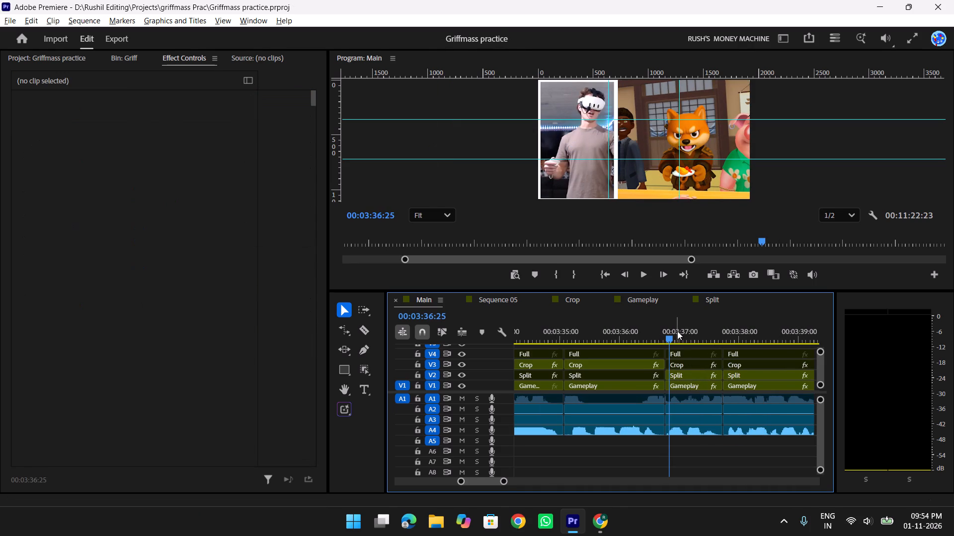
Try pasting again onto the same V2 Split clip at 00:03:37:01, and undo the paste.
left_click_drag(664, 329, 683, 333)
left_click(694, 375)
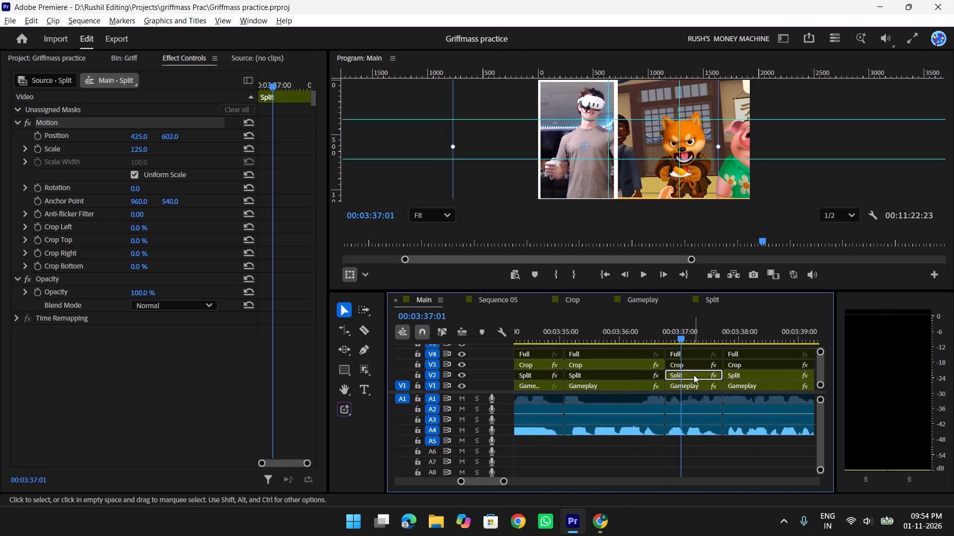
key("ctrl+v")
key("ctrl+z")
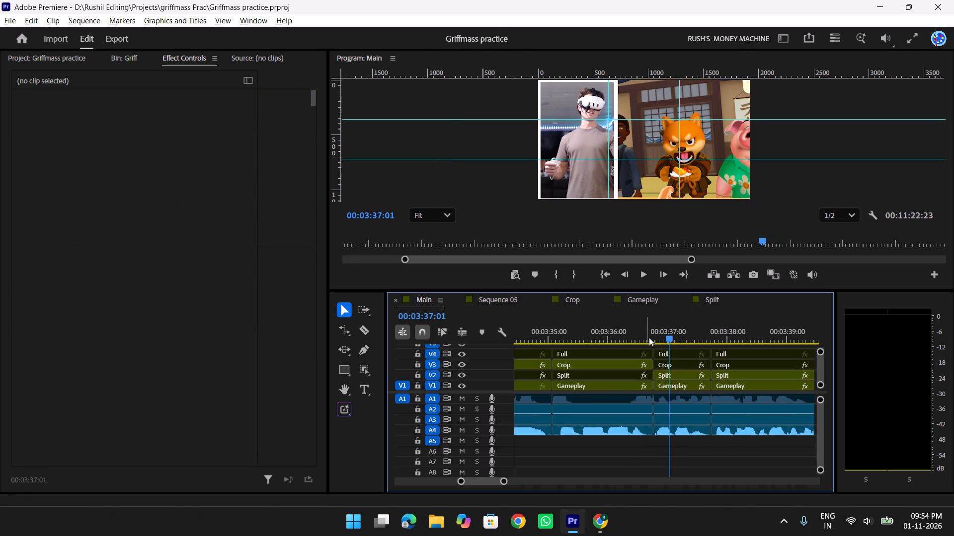
Copy only the Motion effect from the V2 Split clip at 00:03:20 and paste it onto the V2 Split clip at 00:03:38:11.
type("yy")
left_click_drag(661, 335, 648, 330)
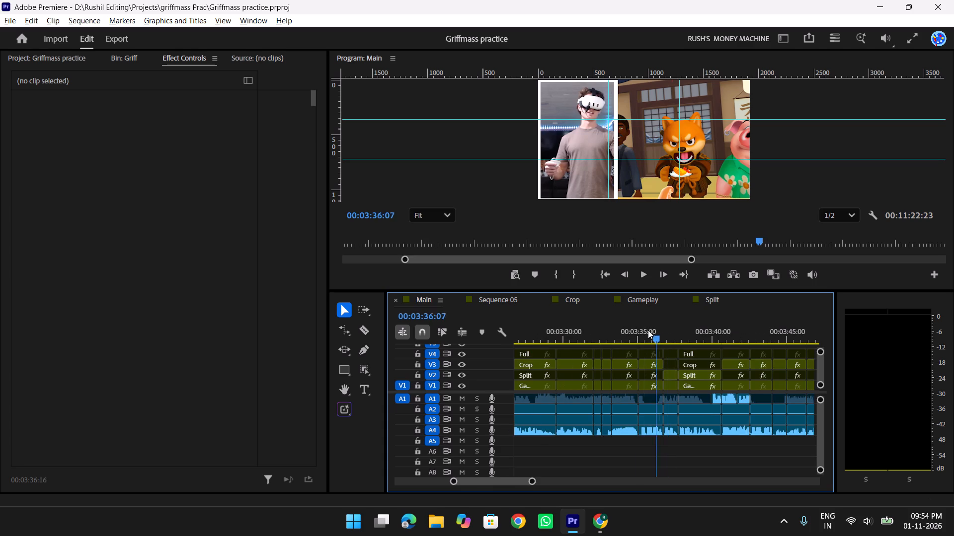
left_click_drag(648, 330, 600, 325)
key("y")
left_click_drag(597, 327, 579, 327)
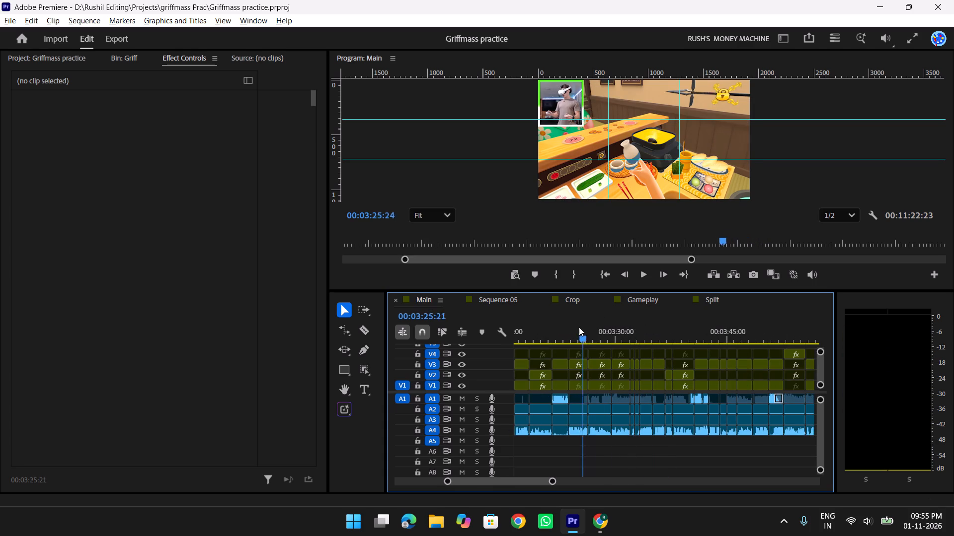
left_click_drag(579, 327, 542, 335)
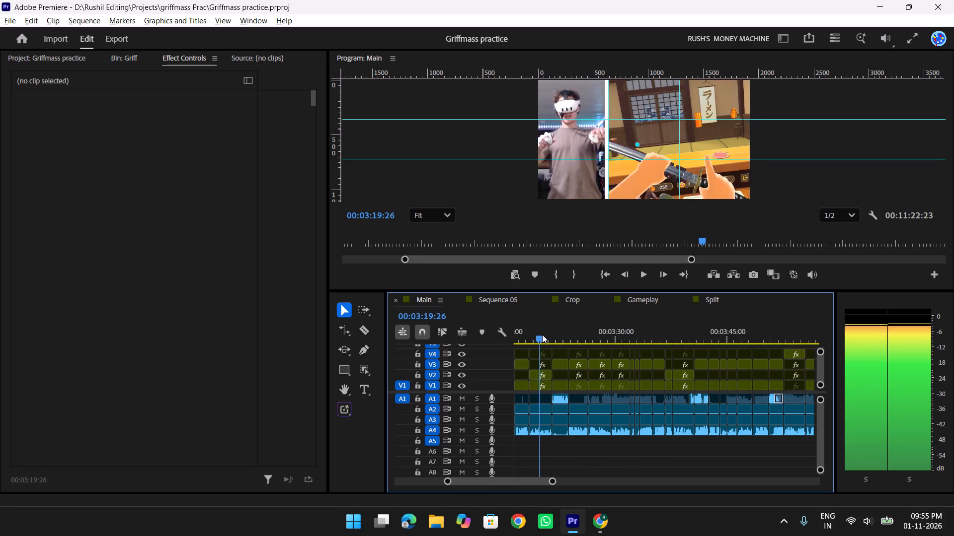
left_click_drag(542, 335, 543, 335)
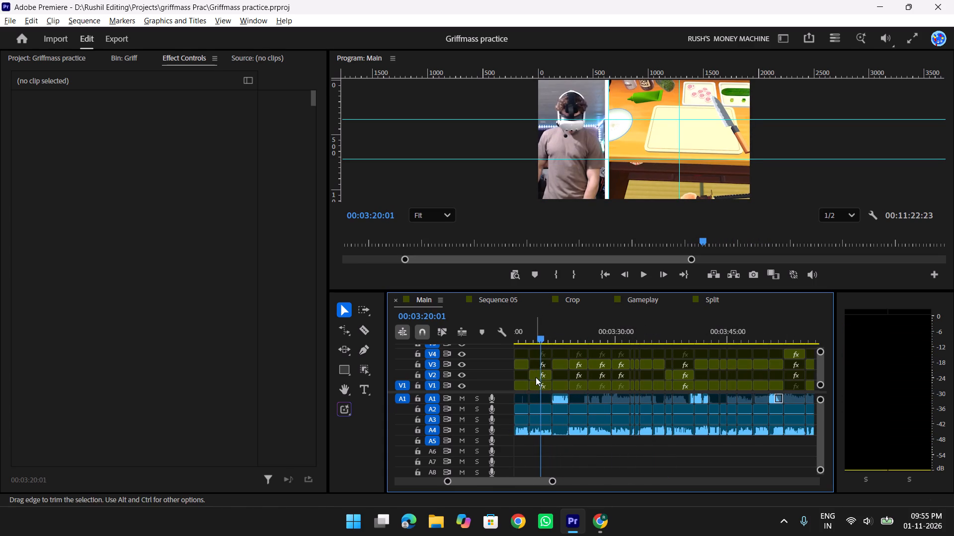
left_click(536, 377)
left_click(73, 125)
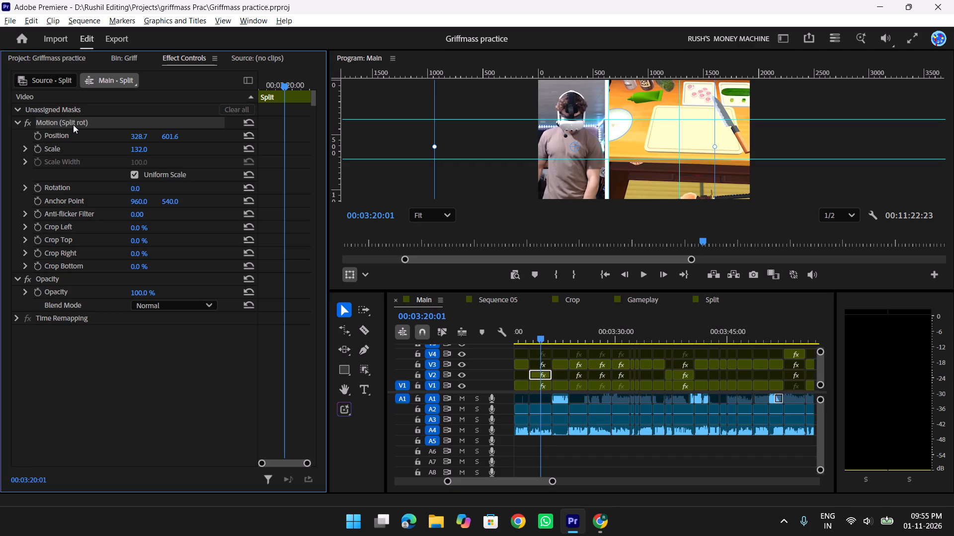
left_click(73, 125)
key("ctrl+c")
key("ctrl+c")
key("ctrl+c")
left_click_drag(544, 335, 680, 355)
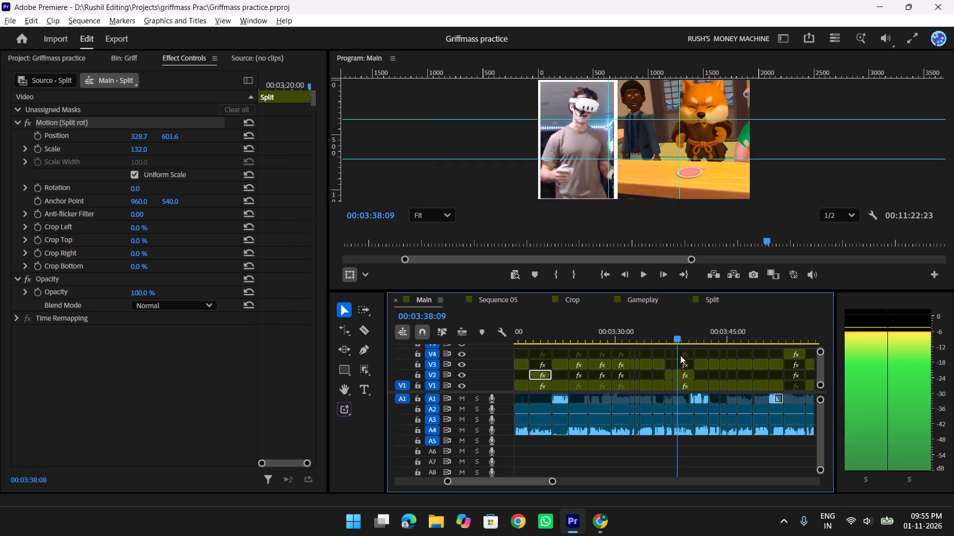
left_click_drag(680, 355, 681, 355)
left_click(679, 374)
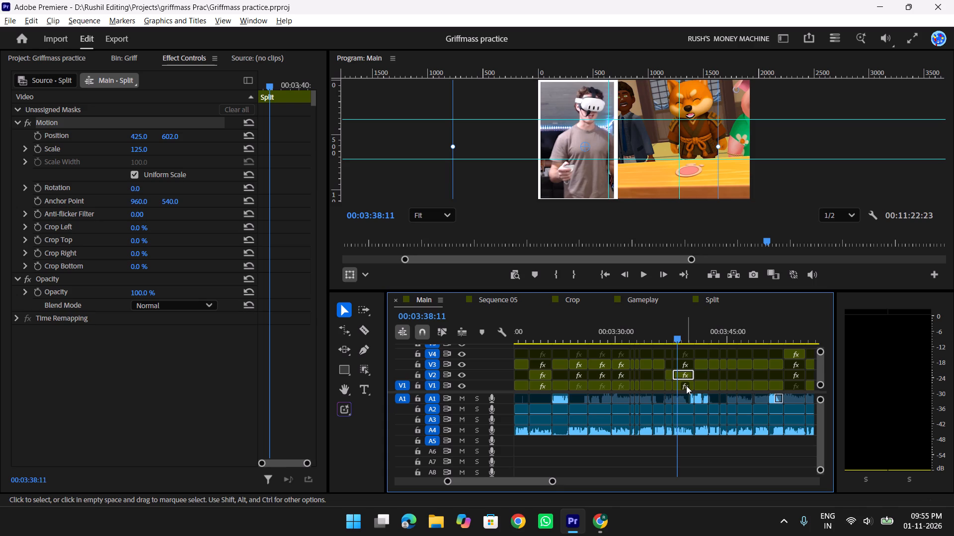
key("ctrl+v")
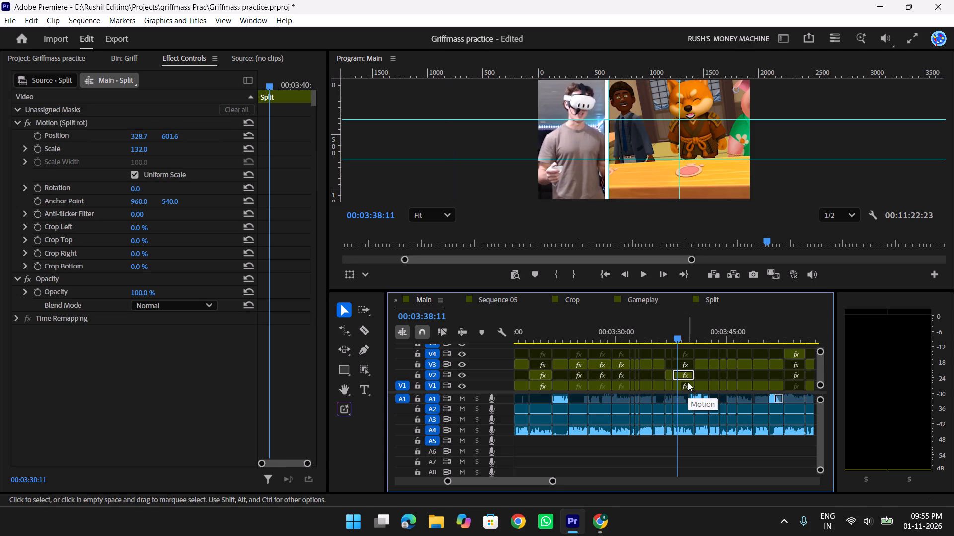
Play back the sequence from about 00:03:33 to 00:04:01, checking the reframed split-screen shot and the sections following it.
left_click(637, 326)
key("space")
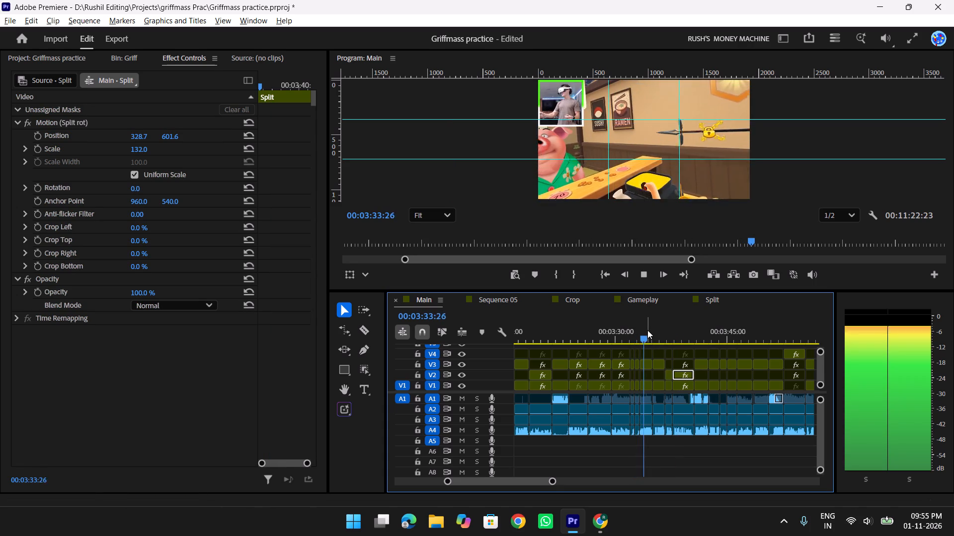
left_click_drag(654, 332, 676, 335)
key("space")
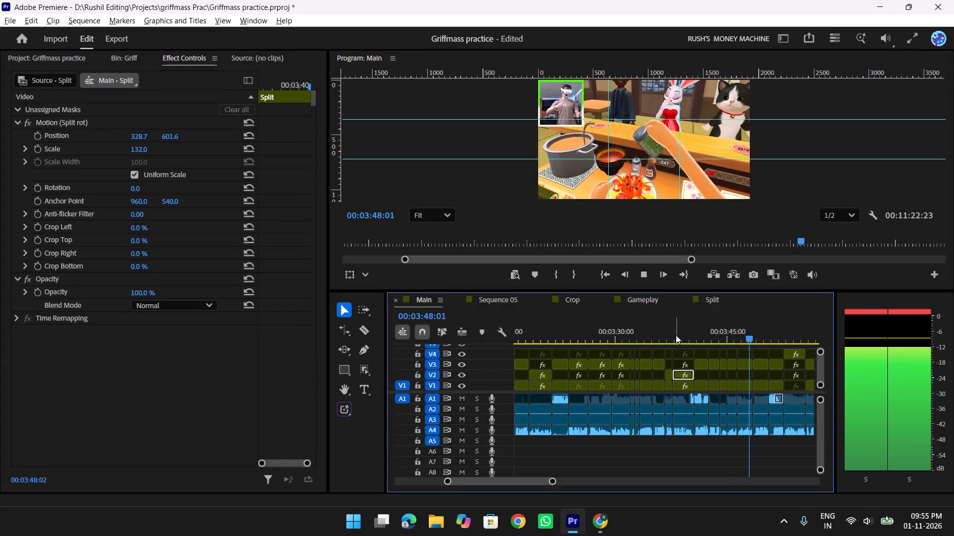
scroll(676, 335, "down", 2)
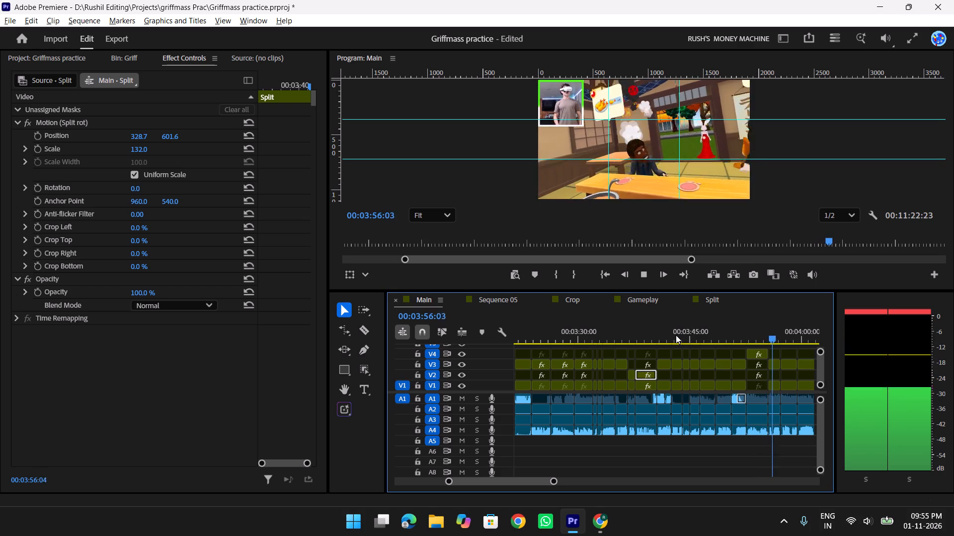
scroll(676, 335, "down", 2)
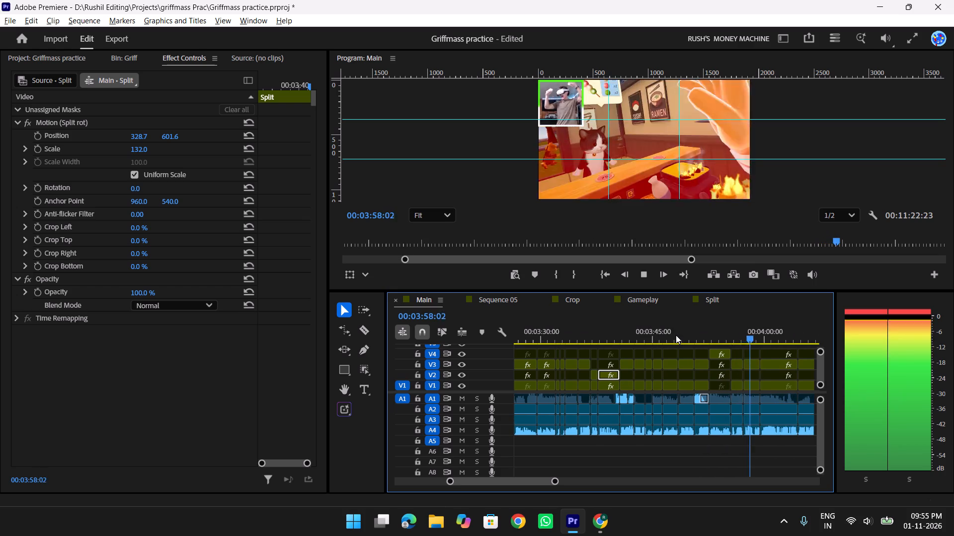
scroll(676, 335, "down", 5)
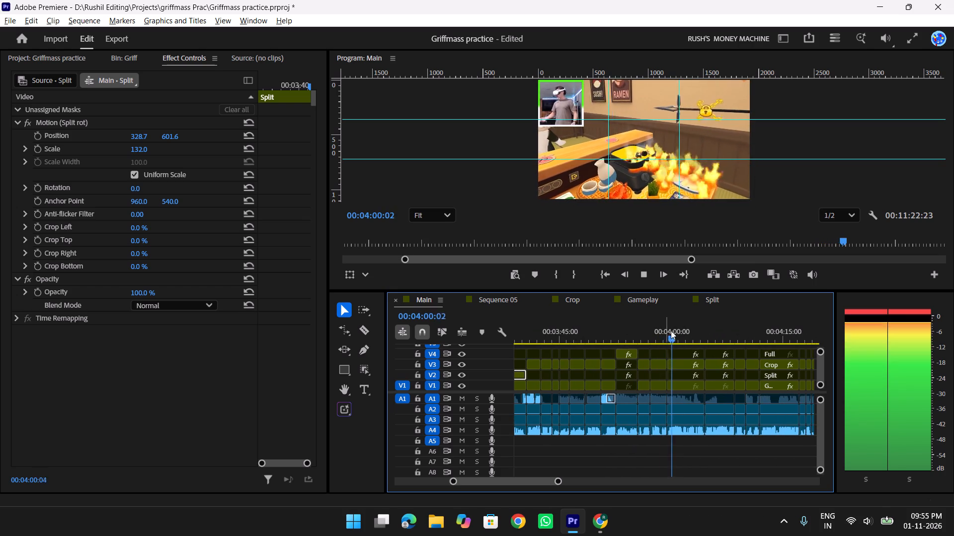
key("space")
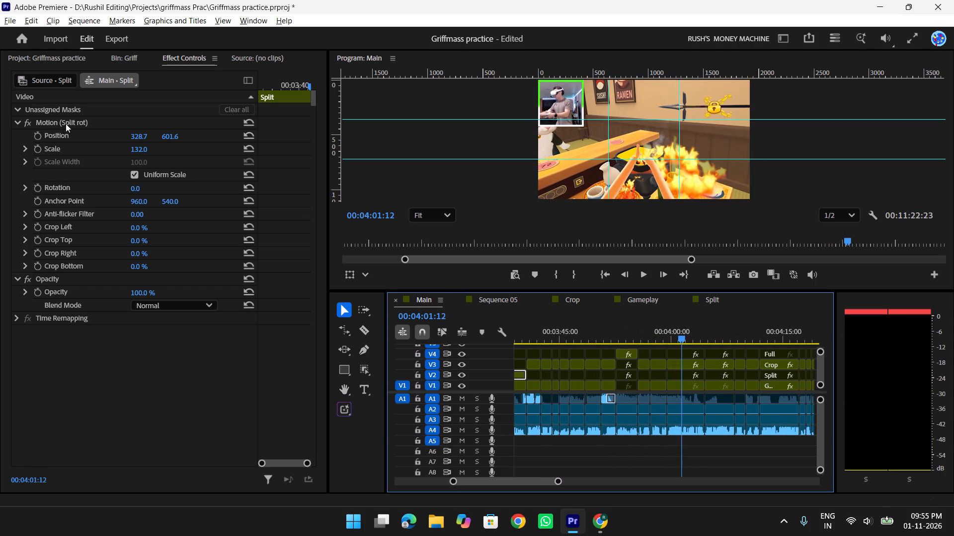
Copy the Motion (Split rot) effect from the V2 Split clip near 00:03:40 and paste it onto the V2 Split clip at 00:04:26:09.
left_click(66, 123)
key("ctrl+c")
key("ctrl+c")
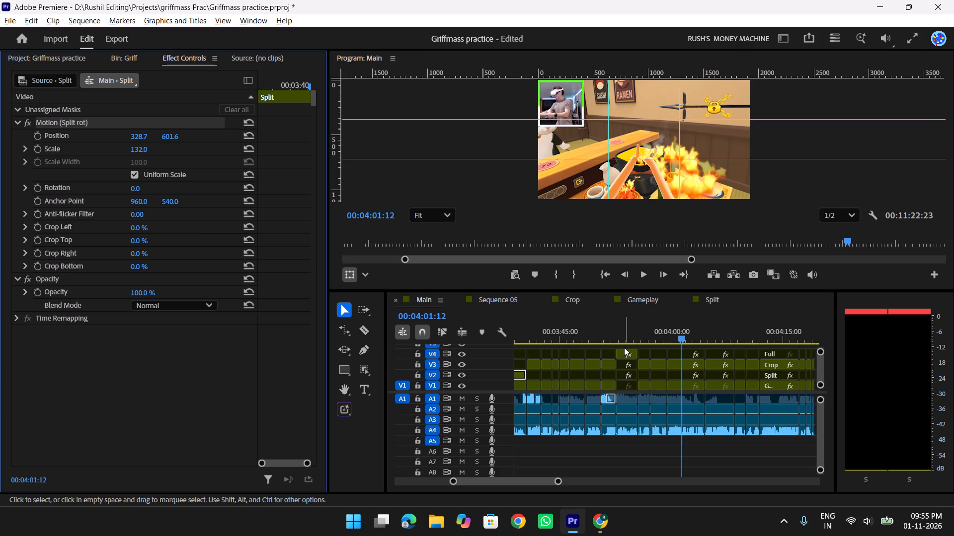
scroll(676, 339, "down", 2)
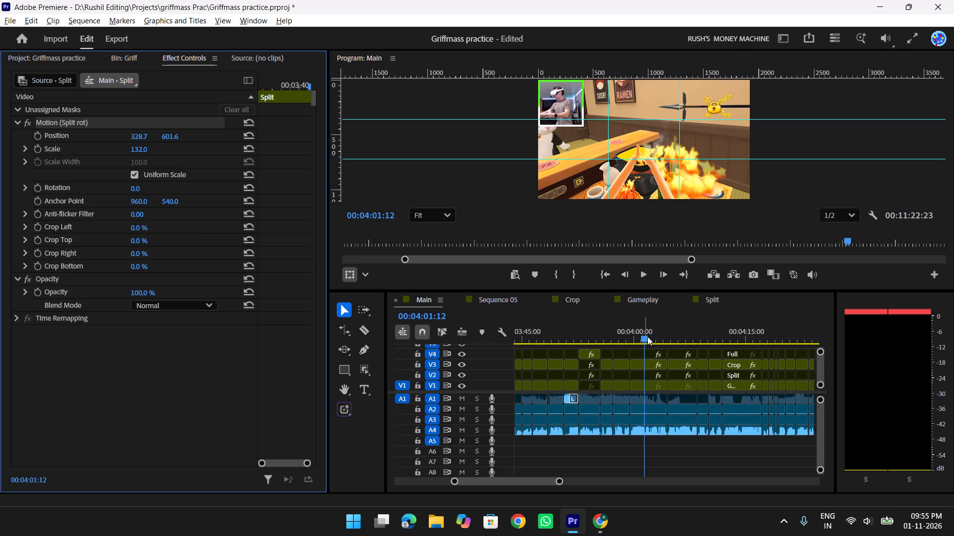
left_click_drag(647, 336, 689, 342)
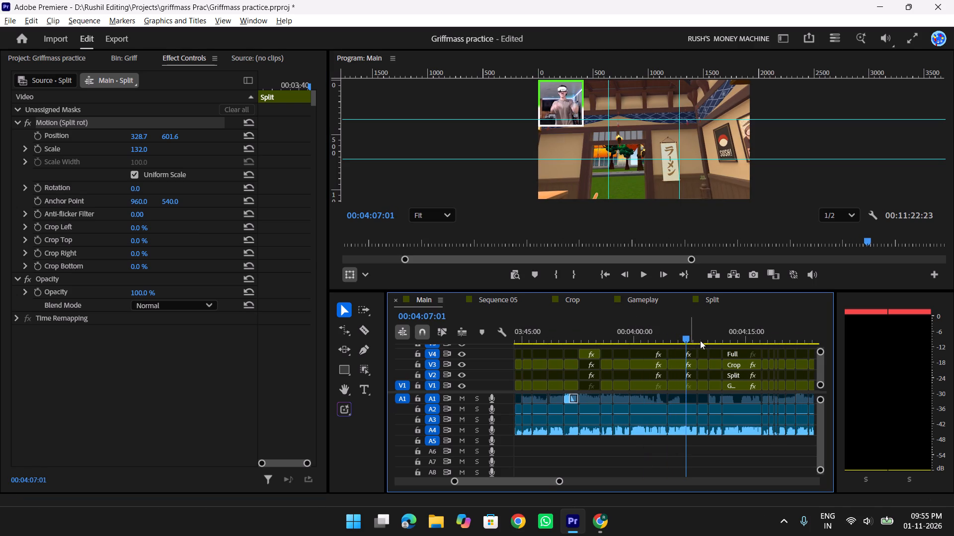
scroll(701, 339, "down", 4)
left_click_drag(611, 333, 631, 333)
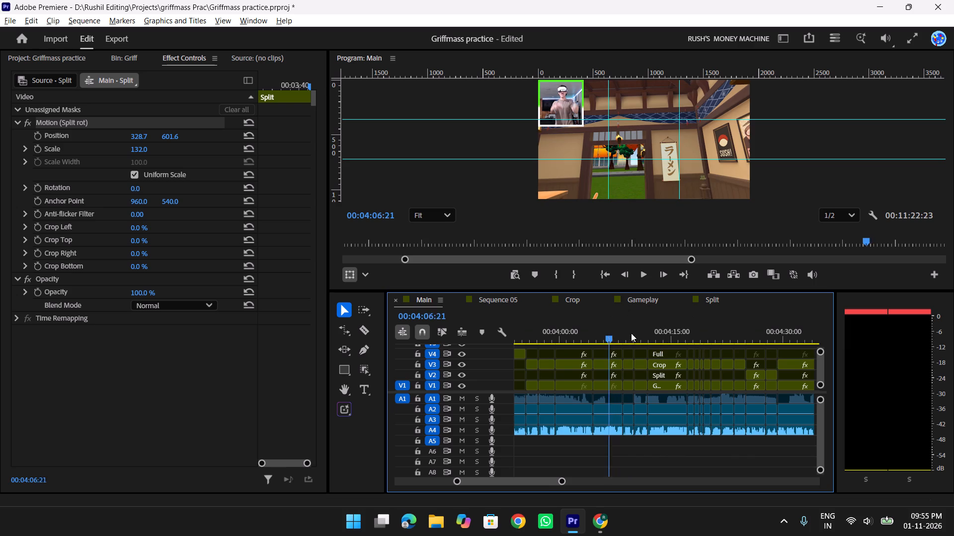
left_click_drag(631, 333, 757, 344)
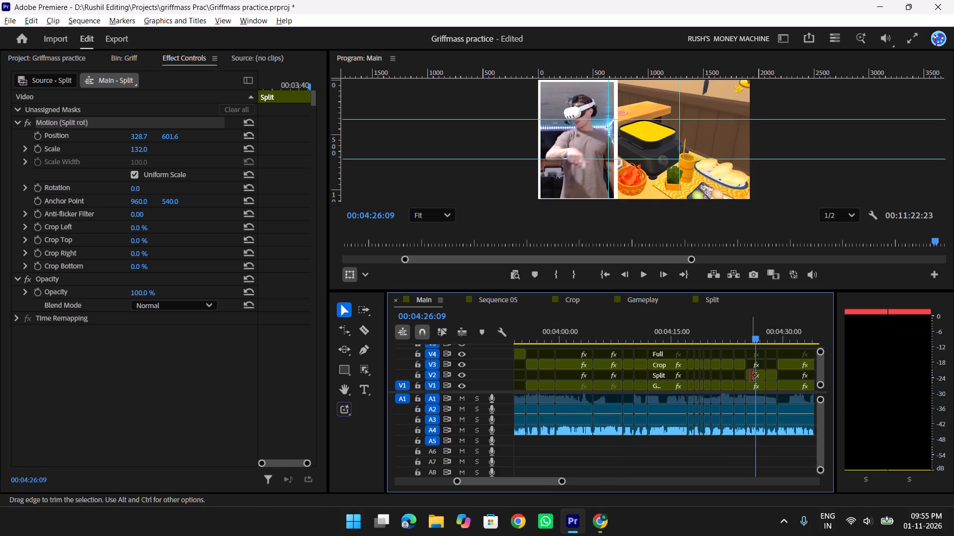
left_click(754, 380)
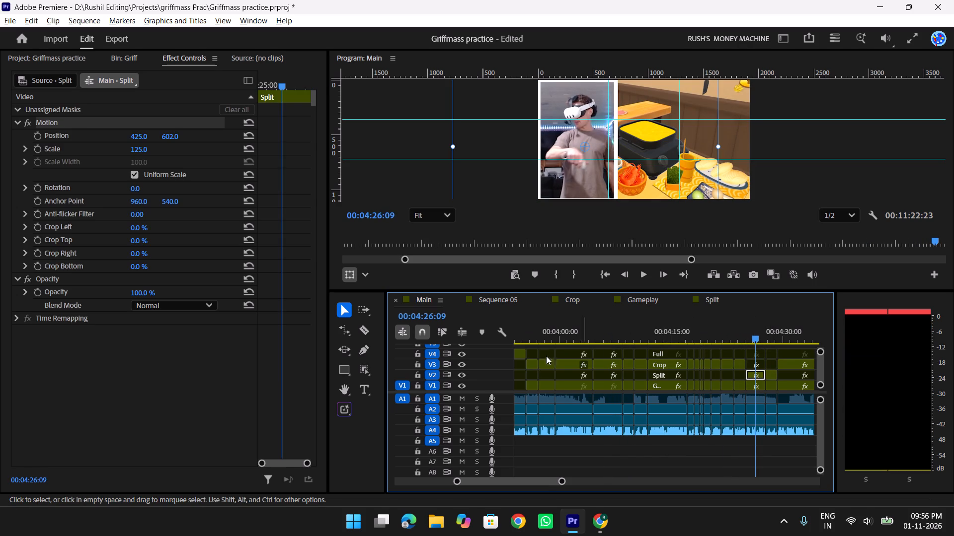
left_click(186, 365)
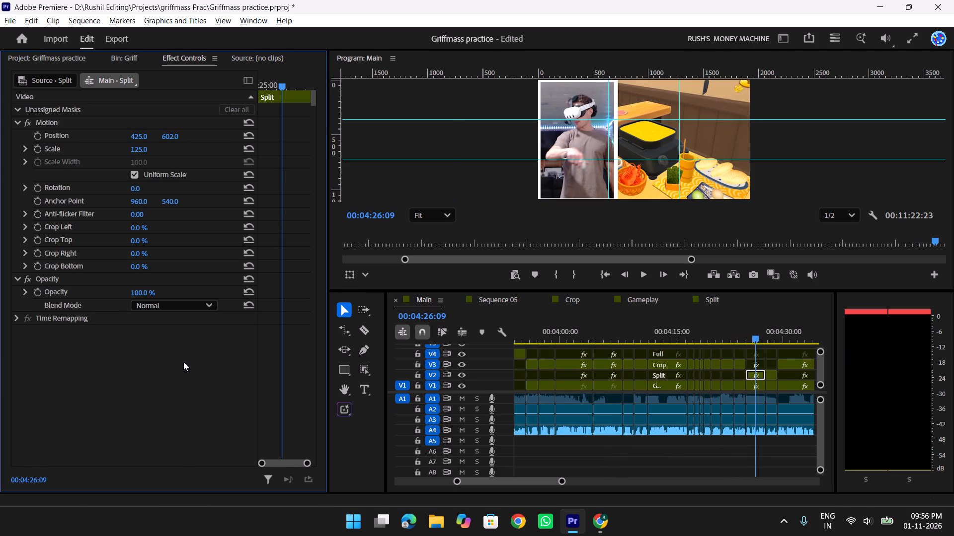
key("ctrl+v")
Copy the Motion (Split rot) effect from the V2 Split clip at 00:04:26:09 and paste it onto the V2 Split clip at 00:04:28:04.
scroll(717, 377, "down", 6)
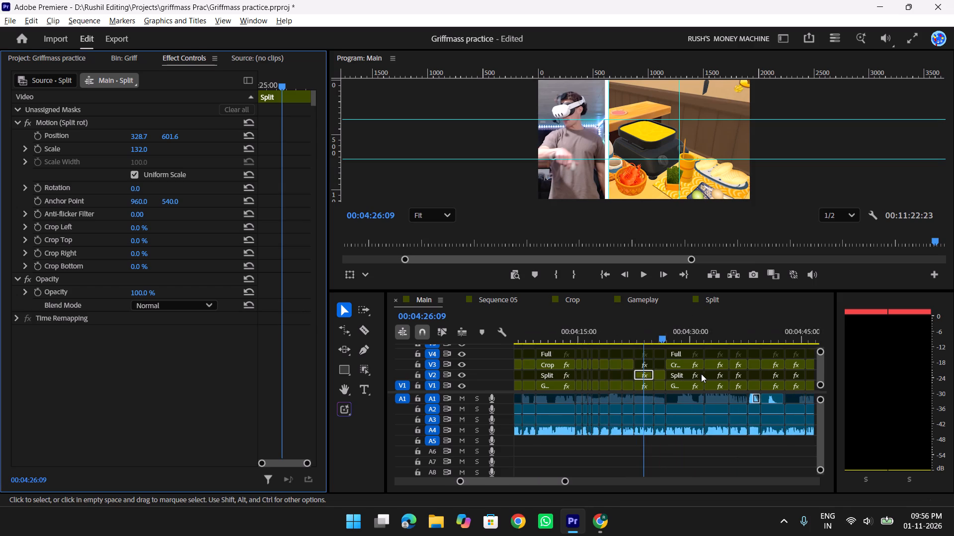
scroll(652, 348, "down", 2)
left_click(87, 124)
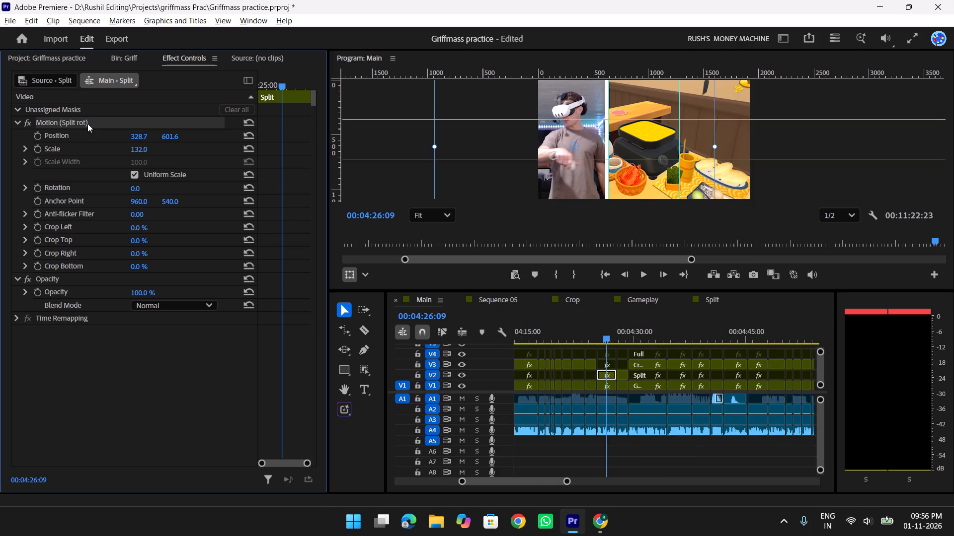
key("ctrl+c")
key("ctrl+c")
key("ctrl+c")
scroll(559, 297, "down", 2)
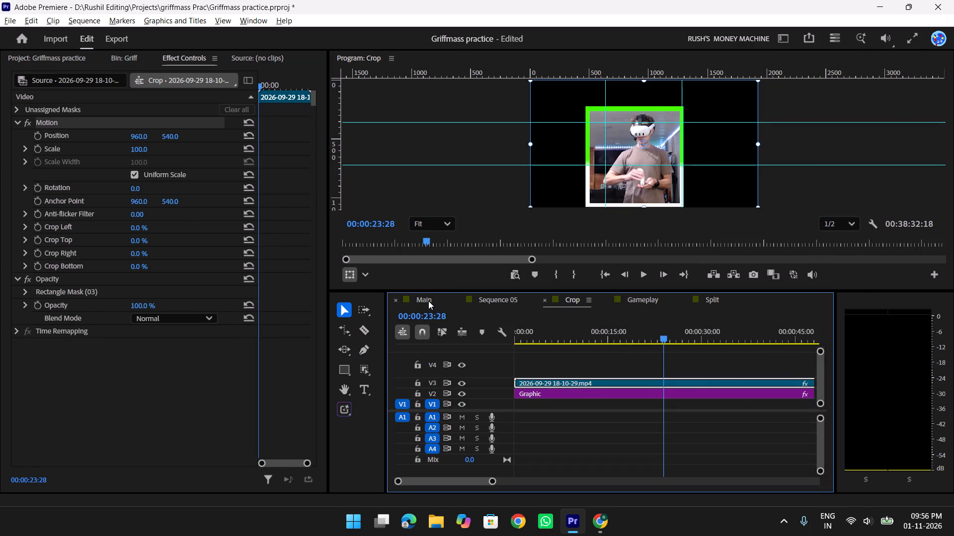
left_click(428, 301)
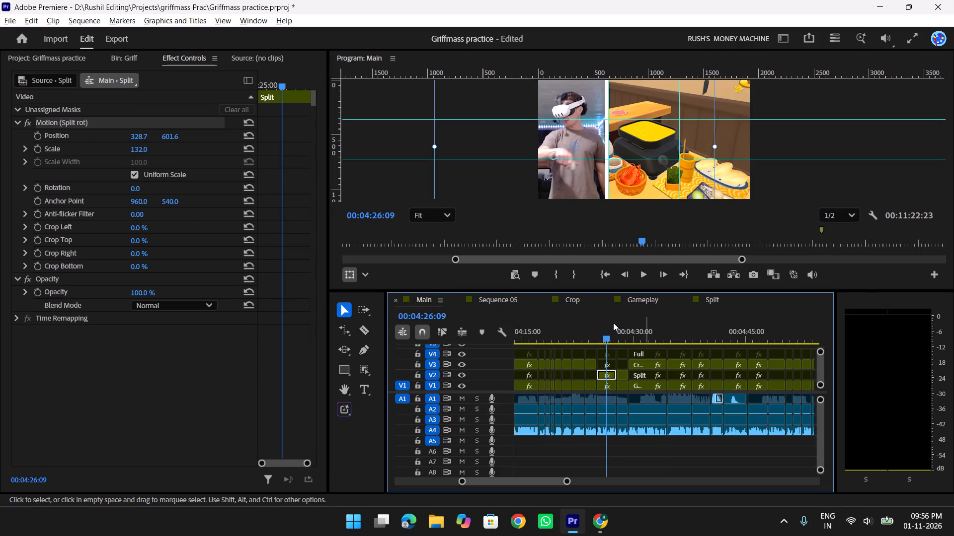
left_click_drag(606, 333, 668, 342)
scroll(684, 346, "down", 5)
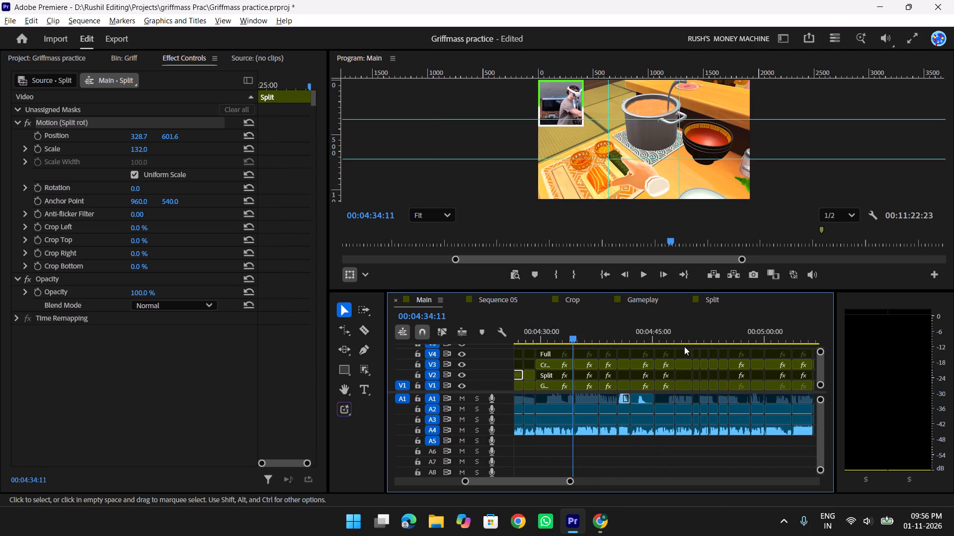
left_click_drag(572, 332, 529, 327)
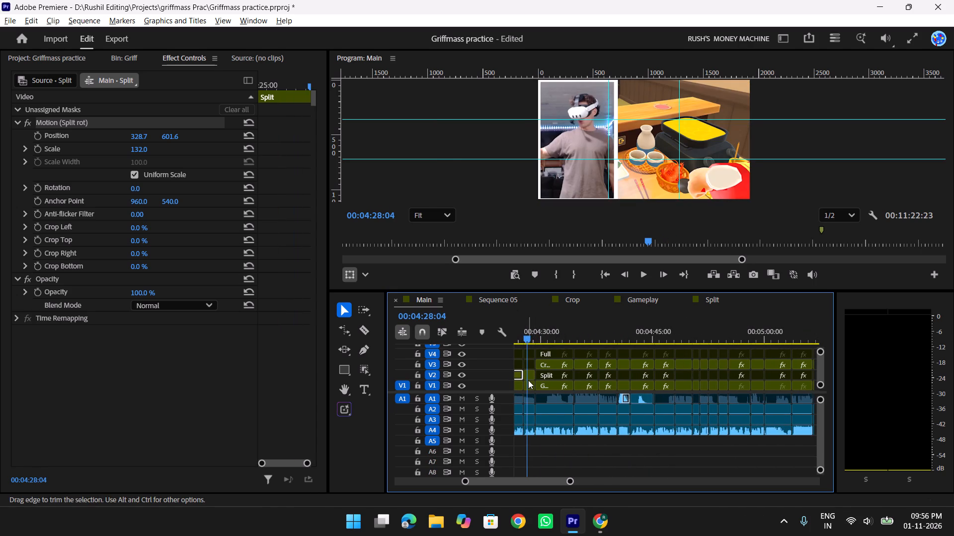
left_click(528, 379)
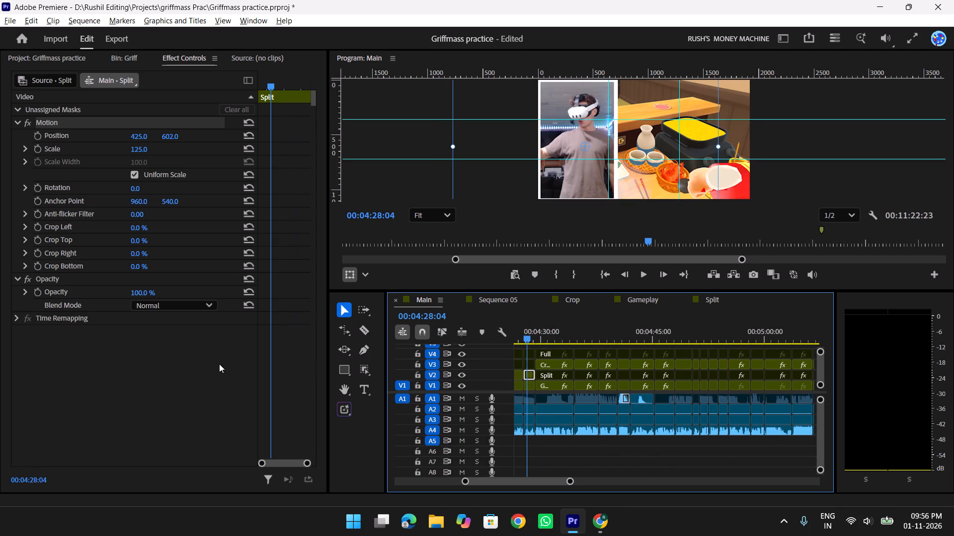
left_click(212, 363)
key("ctrl+v")
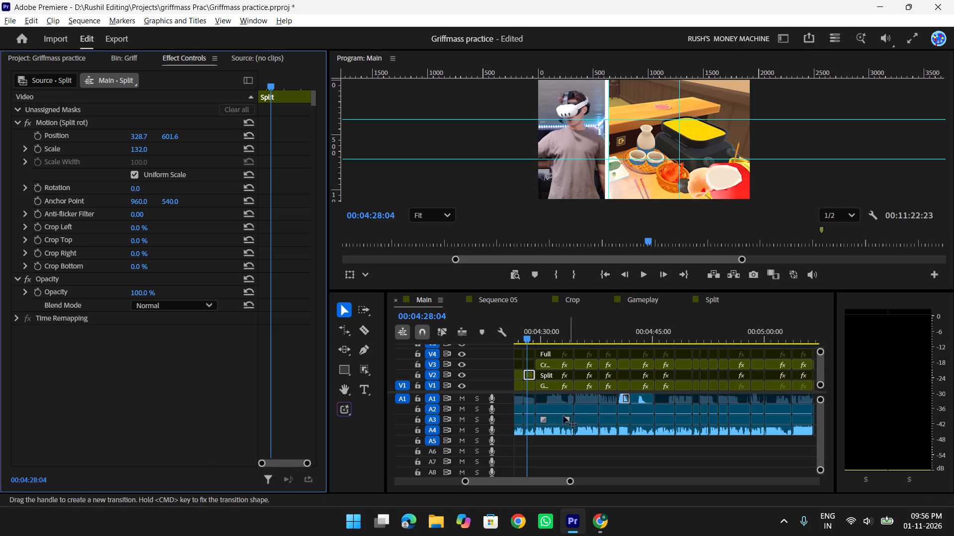
Copy Motion (Split rot) from the V2 Split clip at 00:04:28:04, find the next split-screen section, and paste it onto the Split clip at 00:06:55:03.
left_click(132, 125)
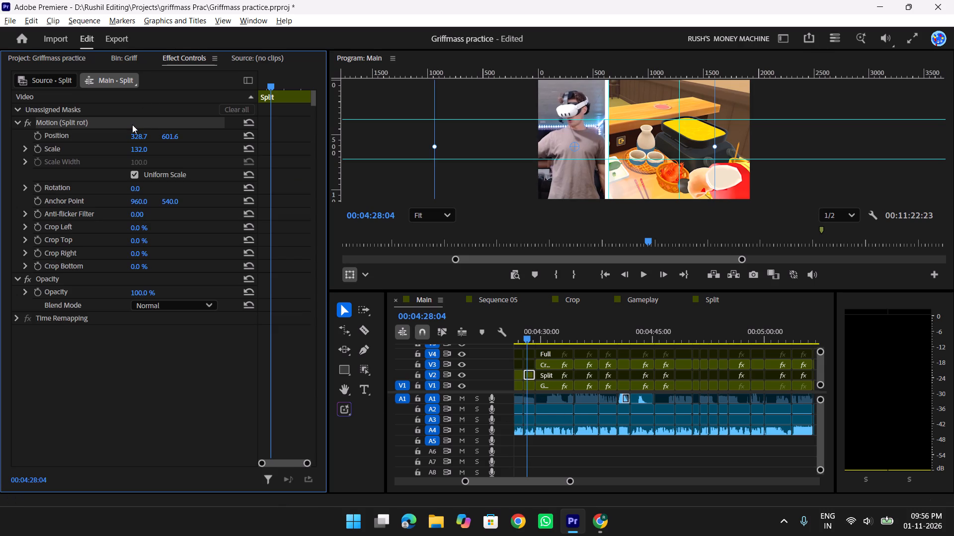
key("ctrl+c")
key("ctrl+c")
left_click_drag(526, 337, 589, 345)
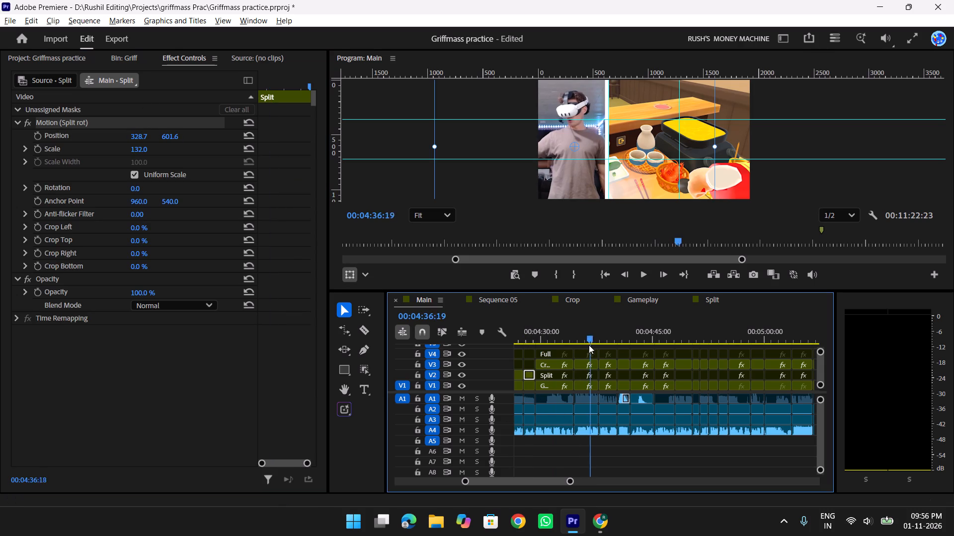
left_click_drag(589, 345, 701, 357)
scroll(702, 357, "down", 7)
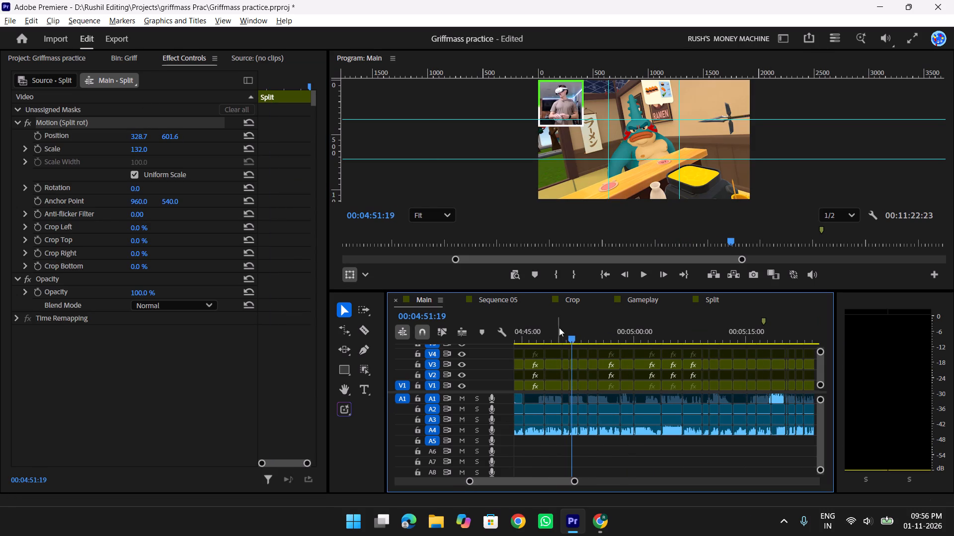
left_click_drag(578, 340, 703, 349)
scroll(705, 348, "down", 4)
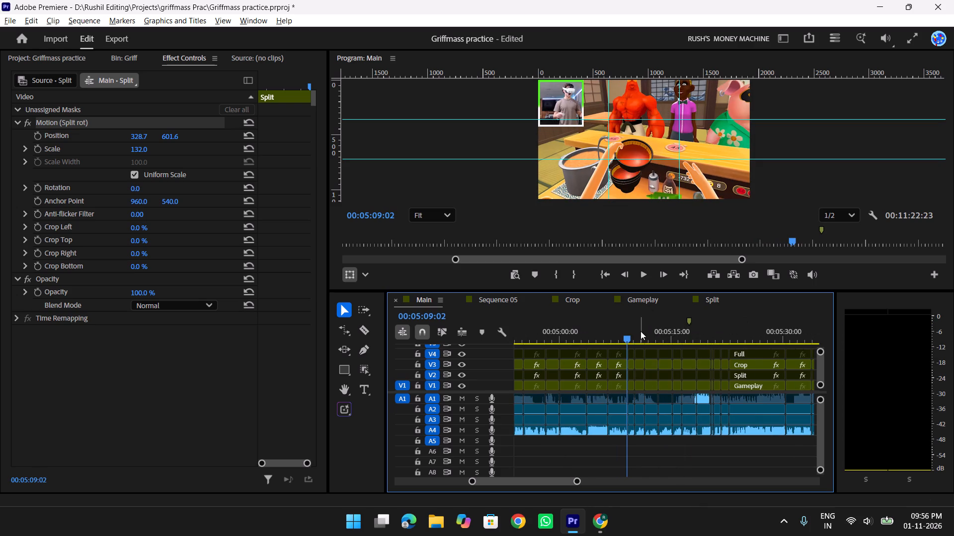
left_click_drag(640, 331, 746, 334)
scroll(754, 332, "down", 5)
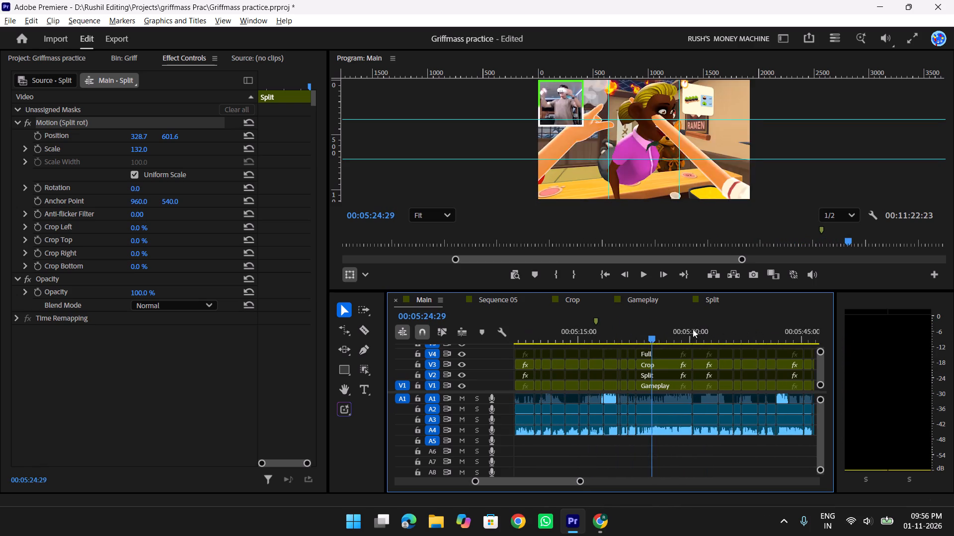
left_click_drag(658, 324, 764, 338)
scroll(763, 335, "down", 8)
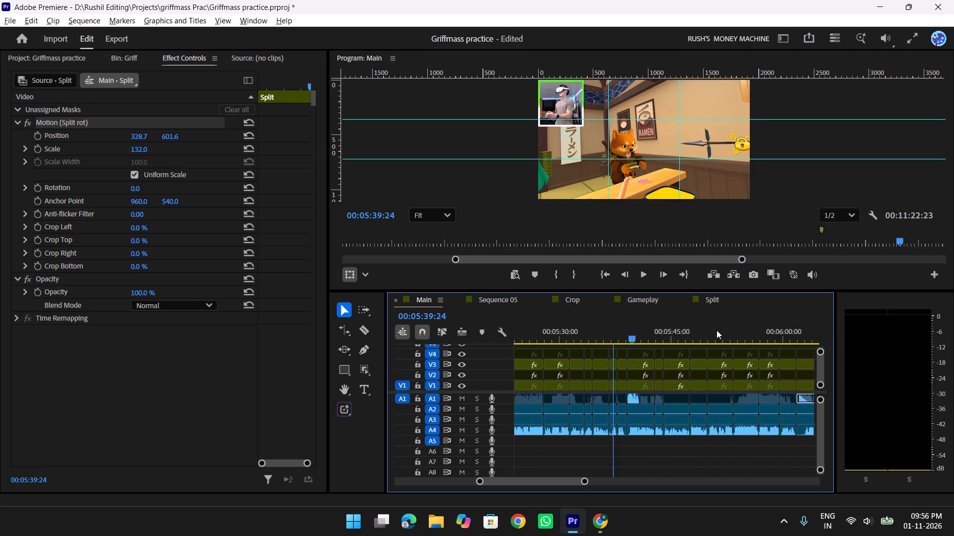
scroll(716, 330, "down", 1)
key("y")
left_click_drag(633, 335, 664, 341)
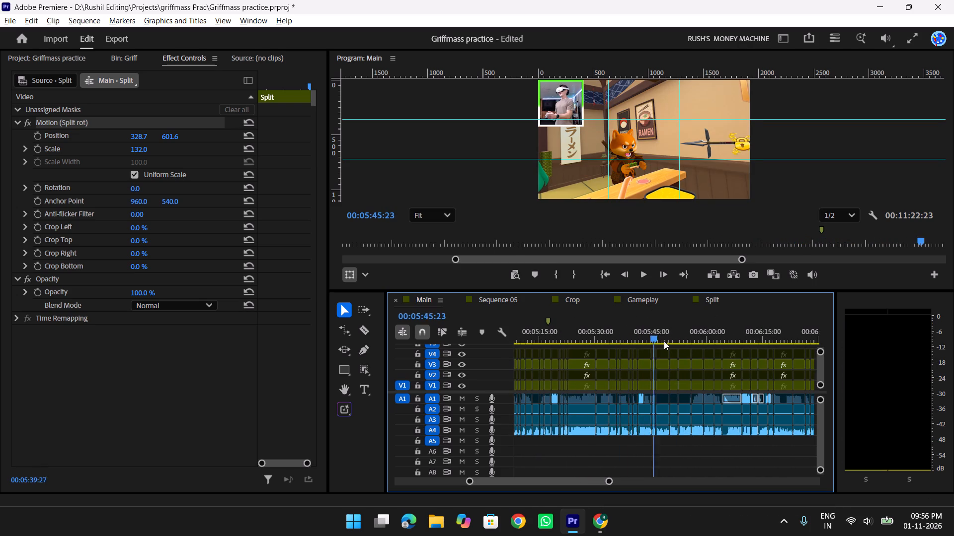
left_click_drag(664, 341, 720, 344)
scroll(729, 344, "down", 8)
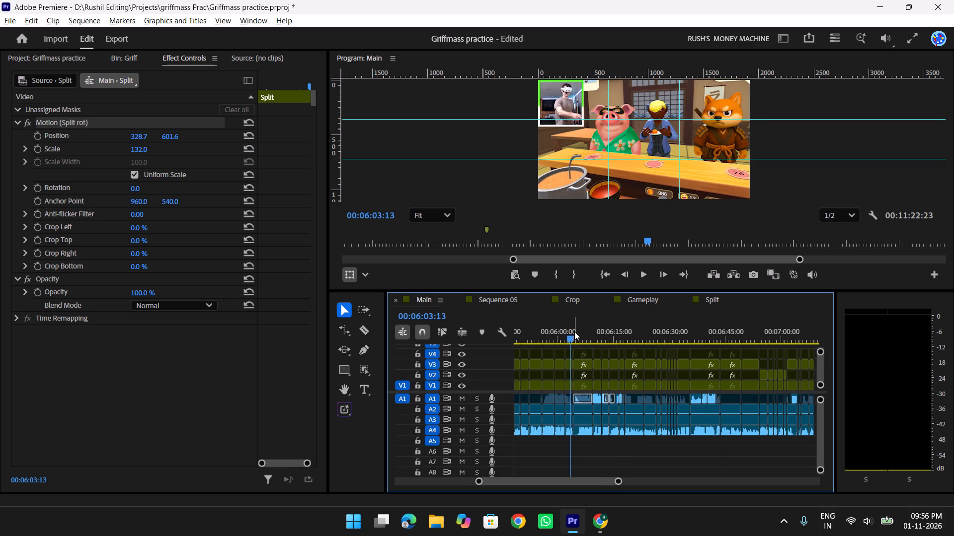
left_click_drag(574, 332, 751, 347)
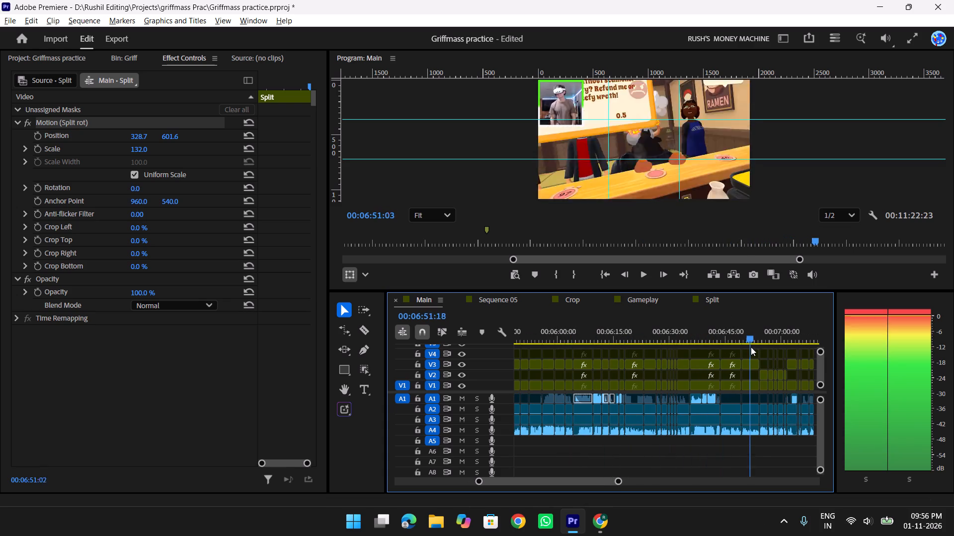
left_click_drag(751, 347, 764, 348)
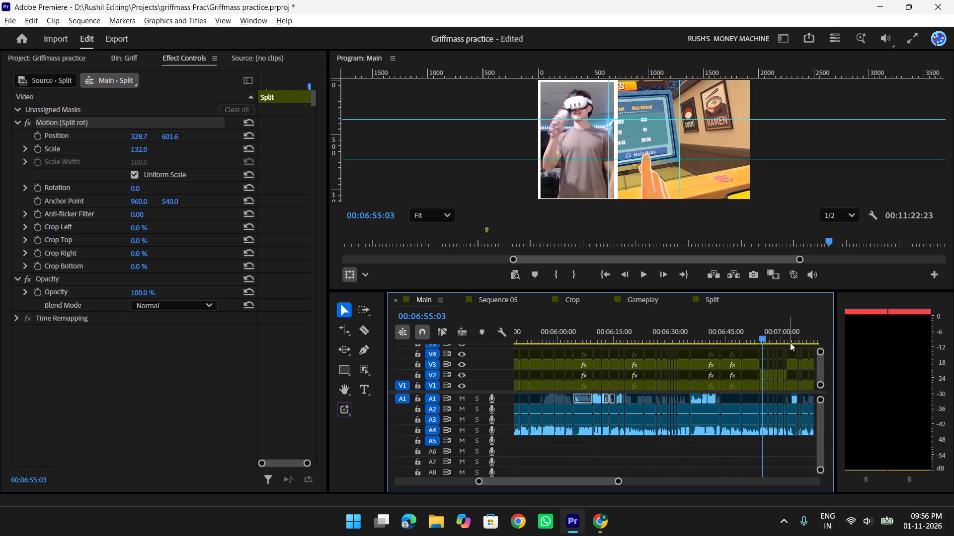
type("tt")
key("t")
left_click(678, 376)
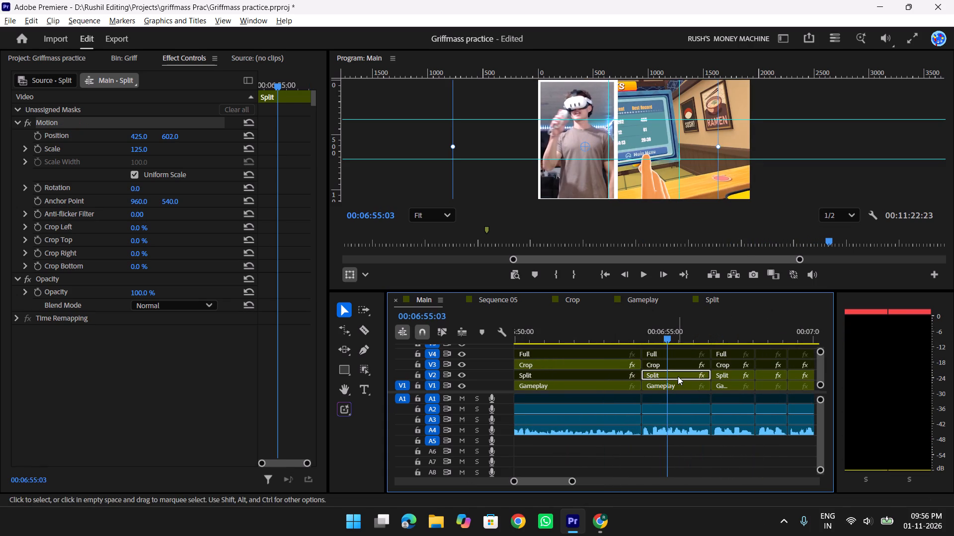
key("ctrl+v")
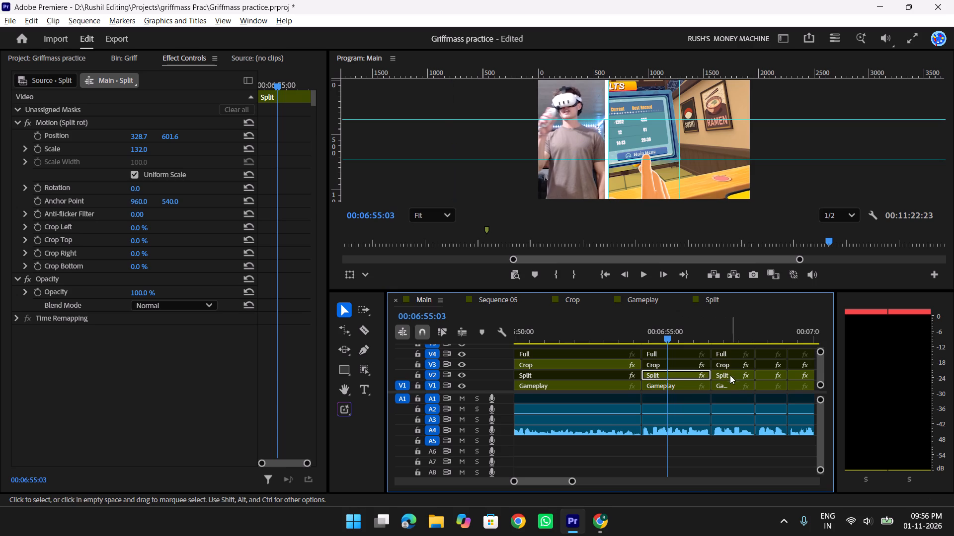
Paste the same Motion (Split rot) settings onto each of the three V2 Split clips following the one at 00:06:55, up to about 00:07:00.
left_click(730, 375)
key("ctrl+v")
left_click(766, 372)
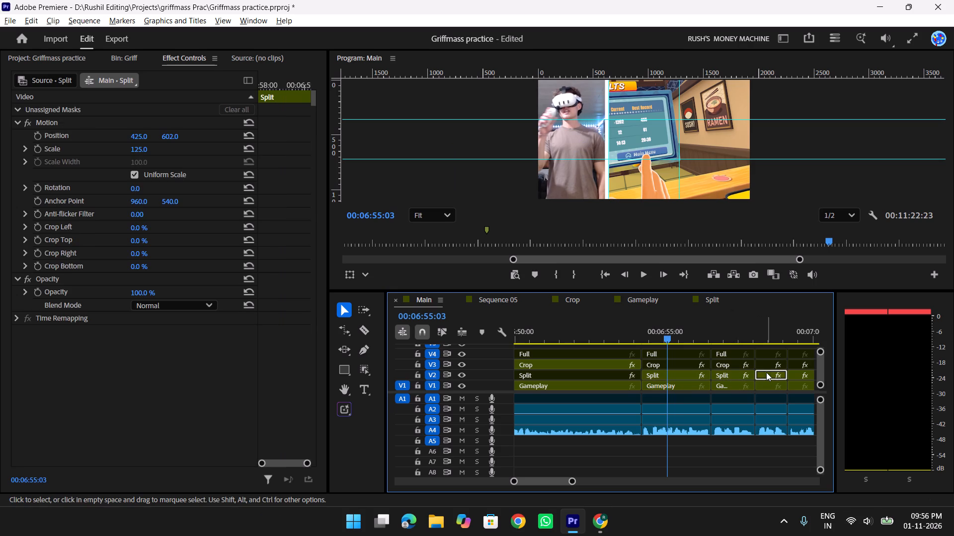
key("ctrl+v")
left_click(793, 375)
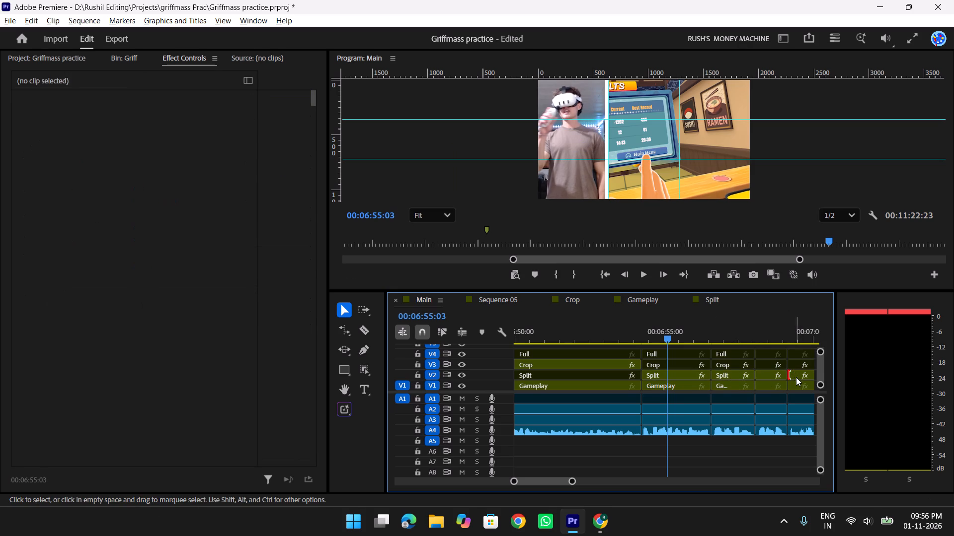
left_click(795, 375)
key("ctrl+v")
Review the framing of the split-screen clips on the Main sequence from about 00:06:55 to 00:07:01.
left_click_drag(668, 330, 677, 329)
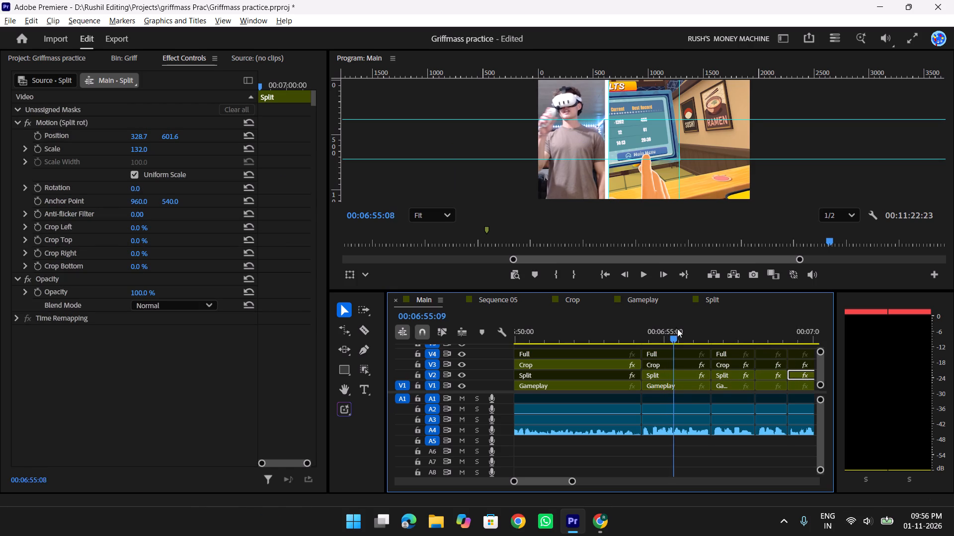
left_click_drag(677, 329, 725, 333)
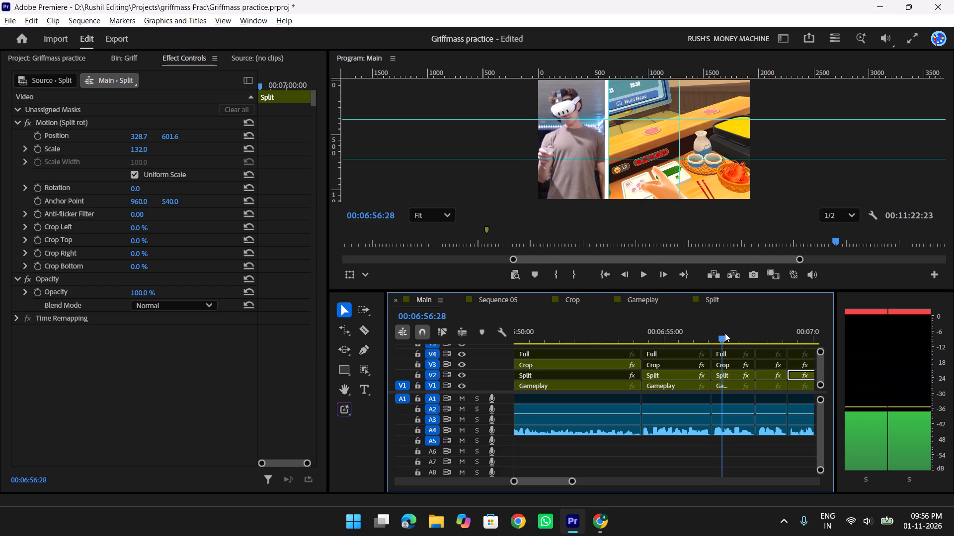
left_click_drag(725, 333, 750, 333)
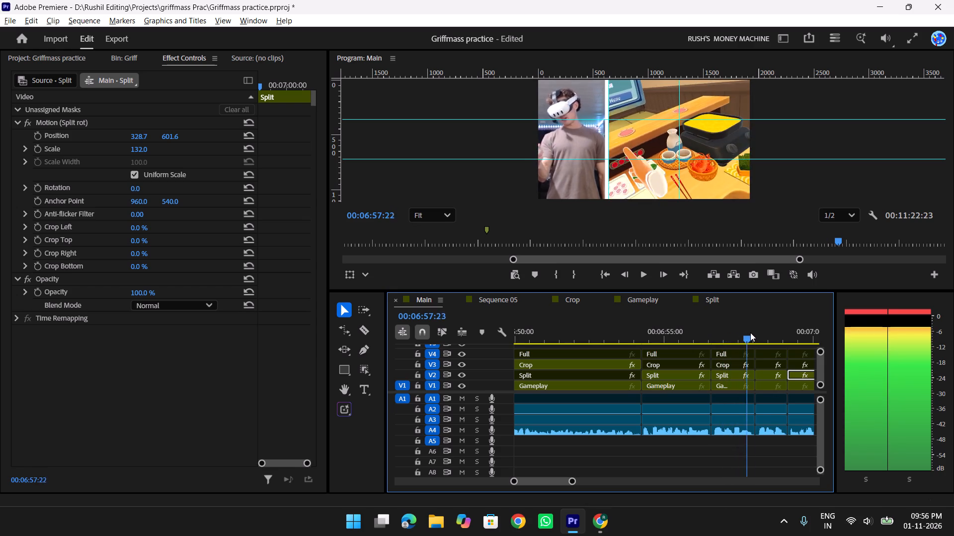
left_click_drag(750, 333, 789, 332)
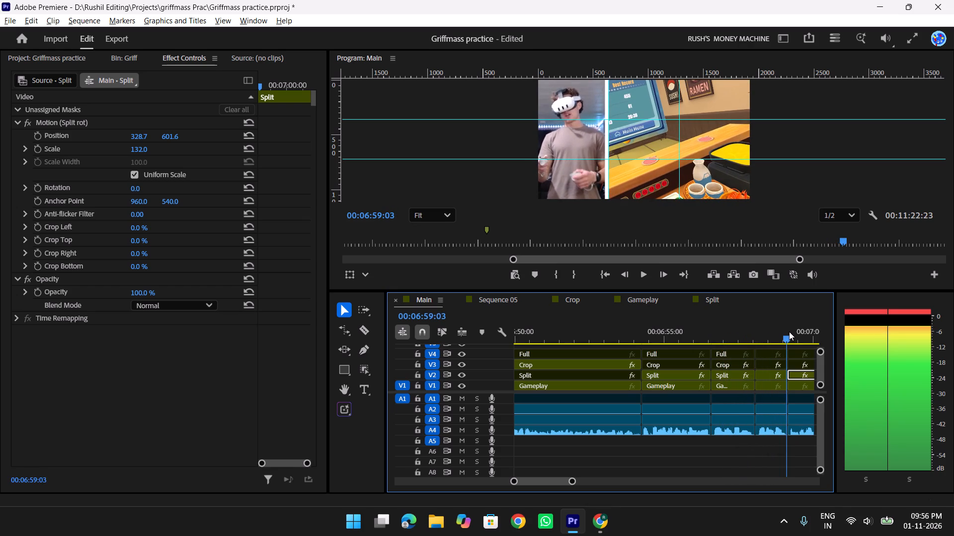
left_click_drag(789, 332, 696, 332)
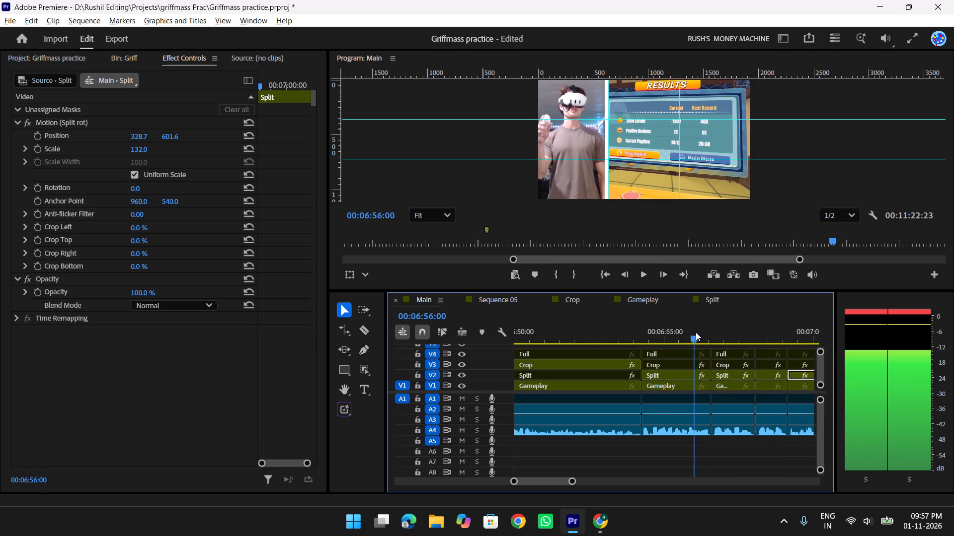
left_click_drag(696, 332, 692, 333)
key("space")
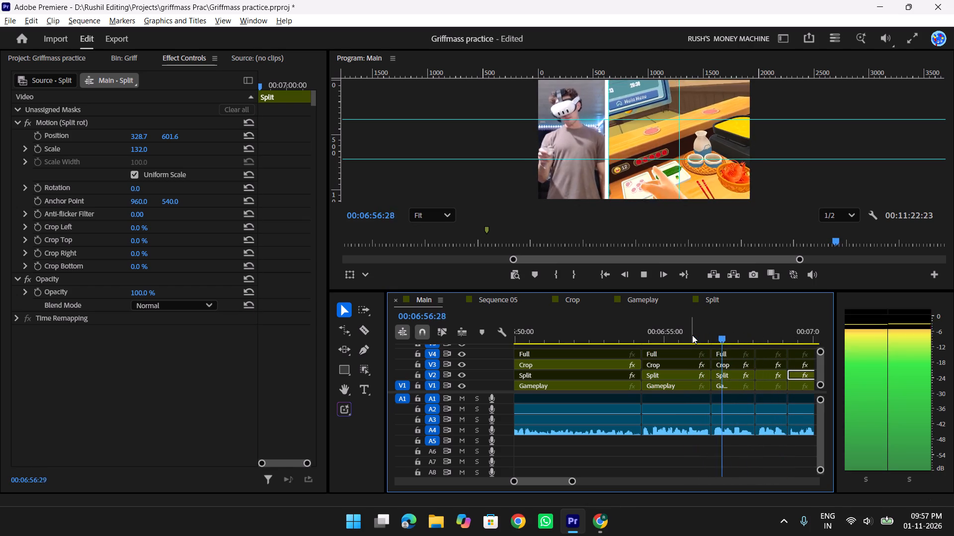
key("space")
left_click_drag(733, 325, 558, 312)
key("space")
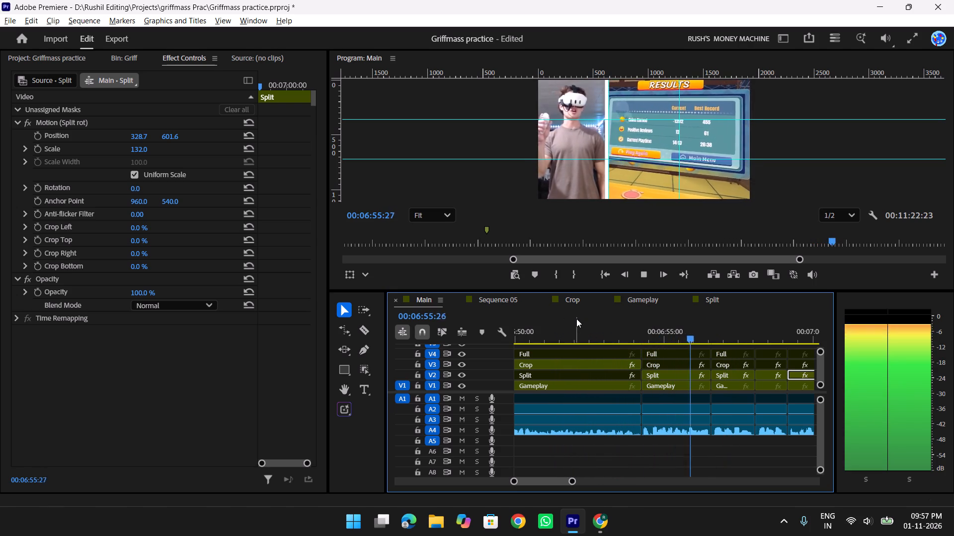
key("space")
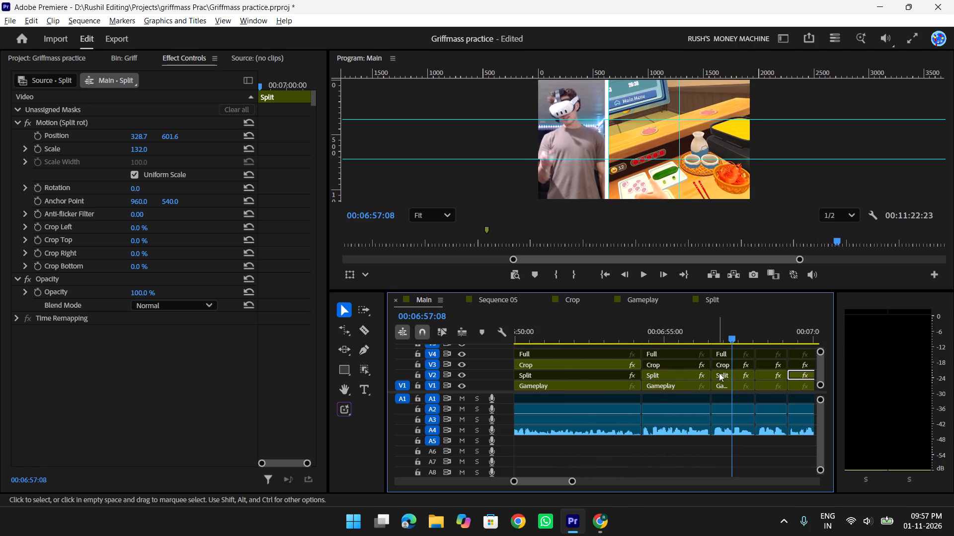
key("space")
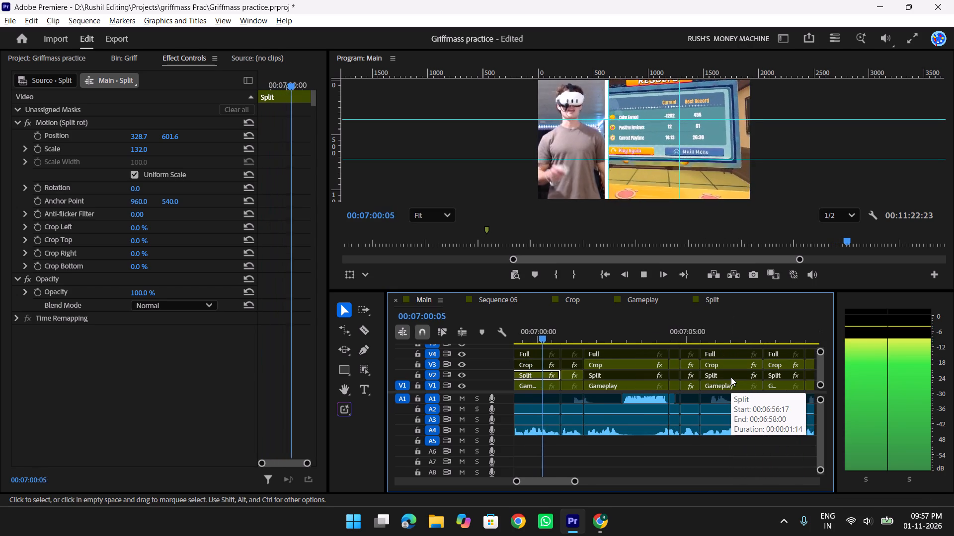
key("space")
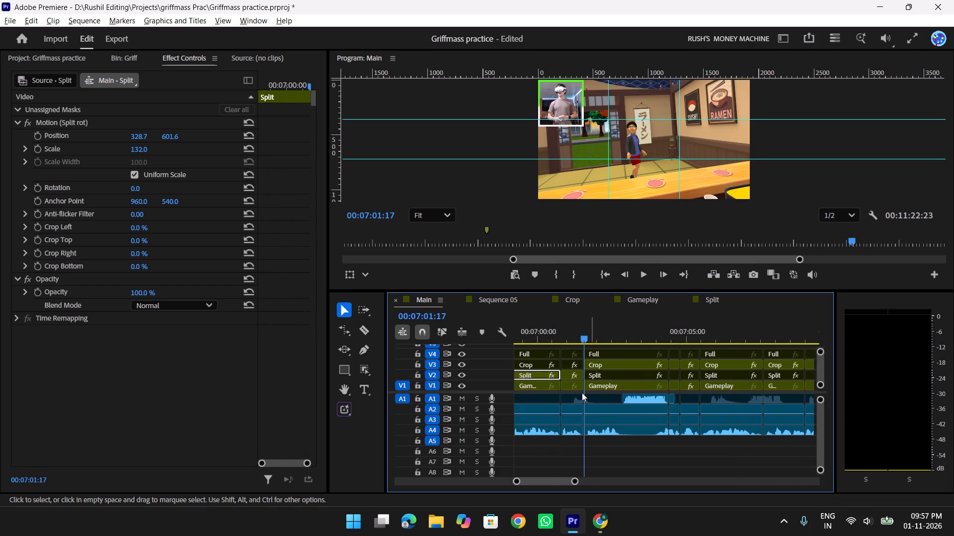
Paste the copied Motion (Split rot) settings onto the short V2 Split clip at about 00:07:01 and check it in playback.
left_click(567, 379)
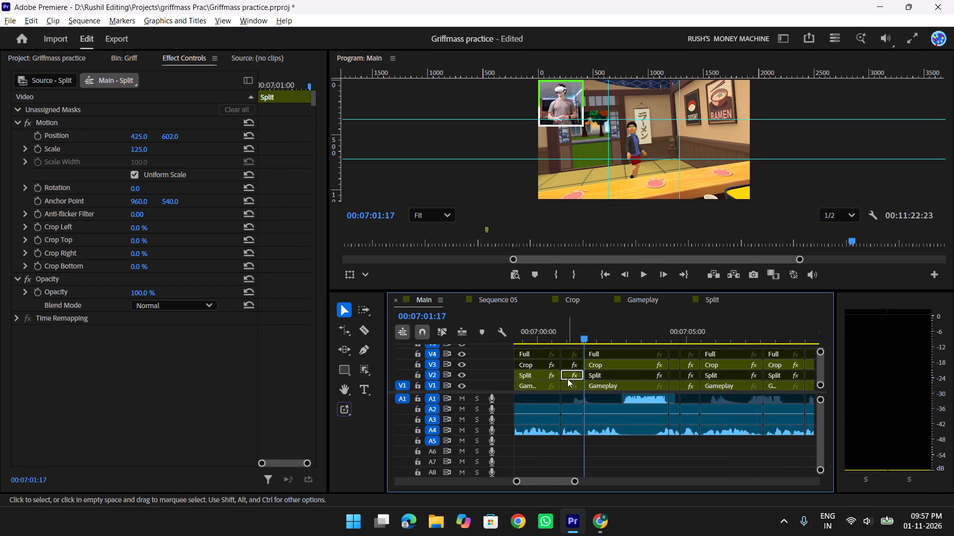
key("ctrl+v")
left_click_drag(585, 334, 568, 331)
key("space")
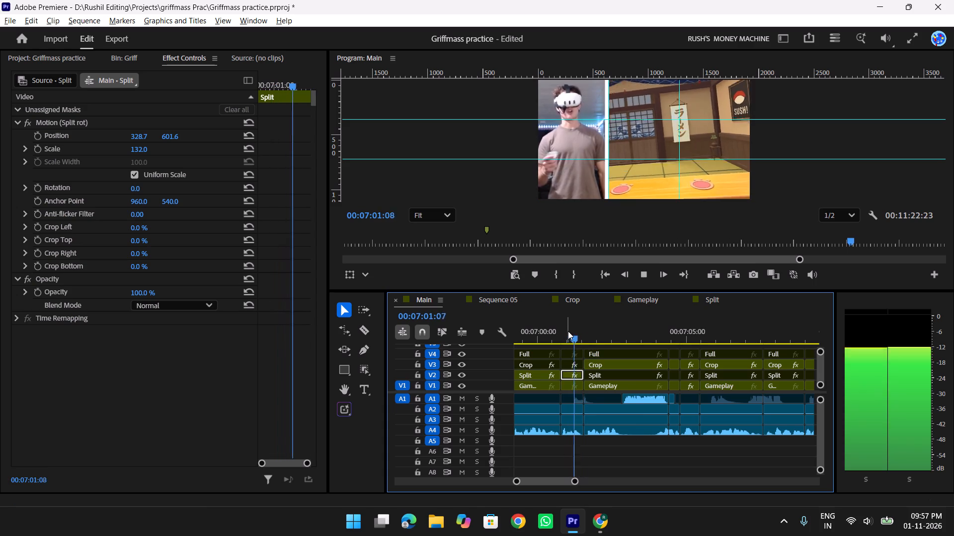
Scan the Main sequence onward from about 00:07:03 for the next split-screen section, up to around 00:09:36.
key("y")
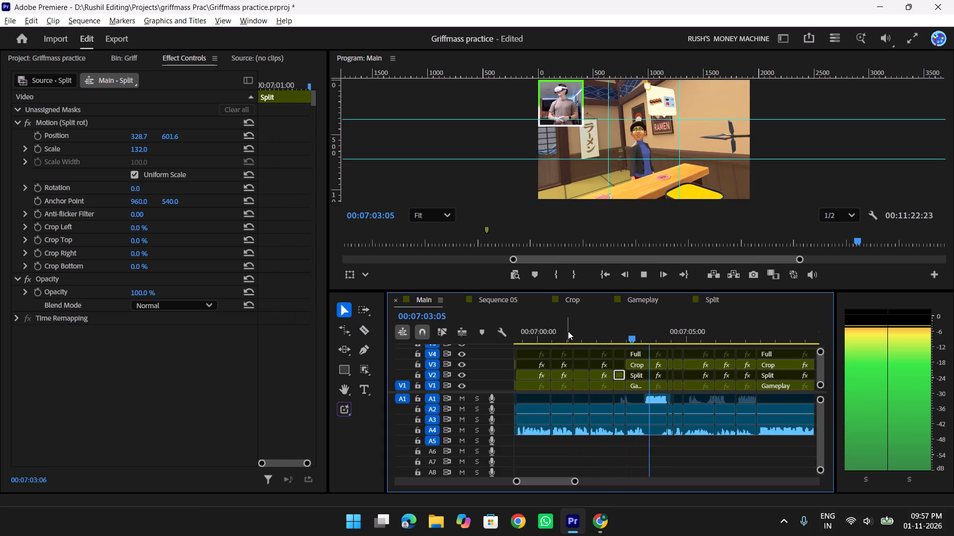
scroll(666, 336, "down", 3)
left_click_drag(619, 329, 702, 335)
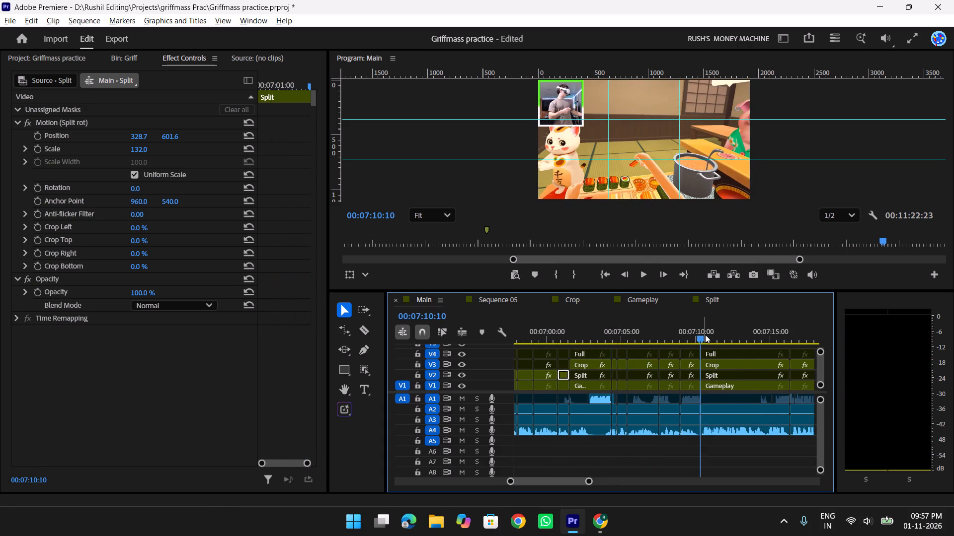
scroll(705, 335, "down", 3)
left_click_drag(668, 328, 733, 336)
scroll(745, 338, "down", 7)
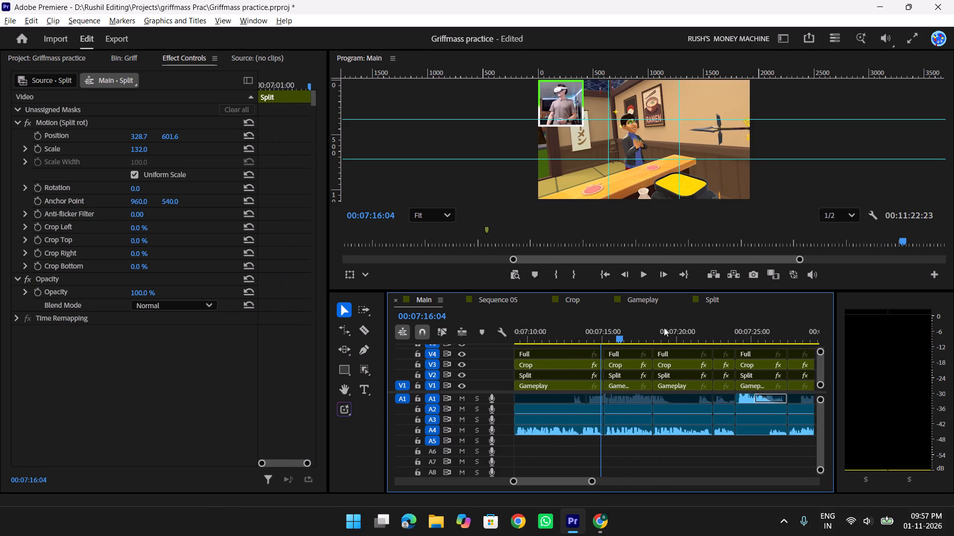
left_click_drag(607, 333, 729, 342)
scroll(730, 342, "down", 6)
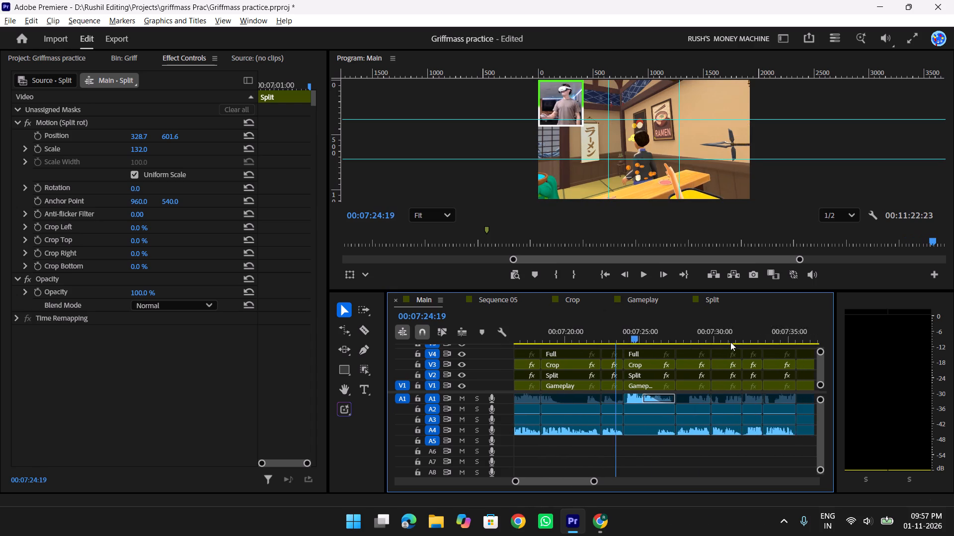
left_click_drag(626, 329, 714, 339)
scroll(718, 340, "down", 4)
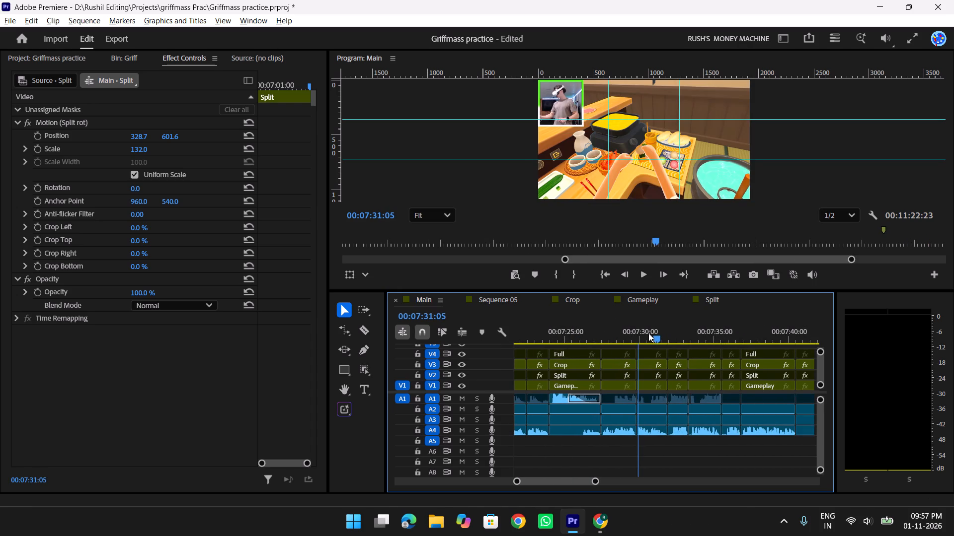
left_click_drag(648, 333, 733, 353)
scroll(747, 355, "down", 3)
left_click_drag(678, 336, 690, 339)
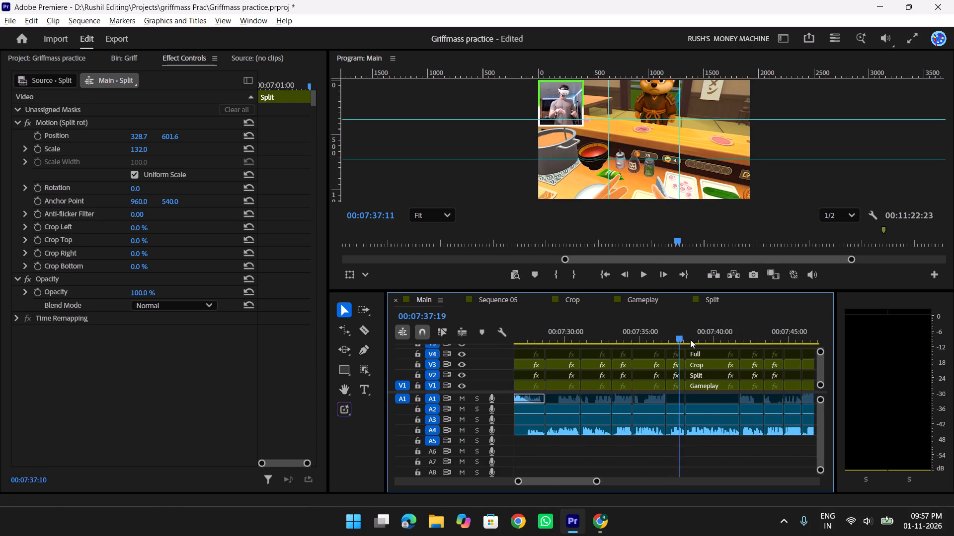
left_click_drag(690, 339, 760, 351)
scroll(760, 351, "down", 6)
left_click_drag(656, 344, 757, 357)
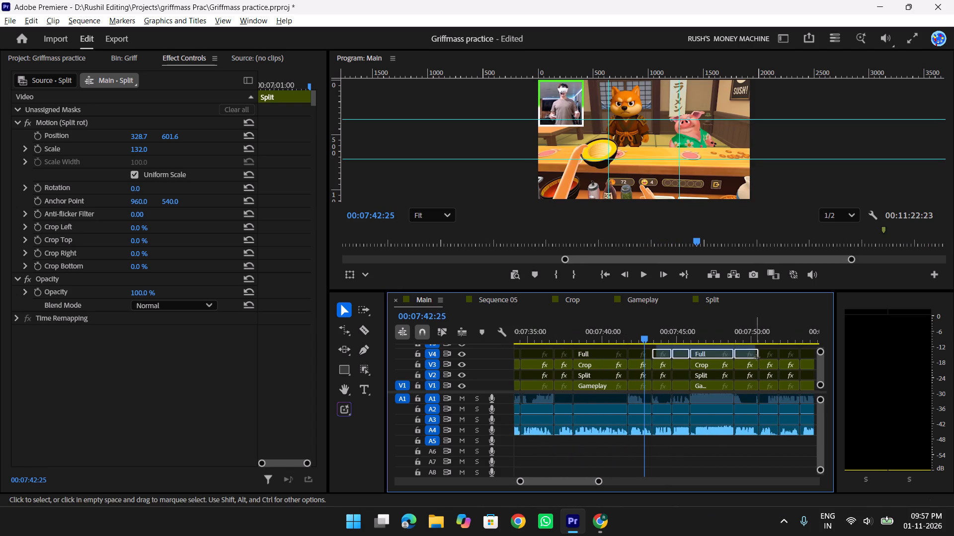
left_click_drag(757, 357, 681, 344)
left_click_drag(665, 335, 751, 349)
scroll(754, 349, "down", 3)
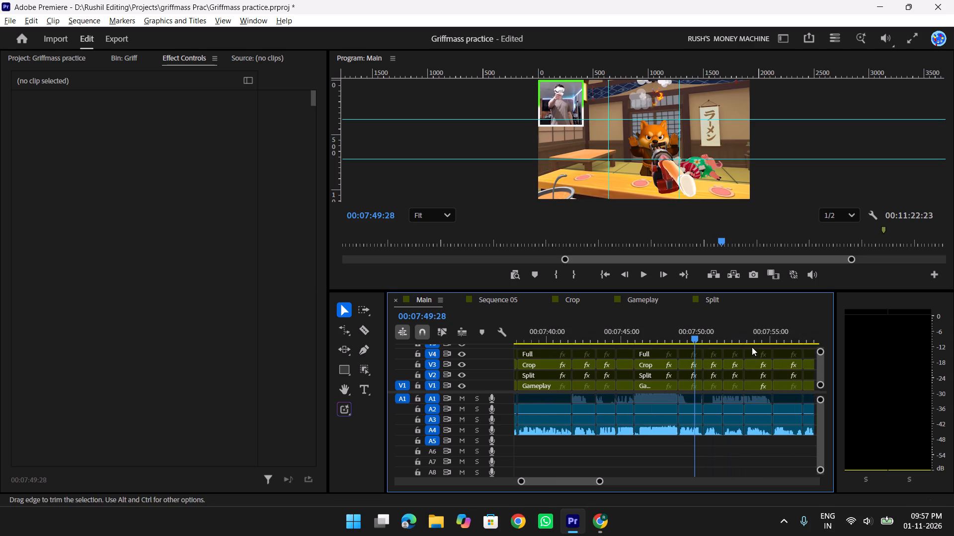
key("y")
left_click_drag(685, 335, 766, 347)
scroll(770, 349, "down", 7)
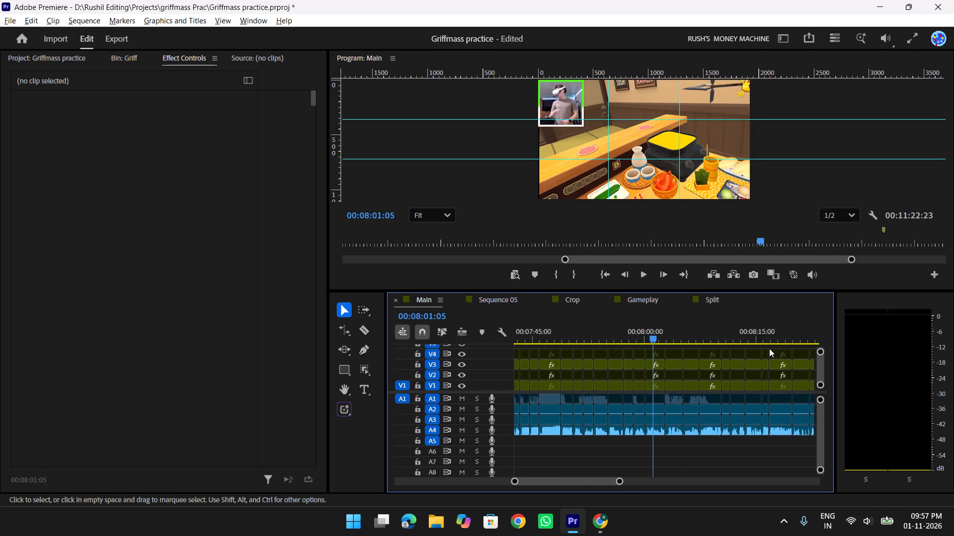
scroll(769, 348, "down", 1)
left_click_drag(697, 331, 773, 350)
left_click_drag(729, 334, 775, 342)
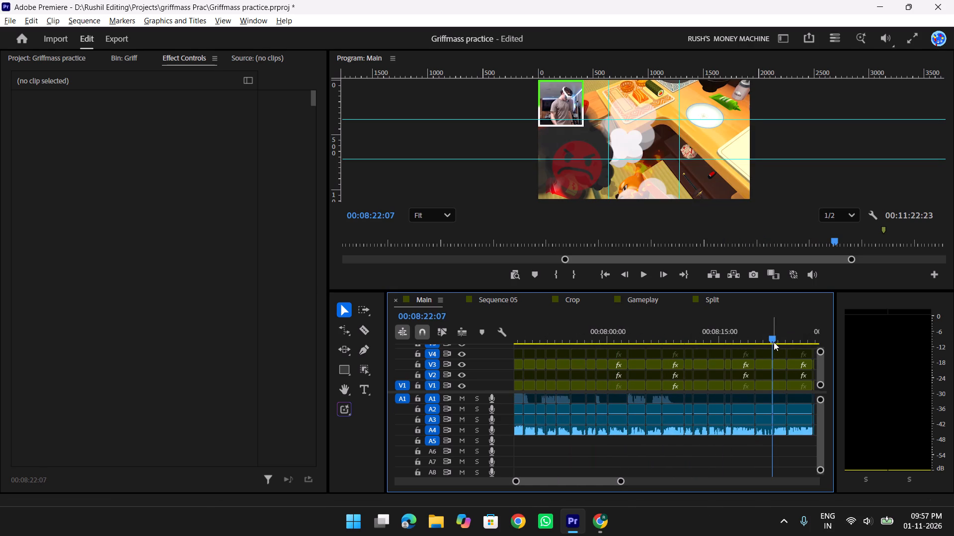
key("y")
left_click_drag(725, 336, 788, 346)
scroll(788, 346, "down", 6)
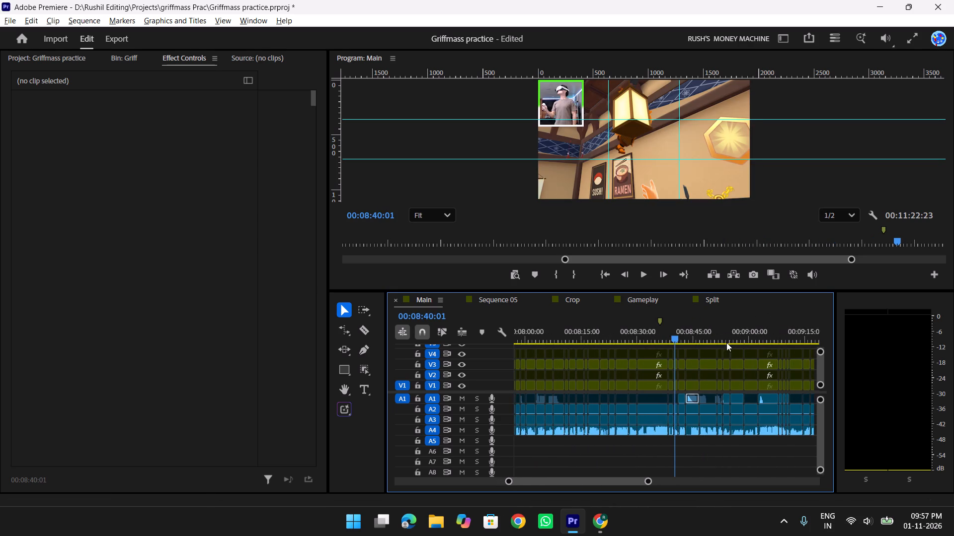
left_click_drag(677, 330, 779, 338)
scroll(779, 338, "down", 6)
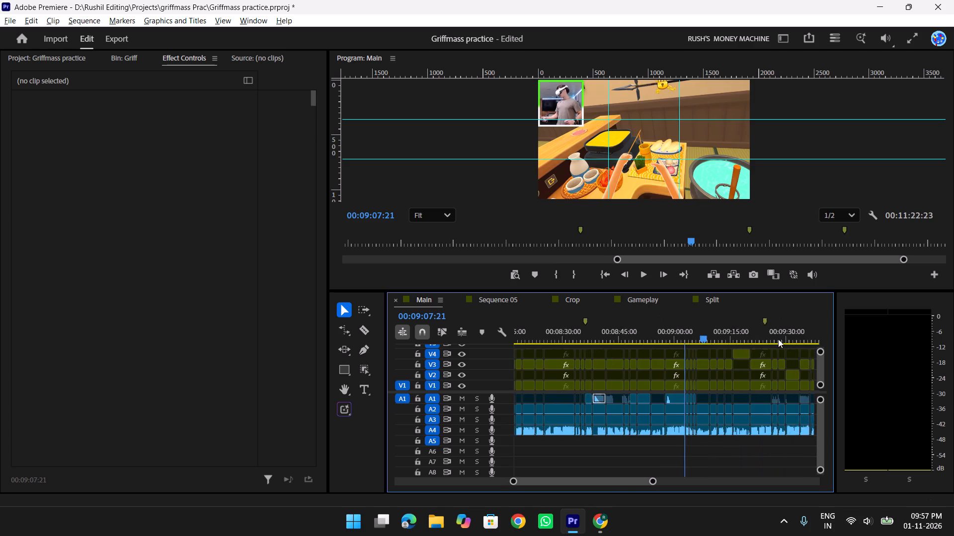
scroll(778, 339, "down", 1)
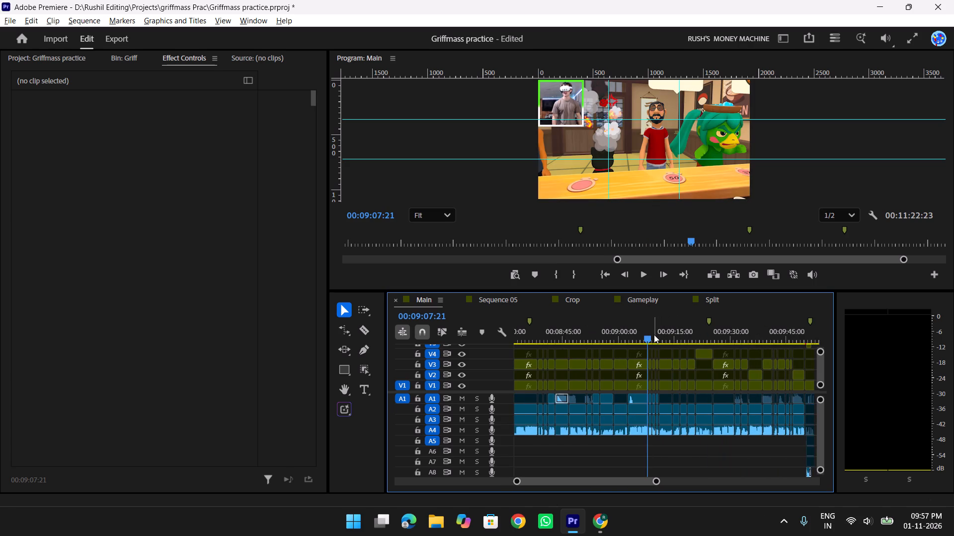
left_click_drag(650, 335, 754, 345)
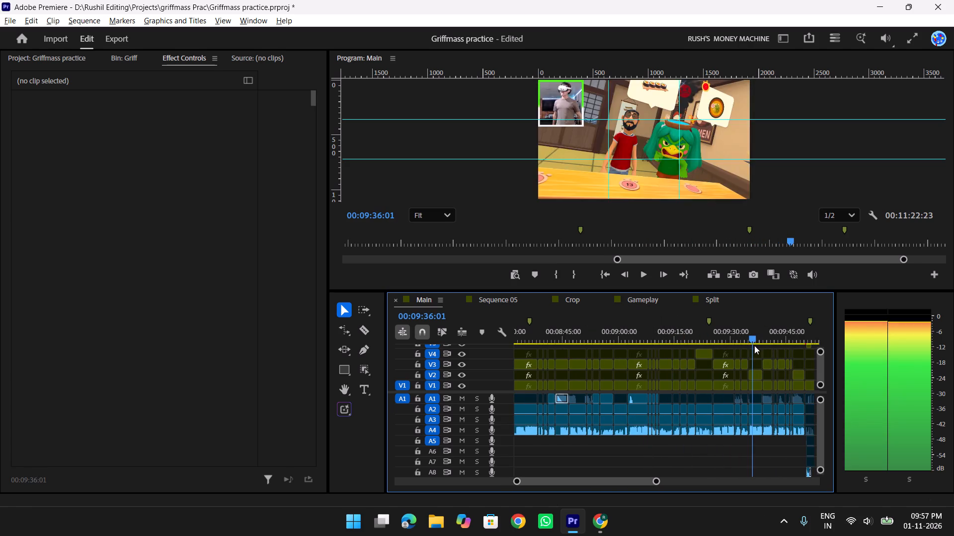
Paste the Motion (Split rot) settings onto the V2 Split clip at 00:09:36:06 and play that section back.
left_click_drag(754, 345, 755, 345)
key("t")
key("t")
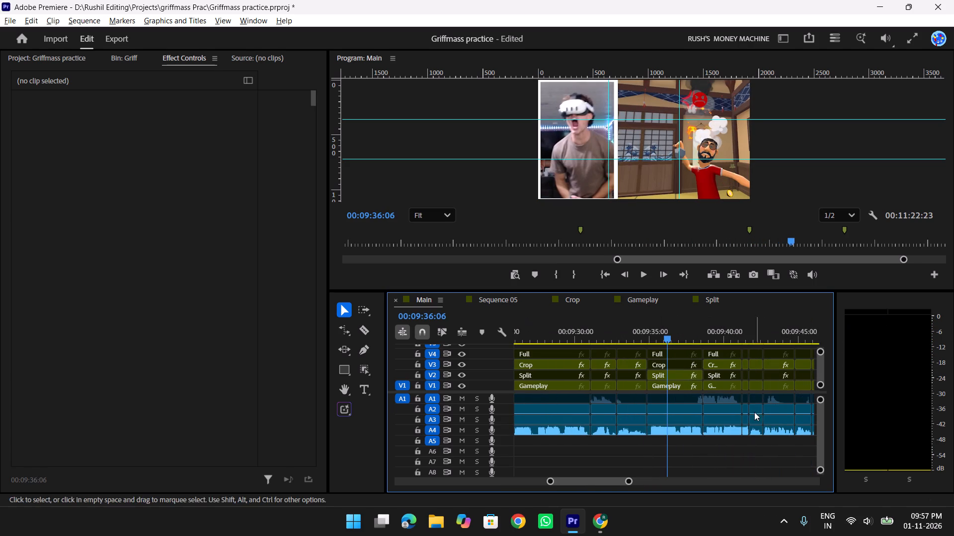
left_click(676, 375)
key("ctrl+v")
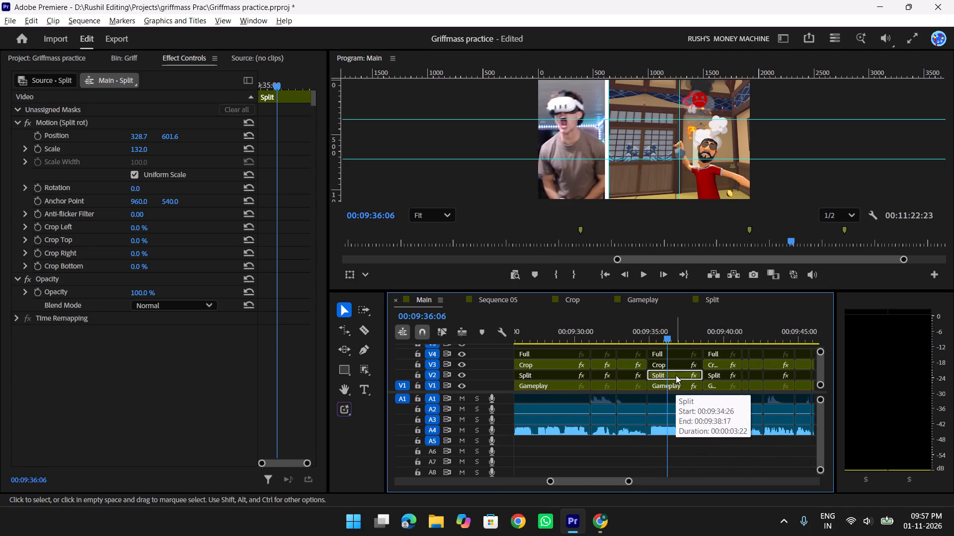
left_click_drag(664, 329, 611, 332)
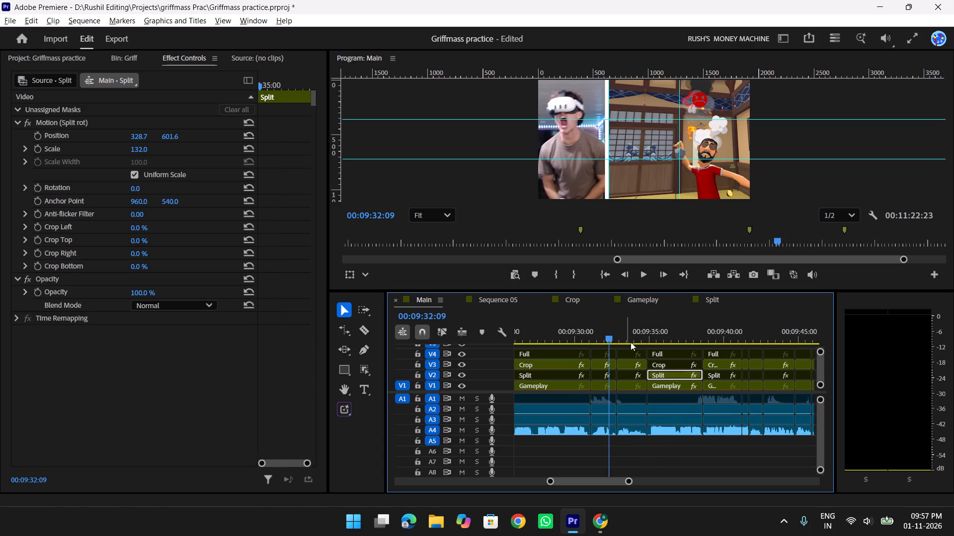
key("space")
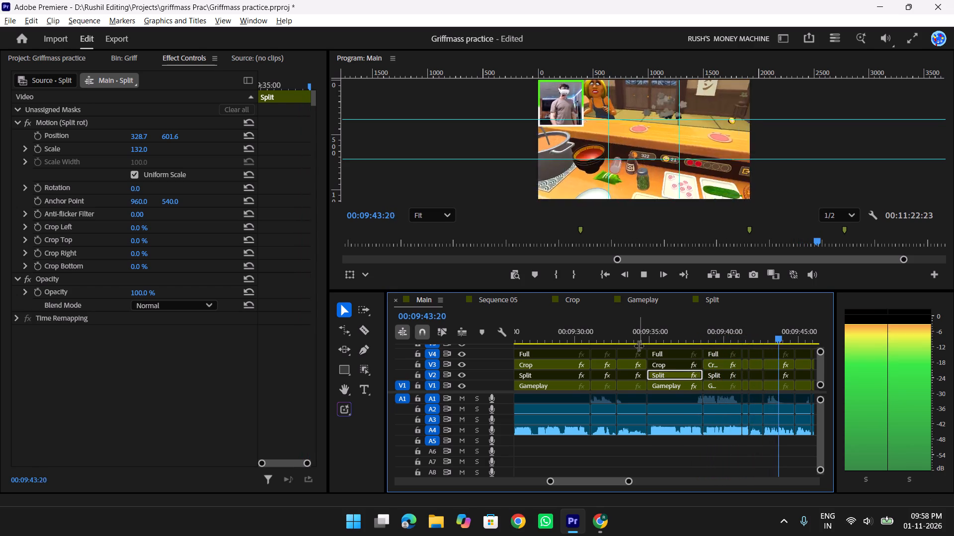
Paste the Motion (Split rot) settings onto the V2 Split clip at 00:09:48:16 and review the section through about 00:09:55.
key("y")
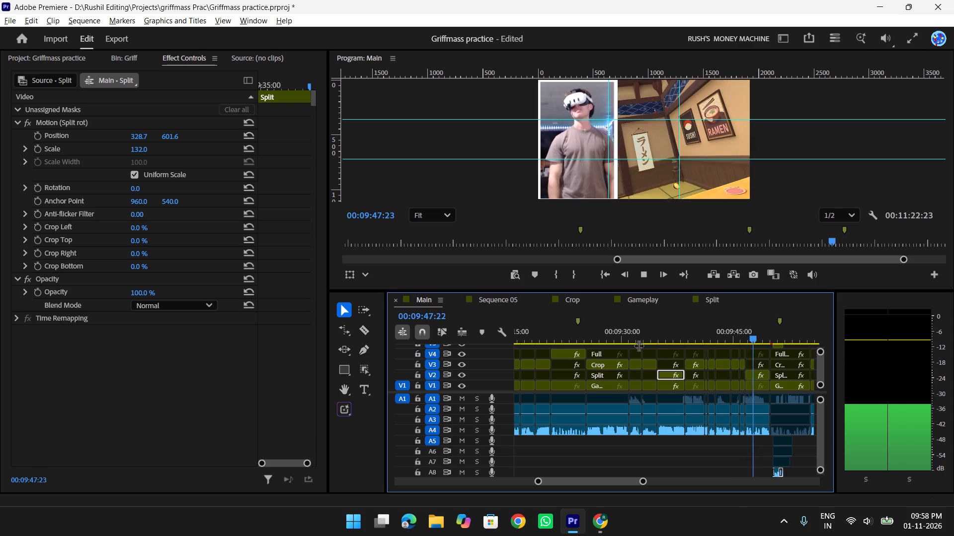
type("f f")
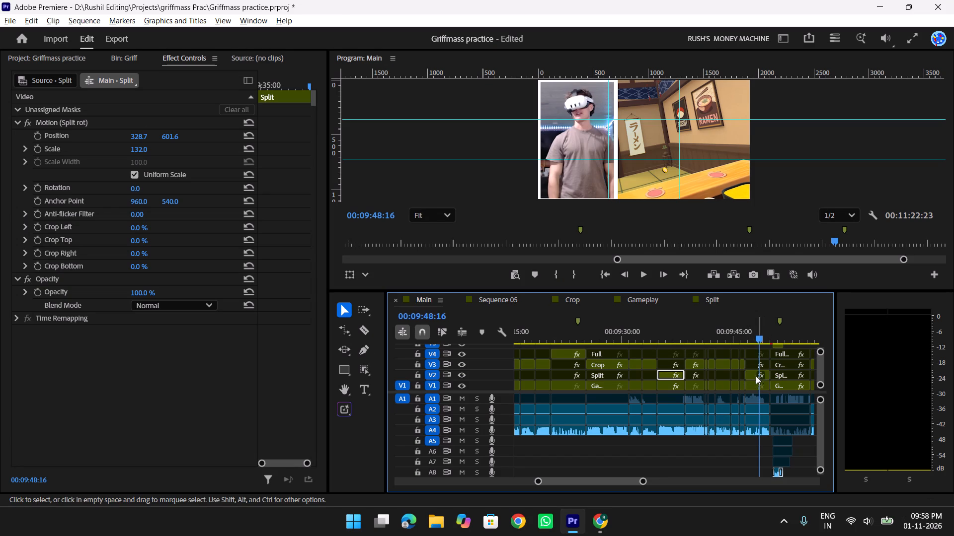
left_click(752, 377)
key("ctrl+v")
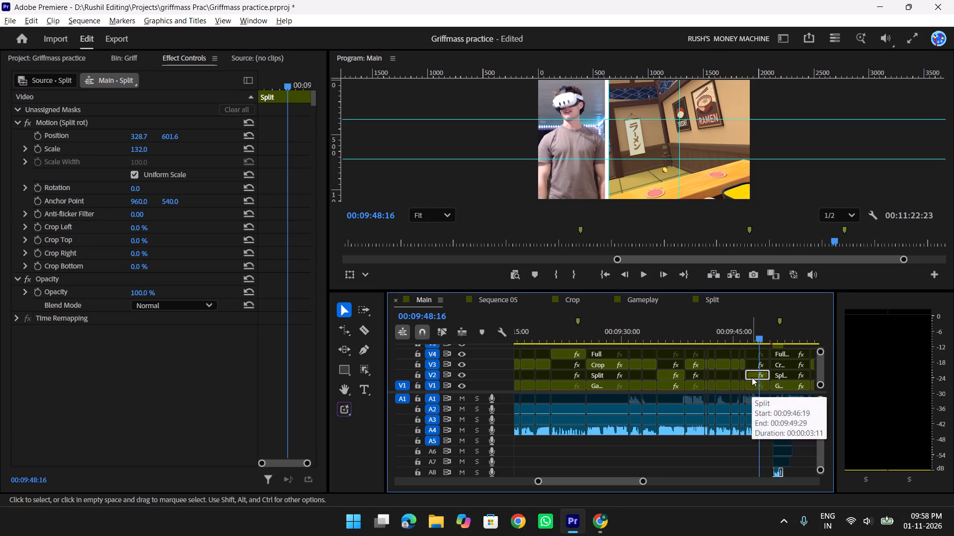
left_click_drag(756, 332, 742, 332)
key("space")
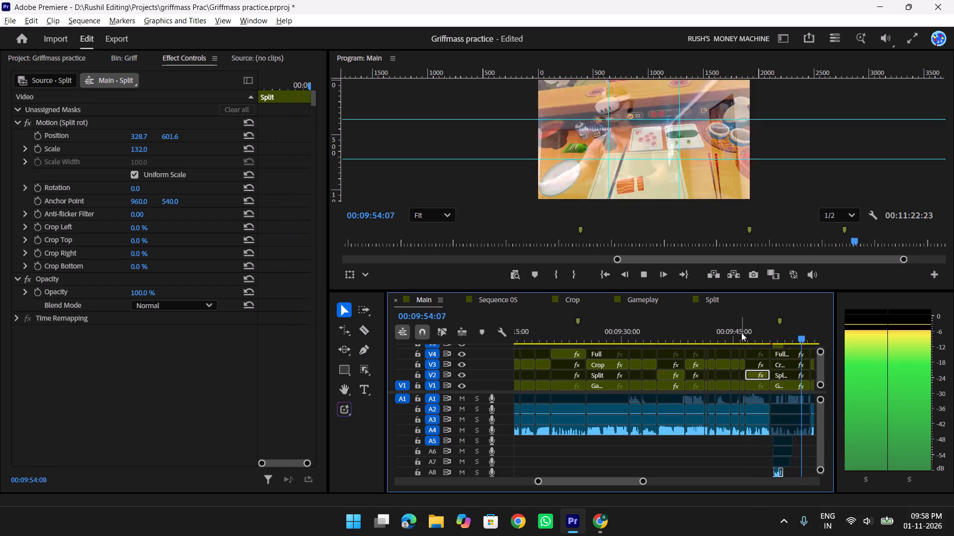
key("space")
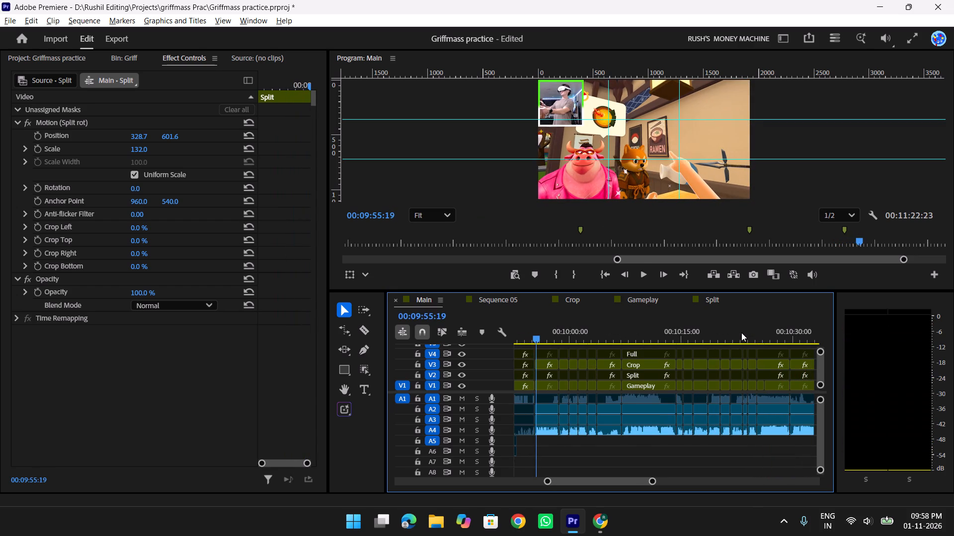
Play the Main sequence from 00:09:55:19 to about 00:10:02, saving the project along the way.
scroll(740, 371, "up", 3)
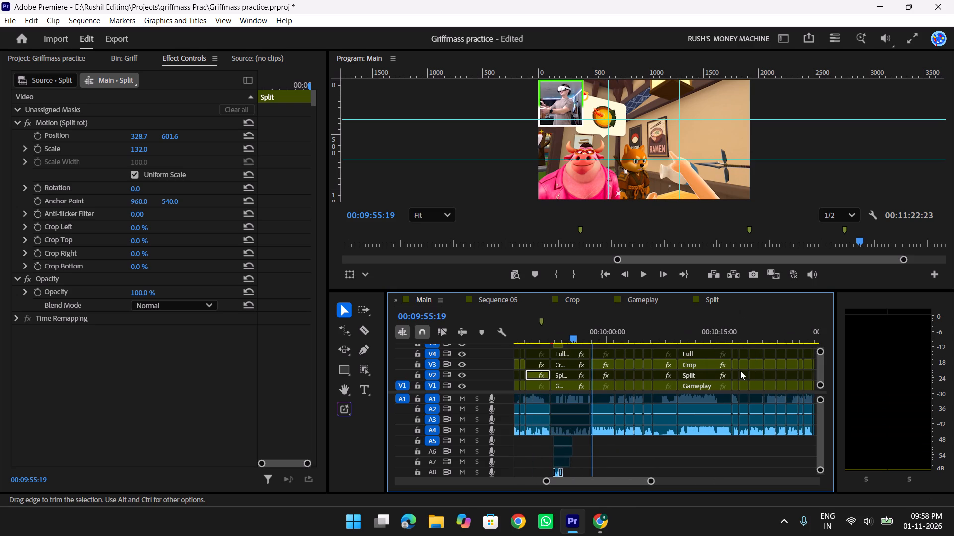
key("space")
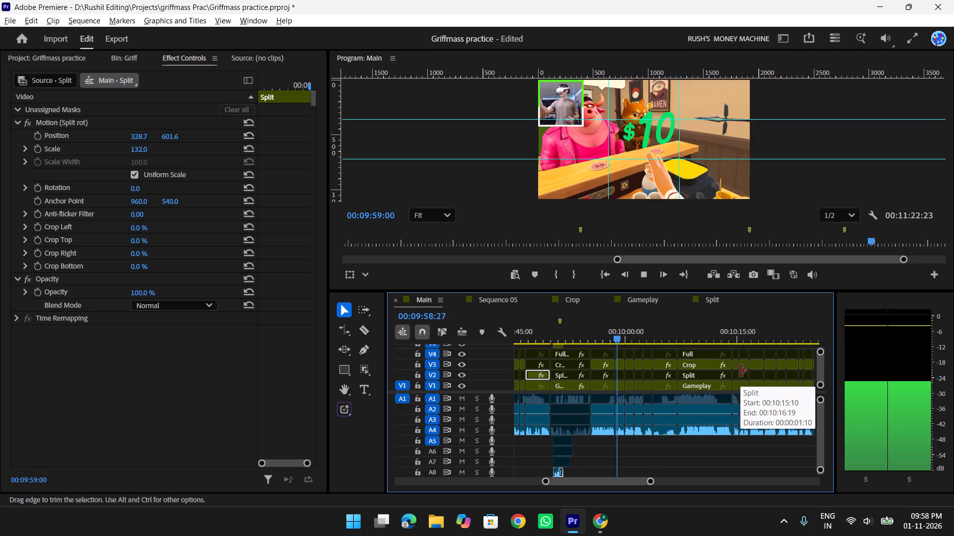
scroll(740, 371, "down", 2)
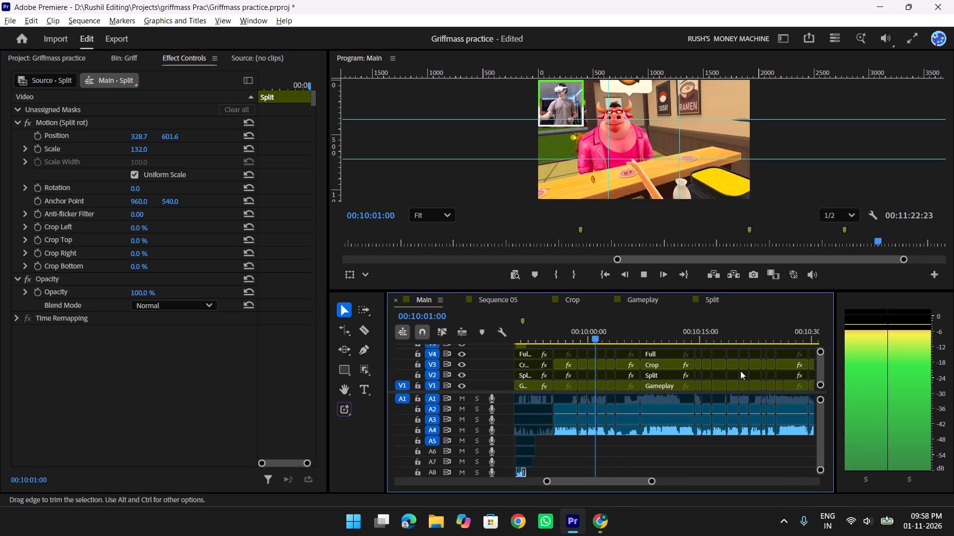
key("ctrl+s")
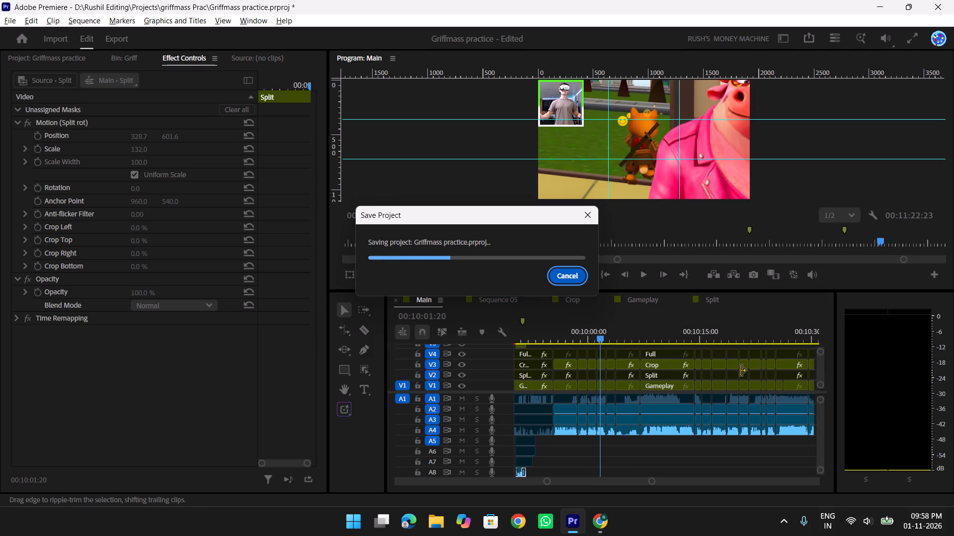
key("space")
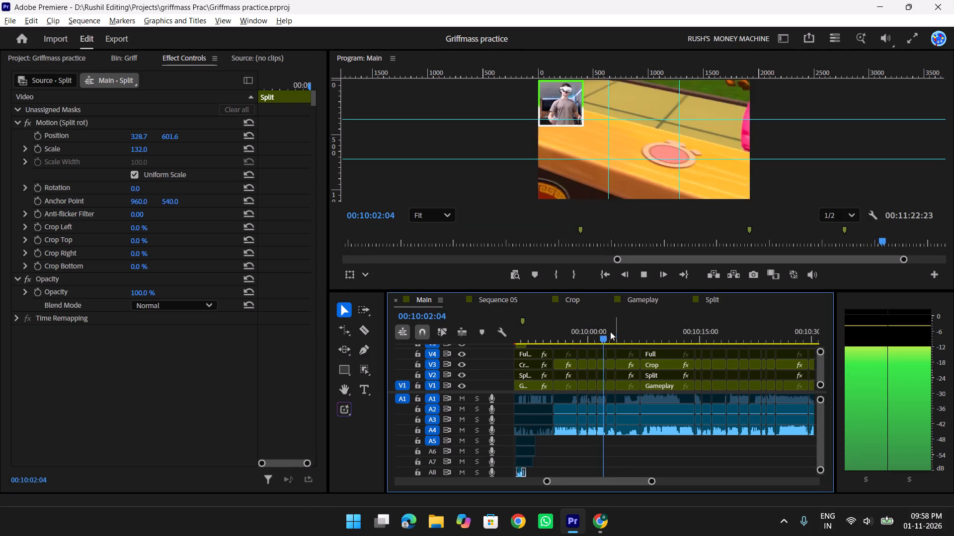
Find the next split-screen section and paste the Motion (Split rot) settings onto its V2 Split clip at 00:10:35:07.
left_click_drag(605, 329, 705, 335)
scroll(713, 338, "down", 6)
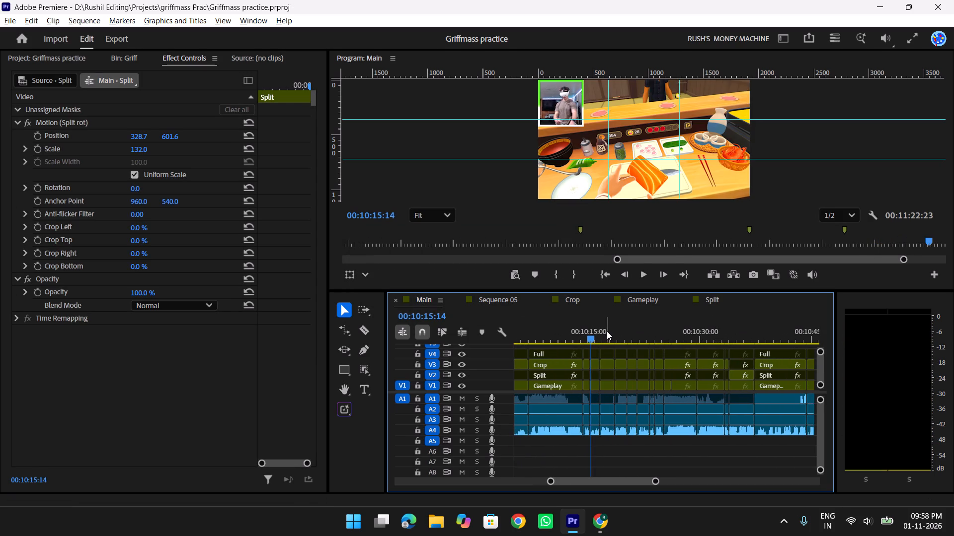
left_click_drag(606, 331, 740, 334)
left_click(738, 376)
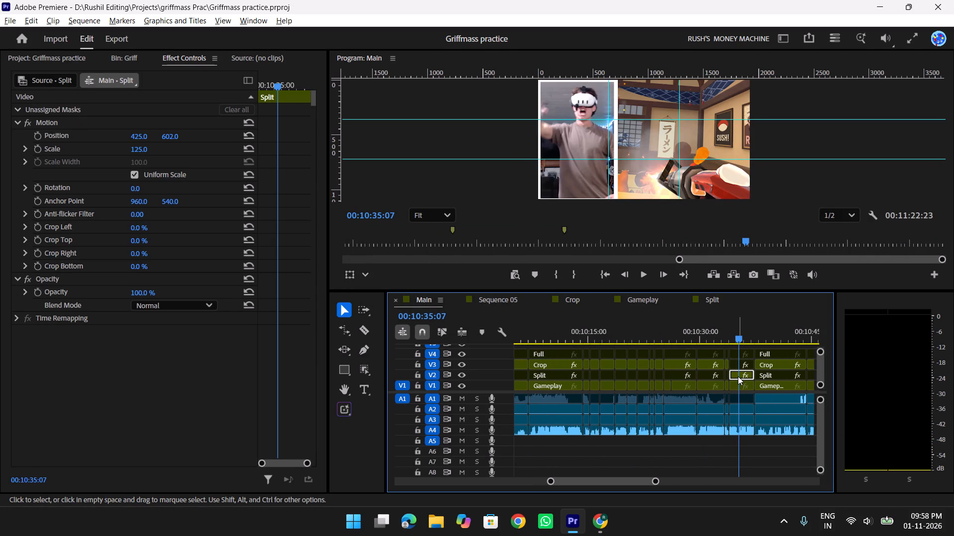
key("ctrl+v")
Paste the Motion (Split rot) settings onto the next split-screen V2 Split clip at 00:11:05:00 and save the project.
left_click_drag(742, 333, 779, 337)
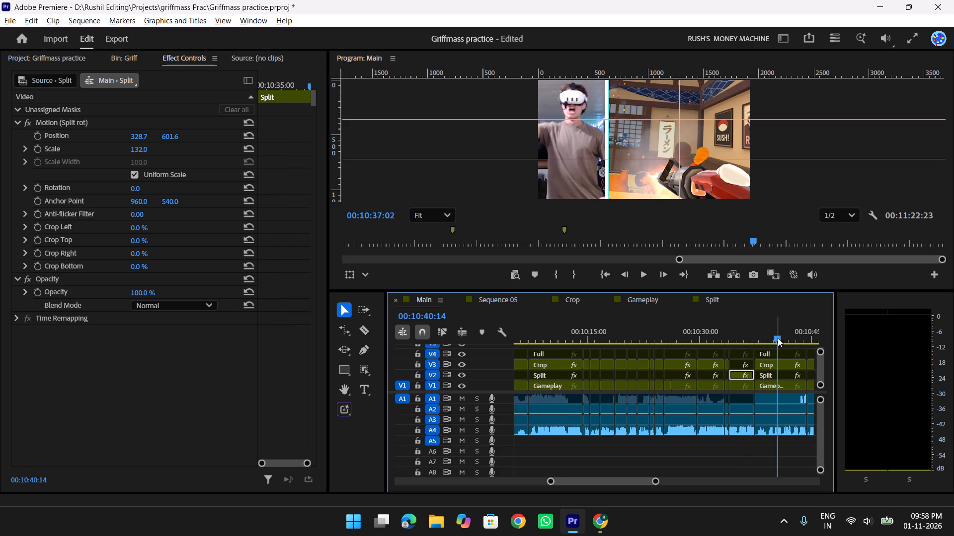
scroll(778, 338, "down", 7)
left_click_drag(661, 332, 766, 331)
scroll(769, 331, "down", 7)
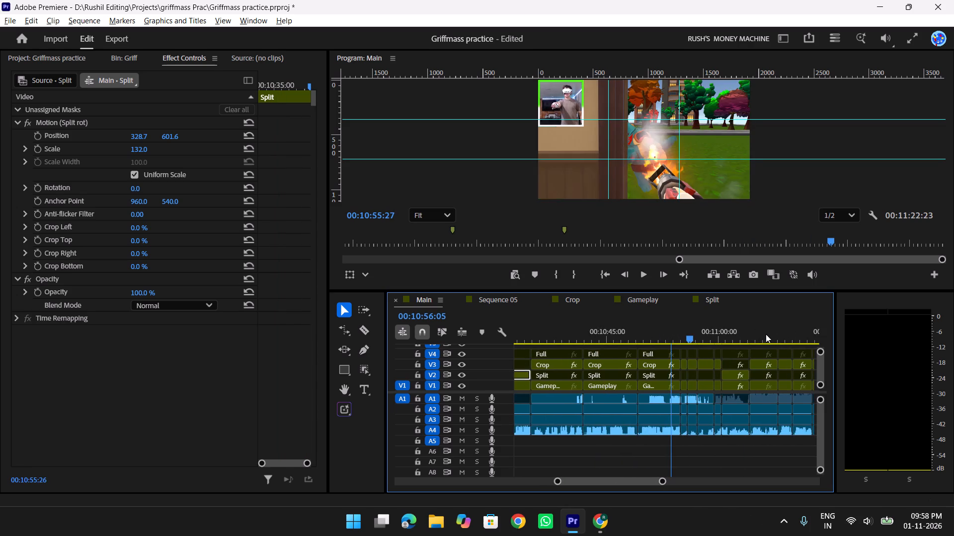
left_click_drag(646, 333, 701, 335)
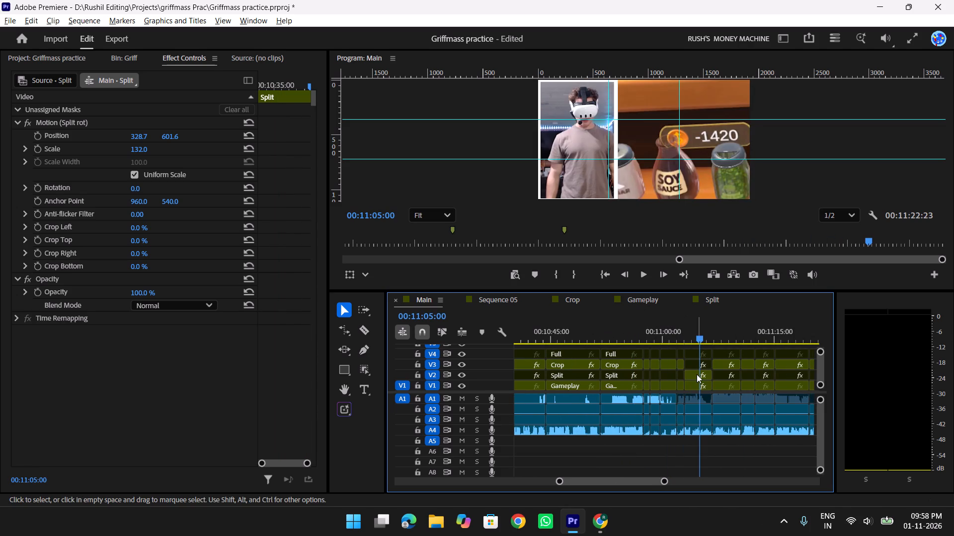
left_click(694, 374)
key("ctrl+v")
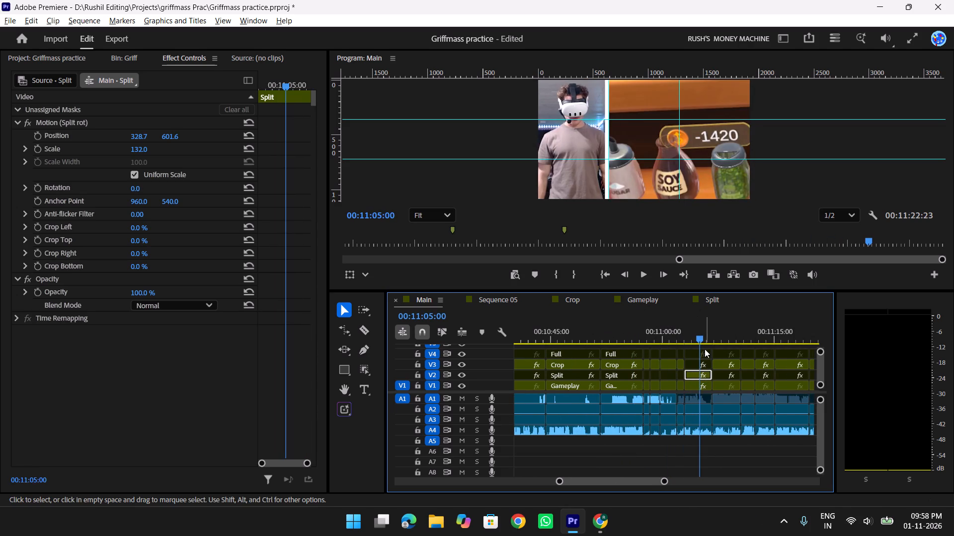
scroll(717, 352, "down", 3)
key("ctrl+s")
key("ctrl+s")
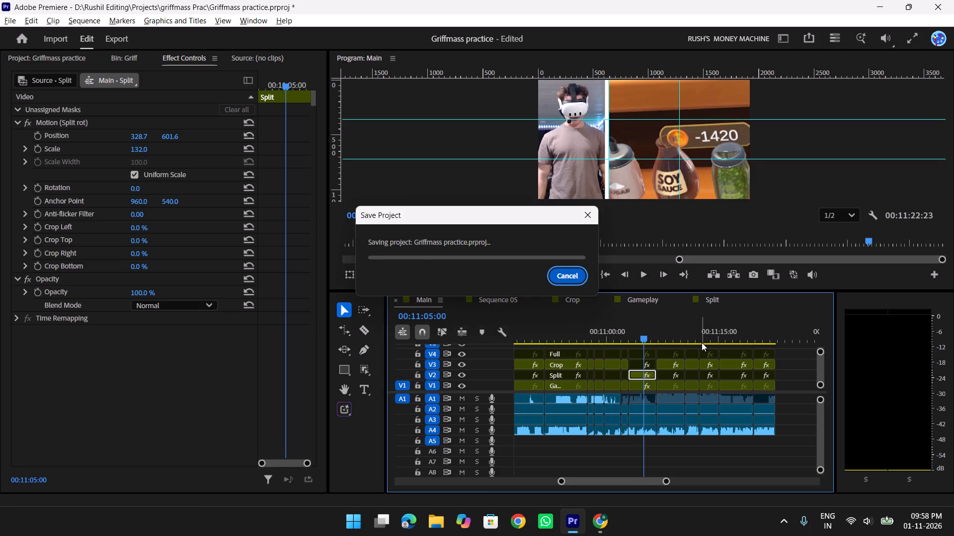
Play the closing section of the Main sequence from just before 00:11:00 through to its end.
left_click_drag(642, 333, 596, 332)
key("space")
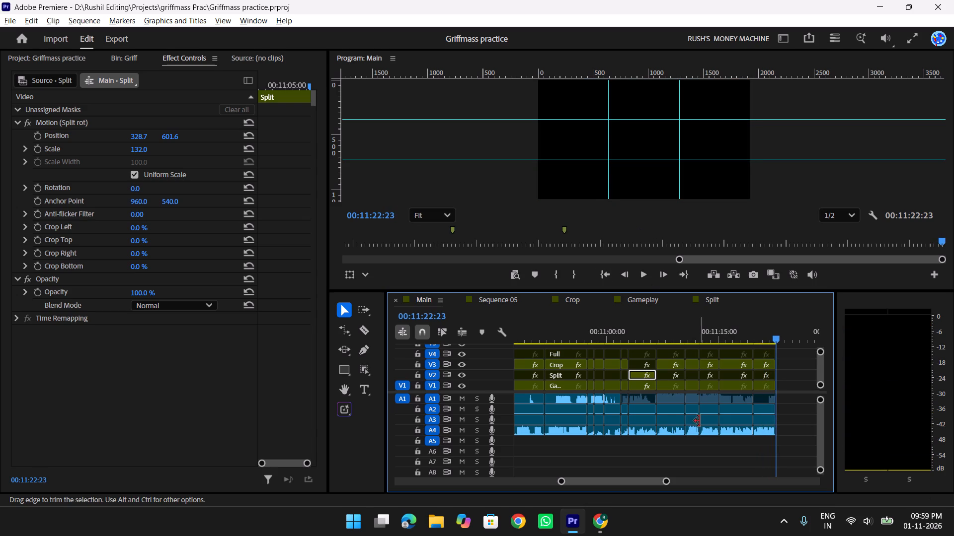
Save the Griffmass practice project and close Premiere.
key("ctrl+s")
key("ctrl+s")
key("ctrl+s")
key("ctrl+s")
key("ctrl+s")
key("ctrl+s")
key("ctrl+s")
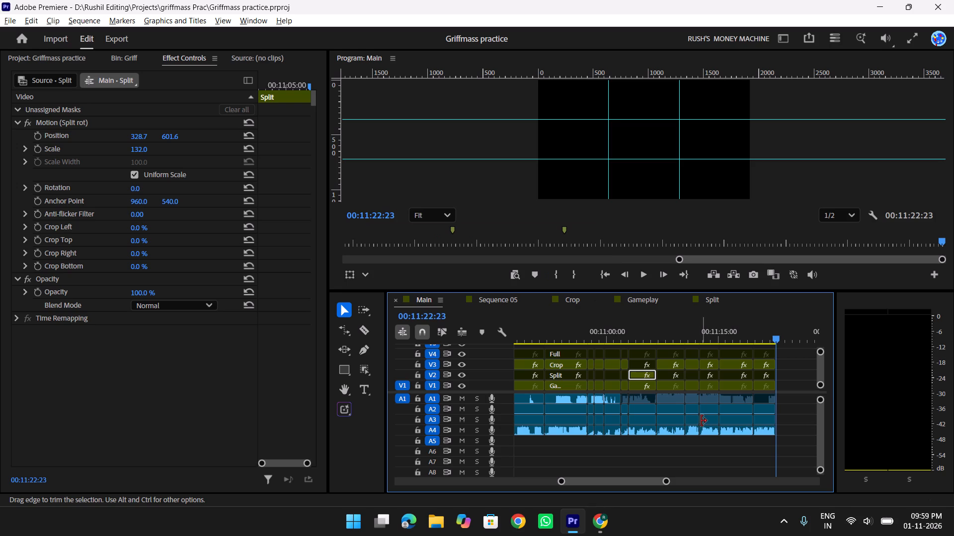
key("ctrl+s")
key("ctrl+s")
key("ctrl+s")
key("ctrl+s")
key("ctrl+s")
key("ctrl+s")
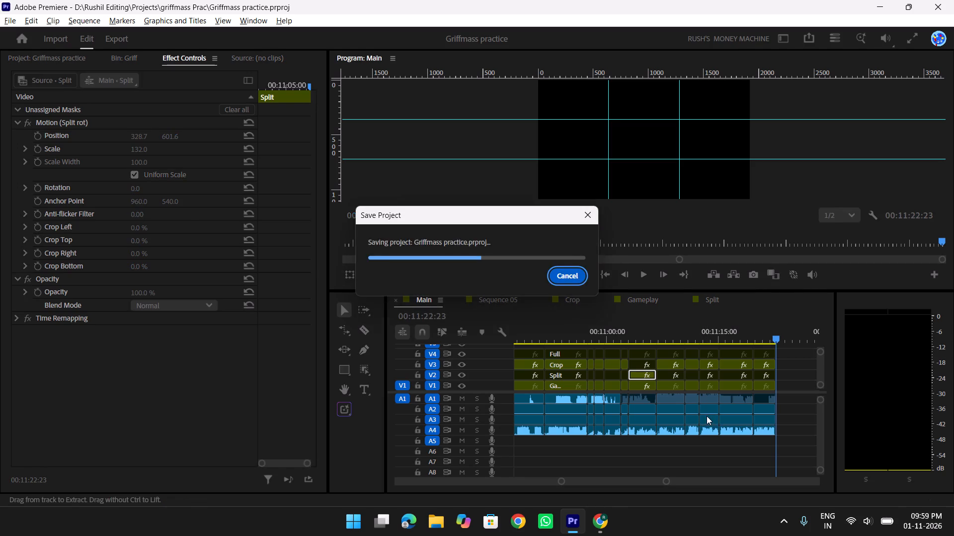
key("alt+F4")
key("alt+F4")
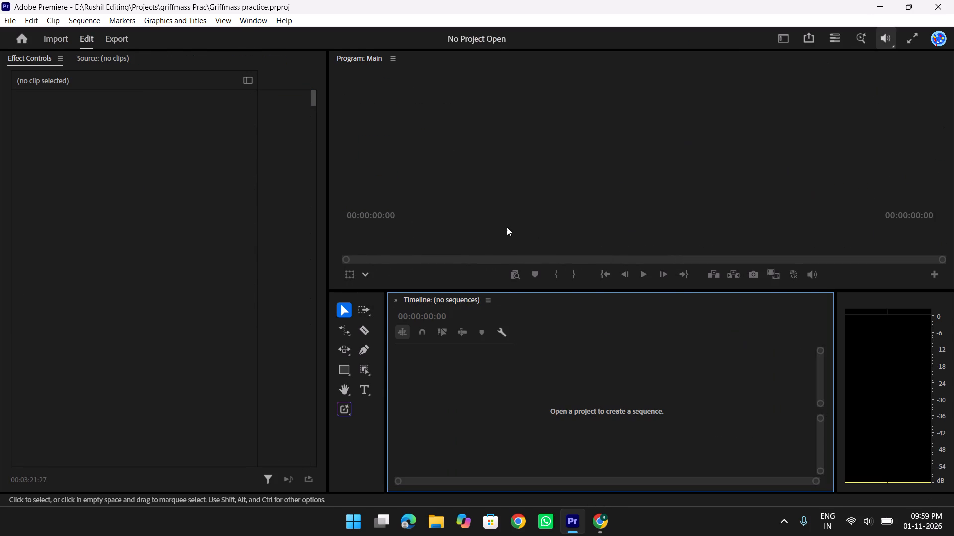
Close the Chrome window showing the rule-of-thirds guide search.
left_click(916, 0)
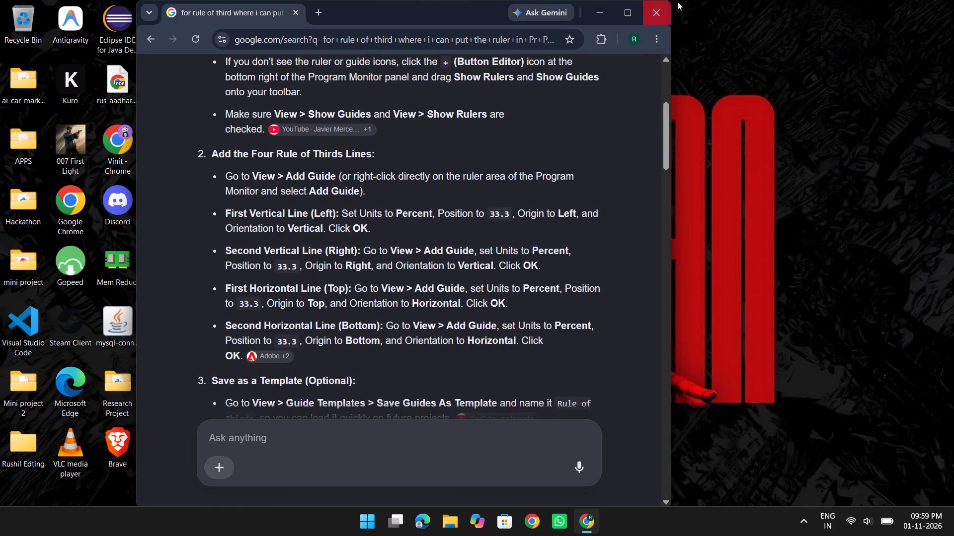
left_click(668, 8)
Open the Windows quick-link menu from the desktop.
key("super+x")
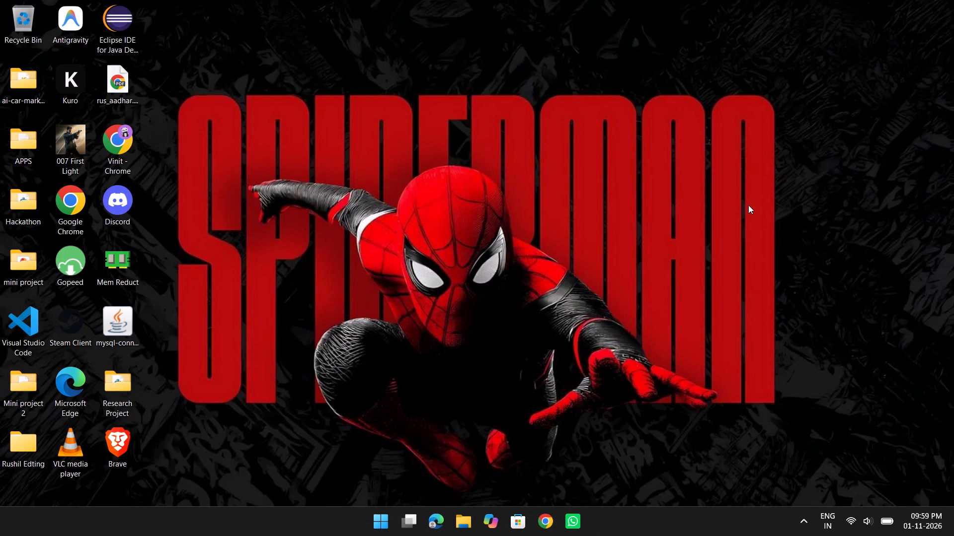